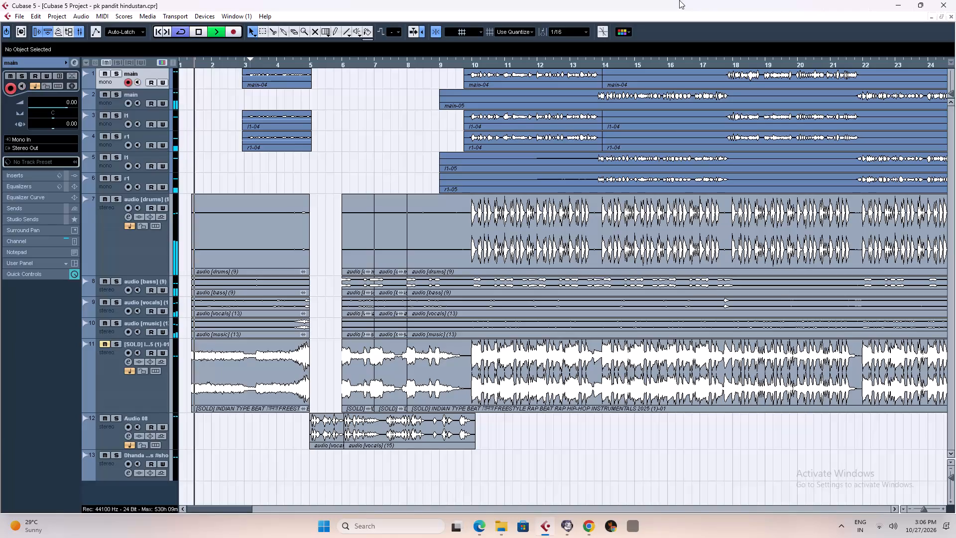
Play the arrangement from about bar 42, at the break between the two vocal sections.
left_click(890, 62)
key("space")
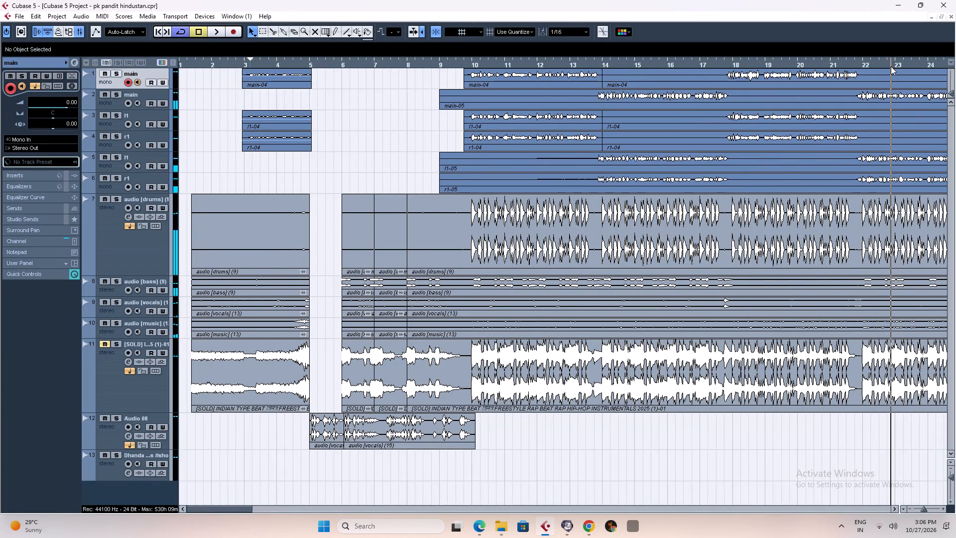
key("g")
key("g")
key("g")
key("g")
key("g")
key("g")
key("g")
key("g")
key("g")
key("g")
left_click(397, 64)
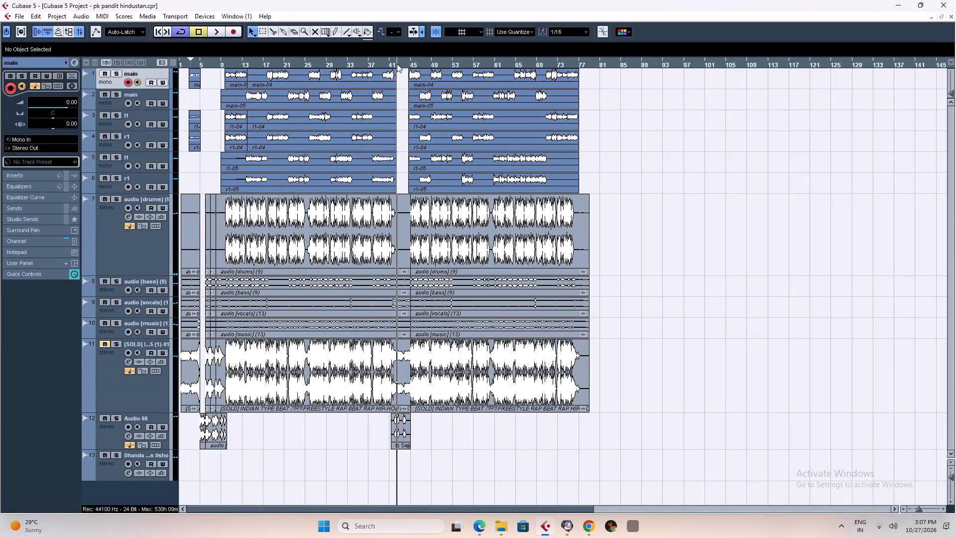
key("space")
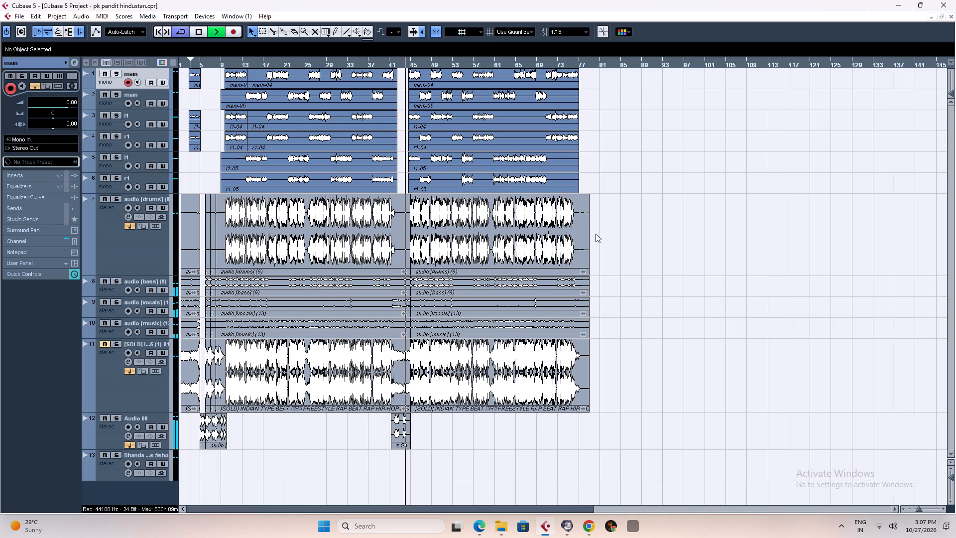
Replay the short vocal sample on track 12 around bar 44 several times to examine its final phrase.
key("h")
key("h")
key("h")
key("h")
key("h")
key("h")
key("h")
key("h")
key("h")
key("h")
key("h")
key("h")
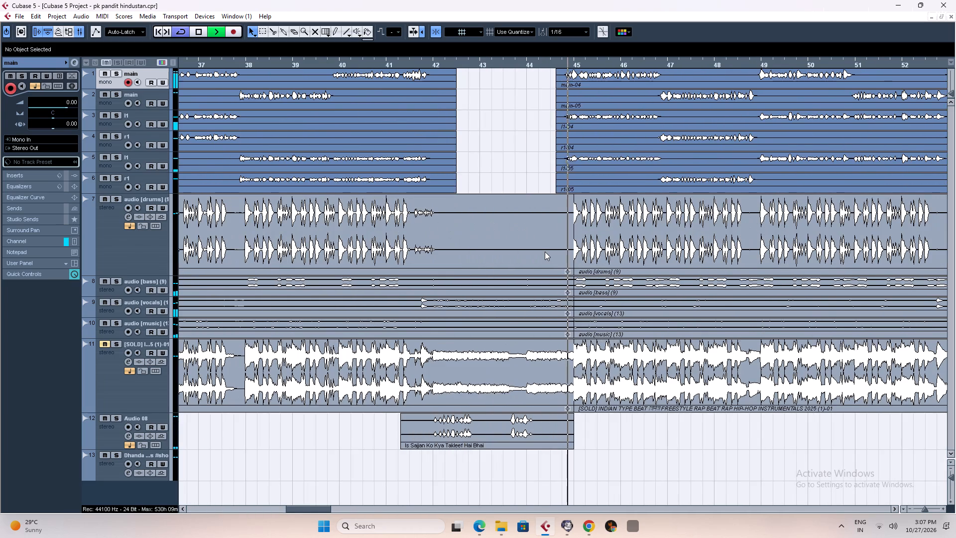
left_click(530, 65)
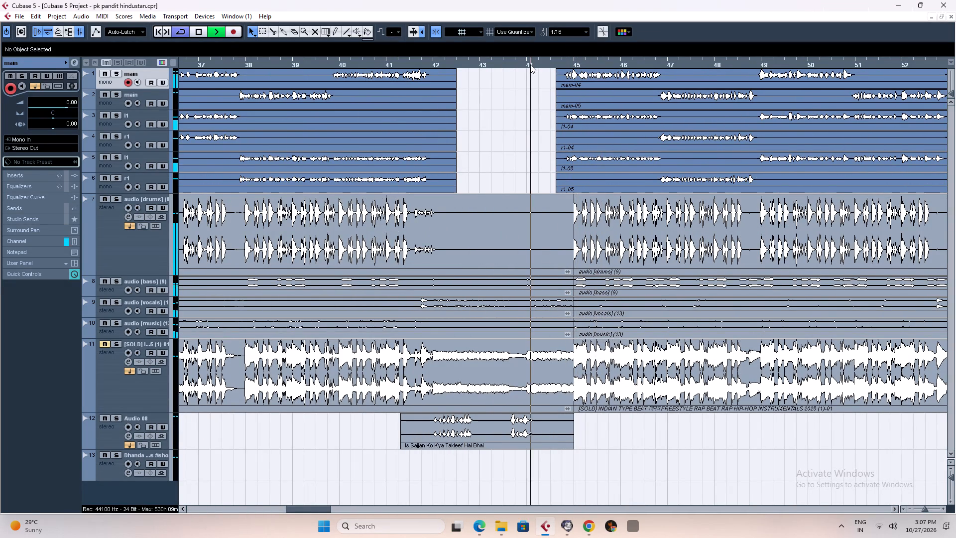
key("h")
key("h")
key("h")
key("h")
key("h")
key("h")
key("h")
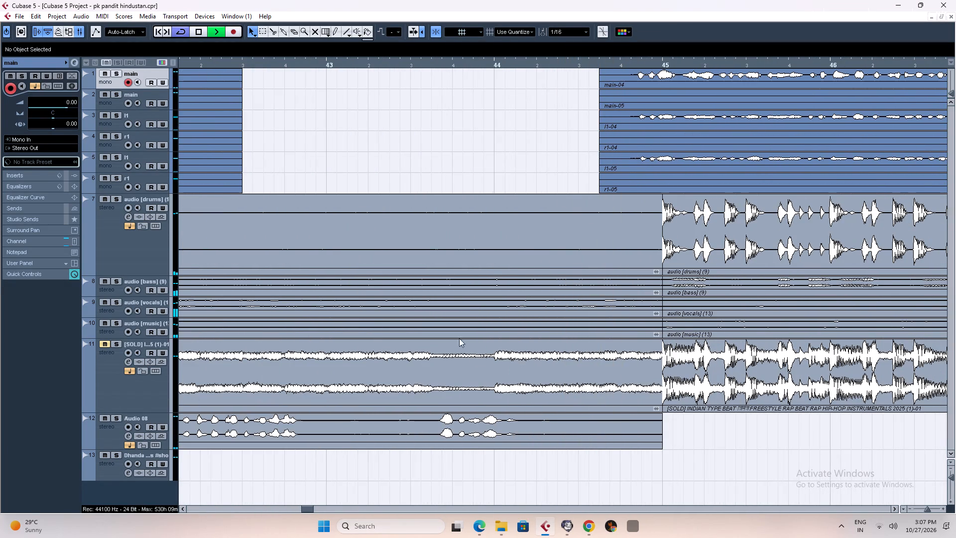
left_click(476, 66)
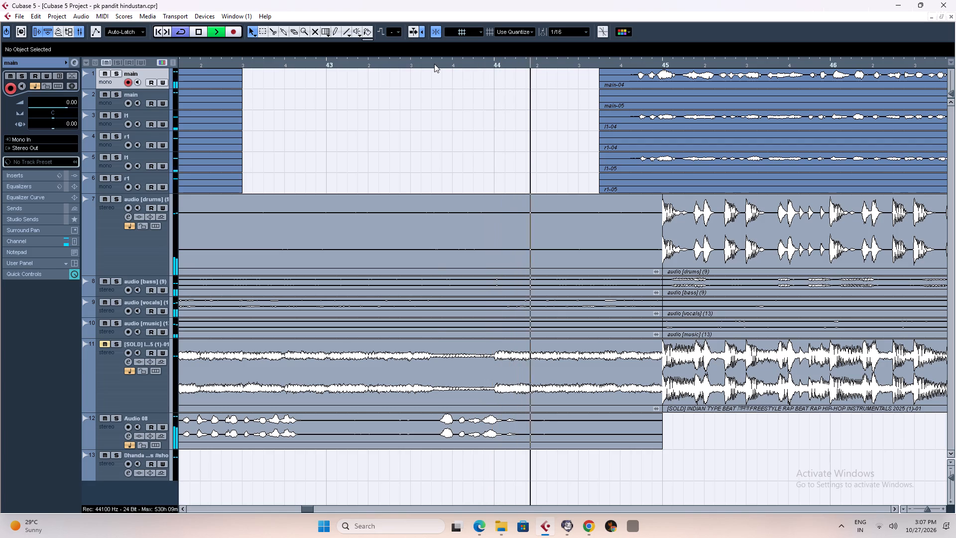
left_click(434, 64)
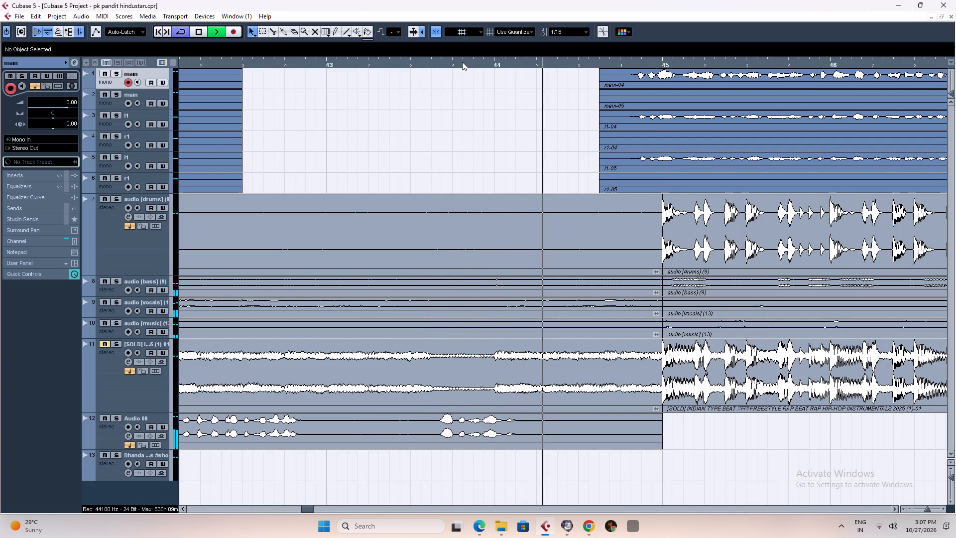
left_click(462, 62)
triple_click(462, 62)
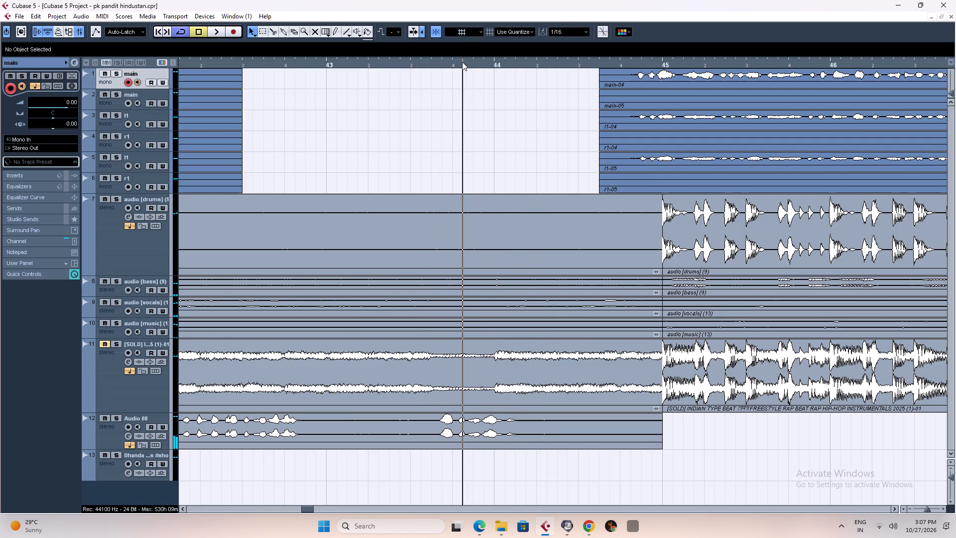
key("space")
key("space")
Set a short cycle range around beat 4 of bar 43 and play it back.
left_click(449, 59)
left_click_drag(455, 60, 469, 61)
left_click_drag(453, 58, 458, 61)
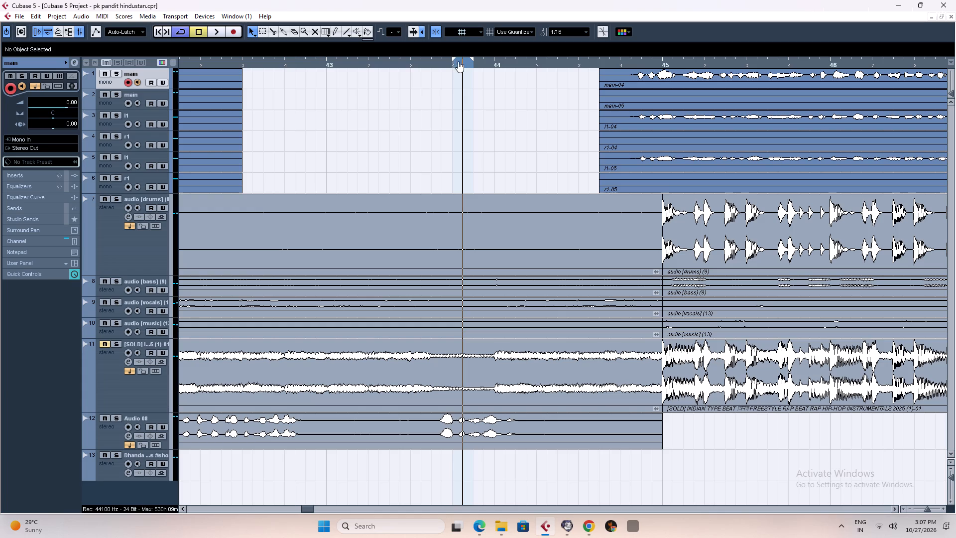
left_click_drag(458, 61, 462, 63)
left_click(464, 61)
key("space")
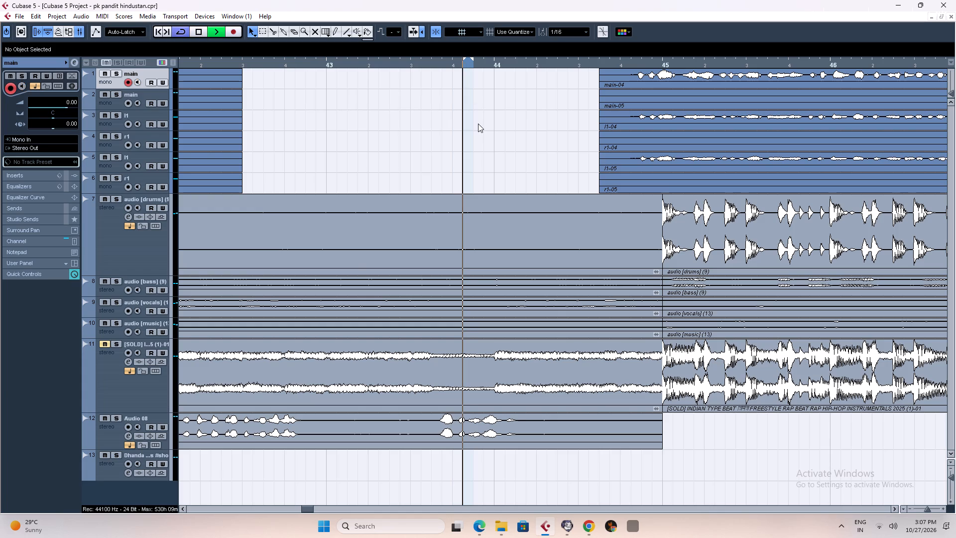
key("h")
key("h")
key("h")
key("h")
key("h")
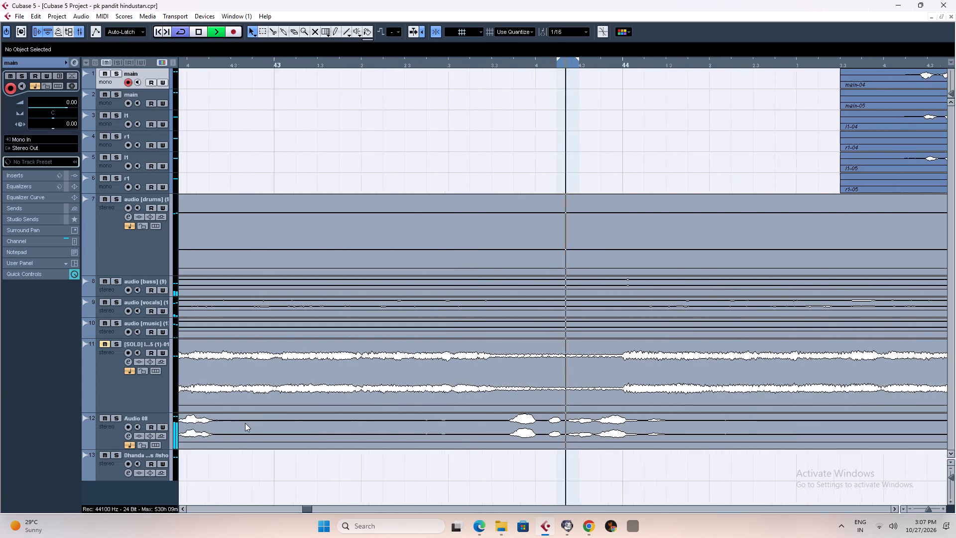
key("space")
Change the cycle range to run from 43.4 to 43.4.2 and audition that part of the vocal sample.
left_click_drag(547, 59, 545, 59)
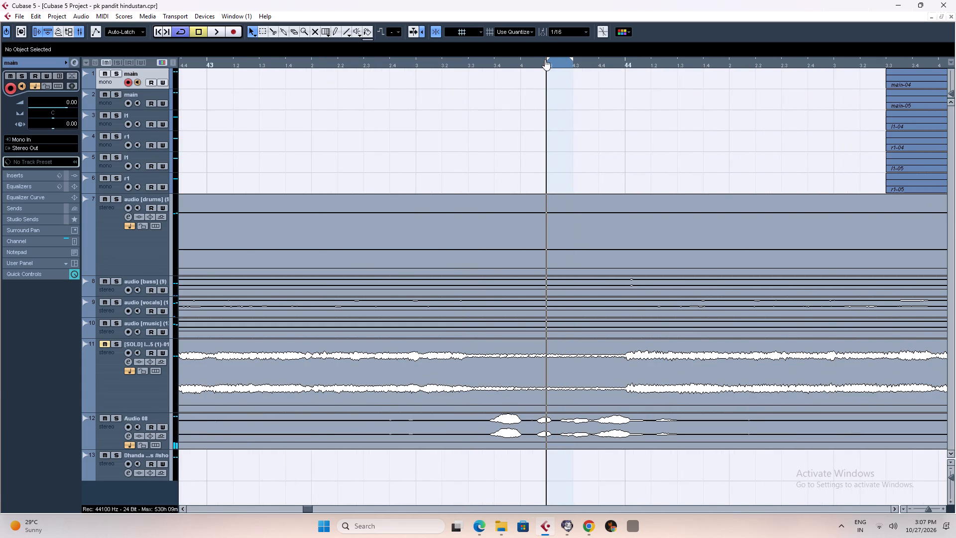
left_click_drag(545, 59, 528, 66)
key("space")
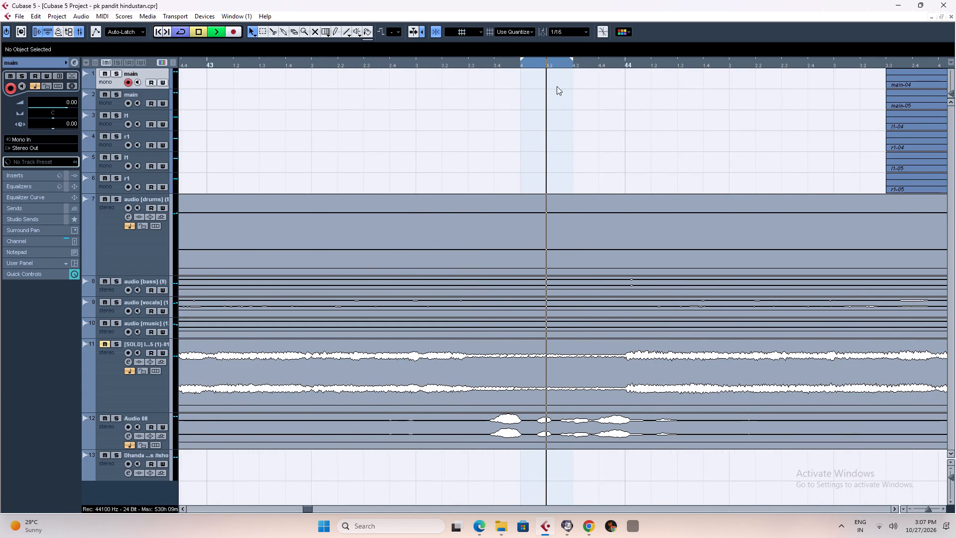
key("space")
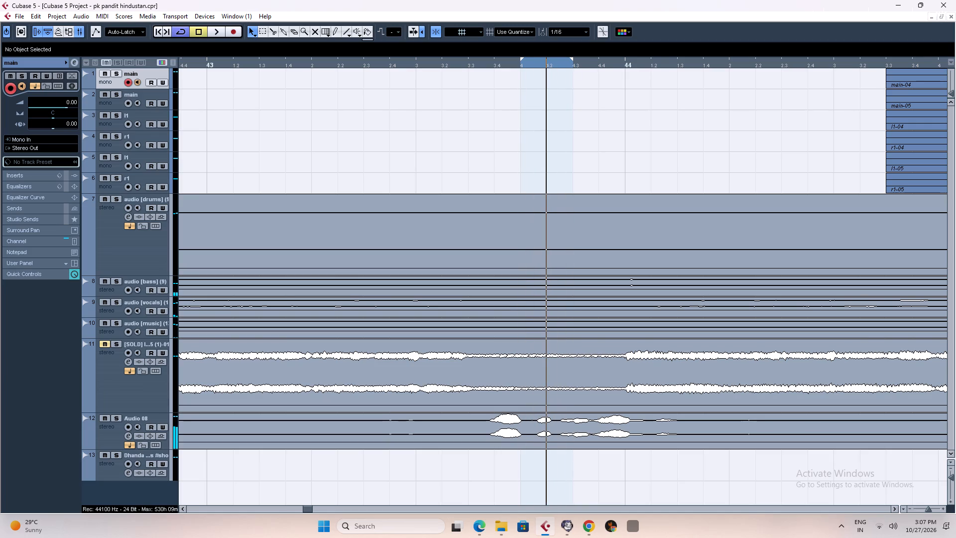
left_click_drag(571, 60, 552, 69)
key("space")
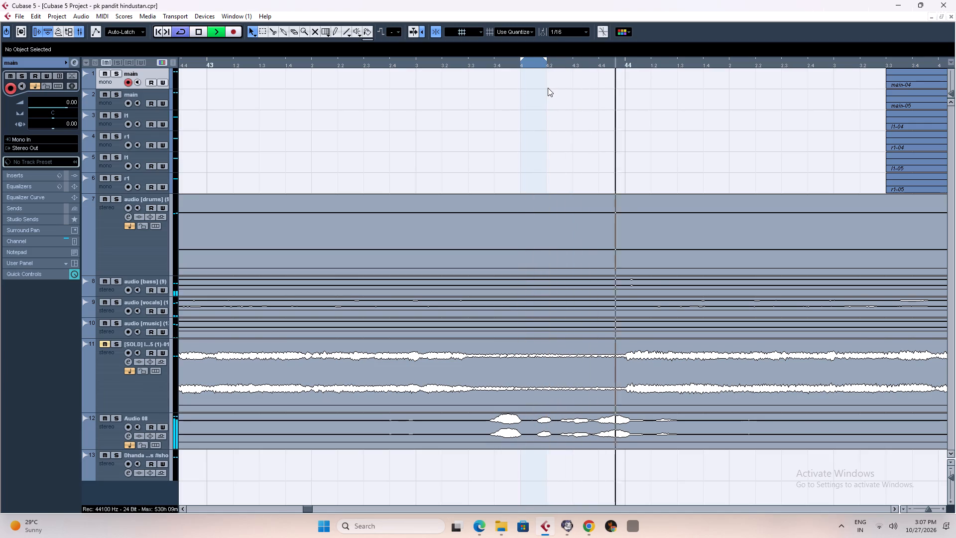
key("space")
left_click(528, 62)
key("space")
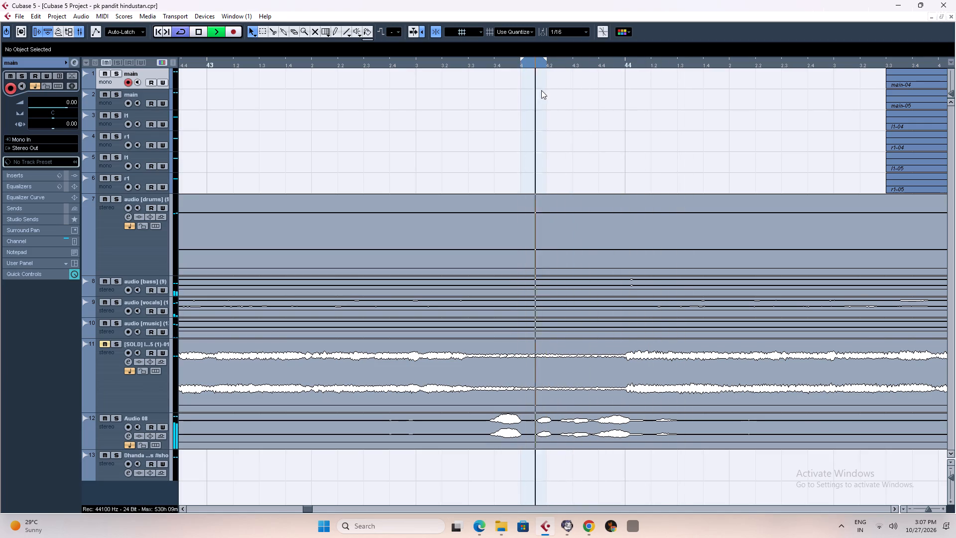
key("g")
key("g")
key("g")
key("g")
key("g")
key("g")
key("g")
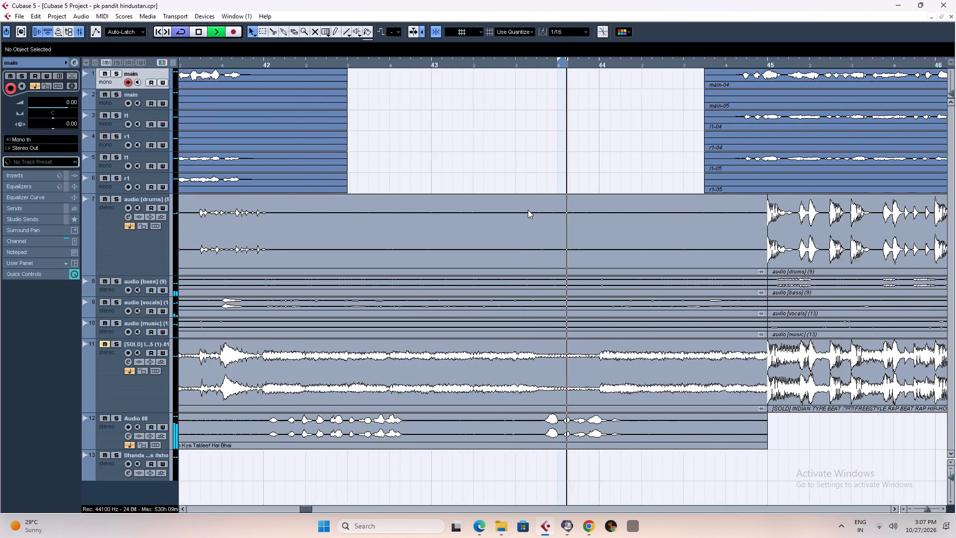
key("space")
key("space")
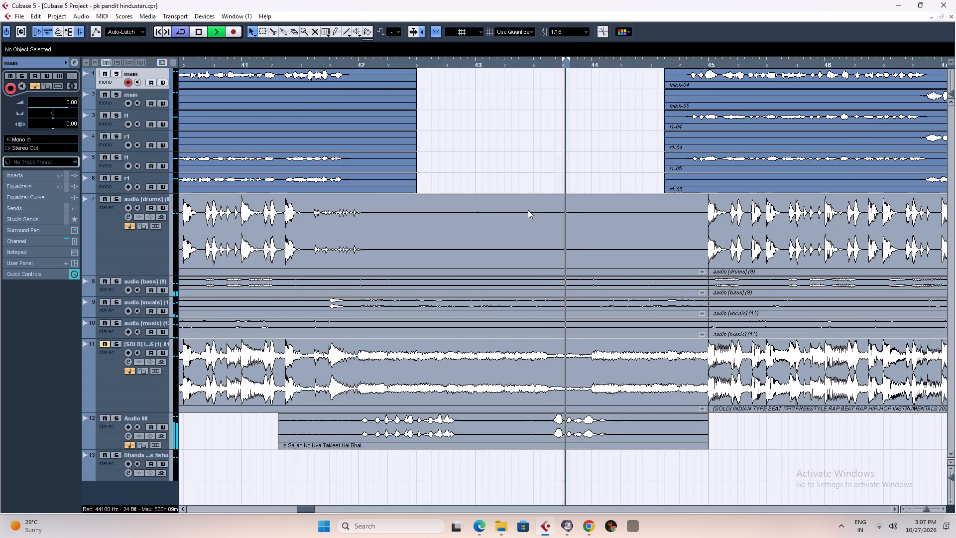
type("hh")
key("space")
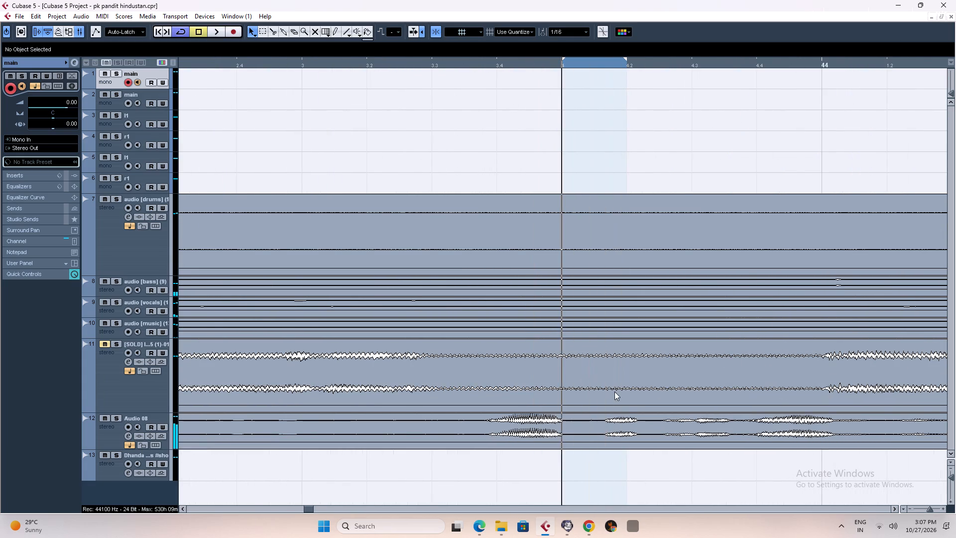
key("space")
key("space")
Turn off snapping to the grid.
left_click(437, 33)
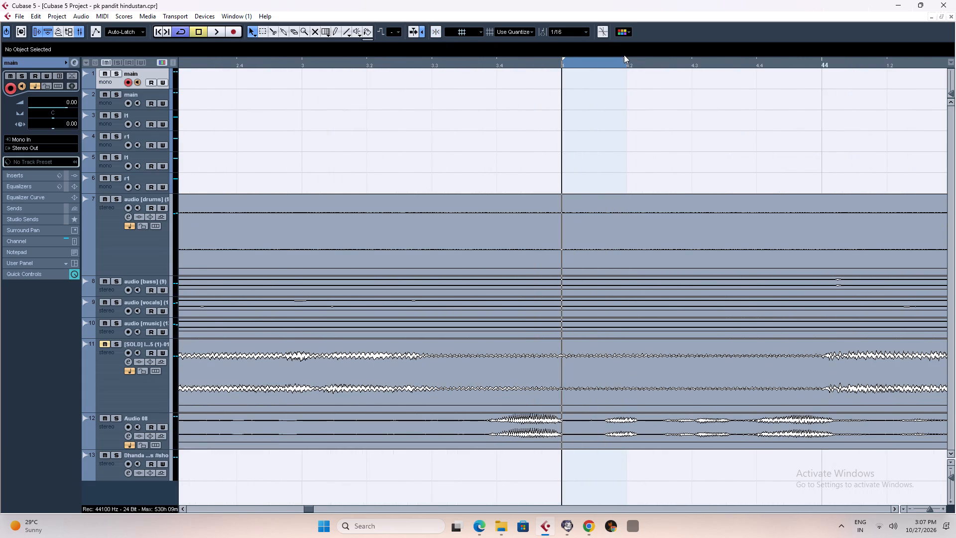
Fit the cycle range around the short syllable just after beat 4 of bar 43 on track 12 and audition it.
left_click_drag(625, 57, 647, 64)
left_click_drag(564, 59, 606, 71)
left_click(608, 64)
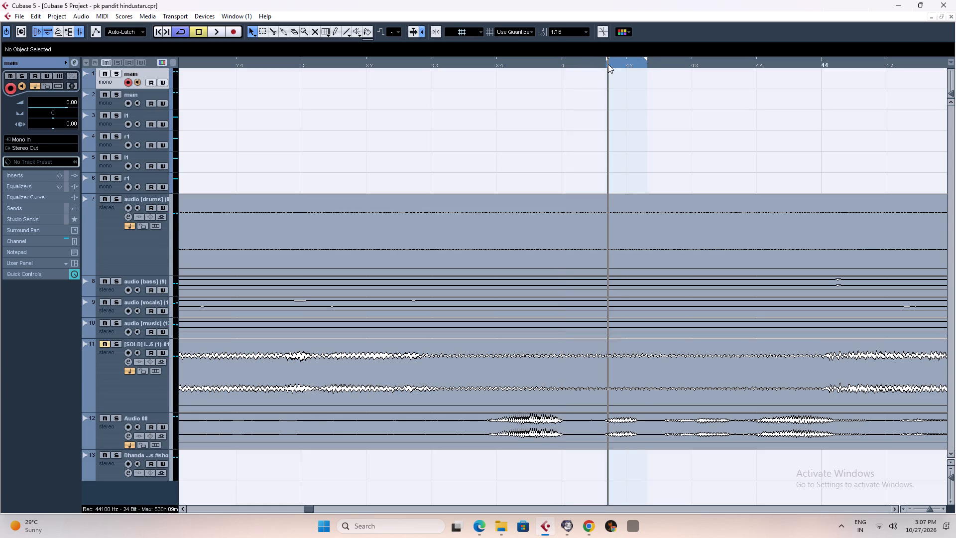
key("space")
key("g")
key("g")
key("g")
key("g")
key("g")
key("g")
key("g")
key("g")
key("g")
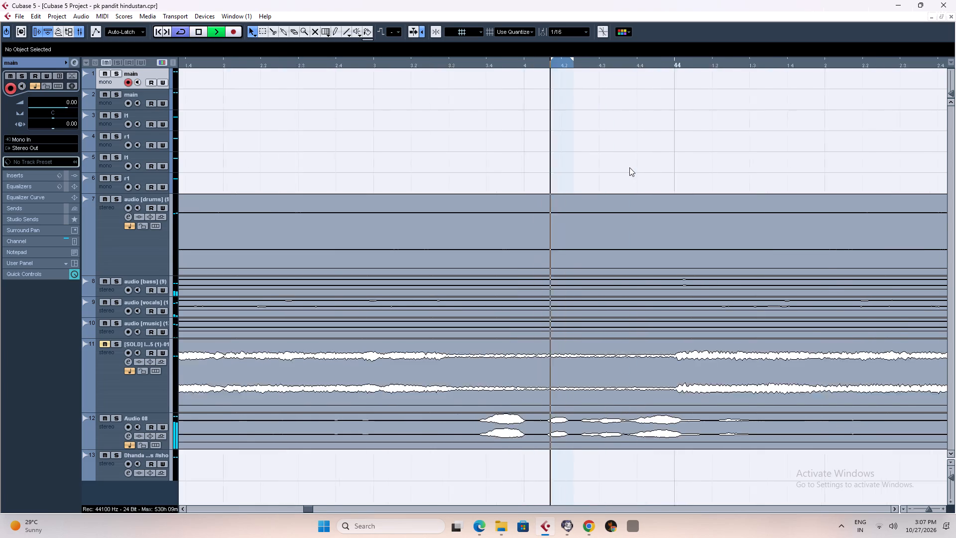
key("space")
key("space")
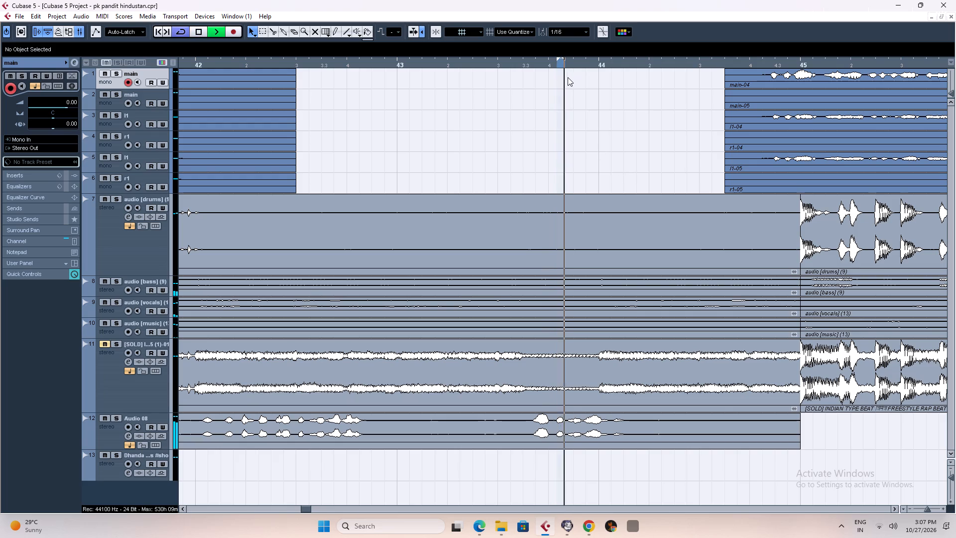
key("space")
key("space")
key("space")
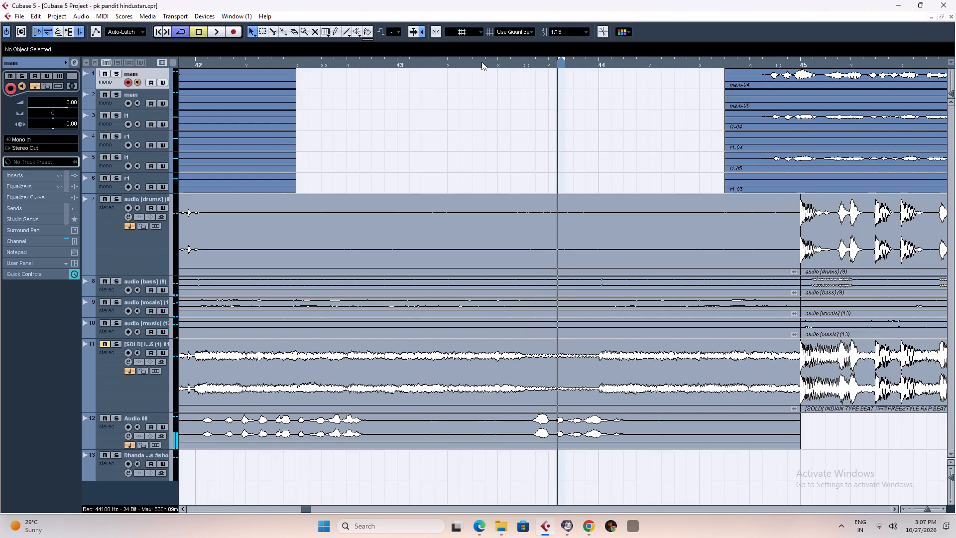
Audition from several points around beats 3 and 4 of bar 43 to find where the second vocal phrase on track 12 starts.
left_click(479, 58)
key("space")
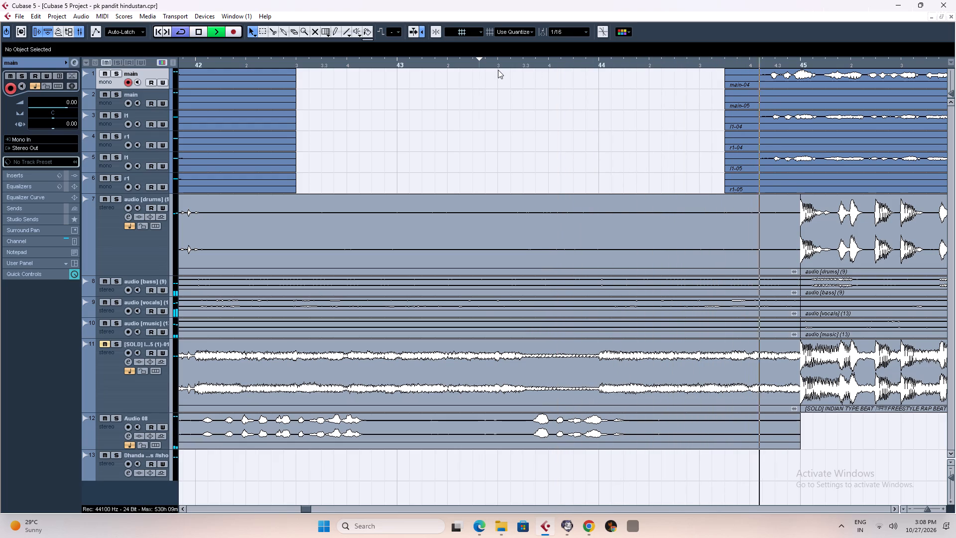
left_click(551, 66)
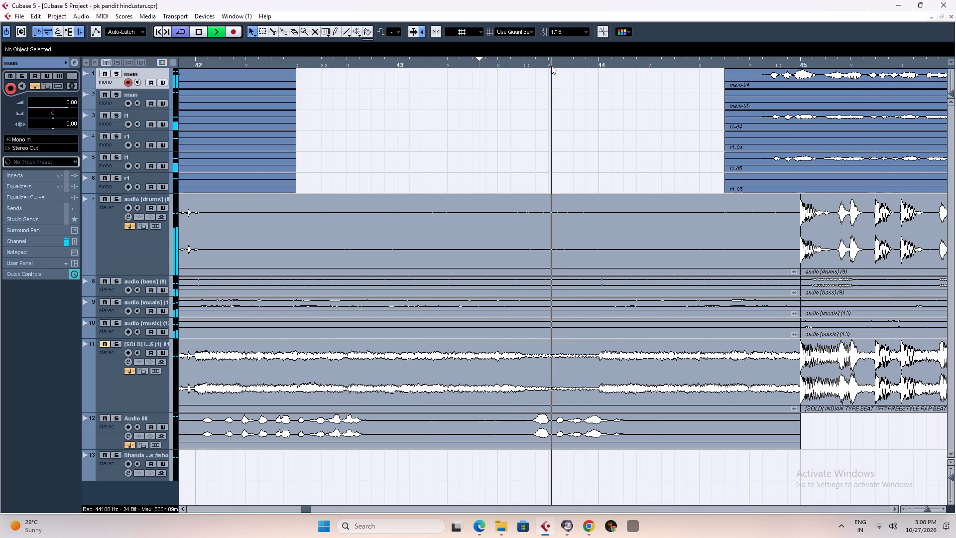
left_click(535, 67)
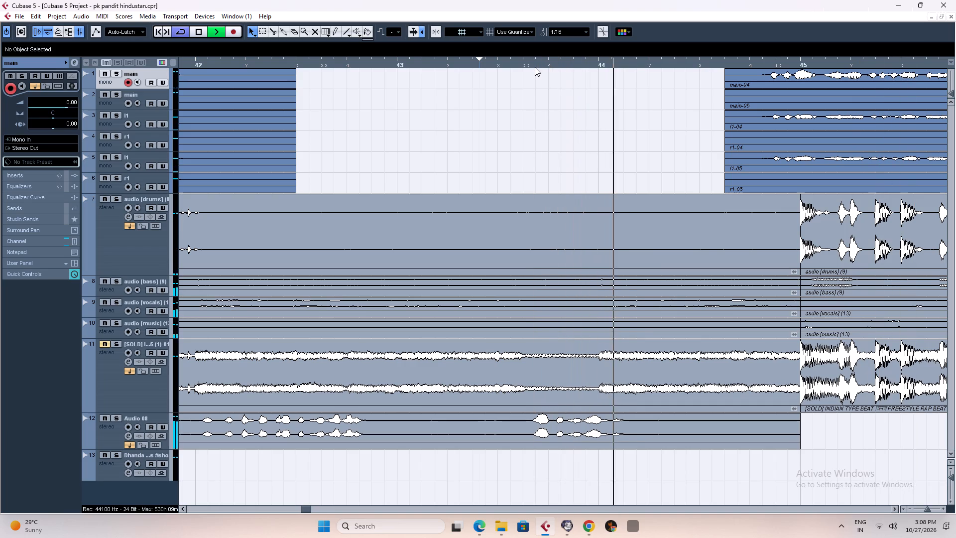
left_click(535, 67)
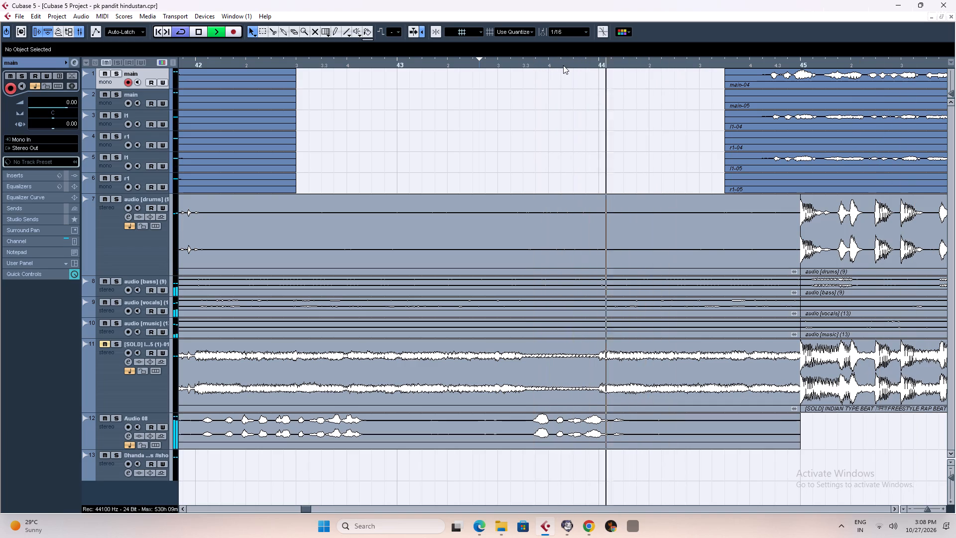
left_click(563, 65)
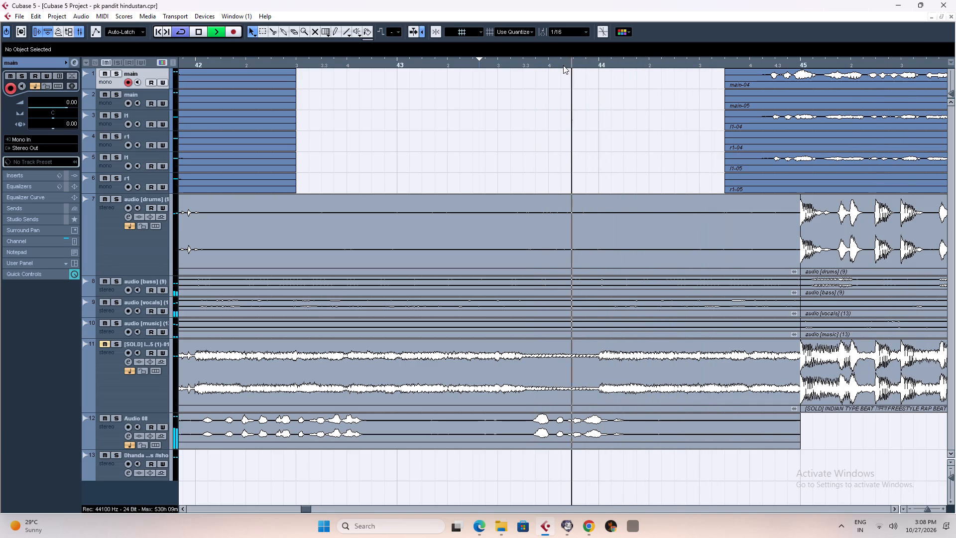
left_click(545, 67)
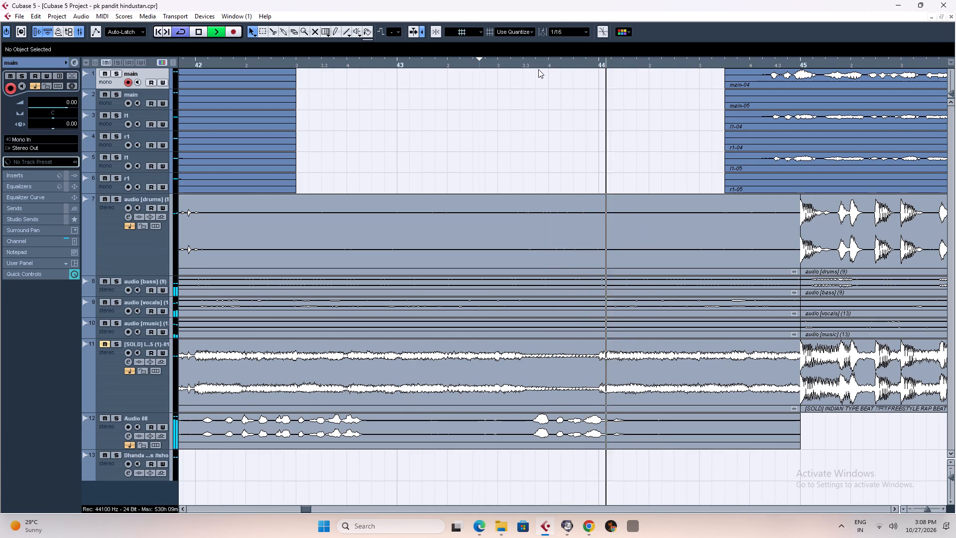
left_click(535, 69)
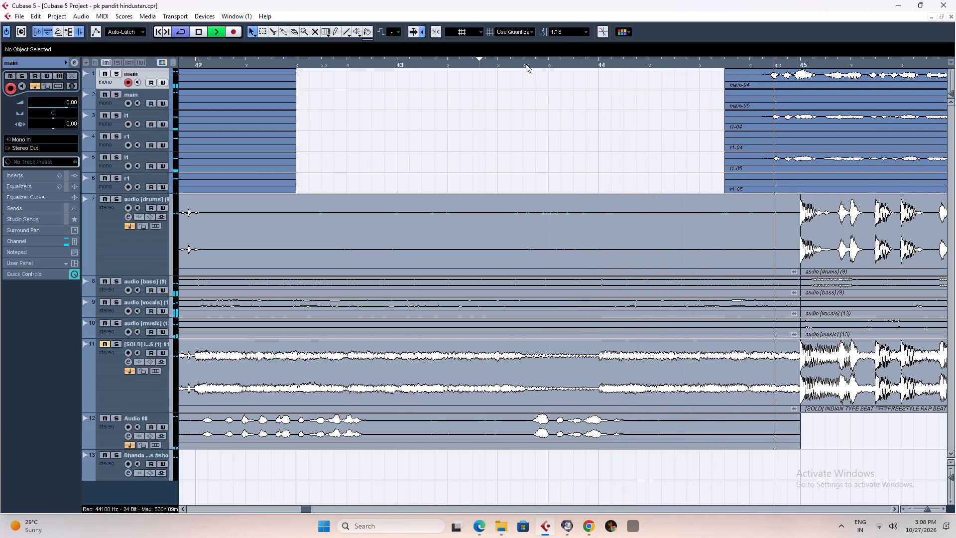
left_click(531, 63)
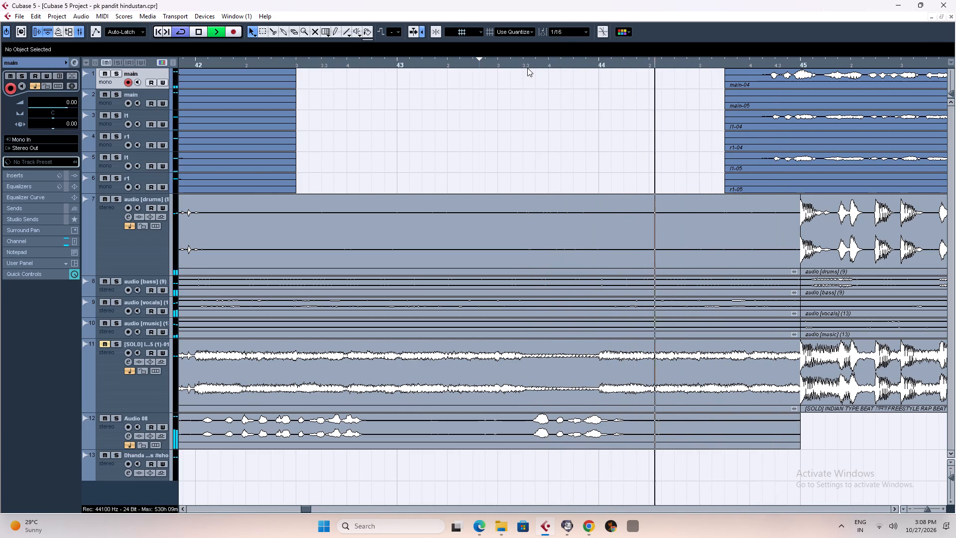
left_click(527, 68)
left_click(533, 65)
key("space")
left_click(533, 65)
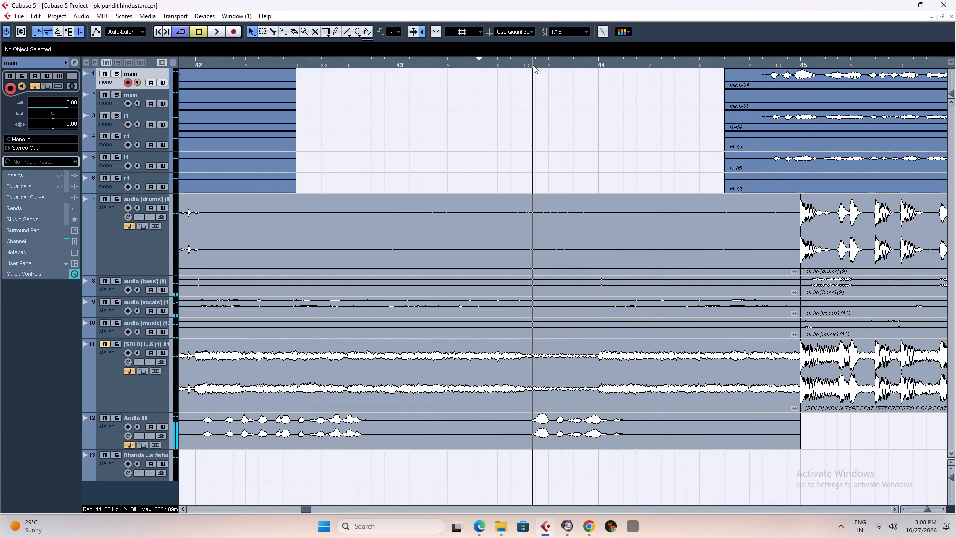
Turn grid snapping back on and split the vocal event on track 12 at 43.3.3, just before its second phrase.
left_click(524, 63)
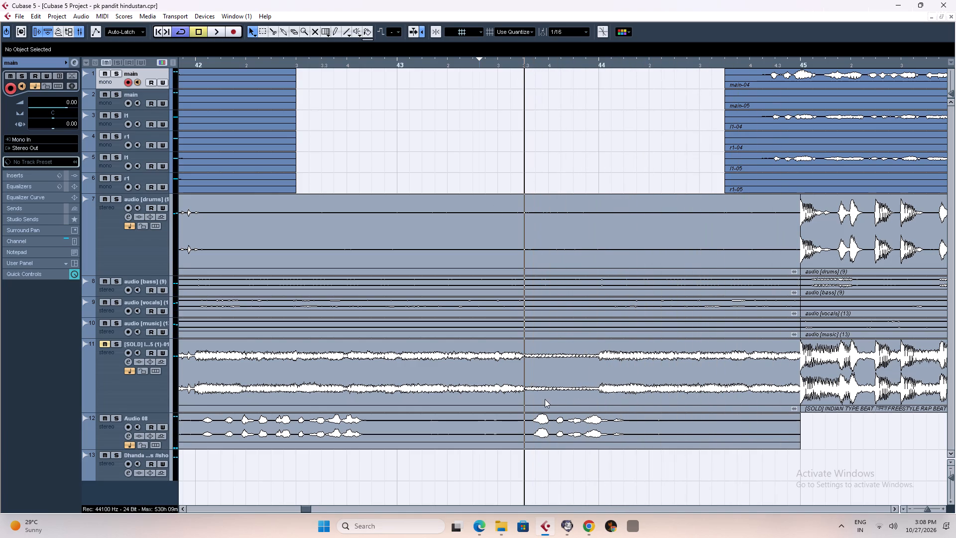
right_click_drag(520, 424, 540, 422)
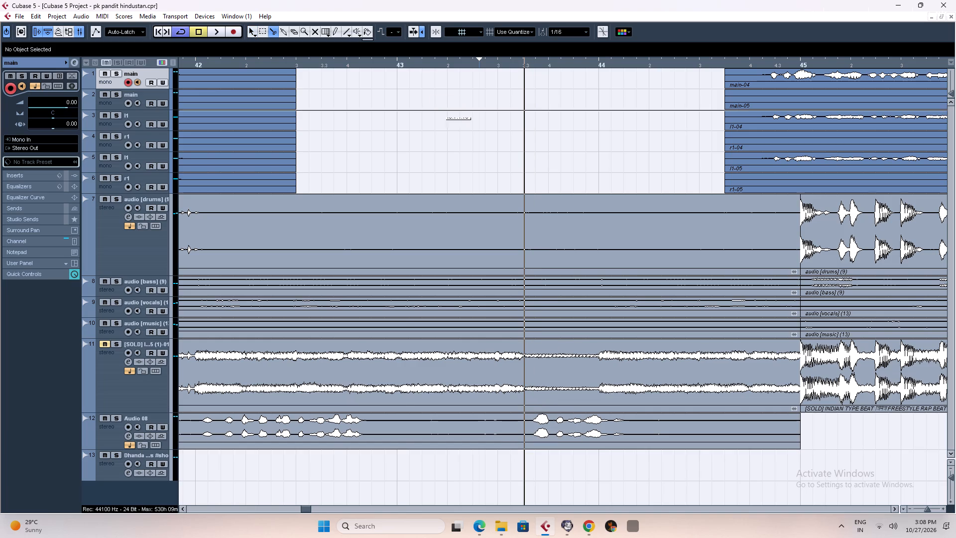
left_click(433, 27)
left_click(524, 425)
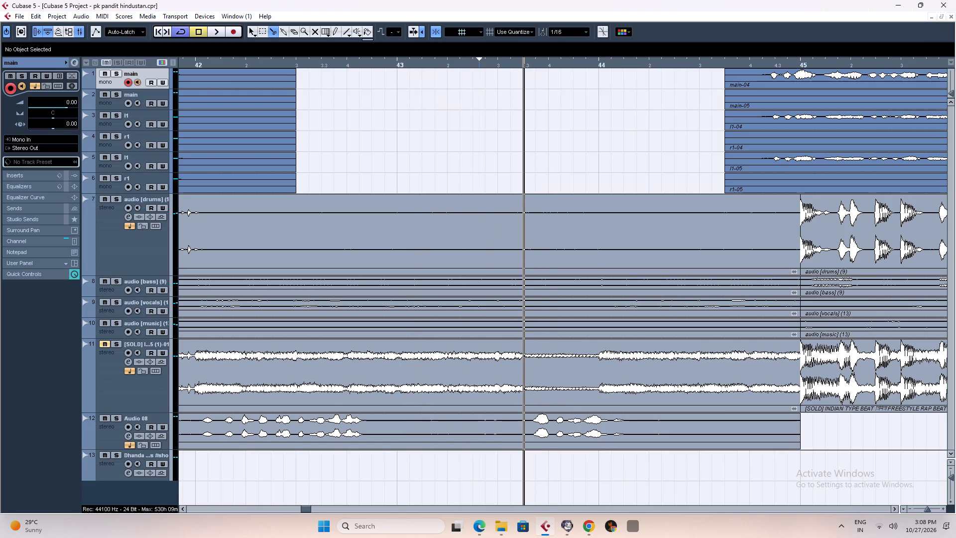
Copy the split-off second vocal phrase from track 12 onto track 13, starting at 44.1.3.
right_click(557, 424)
left_click(557, 424)
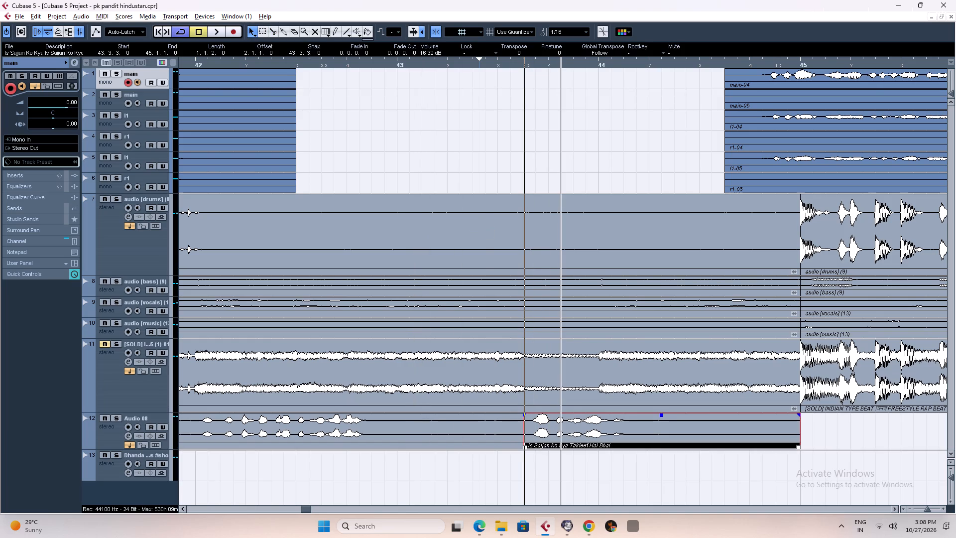
left_click_drag(557, 424, 687, 463, "alt")
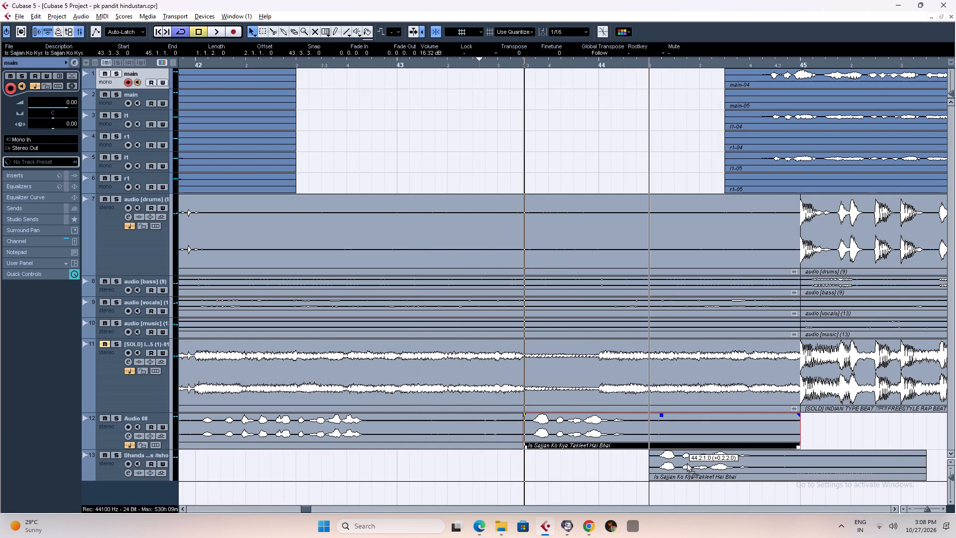
left_click_drag(687, 463, 671, 463, "alt")
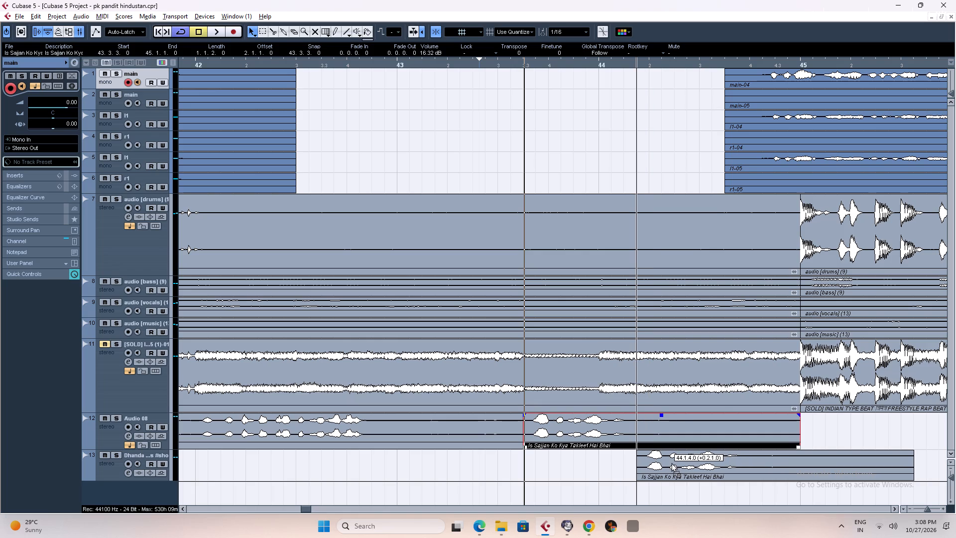
left_click_drag(671, 463, 676, 490, "alt")
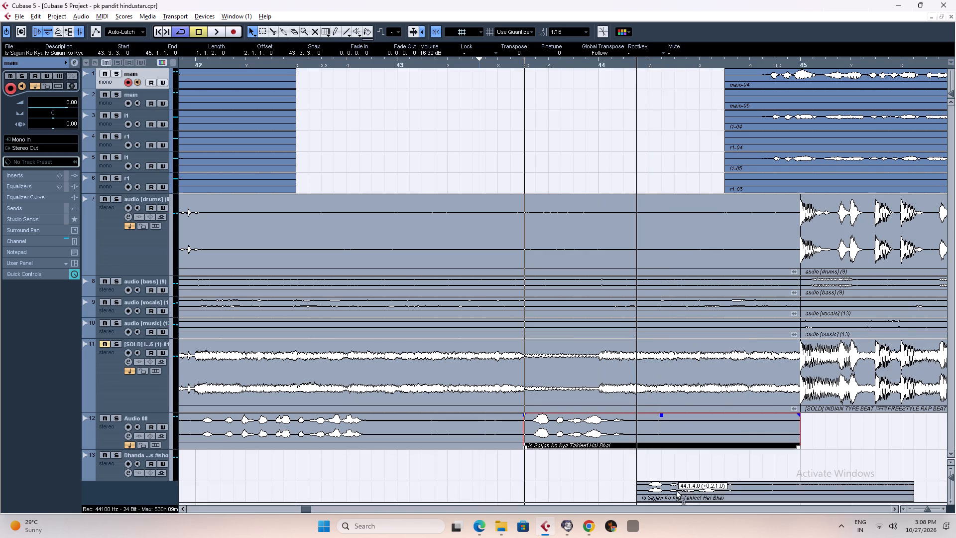
left_click_drag(676, 490, 648, 473, "alt")
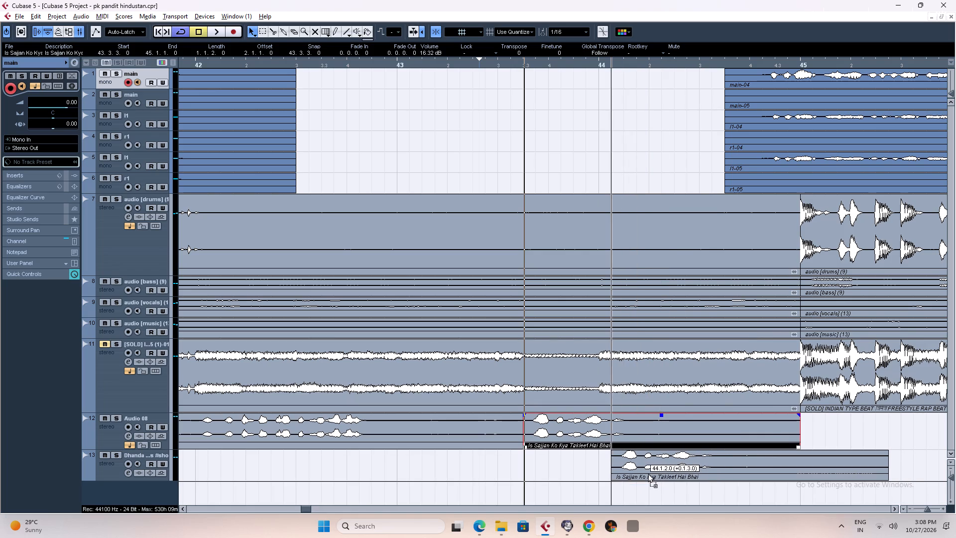
left_click_drag(648, 473, 653, 475, "alt")
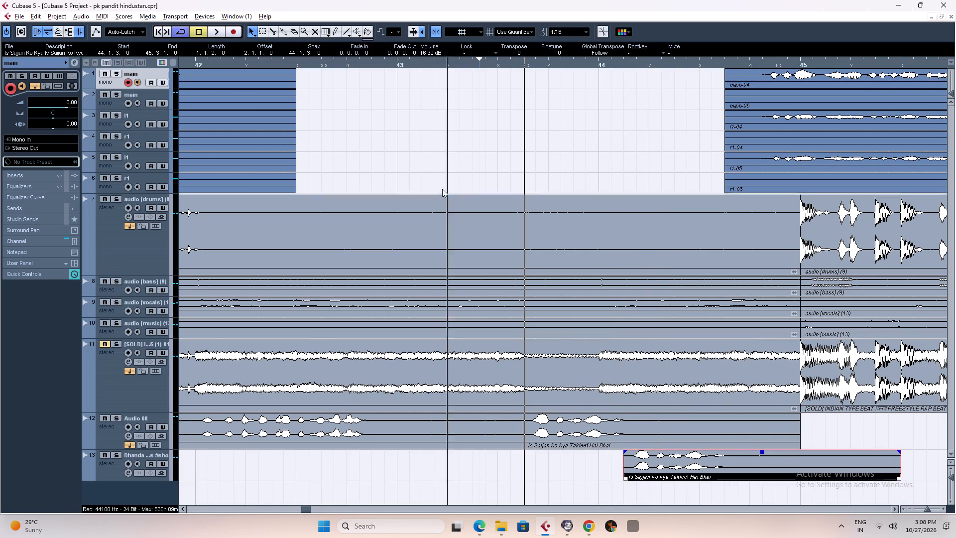
Play back from just after beat 2 of bar 43 and again from about bar 42 to hear the copied phrase in context.
left_click(455, 59)
left_click(457, 66)
key("space")
left_click(578, 116)
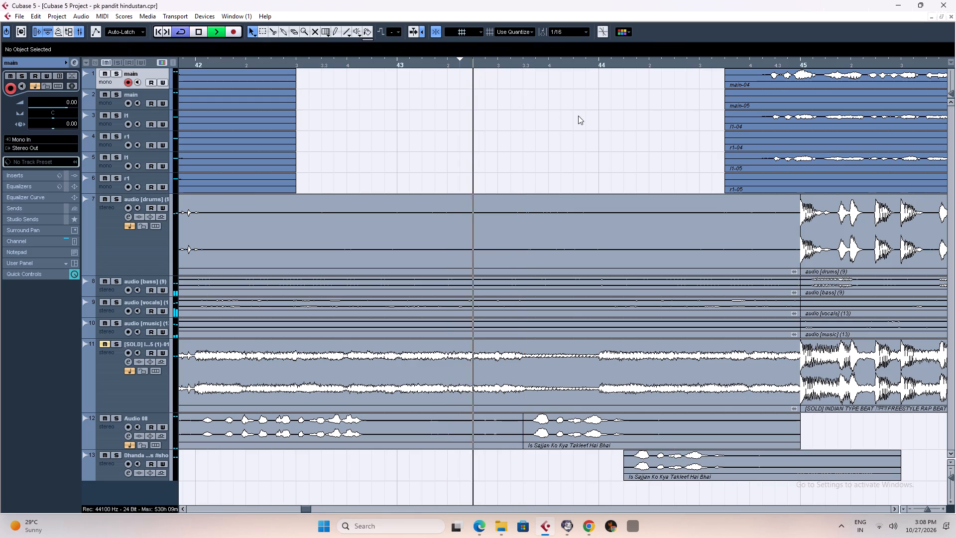
right_click(578, 116)
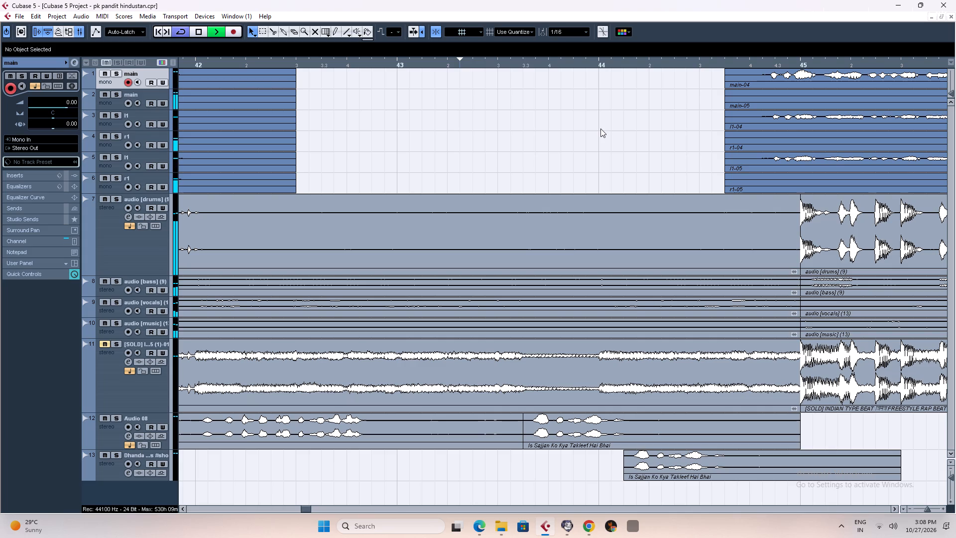
left_click(211, 60)
key("g")
key("g")
key("g")
key("g")
key("g")
key("g")
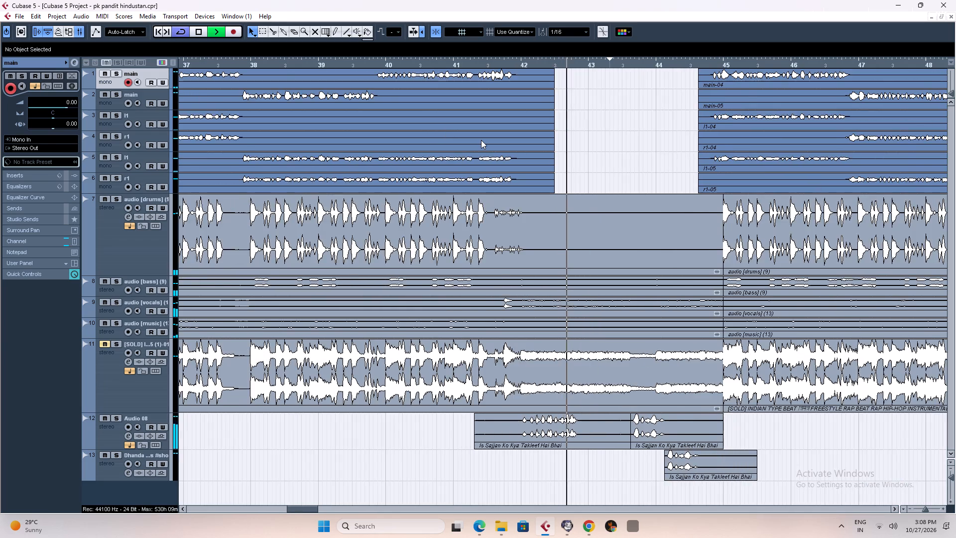
type("gggggg")
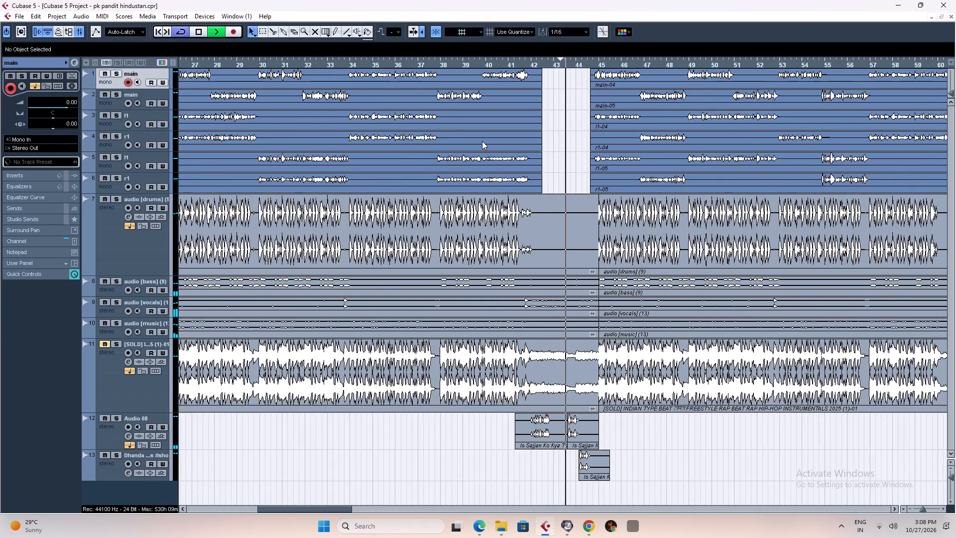
type("gg")
key("space")
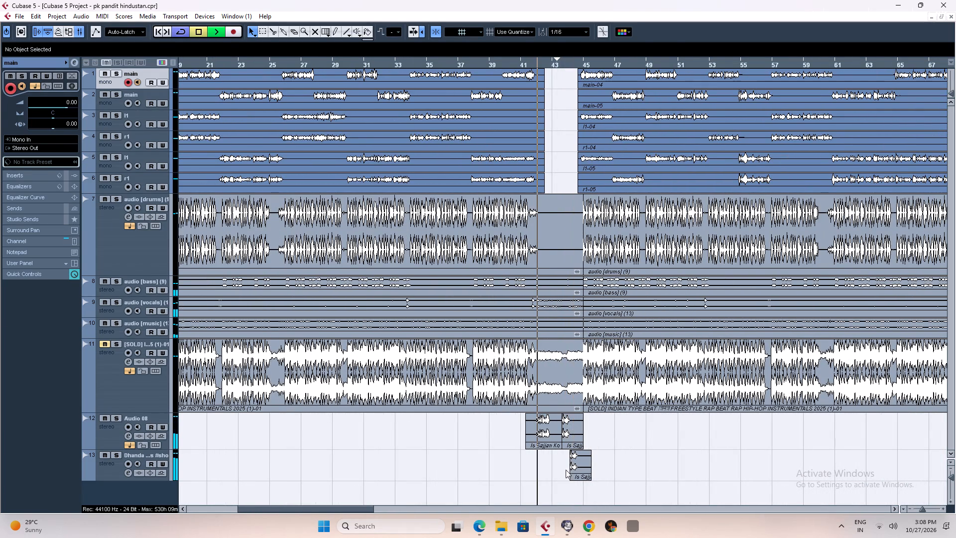
Lower the volume of the copied vocal event on track 13 to 12.14 dB and play the passage back.
left_click(583, 464)
left_click_drag(580, 454, 581, 466)
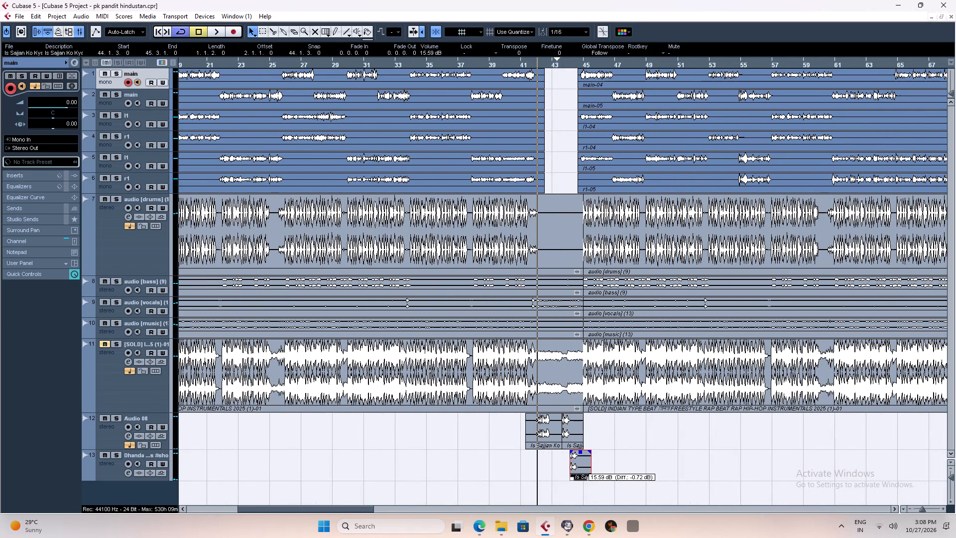
left_click_drag(581, 466, 588, 511)
key("space")
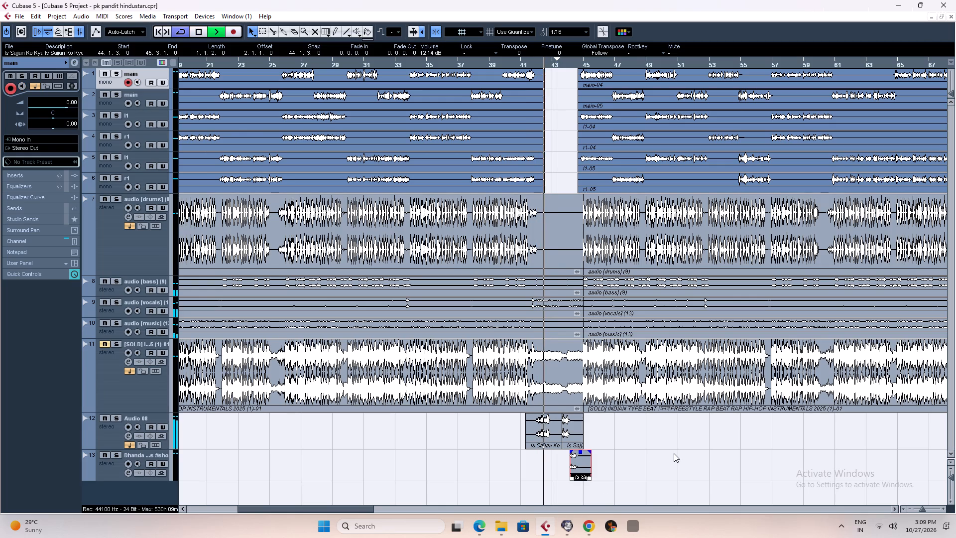
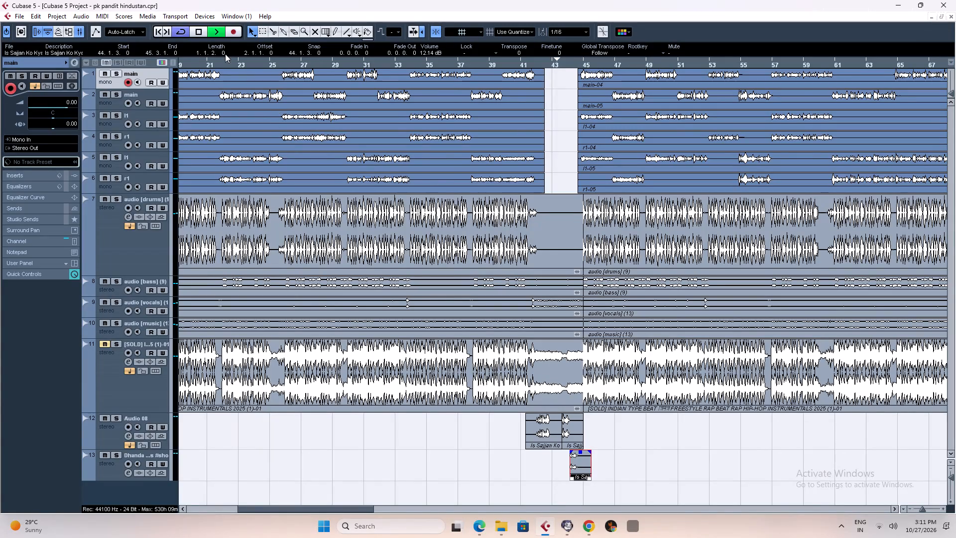
Play the arrangement from about bar 21 to listen to the section leading up to the break.
left_click(208, 62)
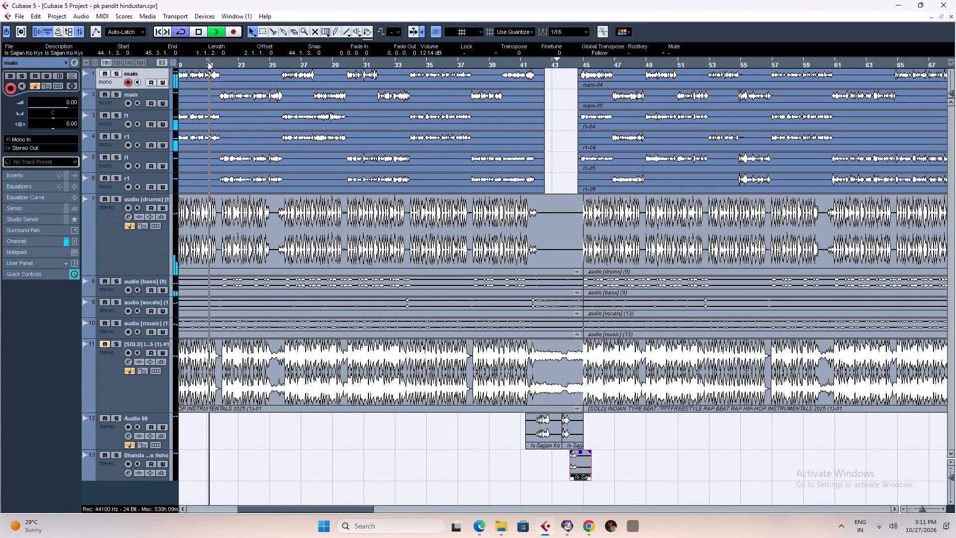
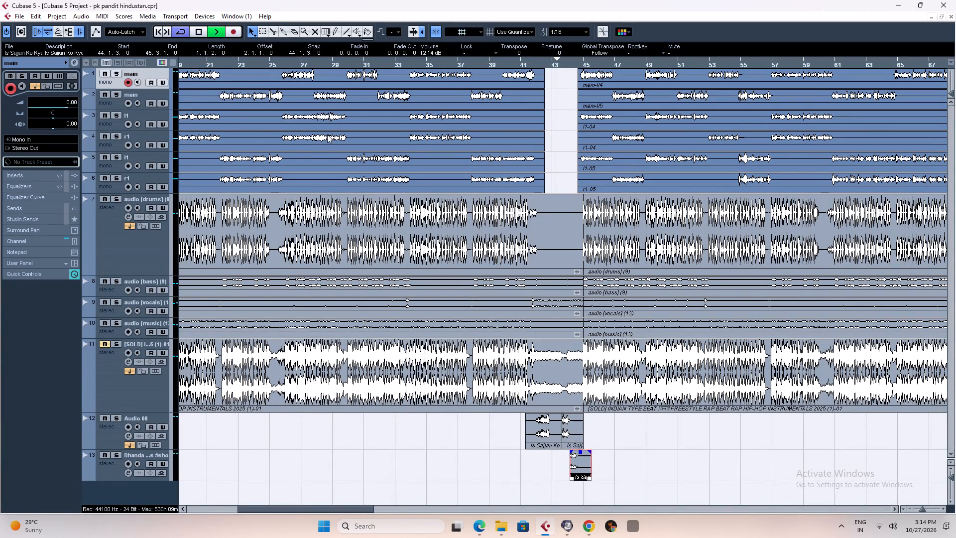
Play the arrangement from about bar 41 to check the echo clip on track 13 through the break and into the following section.
left_click(529, 60)
key("space")
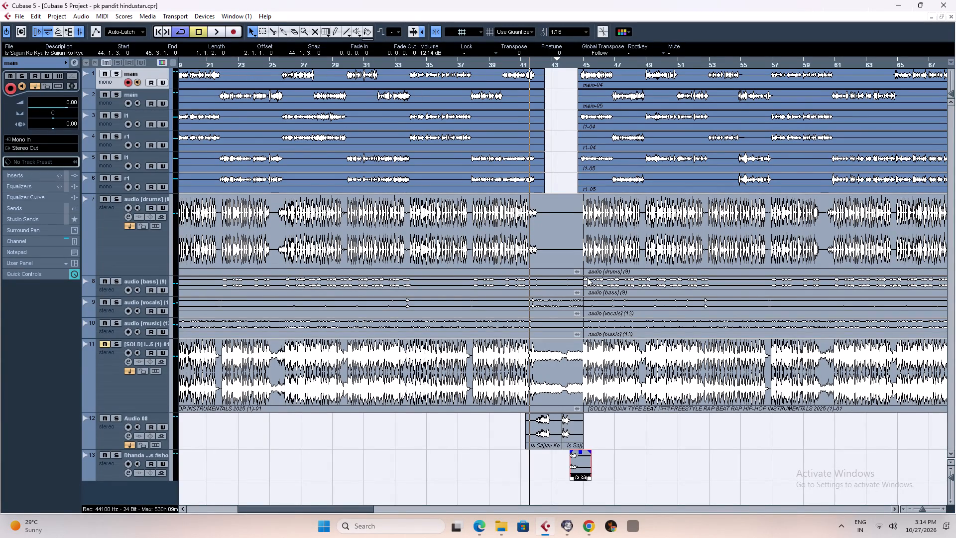
key("space")
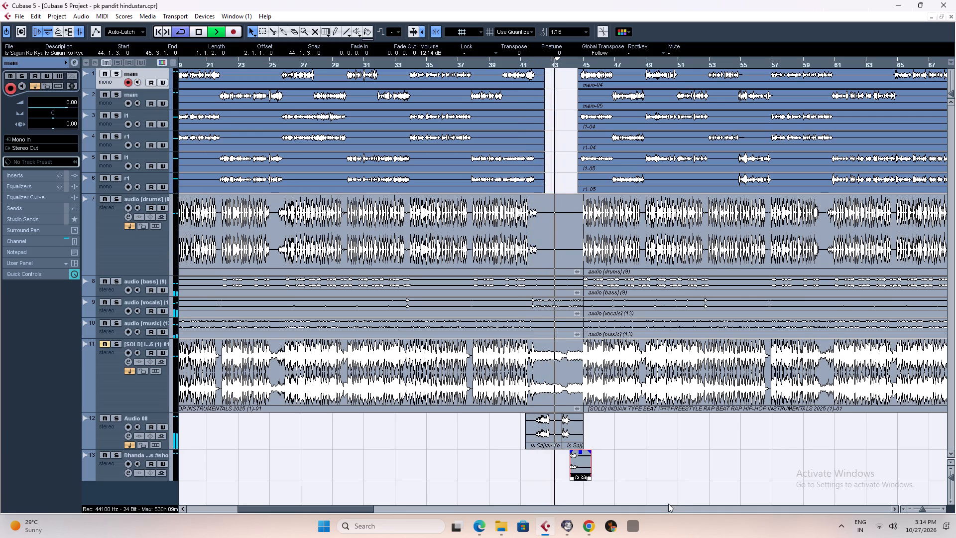
key("h")
key("h")
key("h")
key("h")
key("h")
key("h")
key("h")
key("h")
key("h")
key("h")
key("h")
key("h")
key("h")
key("h")
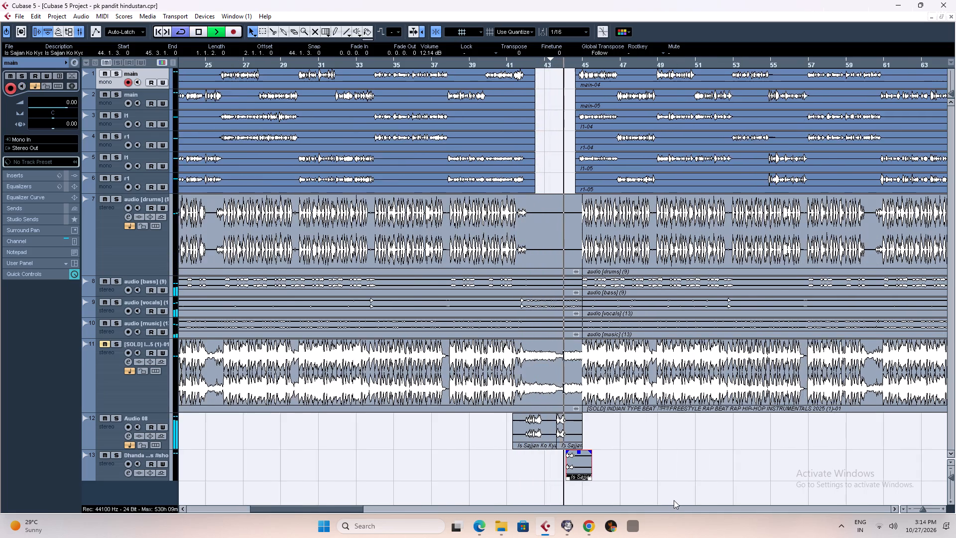
key("g")
key("g")
key("g")
key("g")
key("g")
key("g")
key("g")
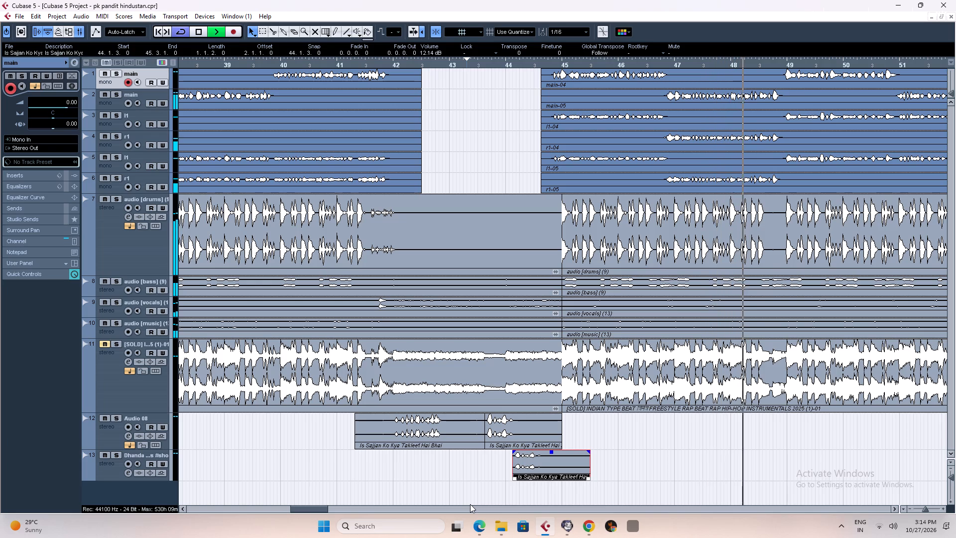
Split the vocal echo clip on track 13 at bar 45 and delete the part after the cut.
right_click_drag(565, 459, 574, 460)
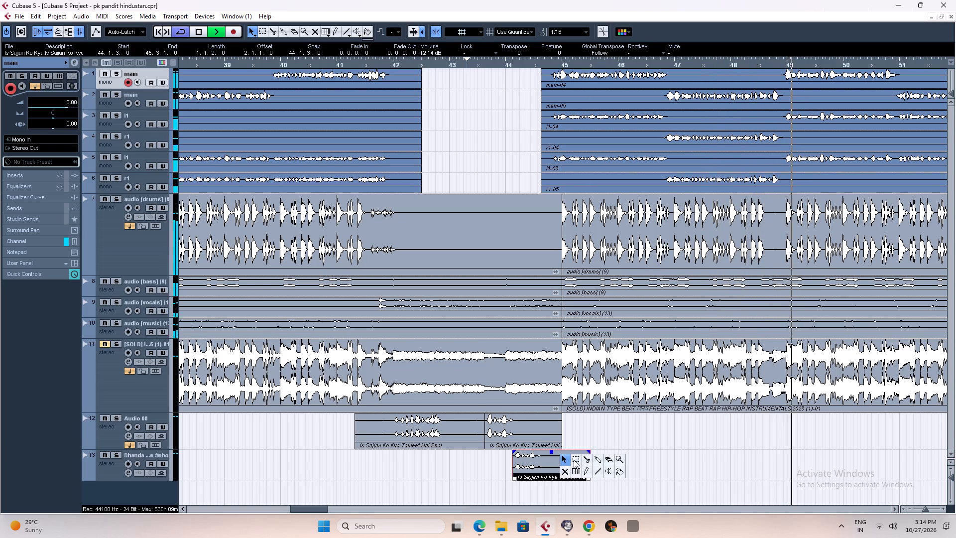
right_click_drag(574, 460, 586, 461)
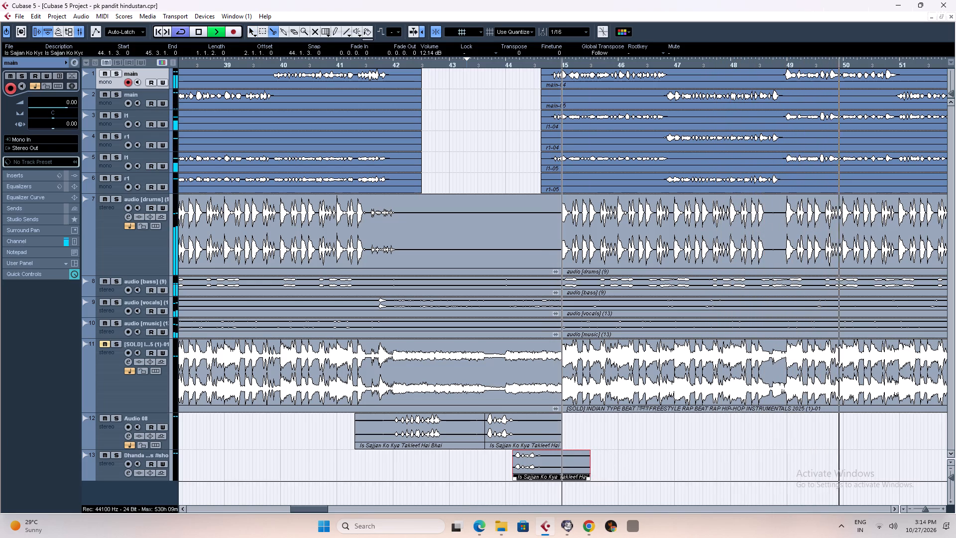
left_click(562, 459)
right_click(593, 459)
key("Delete")
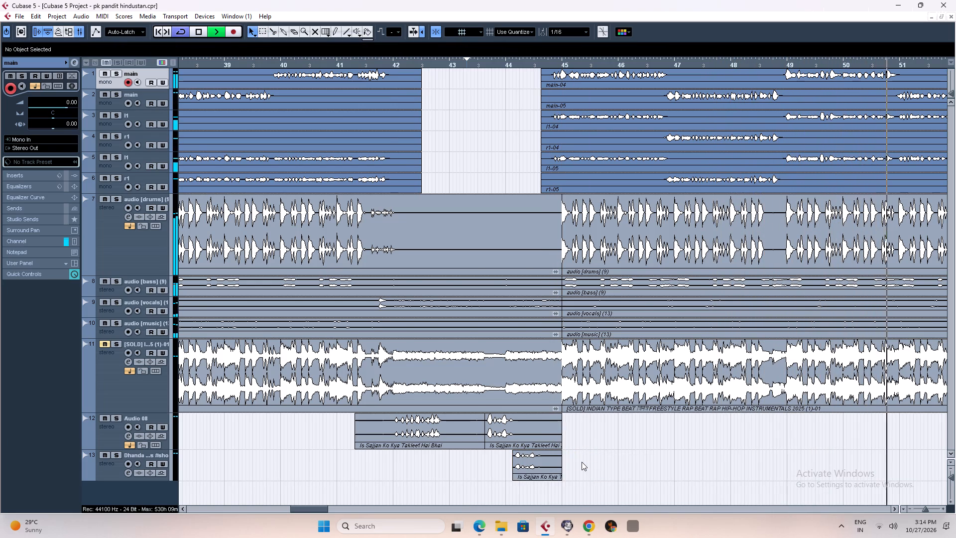
key("space")
type("g")
right_click(609, 450)
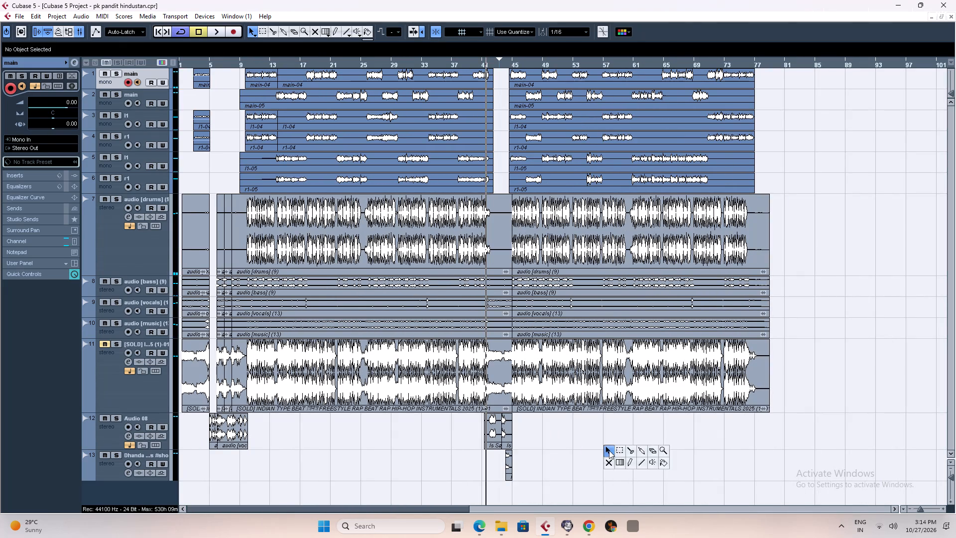
left_click(602, 429)
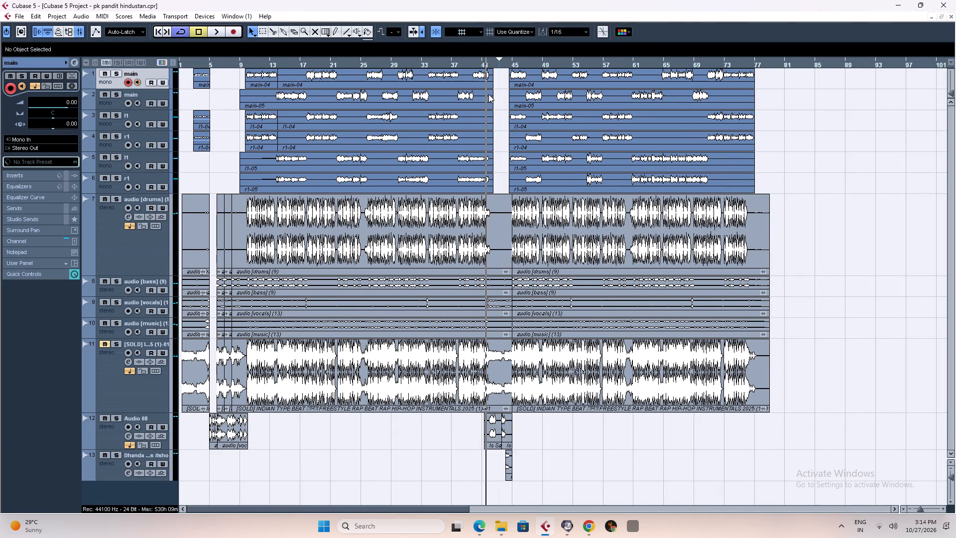
Play from just before bar 41 through the break to review the vocal sample on track 12 and its trimmed echo.
key("h")
key("h")
key("h")
key("h")
key("h")
key("h")
key("h")
key("h")
key("h")
key("h")
key("h")
key("h")
key("h")
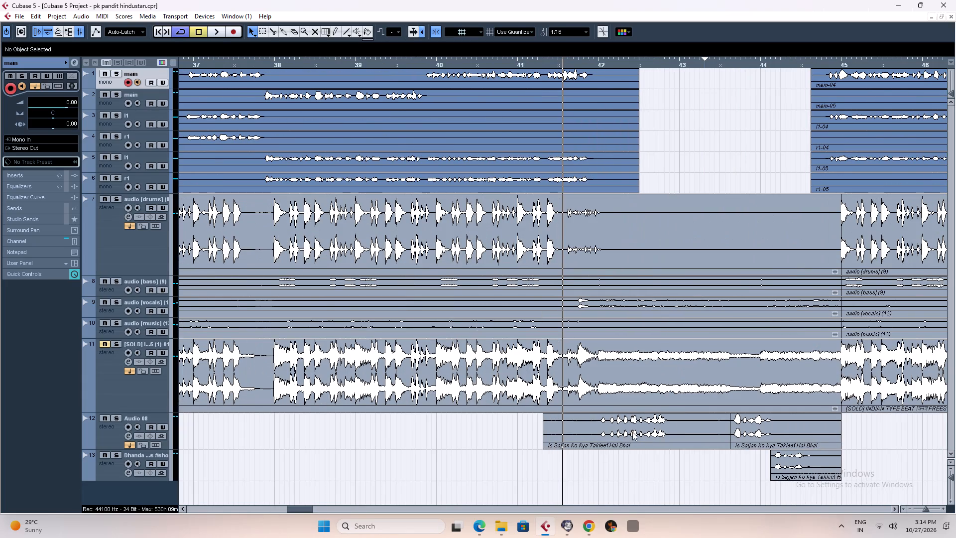
left_click(632, 432)
key("g")
key("g")
key("g")
key("g")
key("g")
key("g")
key("g")
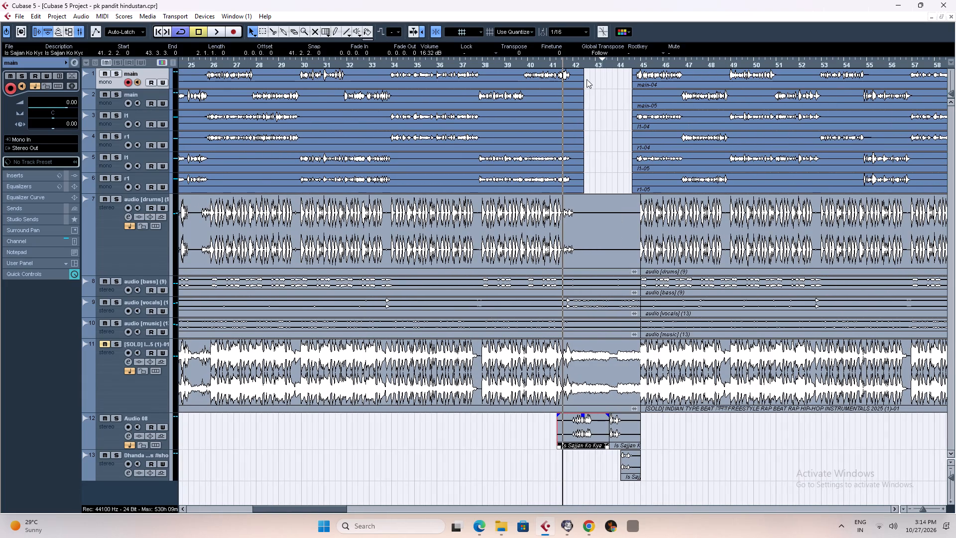
left_click(544, 64)
key("space")
key("h")
key("h")
key("h")
key("h")
key("h")
key("h")
key("h")
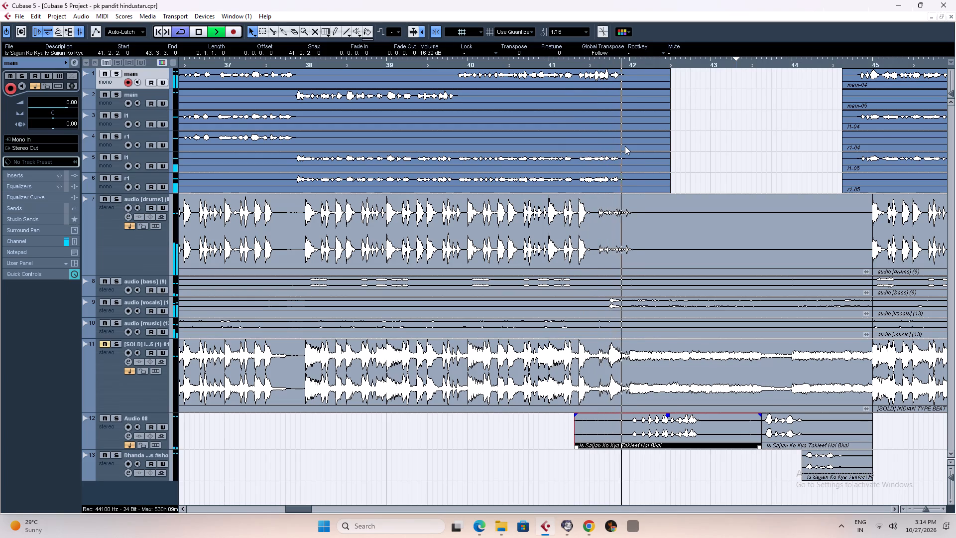
type("g")
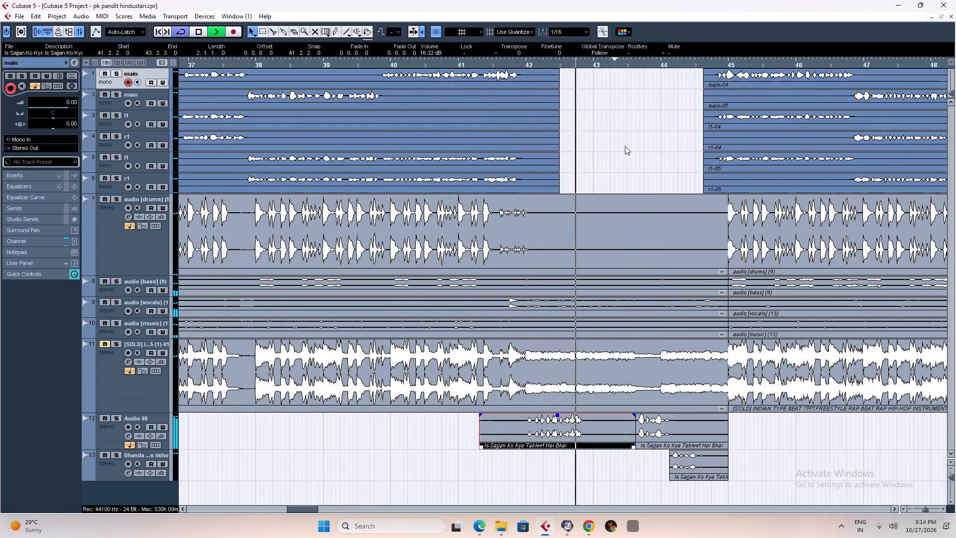
key("space")
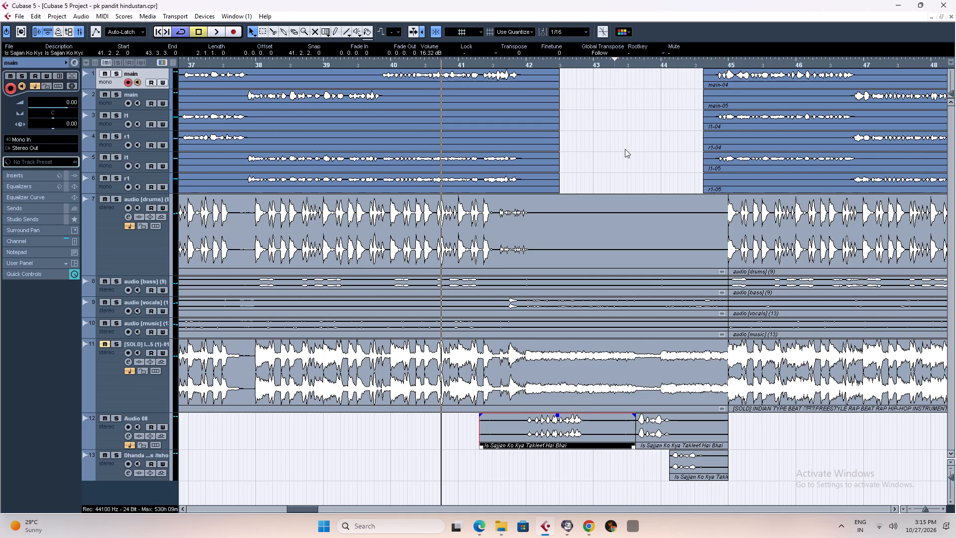
Play from about bar 37 through the break to hear how the preceding verse leads into the vocal sample.
key("g")
key("g")
key("g")
key("g")
key("g")
key("g")
key("g")
key("g")
key("g")
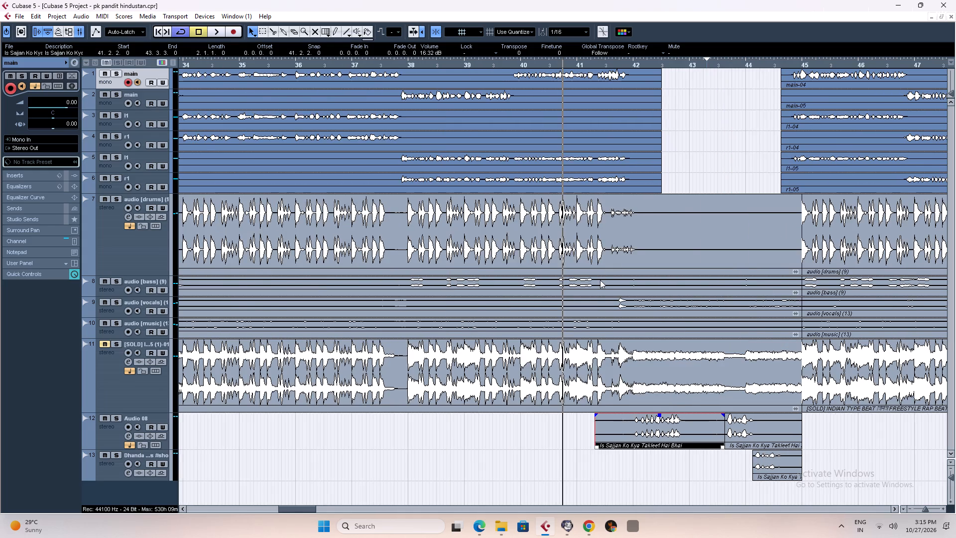
type("gg")
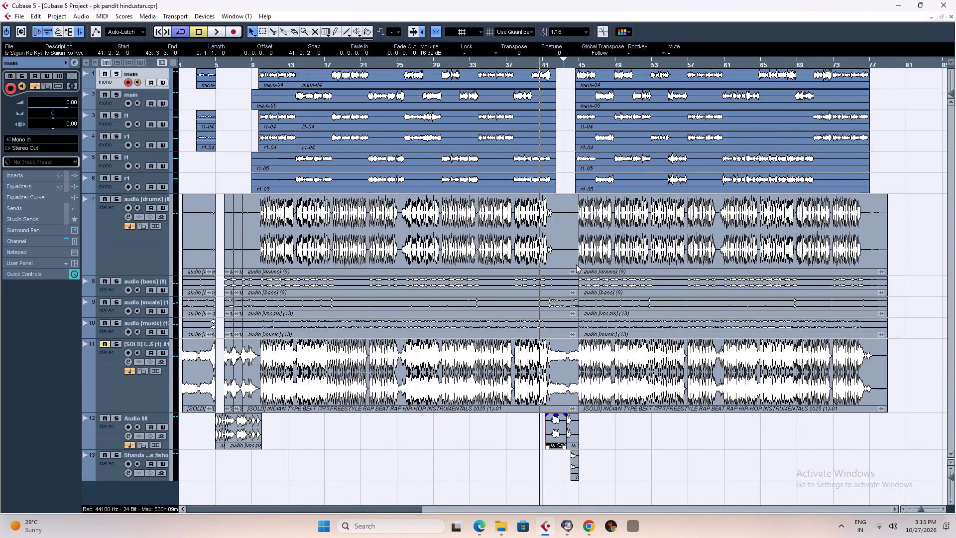
left_click(505, 65)
key("space")
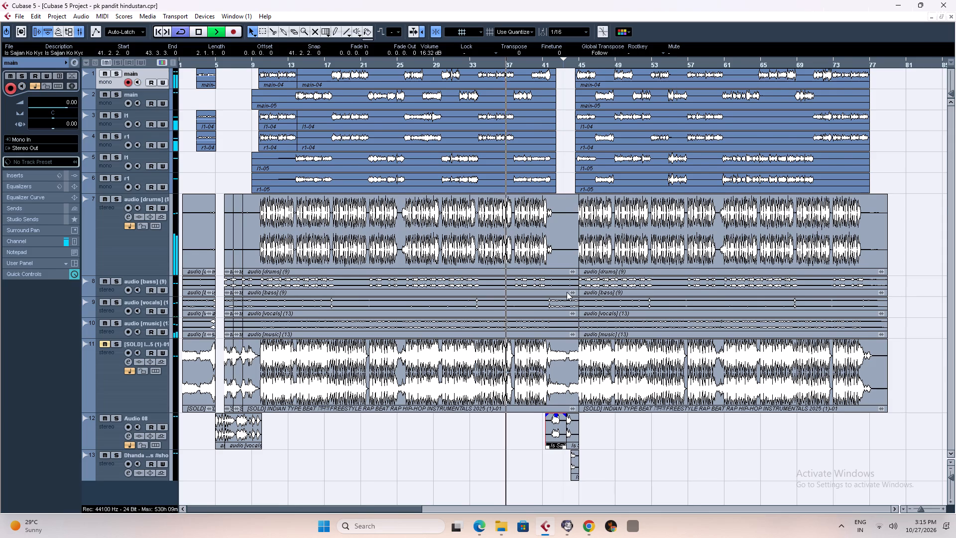
type("h")
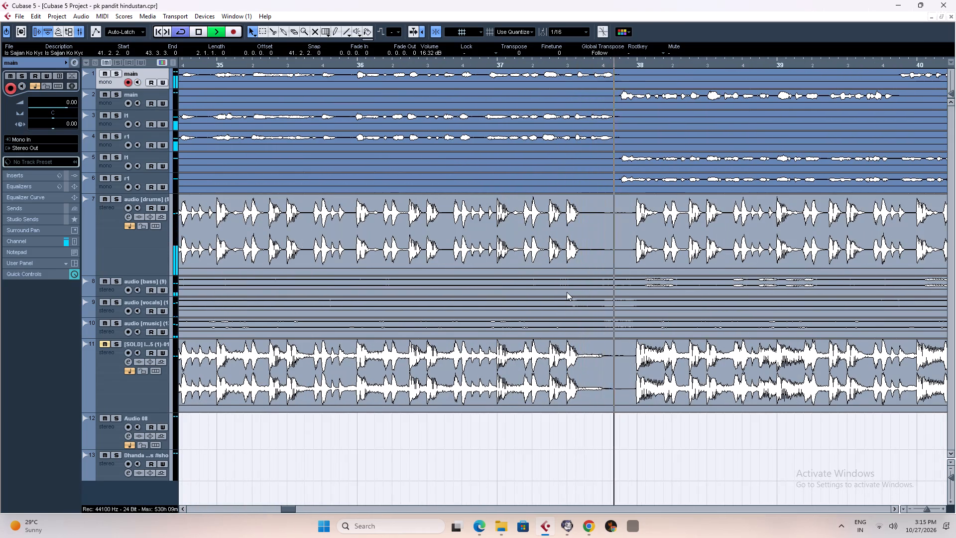
key("g")
key("g")
key("g")
key("g")
key("g")
key("g")
key("g")
key("g")
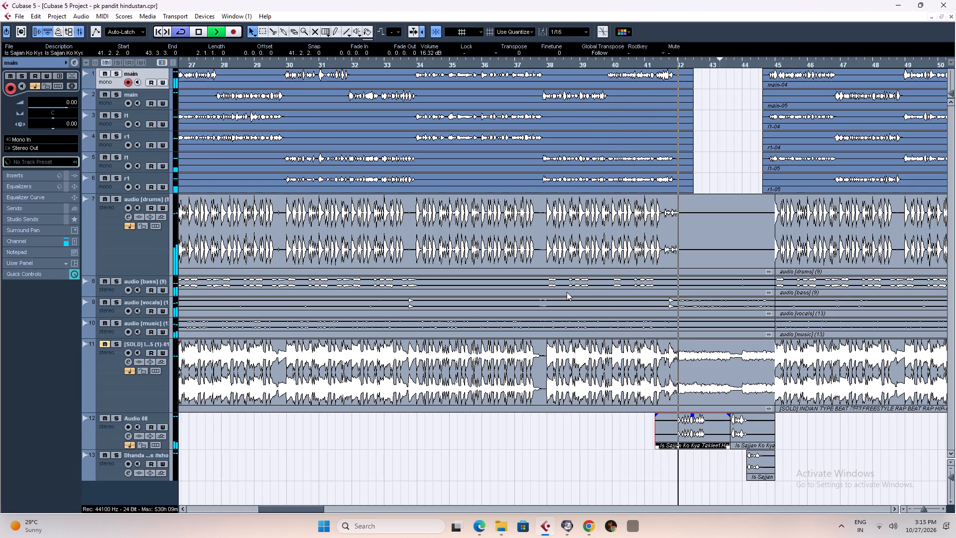
key("space")
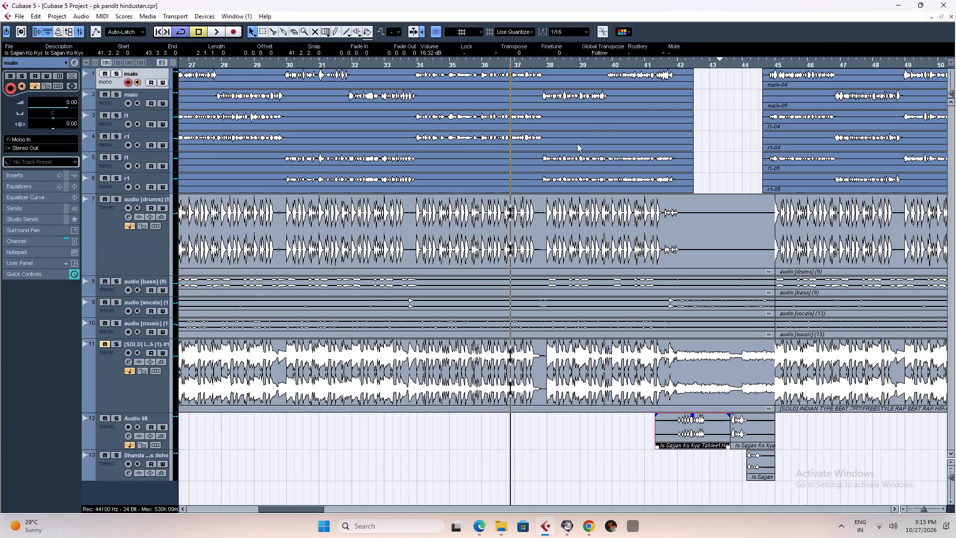
Play from about bar 38 into the break to check the transition from the last verse lines to the vocal sample.
key("g")
key("g")
key("g")
key("g")
key("g")
key("g")
key("g")
key("g")
key("g")
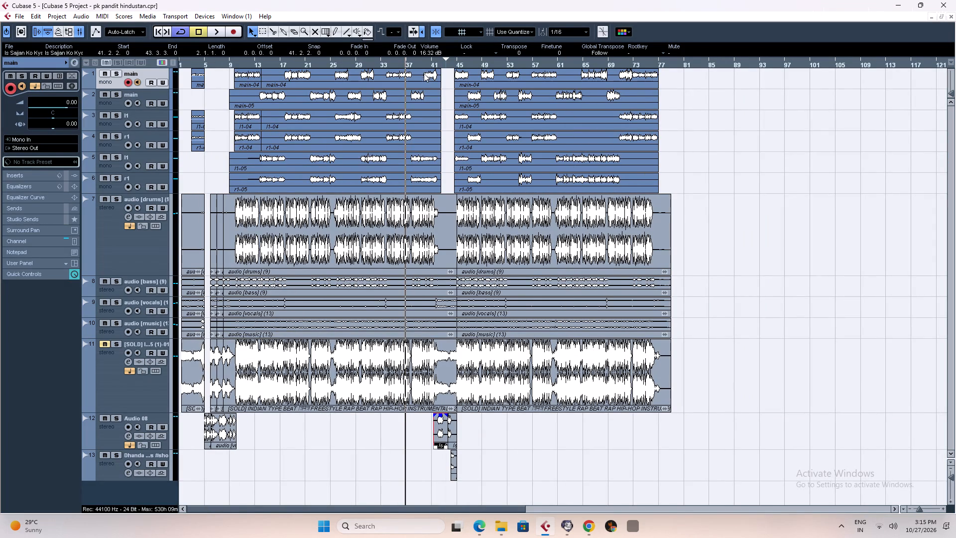
left_click(412, 65)
key("space")
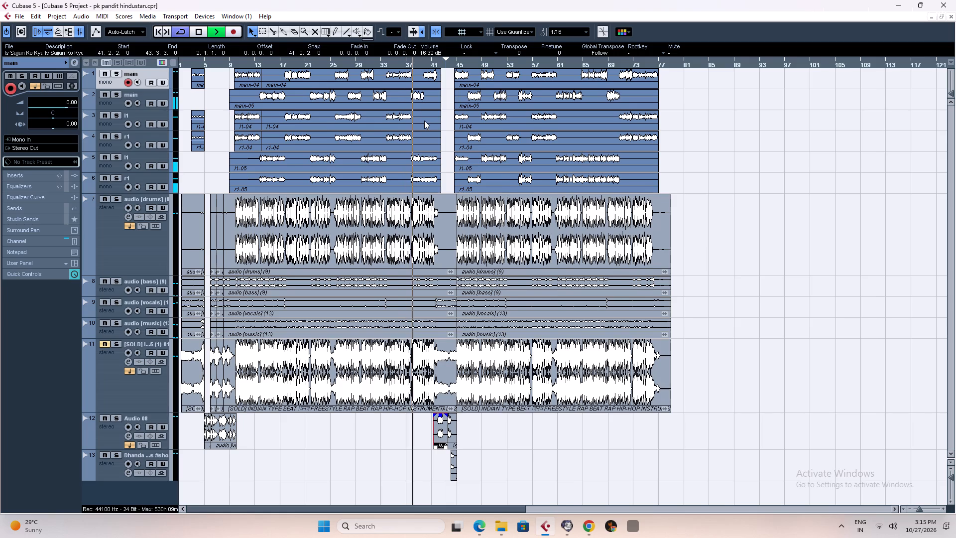
key("h")
key("h")
key("h")
key("h")
key("h")
key("h")
key("h")
key("h")
key("h")
key("h")
key("h")
key("h")
key("h")
key("h")
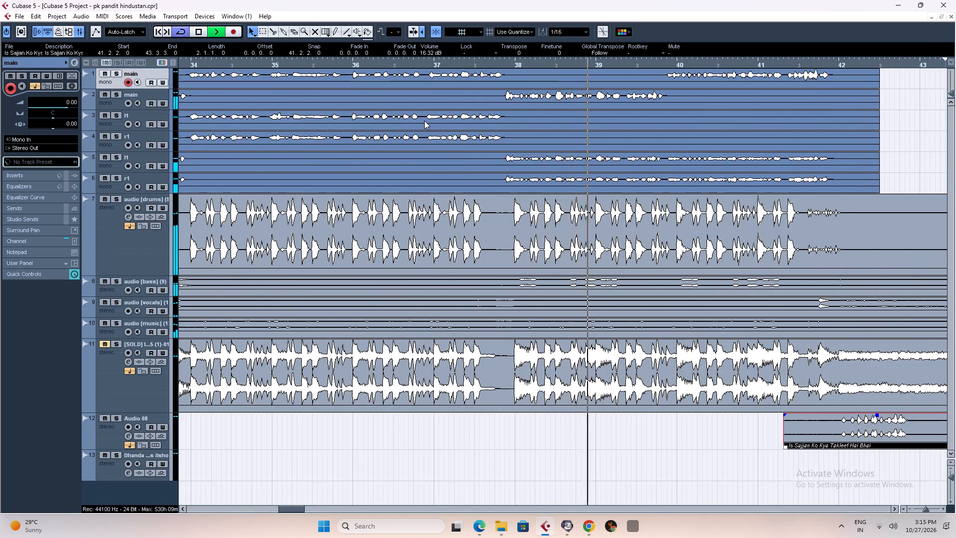
key("g")
key("g")
key("g")
key("g")
key("g")
key("g")
key("g")
key("g")
key("g")
key("g")
key("g")
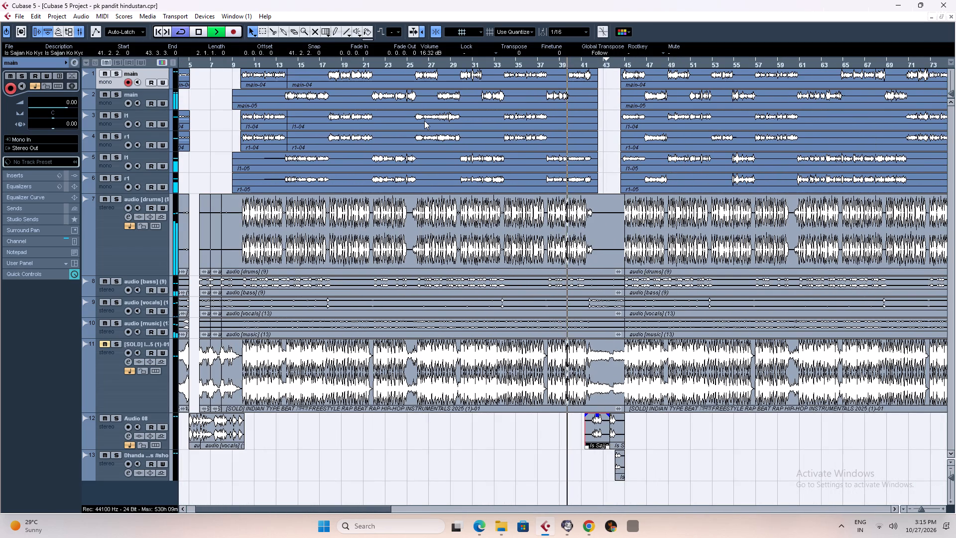
key("h")
key("h")
key("h")
key("h")
key("h")
key("h")
key("h")
key("h")
key("h")
key("h")
key("h")
key("h")
key("h")
key("h")
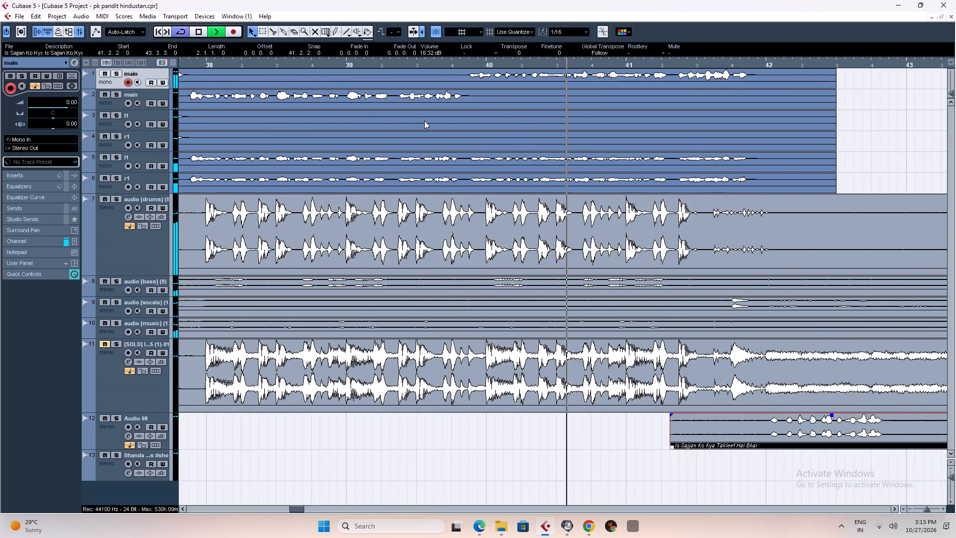
key("g")
key("g")
key("g")
key("g")
key("g")
key("g")
key("g")
key("g")
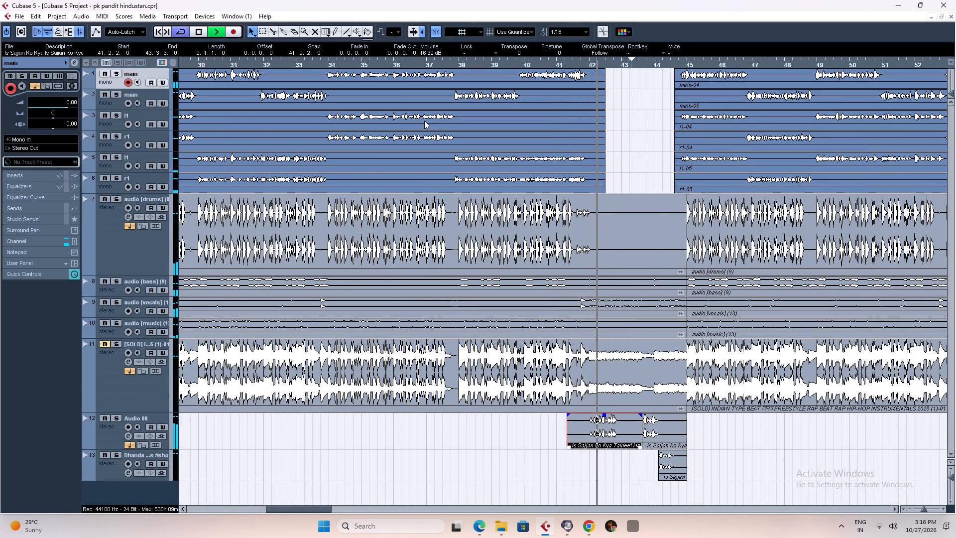
type("g")
key("space")
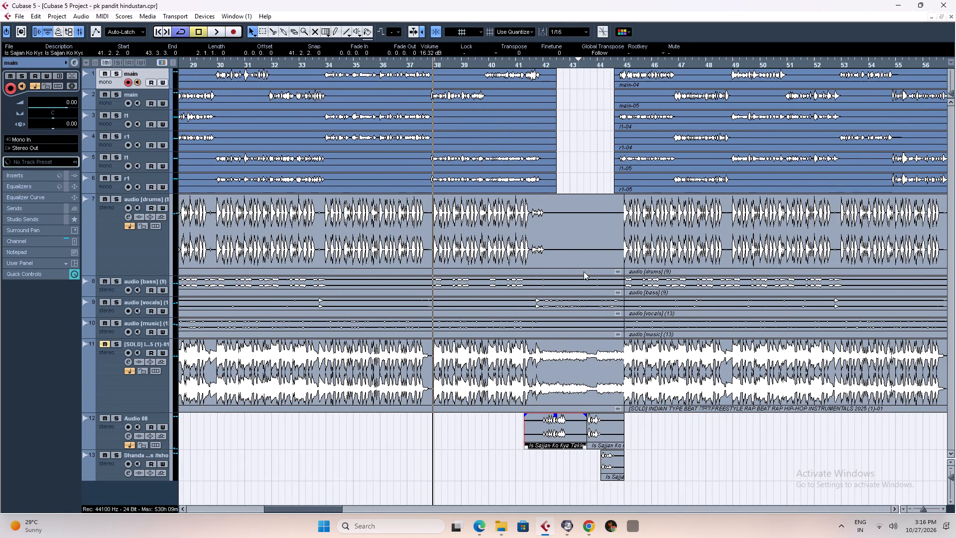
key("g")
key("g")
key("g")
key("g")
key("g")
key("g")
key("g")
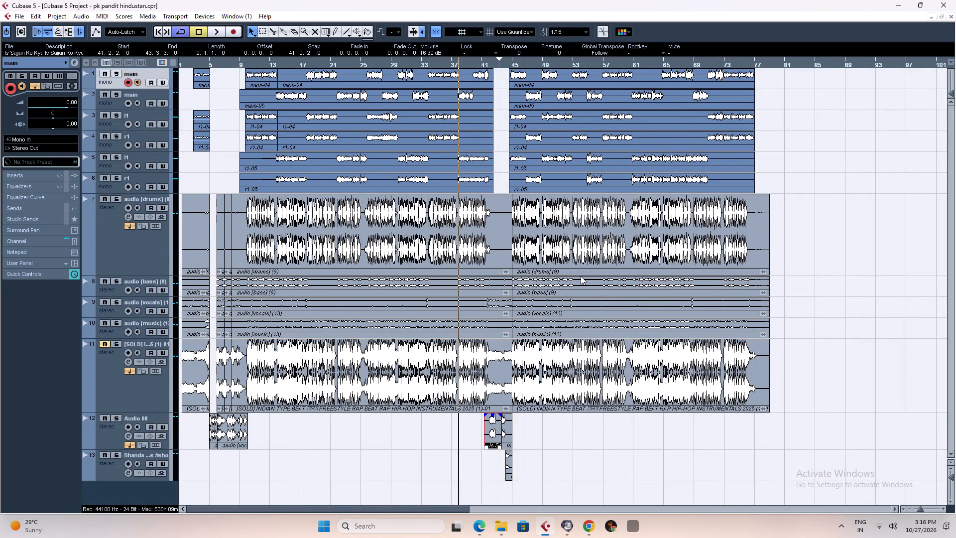
Split the beat clips on tracks 7 to 11 at bar 38.
key("h")
key("h")
key("h")
key("h")
key("h")
key("h")
key("h")
key("h")
key("h")
key("h")
key("h")
key("h")
key("h")
key("h")
key("h")
key("h")
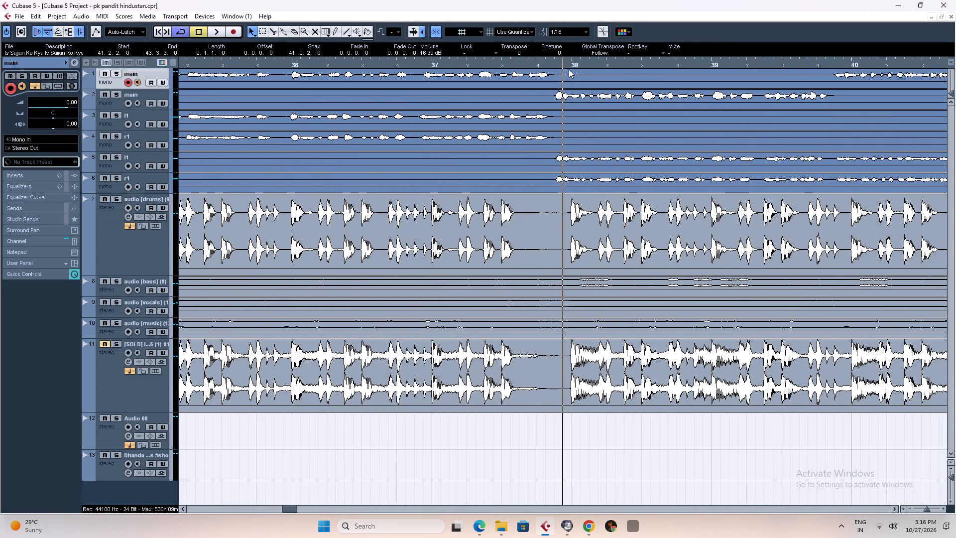
key("g")
key("g")
key("g")
key("g")
left_click(567, 62)
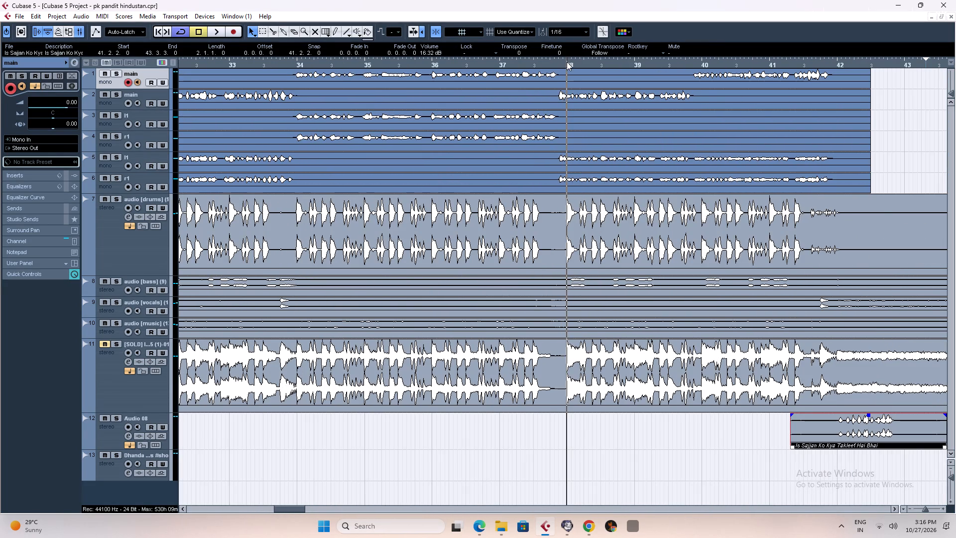
key("h")
key("h")
key("h")
key("h")
key("h")
key("h")
key("h")
key("h")
left_click_drag(618, 447, 543, 236)
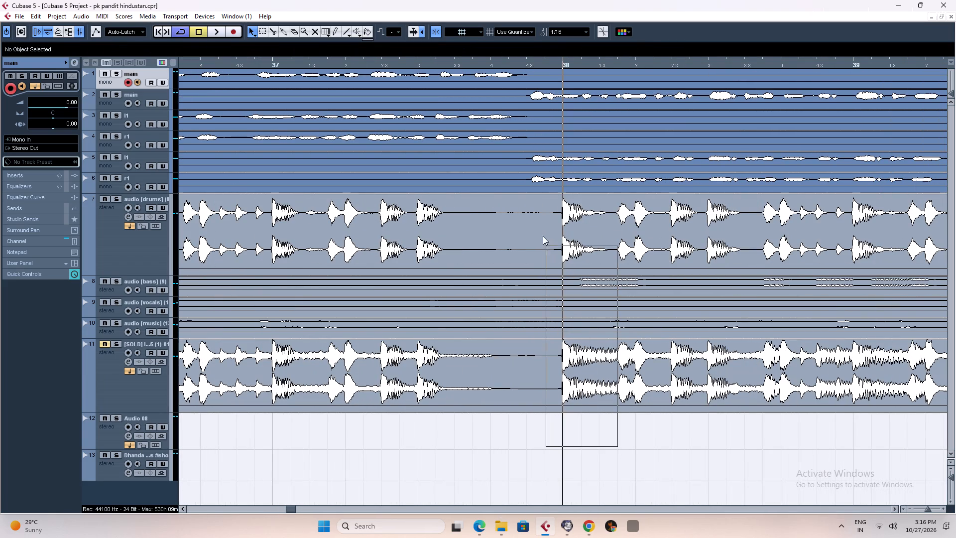
left_click_drag(543, 236, 535, 218)
key("g")
key("g")
key("g")
key("g")
key("g")
key("g")
key("g")
key("g")
key("g")
key("g")
key("g")
key("g")
key("g")
key("g")
key("g")
key("g")
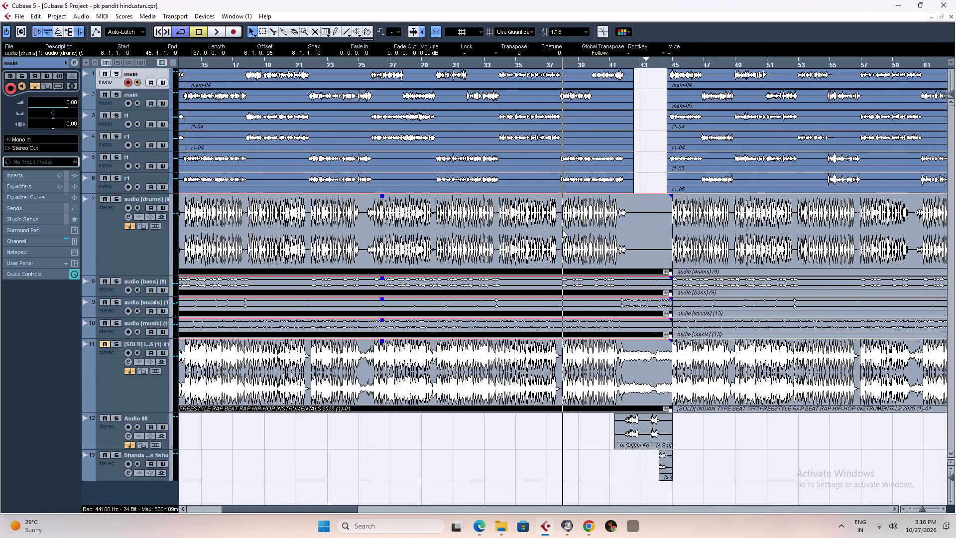
key("h")
key("h")
key("h")
key("h")
key("h")
key("h")
key("h")
key("h")
key("h")
key("h")
key("h")
key("h")
key("h")
key("h")
right_click_drag(548, 211, 572, 210)
left_click(563, 226)
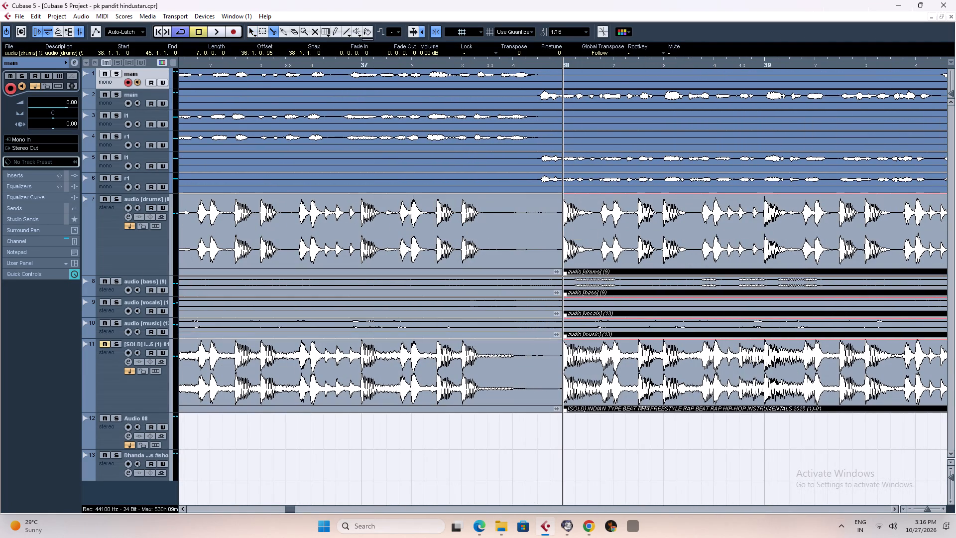
right_click(616, 257)
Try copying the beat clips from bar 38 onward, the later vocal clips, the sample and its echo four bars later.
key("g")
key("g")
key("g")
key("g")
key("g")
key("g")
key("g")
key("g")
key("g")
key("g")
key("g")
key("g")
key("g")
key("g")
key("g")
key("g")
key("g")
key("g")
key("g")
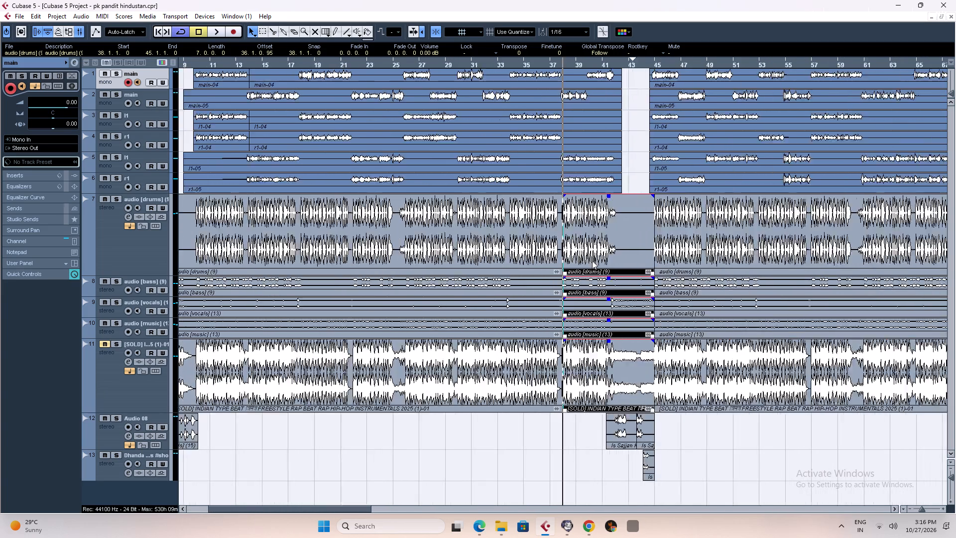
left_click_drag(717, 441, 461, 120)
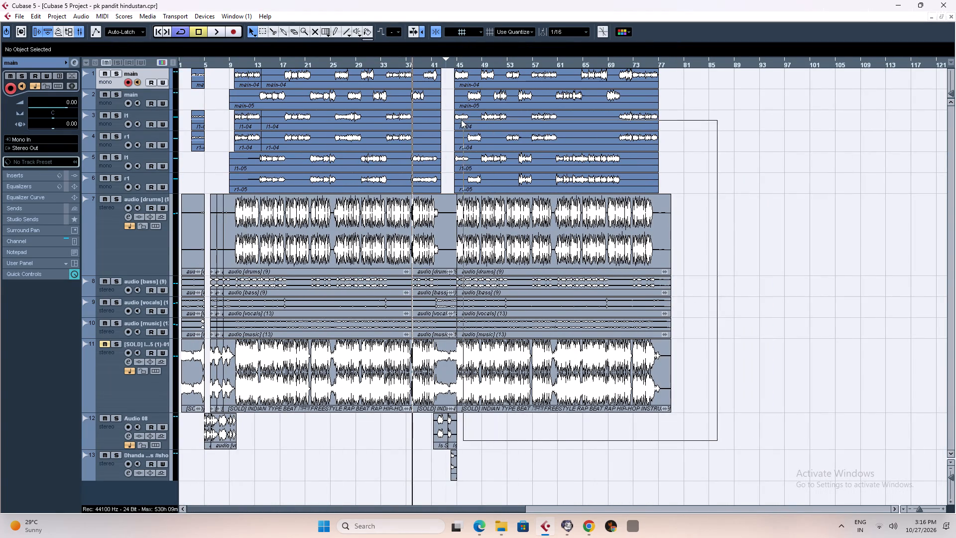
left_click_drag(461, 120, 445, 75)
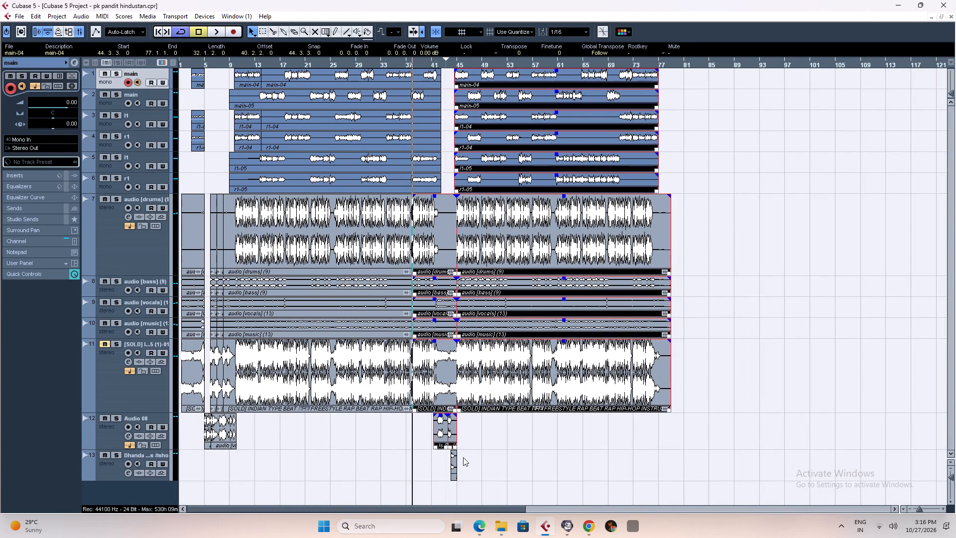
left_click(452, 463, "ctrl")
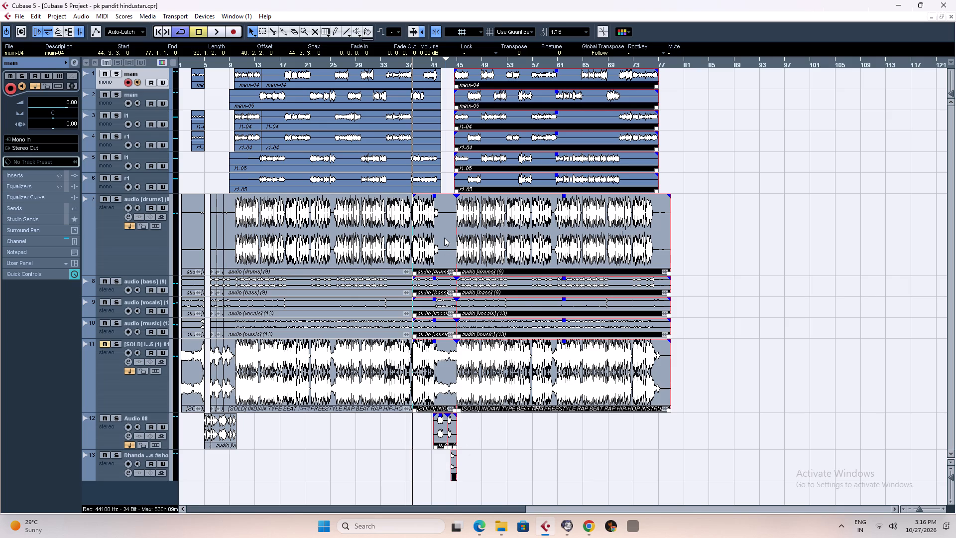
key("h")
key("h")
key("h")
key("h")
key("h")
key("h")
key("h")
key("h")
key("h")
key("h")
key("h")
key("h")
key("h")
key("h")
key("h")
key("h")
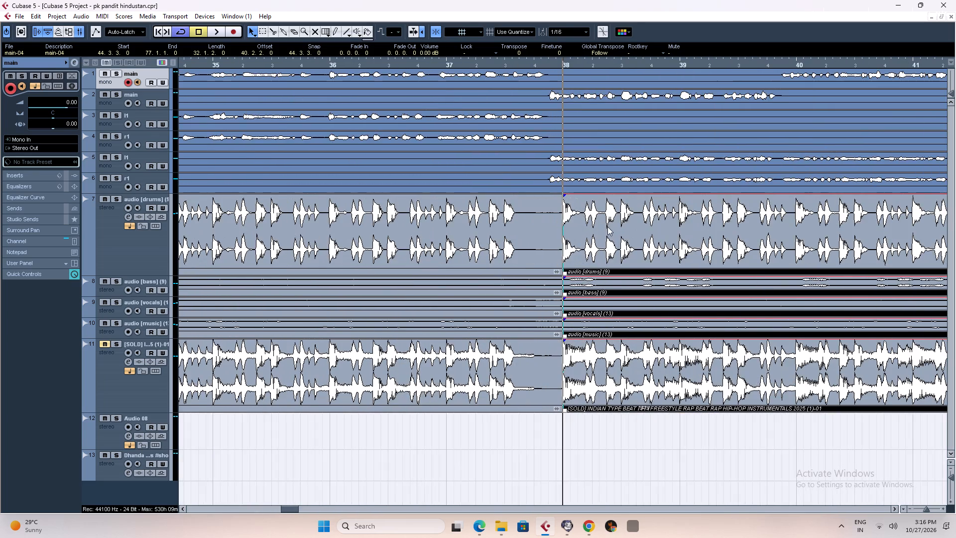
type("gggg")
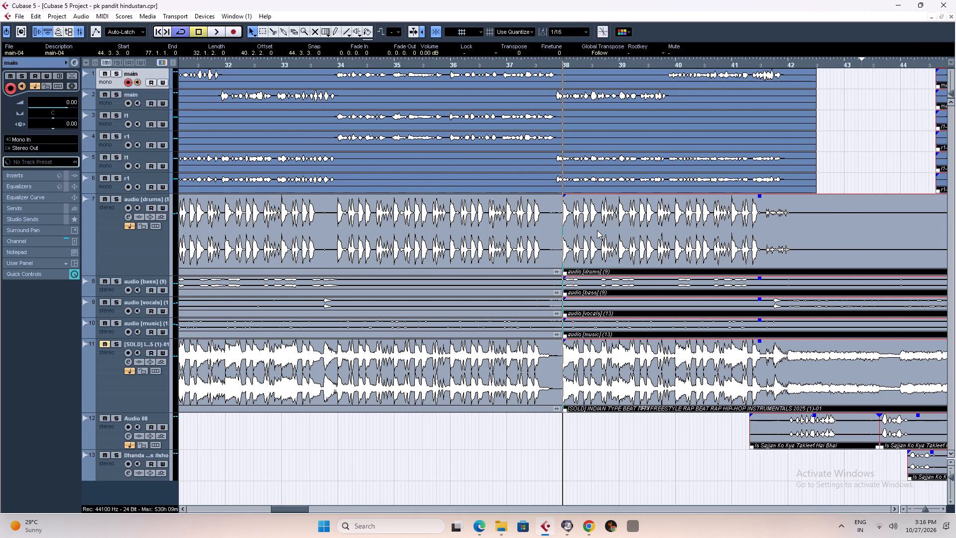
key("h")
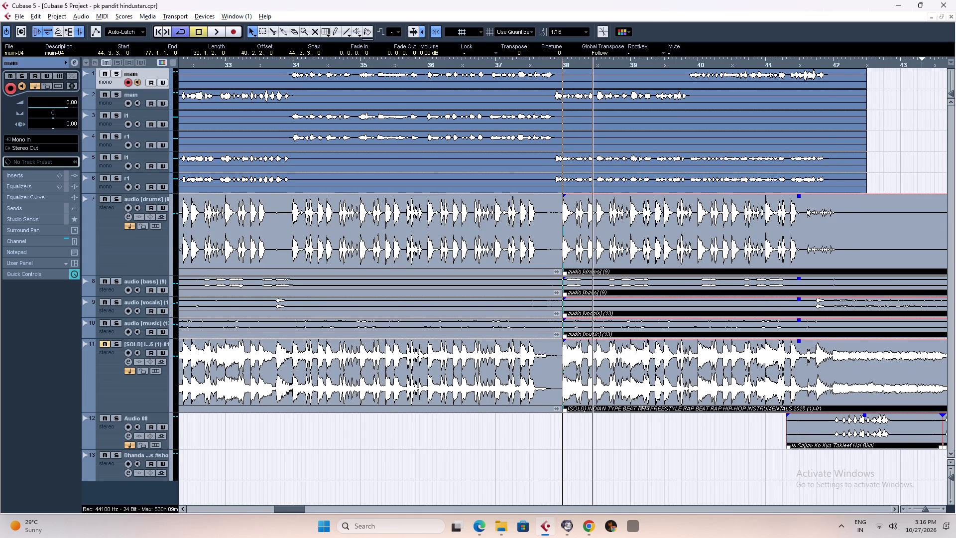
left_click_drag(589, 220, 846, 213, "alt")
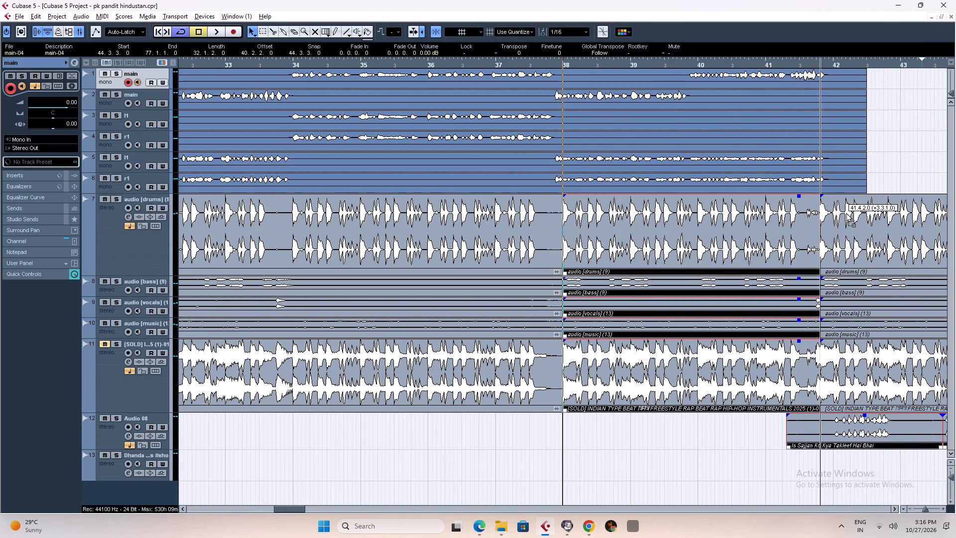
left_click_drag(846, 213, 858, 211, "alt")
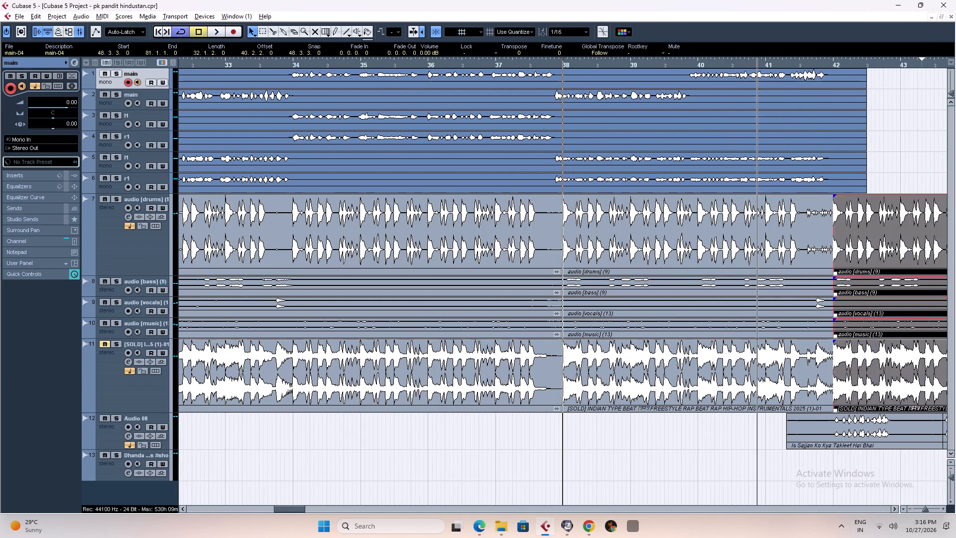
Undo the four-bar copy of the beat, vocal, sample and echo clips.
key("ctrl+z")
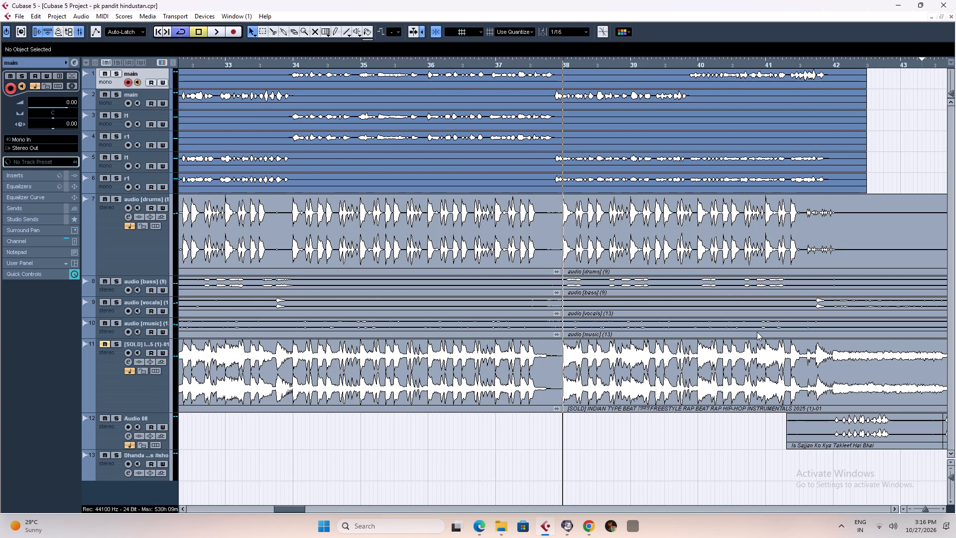
Move the beat clips from bar 38 onward, the later vocal clips, the vocal sample and its echo four bars later.
key("g")
key("g")
key("g")
key("g")
key("g")
key("g")
key("g")
key("g")
key("g")
key("g")
key("g")
key("g")
key("g")
key("g")
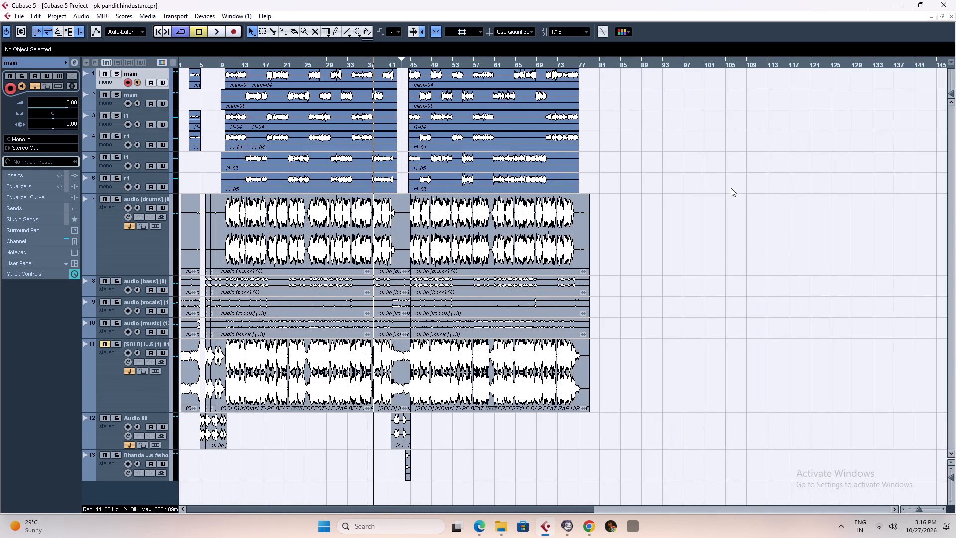
left_click_drag(600, 79, 400, 466)
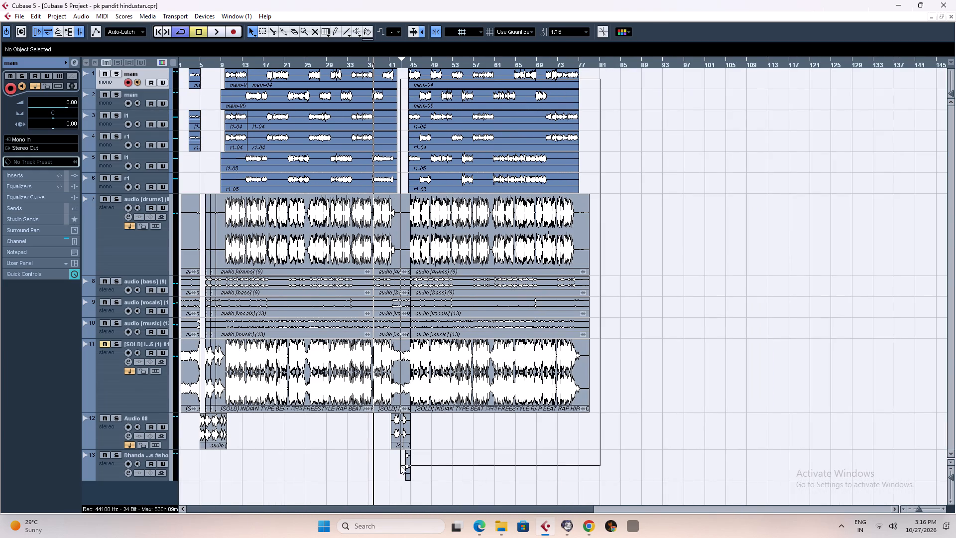
left_click_drag(400, 466, 400, 472)
key("h")
key("h")
key("h")
key("h")
key("h")
key("h")
key("h")
key("h")
key("h")
key("h")
key("h")
key("h")
key("h")
key("h")
key("h")
key("h")
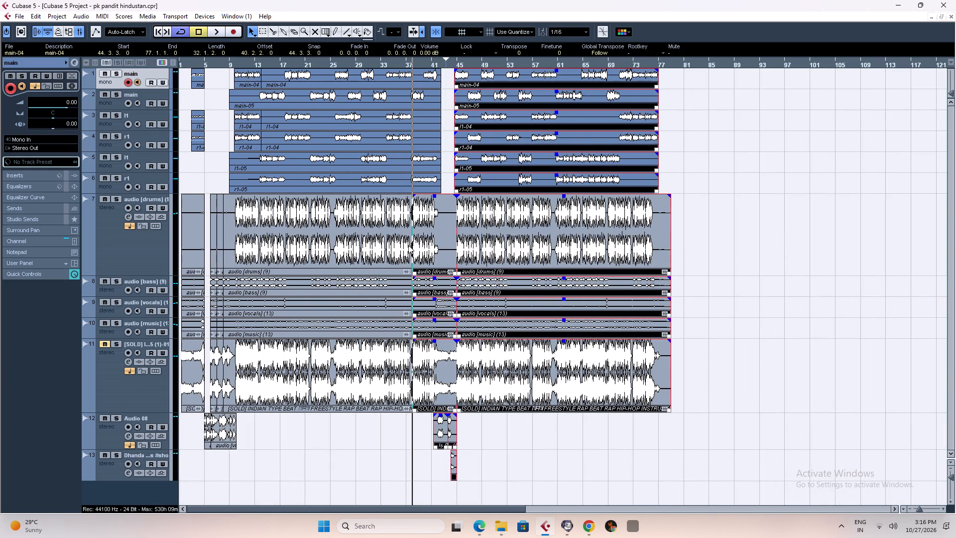
type("gg")
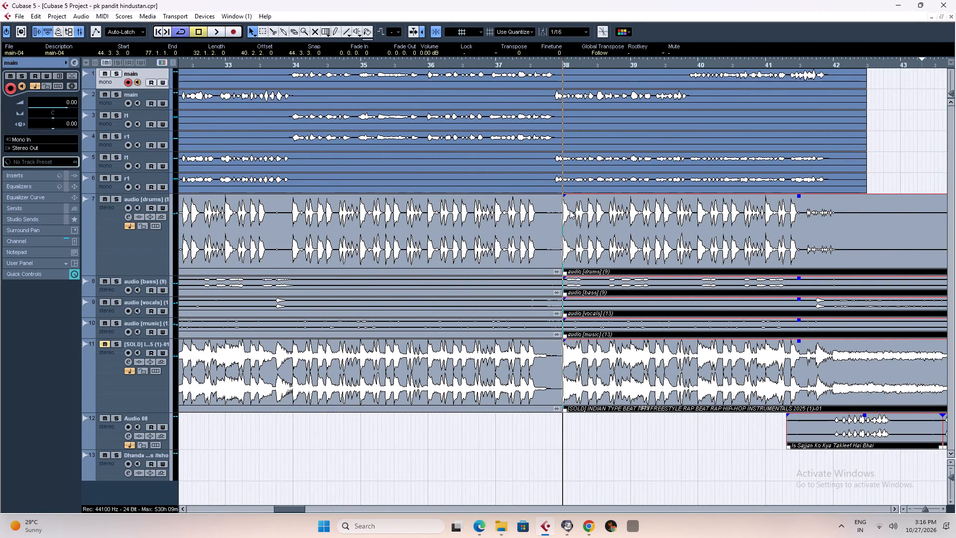
key("h")
key("h")
key("h")
key("h")
key("h")
key("h")
key("g")
key("g")
key("g")
key("g")
key("g")
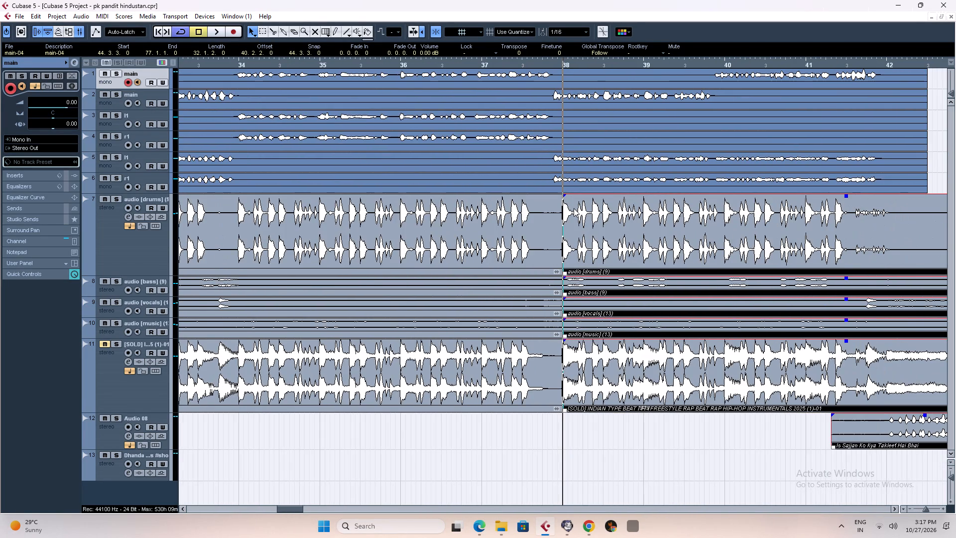
key("h")
key("h")
key("h")
key("h")
key("g")
key("g")
key("g")
key("g")
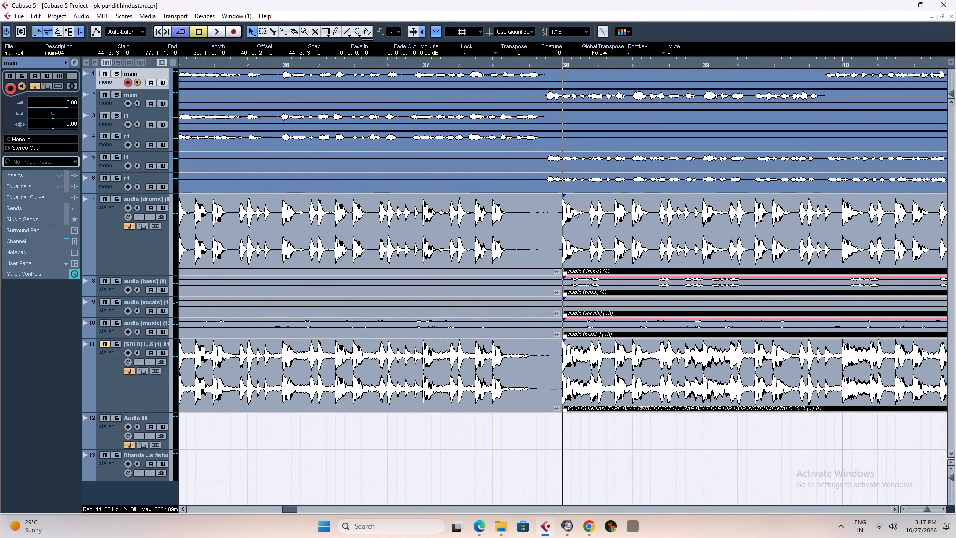
left_click_drag(574, 208, 592, 208)
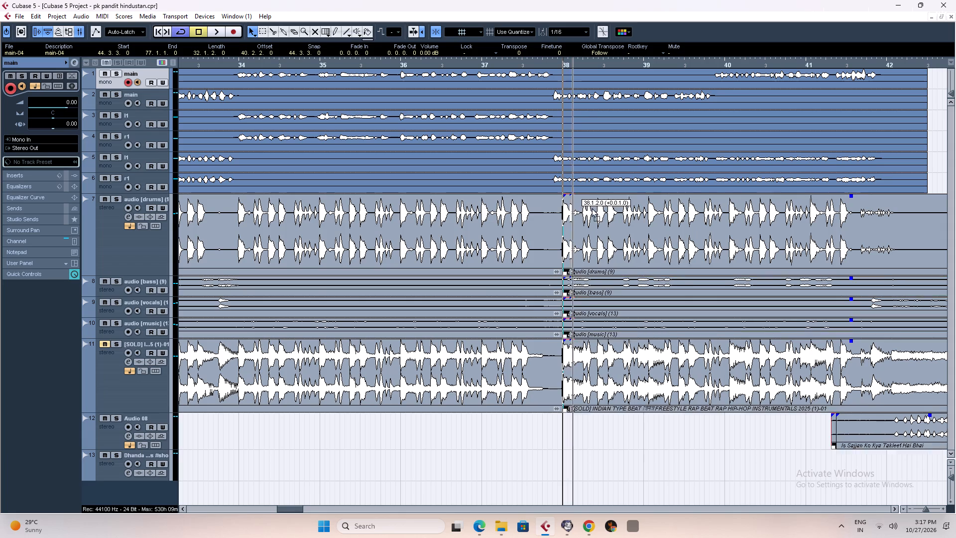
left_click_drag(592, 208, 892, 205)
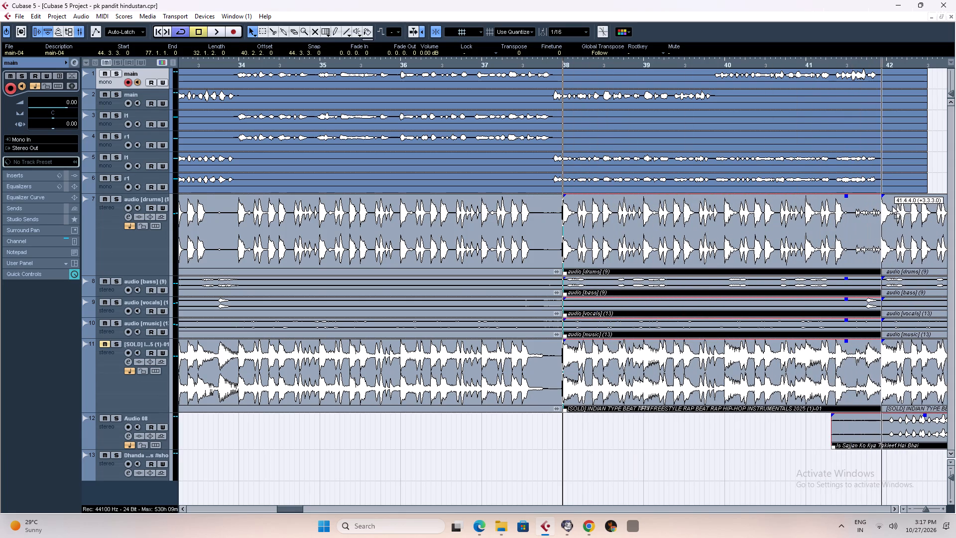
left_click_drag(892, 205, 896, 205)
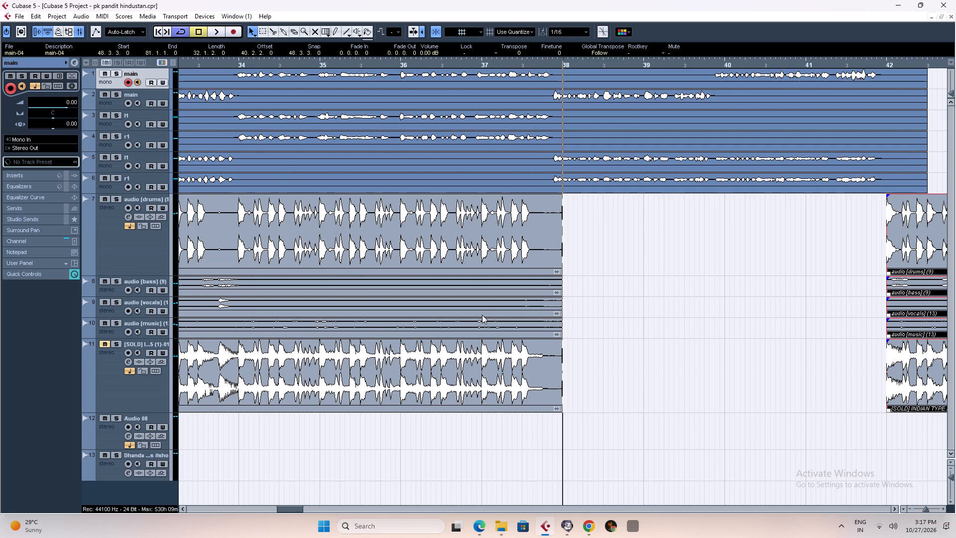
Play from just before bar 38 through the beatless gap to hear the last verse lines lead into the beat at bar 42.
key("g")
key("g")
key("g")
key("g")
type("ggg")
left_click(552, 61)
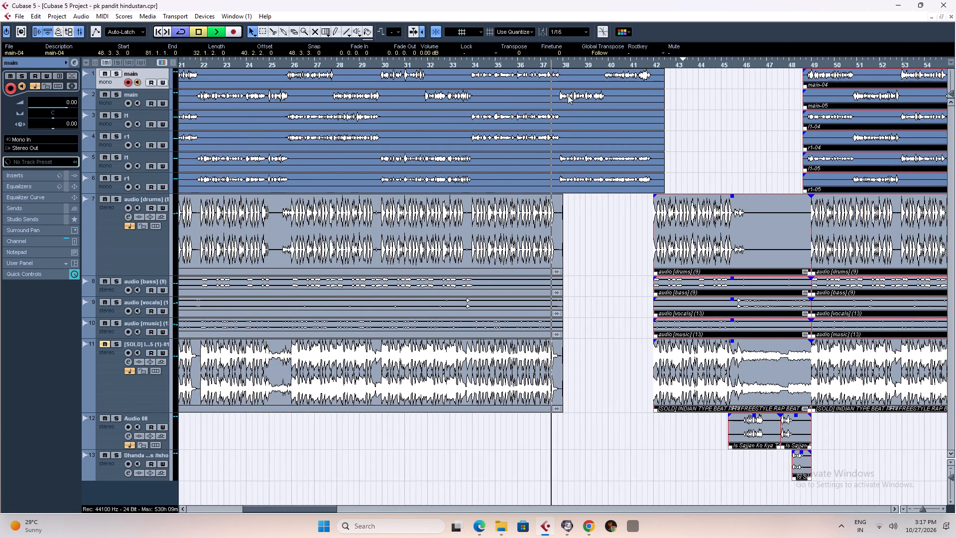
key("space")
left_click(591, 242)
key("h")
key("h")
key("h")
key("h")
key("h")
key("h")
key("h")
key("h")
key("h")
key("h")
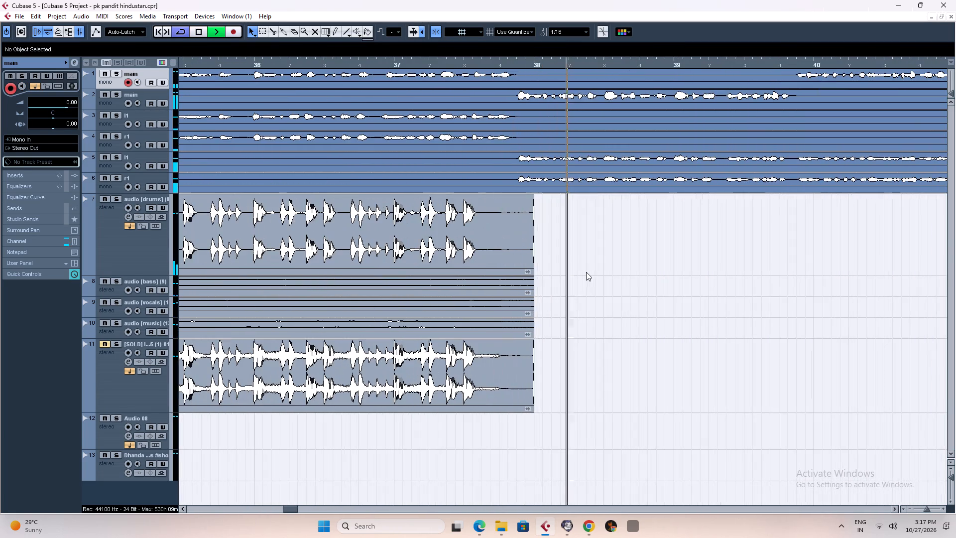
key("g")
key("g")
key("g")
key("g")
key("g")
key("g")
key("g")
key("g")
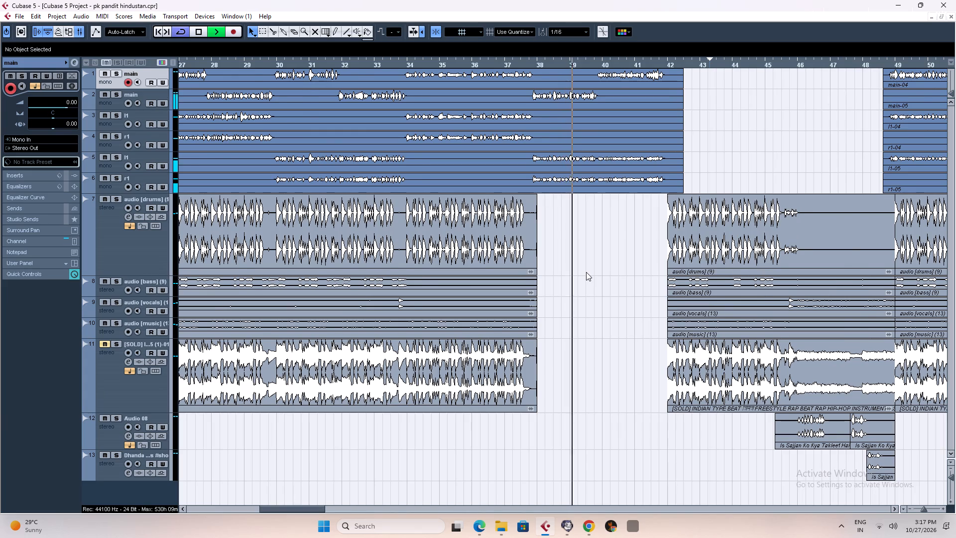
type("gggg")
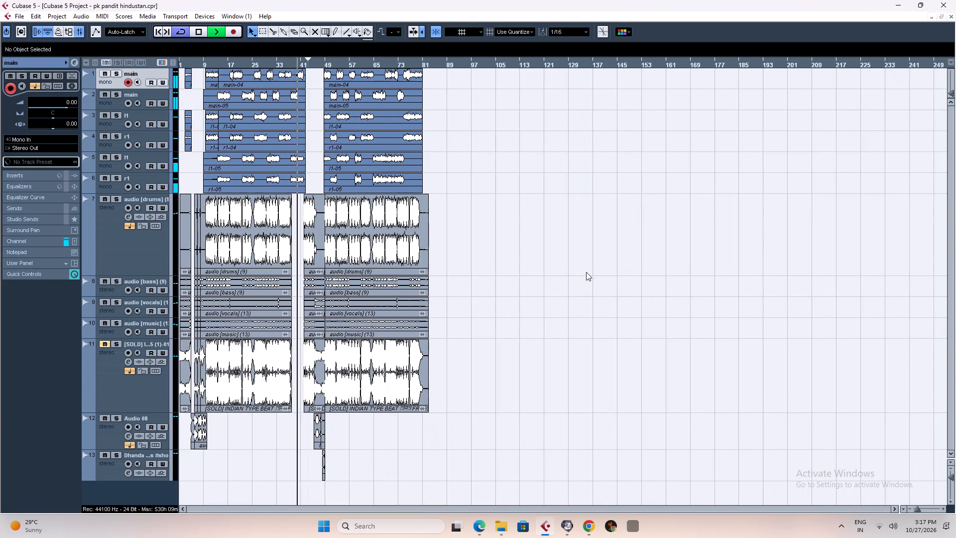
key("h")
key("h")
key("h")
key("h")
key("h")
key("h")
key("h")
key("h")
key("h")
key("h")
key("h")
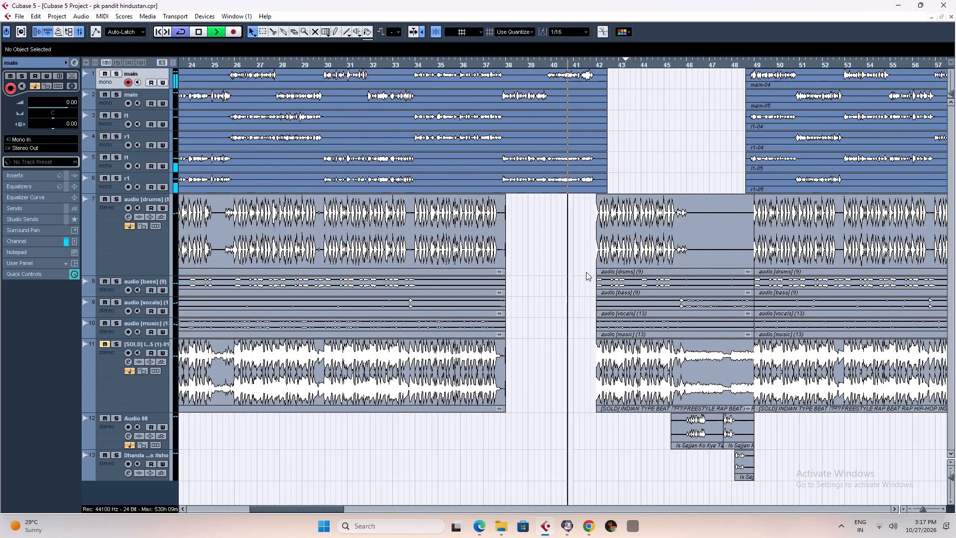
key("g")
type("gggg")
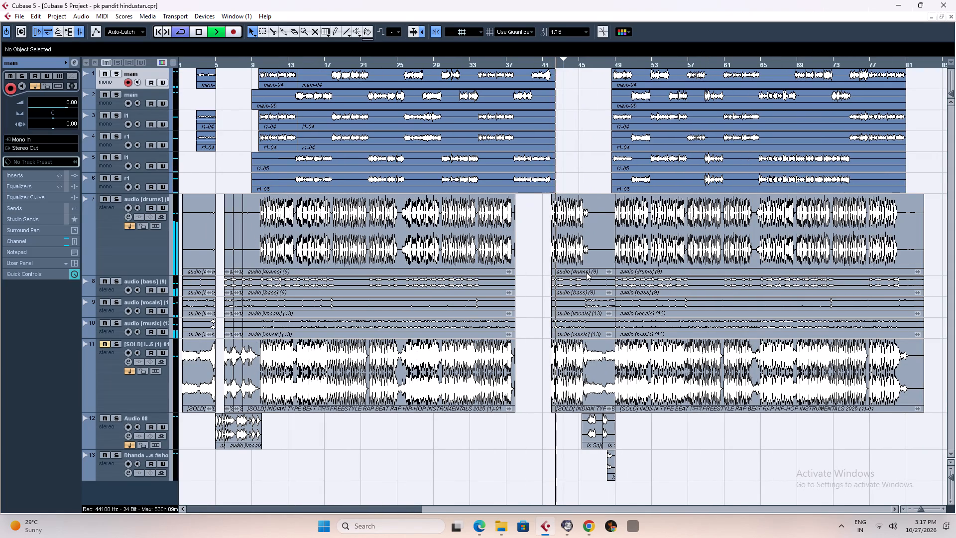
Replay from just before bar 38, and again from just before bar 42, to check the vocal ending against the beat's return.
left_click(513, 64)
key("h")
key("h")
key("h")
key("h")
key("h")
key("h")
key("h")
key("h")
key("h")
key("h")
key("h")
key("h")
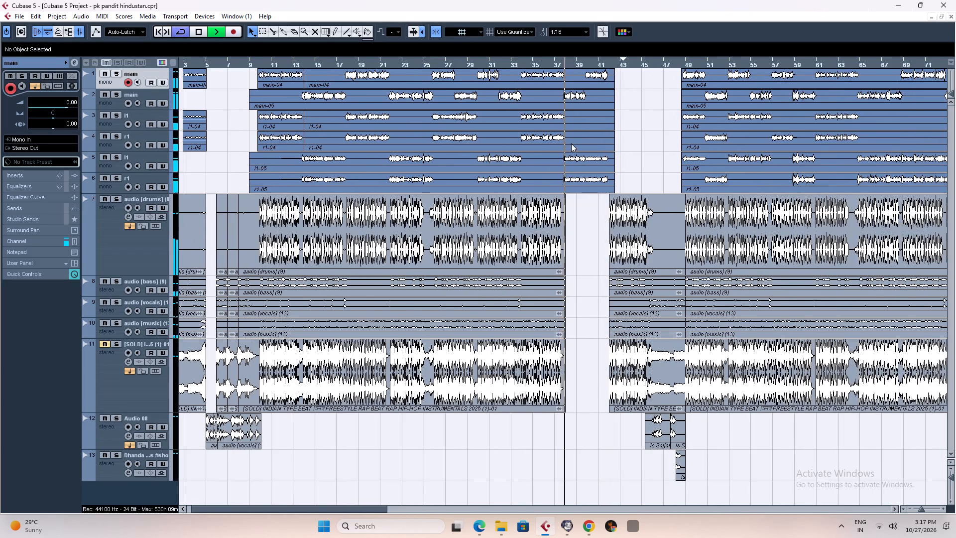
type("gg")
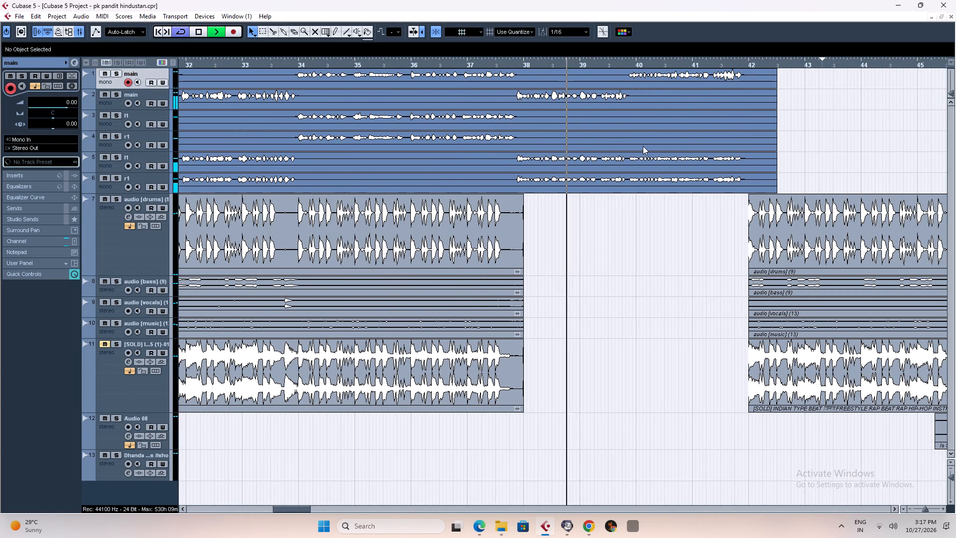
left_click(738, 64)
key("h")
key("h")
key("h")
key("h")
key("h")
key("h")
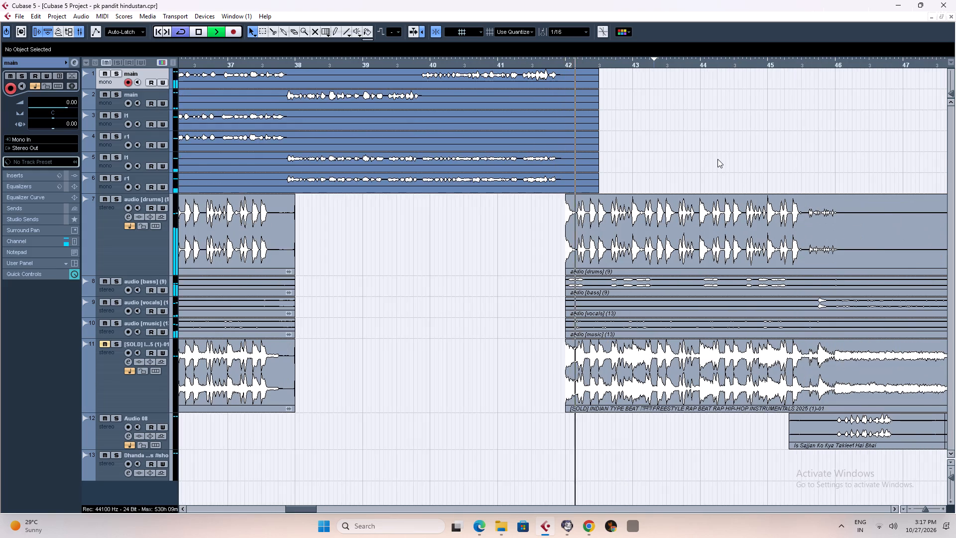
key("space")
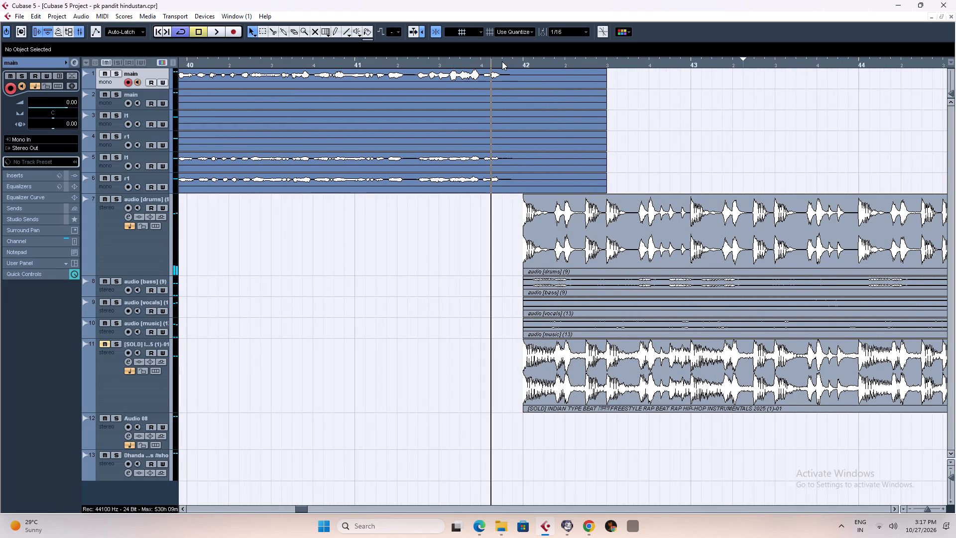
Split the vocal clips on tracks 1 to 6 at 41.4.3.0 and delete the leftover tails.
left_click(502, 61)
key("space")
key("space")
type("h")
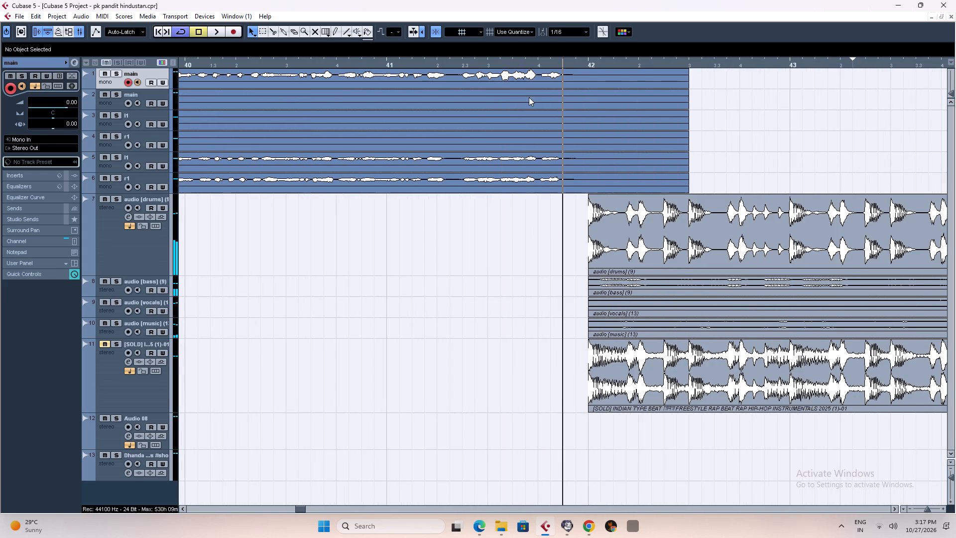
right_click_drag(540, 90, 561, 91)
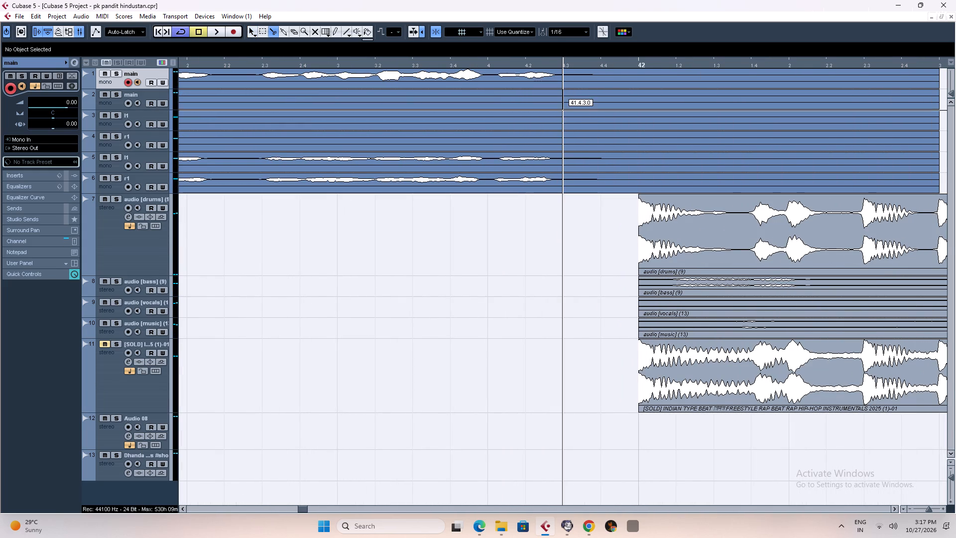
key("g")
key("g")
key("g")
key("g")
key("g")
key("g")
key("g")
key("g")
key("g")
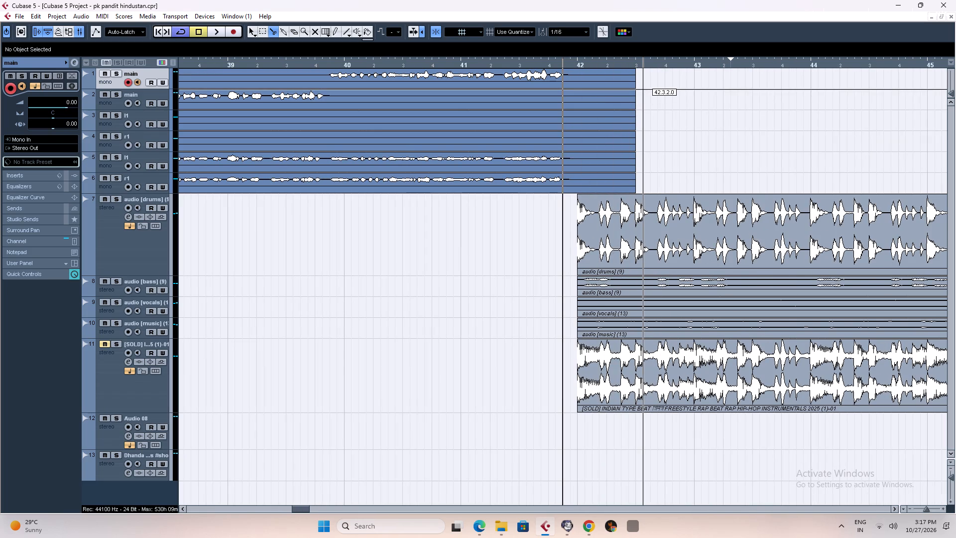
left_click_drag(645, 80, 564, 183)
left_click(565, 161)
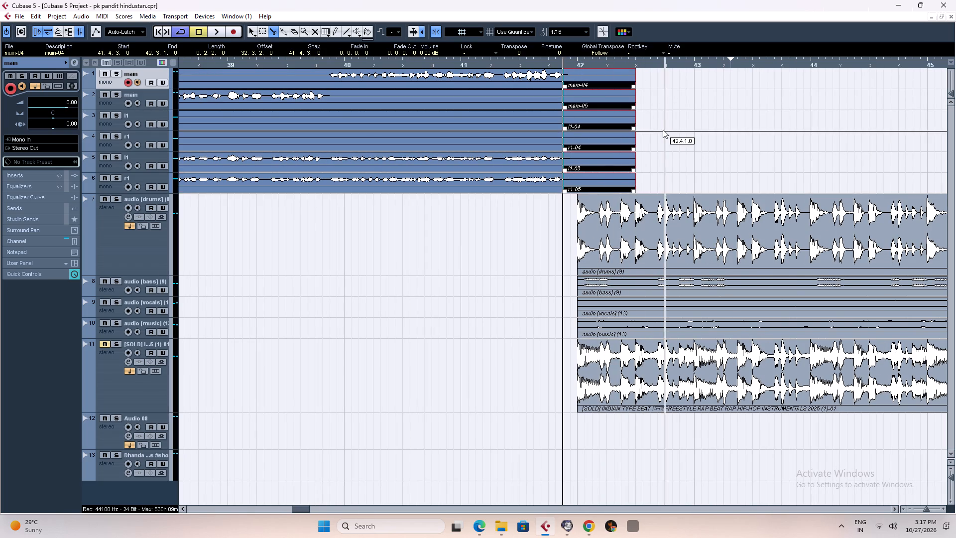
right_click(663, 130)
key("Delete")
Split the vocal clips on tracks 1 to 6 at 37.4.3.0, just before the last verse lines over the gap.
key("g")
key("g")
key("g")
key("g")
key("g")
key("g")
key("g")
key("g")
key("g")
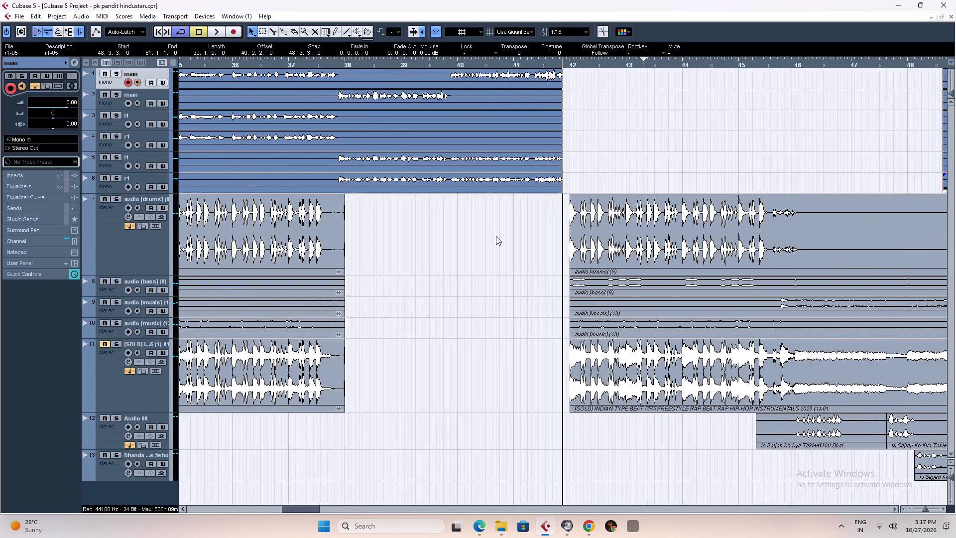
left_click(471, 62)
key("h")
key("h")
key("h")
key("h")
key("h")
key("h")
key("h")
key("h")
key("h")
key("h")
key("h")
key("h")
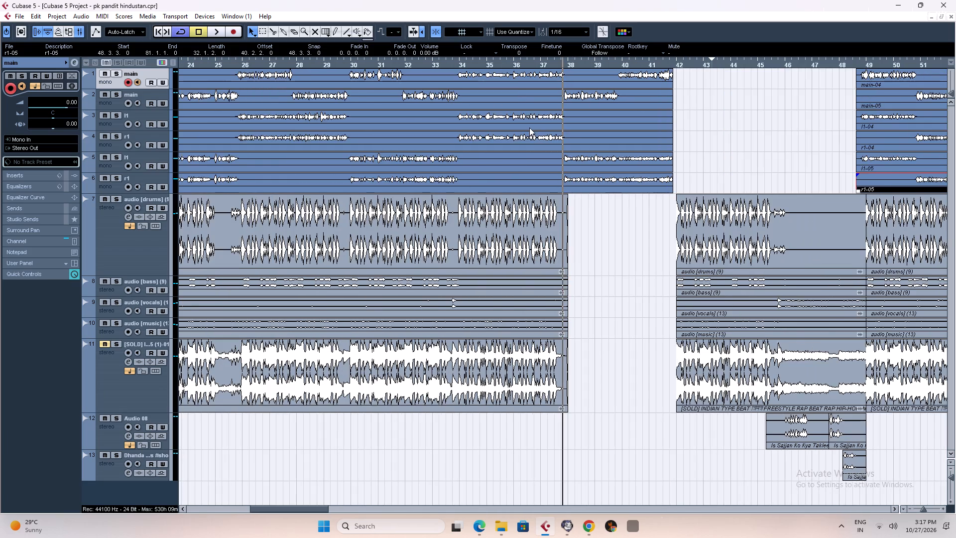
key("space")
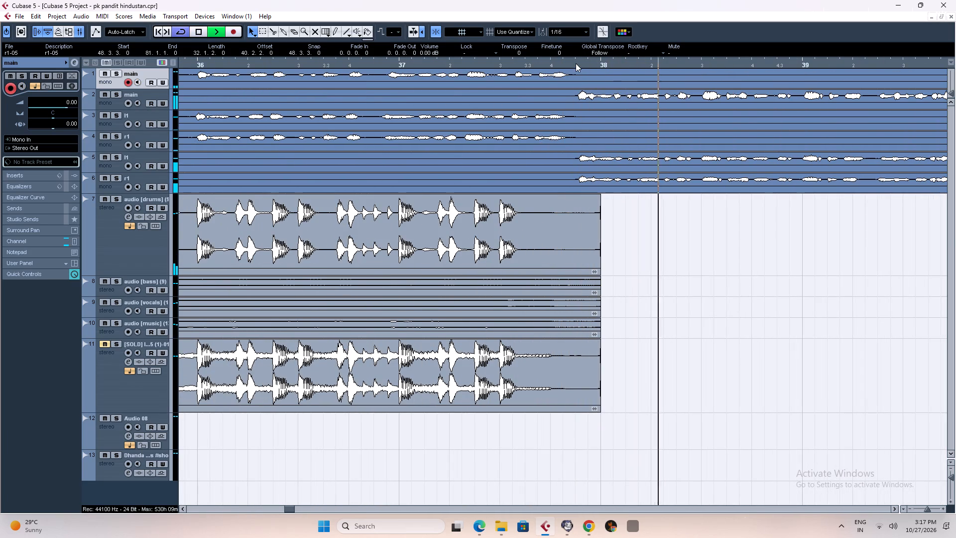
left_click(576, 63)
key("space")
right_click_drag(578, 96, 580, 95)
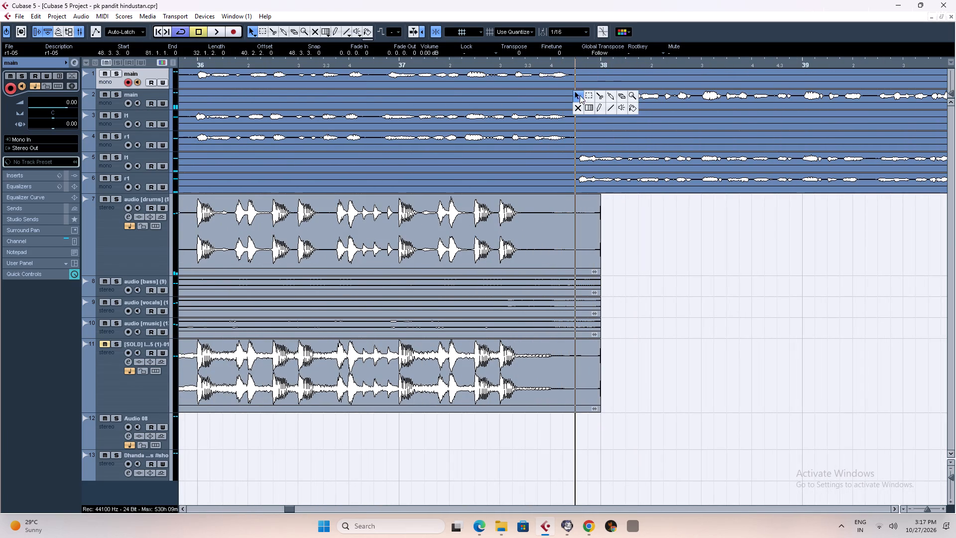
right_click_drag(580, 95, 597, 94)
left_click_drag(662, 205, 619, 94)
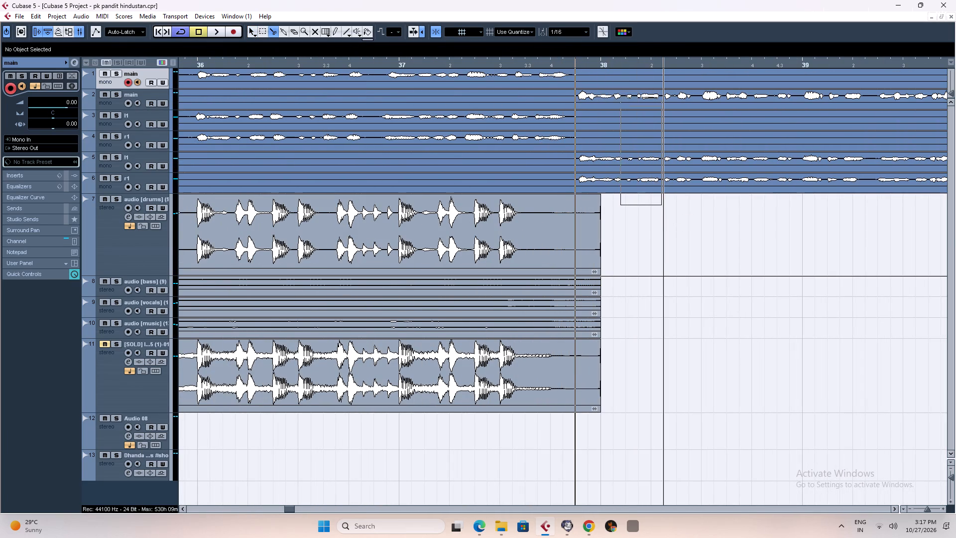
left_click_drag(619, 94, 614, 75)
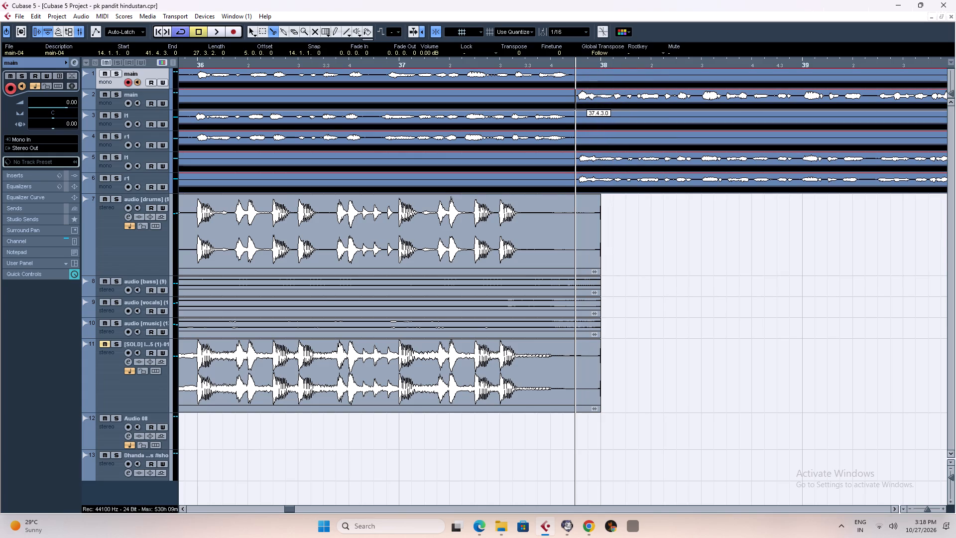
left_click(577, 102)
right_click(634, 155)
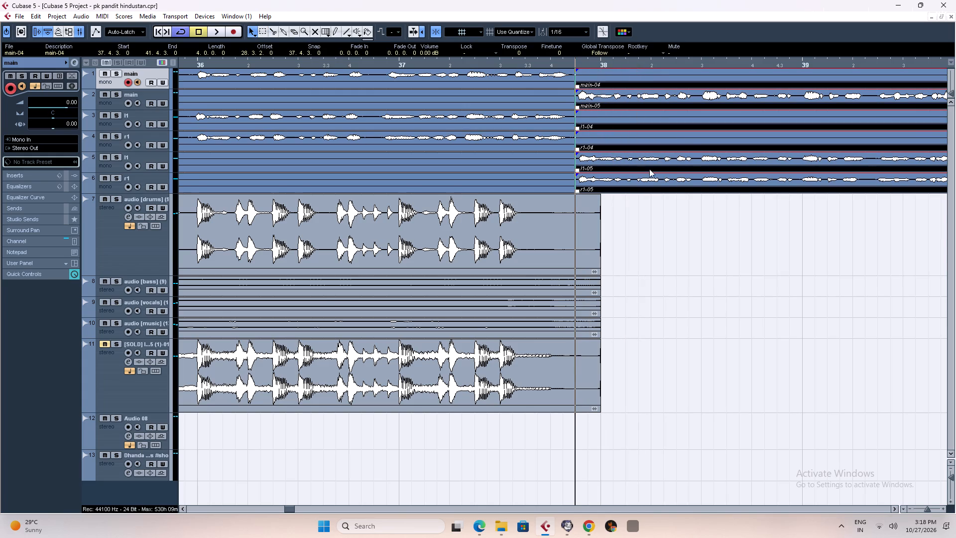
Duplicate the split vocal section from 37.4.3.0 to 41.4.3.0 on tracks 1 to 6 directly after itself.
key("h")
key("h")
key("h")
key("h")
key("h")
key("h")
key("h")
key("h")
key("h")
key("h")
key("h")
key("h")
key("h")
key("h")
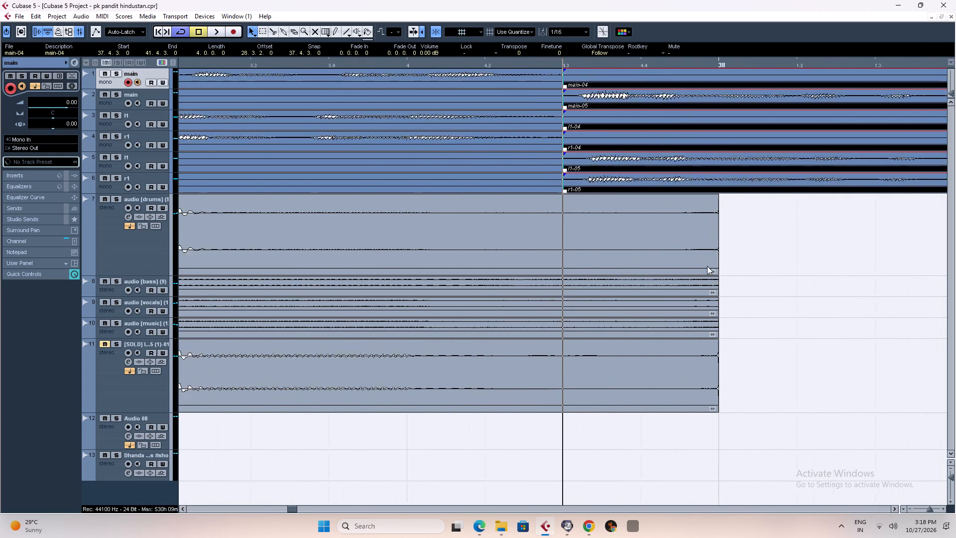
key("g")
key("g")
key("g")
key("g")
key("g")
key("g")
key("g")
key("g")
key("g")
key("g")
key("g")
key("g")
key("g")
key("g")
key("g")
key("g")
key("g")
key("g")
key("g")
key("g")
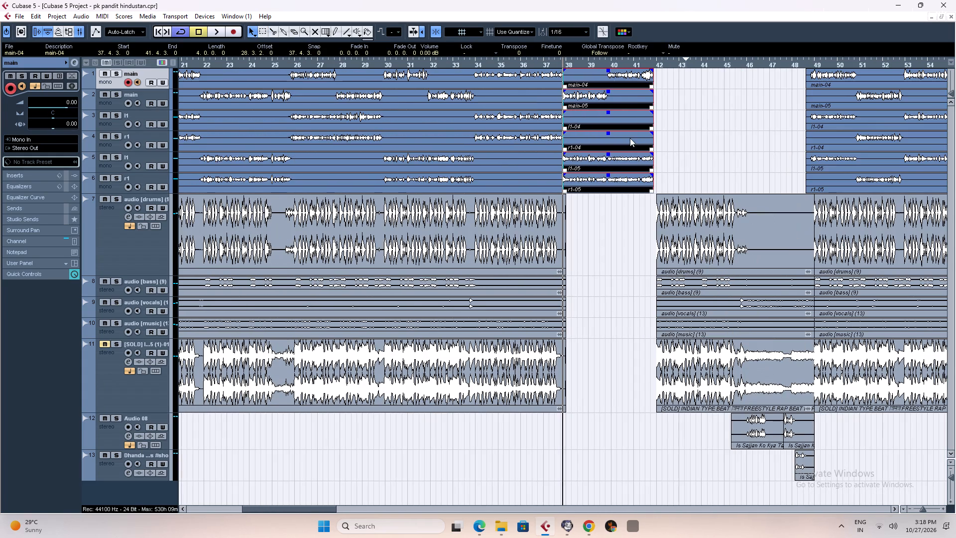
left_click(648, 62)
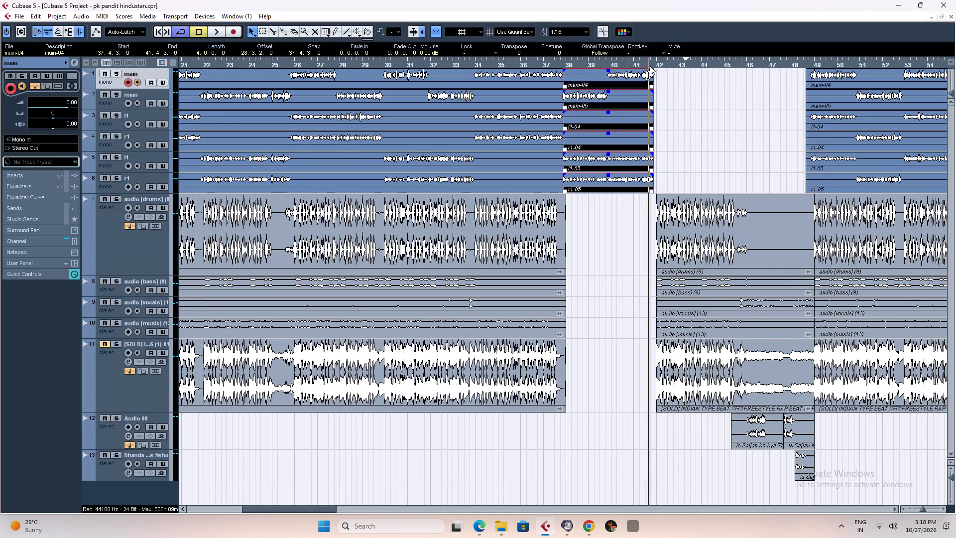
key("h")
key("h")
key("h")
key("h")
key("h")
key("h")
key("h")
key("h")
key("h")
key("h")
key("h")
key("h")
key("h")
key("h")
key("h")
key("h")
key("h")
key("h")
key("h")
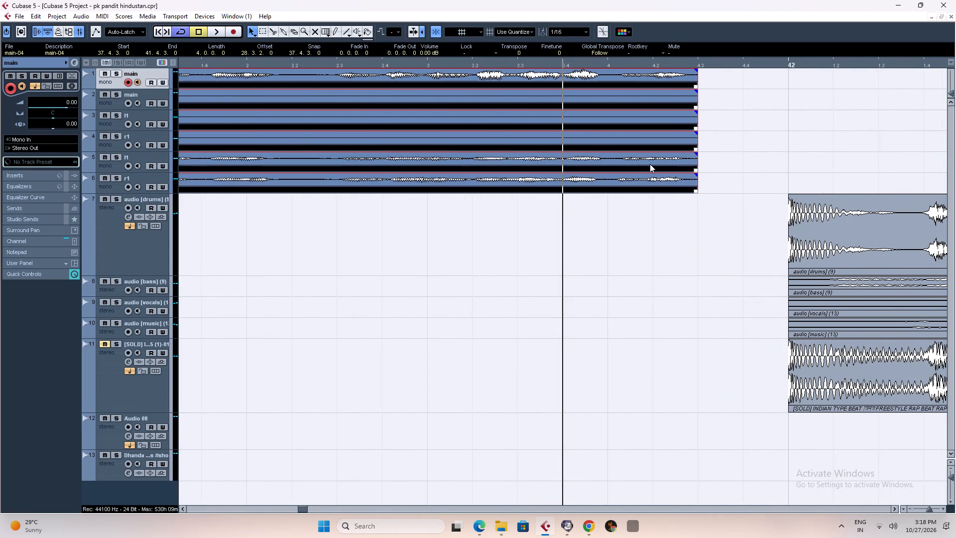
key("g")
key("g")
key("g")
key("g")
key("g")
key("g")
key("g")
key("g")
key("g")
key("g")
key("g")
key("g")
key("g")
key("g")
key("g")
key("g")
key("g")
key("g")
type("gg")
key("ctrl+d")
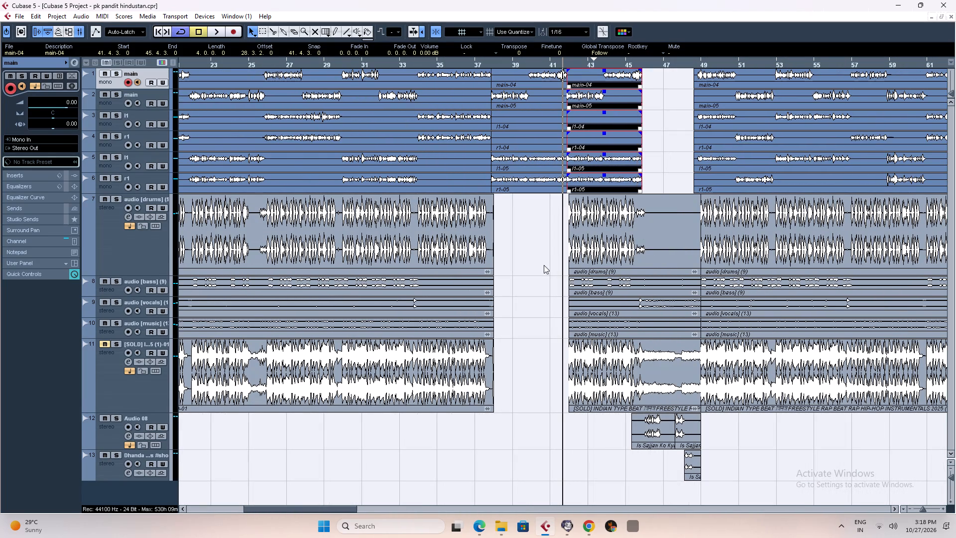
left_click(539, 286)
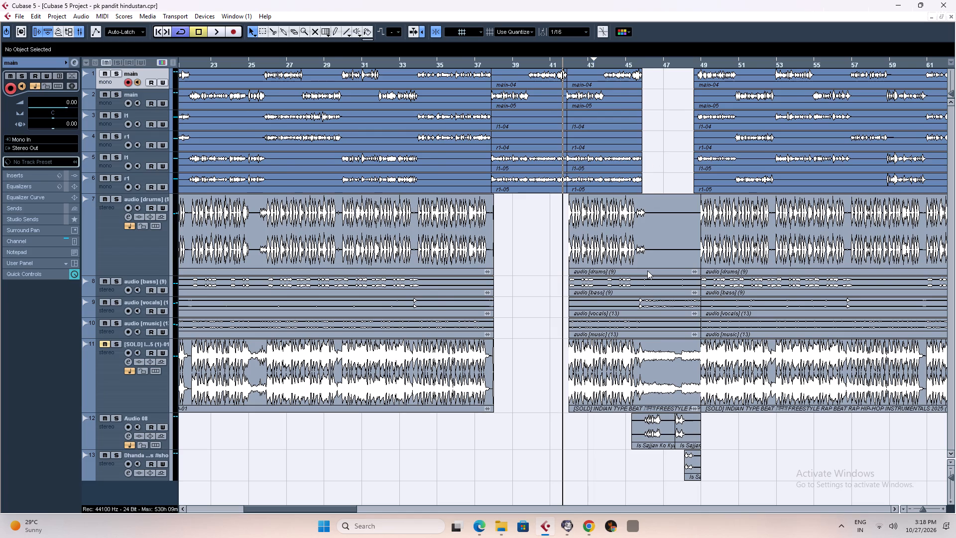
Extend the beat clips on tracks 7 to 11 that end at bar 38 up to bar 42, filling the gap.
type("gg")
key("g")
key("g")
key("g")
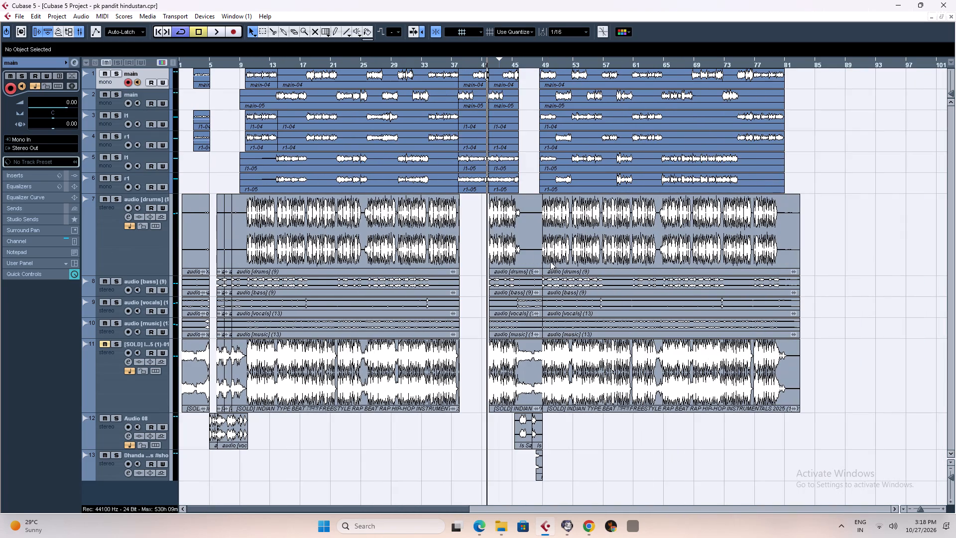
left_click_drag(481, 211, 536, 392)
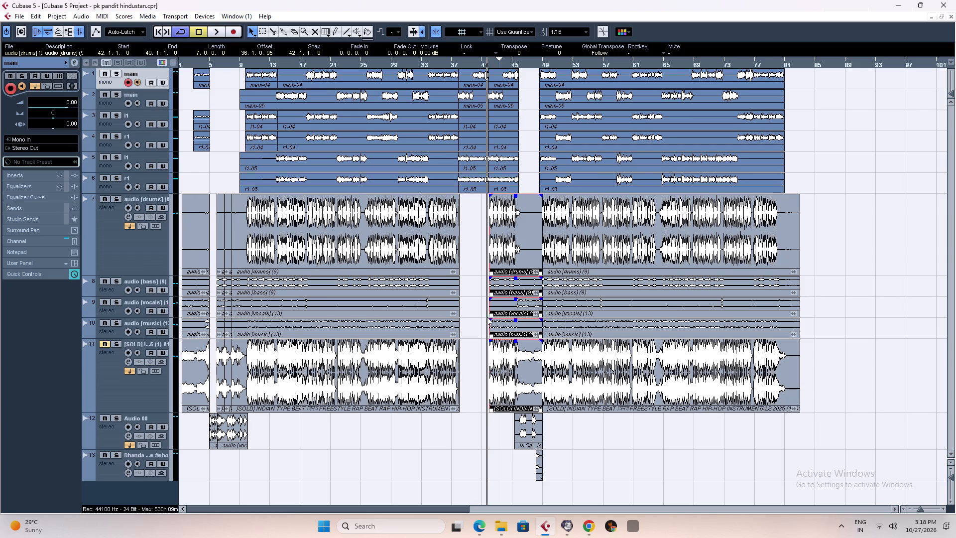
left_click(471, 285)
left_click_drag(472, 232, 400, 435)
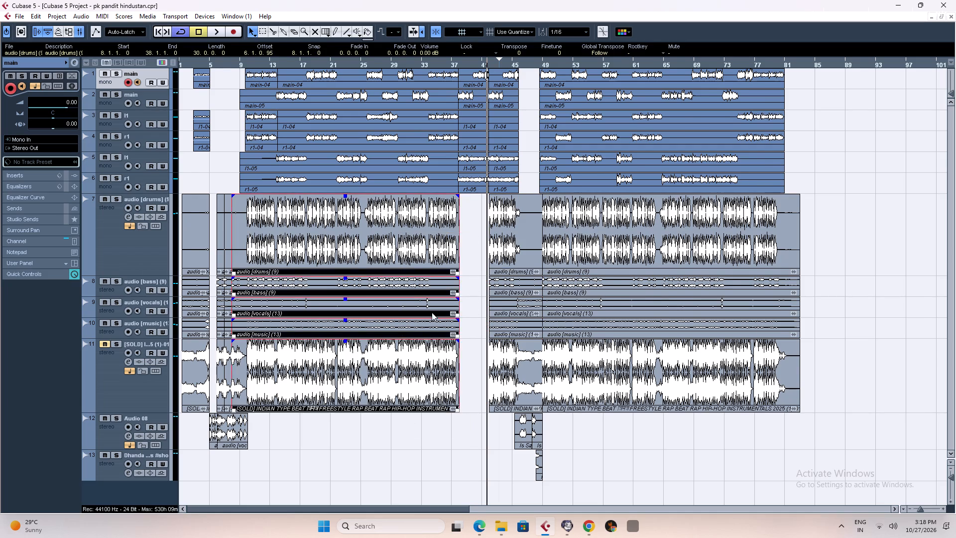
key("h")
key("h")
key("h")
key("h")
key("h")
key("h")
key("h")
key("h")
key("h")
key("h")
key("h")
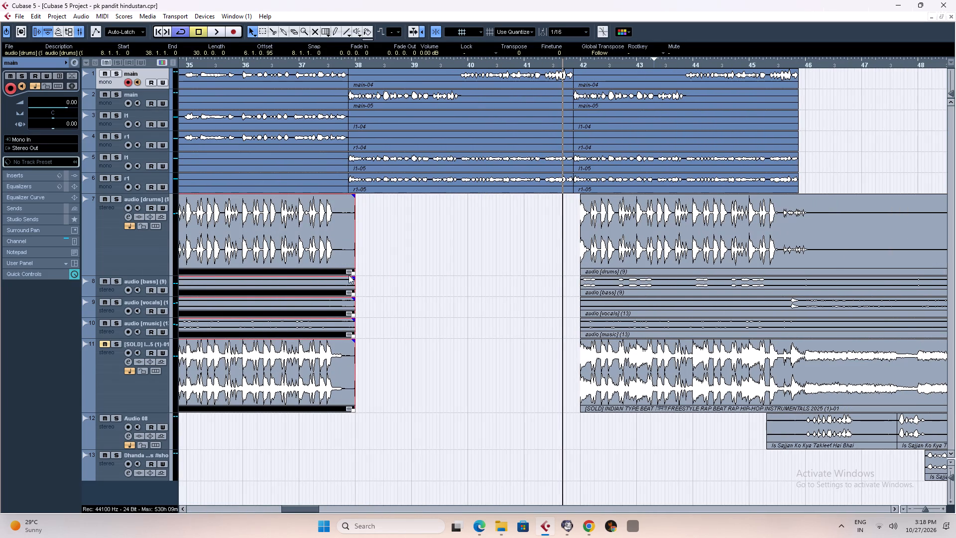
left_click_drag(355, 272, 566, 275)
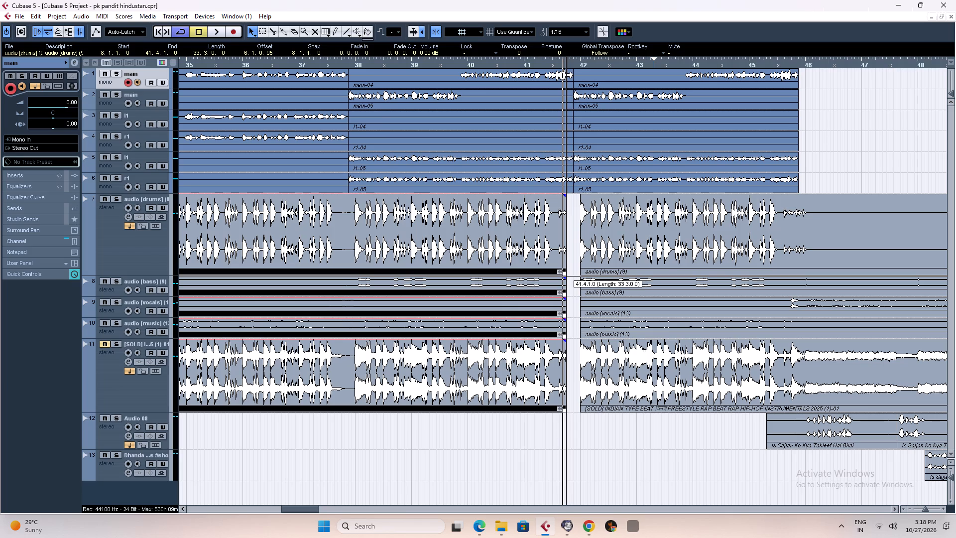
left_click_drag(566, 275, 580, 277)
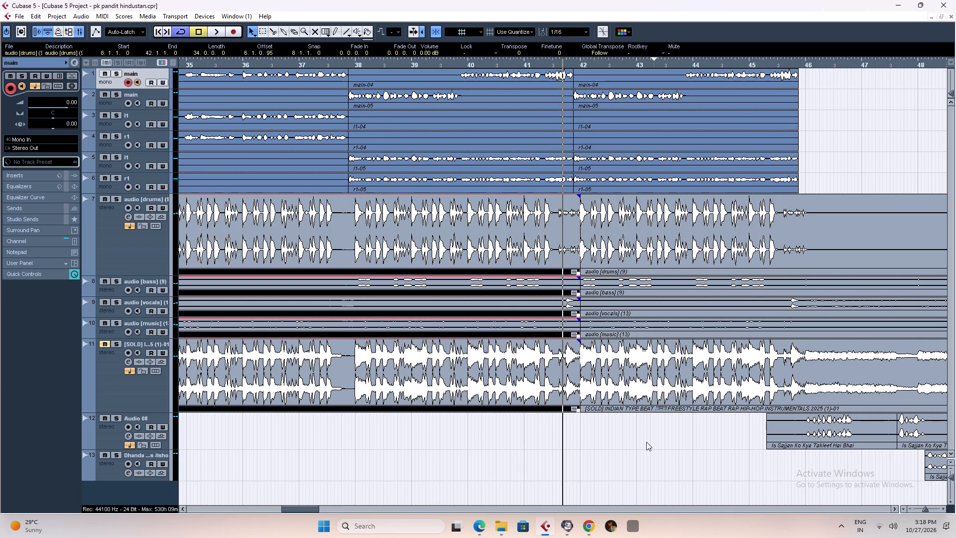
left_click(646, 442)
Play from just after bar 37 to hear the last verse lines over the filled-in beat.
left_click(316, 60)
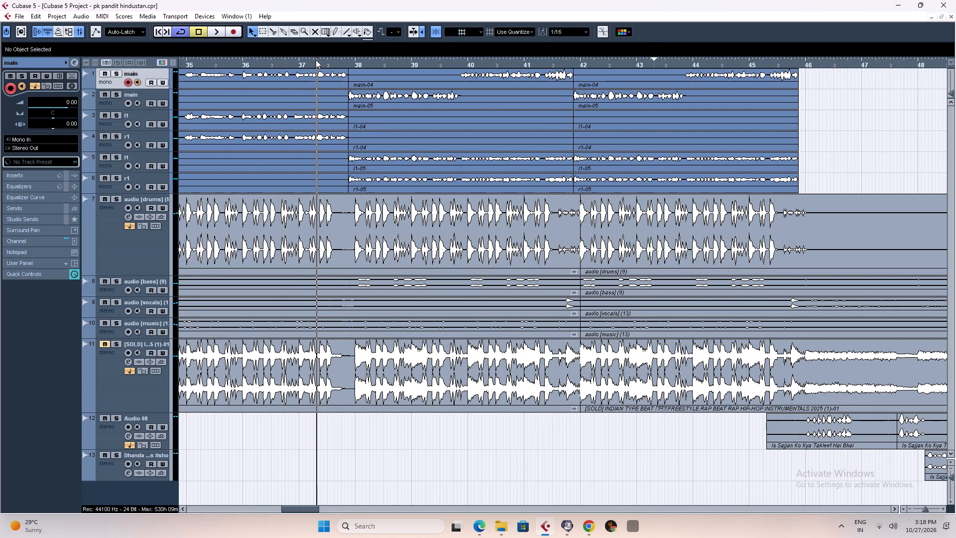
key("space")
left_click(524, 441)
key("g")
key("g")
key("g")
key("g")
key("g")
key("g")
key("g")
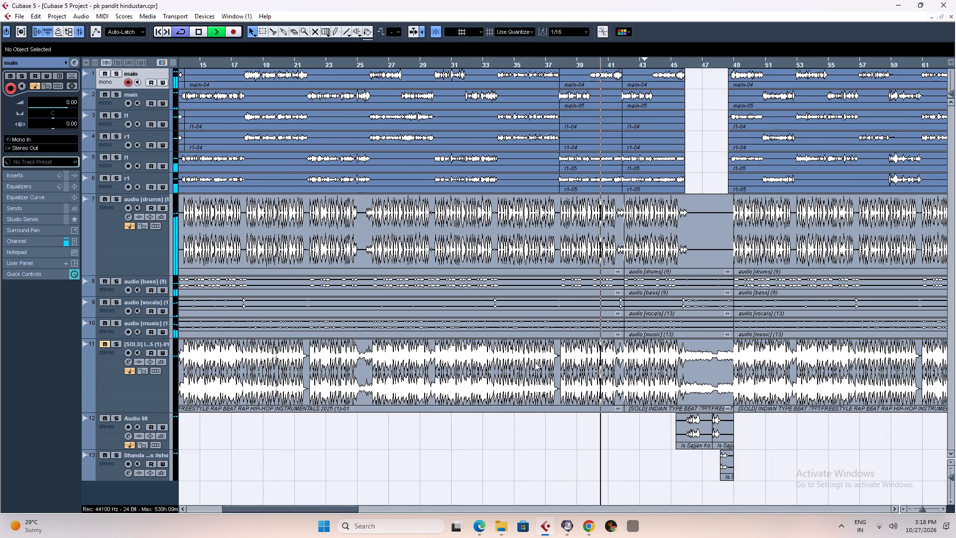
key("space")
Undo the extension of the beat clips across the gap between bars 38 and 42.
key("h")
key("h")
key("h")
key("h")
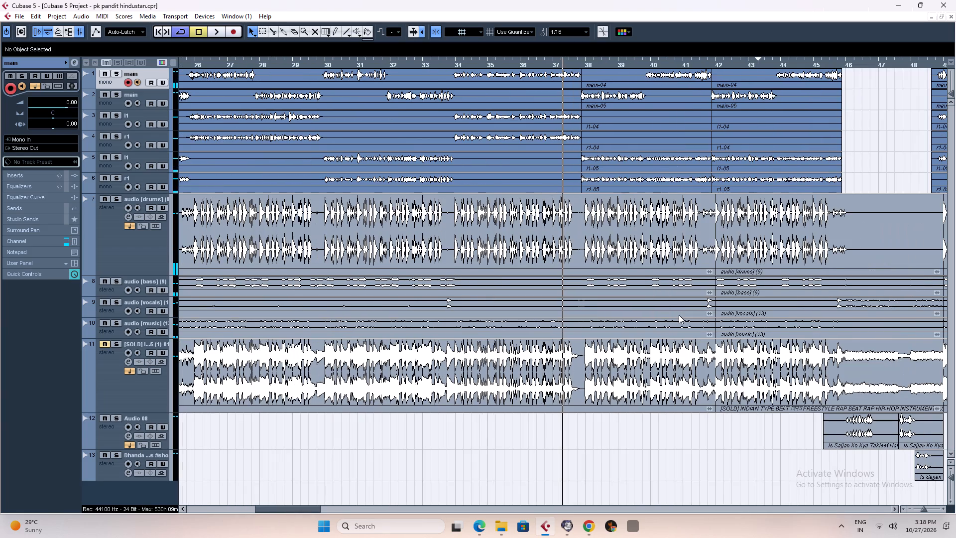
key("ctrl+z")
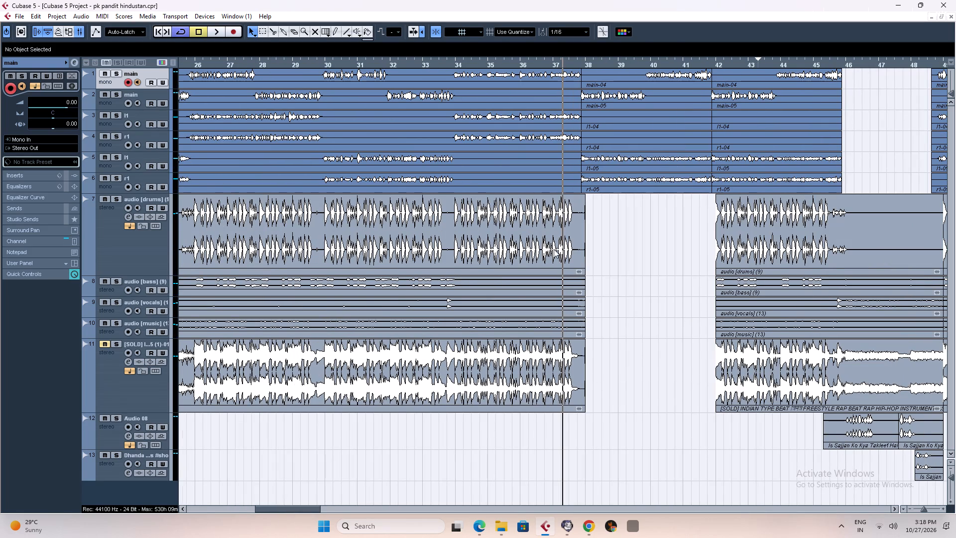
Extend only the drums clip on track 7 from bar 38 to bar 42, leaving the other beat tracks empty there.
left_click(552, 248)
left_click_drag(583, 272, 712, 269)
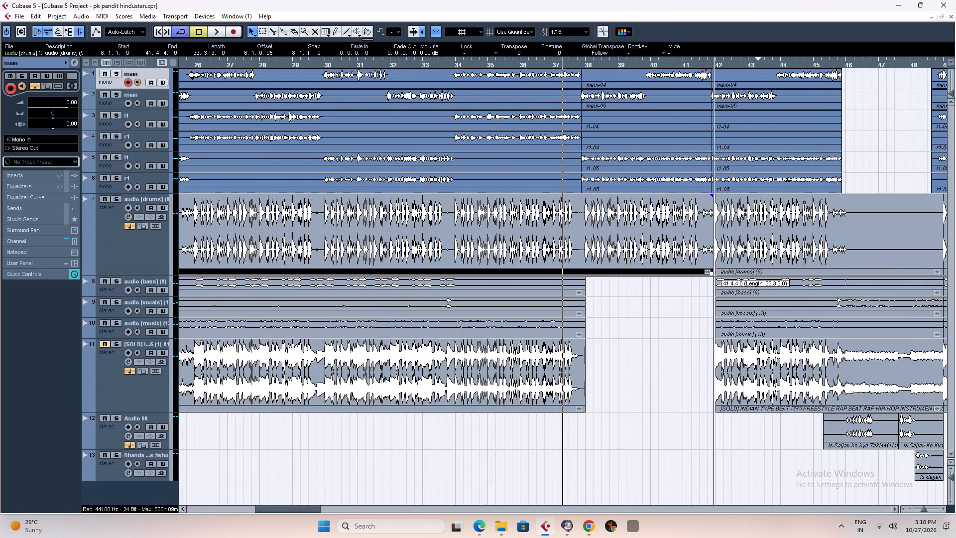
left_click_drag(712, 269, 713, 269)
left_click(649, 342)
Play from just after bar 37 to hear the repeated verse lines over the drums-only section up to bar 42.
key("space")
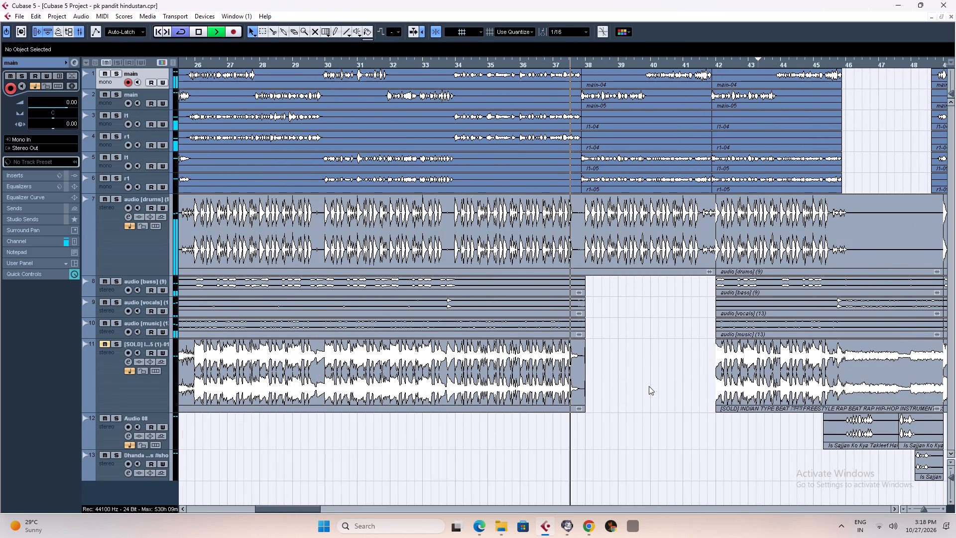
key("g")
key("g")
key("g")
key("g")
key("g")
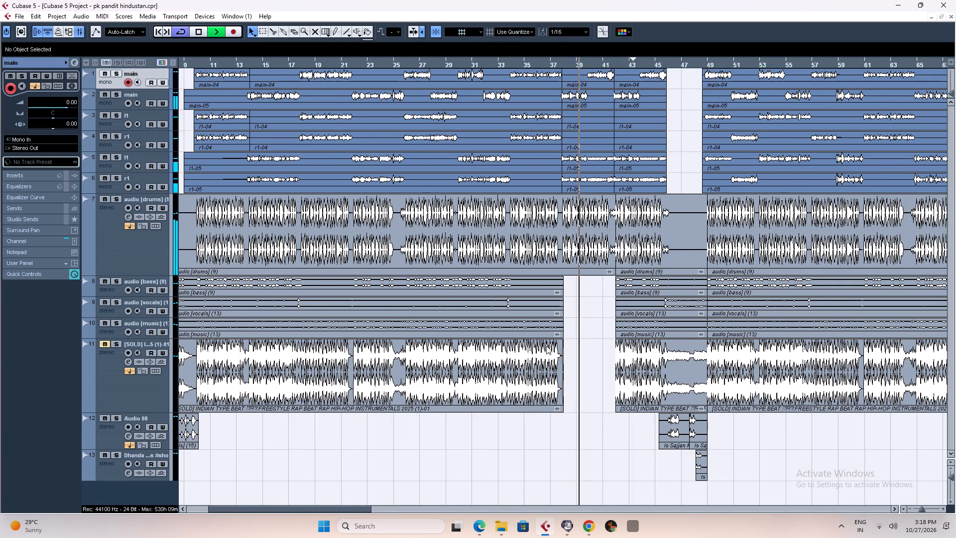
key("g")
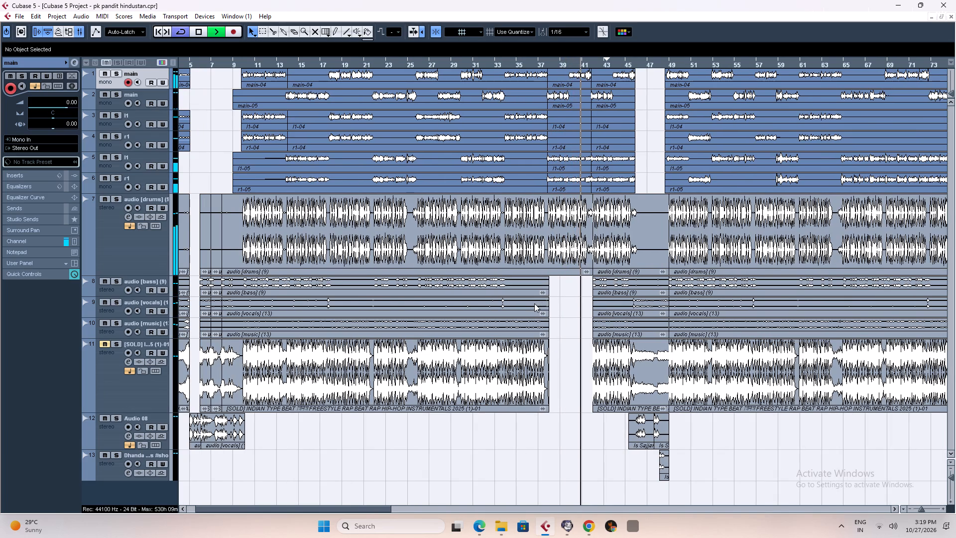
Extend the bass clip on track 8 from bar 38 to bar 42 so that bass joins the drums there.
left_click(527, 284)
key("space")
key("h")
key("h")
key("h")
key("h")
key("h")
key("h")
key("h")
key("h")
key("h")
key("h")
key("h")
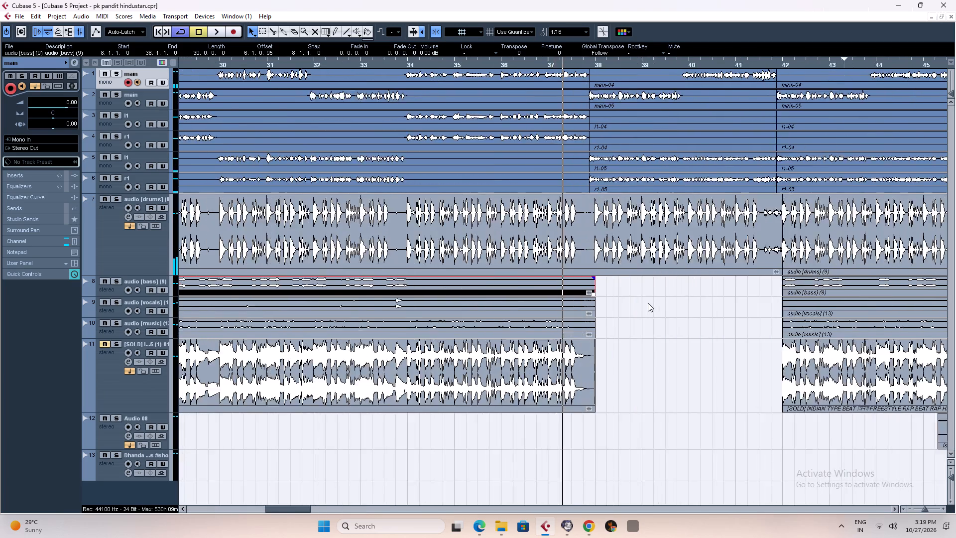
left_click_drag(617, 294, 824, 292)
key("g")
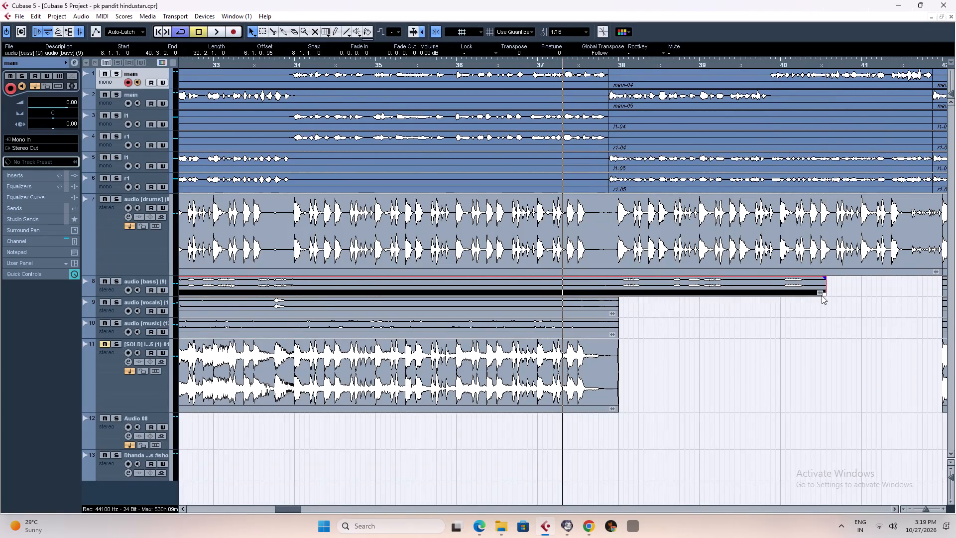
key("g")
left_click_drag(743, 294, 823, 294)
Play from just after bar 37 through the break to hear the repeated lines over drums and bass.
left_click(760, 377)
key("space")
key("g")
key("g")
key("g")
key("g")
key("g")
key("g")
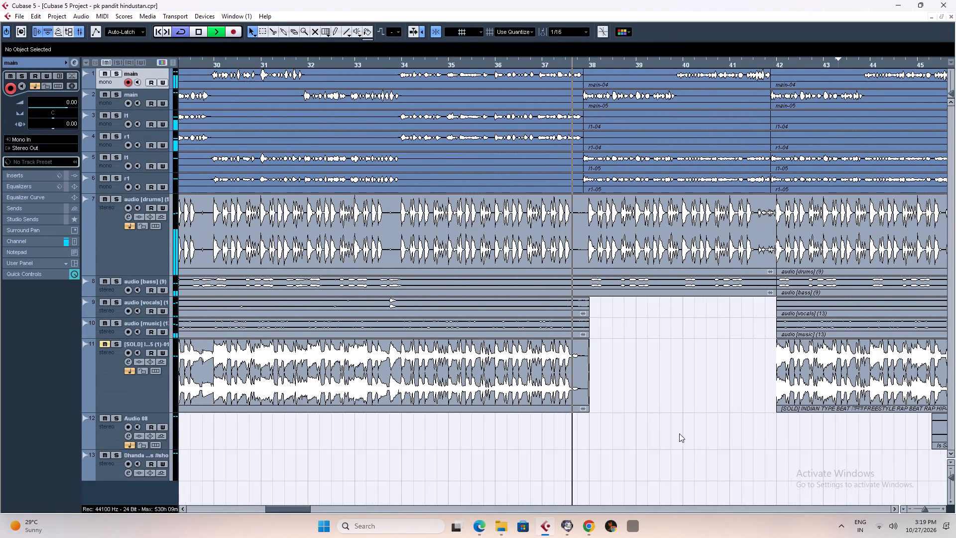
type("gg")
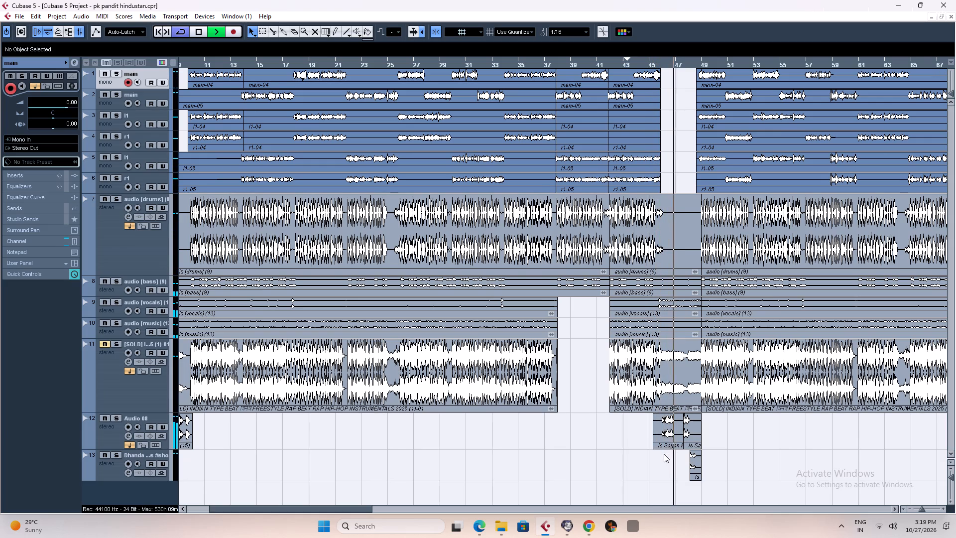
key("space")
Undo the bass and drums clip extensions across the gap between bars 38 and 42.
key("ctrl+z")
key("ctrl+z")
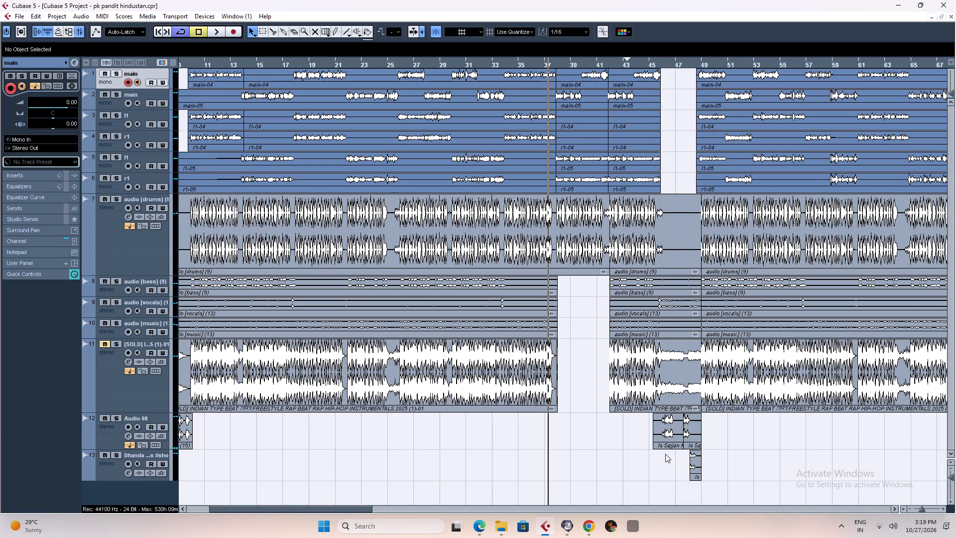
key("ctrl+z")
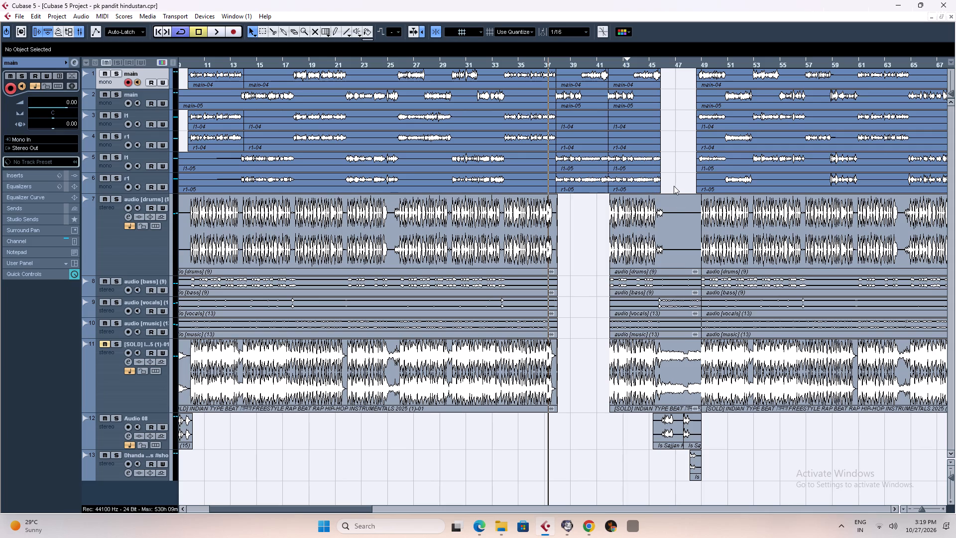
Copy the five beat clips spanning bars 42 to 49 from tracks 7 to 11 onto new tracks 14 to 18.
left_click_drag(674, 186, 673, 382)
left_click_drag(673, 382, 675, 409)
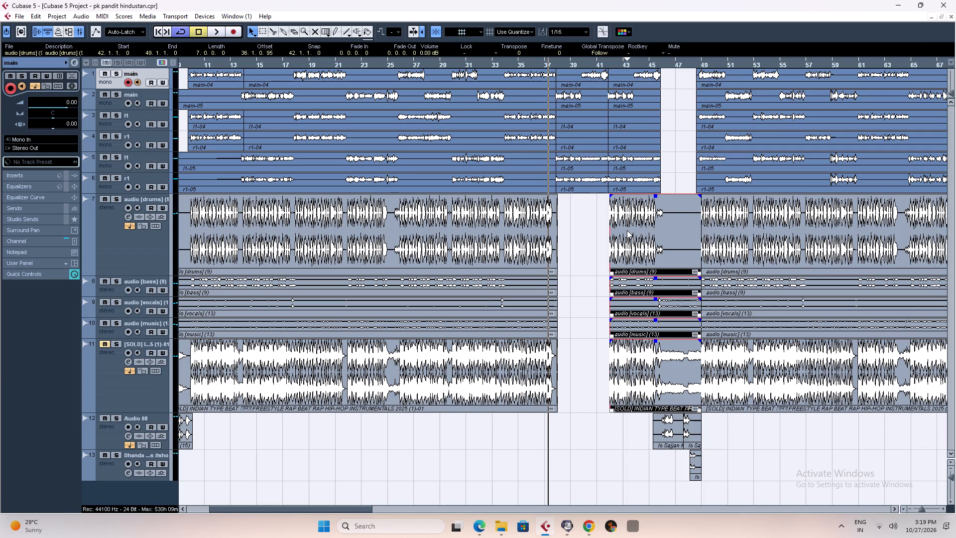
left_click_drag(639, 238, 641, 405, "alt")
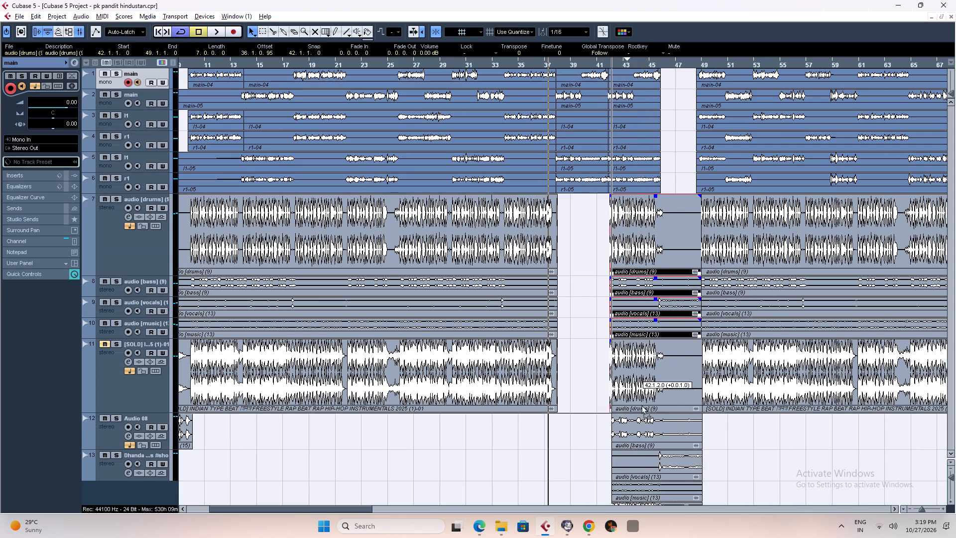
left_click_drag(641, 405, 641, 497, "alt")
left_click(641, 497, "alt")
left_click_drag(953, 253, 954, 418)
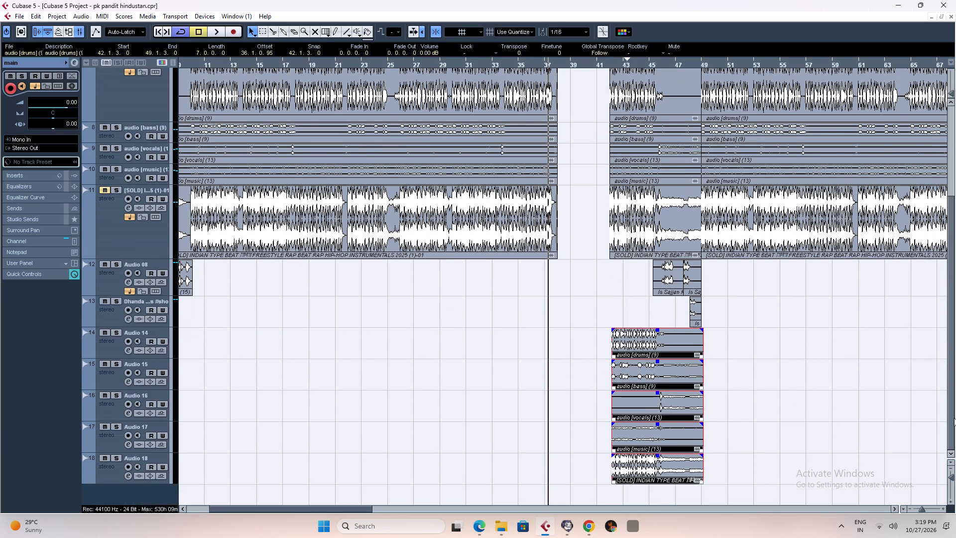
left_click_drag(954, 418, 954, 419)
Trim the start of the five copied clips on tracks 14 to 18 to just after bar 45, at 45.1.2.0.
left_click(650, 62)
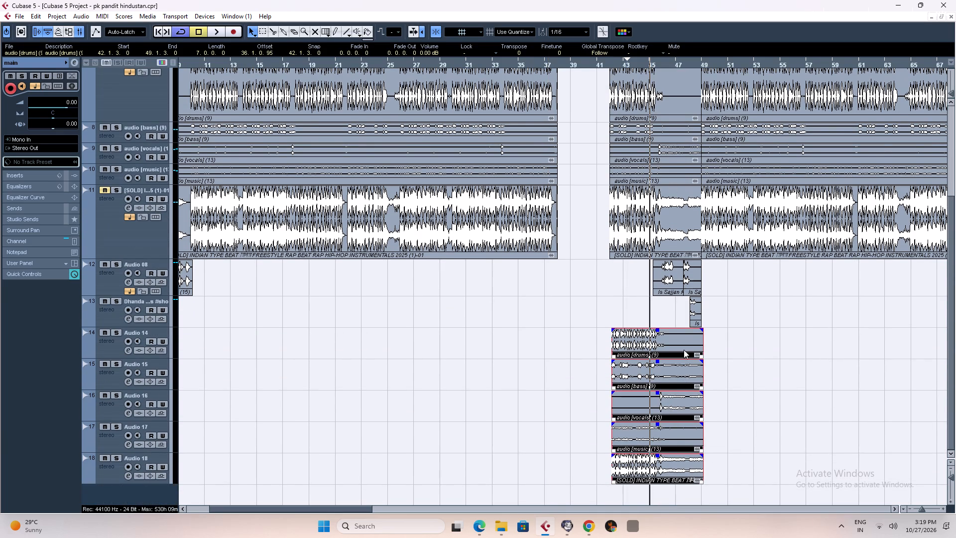
key("h")
key("h")
key("h")
key("h")
key("h")
key("h")
key("h")
key("h")
key("h")
key("h")
key("h")
key("h")
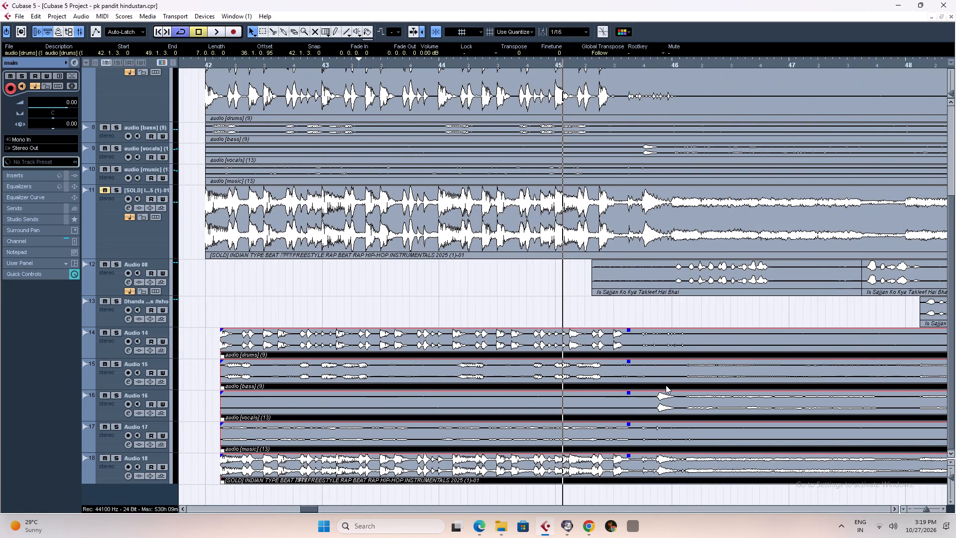
key("g")
key("g")
key("g")
key("g")
key("g")
key("g")
key("g")
key("g")
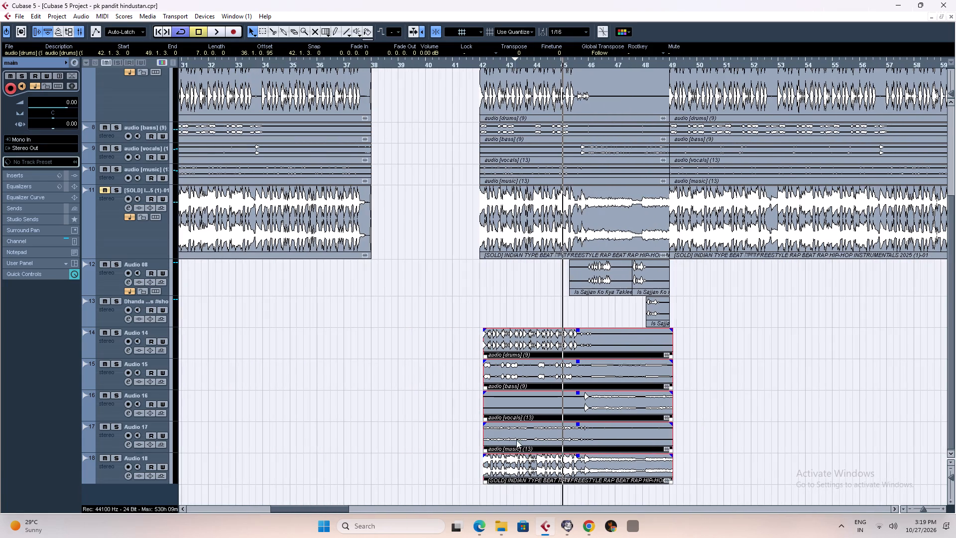
type("hh")
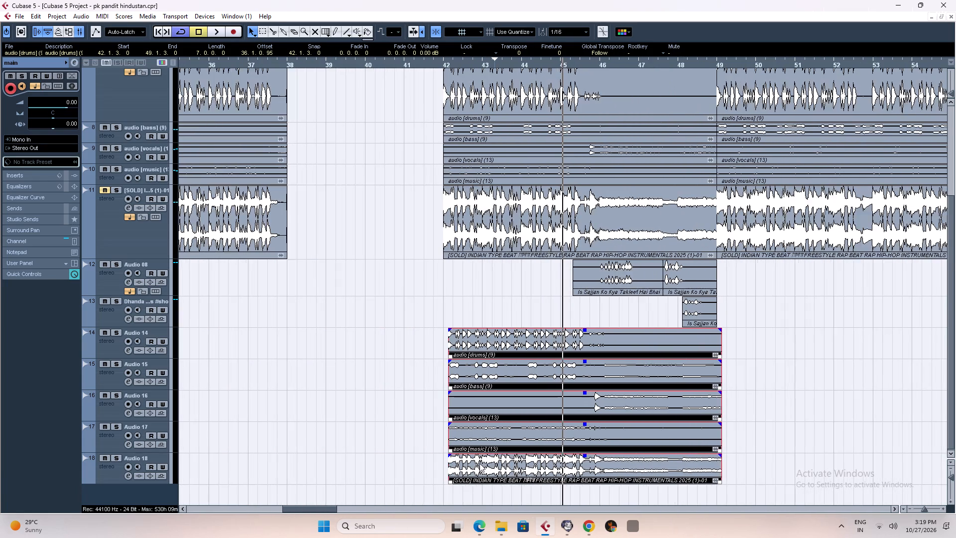
type("hh")
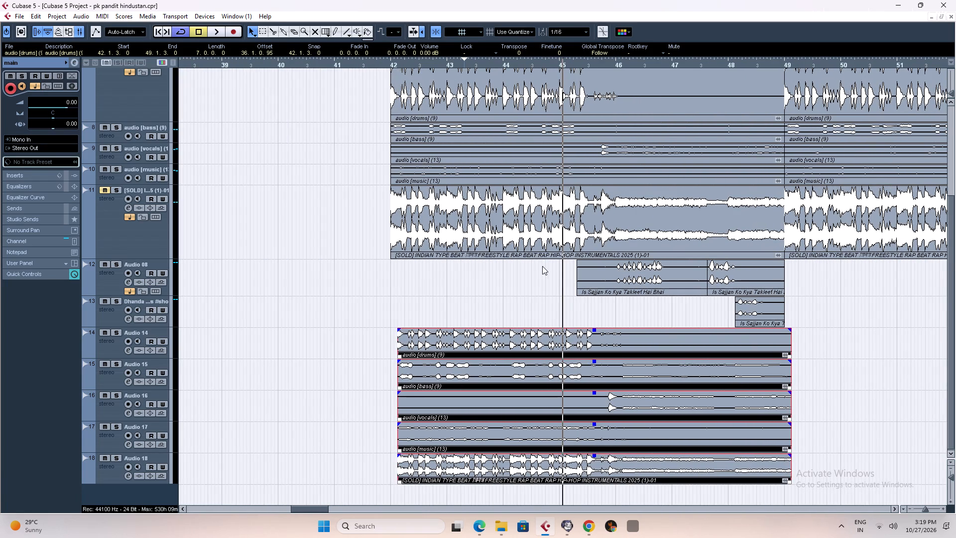
left_click(559, 62)
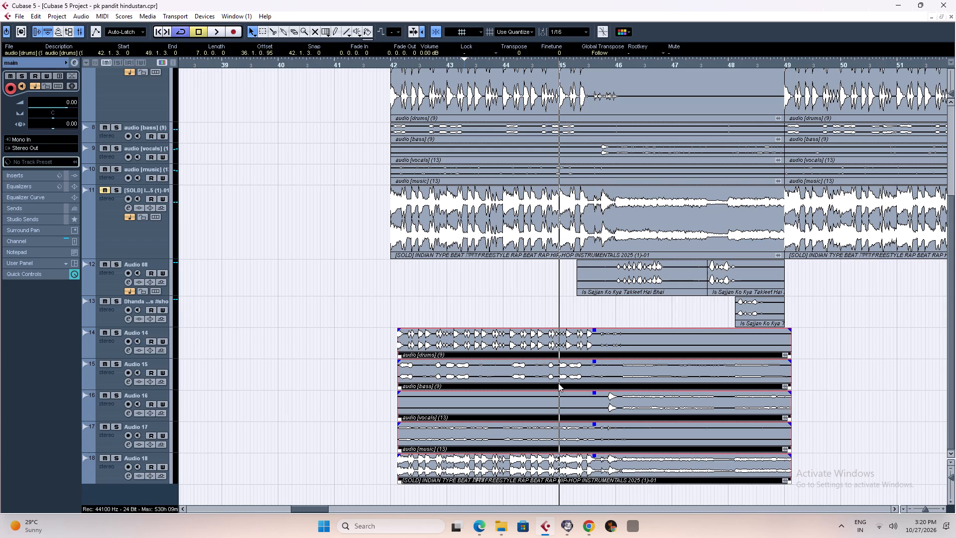
key("space")
key("space")
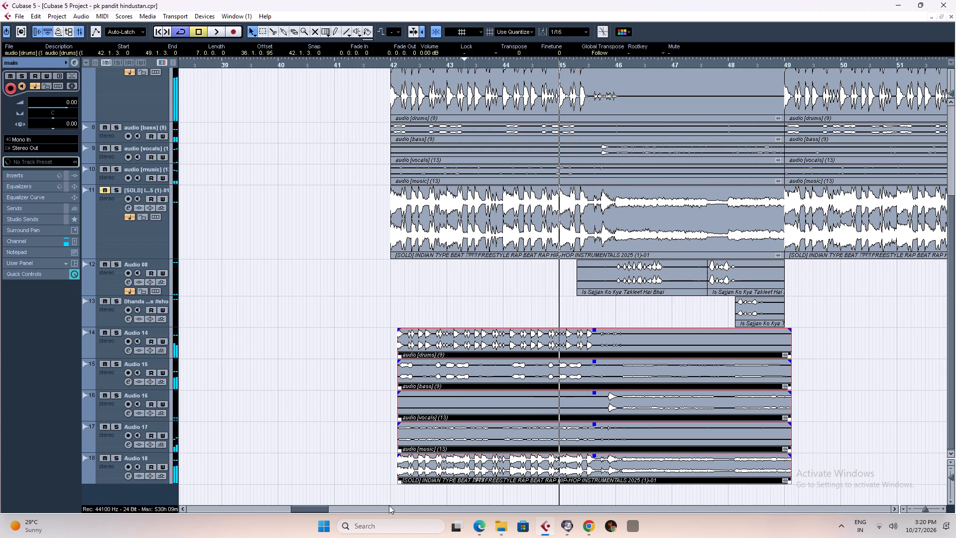
left_click_drag(398, 482, 401, 482)
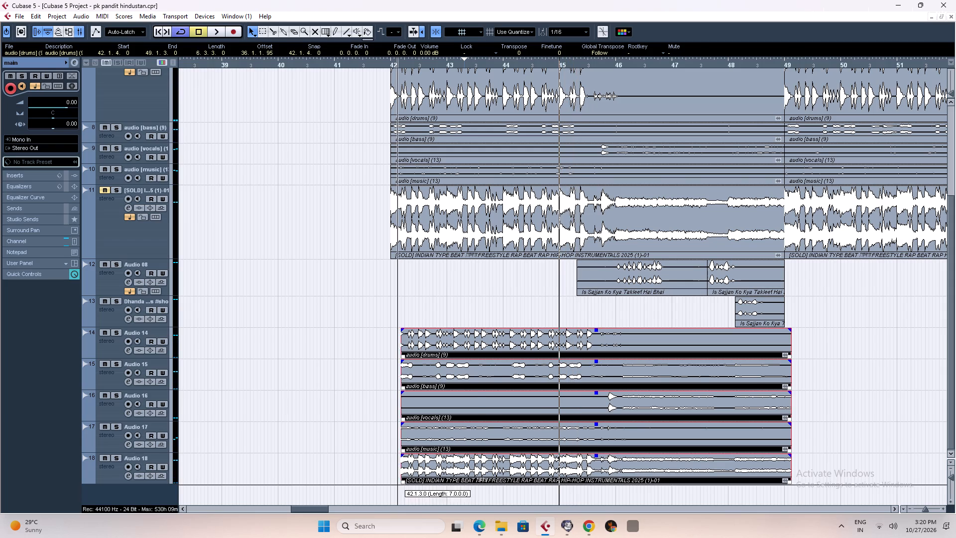
left_click_drag(401, 482, 569, 479)
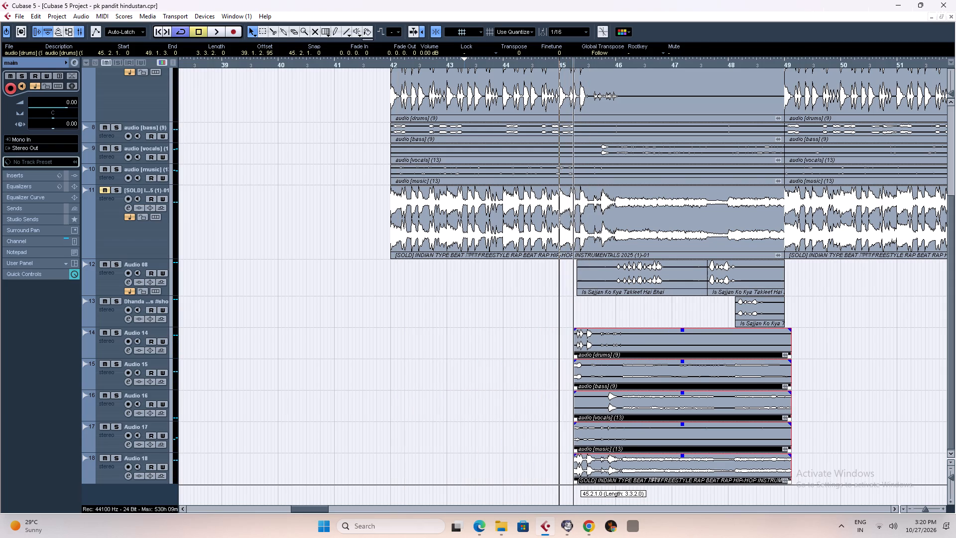
left_click_drag(569, 479, 563, 479)
Shorten the beat clips on tracks 7 to 11 that end at bar 38 so they end at bar 37.
key("g")
key("g")
key("g")
key("g")
key("g")
key("g")
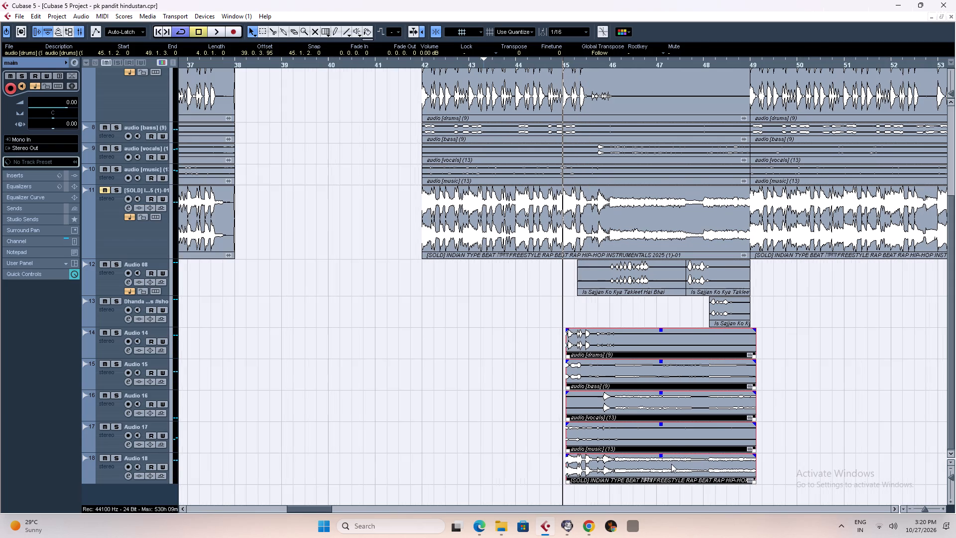
key("g")
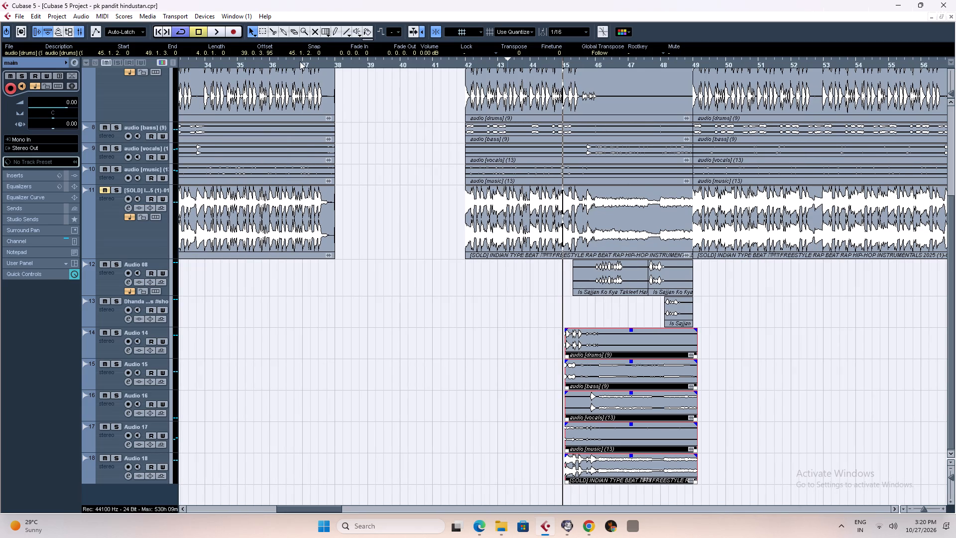
left_click(300, 61)
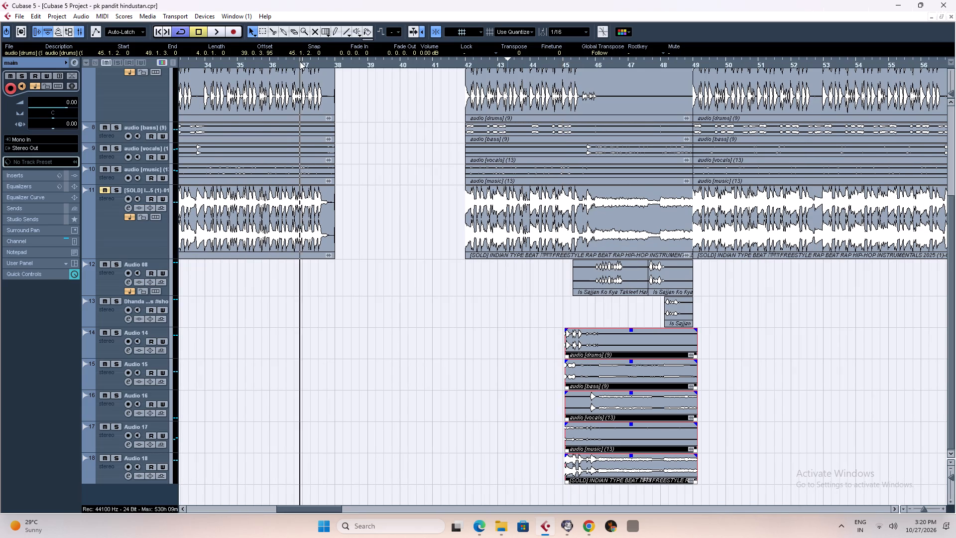
key("h")
key("h")
key("h")
key("h")
key("h")
left_click_drag(699, 270, 556, 79)
left_click_drag(954, 354, 946, 273)
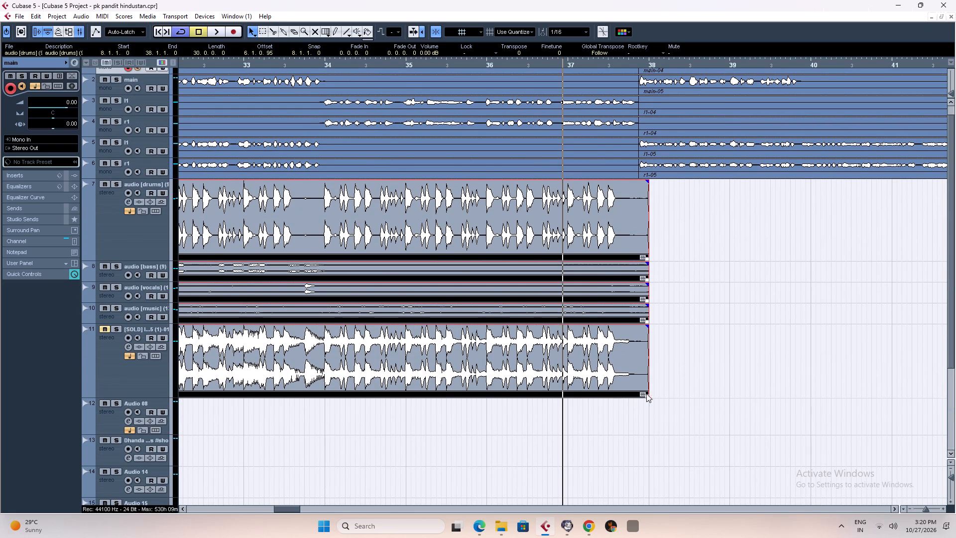
left_click_drag(647, 395, 566, 393)
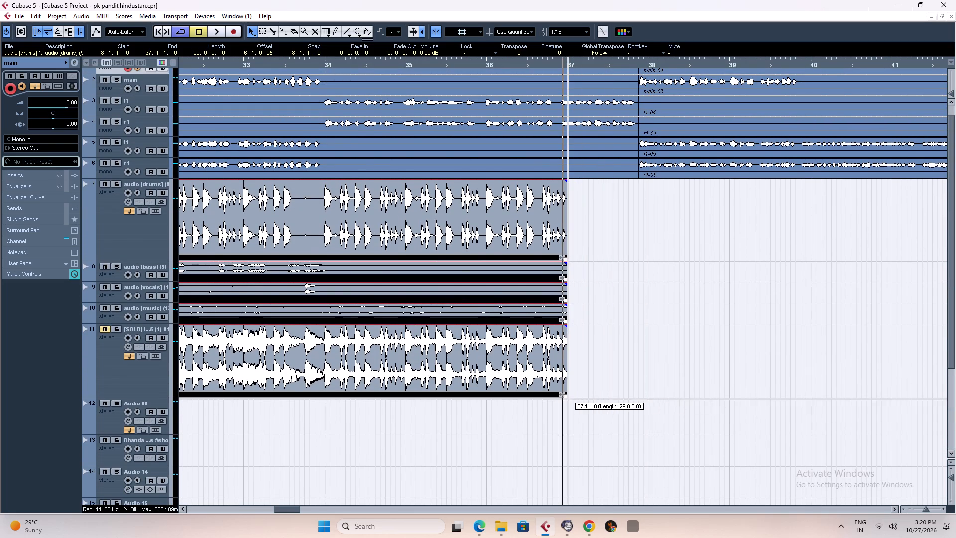
left_click_drag(566, 393, 561, 387)
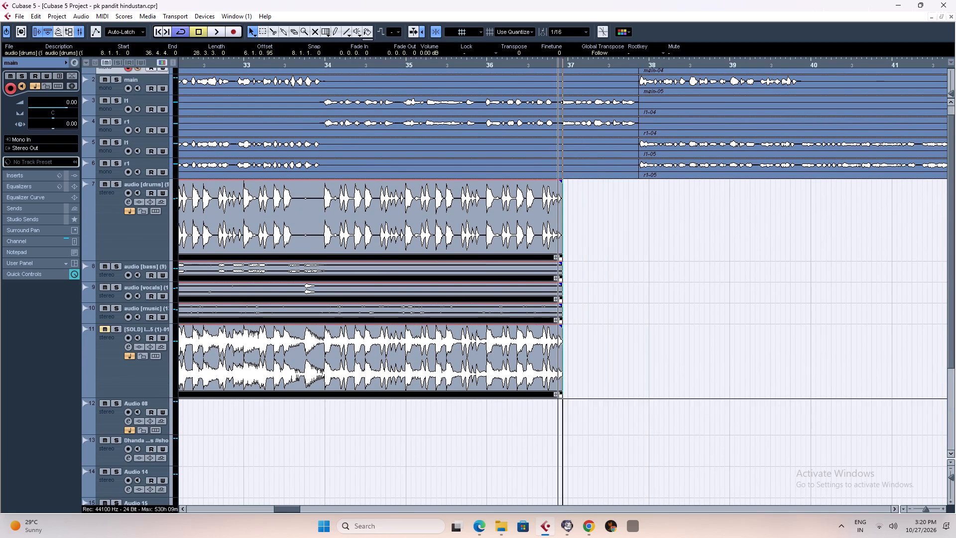
left_click_drag(560, 394, 564, 395)
Move the five trimmed copies from tracks 14 to 18 onto beat tracks 7 to 11, starting at 37.2.2.0.
key("g")
key("g")
key("g")
key("g")
key("g")
key("g")
key("g")
key("g")
key("g")
key("g")
key("g")
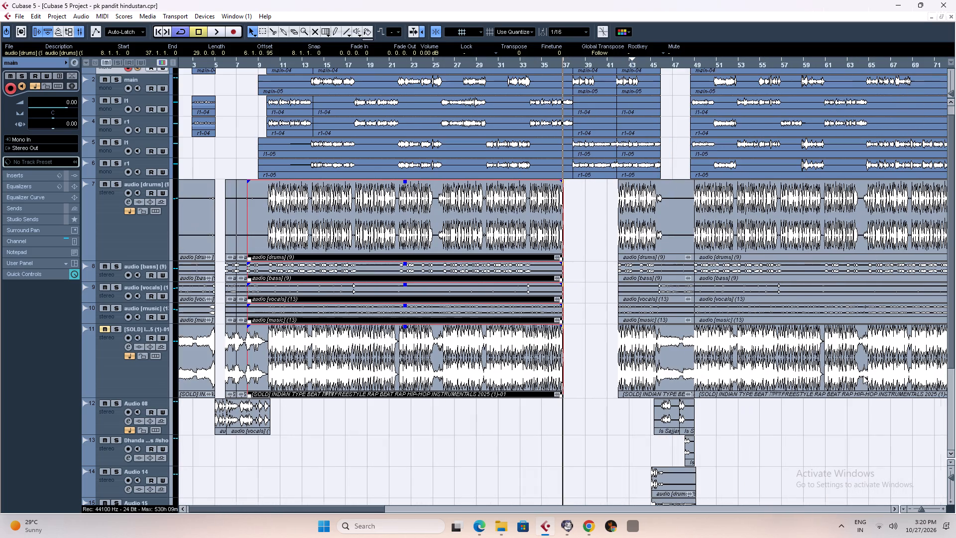
left_click_drag(952, 293, 955, 407)
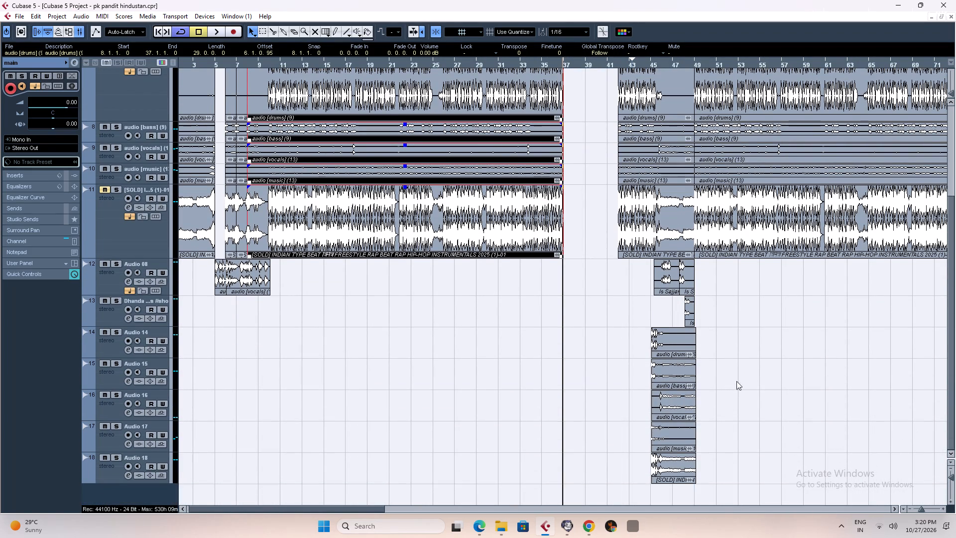
left_click_drag(717, 347, 640, 479)
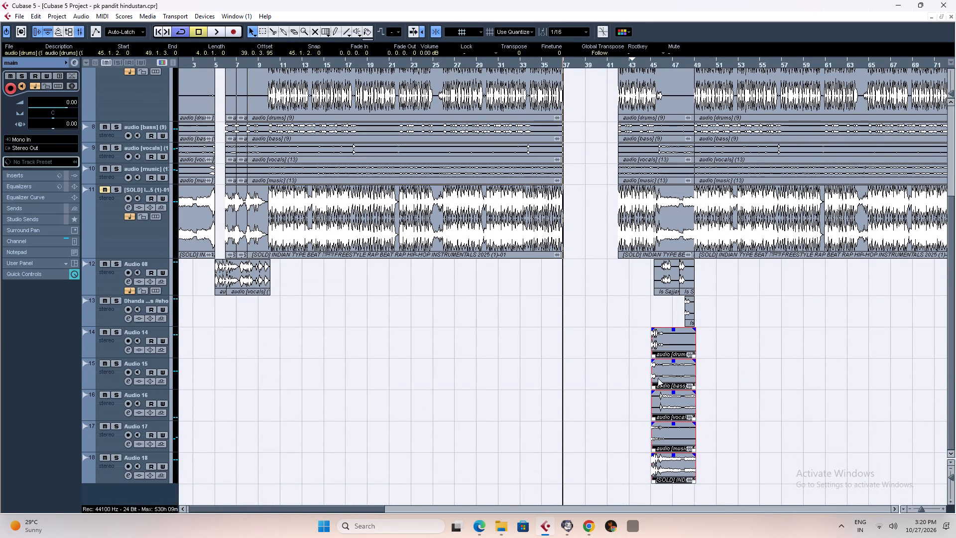
left_click_drag(660, 341, 572, 107)
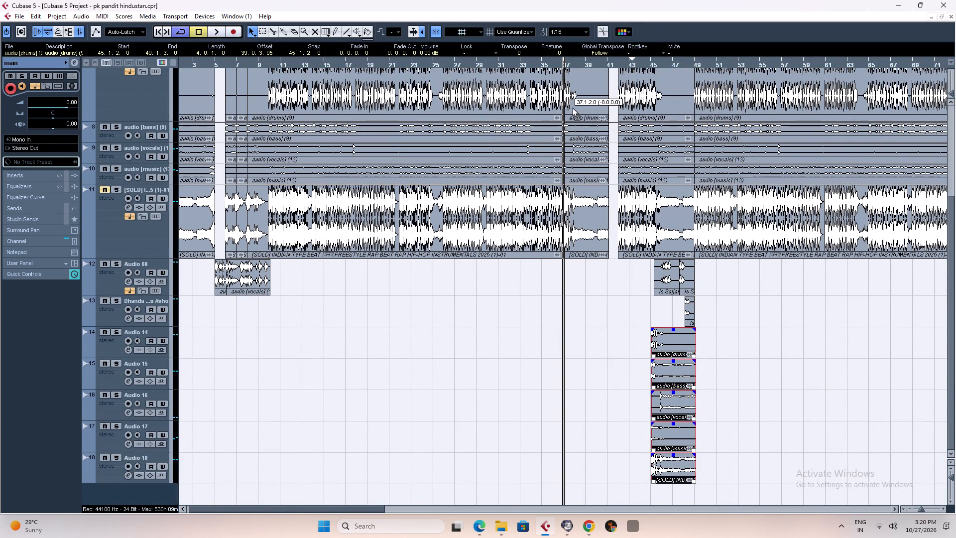
left_click_drag(572, 107, 575, 108)
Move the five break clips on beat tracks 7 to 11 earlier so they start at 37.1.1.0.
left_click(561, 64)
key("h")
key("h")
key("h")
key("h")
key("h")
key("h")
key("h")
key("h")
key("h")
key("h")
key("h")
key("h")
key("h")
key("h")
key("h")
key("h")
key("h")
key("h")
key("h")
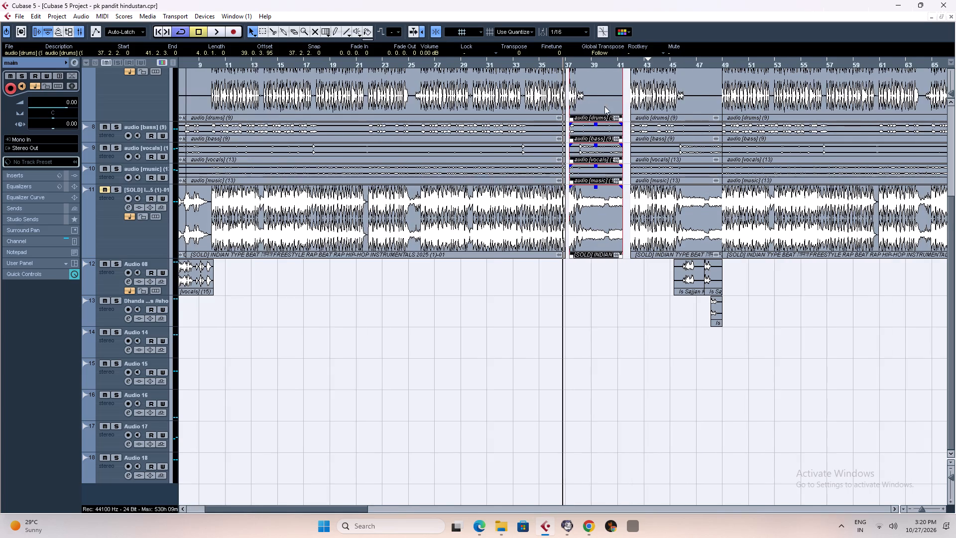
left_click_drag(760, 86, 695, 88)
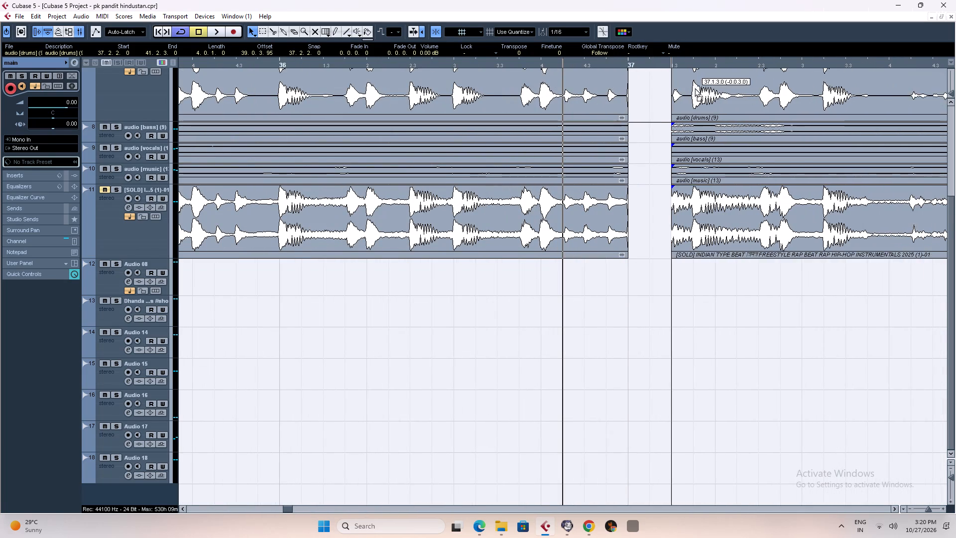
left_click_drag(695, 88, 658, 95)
Play back the transition into the copied break at bar 37, with the vocals and from bar 36.
key("g")
key("g")
key("g")
key("g")
key("g")
key("g")
key("g")
key("g")
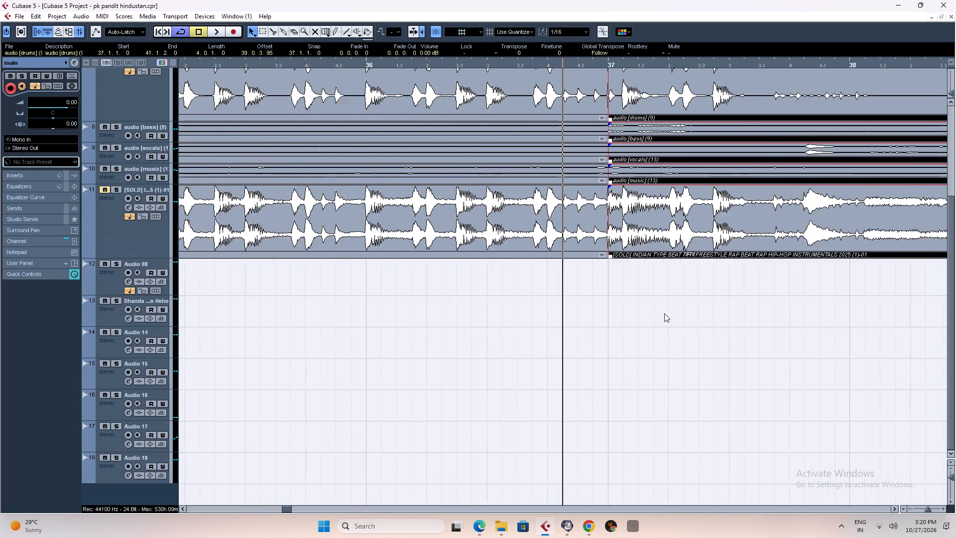
left_click(625, 328)
key("h")
key("h")
key("h")
key("h")
key("h")
key("h")
key("h")
key("h")
key("h")
key("h")
key("h")
key("h")
key("h")
key("h")
key("h")
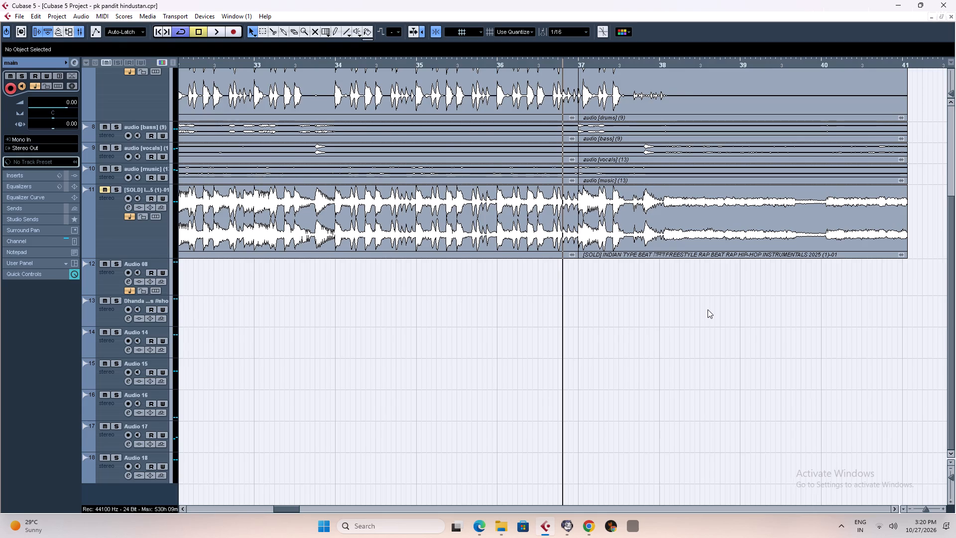
key("g")
key("g")
key("g")
key("g")
key("g")
key("g")
key("g")
key("g")
key("g")
key("g")
key("g")
key("g")
key("g")
key("g")
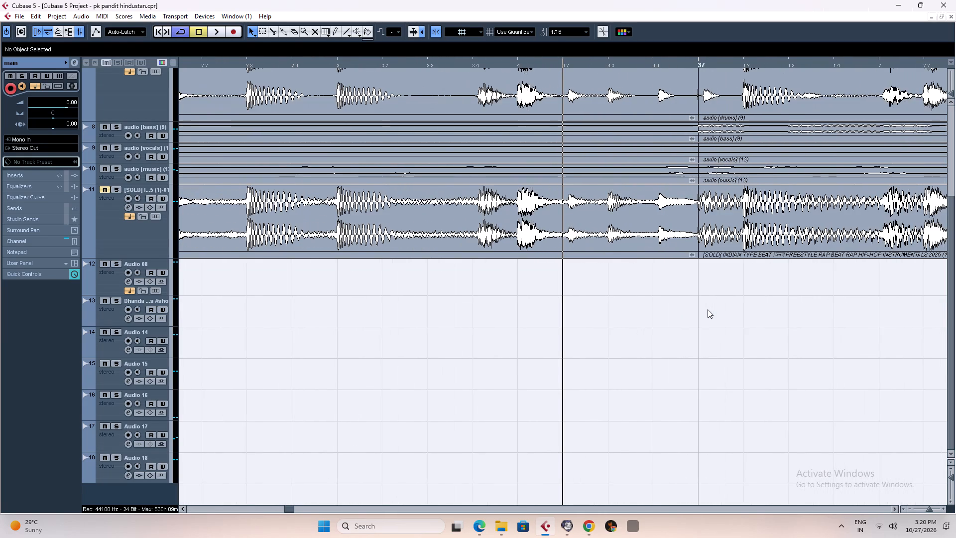
key("space")
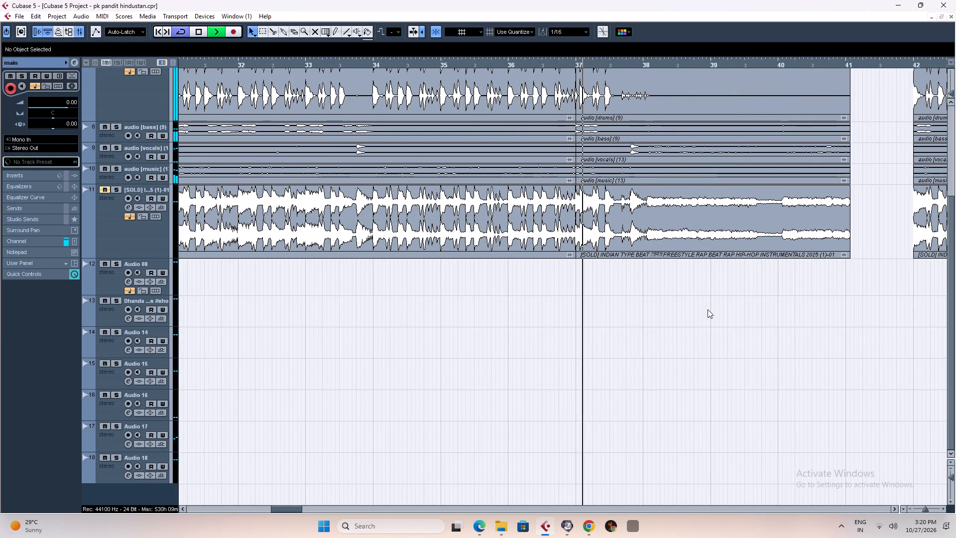
key("space")
left_click_drag(951, 282, 948, 172)
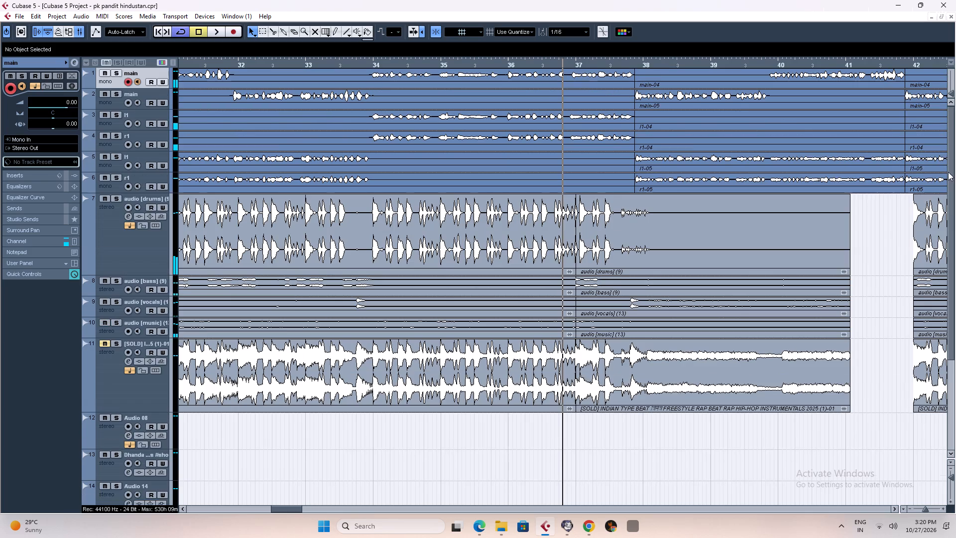
left_click_drag(948, 172, 953, 119)
key("space")
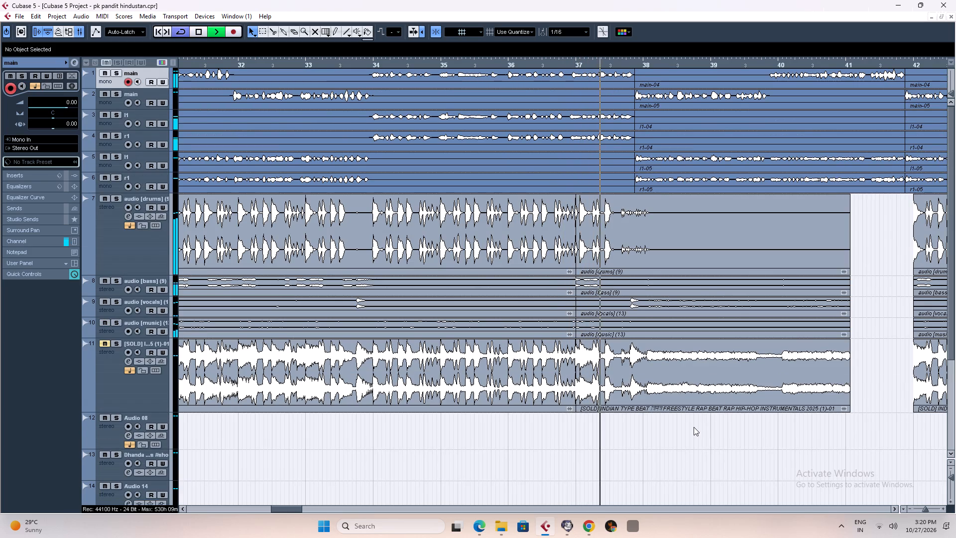
key("space")
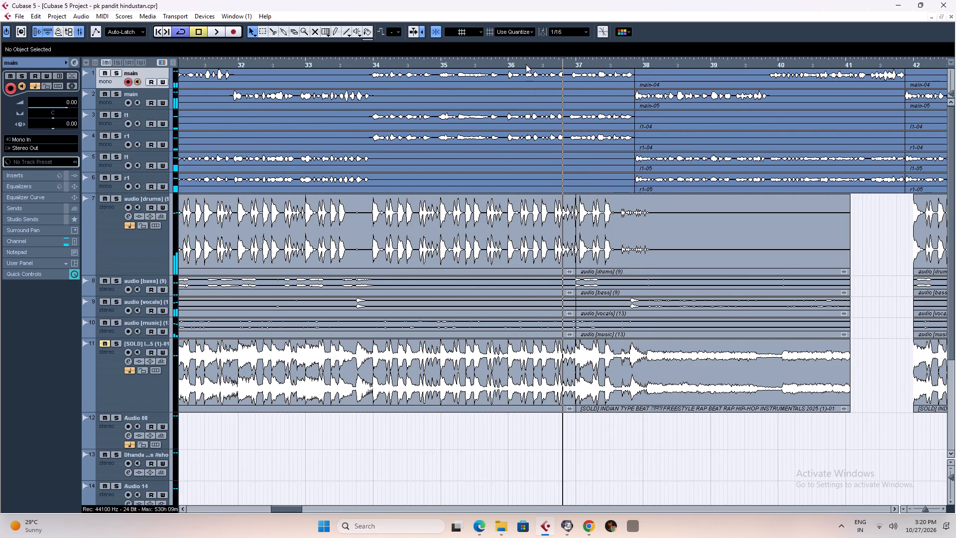
left_click(507, 65)
key("space")
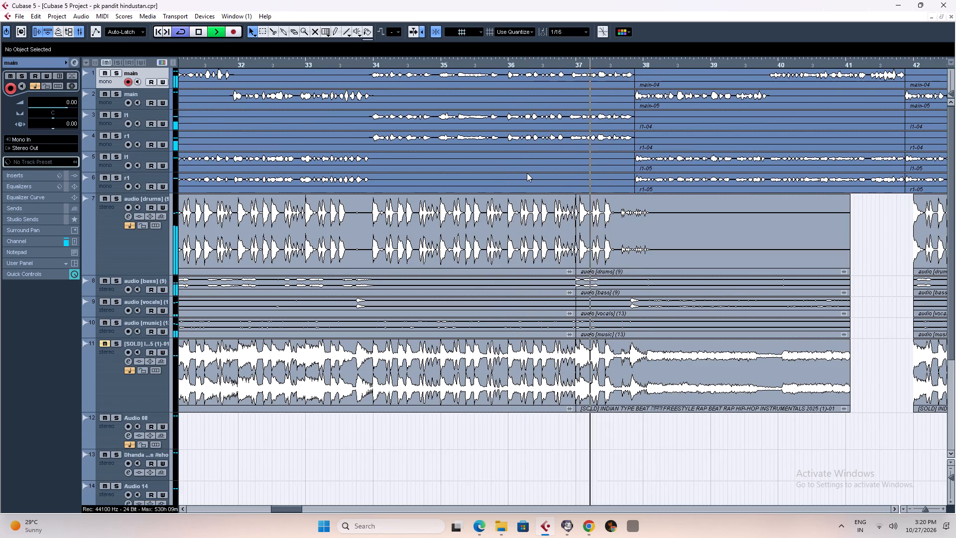
key("space")
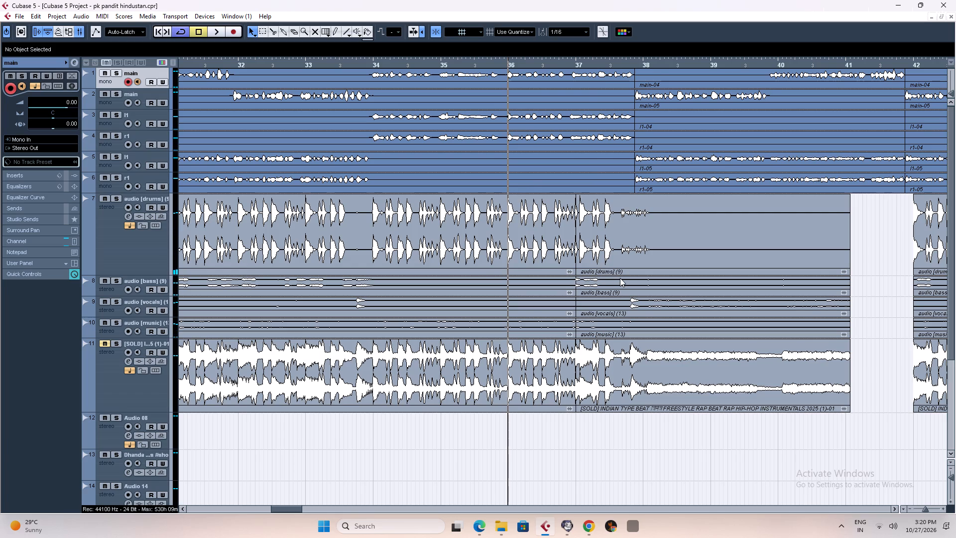
Undo the placement of the break clips on tracks 7 to 11 and the shortening of the beat clips before them.
key("ctrl+z")
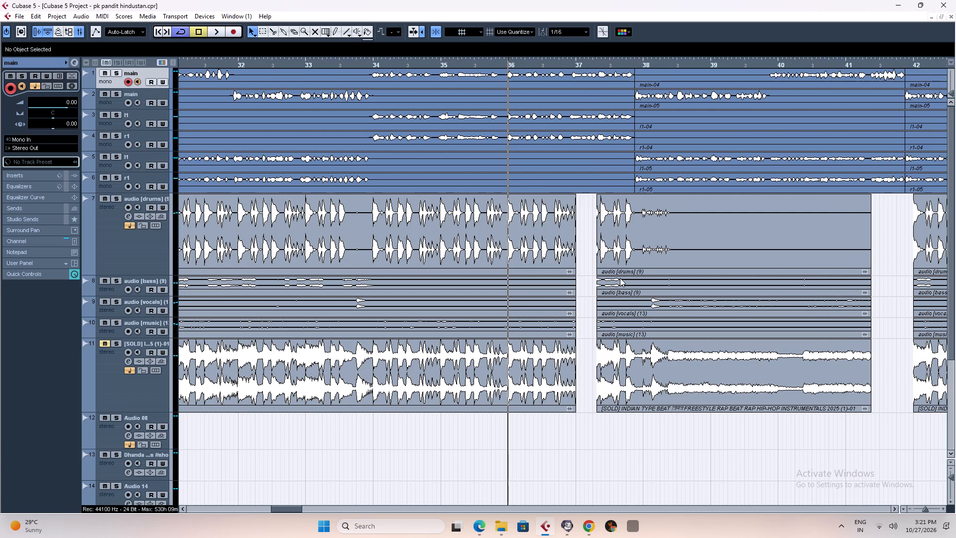
key("ctrl+z")
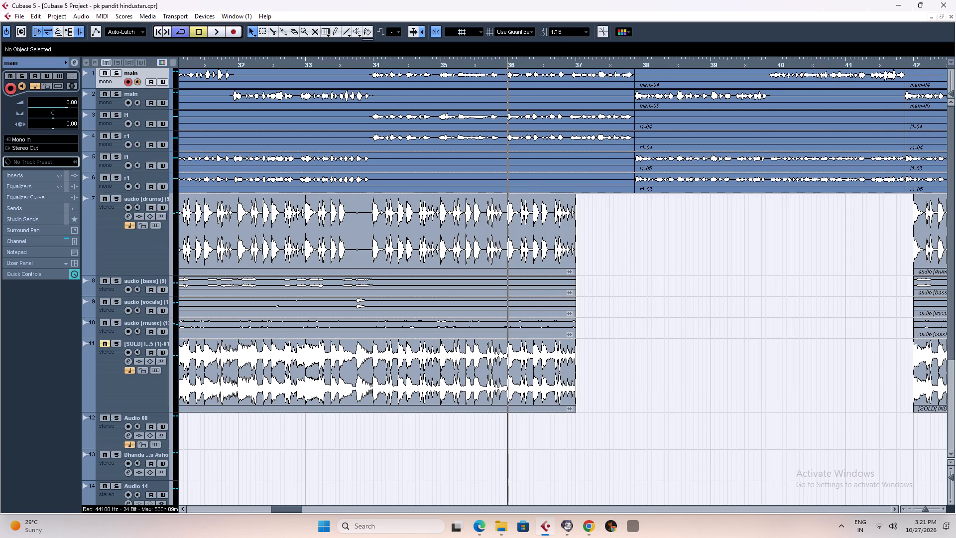
left_click(575, 63)
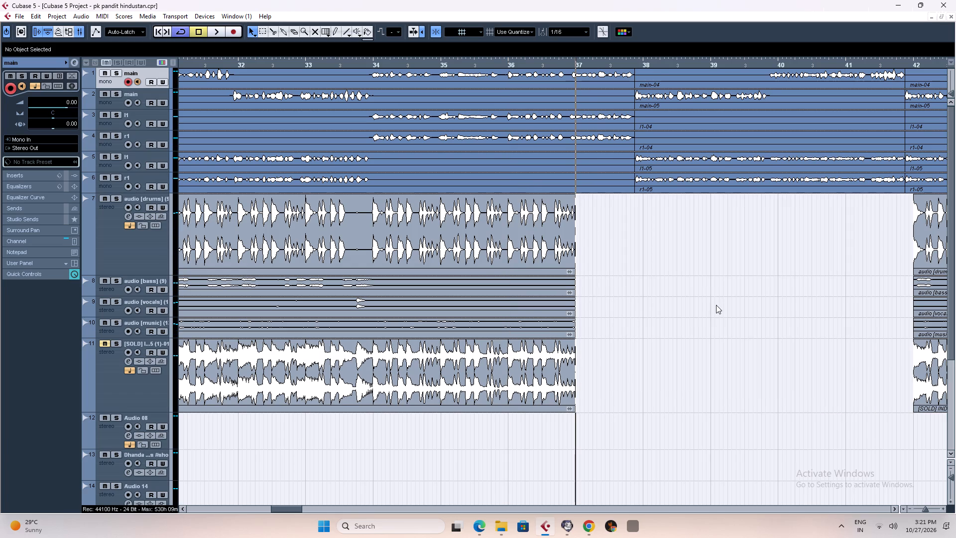
key("ctrl+z")
key("ctrl+z")
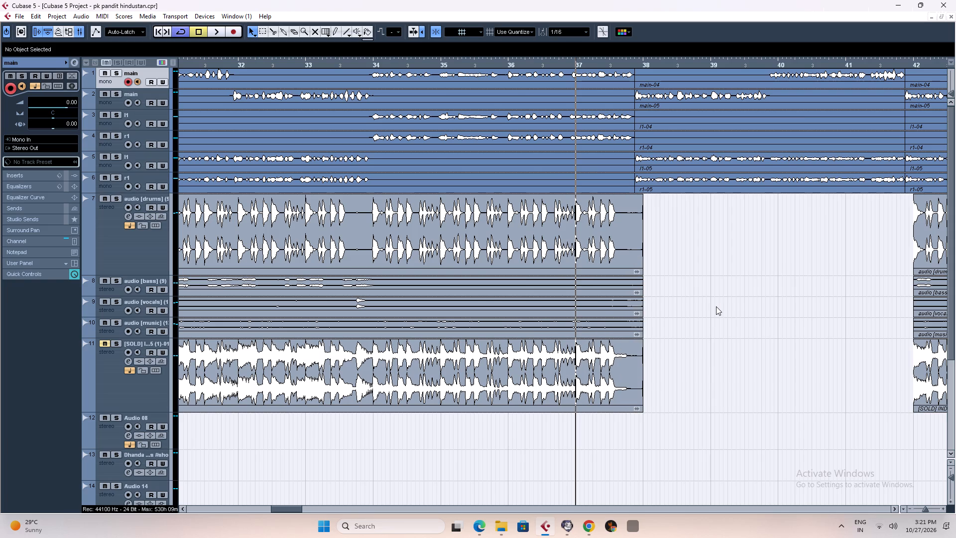
Play back the end of the beat and the vocals from bar 37 into bar 38.
left_click(643, 62)
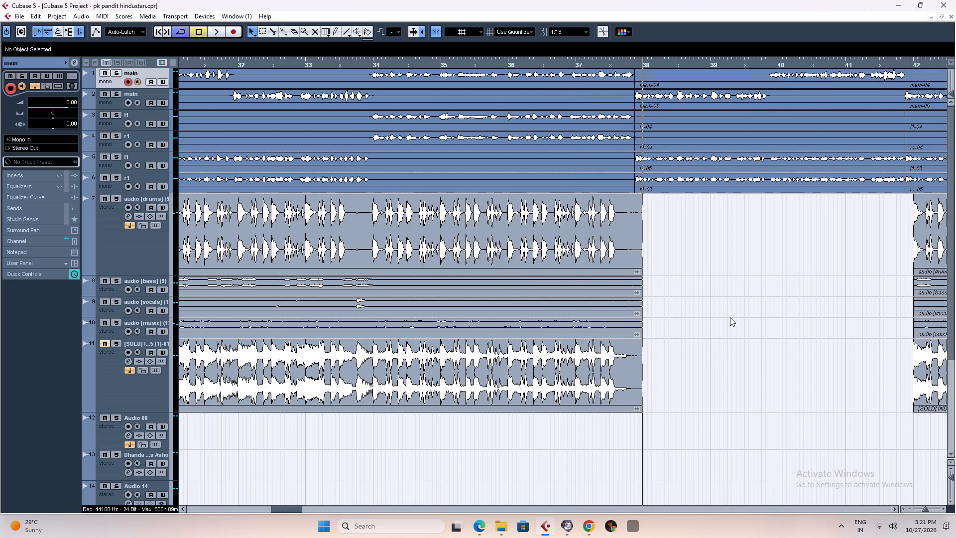
left_click(597, 68)
key("space")
left_click(599, 64)
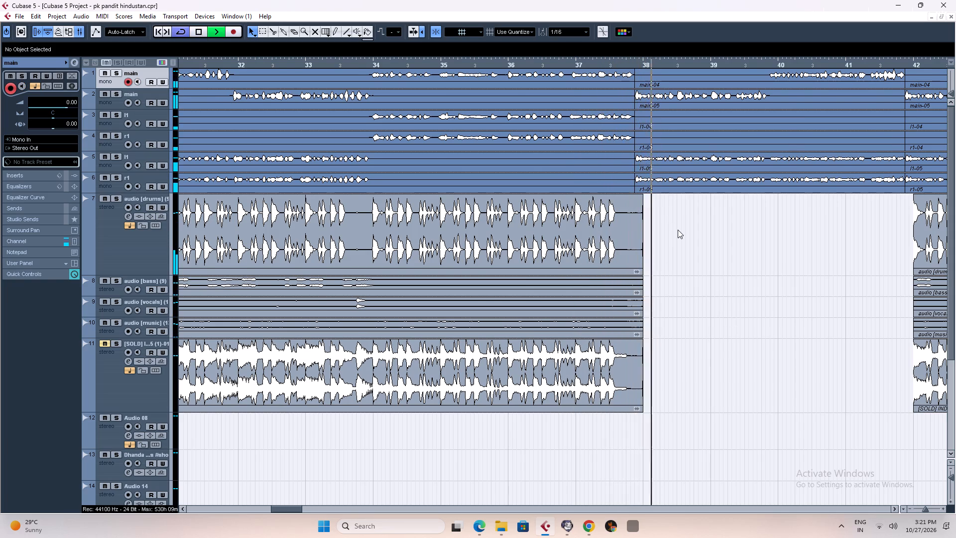
key("g")
key("g")
key("g")
key("g")
key("g")
key("g")
key("g")
key("g")
key("g")
key("space")
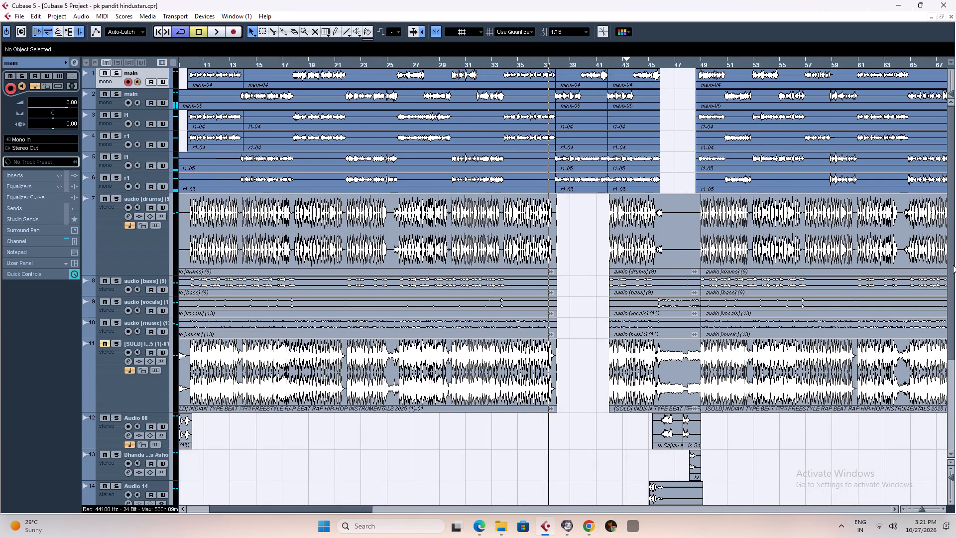
Solo tracks 14 to 18, which hold the five trimmed break copies.
left_click_drag(953, 265, 954, 384)
left_click(650, 61)
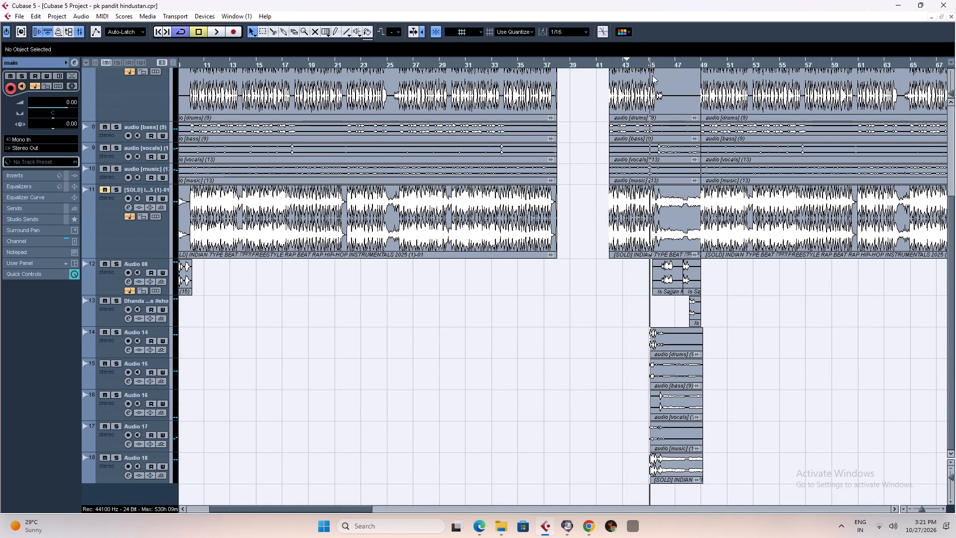
key("space")
key("space")
left_click(116, 334)
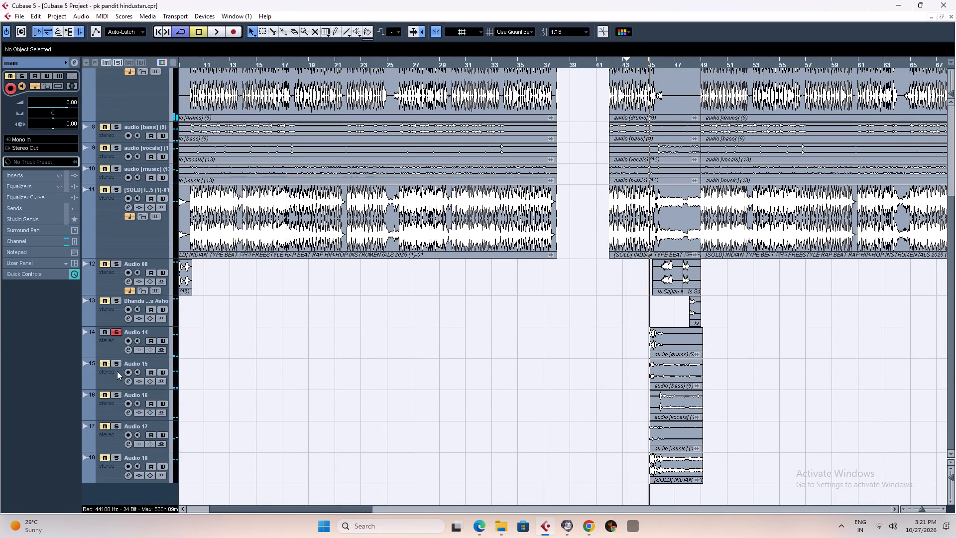
left_click(118, 365)
left_click(116, 394)
left_click(117, 425)
left_click(114, 459)
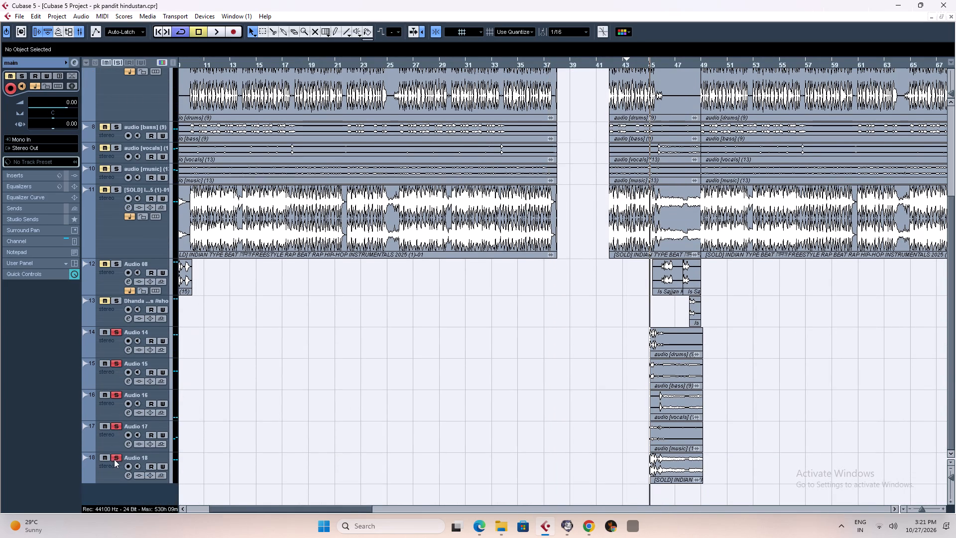
Play back the soloed break clips on tracks 14 to 18 from bar 45.
key("space")
key("h")
key("h")
key("h")
key("h")
key("h")
key("h")
key("h")
key("h")
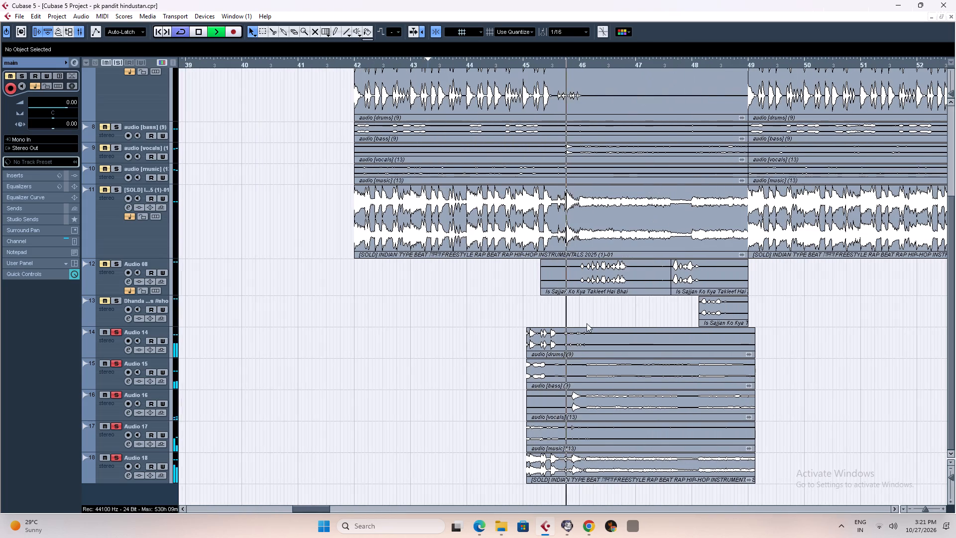
left_click(579, 61)
key("space")
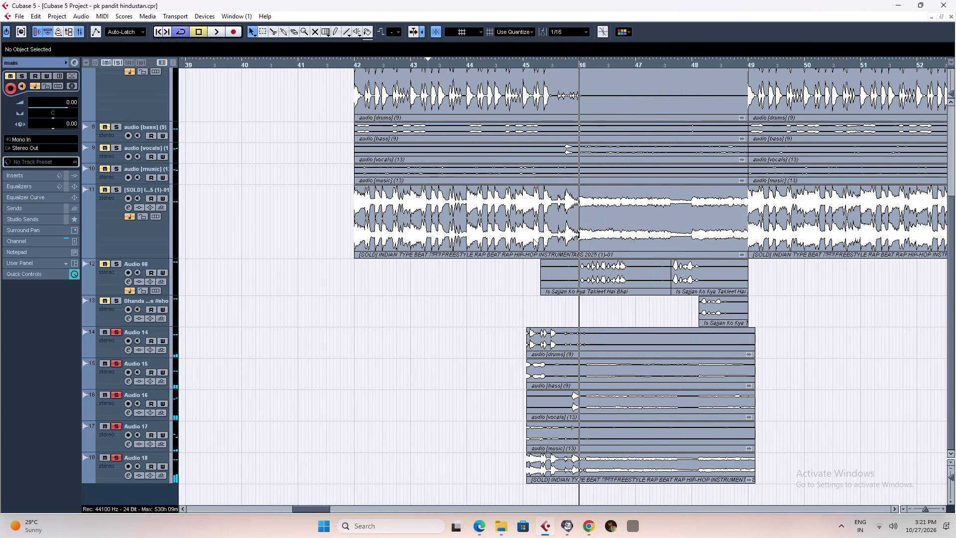
Extend the start of the five break clips on tracks 14 to 18 back to 45.1.1.0.
left_click_drag(525, 316, 586, 488)
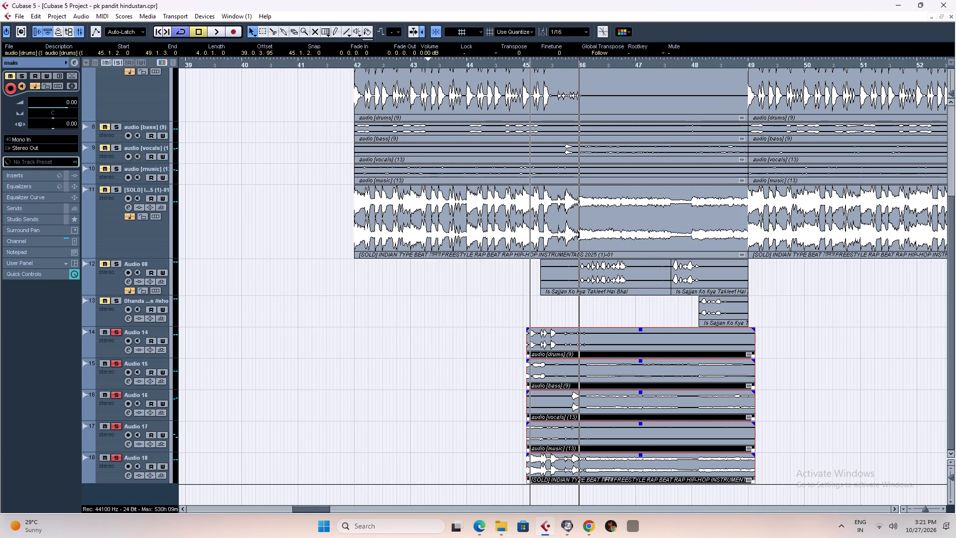
left_click(529, 481)
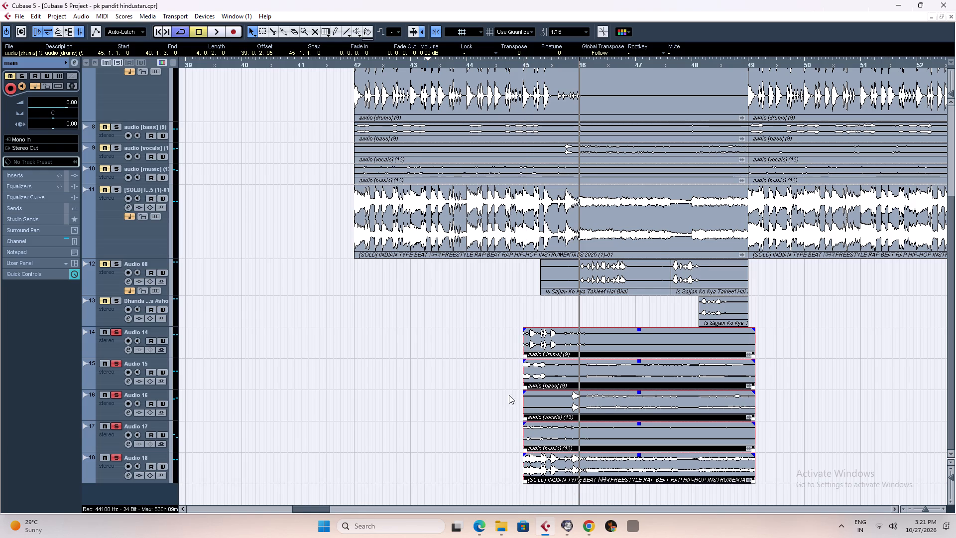
Shorten the beat clips on tracks 7 to 11 that end at bar 38 so they end at 37.1.1.0.
key("g")
key("g")
key("g")
key("g")
key("g")
key("g")
key("g")
key("g")
key("g")
left_click(454, 61)
key("h")
key("h")
key("h")
key("h")
key("h")
key("h")
key("h")
key("h")
key("h")
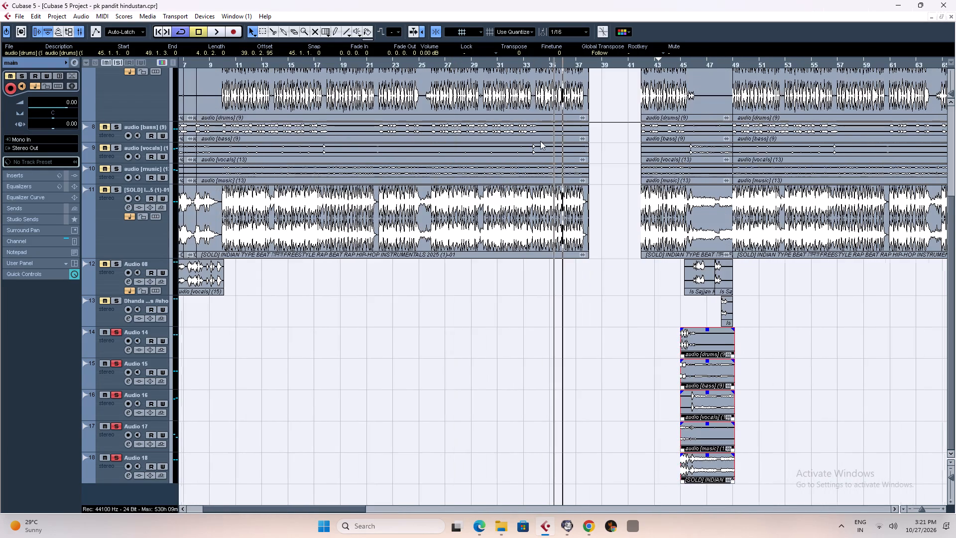
left_click_drag(950, 278, 949, 260)
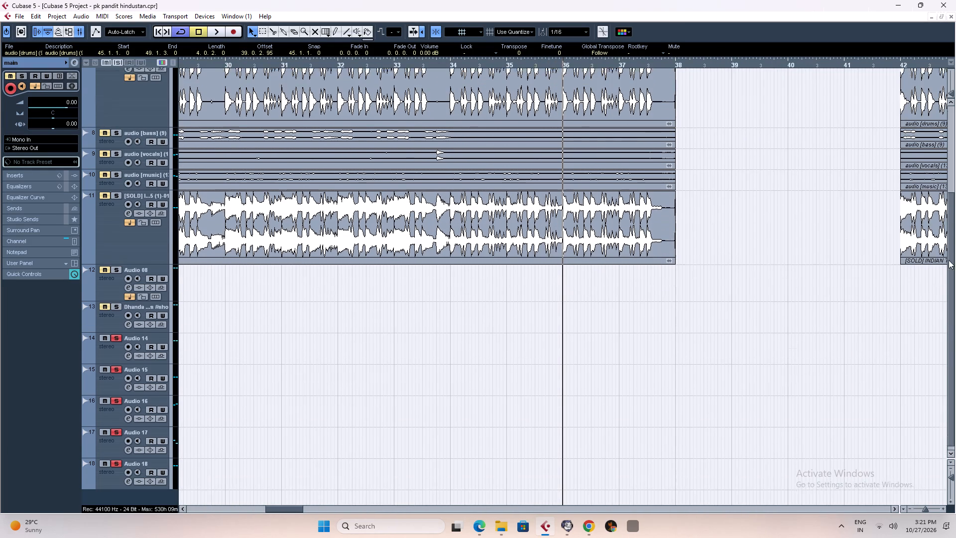
left_click_drag(949, 260, 948, 180)
left_click_drag(692, 211, 543, 417)
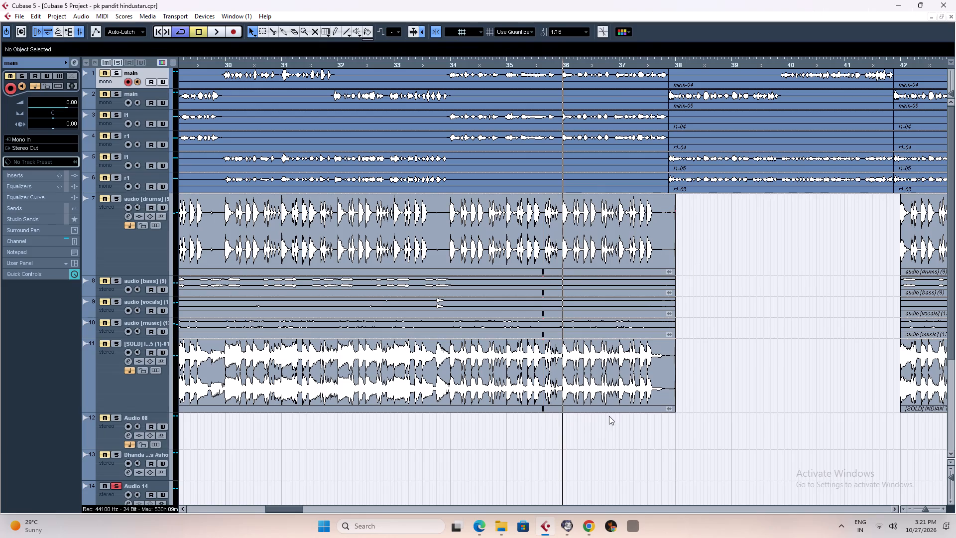
left_click_drag(673, 409, 624, 412)
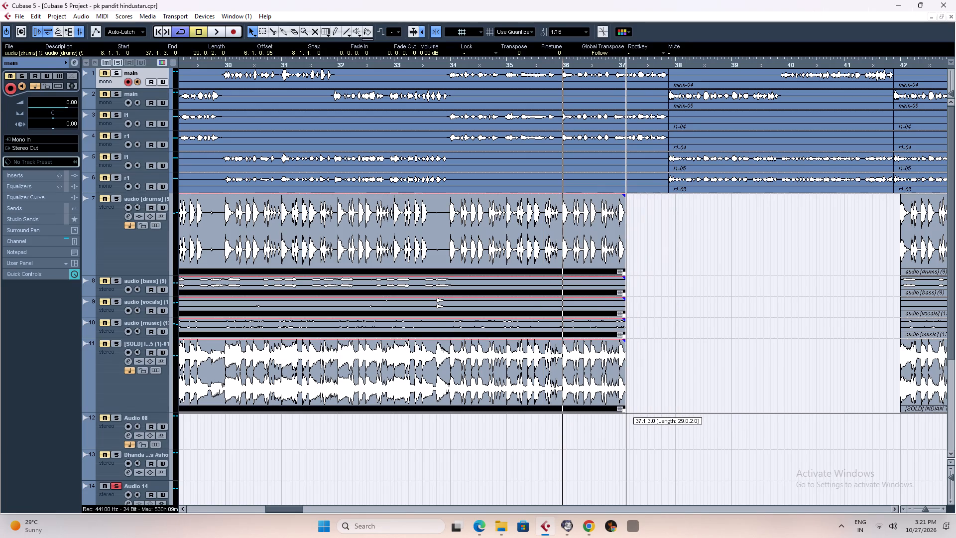
left_click_drag(624, 412, 617, 412)
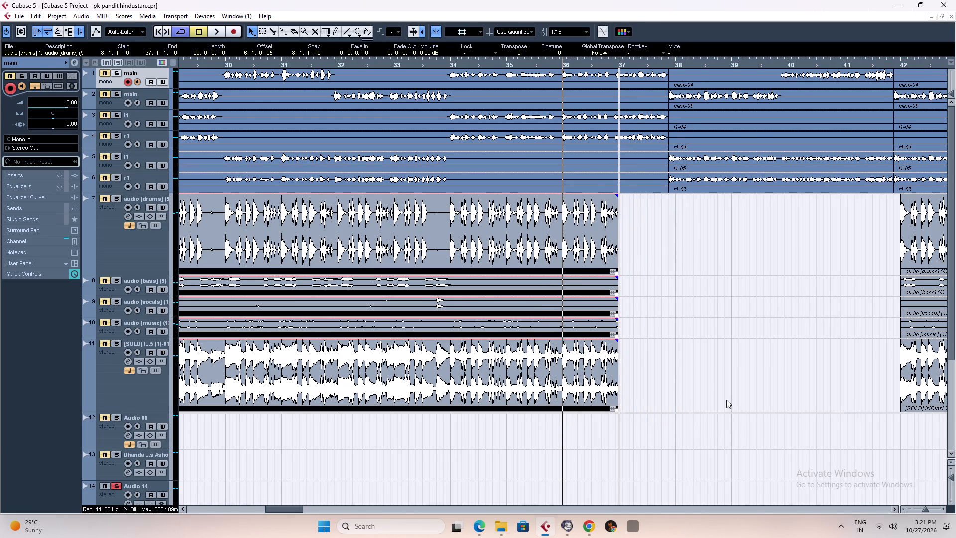
Copy the five break clips from tracks 14 to 18 onto beat tracks 7 to 11, starting at 36.4.3.0.
key("g")
key("g")
key("g")
key("g")
key("g")
key("g")
key("g")
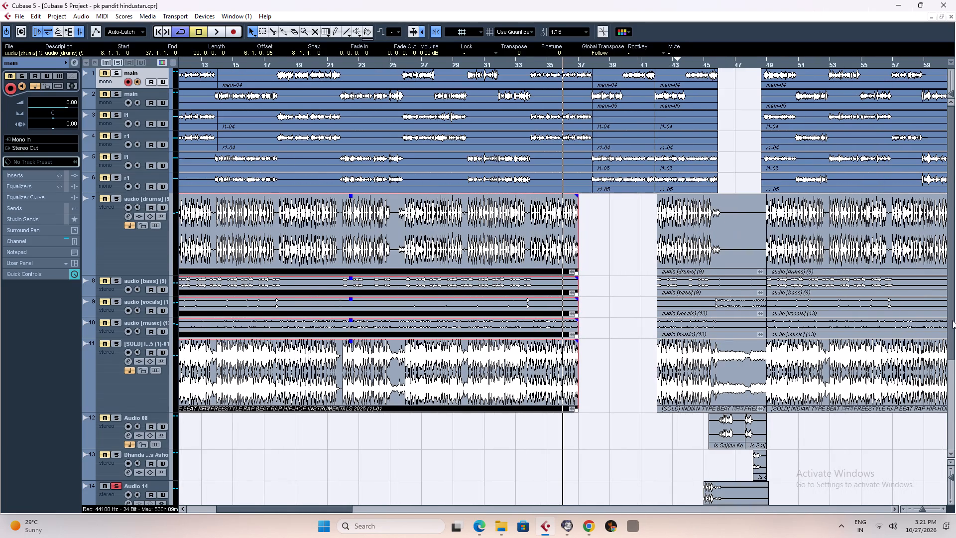
left_click_drag(950, 319, 955, 410)
left_click_drag(716, 321, 743, 478)
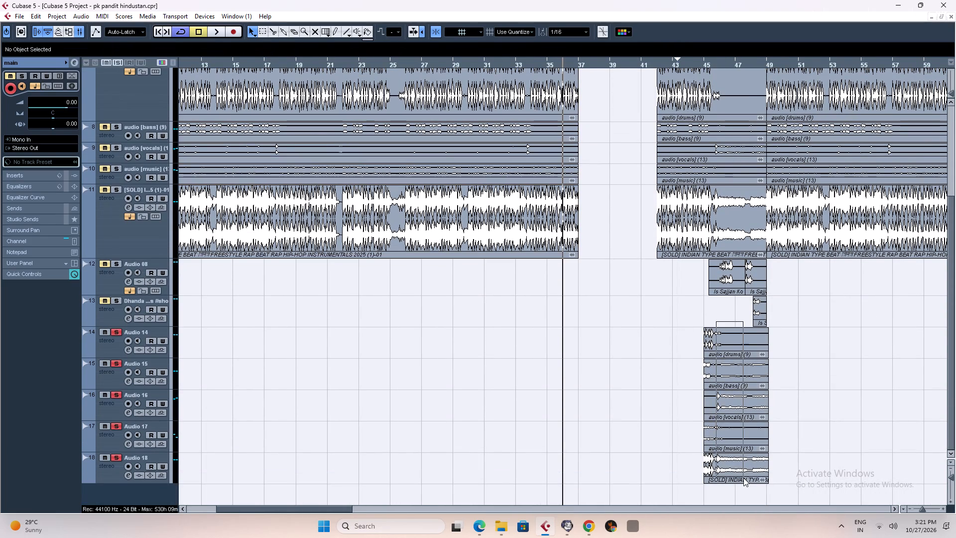
left_click_drag(743, 478, 743, 477)
left_click_drag(719, 337, 600, 155, "alt")
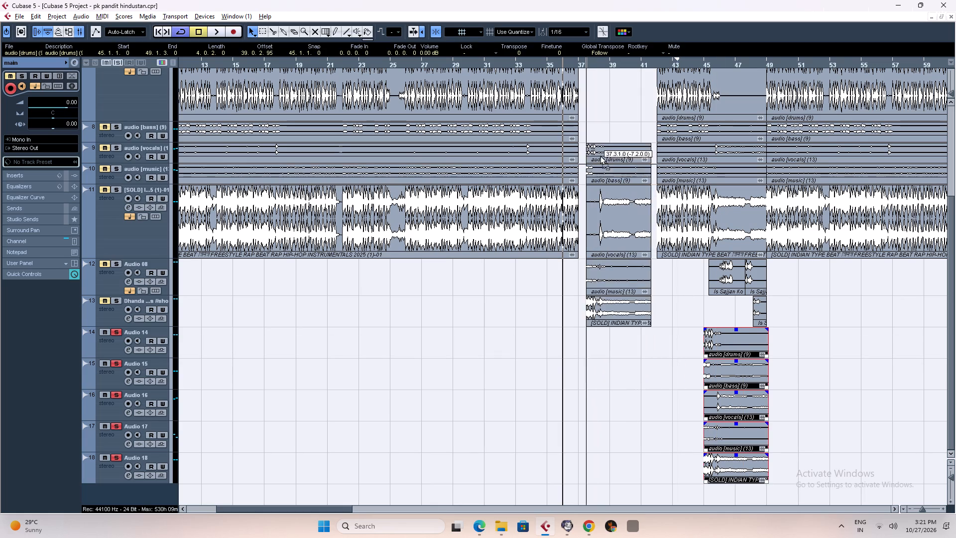
left_click_drag(600, 155, 592, 114, "alt")
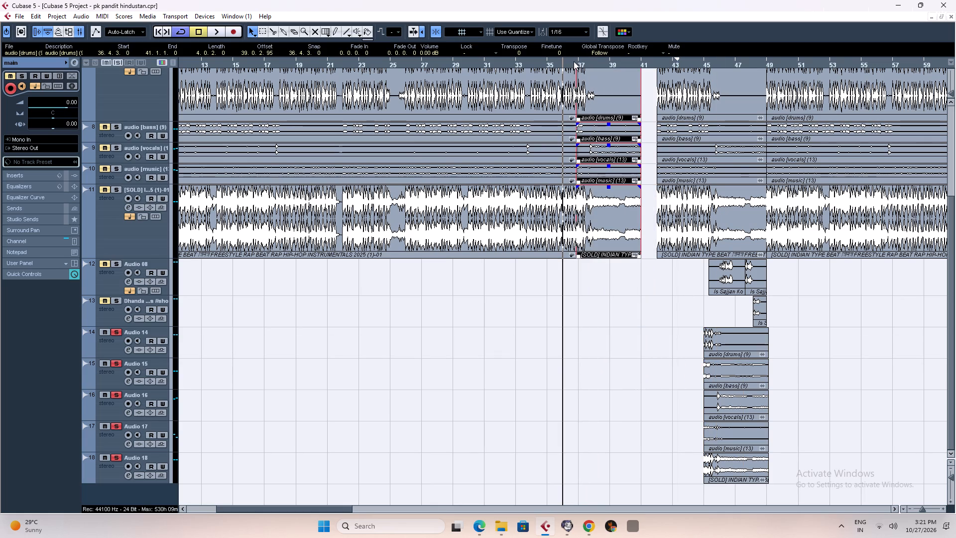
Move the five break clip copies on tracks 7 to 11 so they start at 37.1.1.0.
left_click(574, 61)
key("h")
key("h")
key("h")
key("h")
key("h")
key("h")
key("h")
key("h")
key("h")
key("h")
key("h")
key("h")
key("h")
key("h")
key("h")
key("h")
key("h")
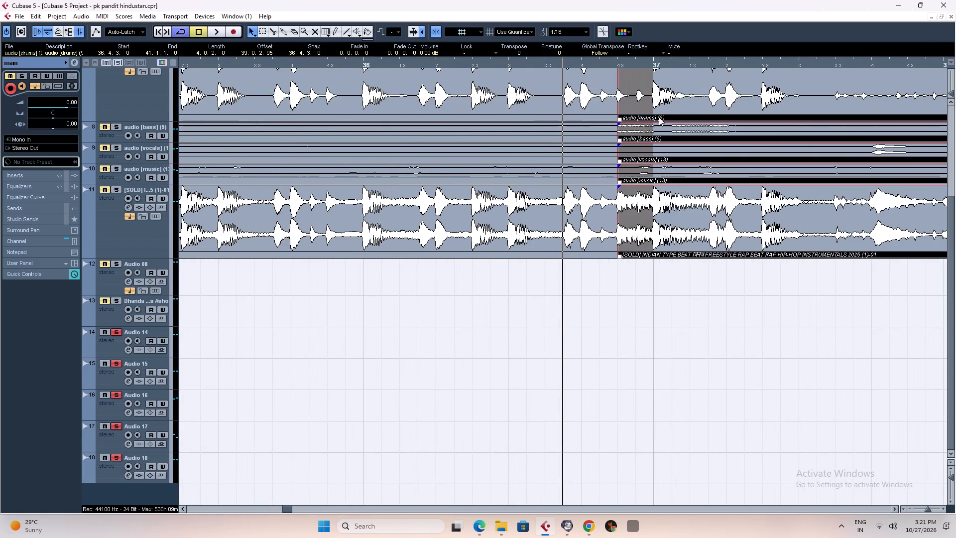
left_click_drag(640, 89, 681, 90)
Turn off all solos and play the full mix with vocals across the bar 37 transition into the break copy.
key("g")
key("g")
key("g")
key("g")
key("g")
key("g")
key("g")
key("g")
key("g")
key("g")
key("g")
key("g")
key("g")
key("g")
key("g")
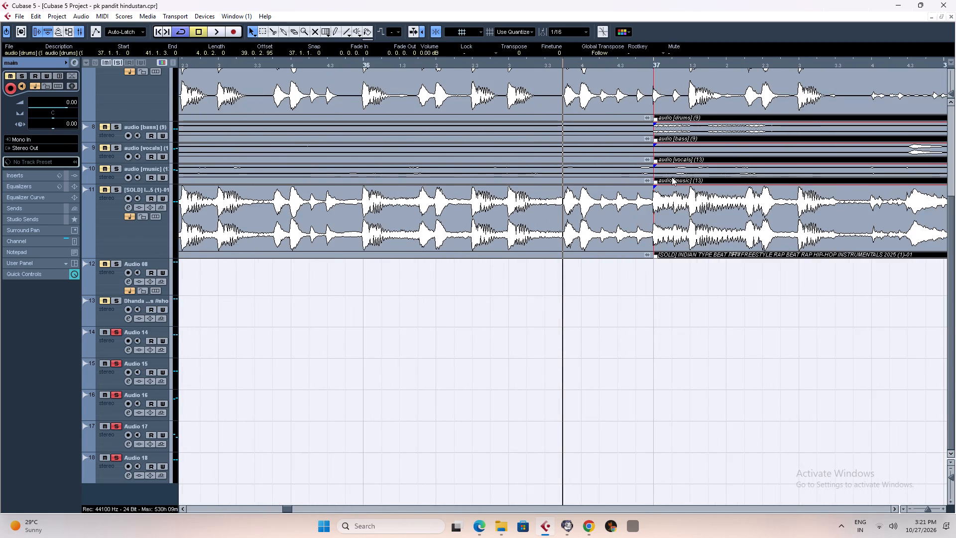
left_click(673, 348)
key("space")
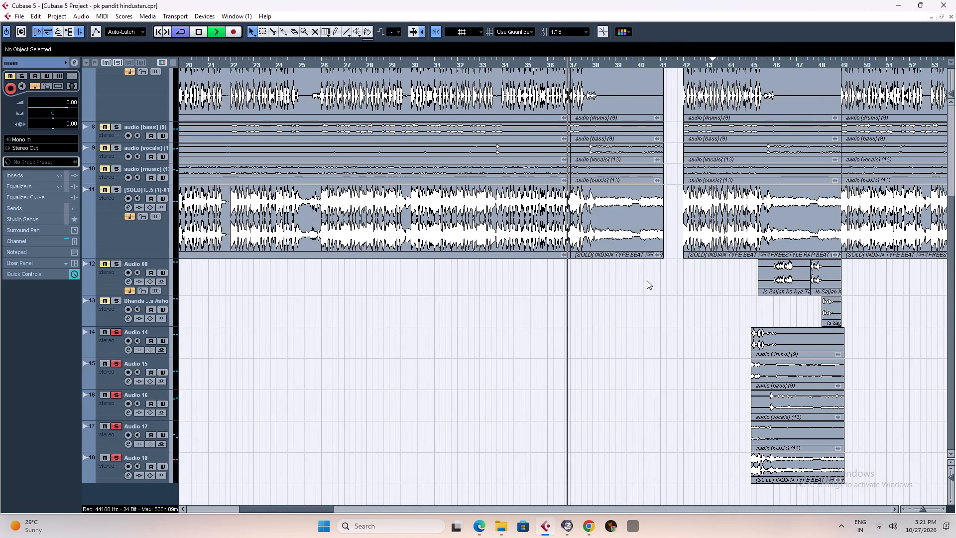
key("space")
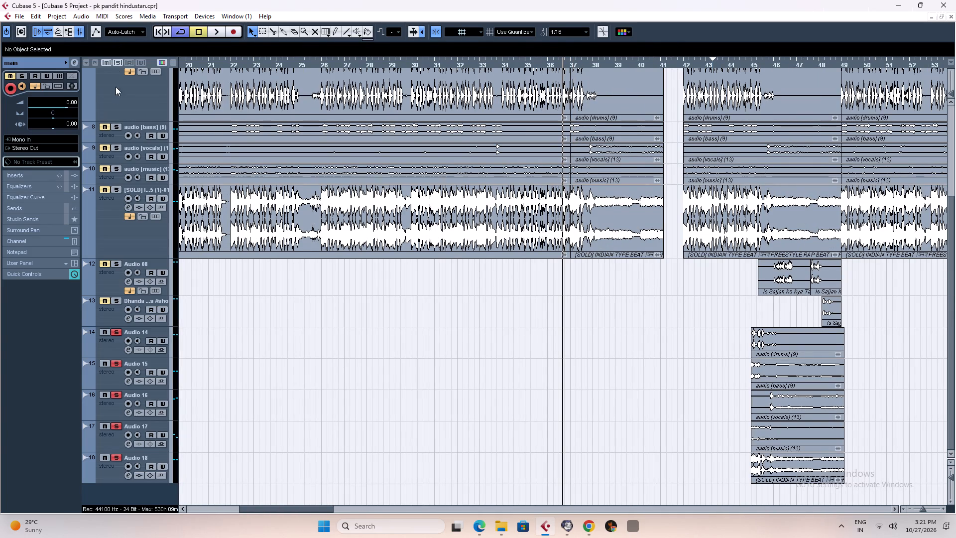
left_click(114, 63)
key("space")
left_click_drag(950, 297, 950, 263)
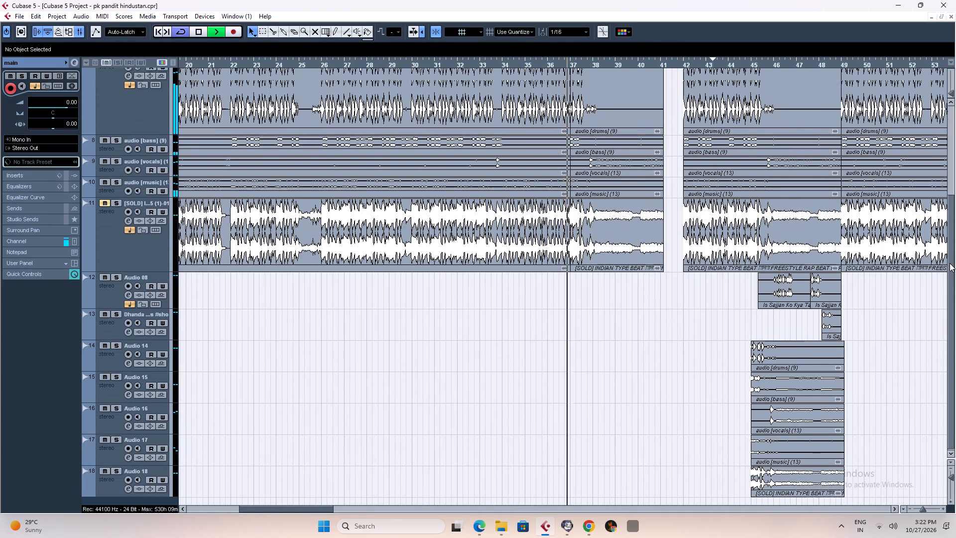
left_click_drag(950, 263, 950, 206)
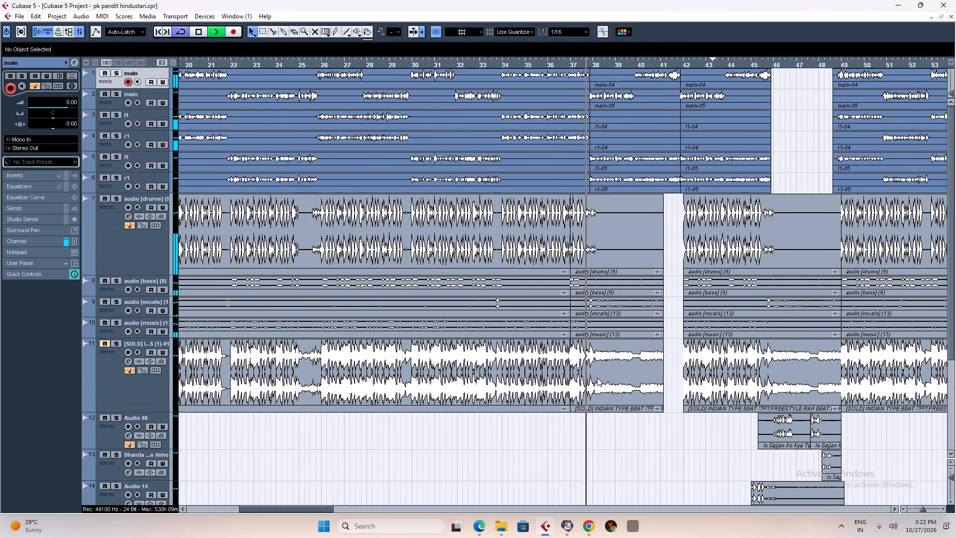
key("space")
key("space")
type("h")
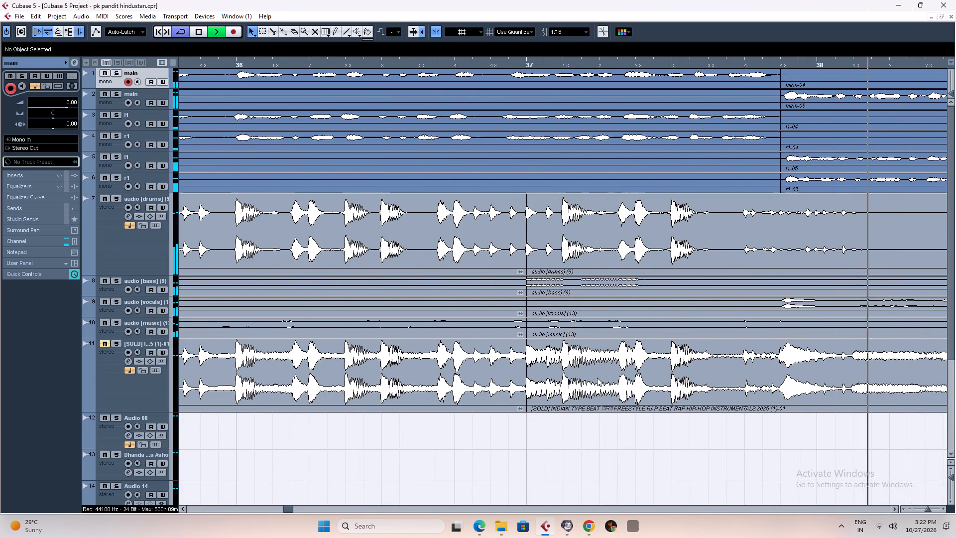
Replay the full mix from the middle of bar 35 to check the transition into the break at bar 37.
key("g")
key("g")
key("g")
key("g")
key("g")
key("g")
key("g")
key("g")
key("g")
key("g")
key("g")
key("g")
left_click(464, 58)
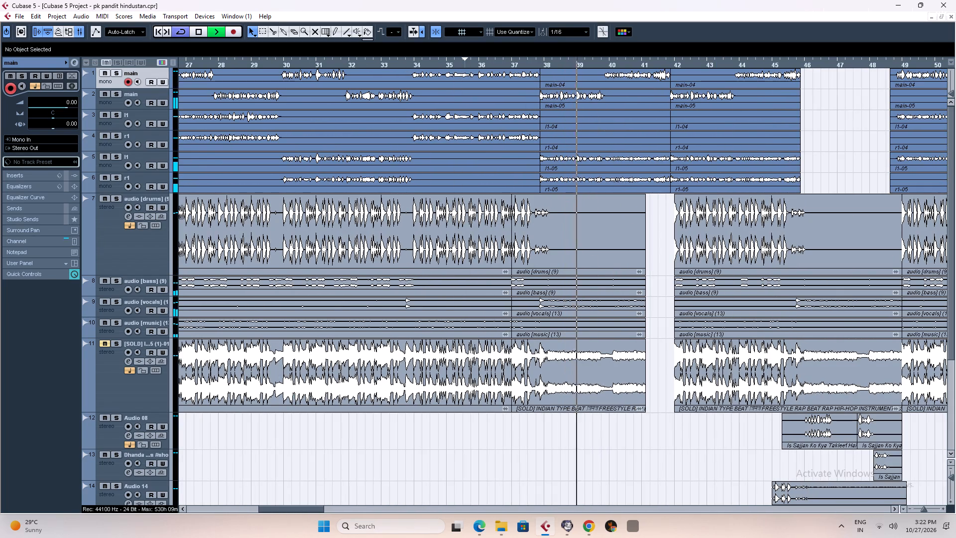
left_click(467, 62)
key("h")
key("h")
key("h")
key("h")
key("h")
key("h")
key("h")
key("h")
key("h")
key("h")
key("h")
key("h")
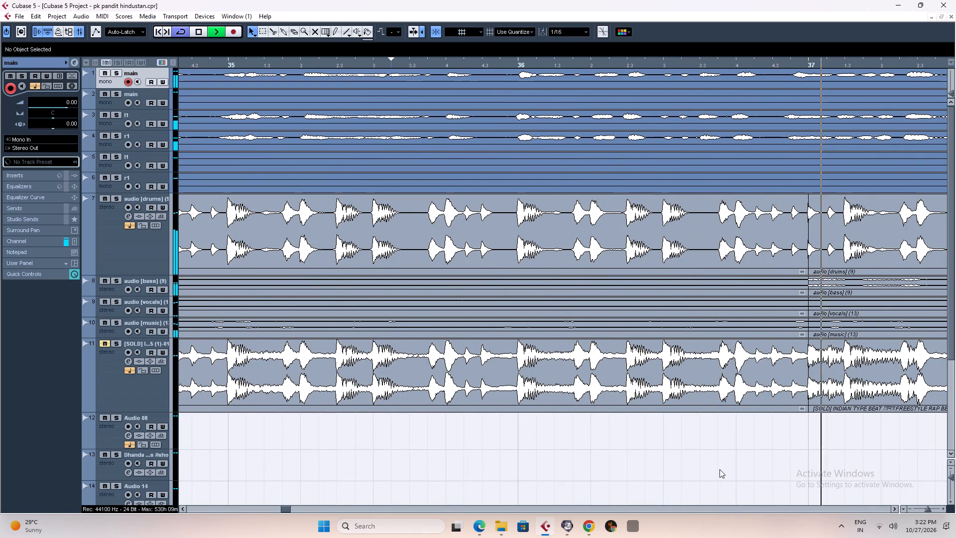
key("g")
key("g")
key("g")
key("g")
key("g")
key("g")
key("g")
key("g")
key("g")
key("g")
key("space")
Undo the move and the copy of the break clips on tracks 7 to 11, and the shortening of the beat clips before them.
left_click_drag(682, 457, 630, 330)
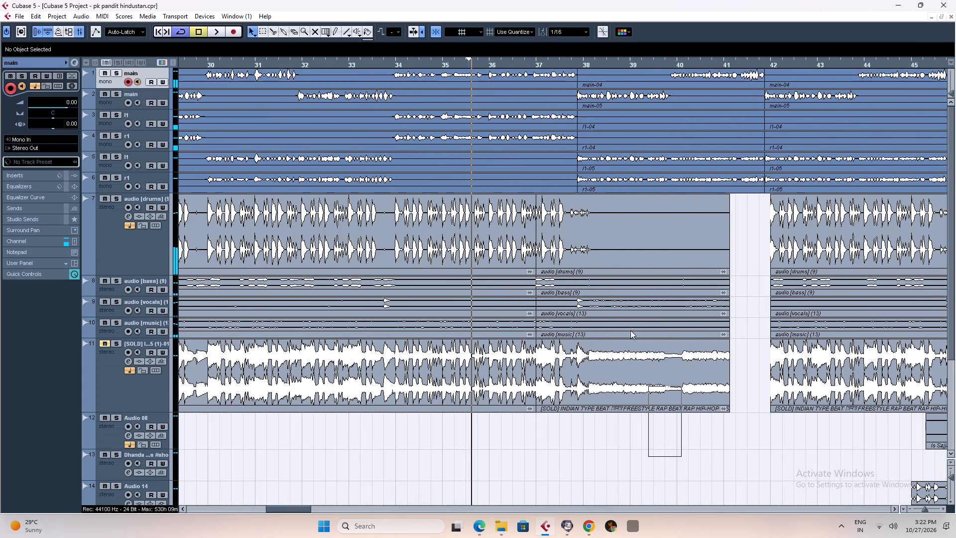
left_click_drag(630, 330, 605, 209)
key("ctrl+z")
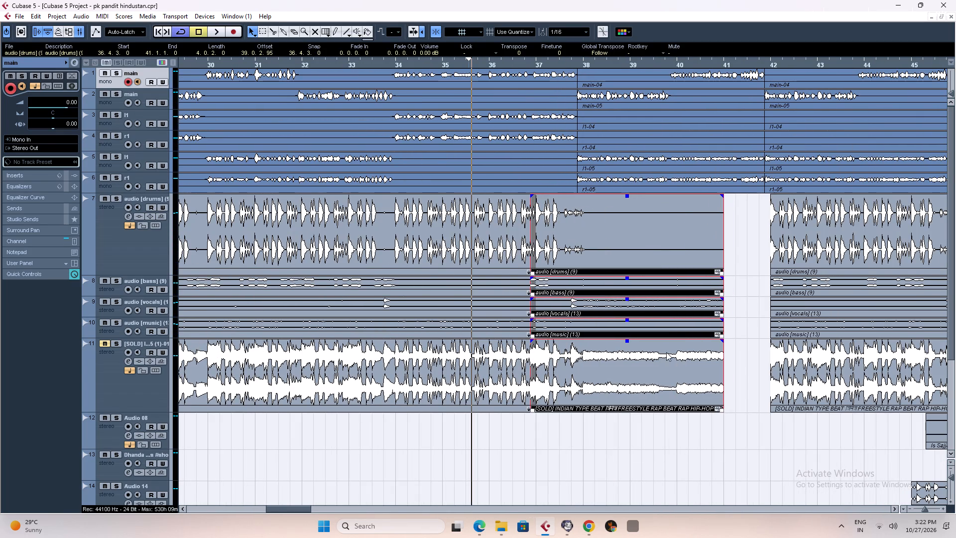
key("ctrl+z")
key("ctrl+z")
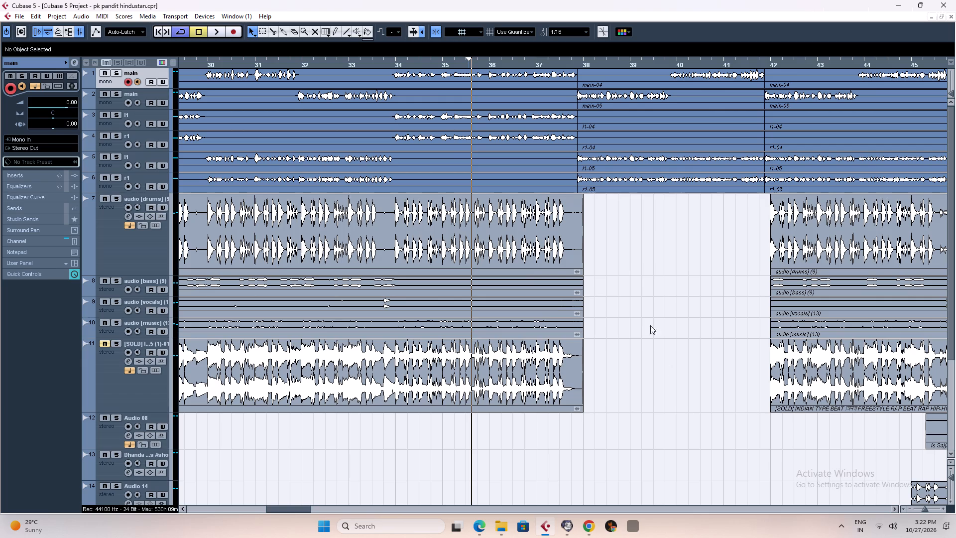
Play back the vocals over the beat gap from bar 38.
left_click(582, 61)
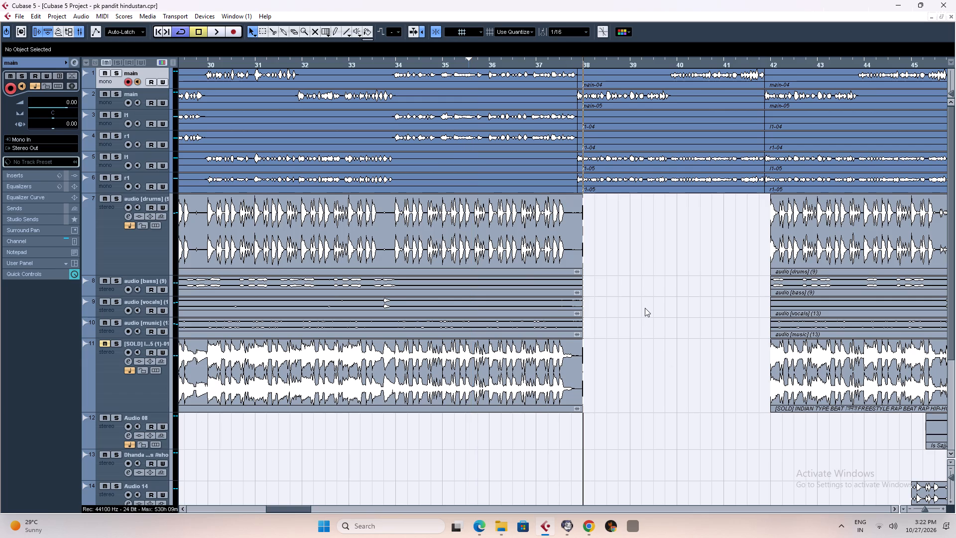
key("space")
key("space")
key("space")
key("space")
type("h")
key("space")
type("hg")
key("g")
key("g")
key("g")
key("g")
key("g")
key("g")
key("g")
key("g")
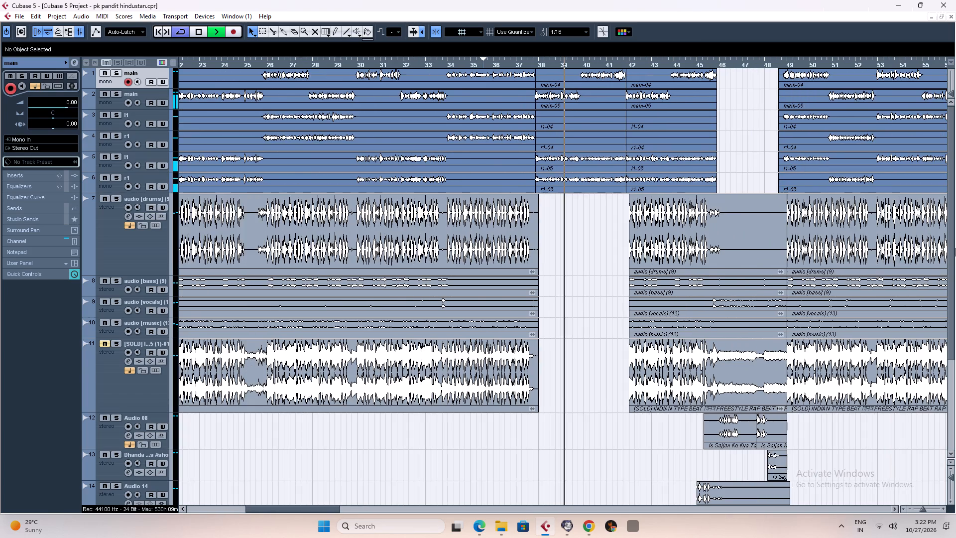
Solo the break tracks 14 to 18, with the playback position at bar 45.
left_click_drag(953, 243, 955, 401)
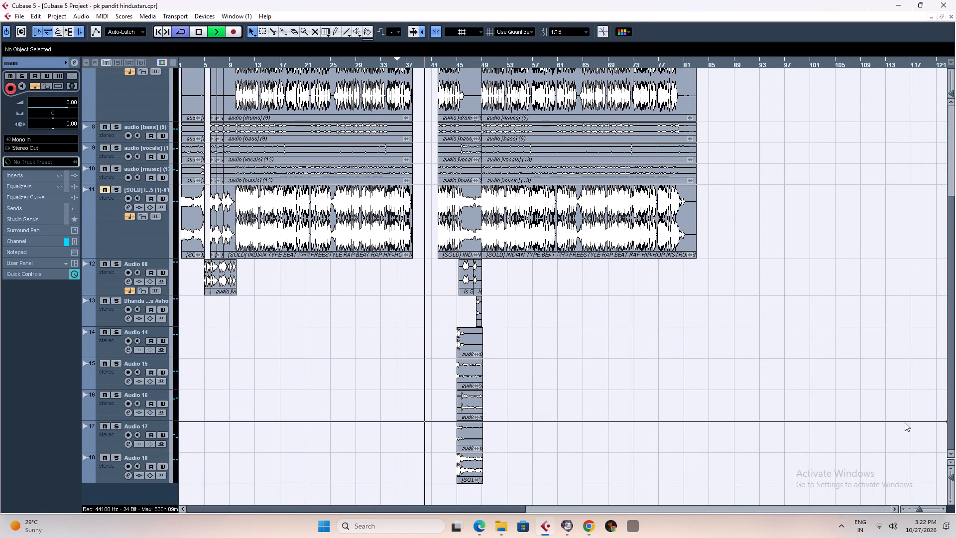
left_click(456, 62)
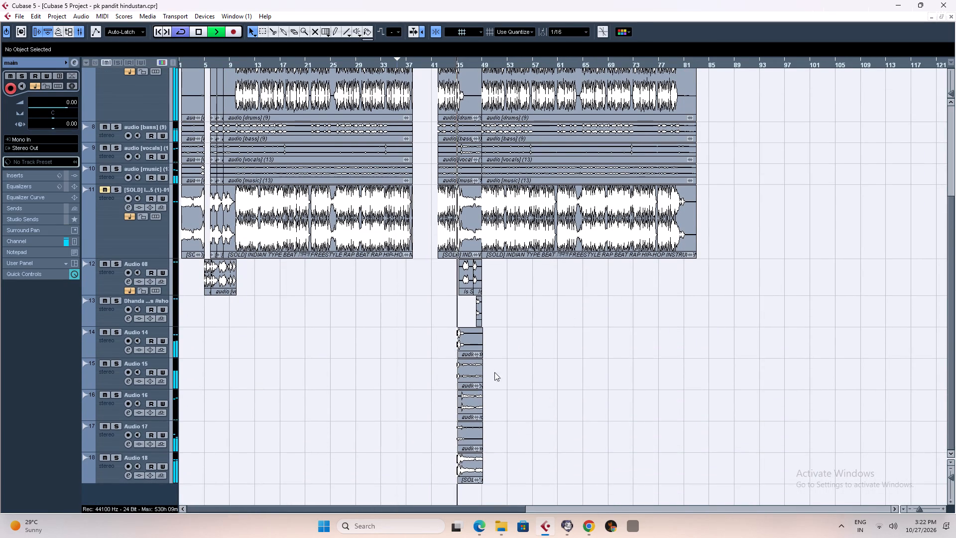
key("space")
left_click(117, 333)
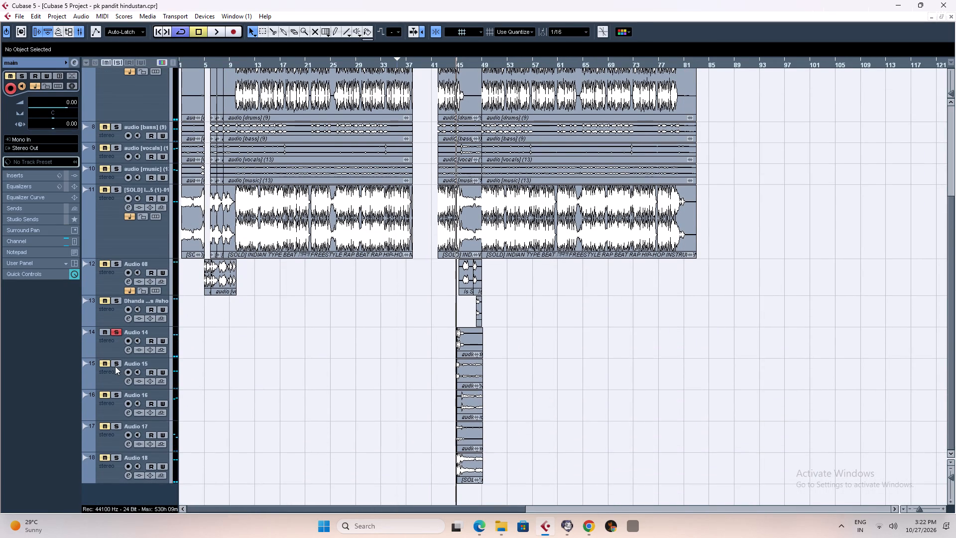
left_click(115, 366)
left_click(112, 393)
left_click(114, 428)
left_click(115, 458)
Play back the soloed break clips on tracks 14 to 18 from bar 45.
key("space")
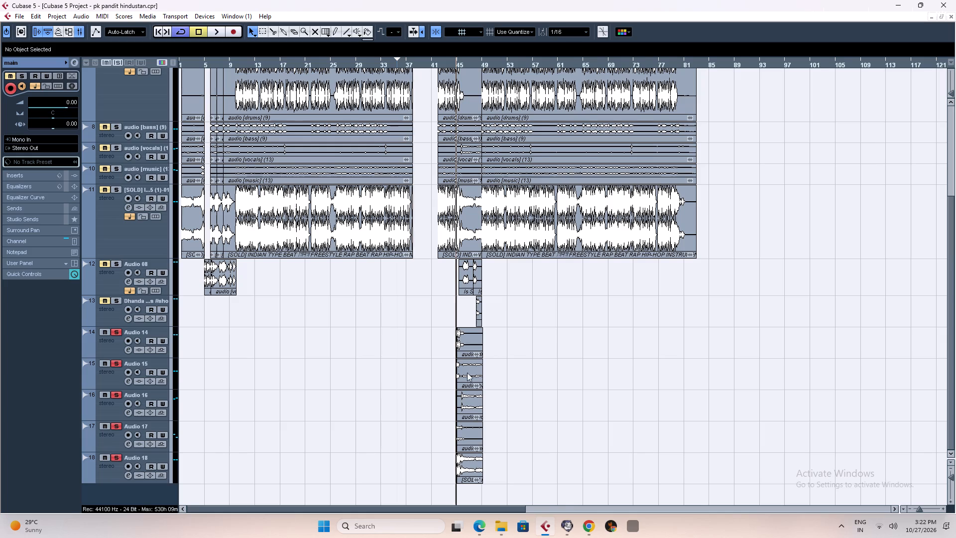
key("h")
key("h")
key("h")
key("h")
key("h")
key("h")
key("h")
key("h")
key("h")
key("h")
key("h")
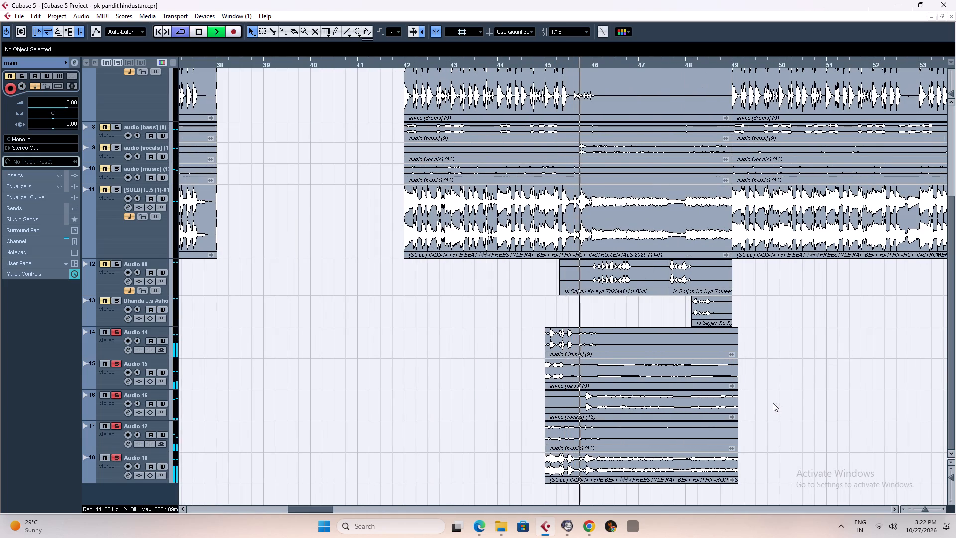
left_click_drag(951, 342, 943, 229)
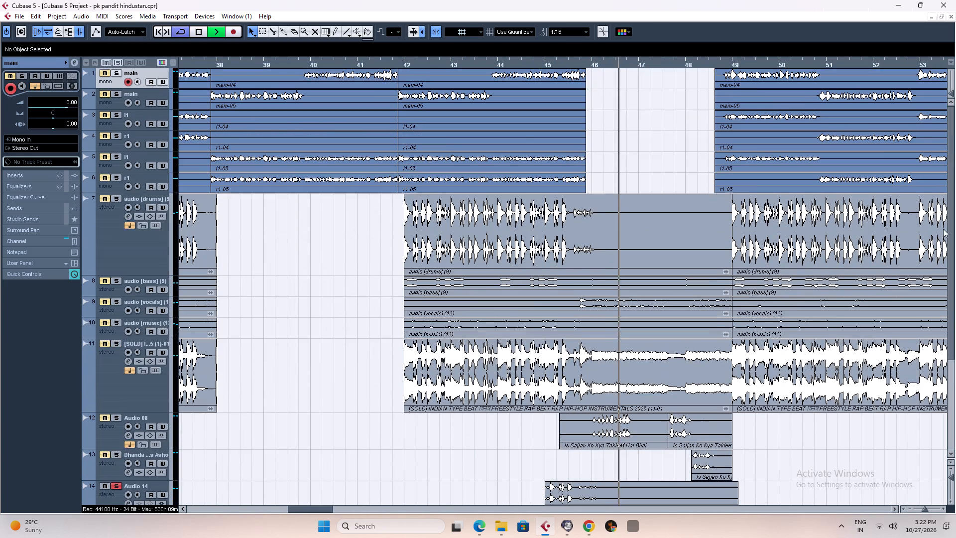
left_click_drag(943, 229, 955, 331)
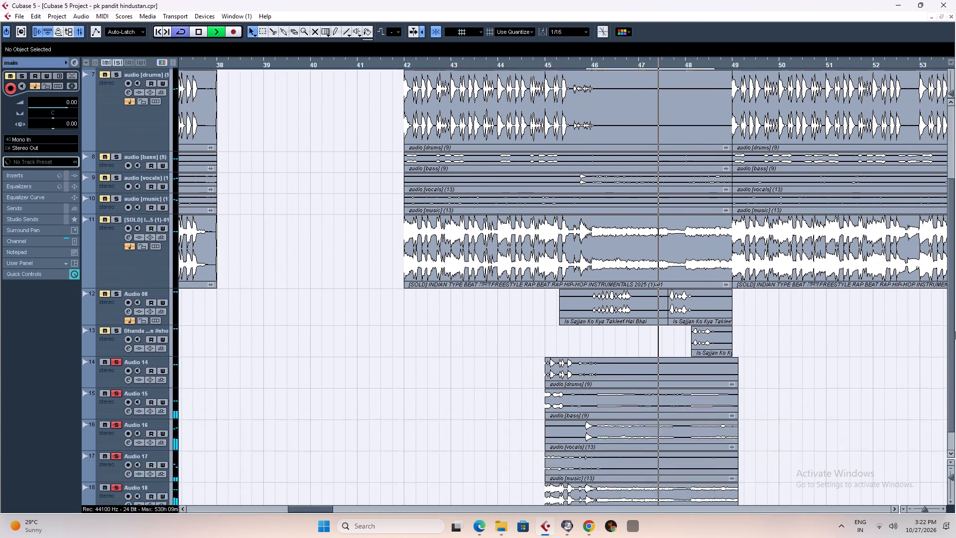
left_click_drag(955, 331, 955, 383)
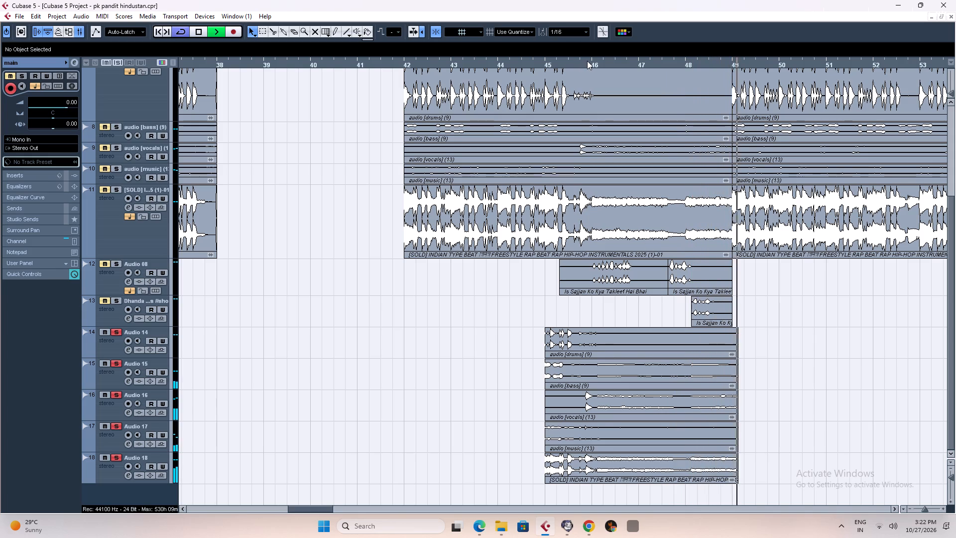
Move the five break clips on tracks 14 to 18 earlier to start at 44.4.3.0, using bar 46 as the alignment reference.
left_click(592, 62)
key("space")
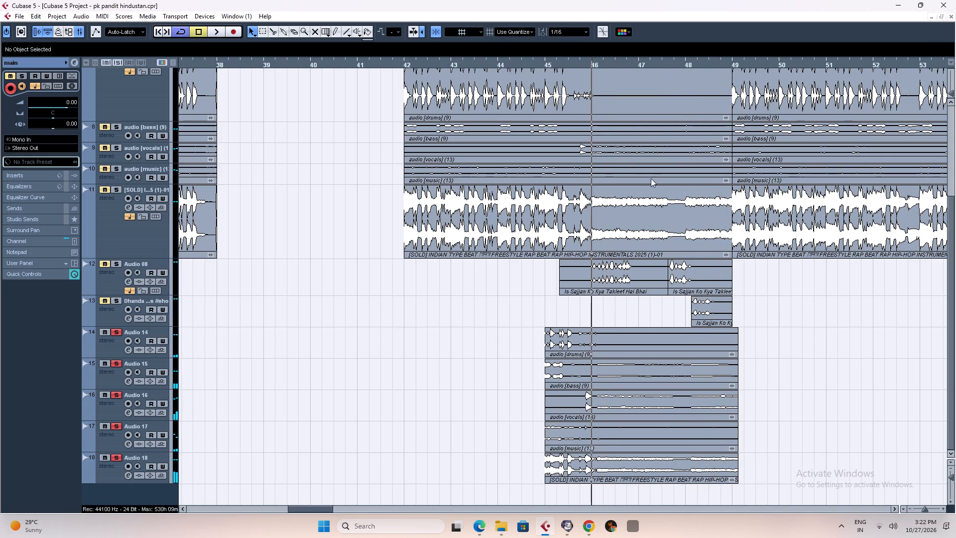
key("h")
key("h")
key("h")
key("h")
key("h")
key("h")
key("h")
key("h")
key("h")
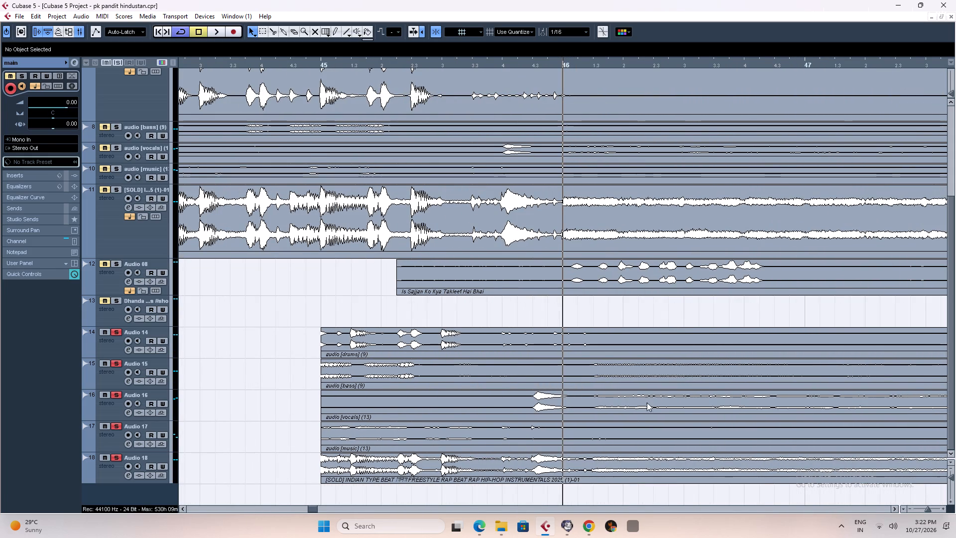
key("g")
key("g")
key("g")
key("g")
key("g")
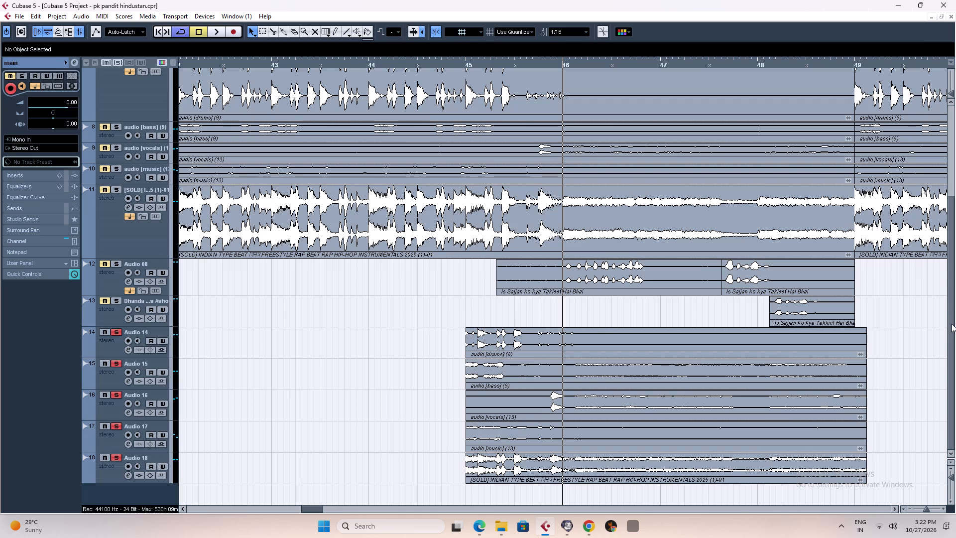
left_click_drag(952, 324, 955, 306)
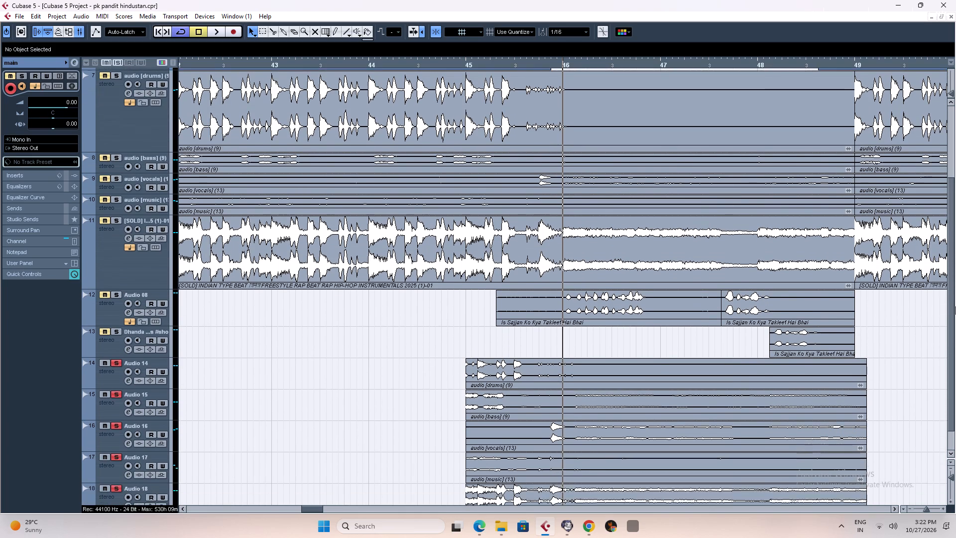
left_click_drag(955, 306, 955, 329)
left_click_drag(475, 307, 518, 487)
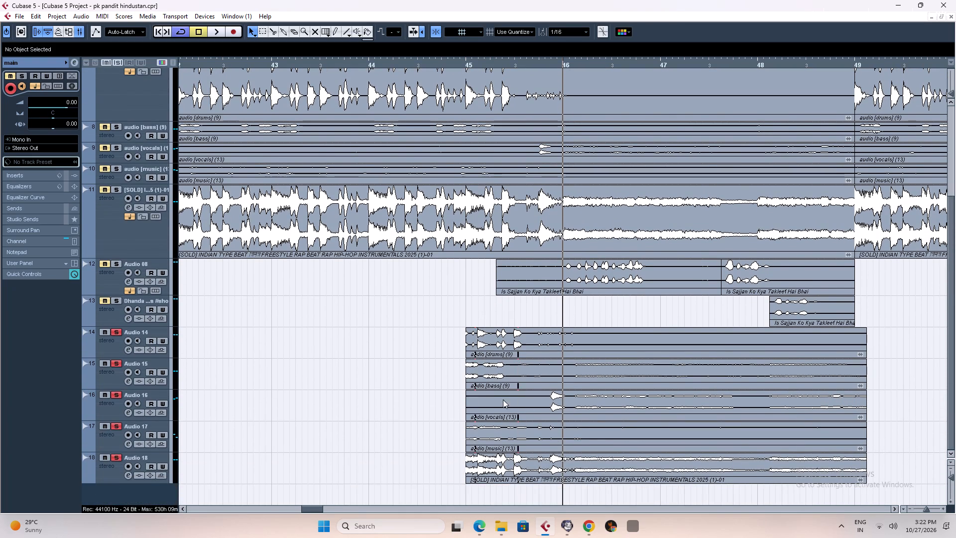
left_click_drag(487, 332, 476, 333)
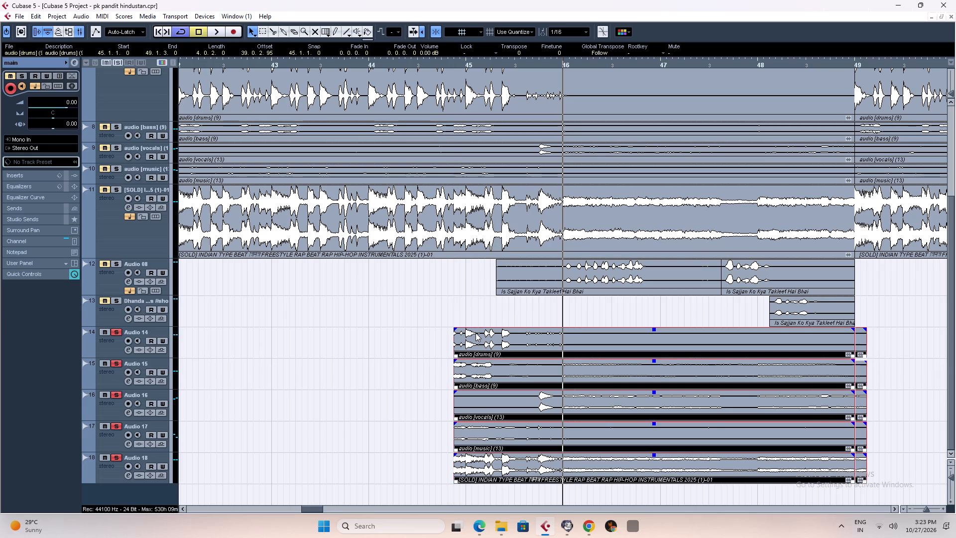
Trim the start of the five break clips on tracks 14 to 18 to 45.1.1.0.
left_click_drag(950, 354, 950, 315)
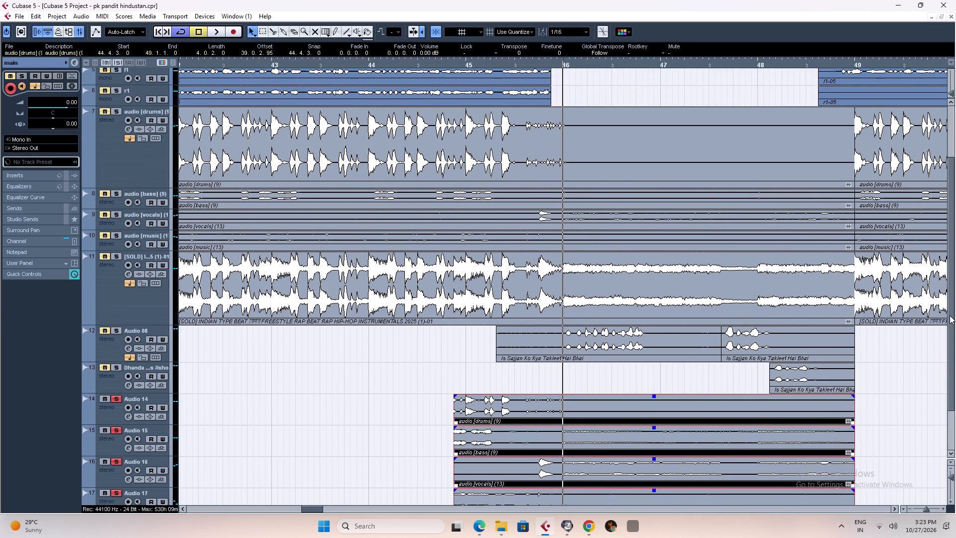
left_click_drag(950, 315, 955, 383)
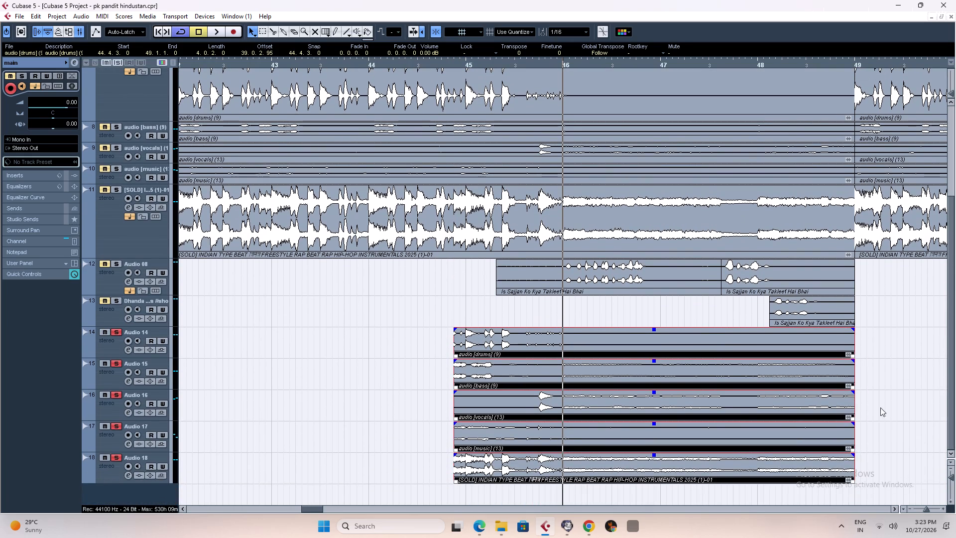
left_click_drag(445, 314, 522, 481)
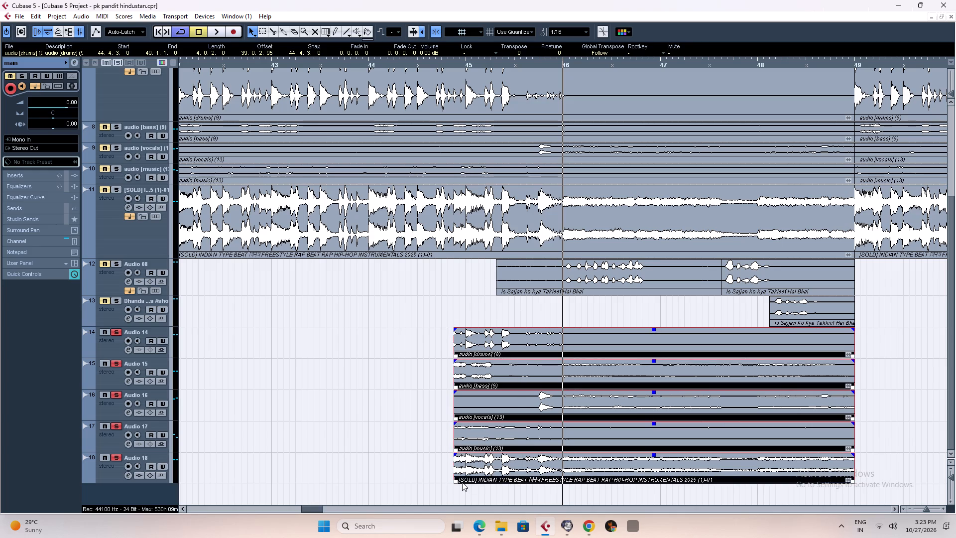
left_click_drag(456, 481, 467, 481)
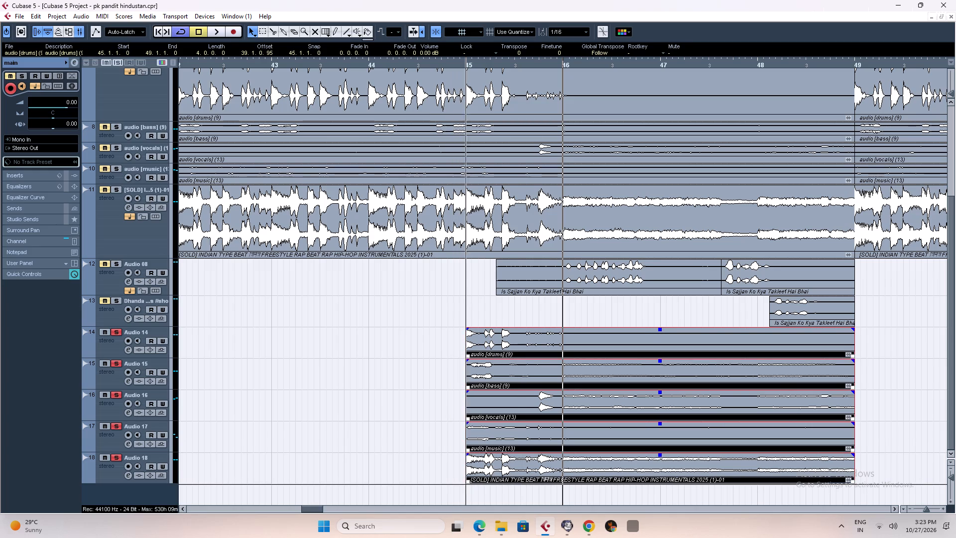
key("g")
key("g")
key("g")
key("g")
key("g")
key("g")
key("g")
key("g")
key("g")
key("g")
key("g")
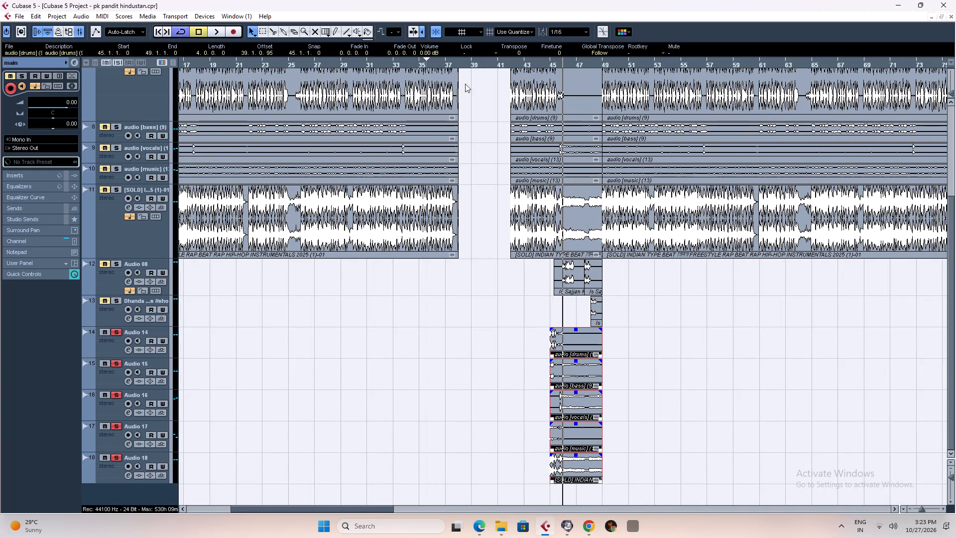
Examine where the beat clips on tracks 7 to 11 end relative to the vocal clip boundary near bar 38.
left_click(443, 60)
left_click_drag(950, 249, 950, 158)
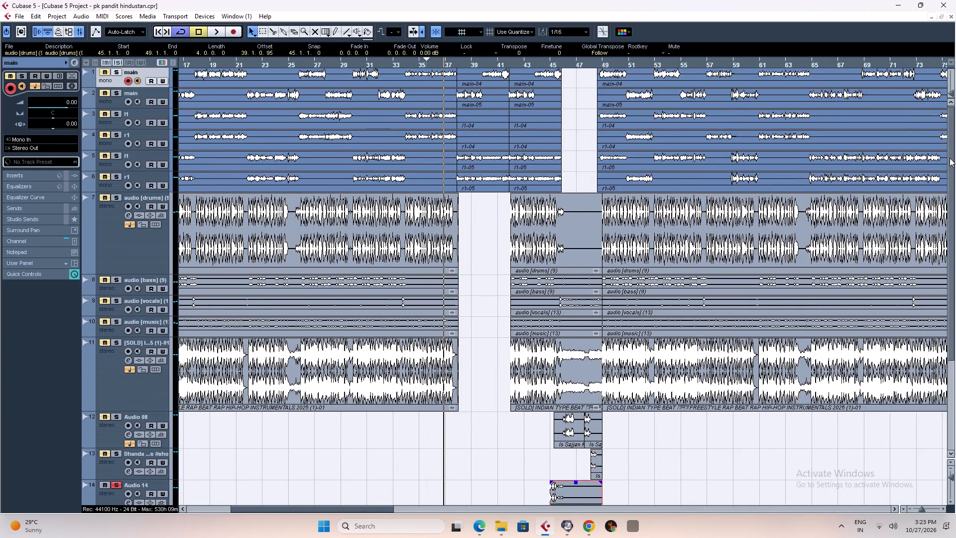
left_click_drag(950, 158, 950, 156)
key("h")
key("h")
key("h")
key("h")
key("h")
key("h")
key("h")
key("h")
key("h")
key("h")
key("h")
key("h")
key("h")
key("h")
key("h")
key("h")
key("h")
key("h")
key("g")
key("g")
key("g")
key("g")
key("g")
key("g")
key("g")
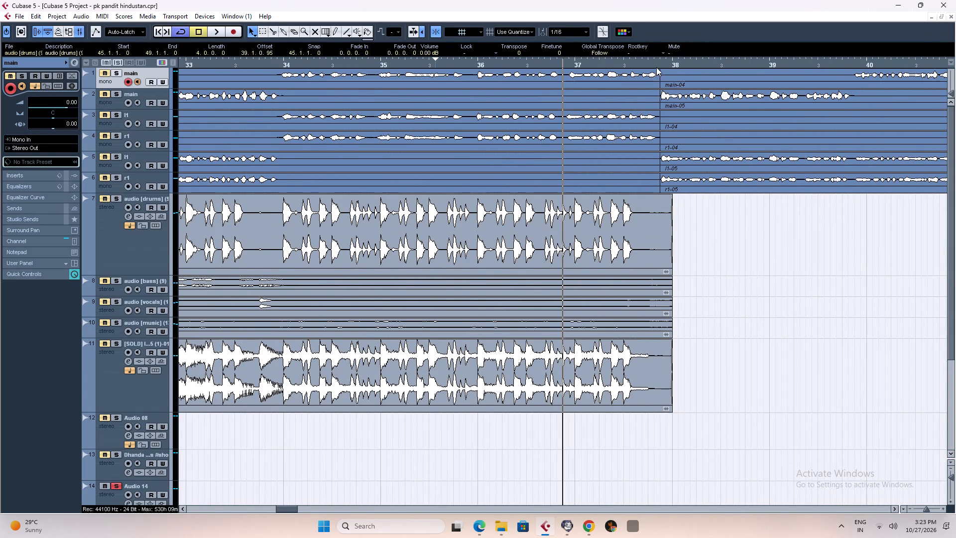
left_click(657, 65)
key("h")
key("h")
key("h")
key("h")
key("h")
key("h")
key("h")
key("h")
key("h")
key("h")
key("h")
key("h")
key("h")
key("h")
key("h")
key("h")
key("h")
key("h")
key("h")
key("h")
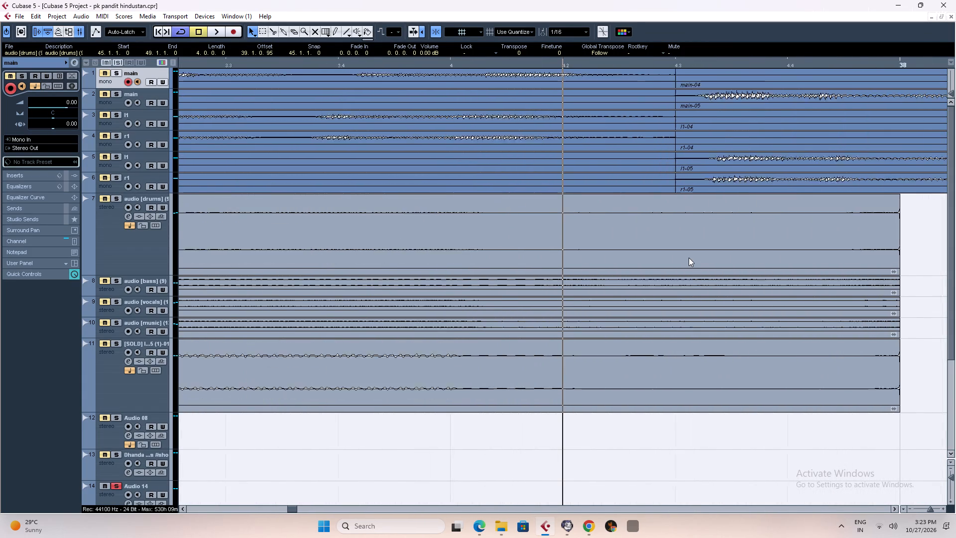
key("g")
key("g")
key("g")
key("g")
key("g")
key("g")
key("g")
key("g")
key("g")
key("g")
key("g")
key("g")
key("g")
key("g")
key("g")
key("g")
key("g")
key("g")
key("g")
key("g")
key("g")
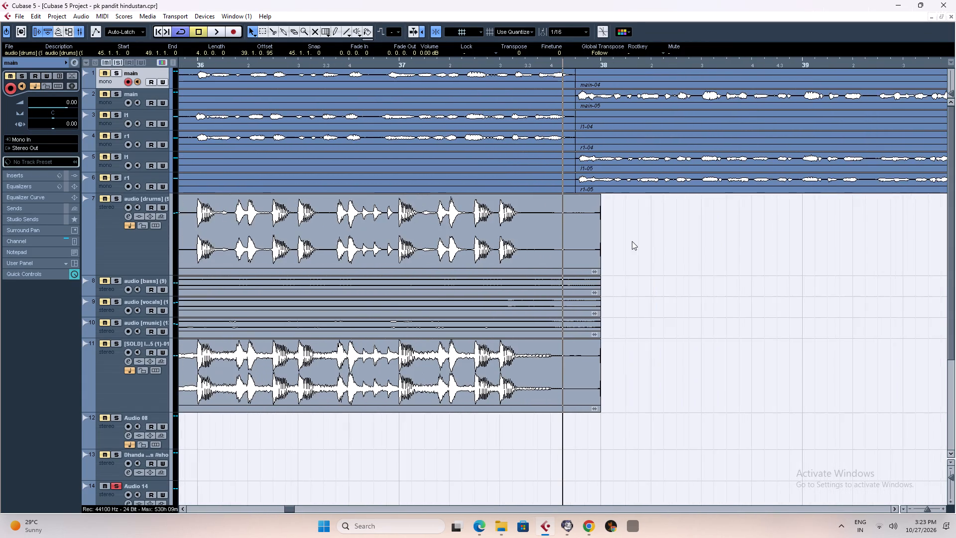
key("h")
key("h")
key("h")
key("h")
key("h")
key("h")
key("h")
key("h")
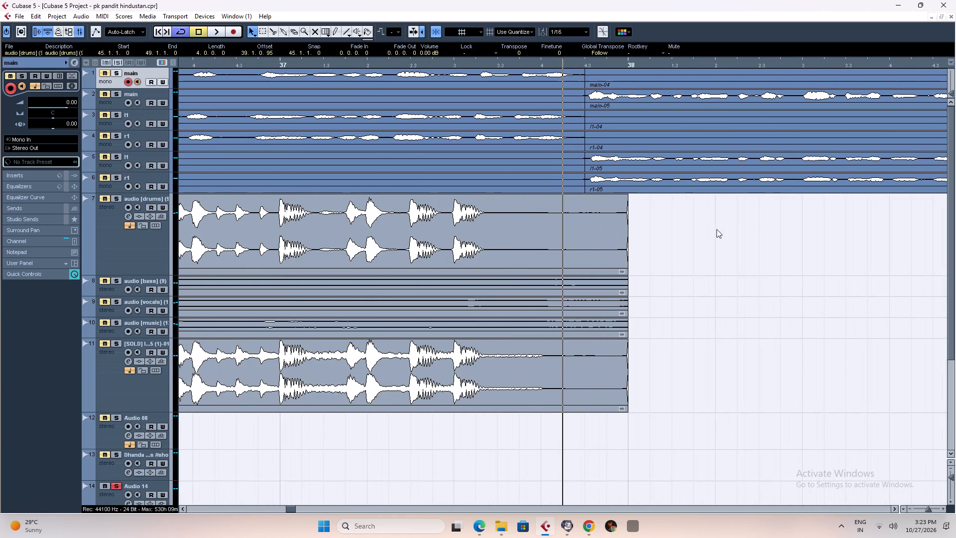
Trim the end of the five beat clips on tracks 7 to 11 back to 37.1.1.0.
left_click_drag(700, 212, 550, 428)
key("g")
key("g")
key("g")
key("g")
key("g")
key("g")
key("g")
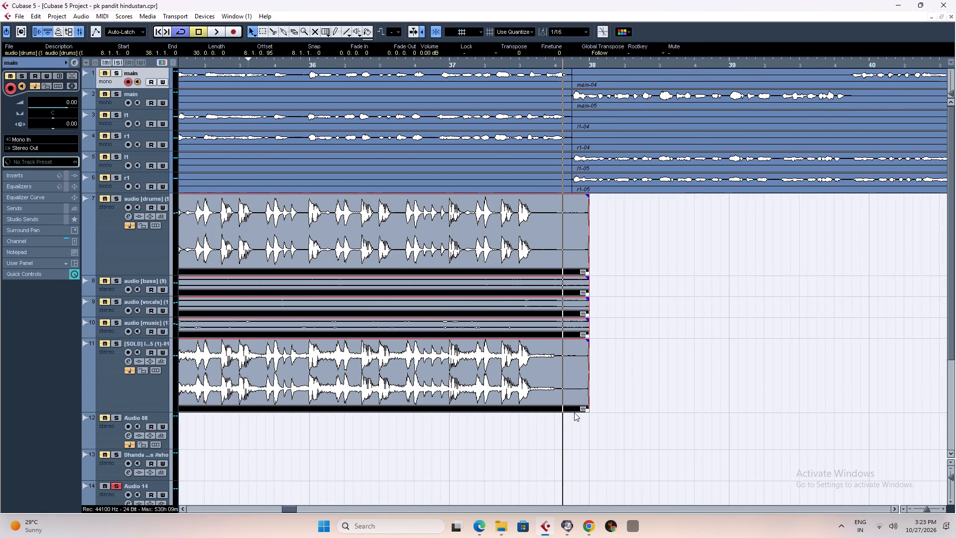
left_click_drag(583, 411, 504, 407)
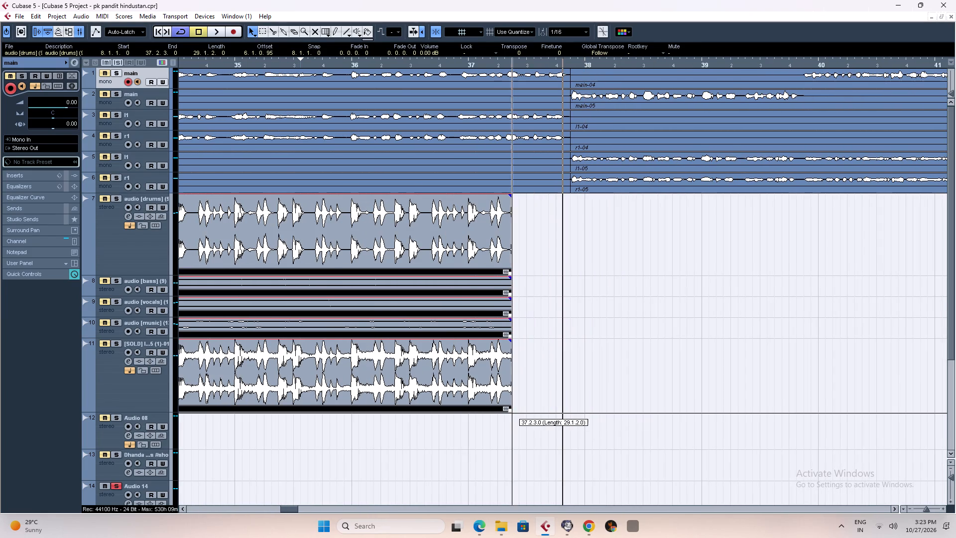
left_click_drag(504, 407, 464, 407)
Move the five break clips from tracks 14 to 18 onto beat tracks 7 to 11, starting at about 37.1.2.0 in the gap.
key("g")
key("g")
key("g")
key("g")
key("g")
key("g")
key("g")
key("g")
key("g")
key("g")
key("g")
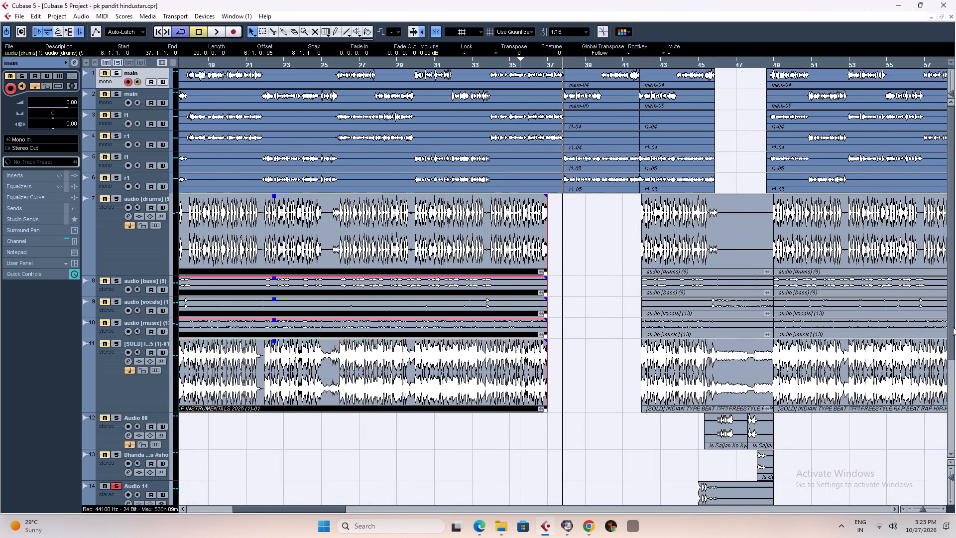
left_click_drag(951, 320, 952, 452)
left_click_drag(755, 491, 696, 379)
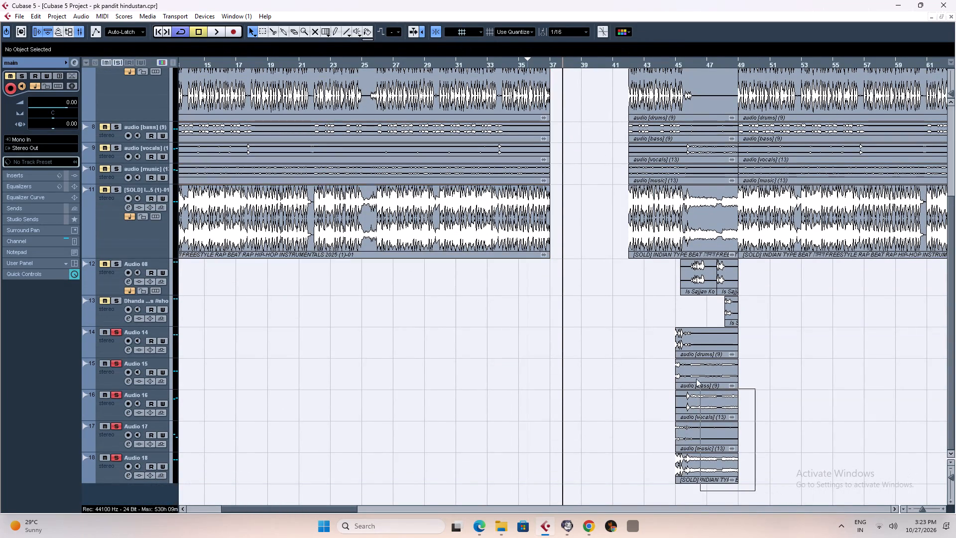
left_click_drag(696, 379, 675, 336)
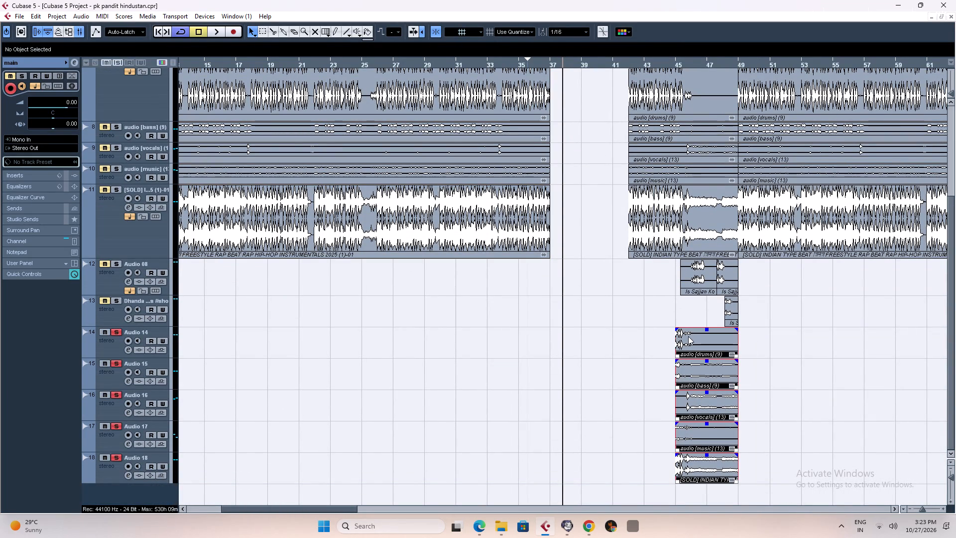
left_click_drag(688, 336, 564, 105)
Shift the five moved break clips on tracks 7 to 11 earlier to start at 37.1.1.0, directly against the trimmed beat.
key("h")
key("h")
key("h")
key("h")
key("h")
key("h")
key("h")
key("h")
key("h")
key("h")
key("h")
key("h")
key("h")
key("h")
key("h")
key("h")
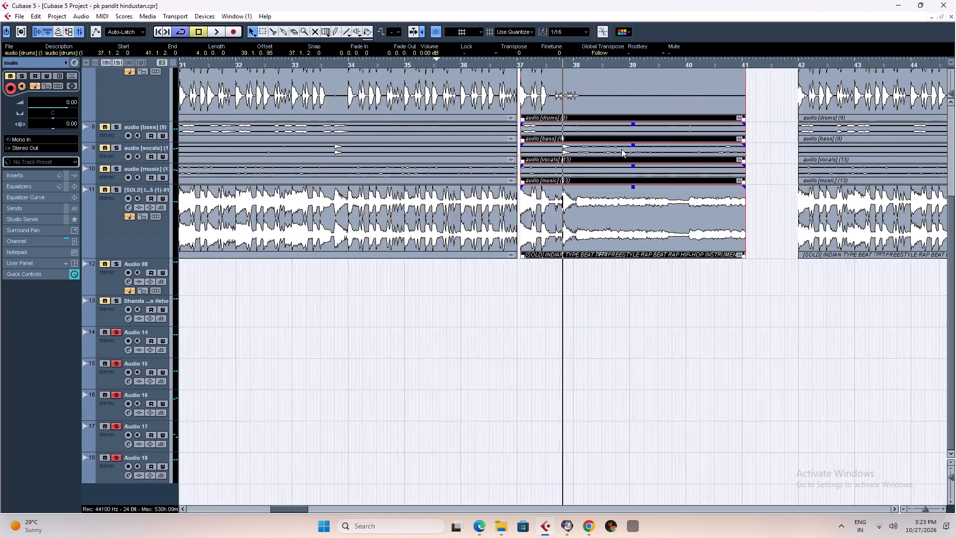
left_click_drag(390, 92, 382, 92)
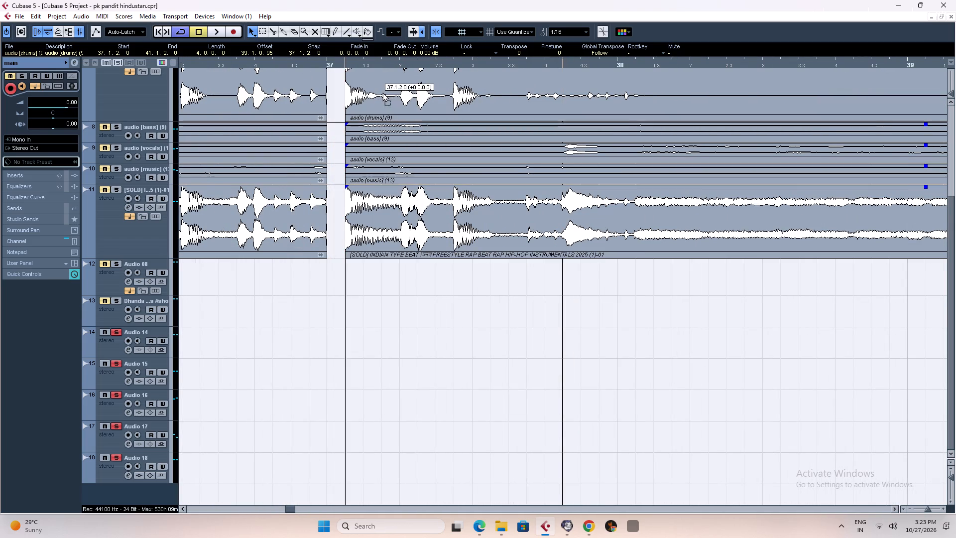
left_click_drag(382, 92, 378, 92)
key("g")
key("g")
key("g")
key("g")
key("g")
key("g")
key("g")
key("g")
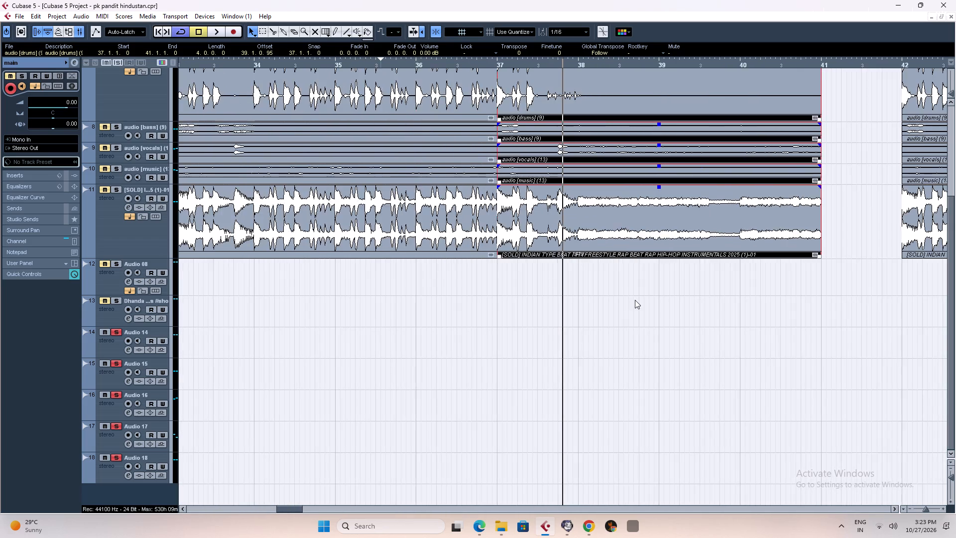
left_click(635, 300)
Play back the transition from the beat into the break from just before bar 37.
left_click(494, 60)
key("space")
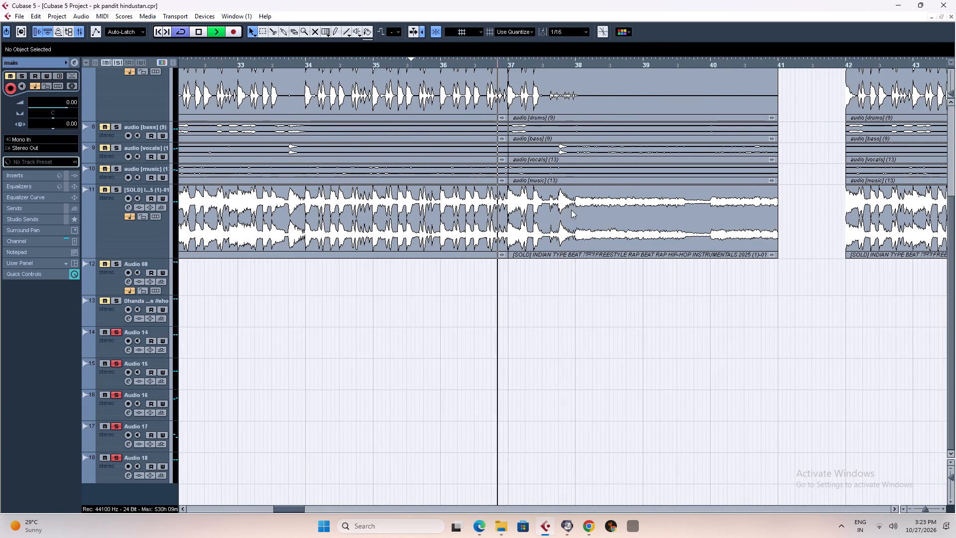
key("h")
key("h")
key("h")
key("h")
key("h")
key("h")
key("h")
key("h")
key("h")
key("h")
key("space")
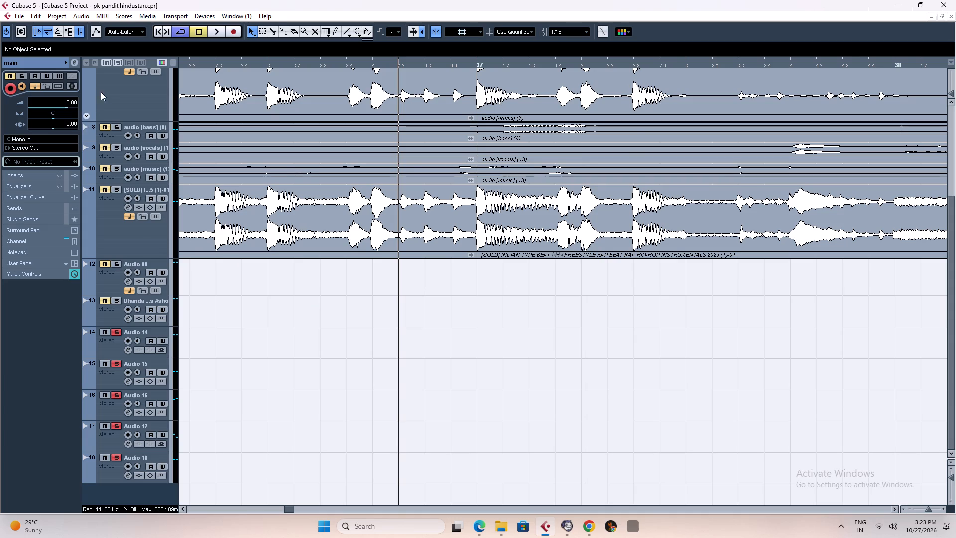
Clear the solo state on all tracks.
left_click(116, 66)
Play back the full mix across the transition from the beat into the break at bar 37.
key("space")
key("g")
key("g")
key("g")
key("g")
key("g")
key("g")
key("g")
key("g")
key("g")
key("g")
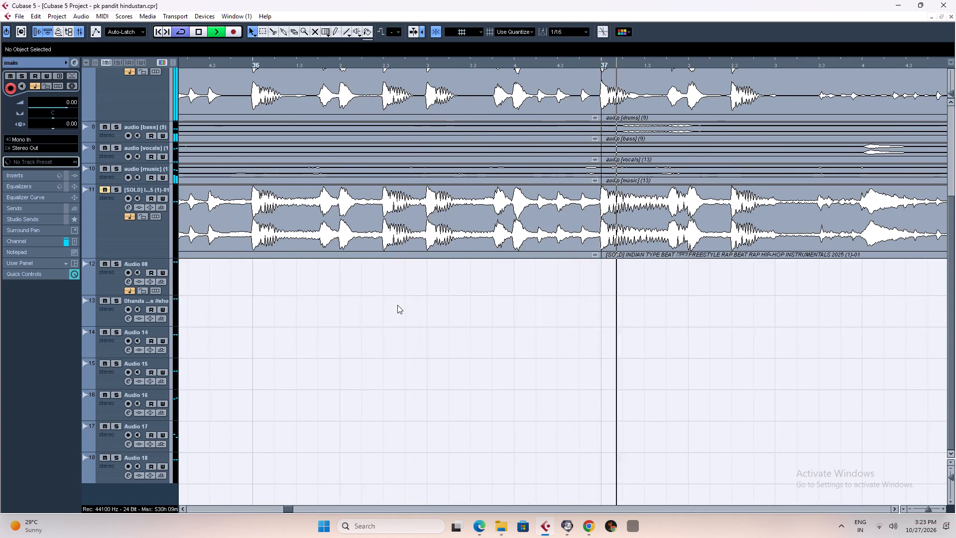
key("g")
key("g")
key("g")
key("g")
key("g")
left_click_drag(952, 304, 952, 278)
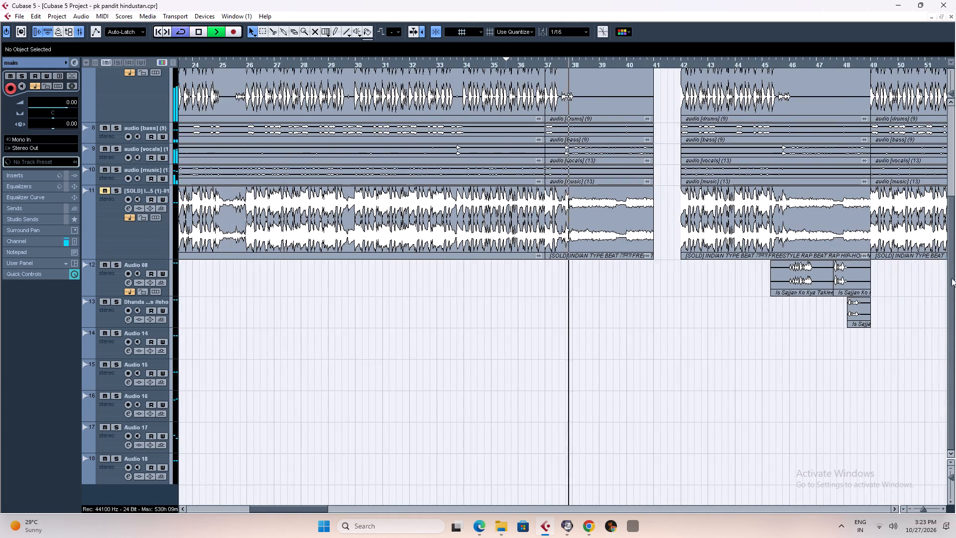
left_click_drag(952, 278, 946, 190)
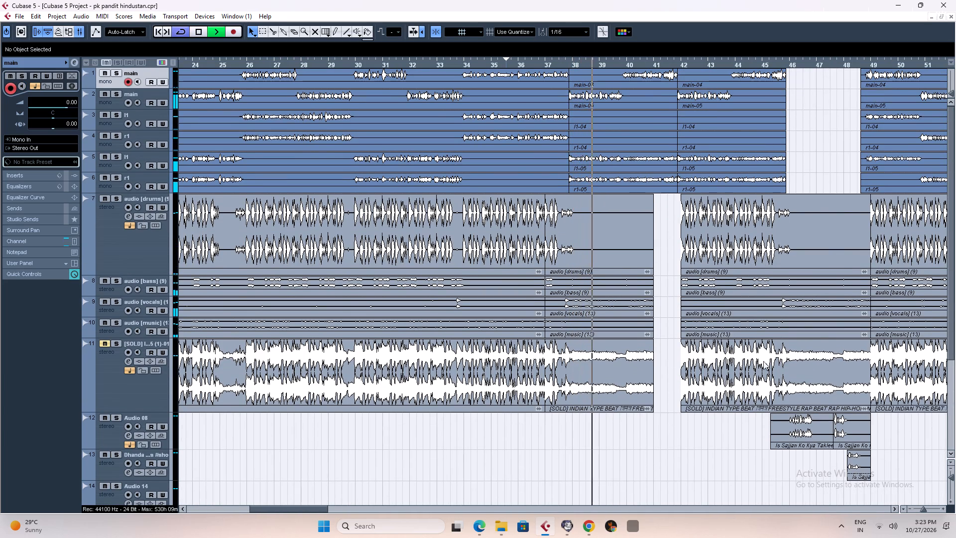
key("space")
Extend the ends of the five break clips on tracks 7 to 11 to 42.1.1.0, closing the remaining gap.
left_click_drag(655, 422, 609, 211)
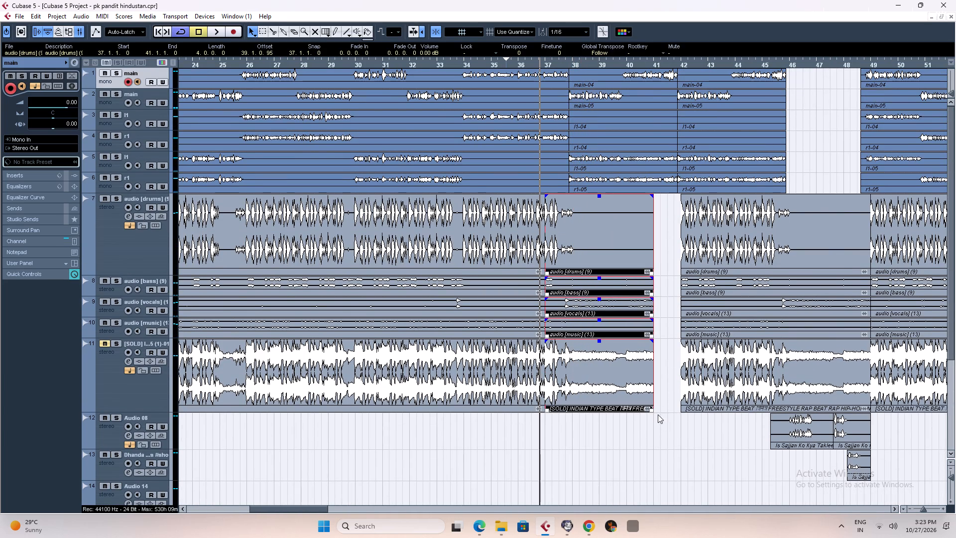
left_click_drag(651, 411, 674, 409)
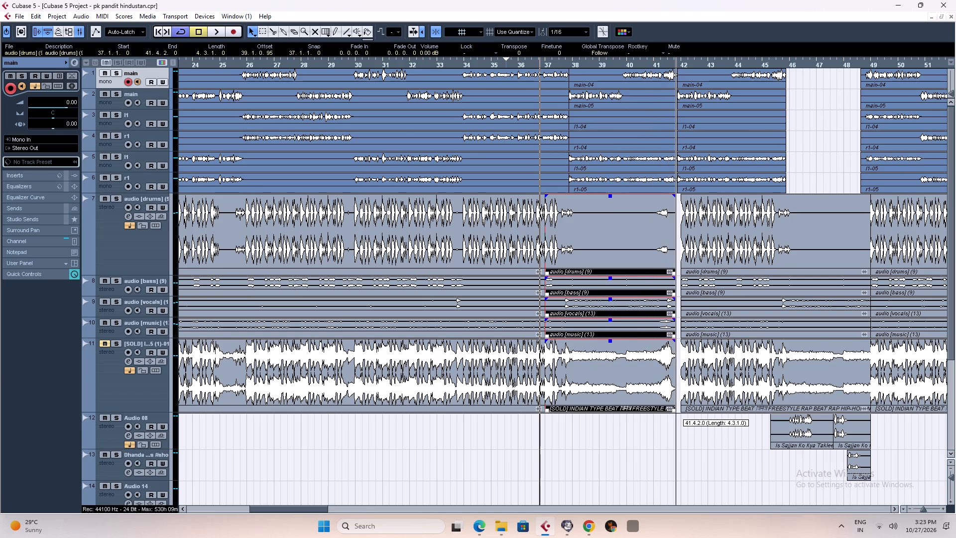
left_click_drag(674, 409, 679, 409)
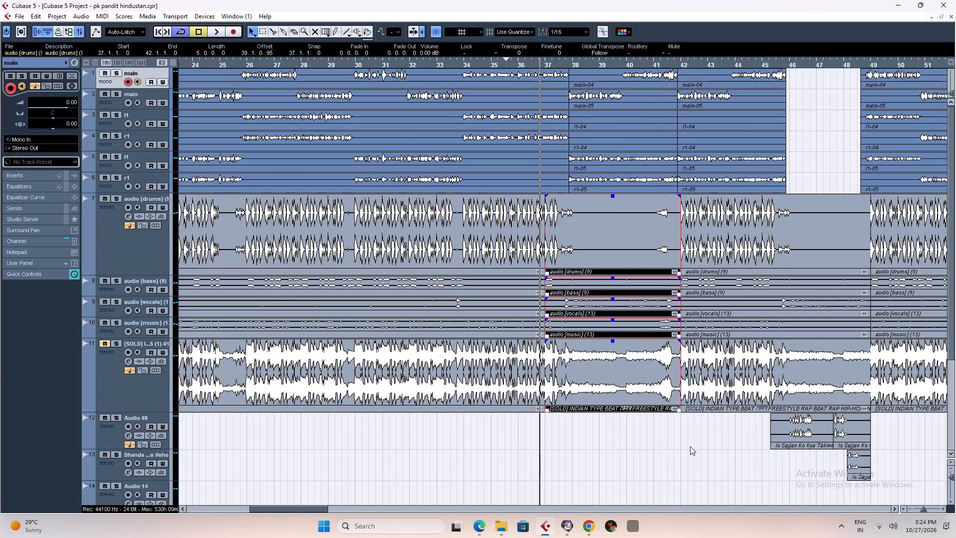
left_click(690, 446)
Play back the joint between the extended break and the beat from about bar 41.
left_click(670, 63)
key("h")
key("h")
key("h")
key("h")
key("h")
key("h")
key("h")
key("h")
key("h")
key("h")
key("h")
key("h")
key("h")
key("h")
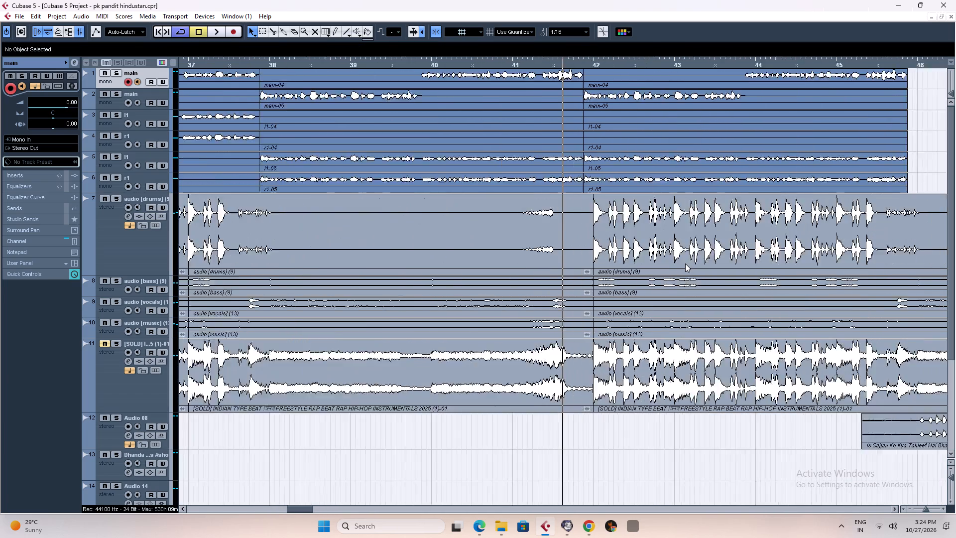
key("space")
Play back the whole break section with the repeated verse lines from just before bar 37.
type("g")
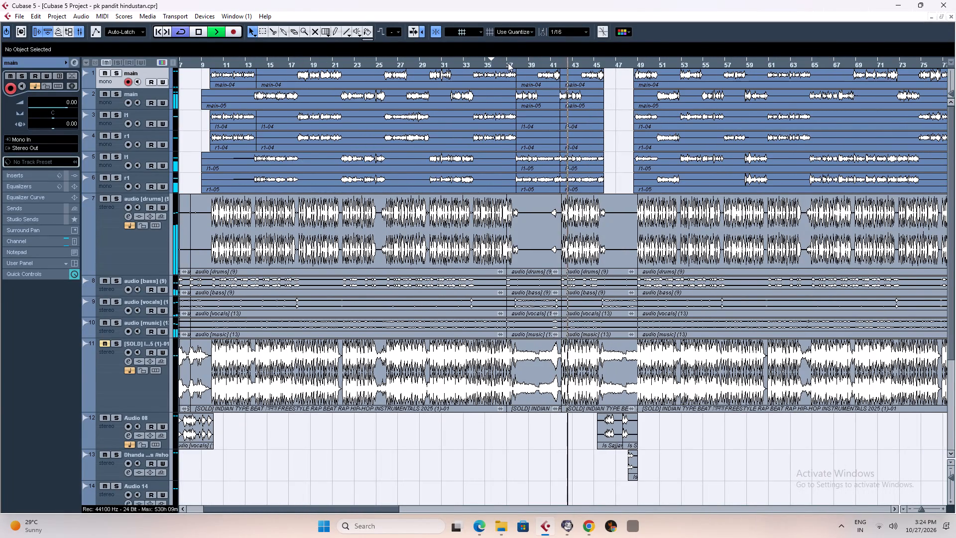
left_click(501, 64)
left_click(731, 464)
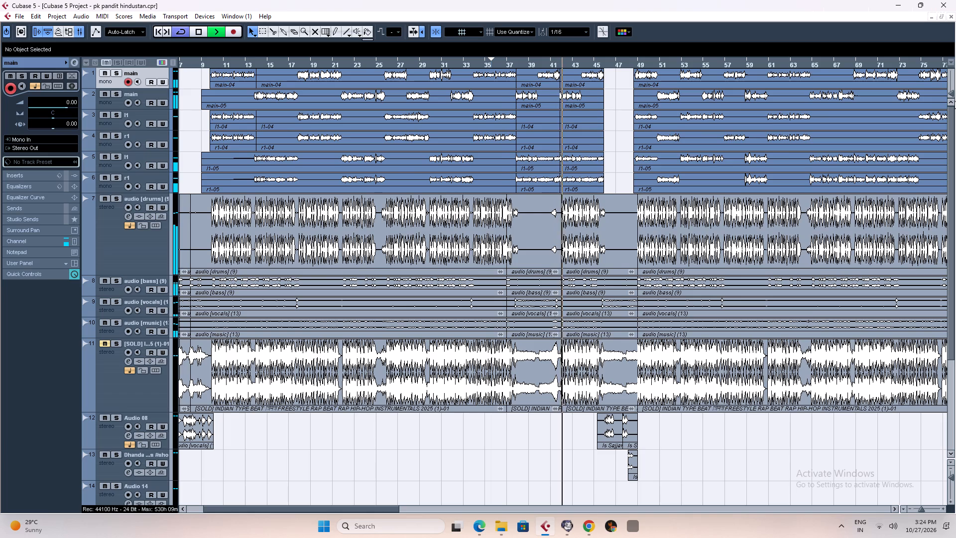
key("space")
Undo the break fill, beat trim and temporary break tracks, keeping the second repeat of the verse lines before bar 42.
key("ctrl+z")
key("ctrl+z")
key("ctrl+z")
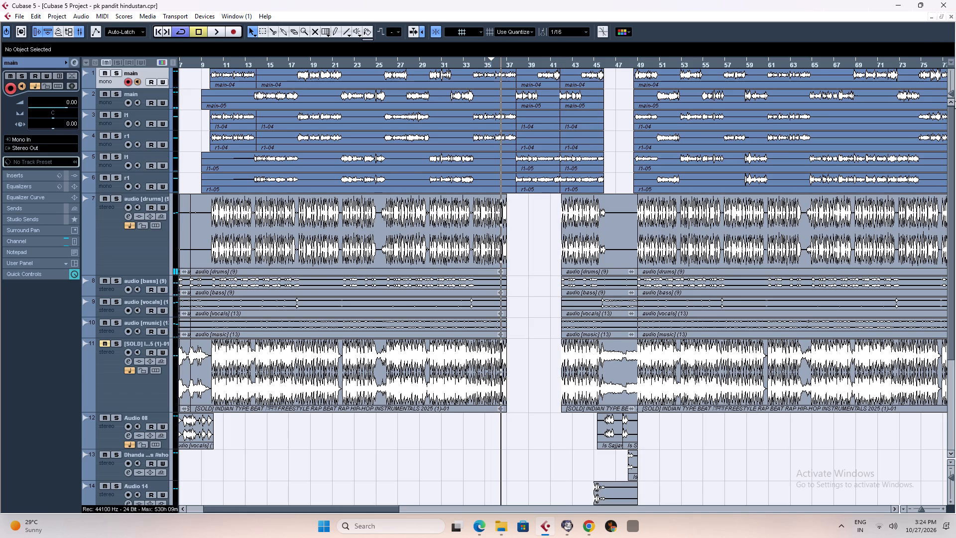
key("ctrl+z")
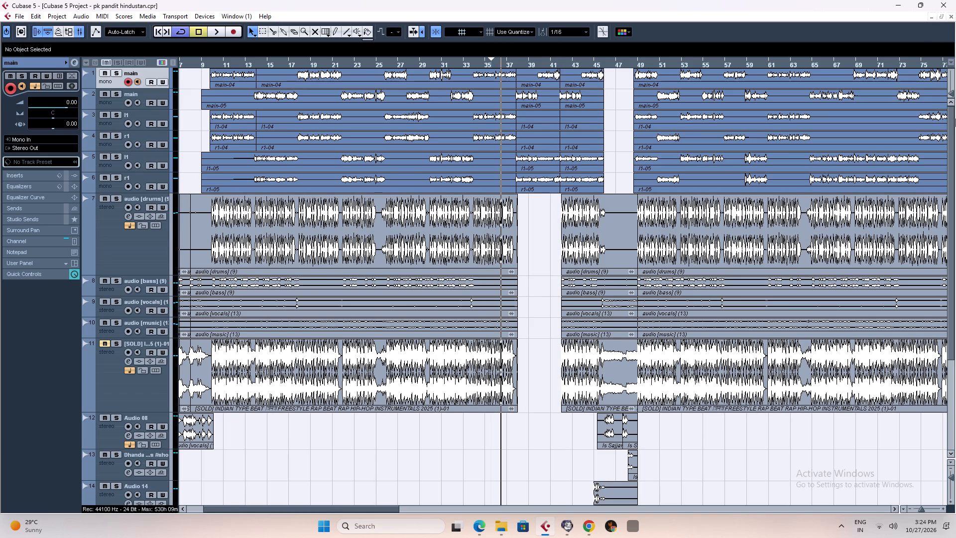
key("ctrl+z")
key("ctrl+z")
key("ctrl+z")
key("ctrl+z")
key("ctrl+z")
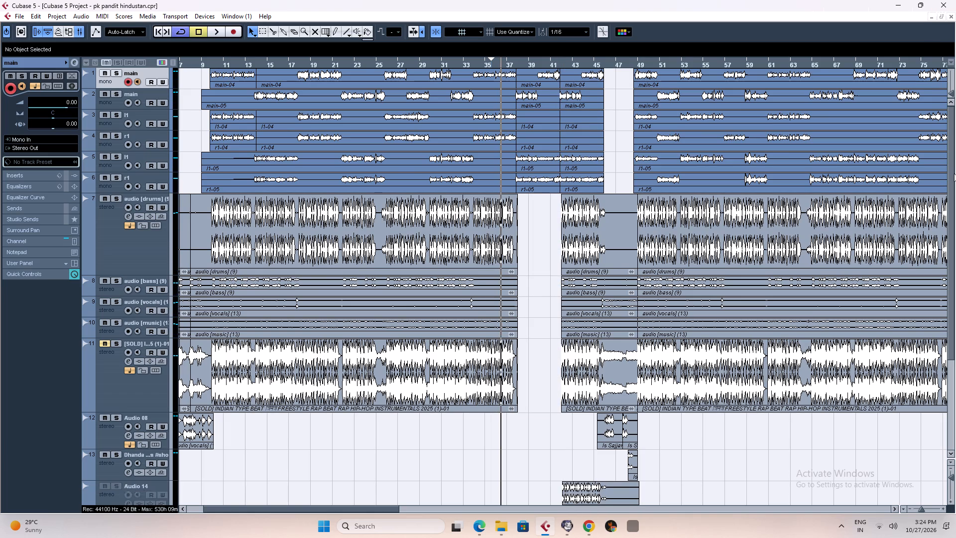
key("ctrl+z")
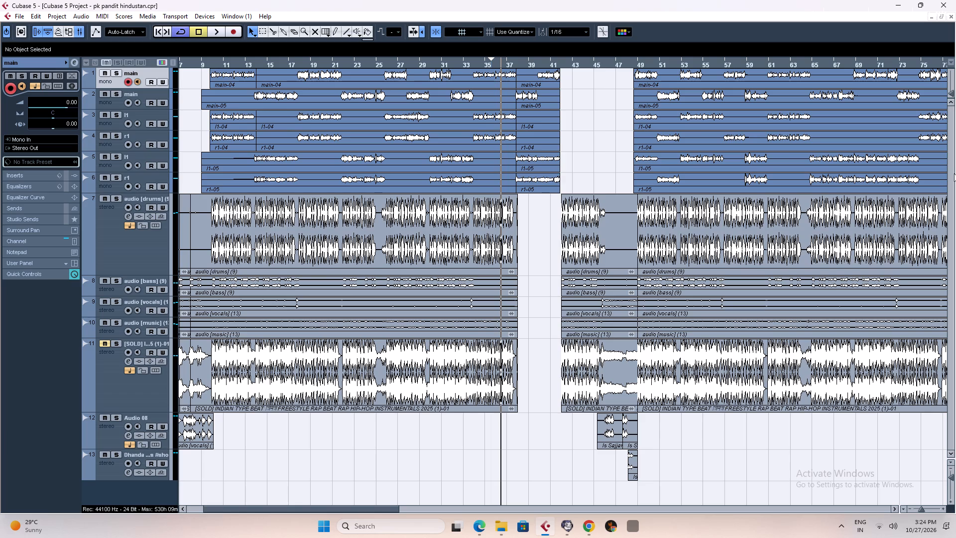
key("ctrl+shift+z")
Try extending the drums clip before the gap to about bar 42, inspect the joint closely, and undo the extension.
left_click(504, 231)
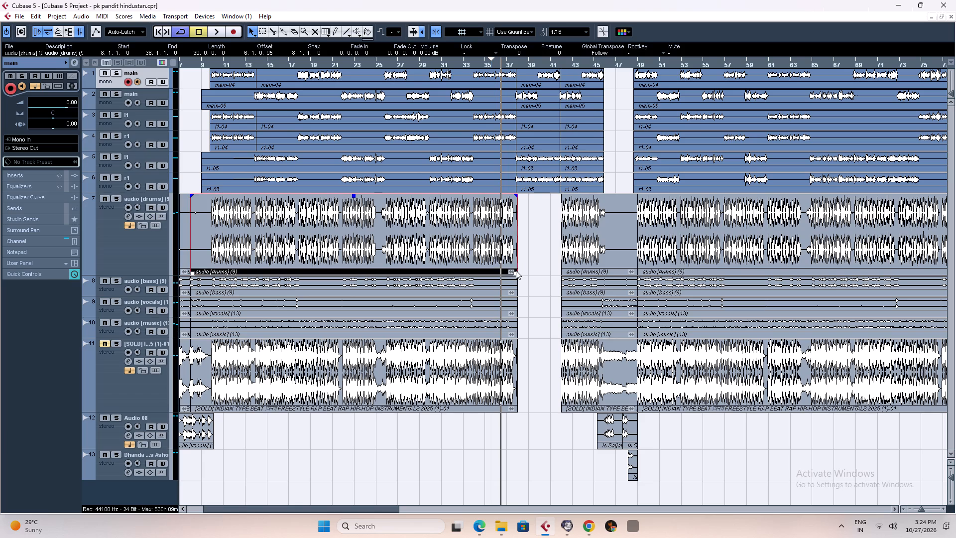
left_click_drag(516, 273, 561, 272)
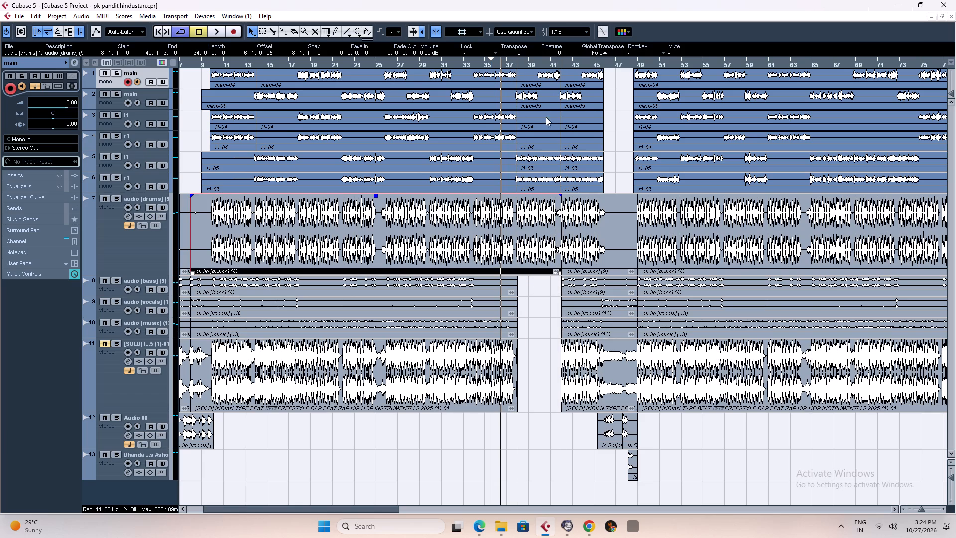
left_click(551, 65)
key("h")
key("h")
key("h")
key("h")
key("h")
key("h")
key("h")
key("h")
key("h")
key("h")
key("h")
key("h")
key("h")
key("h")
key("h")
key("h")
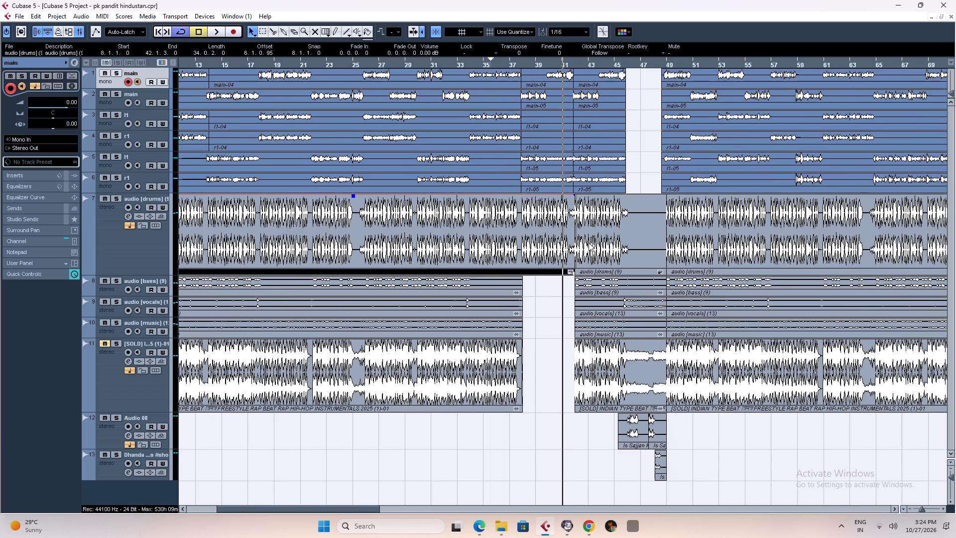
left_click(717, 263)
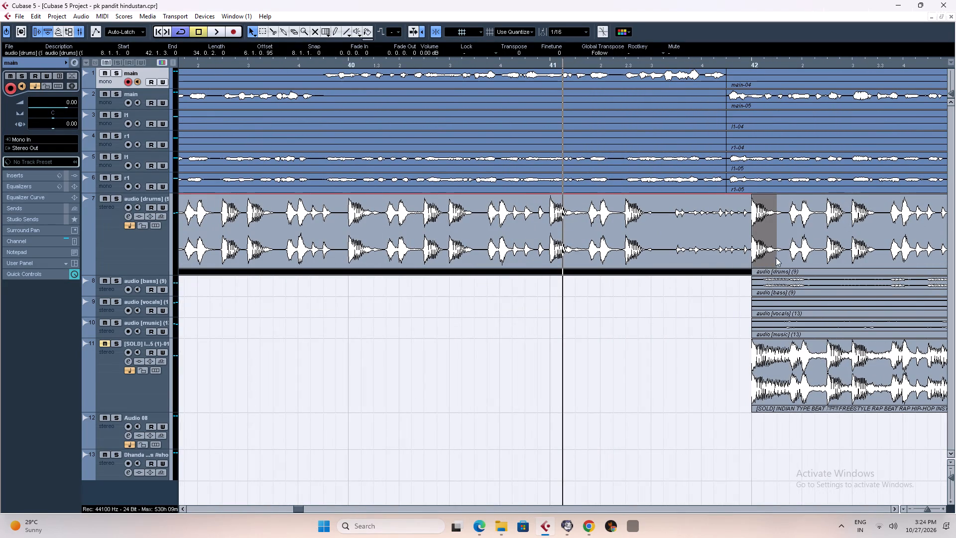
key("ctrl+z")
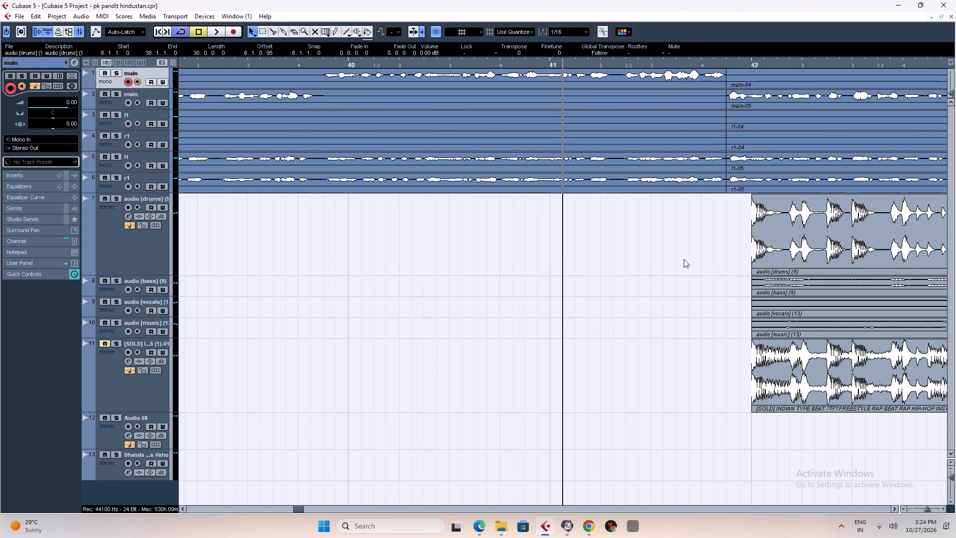
Extend the end of the drums clip on track 7 from bar 38 to 42.1.1.0, filling the gap.
key("g")
key("g")
key("g")
key("g")
key("g")
key("g")
key("g")
key("g")
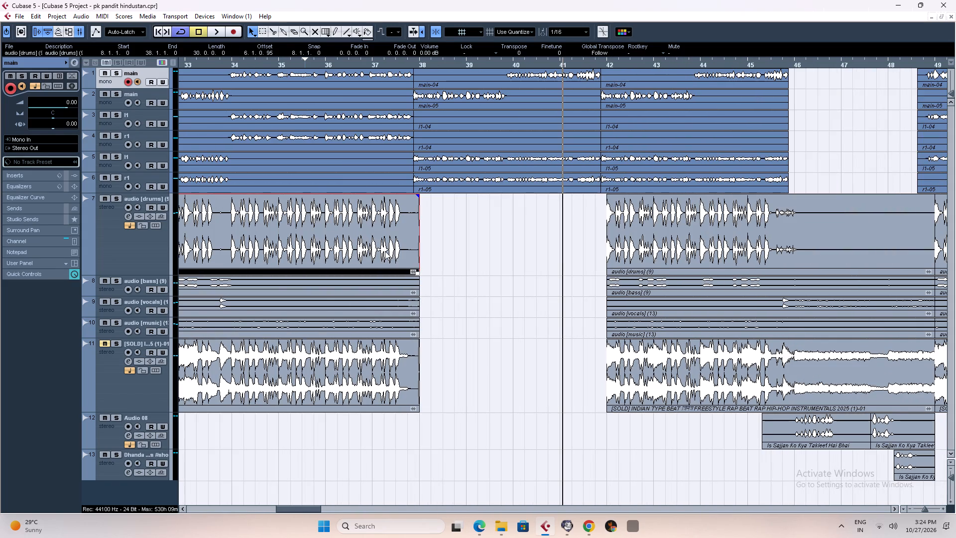
left_click_drag(417, 271, 596, 276)
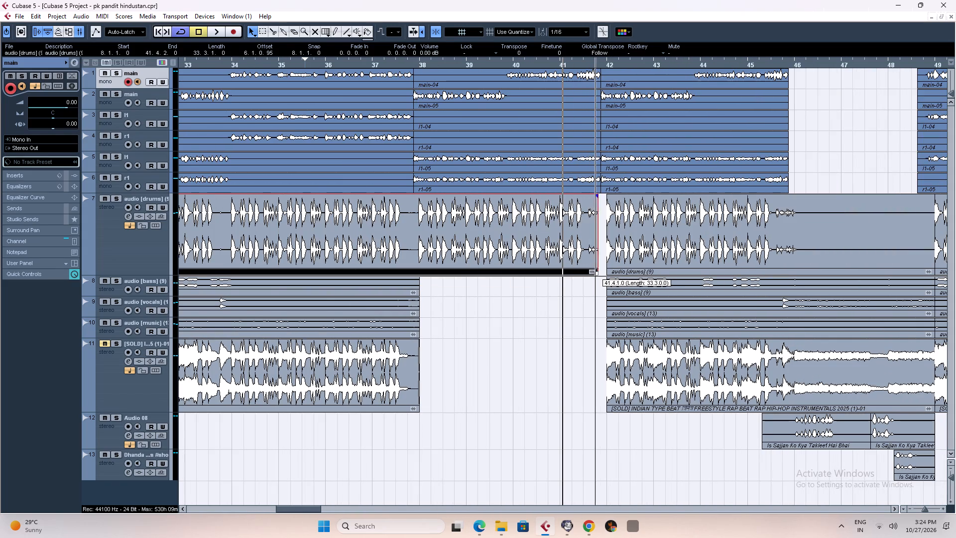
left_click_drag(596, 276, 604, 275)
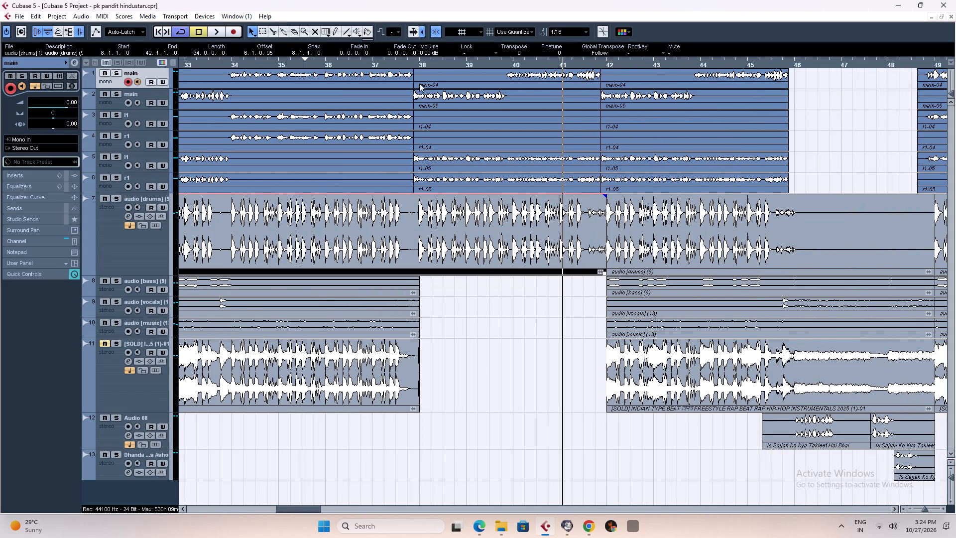
Play back the repeated verse lines over the extended drums from the middle of bar 37.
left_click(401, 65)
key("space")
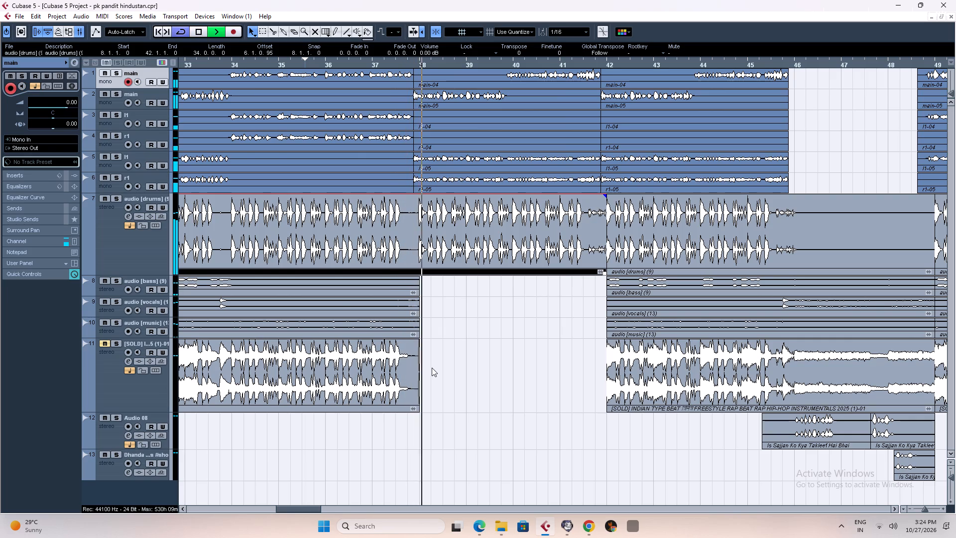
Extend the end of the bass clip on track 8 across the gap to bar 42.
left_click(320, 288)
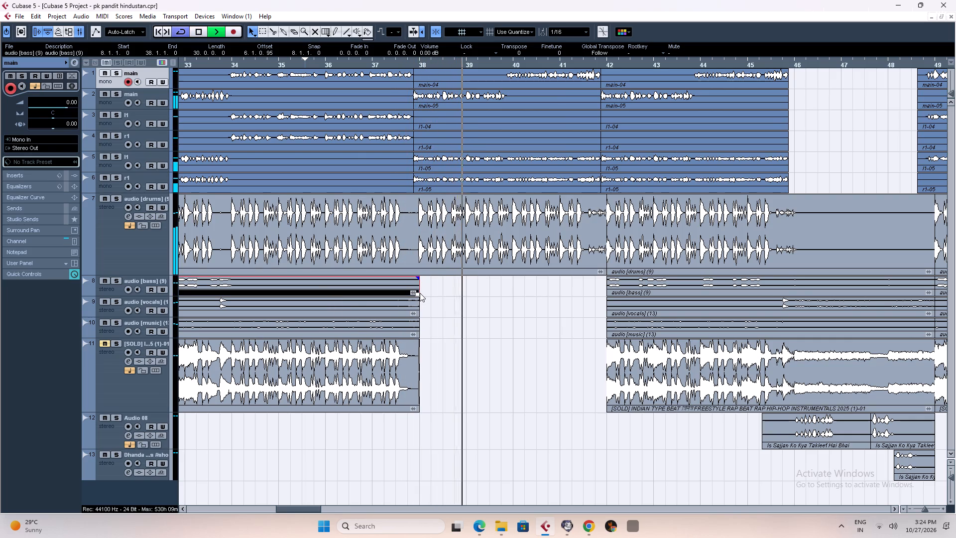
left_click_drag(417, 295, 605, 299)
left_click(538, 411)
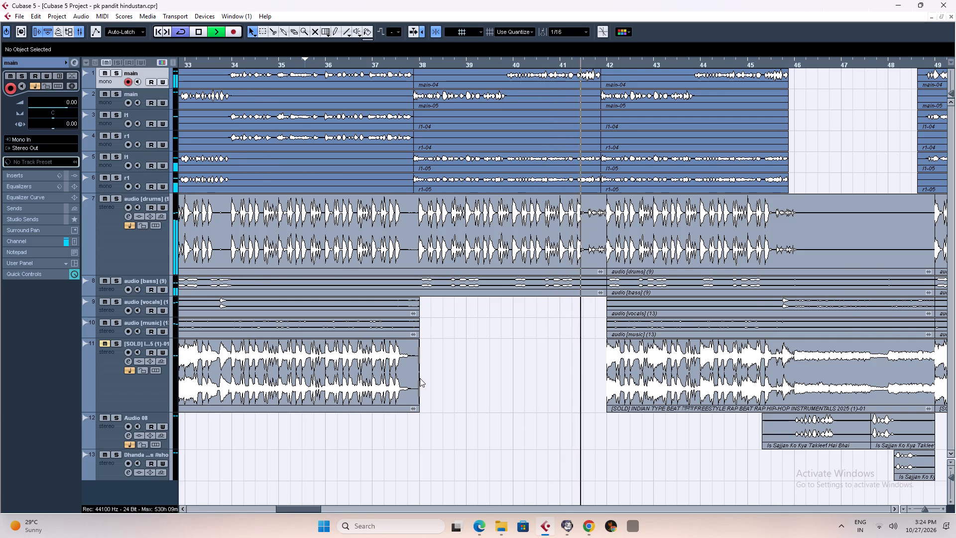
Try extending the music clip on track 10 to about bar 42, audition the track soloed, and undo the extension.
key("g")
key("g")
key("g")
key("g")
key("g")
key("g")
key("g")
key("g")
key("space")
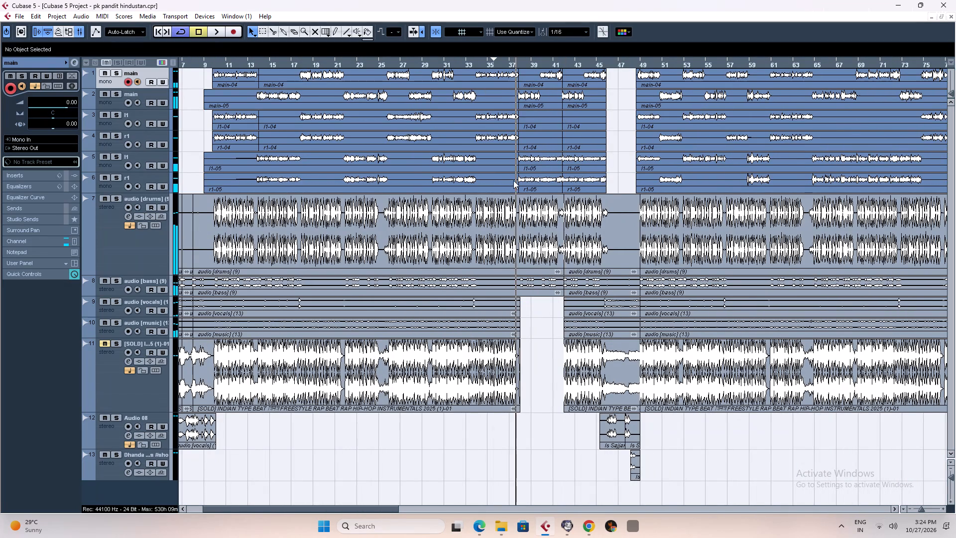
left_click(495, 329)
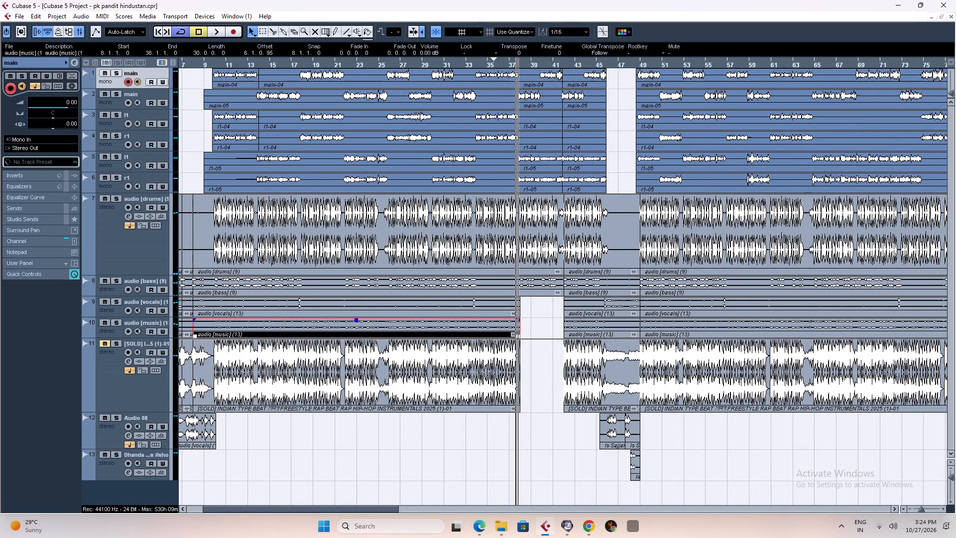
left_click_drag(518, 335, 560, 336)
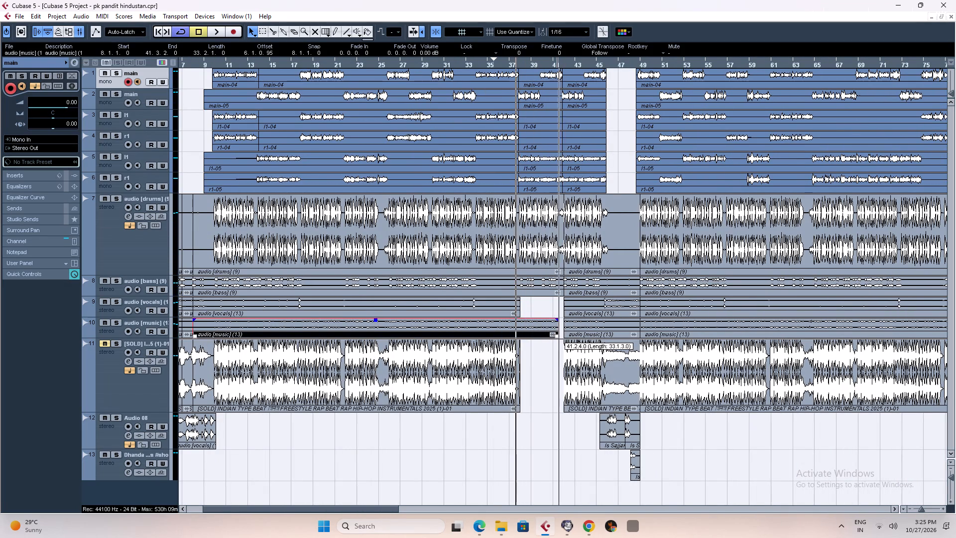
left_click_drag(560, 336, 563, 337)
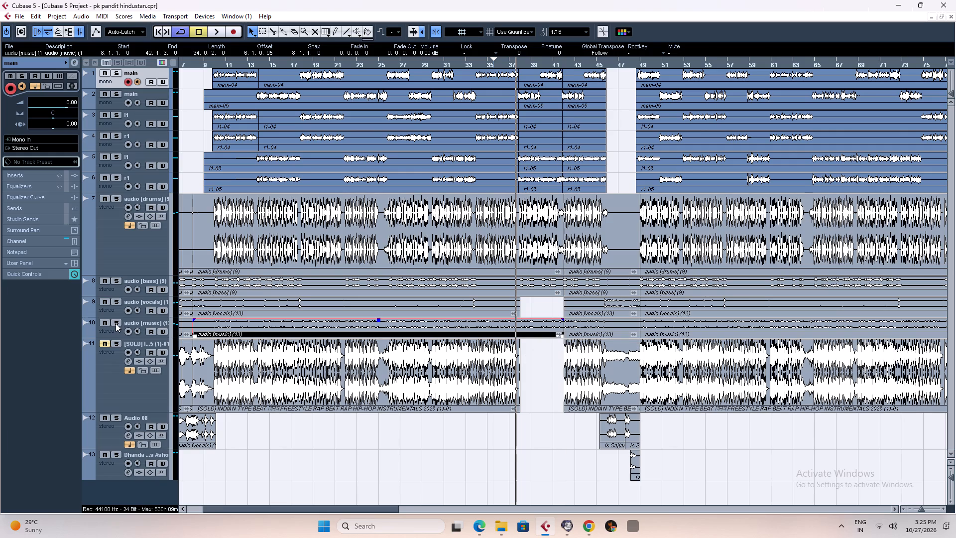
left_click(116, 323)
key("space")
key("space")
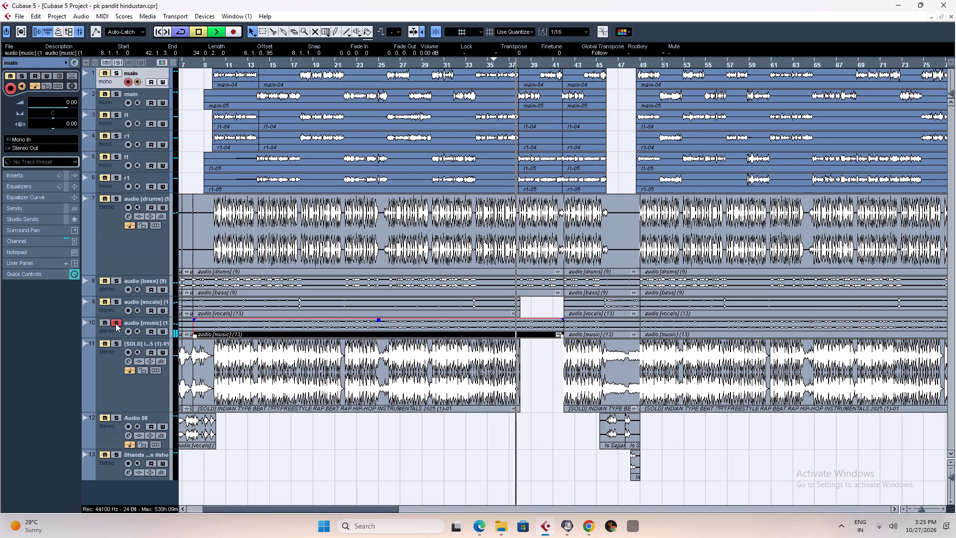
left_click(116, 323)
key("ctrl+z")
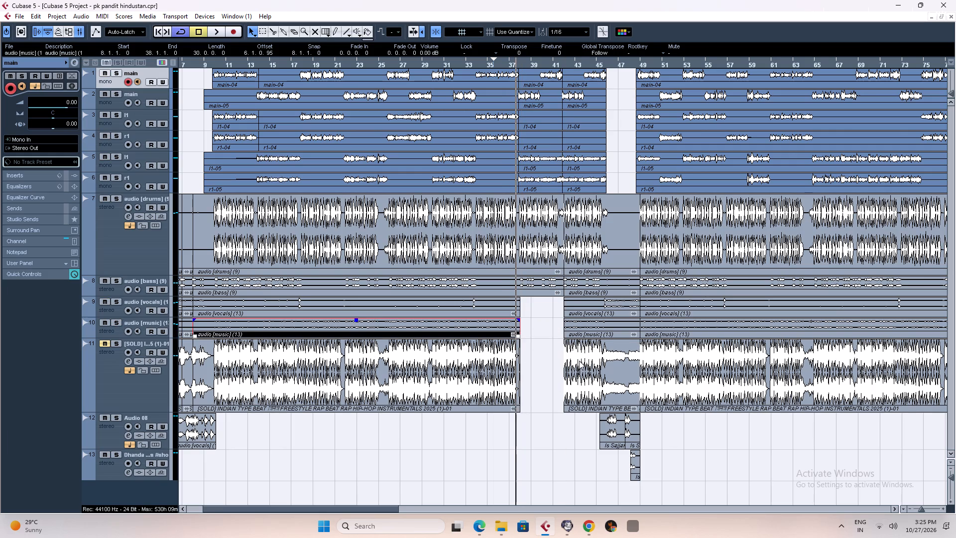
Play back the arrangement from just before bar 38 through the break and into the following verse.
key("space")
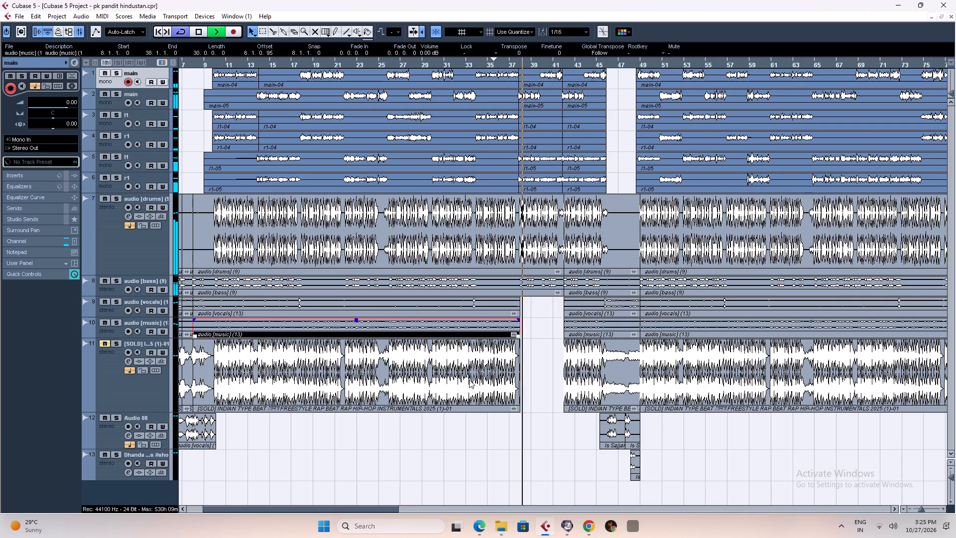
key("g")
key("g")
key("g")
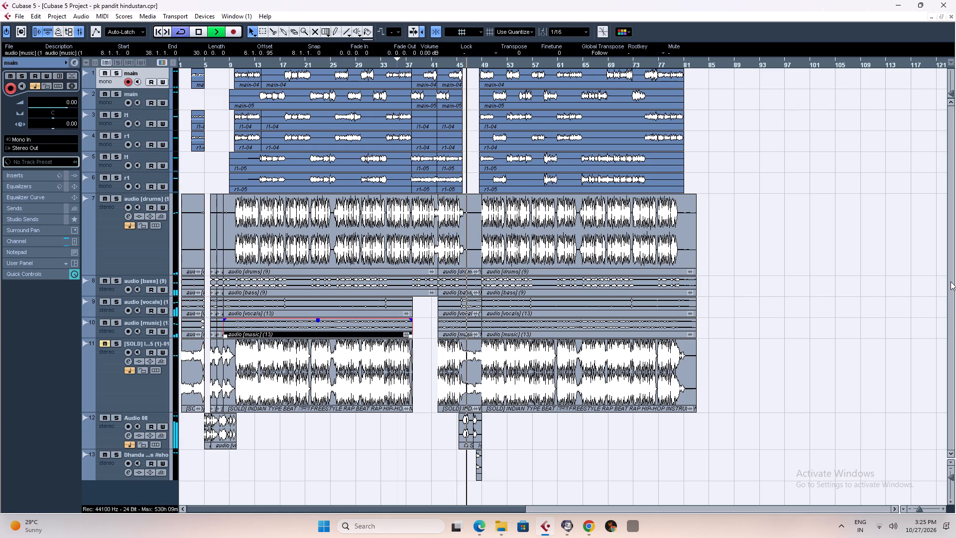
scroll(792, 372, "down", 6)
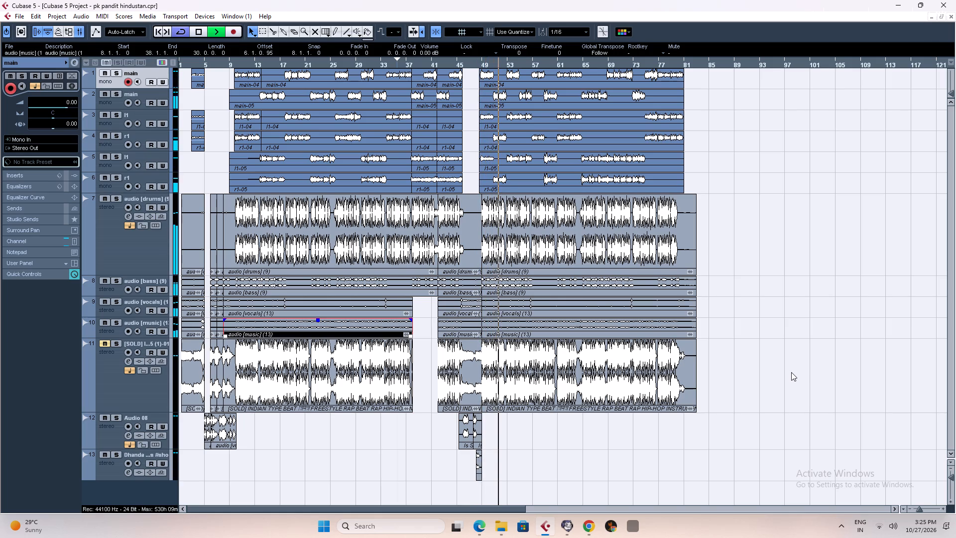
key("space")
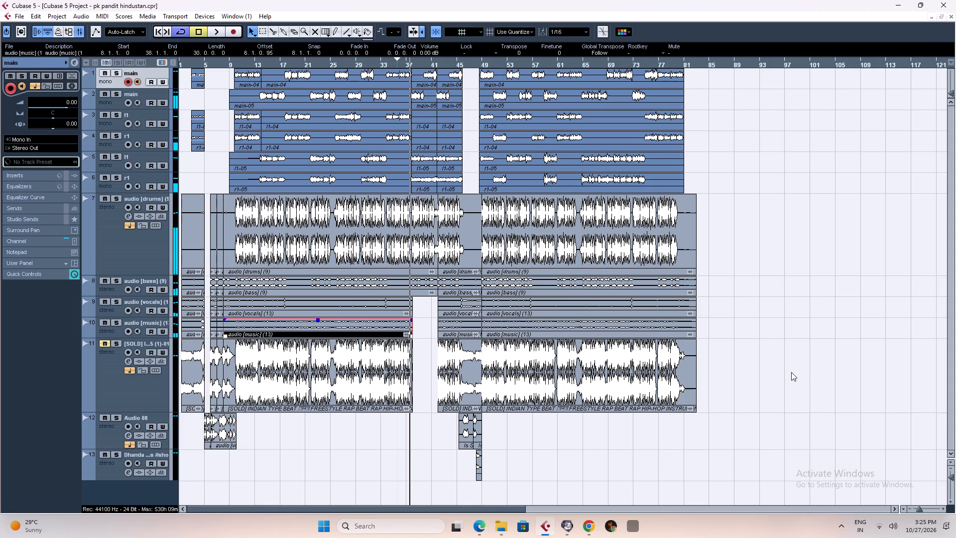
Save the project.
key("ctrl+s")
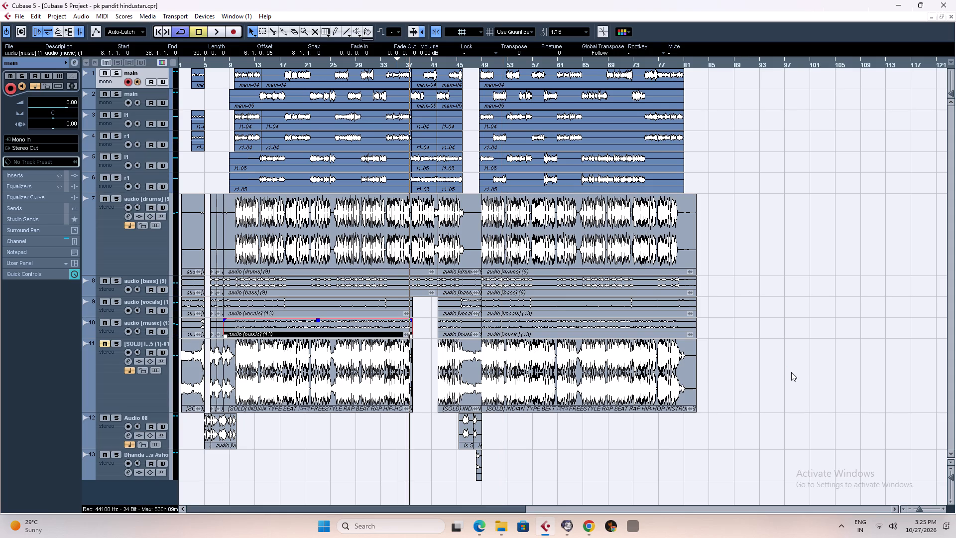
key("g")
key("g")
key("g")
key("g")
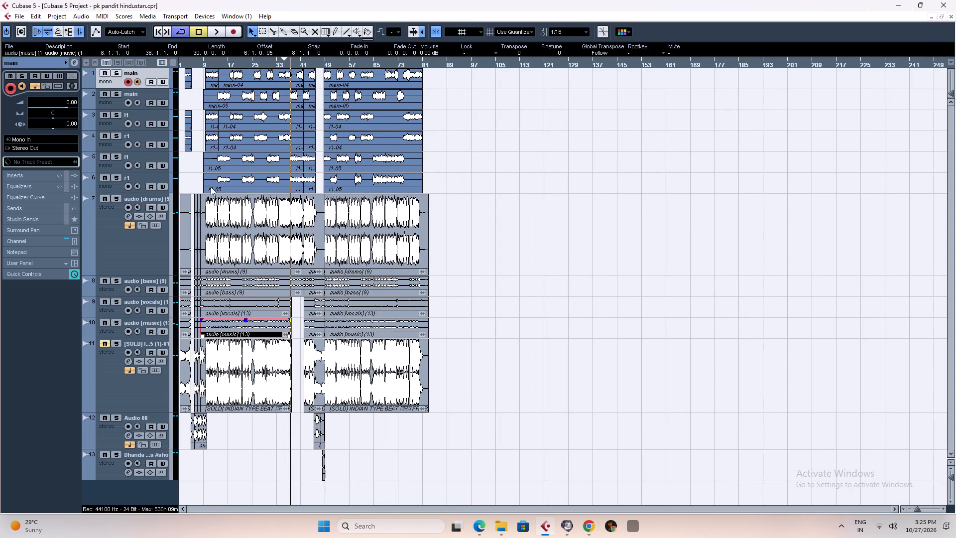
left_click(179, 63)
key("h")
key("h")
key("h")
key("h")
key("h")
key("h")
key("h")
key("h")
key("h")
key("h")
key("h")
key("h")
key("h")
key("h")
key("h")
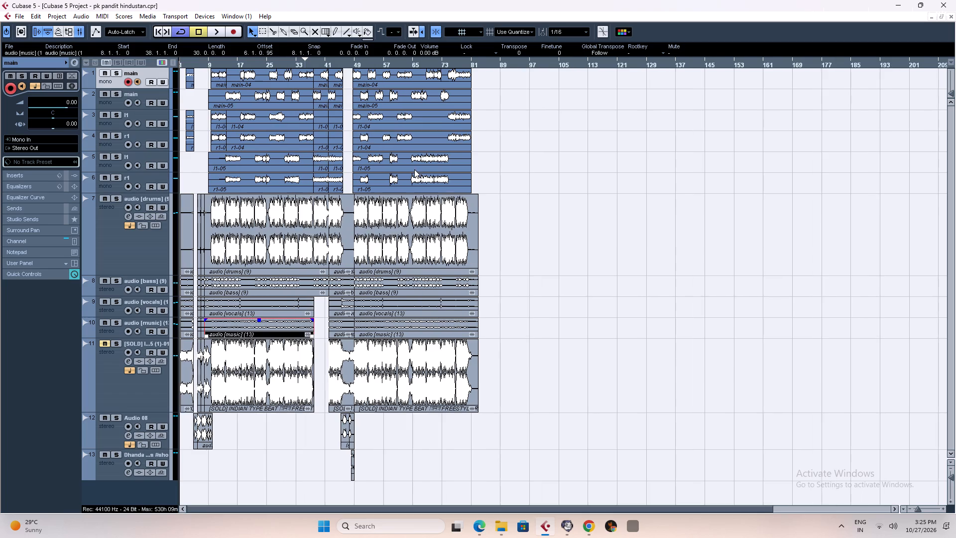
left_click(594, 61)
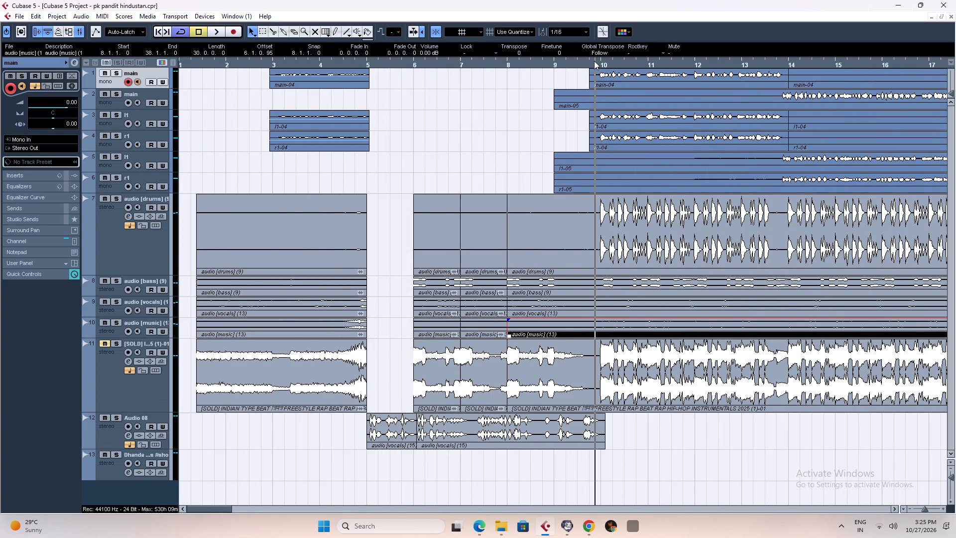
Play back a brief moment of the arrangement from about bar 14.
key("g")
key("g")
key("g")
key("g")
key("g")
key("g")
key("g")
key("g")
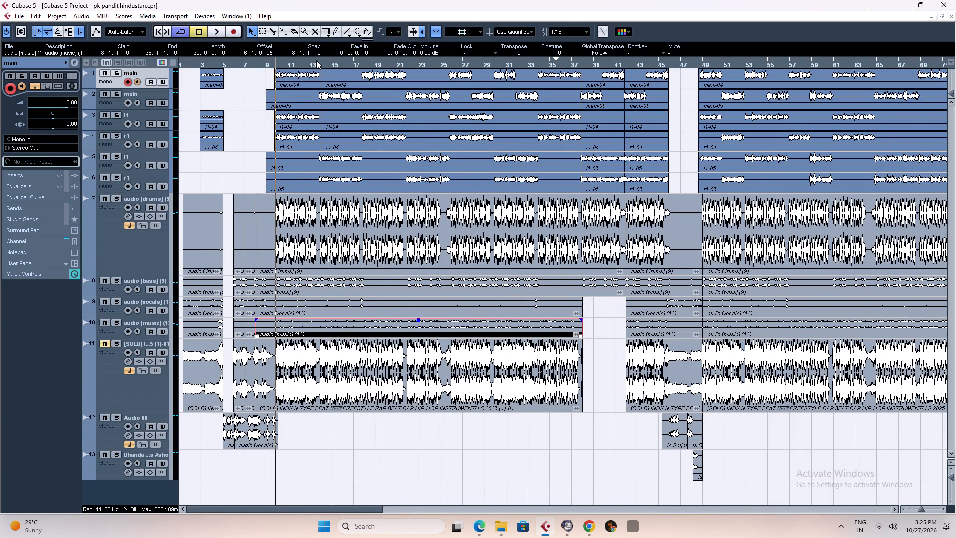
left_click(320, 62)
key("space")
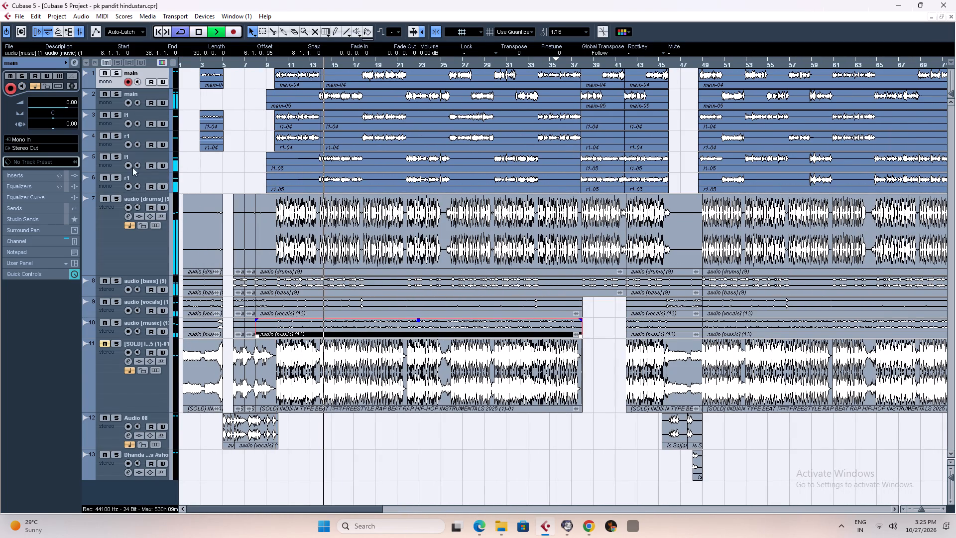
key("space")
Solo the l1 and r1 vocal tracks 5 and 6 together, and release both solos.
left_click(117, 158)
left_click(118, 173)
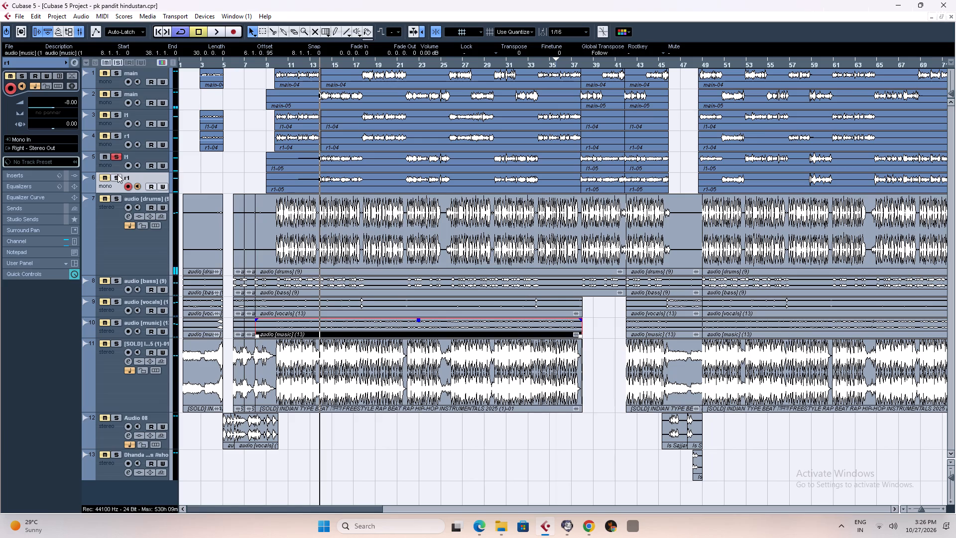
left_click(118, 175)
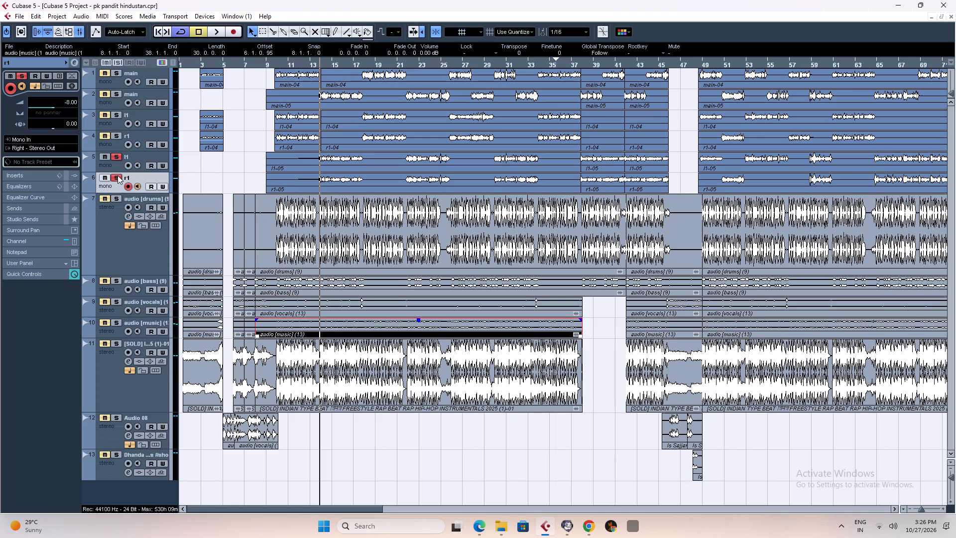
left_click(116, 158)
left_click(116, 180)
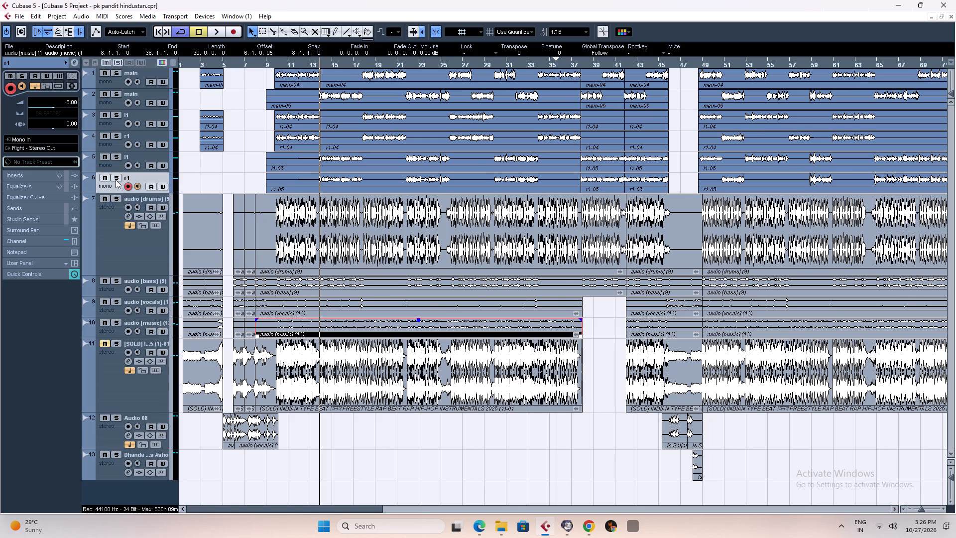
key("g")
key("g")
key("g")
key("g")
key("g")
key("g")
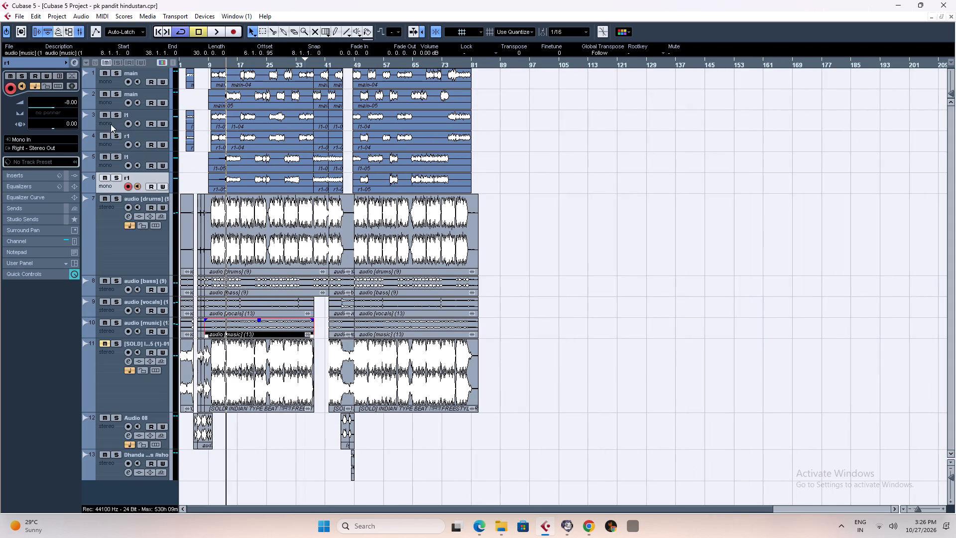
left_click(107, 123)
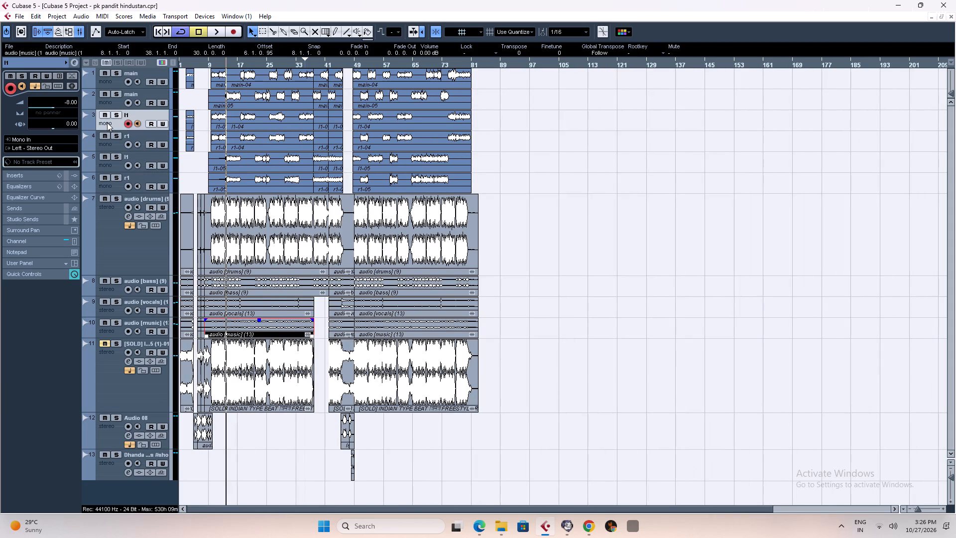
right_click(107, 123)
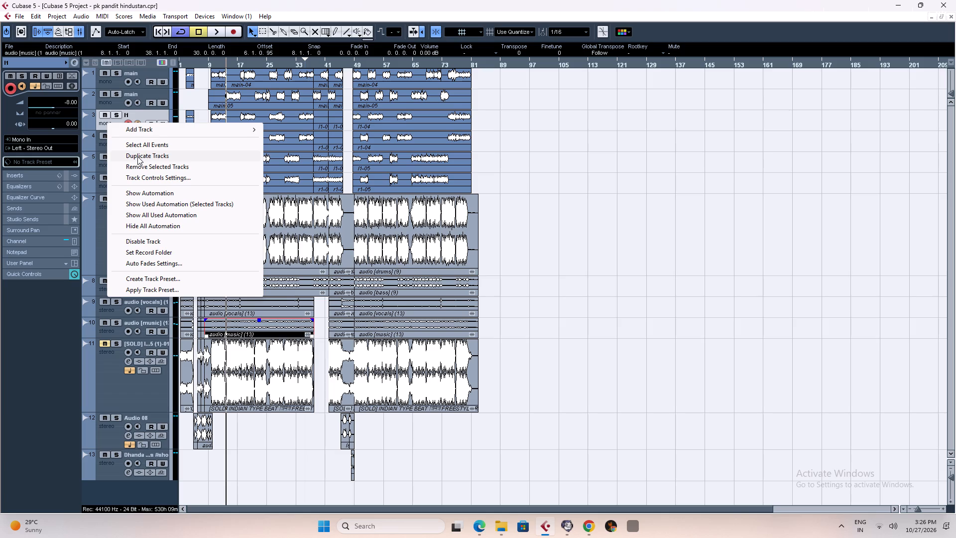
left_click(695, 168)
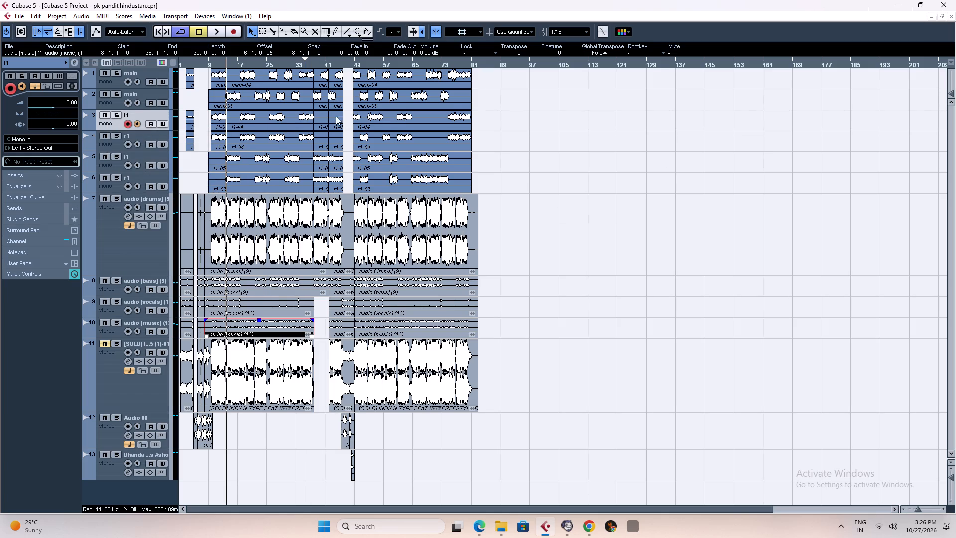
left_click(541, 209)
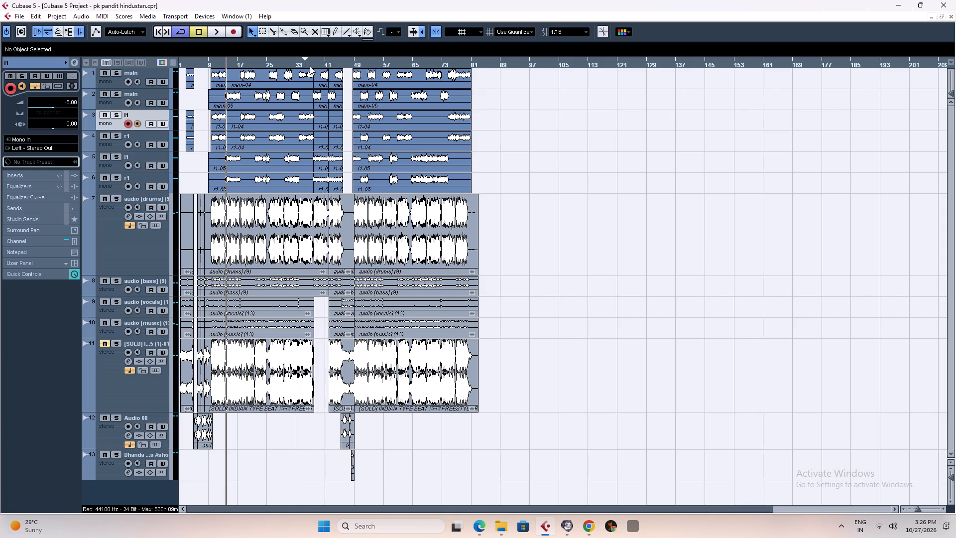
Play back the full arrangement from about bar 9 to review the first verse.
left_click(310, 66)
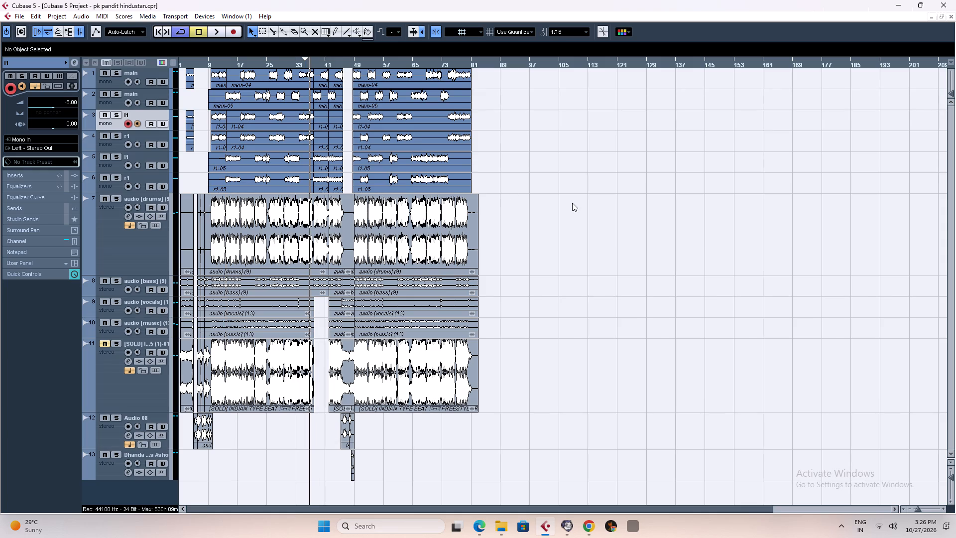
left_click(209, 62)
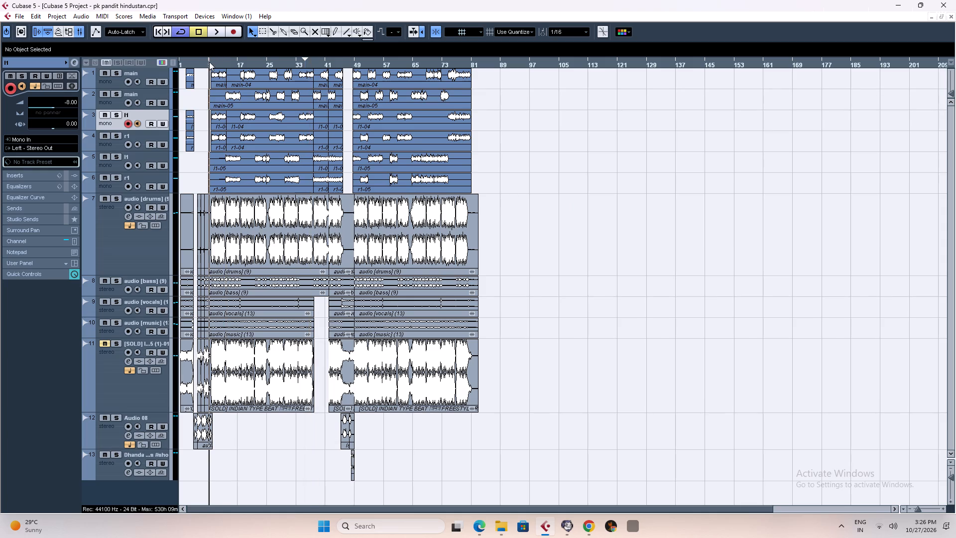
key("space")
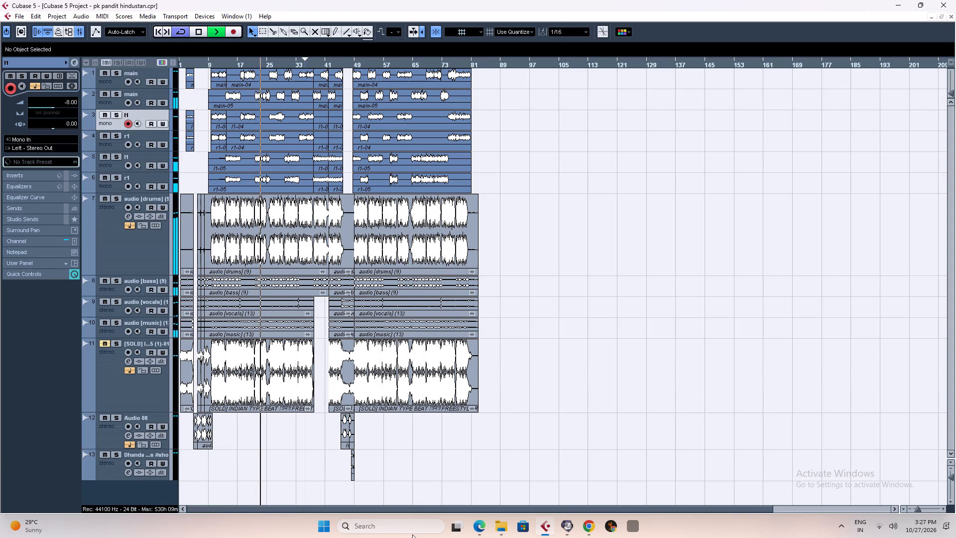
left_click_drag(463, 510, 357, 514)
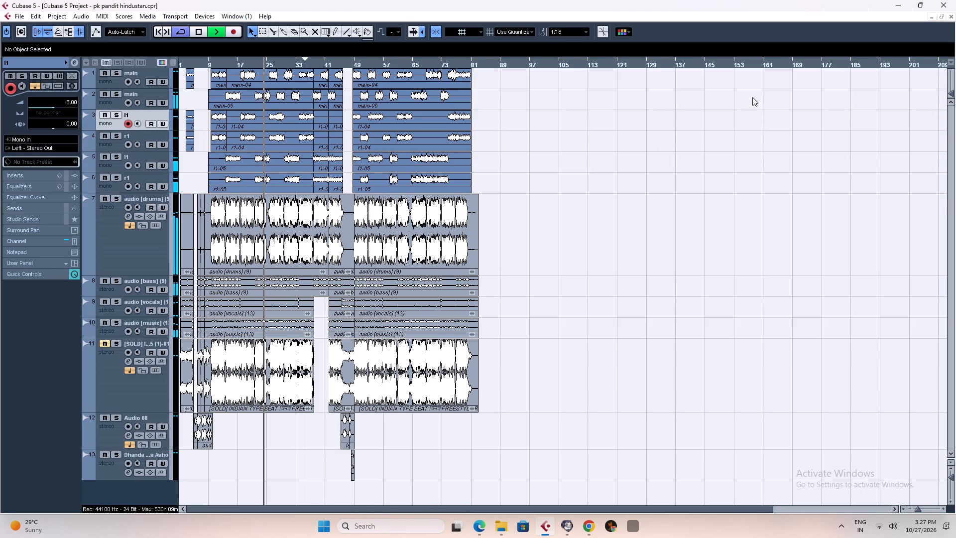
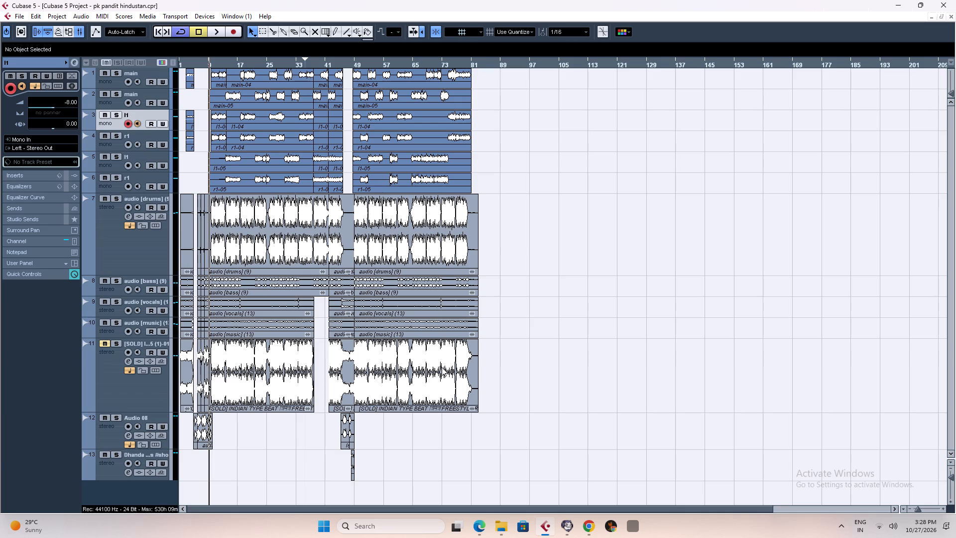
Play back the arrangement from about bar 9 to review the start of the first verse.
key("space")
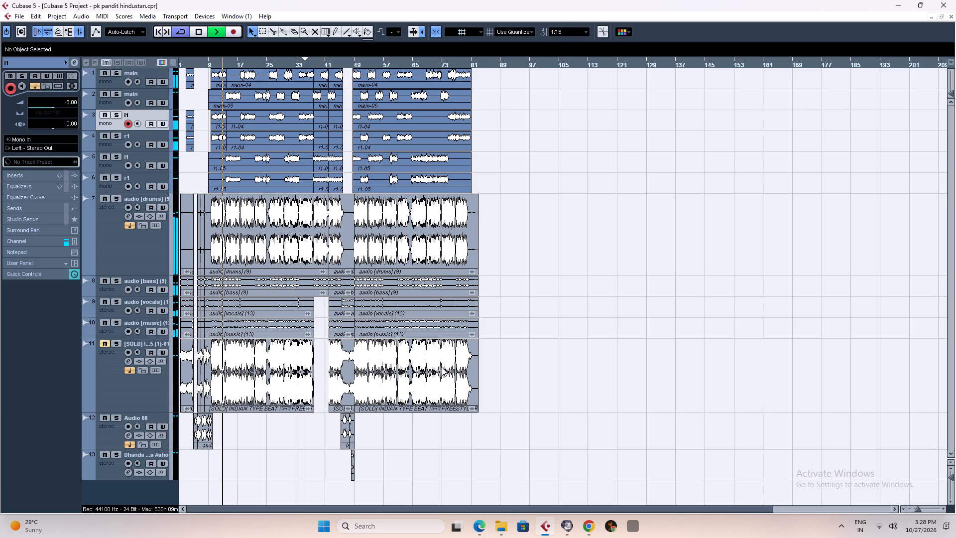
key("g")
key("g")
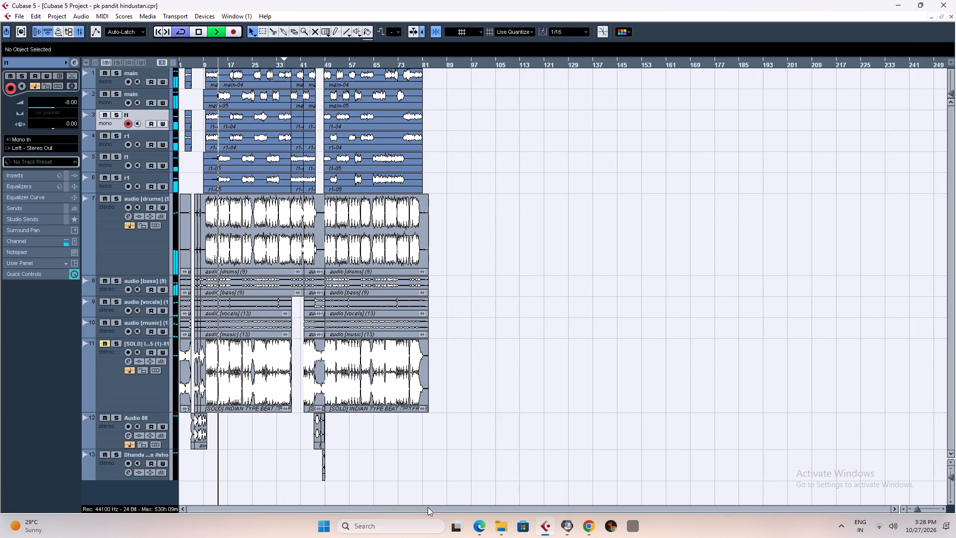
left_click_drag(429, 508, 312, 493)
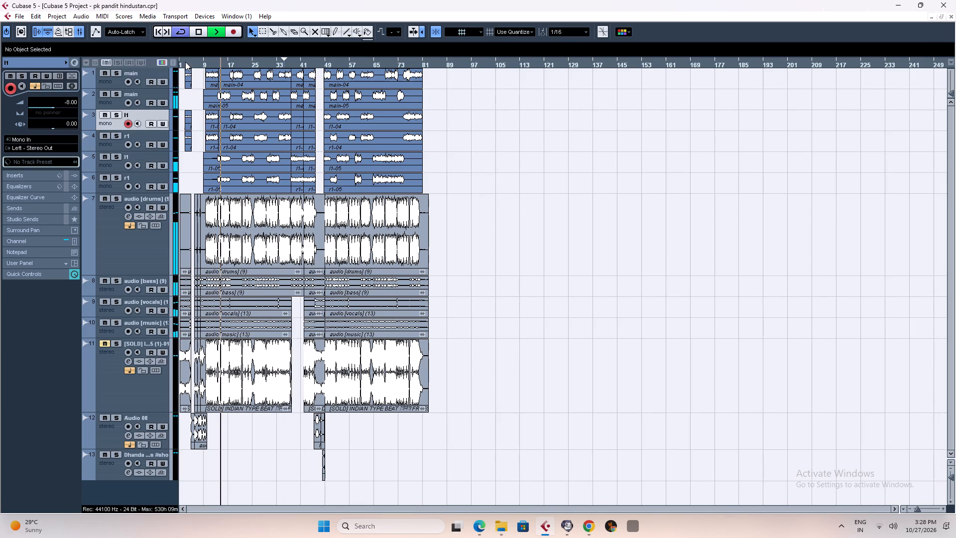
left_click_drag(198, 62, 148, 69)
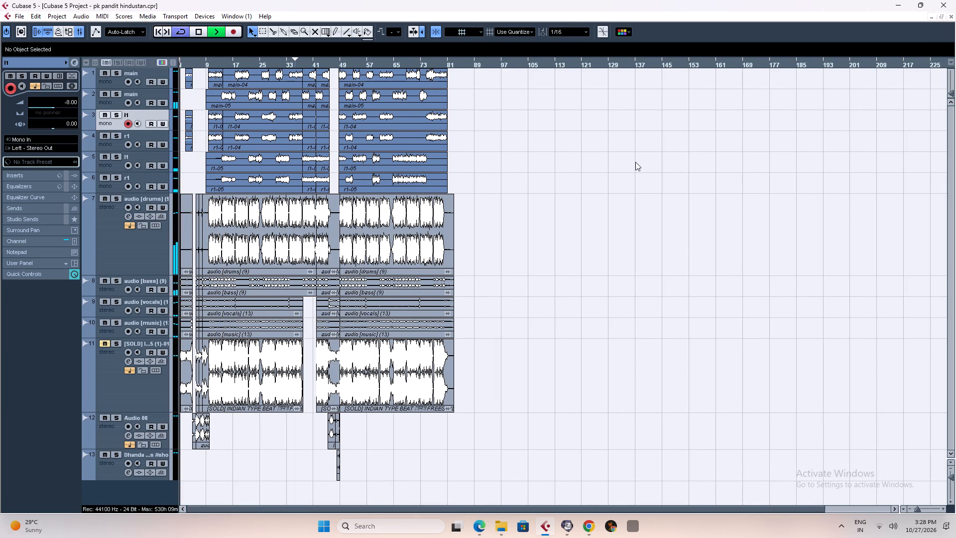
key("space")
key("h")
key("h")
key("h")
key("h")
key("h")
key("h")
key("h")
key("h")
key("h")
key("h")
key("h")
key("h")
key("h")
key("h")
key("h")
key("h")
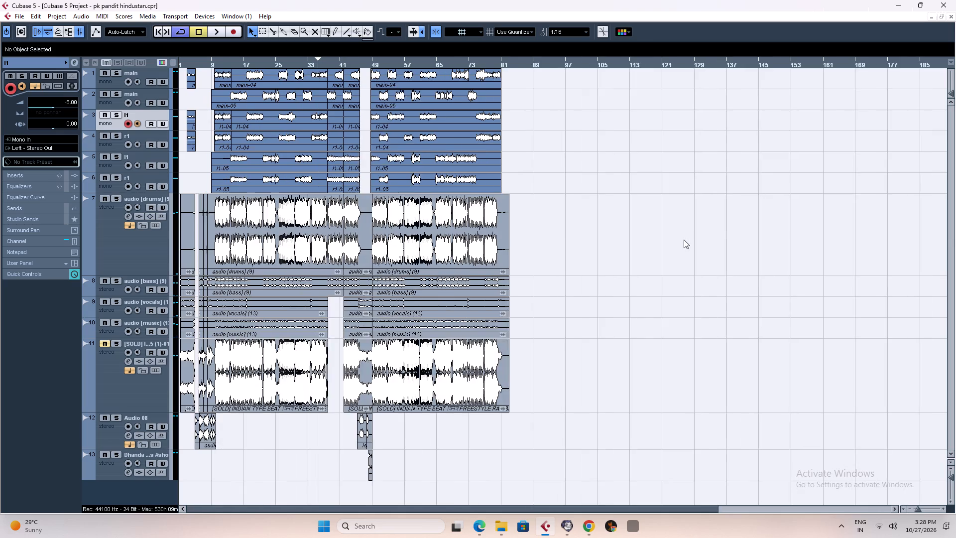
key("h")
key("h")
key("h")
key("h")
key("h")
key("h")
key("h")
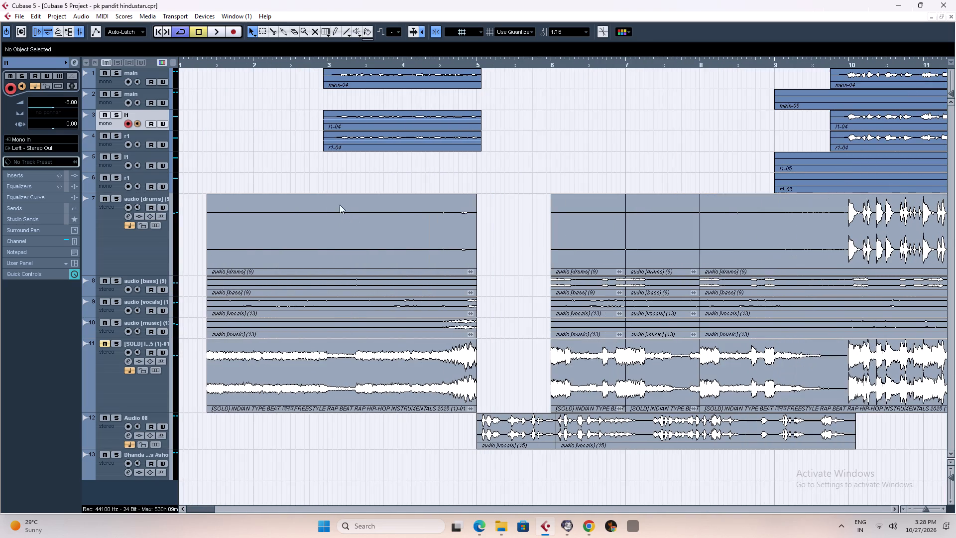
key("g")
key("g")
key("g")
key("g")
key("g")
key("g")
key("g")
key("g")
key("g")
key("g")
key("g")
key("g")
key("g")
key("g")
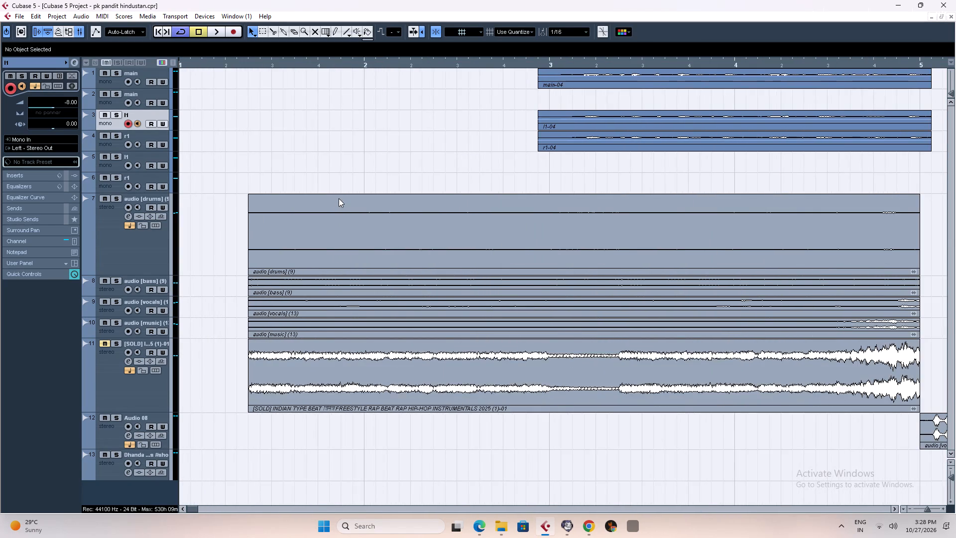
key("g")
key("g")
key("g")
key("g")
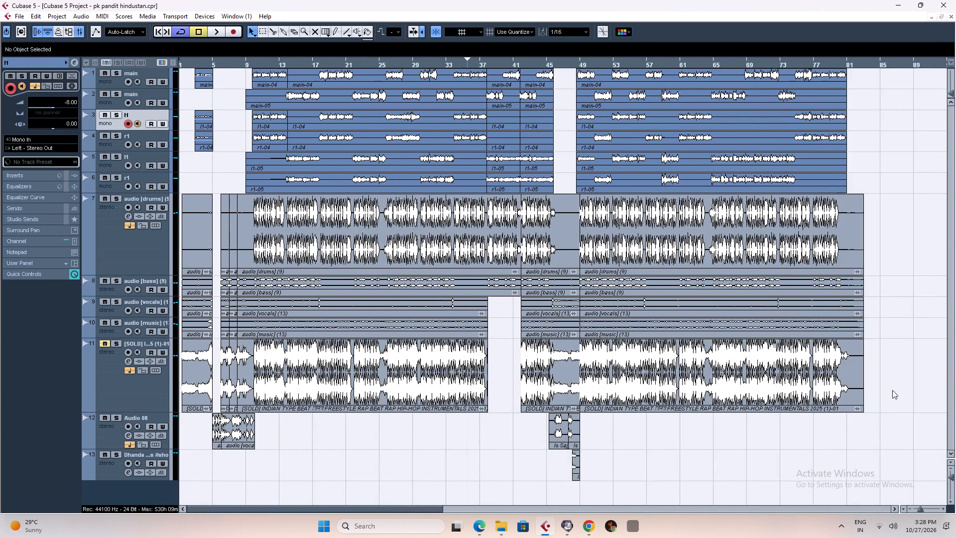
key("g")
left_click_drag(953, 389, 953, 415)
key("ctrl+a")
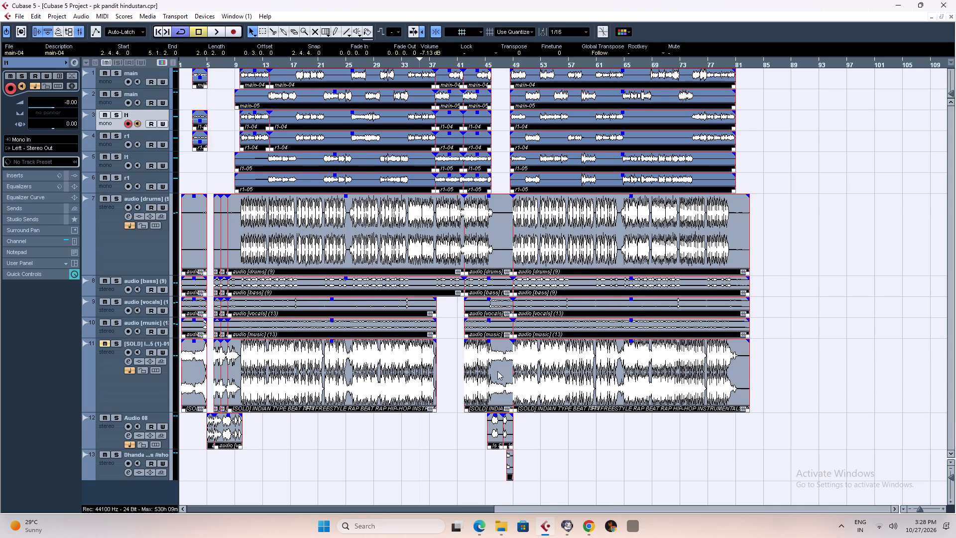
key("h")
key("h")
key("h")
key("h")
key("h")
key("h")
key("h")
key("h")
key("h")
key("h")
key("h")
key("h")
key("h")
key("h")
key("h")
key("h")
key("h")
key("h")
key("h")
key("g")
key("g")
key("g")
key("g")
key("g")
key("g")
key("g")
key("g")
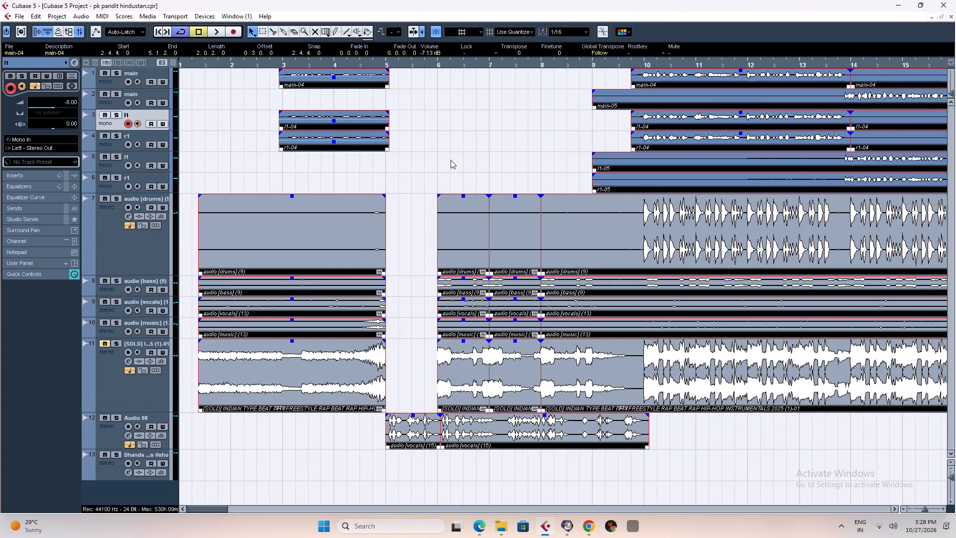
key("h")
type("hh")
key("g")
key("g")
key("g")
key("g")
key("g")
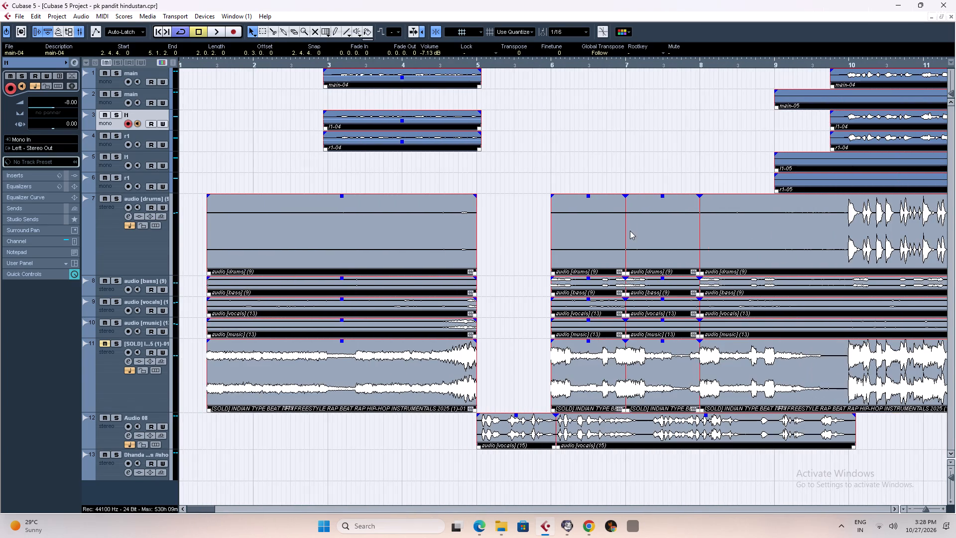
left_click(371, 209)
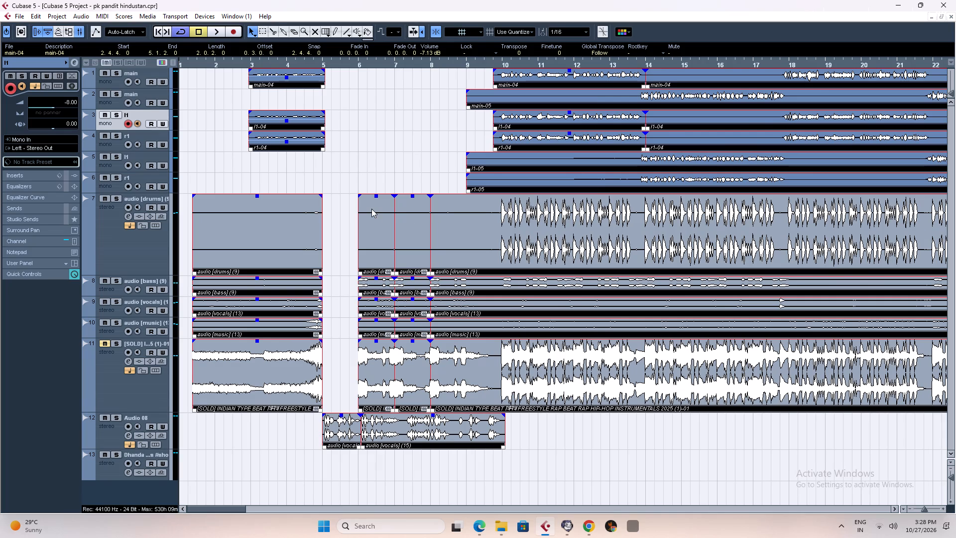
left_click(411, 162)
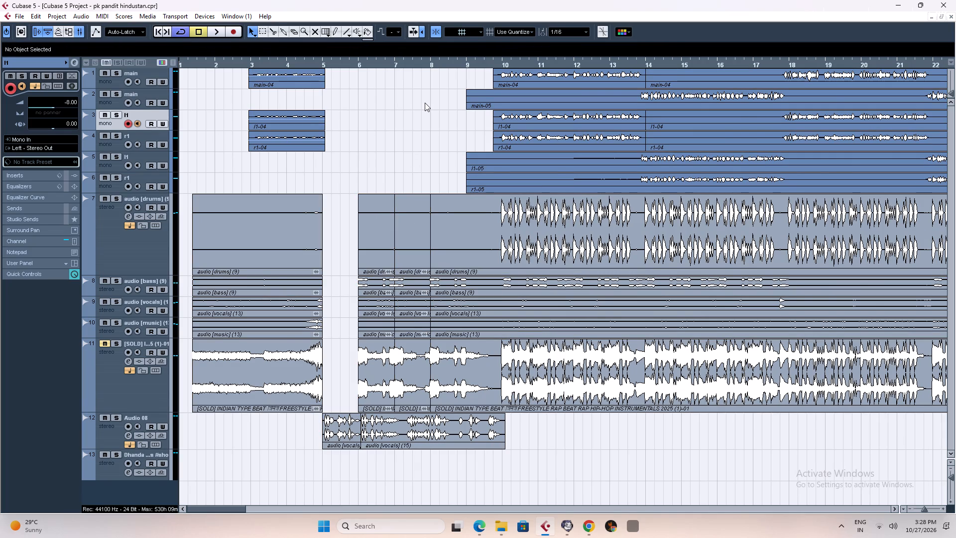
Set the snap grid to Bar and move all events on every track 11 bars later in the timeline.
key("ctrl+a")
left_click(512, 32)
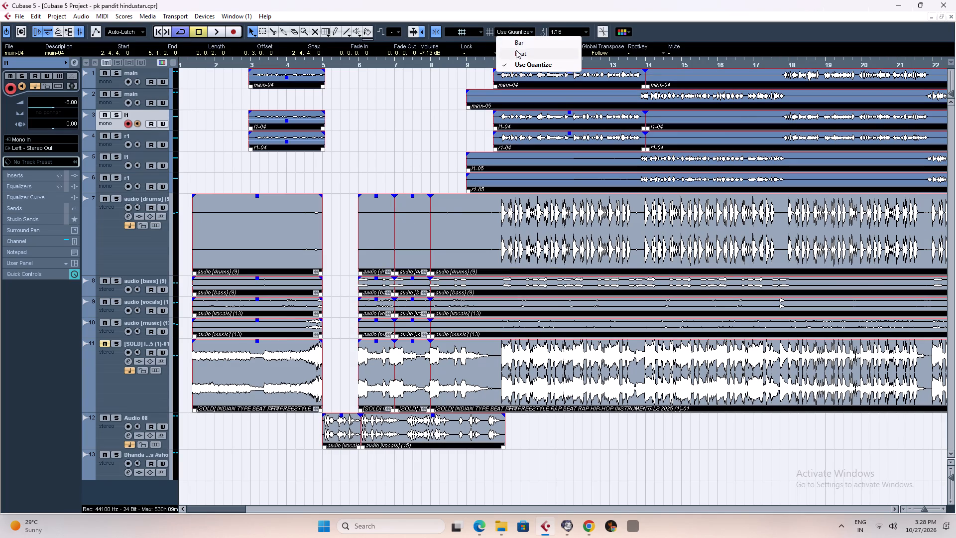
left_click(520, 43)
left_click_drag(379, 212, 493, 208)
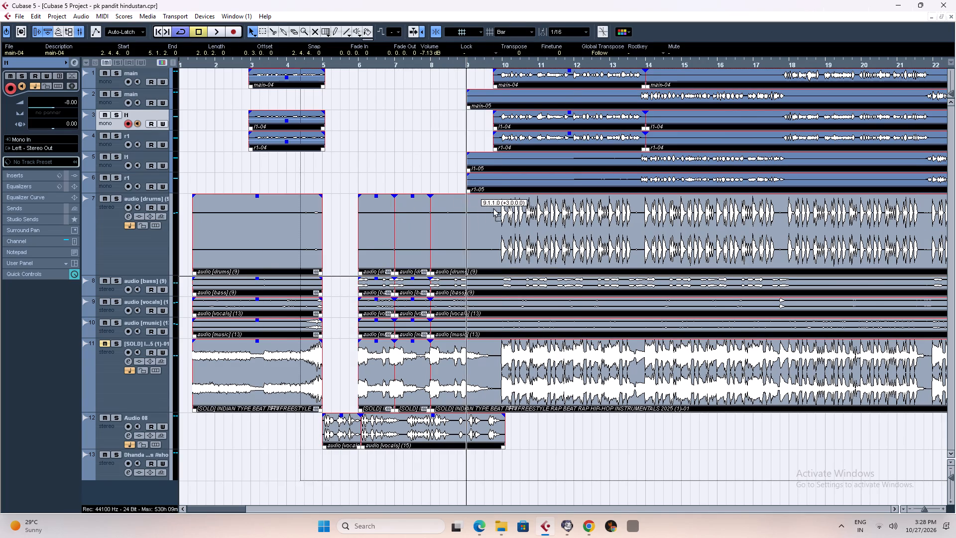
left_click_drag(493, 208, 788, 204)
Play back the arrangement from bar 12 to review the start of the shifted intro.
left_click(583, 65)
key("space")
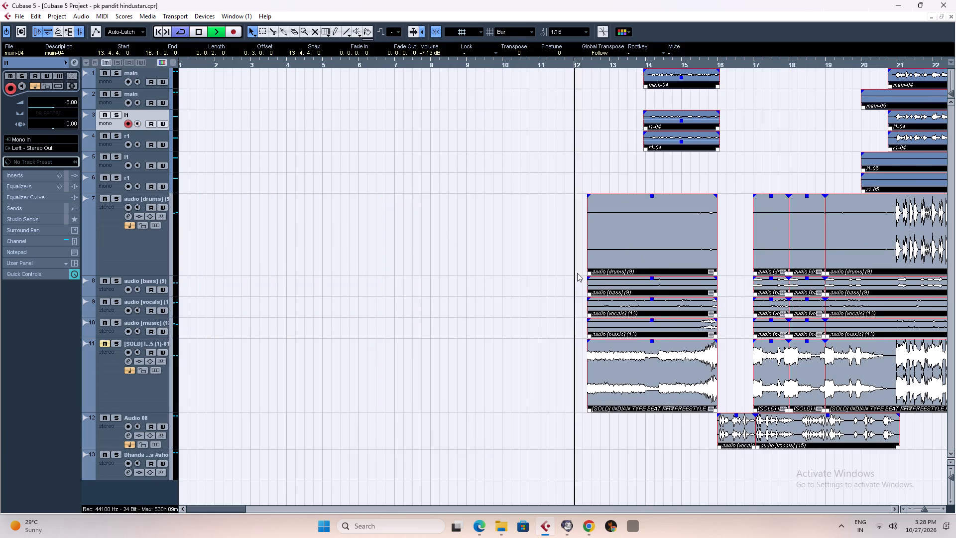
key("g")
key("g")
key("g")
key("g")
key("g")
key("g")
key("g")
key("g")
key("g")
key("g")
key("g")
key("g")
key("g")
key("g")
left_click(632, 219)
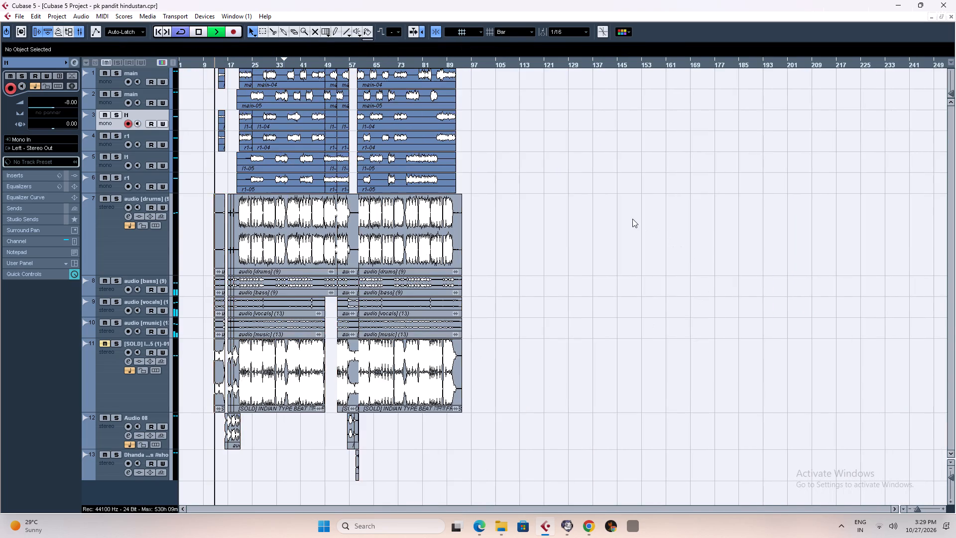
key("h")
key("h")
key("h")
key("h")
key("h")
key("h")
key("h")
key("h")
key("h")
key("h")
key("h")
key("h")
key("h")
key("g")
key("g")
key("g")
key("g")
key("g")
key("g")
key("g")
key("g")
key("g")
key("g")
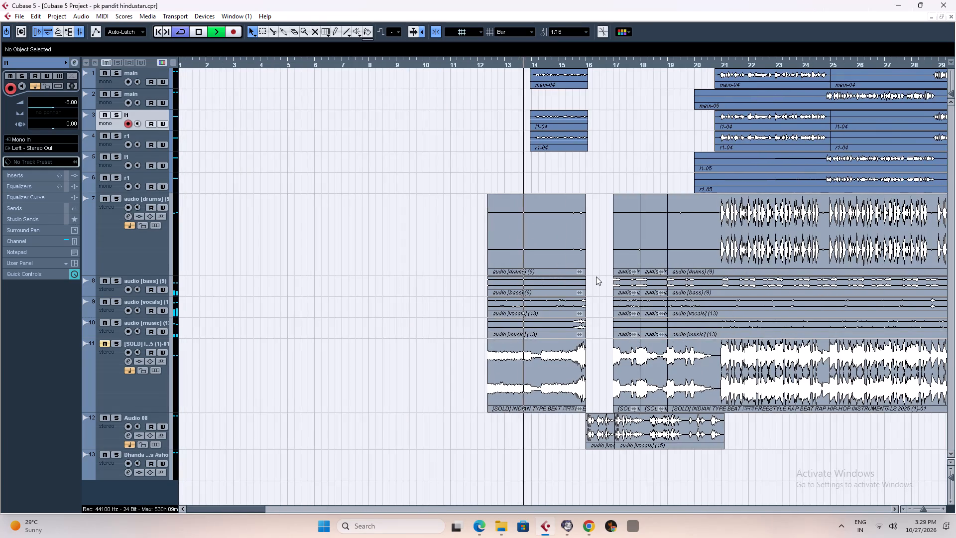
Save the project.
key("ctrl+s")
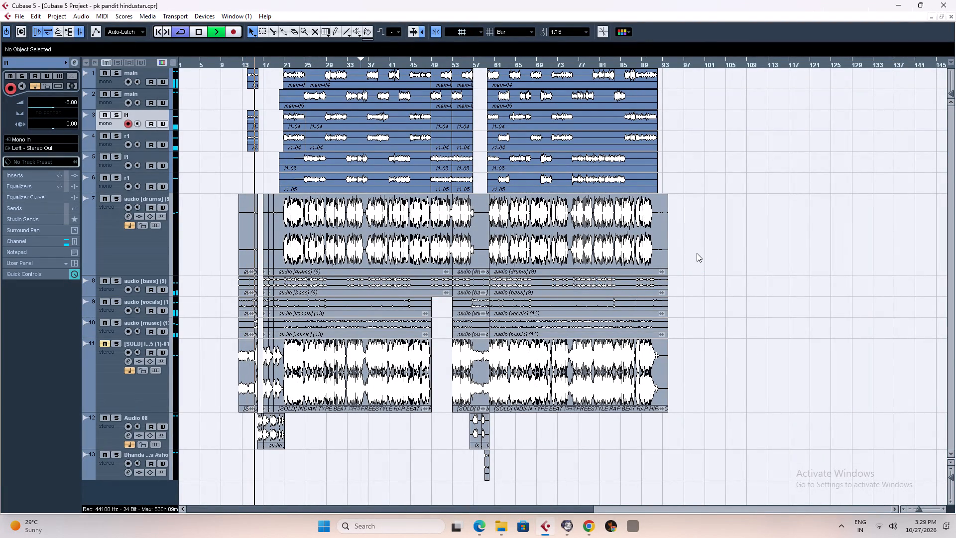
Examine the break between bars 16 and 17 and the vocal clips on the Audio 08 track during playback.
key("h")
key("h")
key("h")
key("h")
key("h")
key("h")
key("h")
key("h")
key("h")
key("h")
key("h")
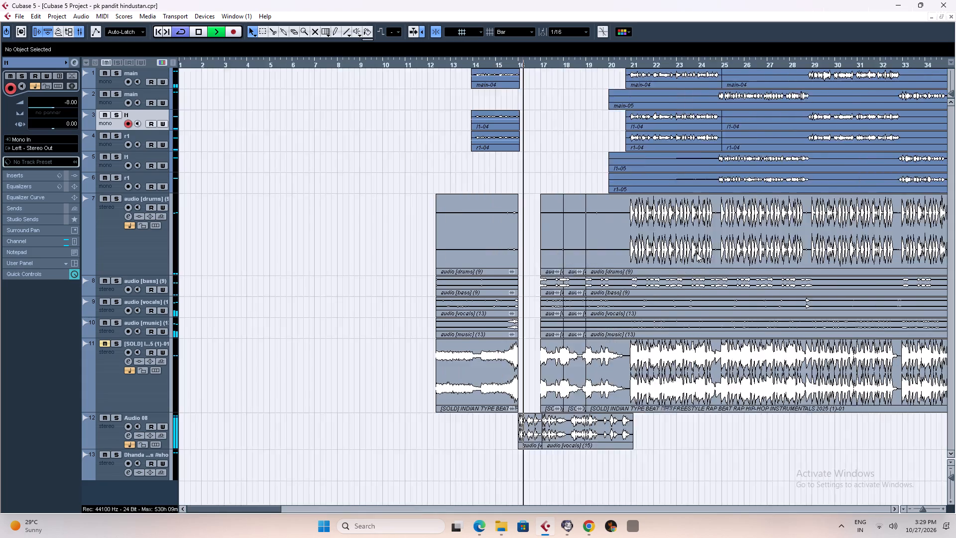
key("h")
key("h")
key("h")
key("h")
key("h")
key("h")
key("h")
key("h")
key("h")
key("h")
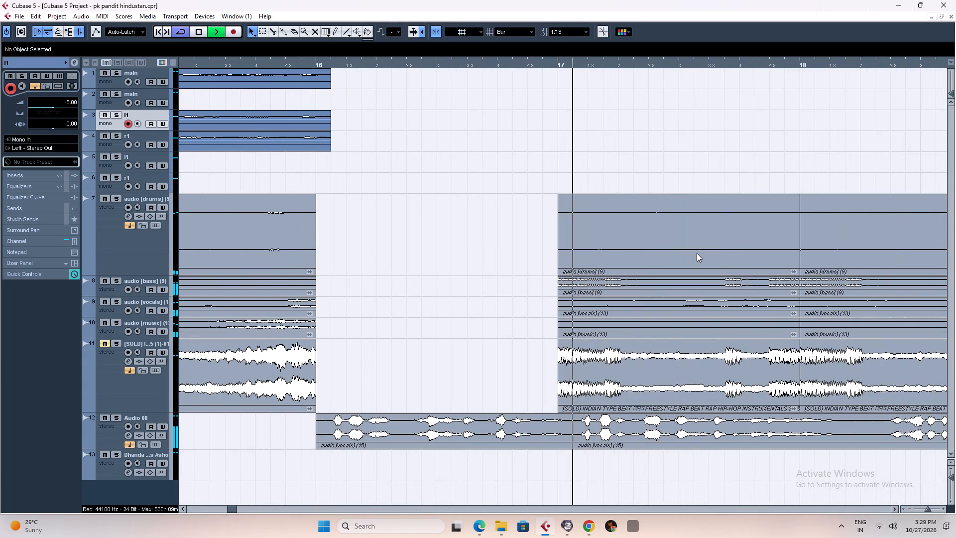
key("g")
key("g")
key("g")
key("g")
key("g")
key("g")
key("g")
key("g")
key("g")
key("g")
key("g")
key("g")
key("g")
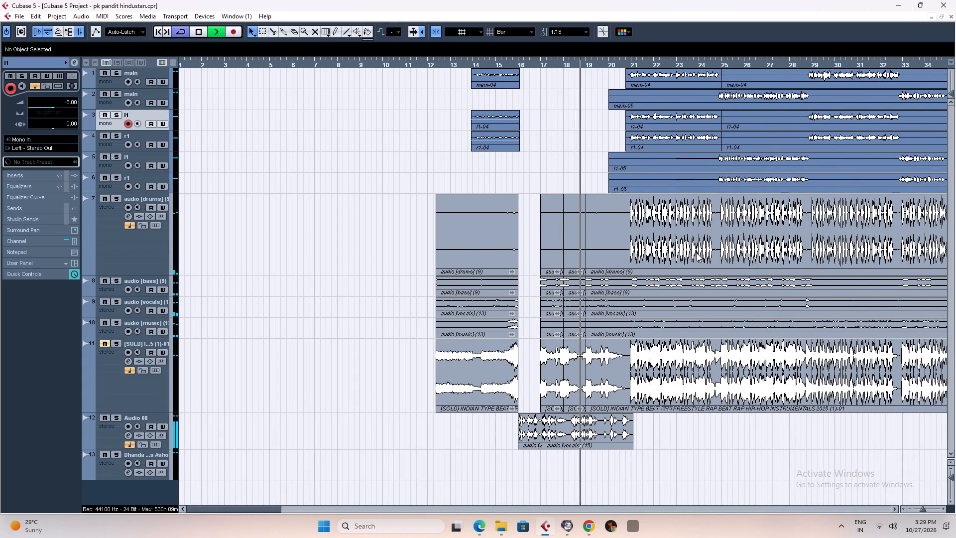
key("g")
key("g")
key("g")
key("g")
key("g")
key("g")
key("g")
key("g")
Examine the transition from the intro into the first verse around bar 21 during playback.
right_click(706, 210)
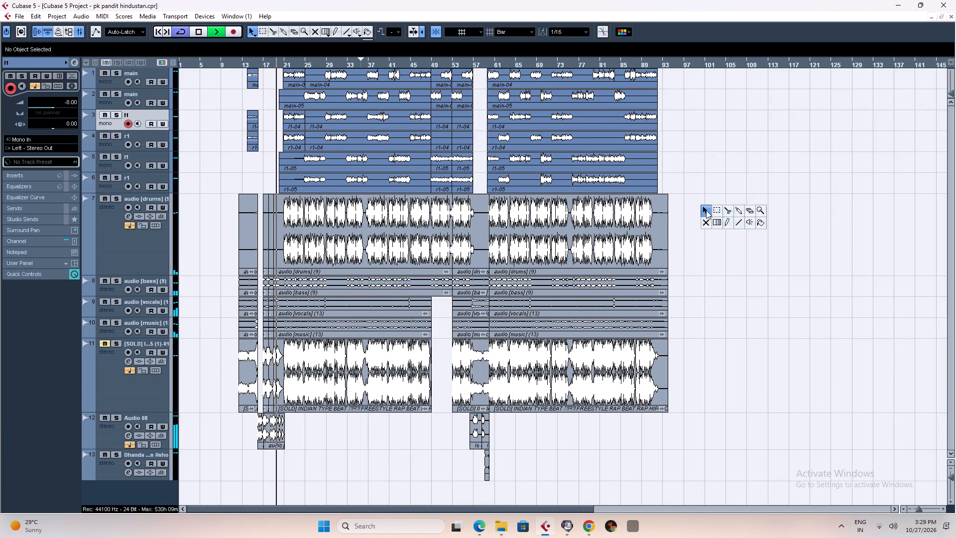
left_click(722, 199)
key("h")
key("h")
key("h")
key("h")
key("h")
key("h")
key("h")
key("h")
key("h")
key("h")
key("h")
key("h")
key("h")
key("h")
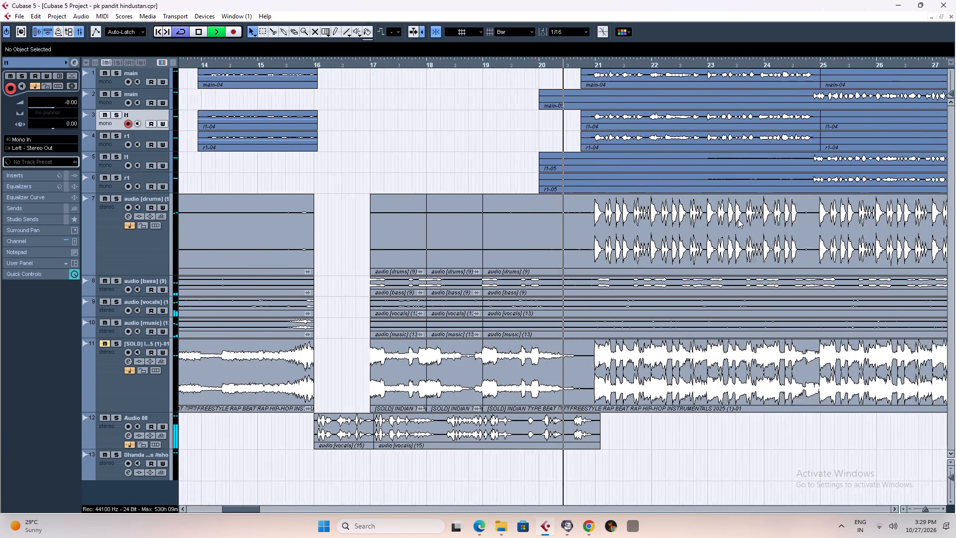
key("g")
key("g")
key("g")
key("g")
key("g")
key("g")
key("g")
key("g")
key("g")
key("g")
key("g")
key("g")
key("g")
key("g")
key("g")
key("g")
key("g")
key("g")
key("g")
key("g")
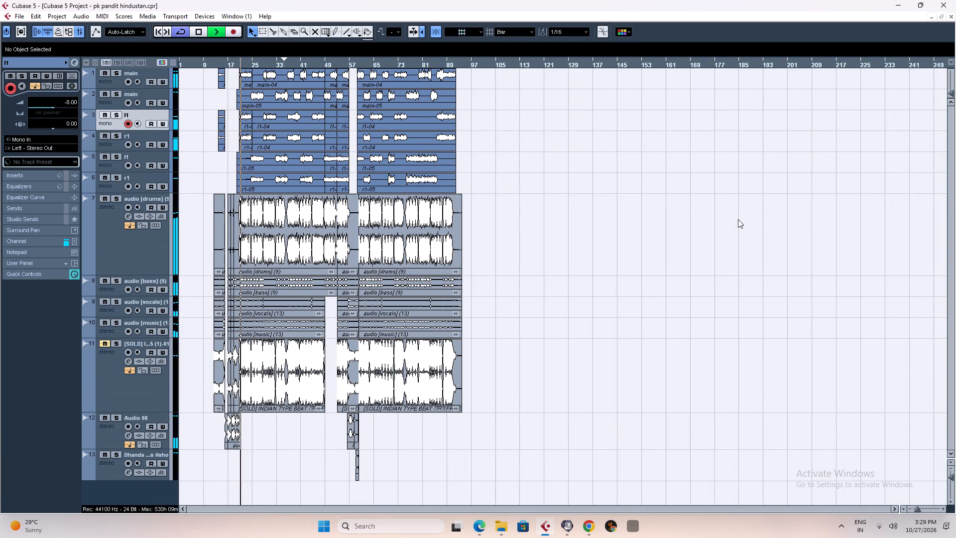
Stop playback at bar 19, examine the lead-in to the first verse, and place the playhead at bar 21.
left_click(235, 61)
key("space")
key("h")
key("h")
key("h")
key("h")
key("h")
key("h")
key("h")
key("h")
key("h")
key("h")
key("h")
key("h")
key("h")
key("h")
key("h")
key("h")
key("h")
key("h")
key("h")
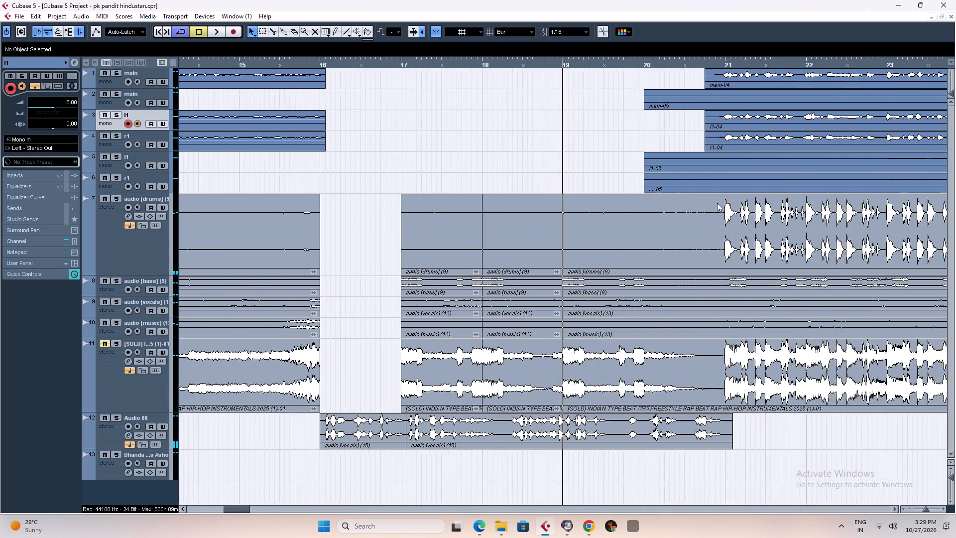
left_click(742, 61)
Place the playhead at bar 25 and examine how the main, l1 and r1 vocal layers meet there against the beat.
key("g")
key("g")
key("g")
key("g")
key("g")
key("g")
key("g")
key("g")
key("g")
key("g")
key("g")
key("g")
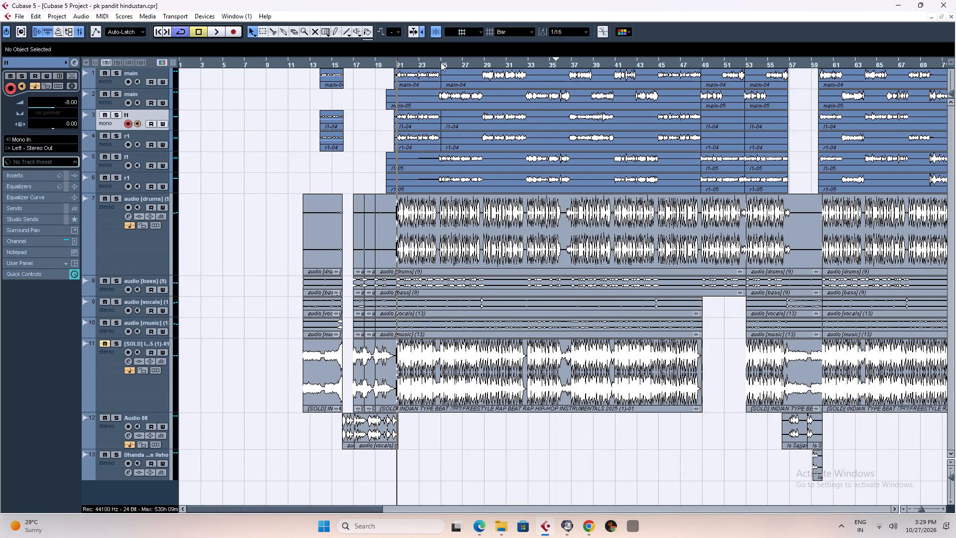
left_click(440, 62)
key("h")
key("h")
key("h")
key("h")
key("h")
key("h")
key("h")
key("h")
key("h")
key("h")
key("h")
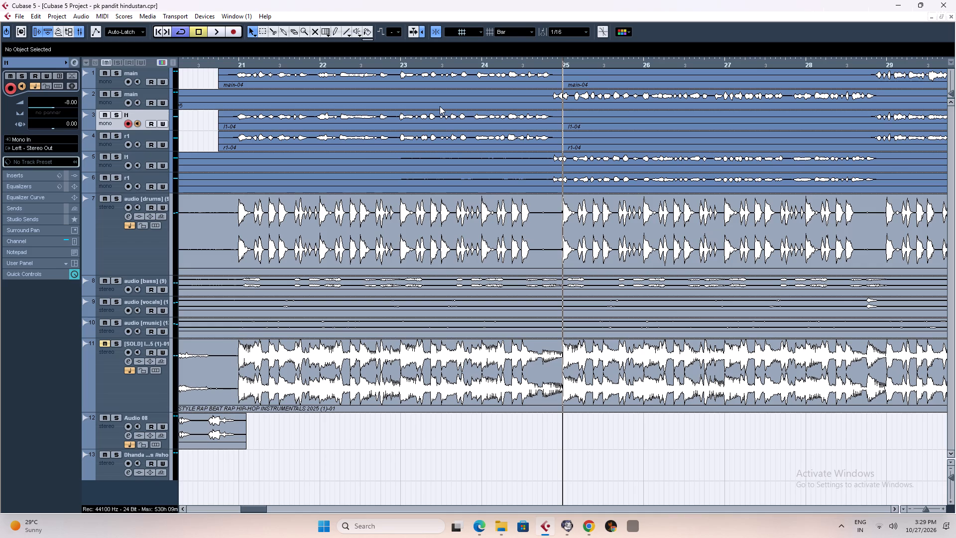
key("g")
key("g")
key("g")
key("g")
key("g")
key("g")
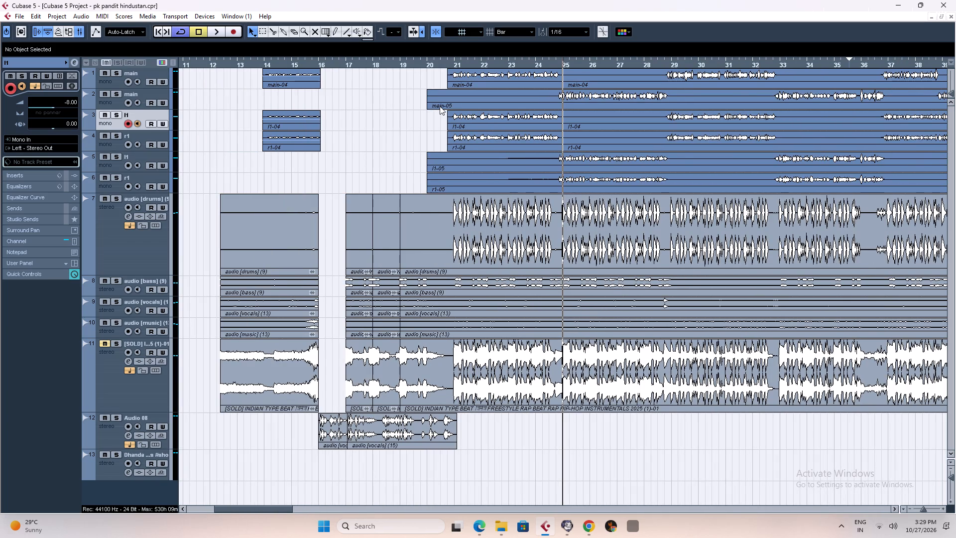
key("h")
key("h")
key("h")
key("h")
key("h")
key("h")
key("h")
key("h")
key("h")
key("h")
key("h")
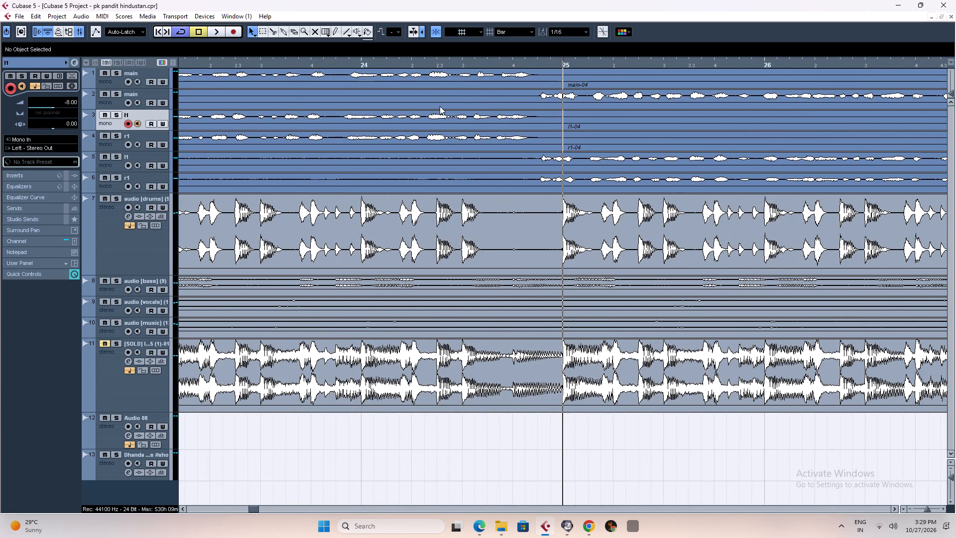
Place the playhead at bar 21 and examine how the first vocal layers enter against the beat.
key("g")
key("g")
key("g")
key("g")
key("g")
key("g")
key("g")
key("g")
key("g")
key("g")
key("g")
key("g")
key("g")
key("g")
key("g")
key("g")
key("g")
key("g")
key("g")
key("g")
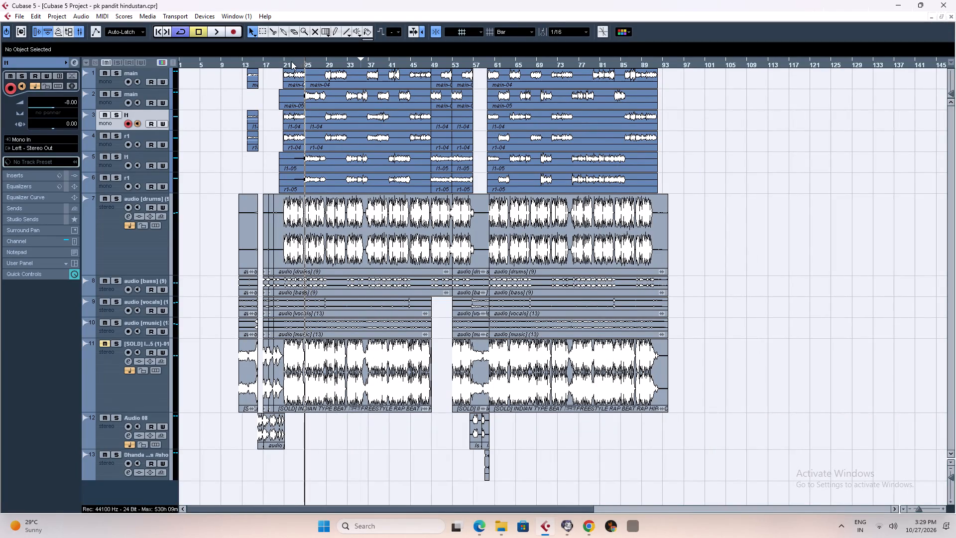
left_click(285, 62)
key("h")
key("h")
key("h")
key("h")
key("h")
key("h")
key("h")
key("h")
key("h")
key("h")
key("h")
key("h")
key("h")
key("h")
key("h")
key("h")
key("h")
key("h")
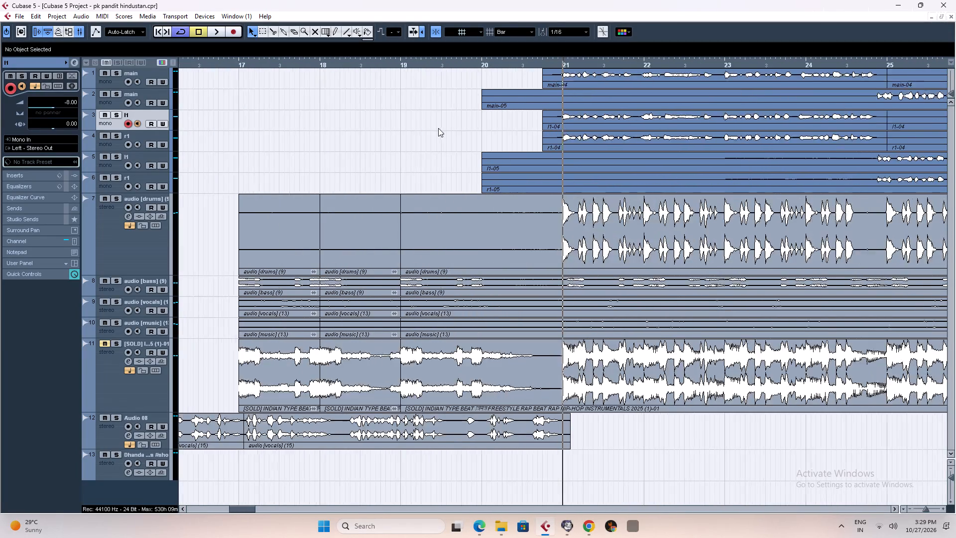
key("h")
key("g")
key("g")
key("g")
key("g")
key("g")
key("g")
key("g")
key("g")
key("g")
key("g")
key("g")
key("g")
key("g")
key("g")
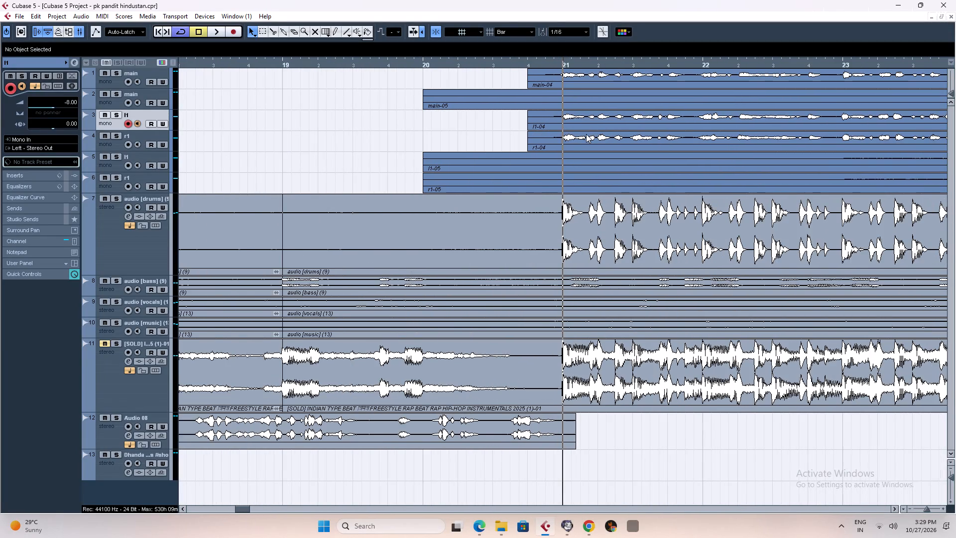
Play from bar 21, sample the vocal layers around bars 37, 41 and 45, and briefly check bar 29.
key("space")
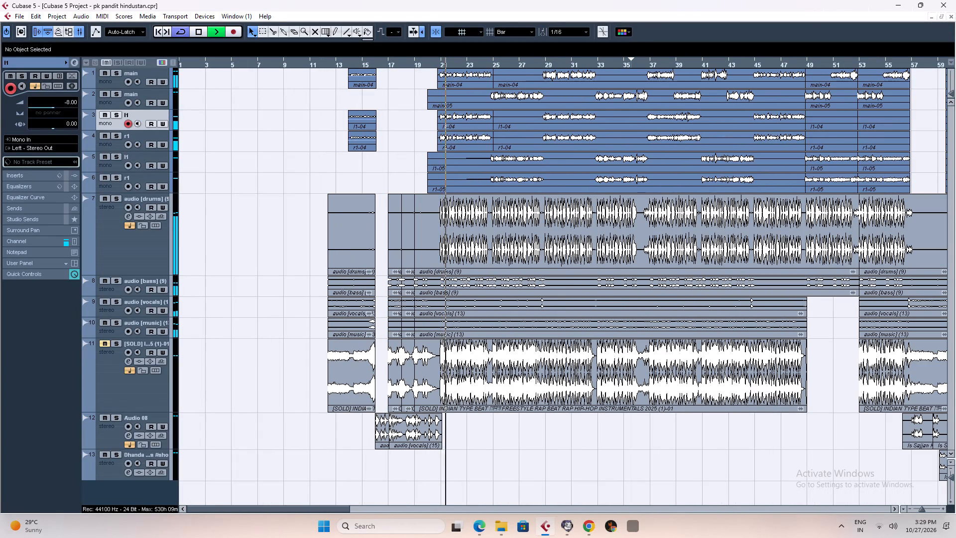
left_click(646, 60)
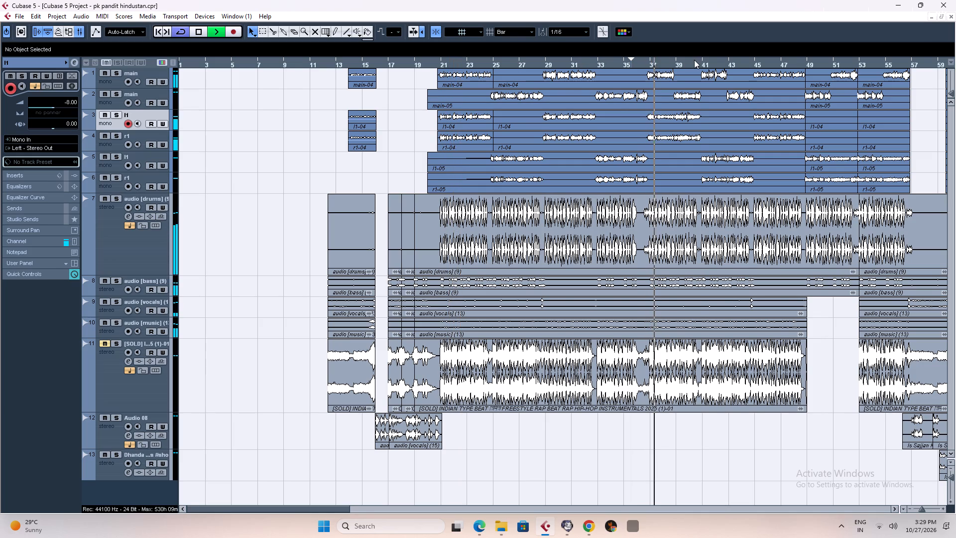
left_click(701, 60)
left_click(752, 66)
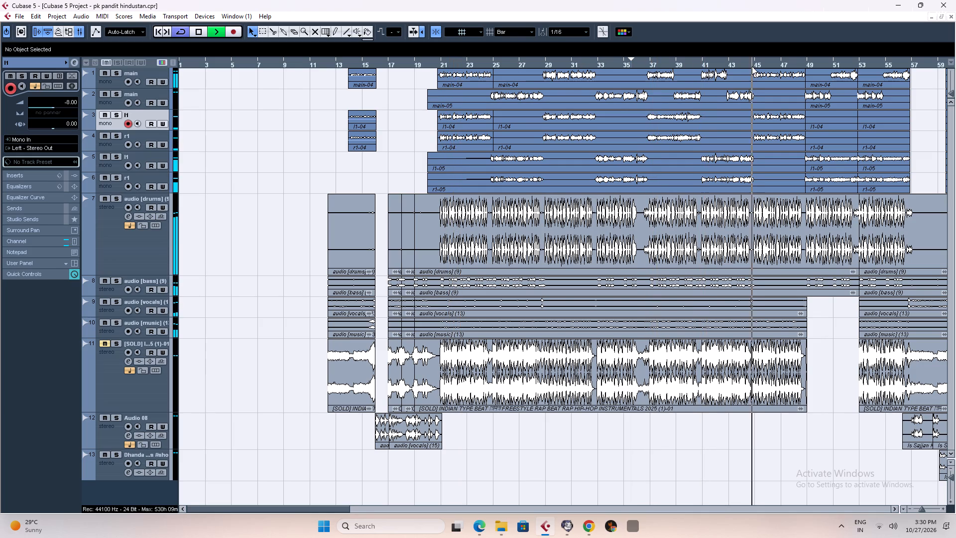
key("space")
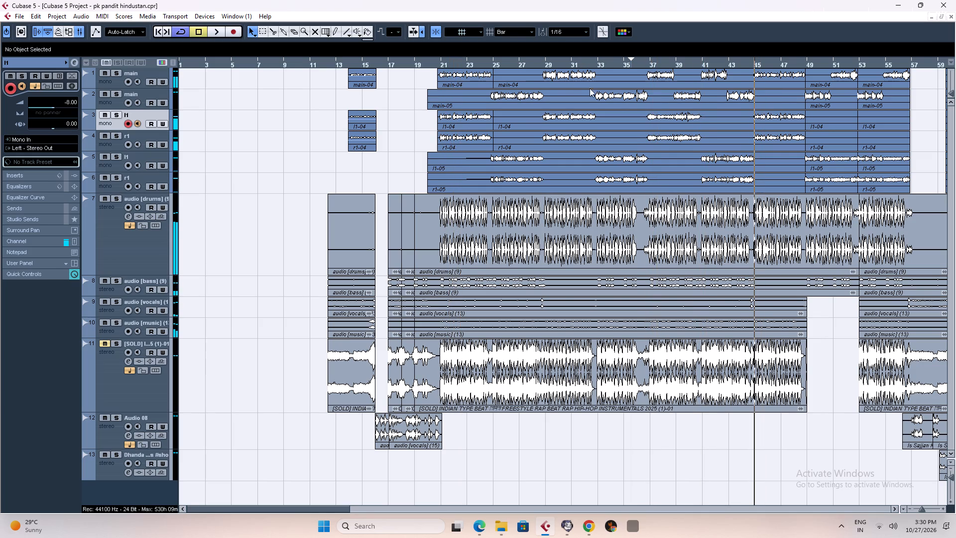
left_click(545, 60)
key("space")
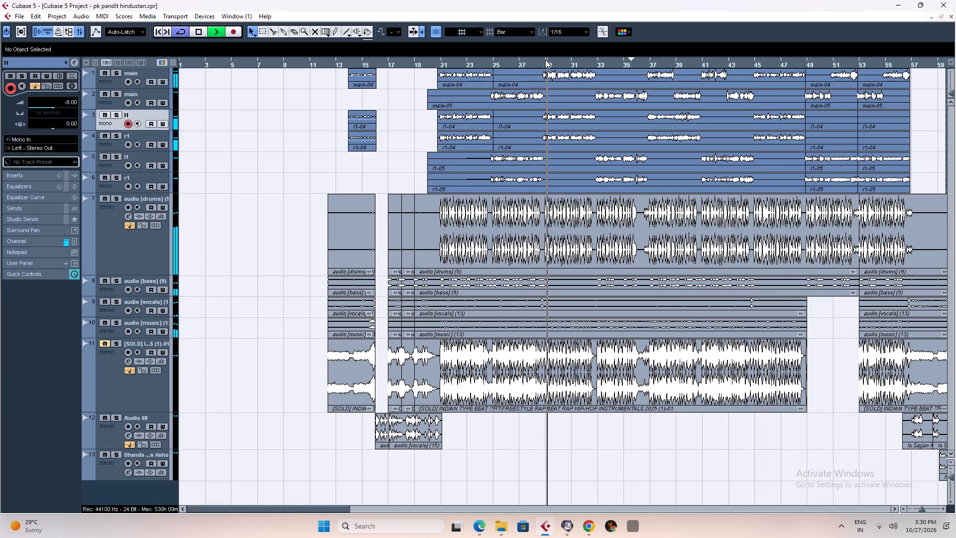
key("space")
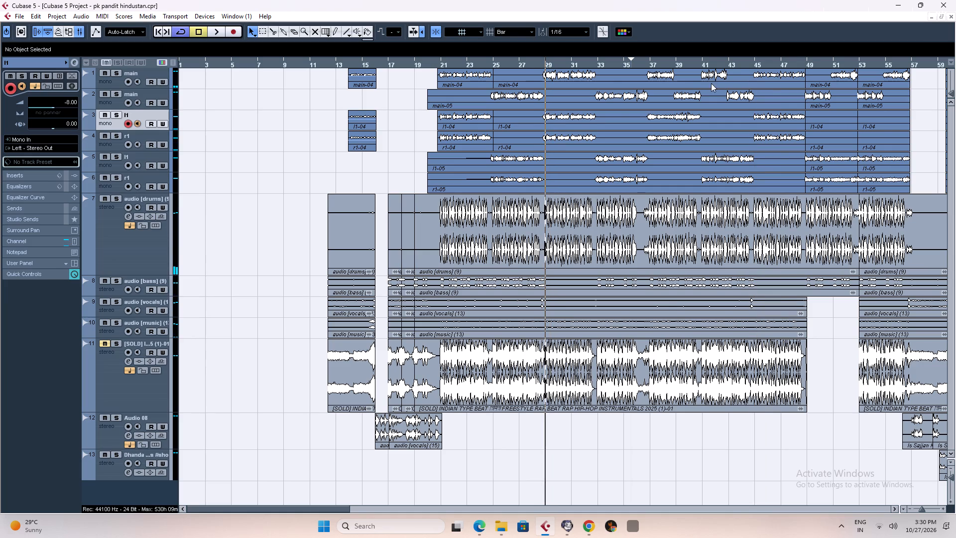
Play the song from bar 45 and sample the second section around bar 72.
key("g")
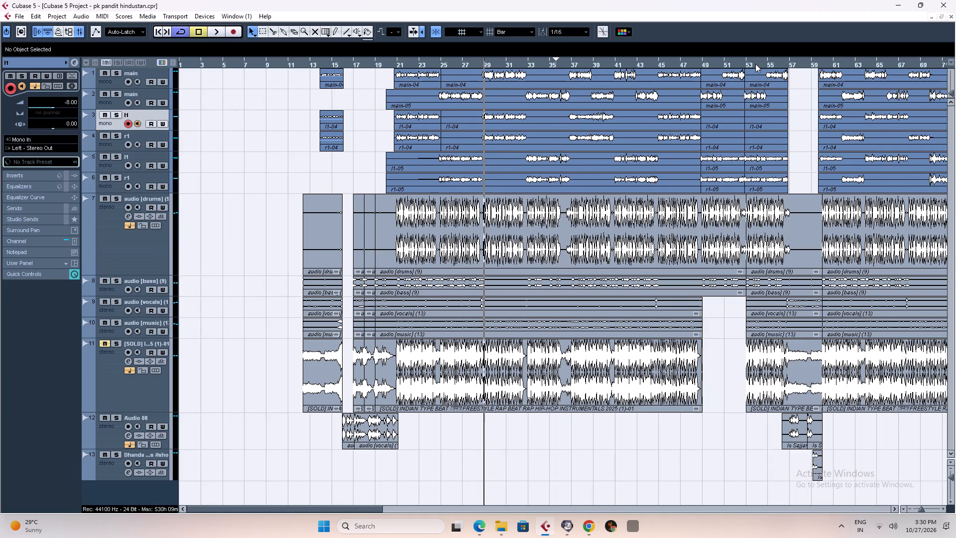
key("g")
key("g")
key("g")
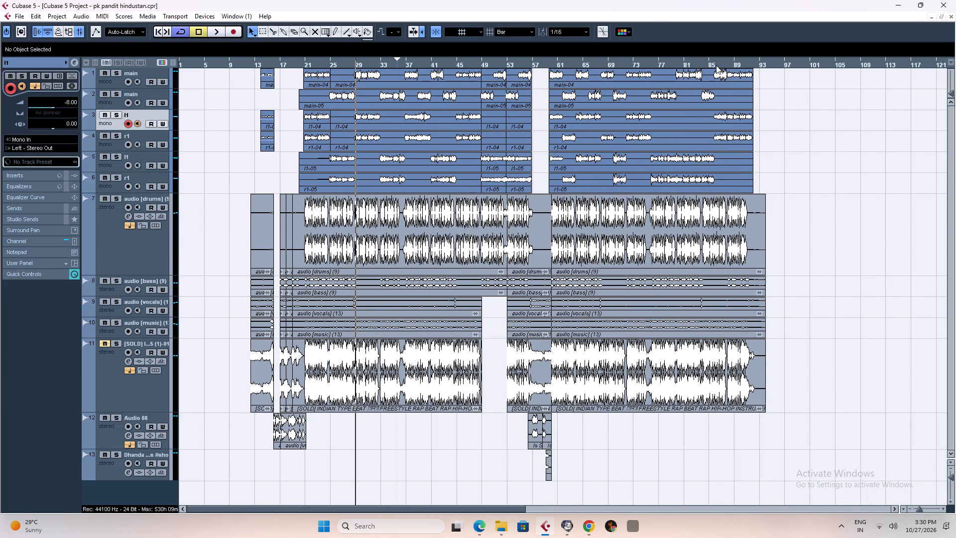
left_click(457, 65)
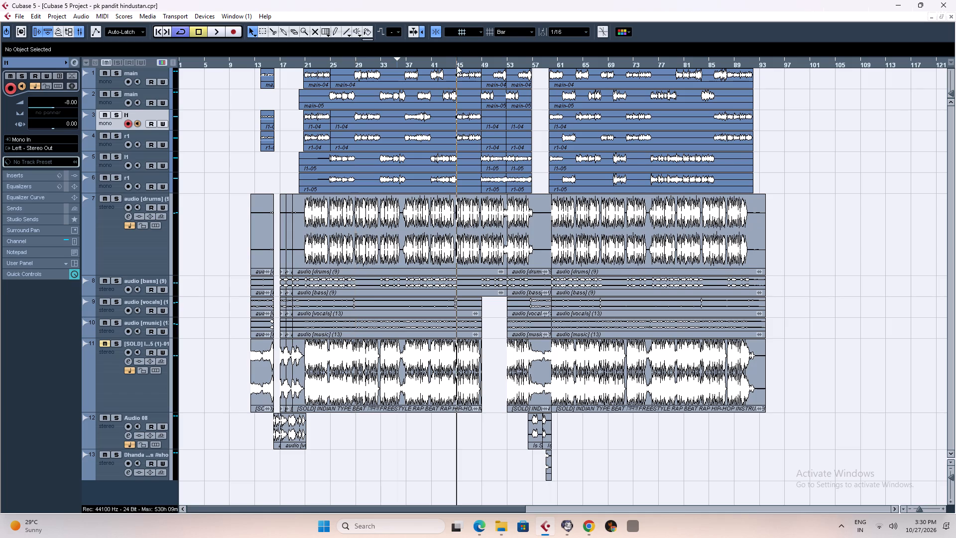
key("space")
key("h")
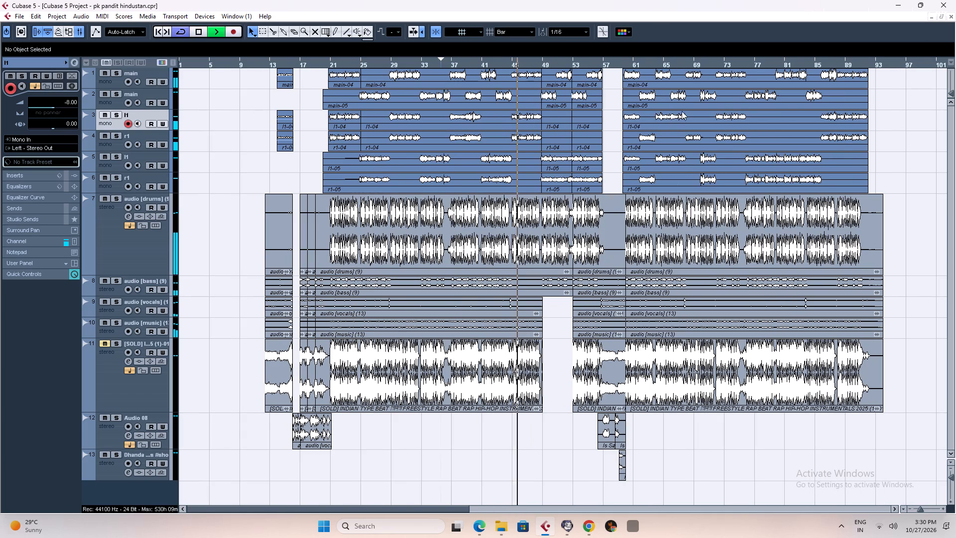
left_click(714, 64)
key("space")
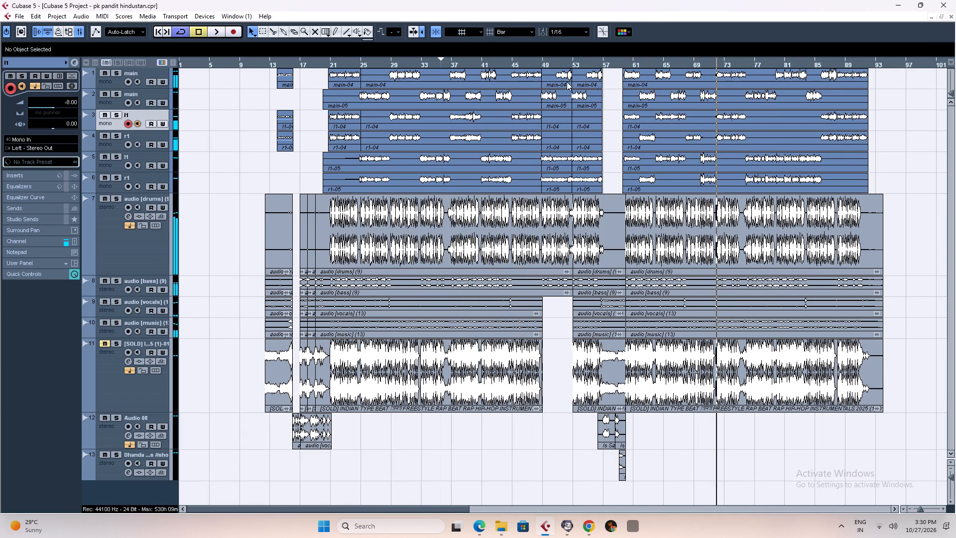
Set the grid to Use Quantize and split the first main, l1 and r1 clips at 44.4.4.0, just before bar 45.
left_click(513, 64)
key("h")
key("h")
key("h")
key("h")
key("h")
key("h")
key("h")
key("h")
key("h")
key("h")
key("h")
key("h")
key("h")
key("h")
key("h")
key("h")
key("h")
key("h")
key("h")
key("h")
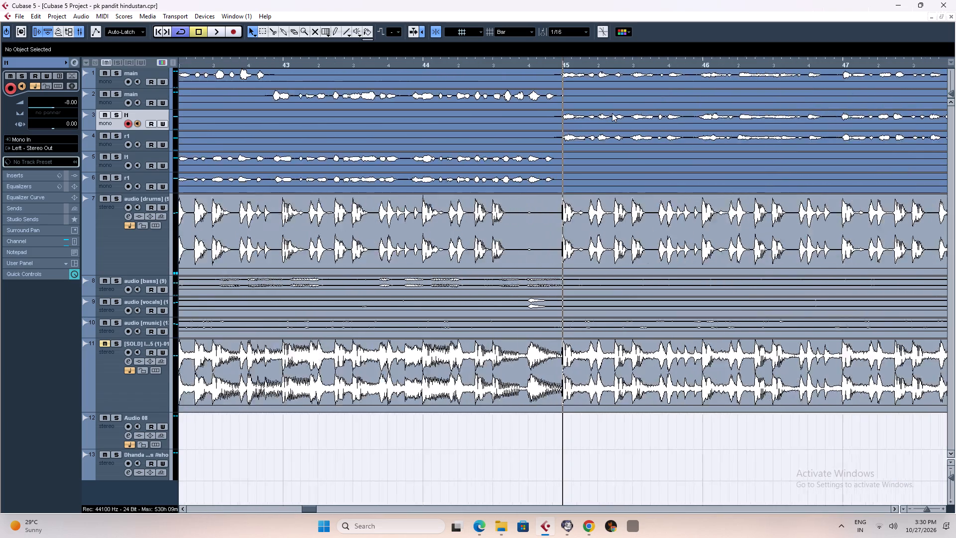
key("h")
key("h")
key("h")
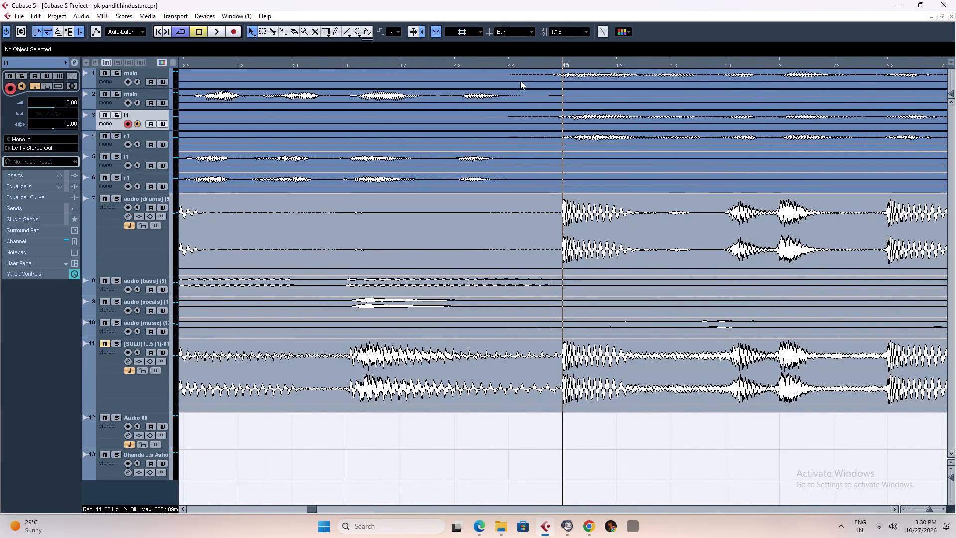
type("ggg")
key("g")
key("g")
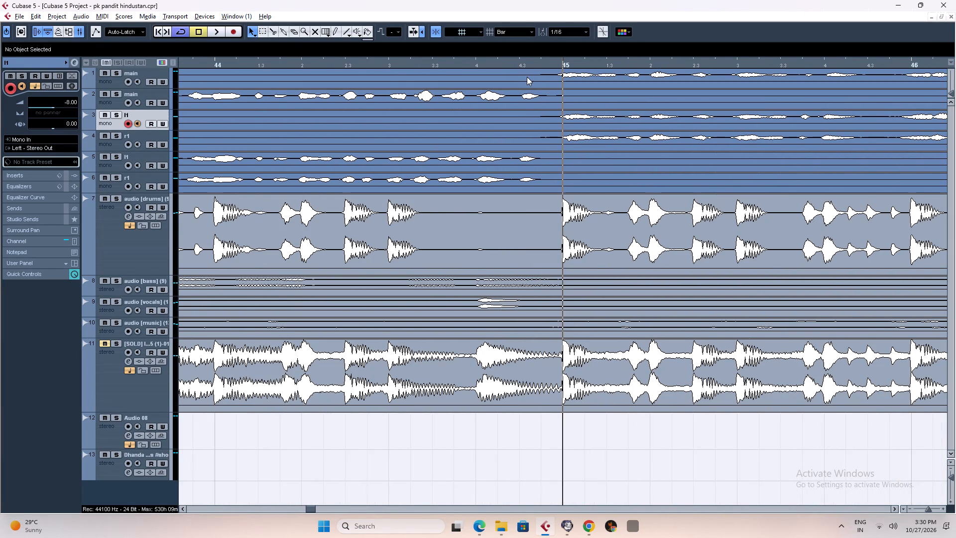
right_click_drag(523, 78, 546, 78)
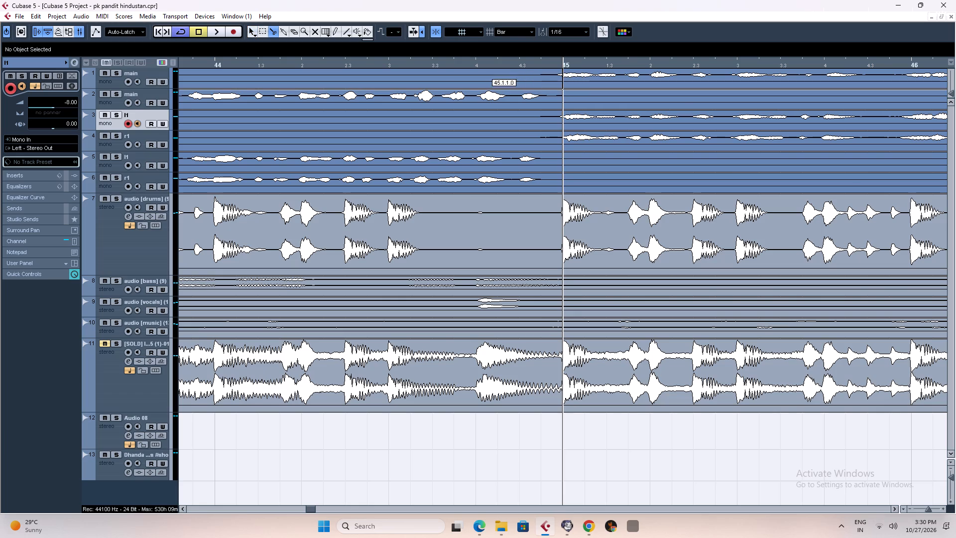
left_click(506, 31)
left_click(519, 54)
left_click(507, 33)
left_click(520, 64)
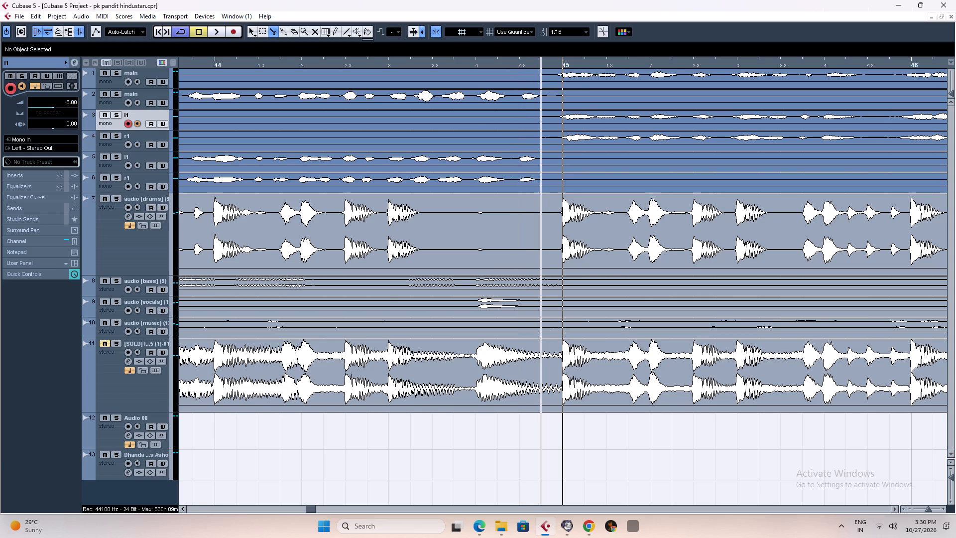
left_click(543, 77)
left_click(543, 118)
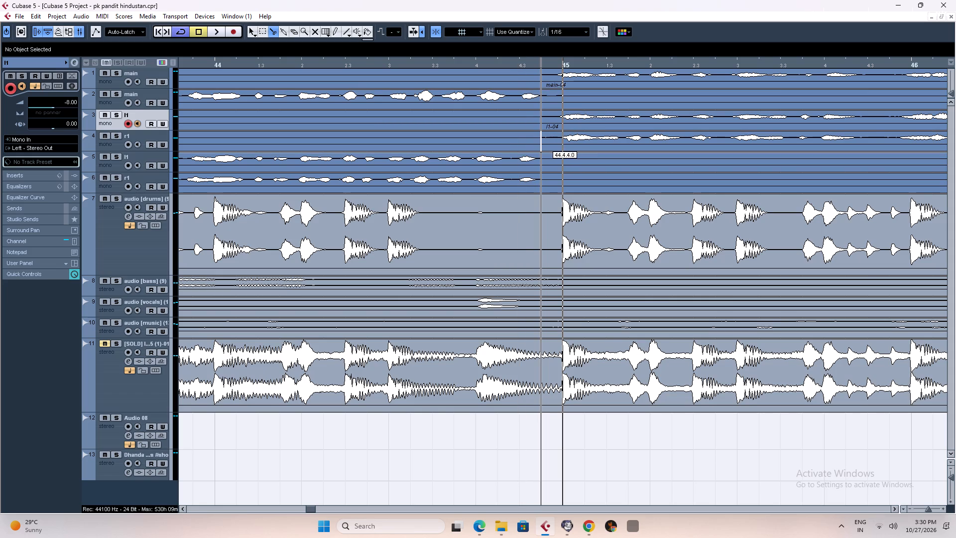
left_click(542, 140)
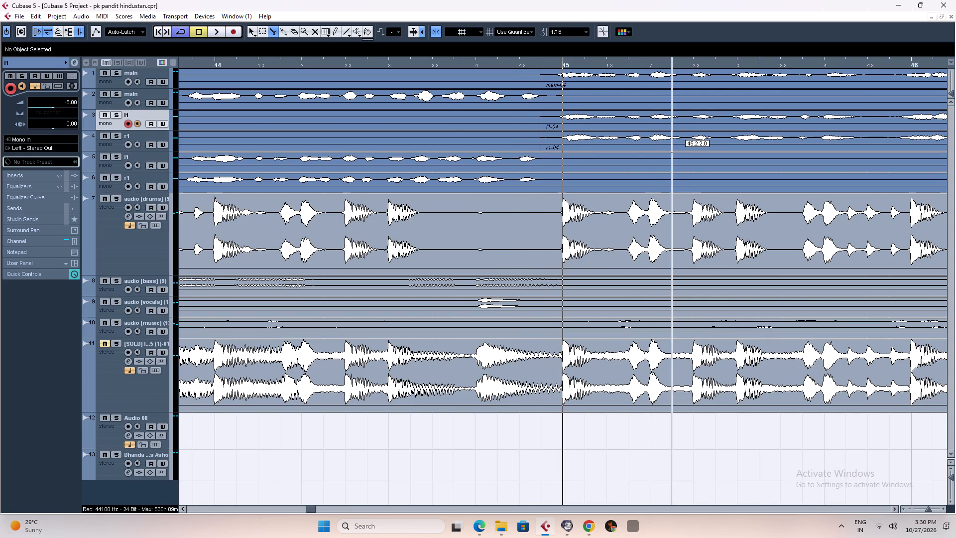
Examine the vocal clip boundaries between bars 45 and 60 and place the playhead at about bar 64.
type("ggggggggg")
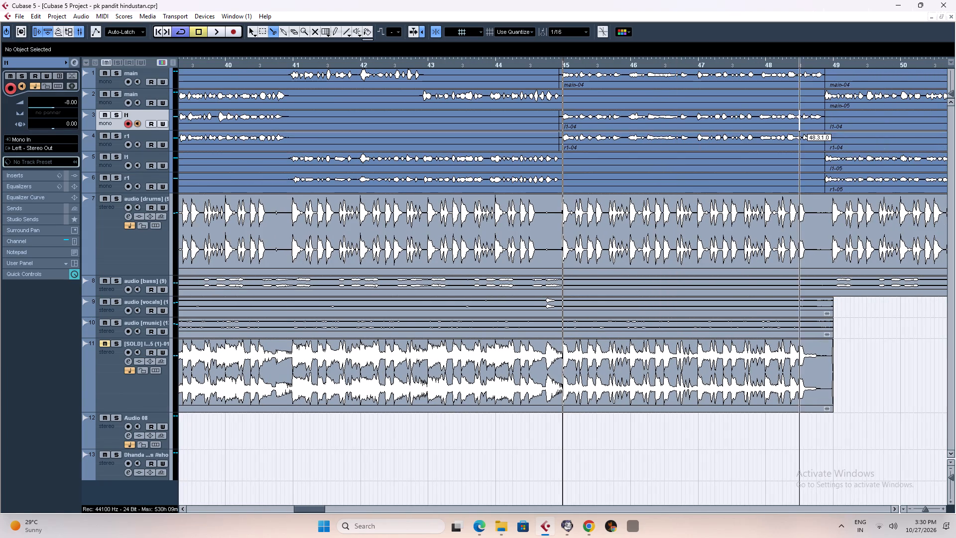
key("g")
key("g")
key("g")
key("g")
key("g")
key("g")
key("g")
key("g")
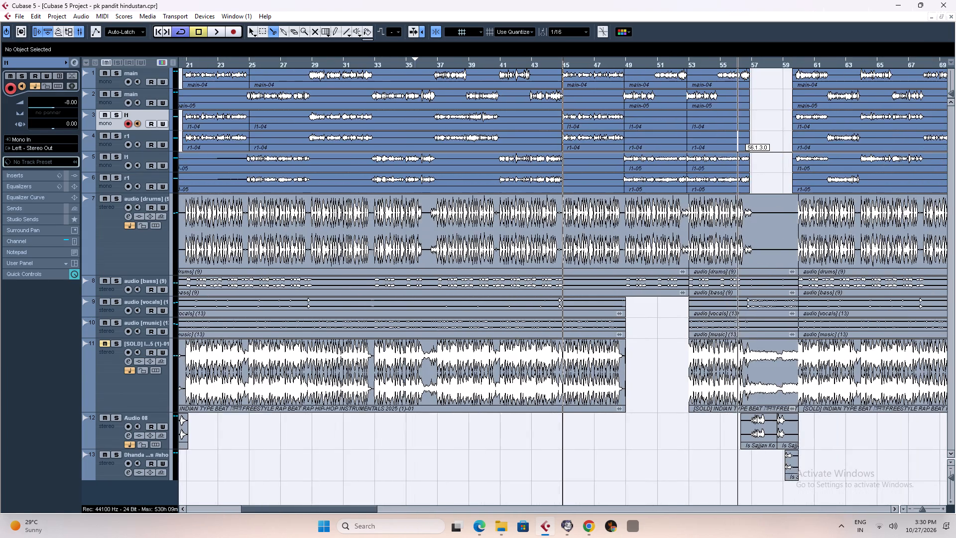
key("h")
key("h")
key("h")
key("h")
key("h")
key("h")
key("h")
key("h")
key("h")
key("h")
key("h")
key("h")
key("h")
key("h")
key("h")
key("h")
key("h")
key("h")
key("g")
key("g")
key("g")
key("g")
key("g")
key("g")
key("g")
key("g")
key("g")
key("g")
key("g")
key("g")
key("g")
key("g")
key("g")
key("g")
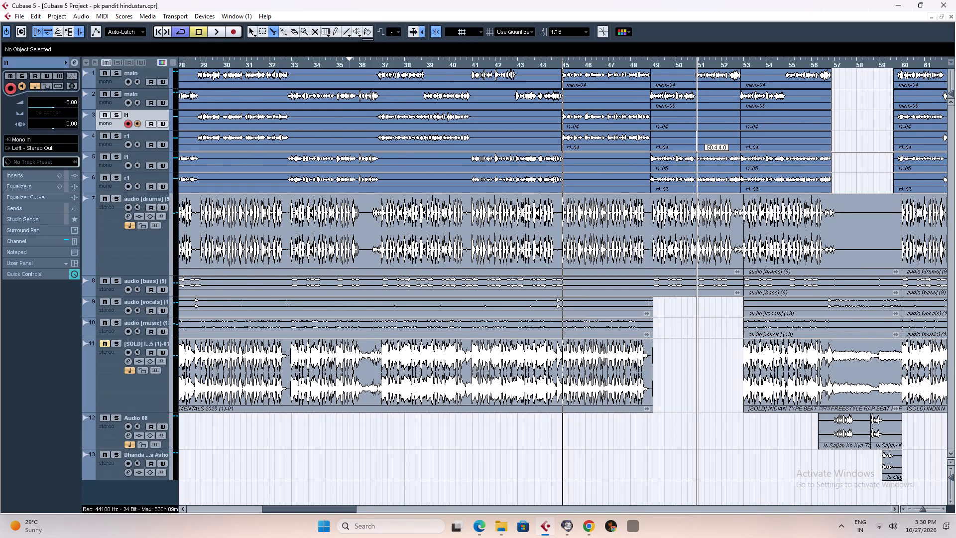
key("g")
key("g")
key("g")
key("g")
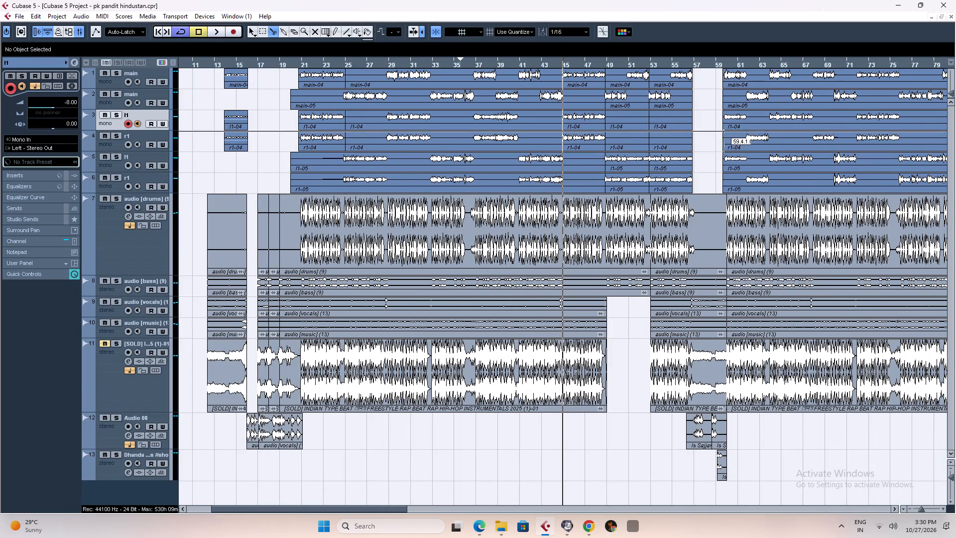
left_click(770, 63)
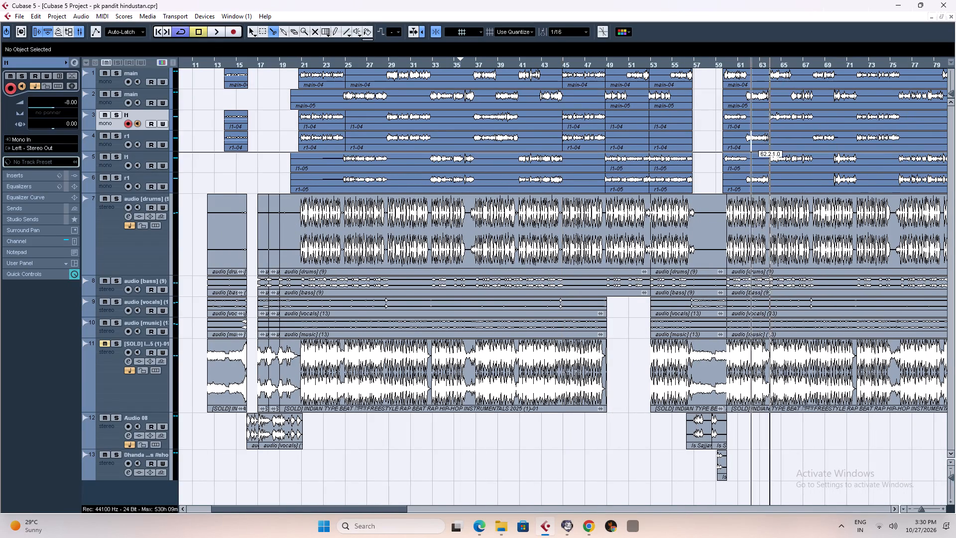
Examine the layered vocal waveforms around bar 64 up close and across the second section.
key("h")
key("h")
key("h")
key("h")
key("h")
key("h")
key("h")
key("h")
key("h")
key("h")
key("h")
key("h")
key("h")
key("h")
key("h")
key("h")
key("h")
key("g")
key("g")
key("g")
key("g")
key("g")
key("g")
key("g")
key("g")
key("g")
key("g")
key("g")
key("g")
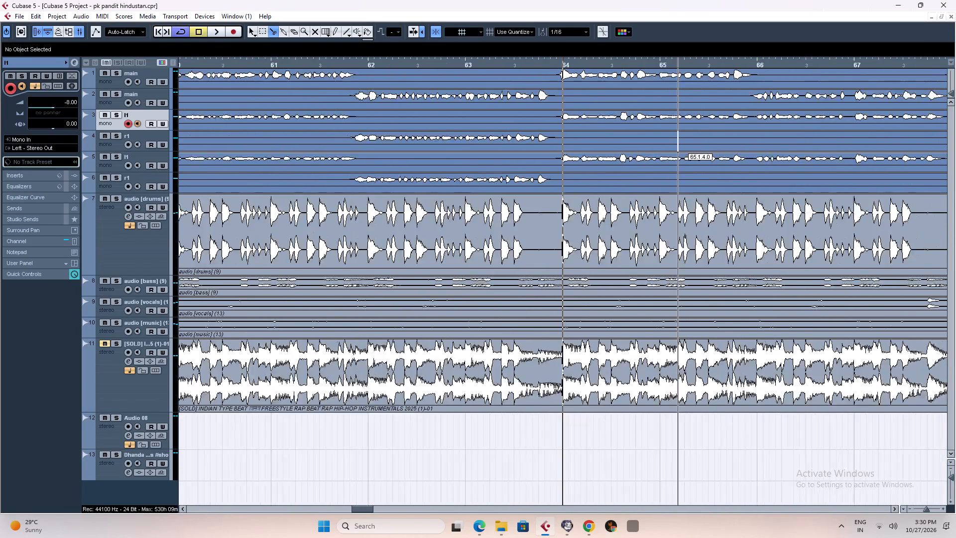
key("g")
key("g")
key("g")
key("g")
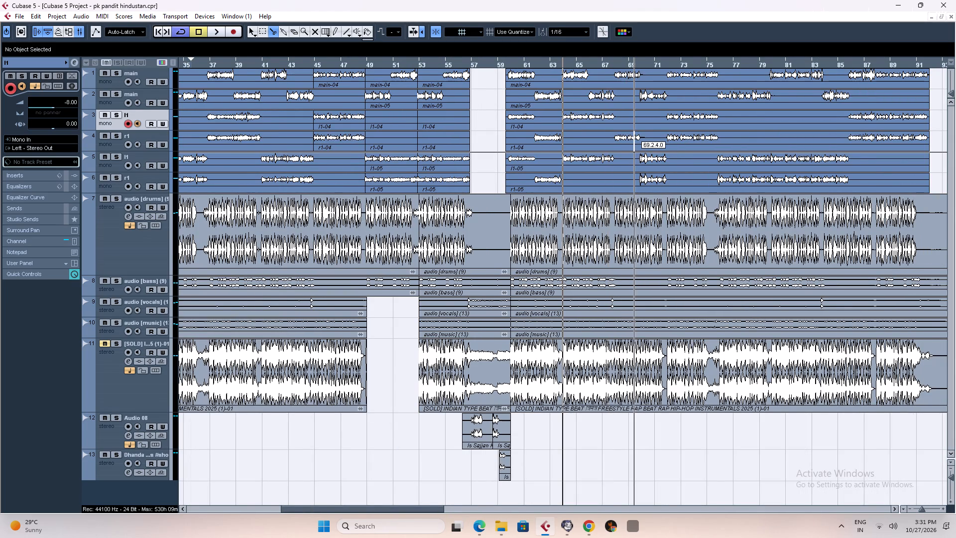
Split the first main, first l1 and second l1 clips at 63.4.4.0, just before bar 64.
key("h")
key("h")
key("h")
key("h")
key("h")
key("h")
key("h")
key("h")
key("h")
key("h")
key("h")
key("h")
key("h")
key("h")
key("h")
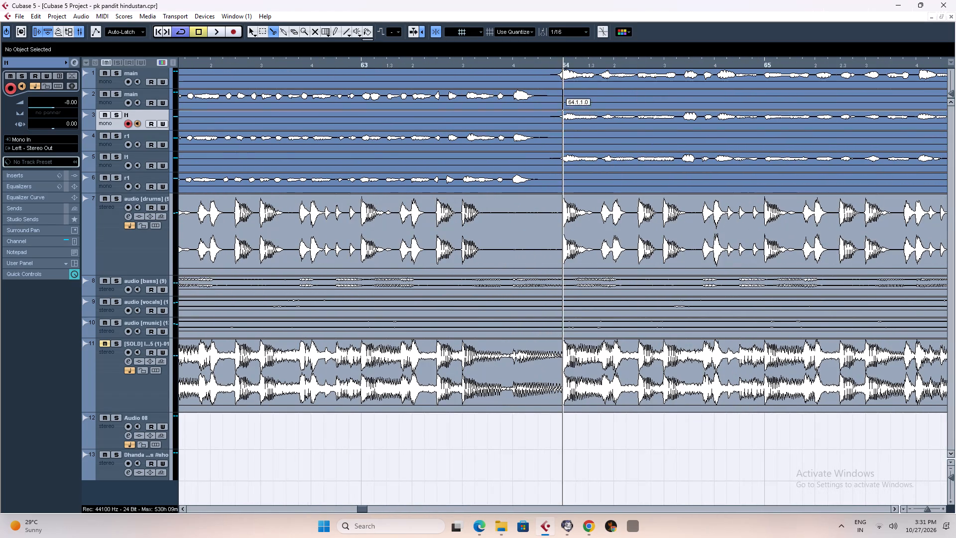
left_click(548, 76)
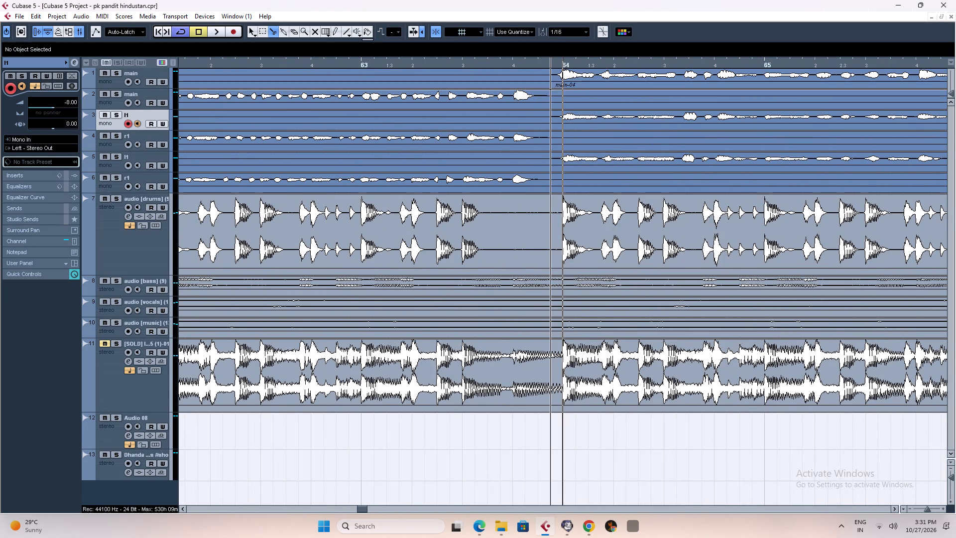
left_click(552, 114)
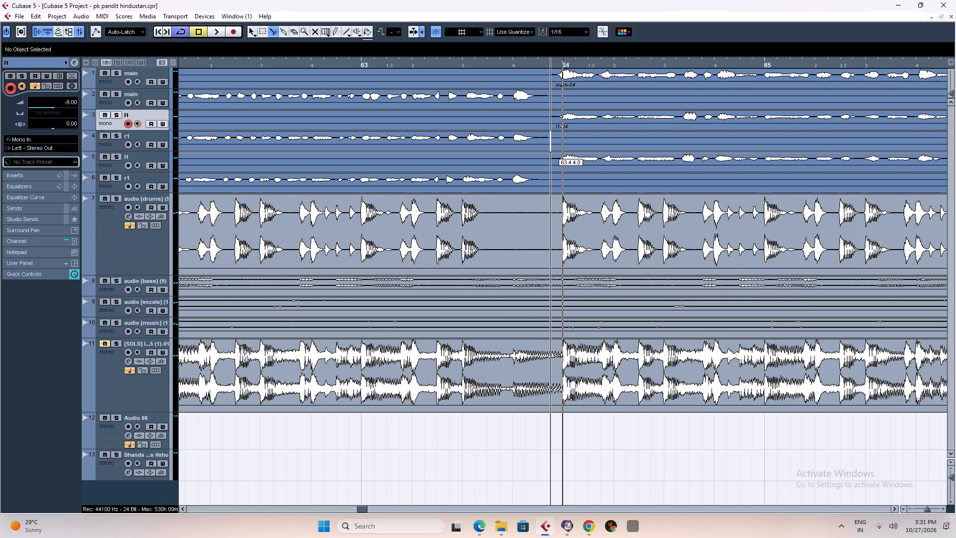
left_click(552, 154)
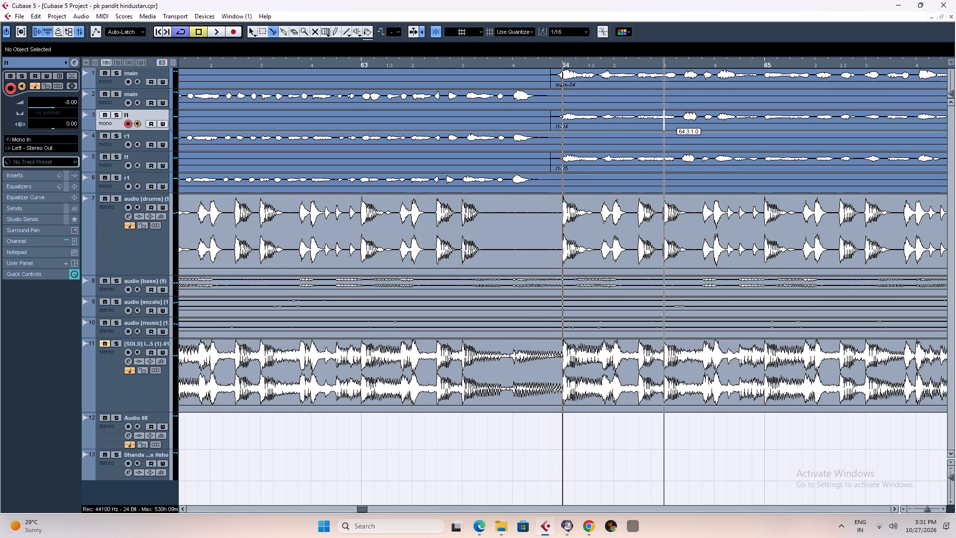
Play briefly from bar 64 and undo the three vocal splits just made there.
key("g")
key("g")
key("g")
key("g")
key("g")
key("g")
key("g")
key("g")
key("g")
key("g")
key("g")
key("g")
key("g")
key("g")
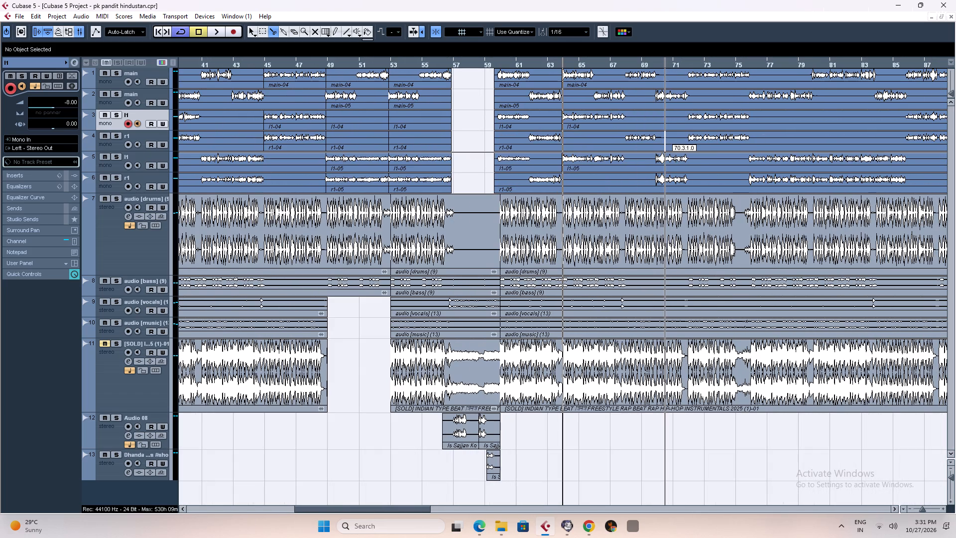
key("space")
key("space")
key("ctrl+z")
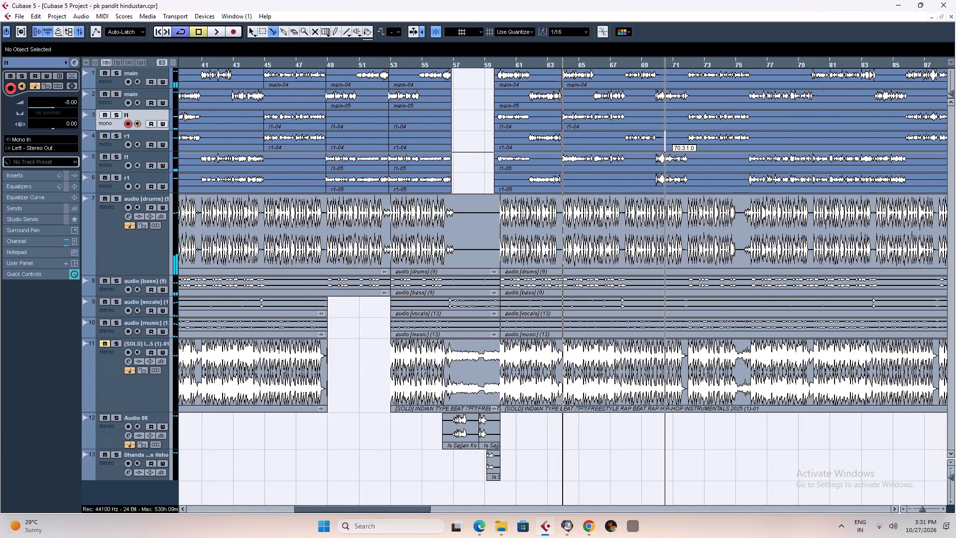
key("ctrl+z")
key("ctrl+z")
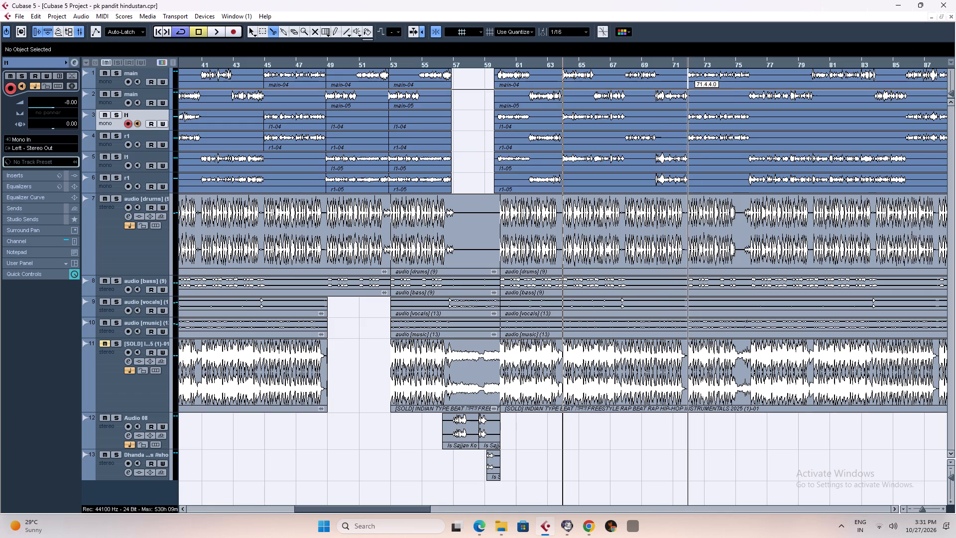
Audition the vocal entry around bar 72 and split the first main, l1 and r1 clips at 71.4.3.0.
left_click(689, 63)
key("space")
key("h")
key("h")
key("h")
key("h")
key("h")
key("h")
key("h")
key("h")
key("h")
key("h")
key("h")
key("h")
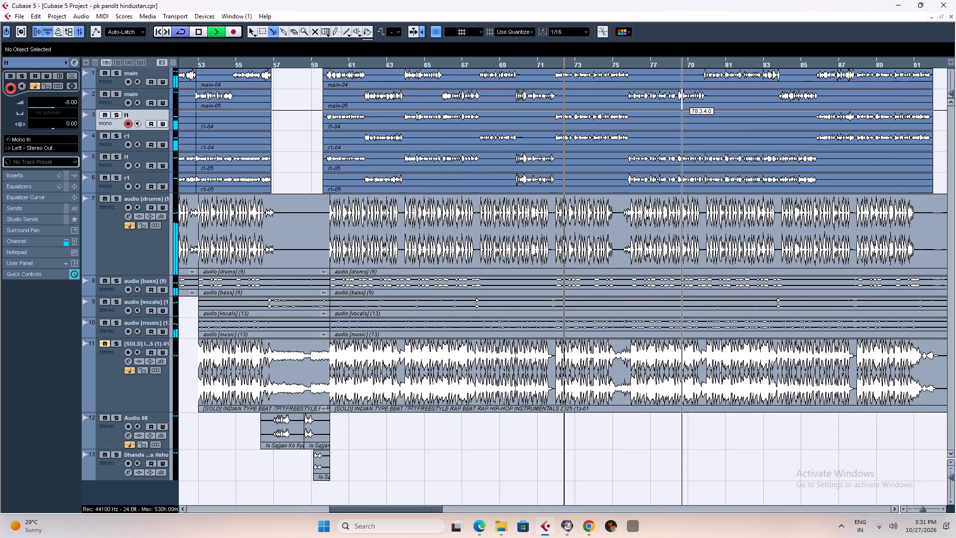
key("space")
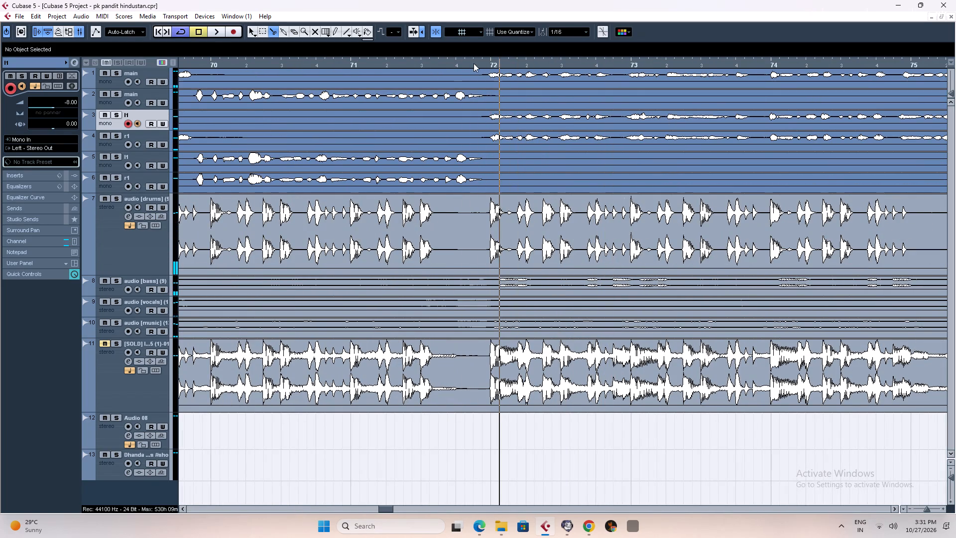
left_click(473, 61)
key("space")
key("space")
type("hh")
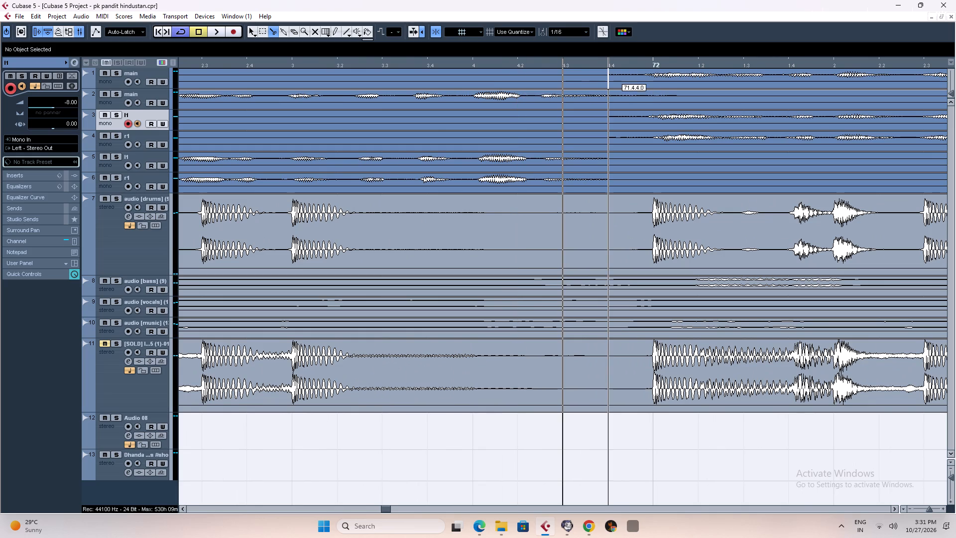
left_click(564, 74)
left_click(566, 118)
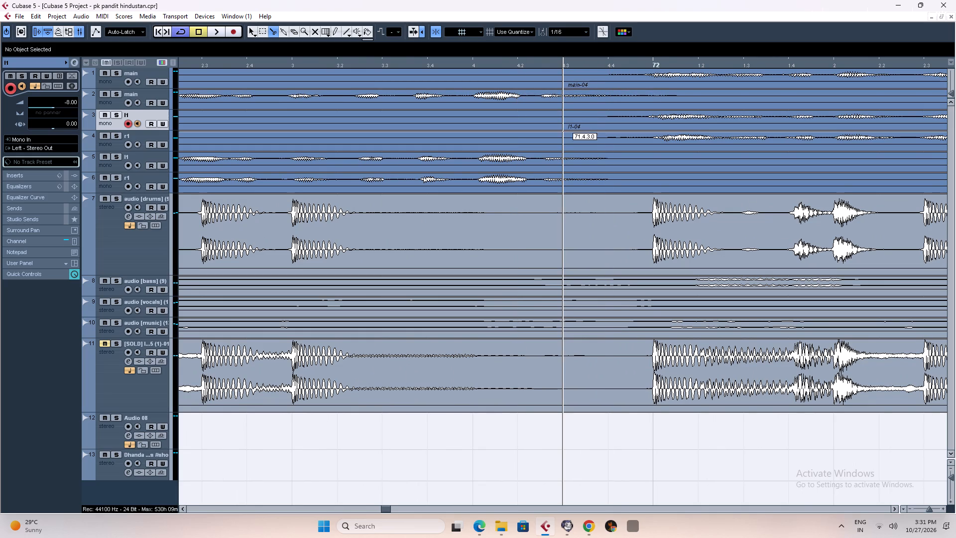
left_click(565, 139)
Split the first main, l1 and r1 clips at 75.4.3.0, just before bar 76.
key("g")
key("g")
key("g")
key("g")
key("g")
key("g")
key("g")
key("g")
key("g")
key("g")
key("g")
key("g")
key("g")
key("g")
key("g")
key("g")
key("g")
key("g")
key("g")
key("g")
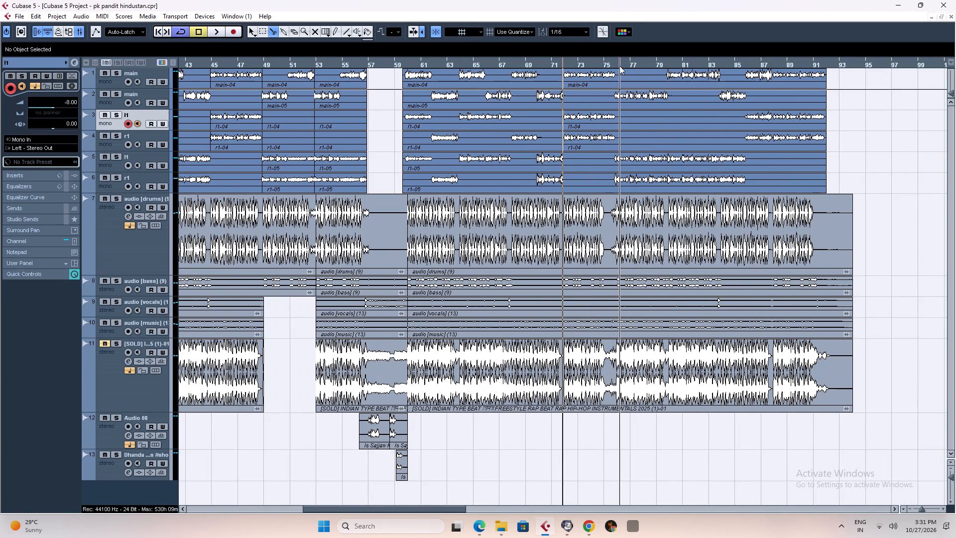
left_click(614, 61)
key("h")
key("h")
key("h")
key("h")
key("h")
key("h")
key("h")
key("h")
key("h")
key("h")
key("h")
key("h")
key("h")
key("h")
key("h")
key("h")
key("h")
key("h")
key("h")
key("h")
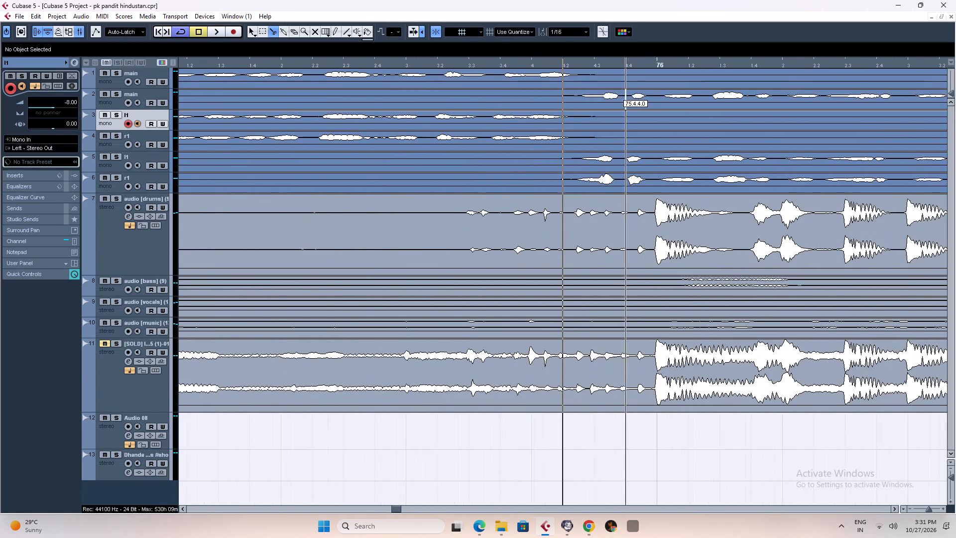
left_click(593, 74)
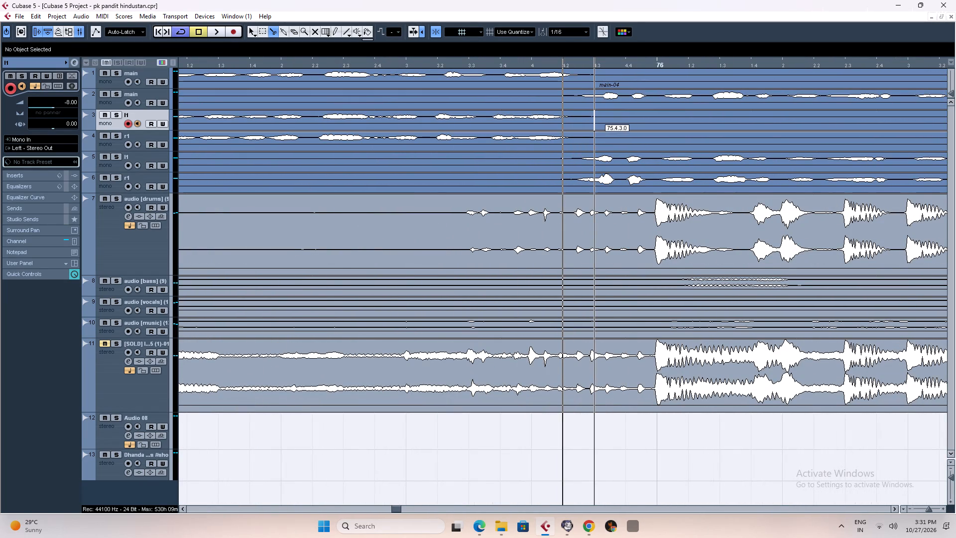
left_click(597, 117)
left_click(599, 136)
Audition the vocals from about bar 85 to bar 88 and split the first main, l1 and r1 clips at 87.4.4.0.
right_click(630, 129)
key("g")
key("g")
key("g")
key("g")
key("g")
key("g")
key("g")
key("g")
key("g")
key("g")
key("g")
key("g")
key("g")
key("g")
key("g")
key("g")
key("g")
key("g")
key("g")
key("g")
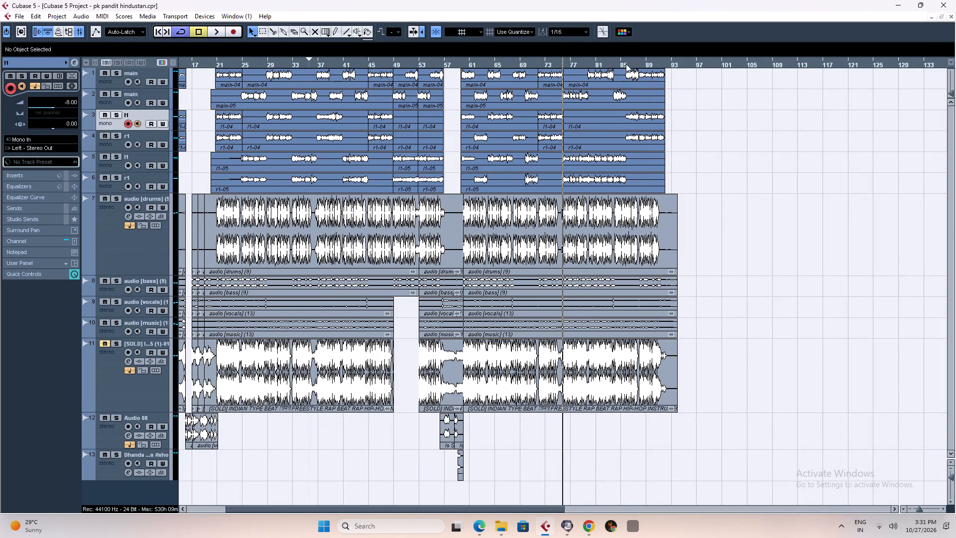
left_click(624, 63)
key("h")
key("h")
key("h")
key("h")
key("h")
key("h")
key("h")
key("h")
key("h")
key("h")
key("h")
key("h")
key("h")
key("h")
key("h")
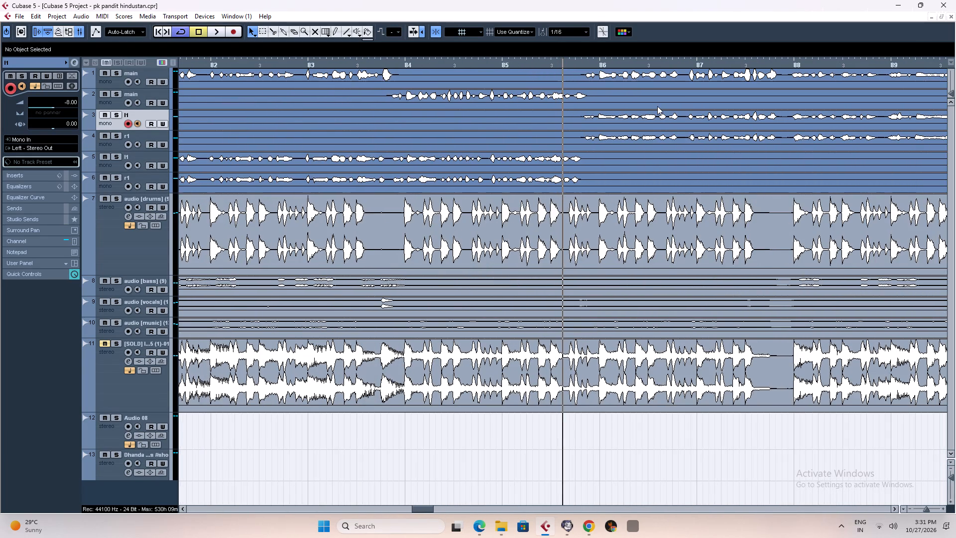
key("space")
key("g")
key("g")
key("g")
key("g")
key("g")
key("g")
key("g")
key("g")
key("g")
key("g")
key("g")
key("g")
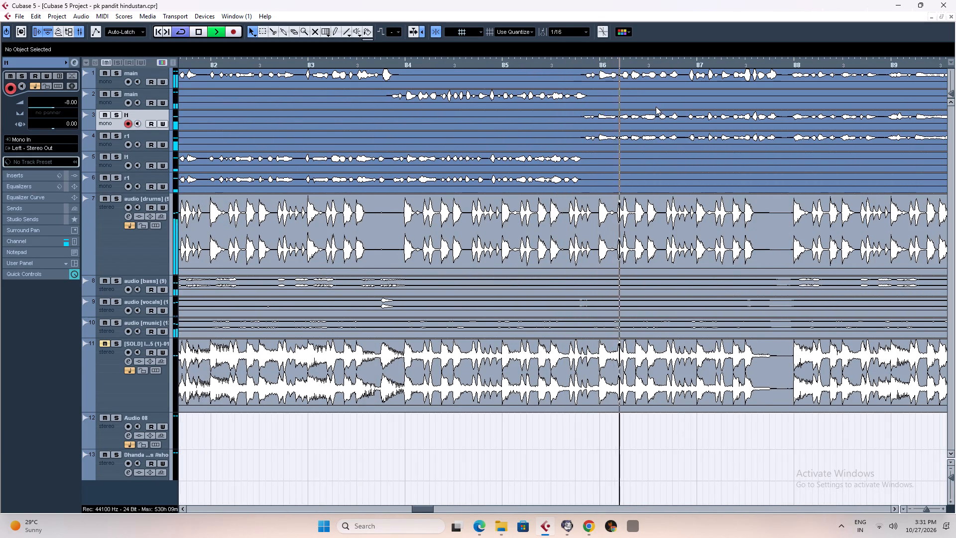
key("h")
key("h")
key("h")
key("h")
key("h")
key("h")
key("h")
key("h")
key("h")
key("h")
key("h")
key("h")
key("h")
key("h")
key("h")
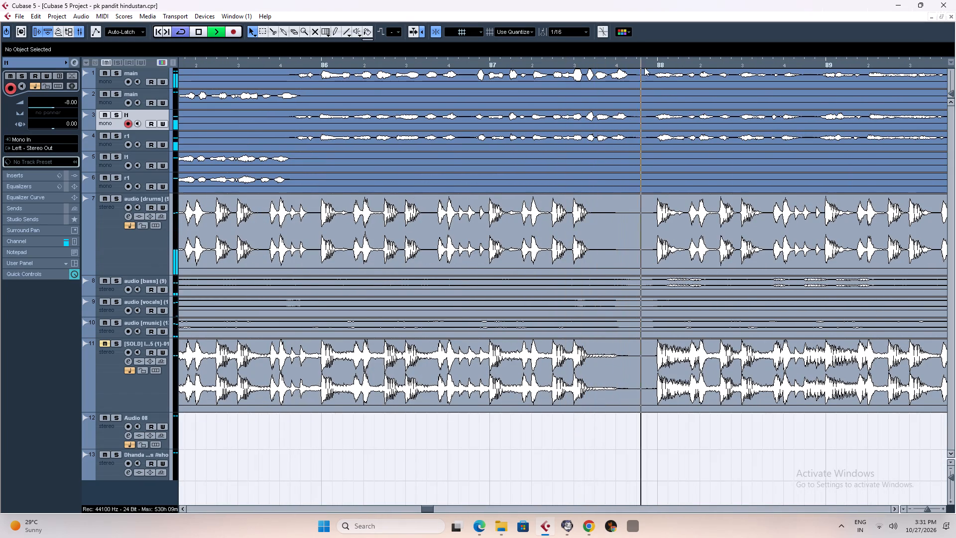
left_click(643, 64)
key("space")
type("h")
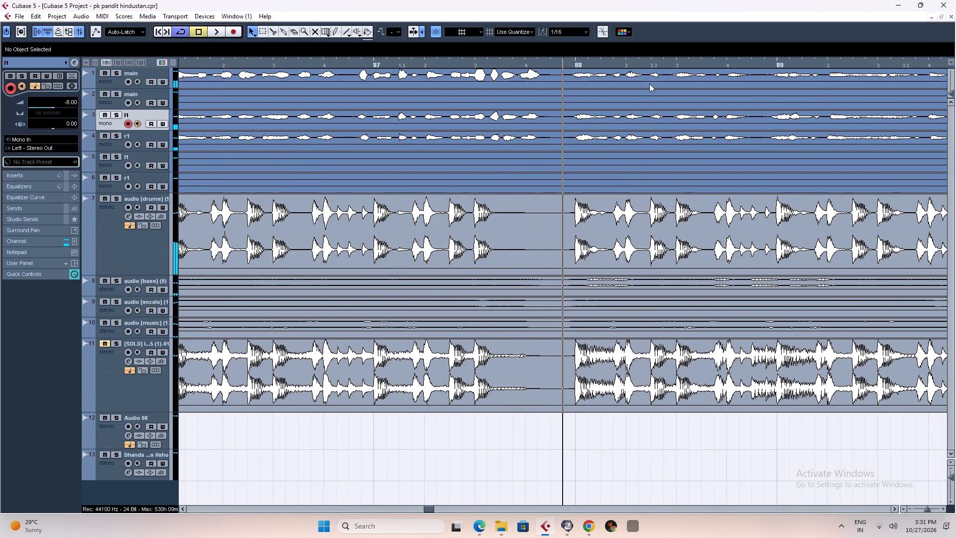
right_click_drag(566, 75, 586, 73)
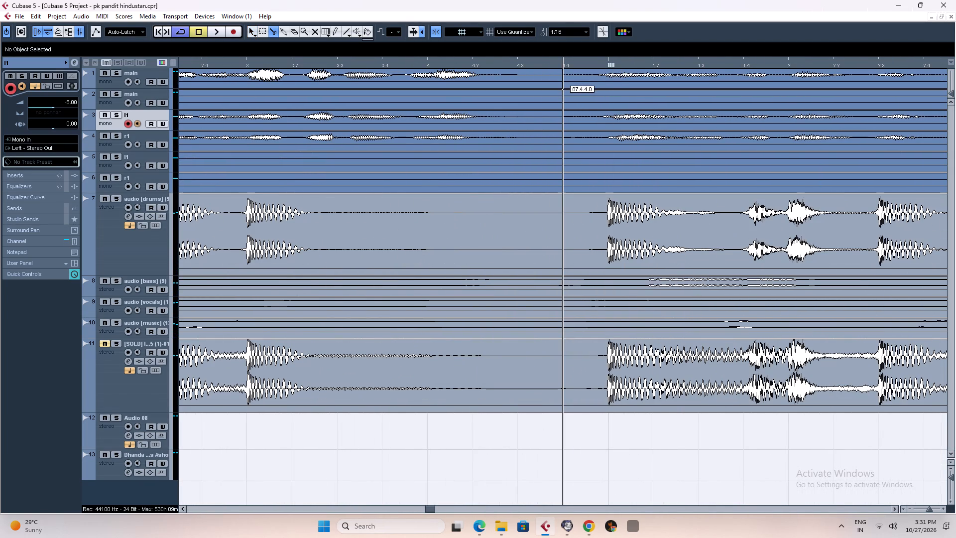
left_click(563, 78)
left_click(565, 115)
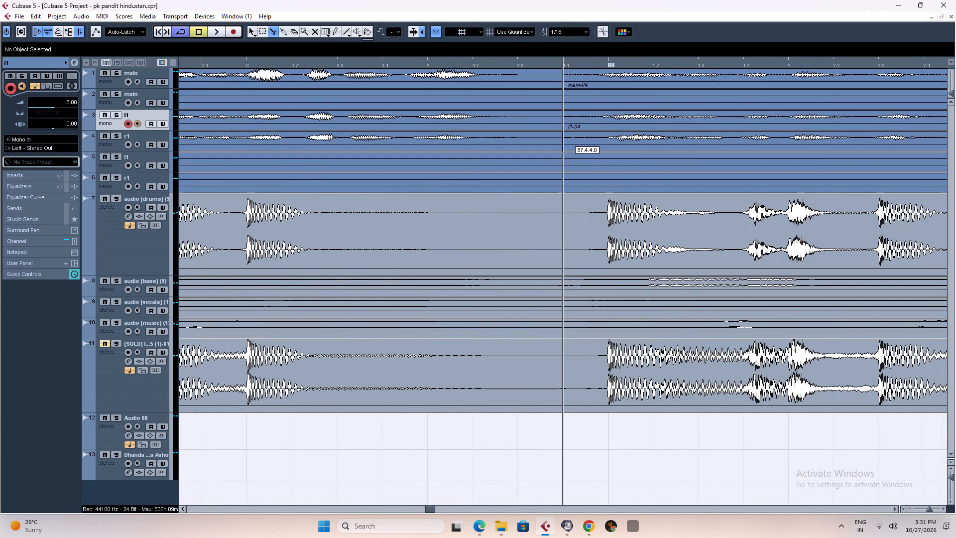
left_click(568, 138)
right_click(592, 134)
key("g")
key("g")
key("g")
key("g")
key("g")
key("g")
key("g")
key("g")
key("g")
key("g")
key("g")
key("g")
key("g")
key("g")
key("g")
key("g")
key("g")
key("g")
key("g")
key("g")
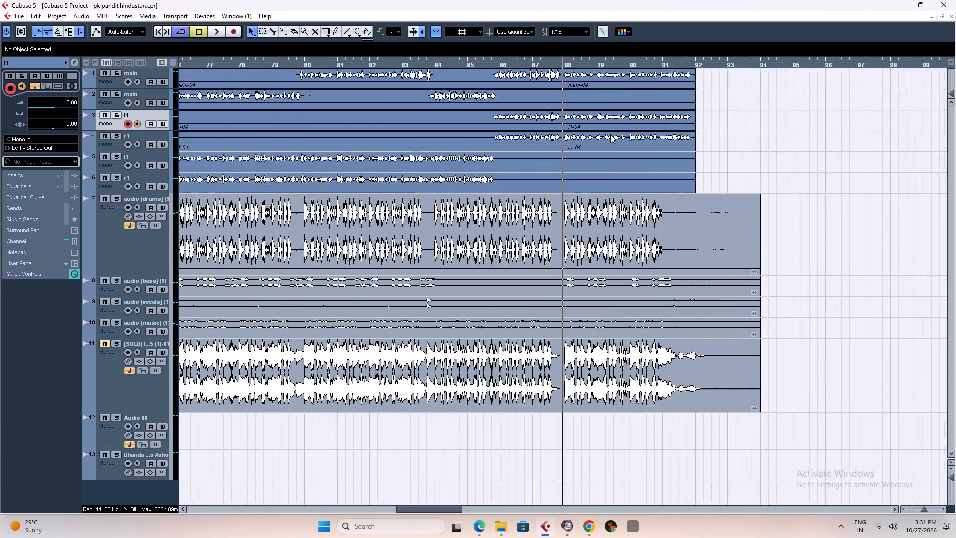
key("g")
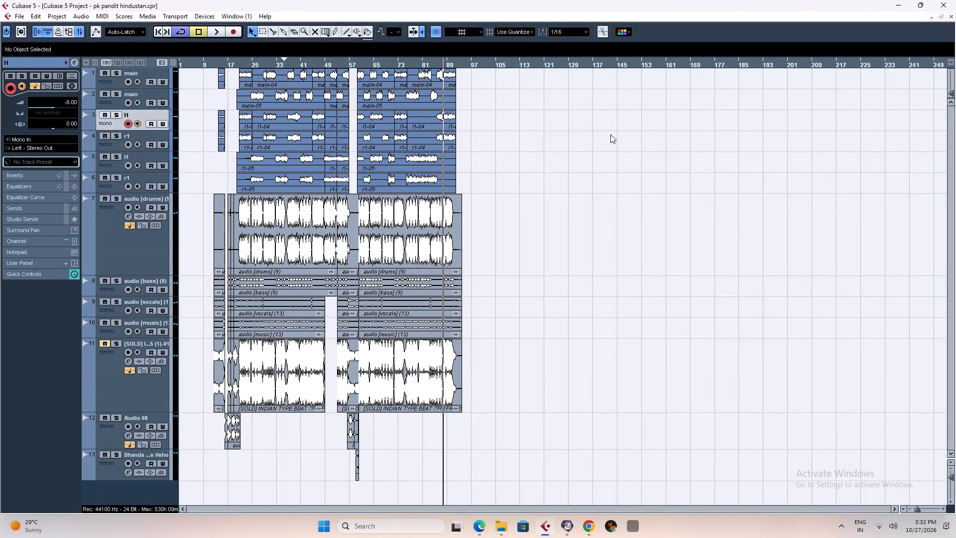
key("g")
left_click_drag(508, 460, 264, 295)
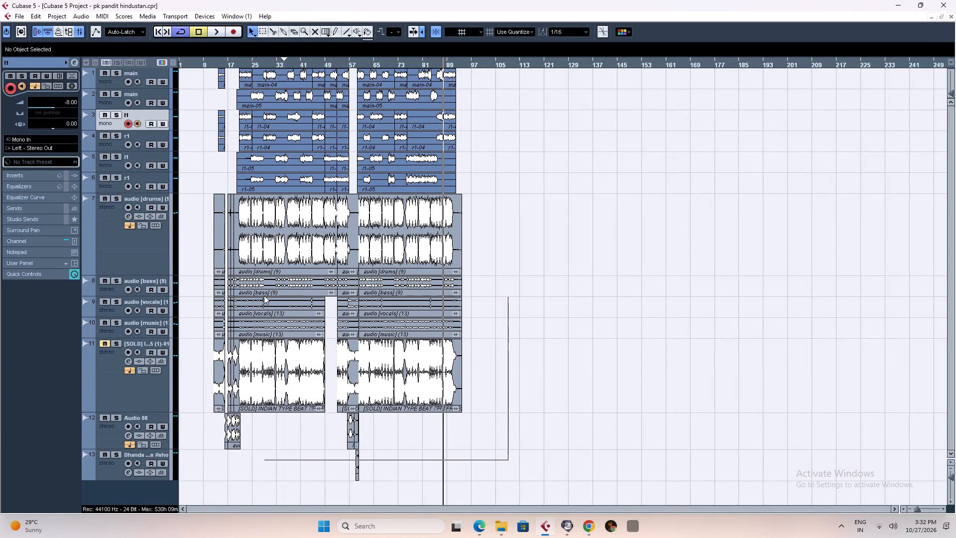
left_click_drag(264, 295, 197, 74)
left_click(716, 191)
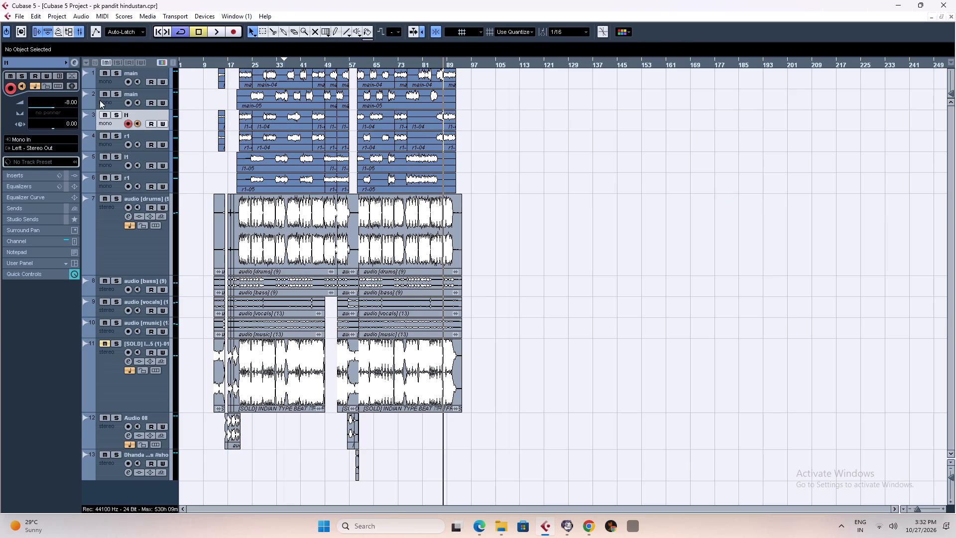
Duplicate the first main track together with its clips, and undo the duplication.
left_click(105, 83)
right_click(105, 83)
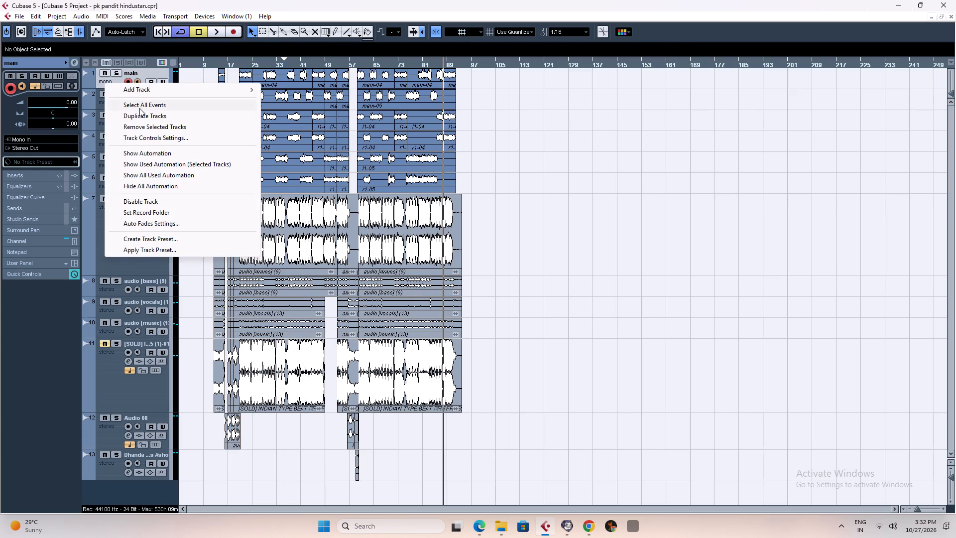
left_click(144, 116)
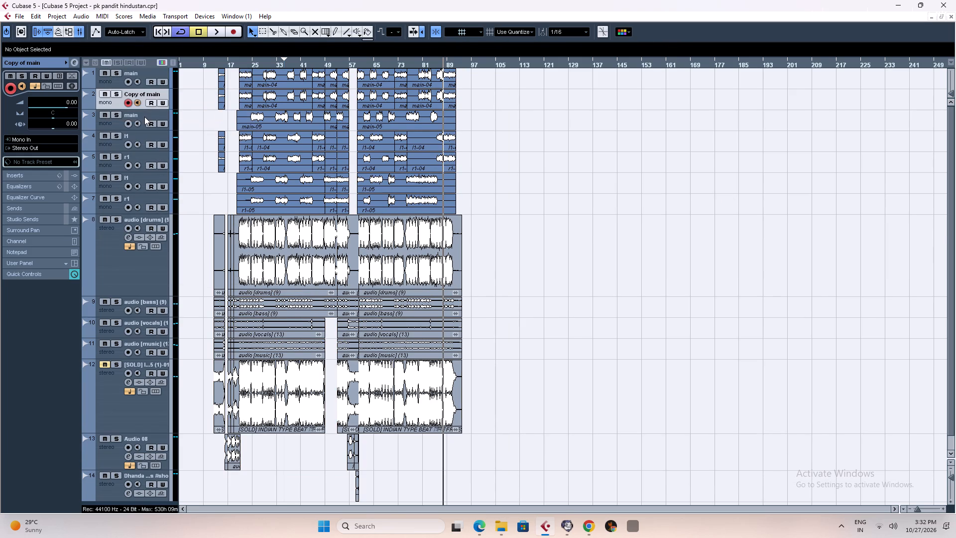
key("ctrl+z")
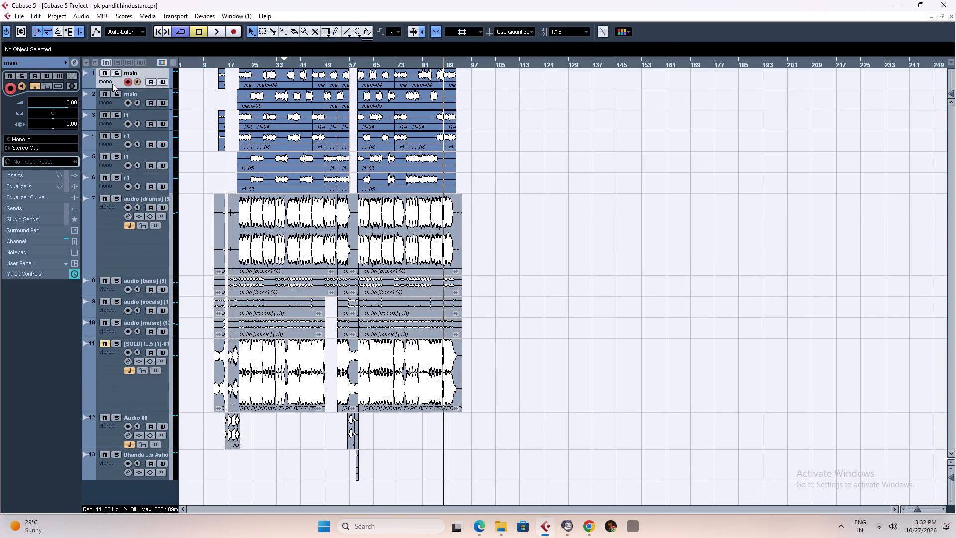
Add one mono audio track and move it above the first main track at the top of the track list.
left_click(110, 82)
right_click(110, 82)
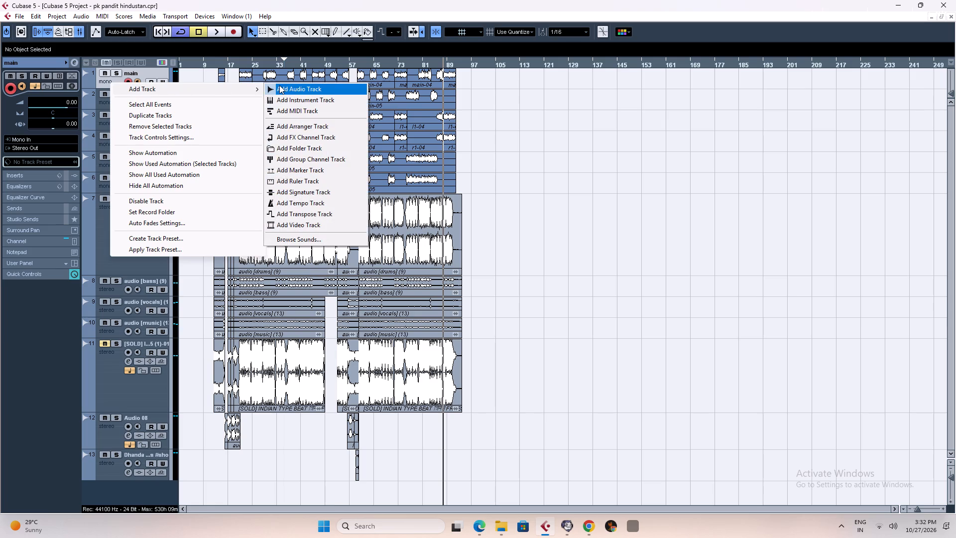
left_click(295, 88)
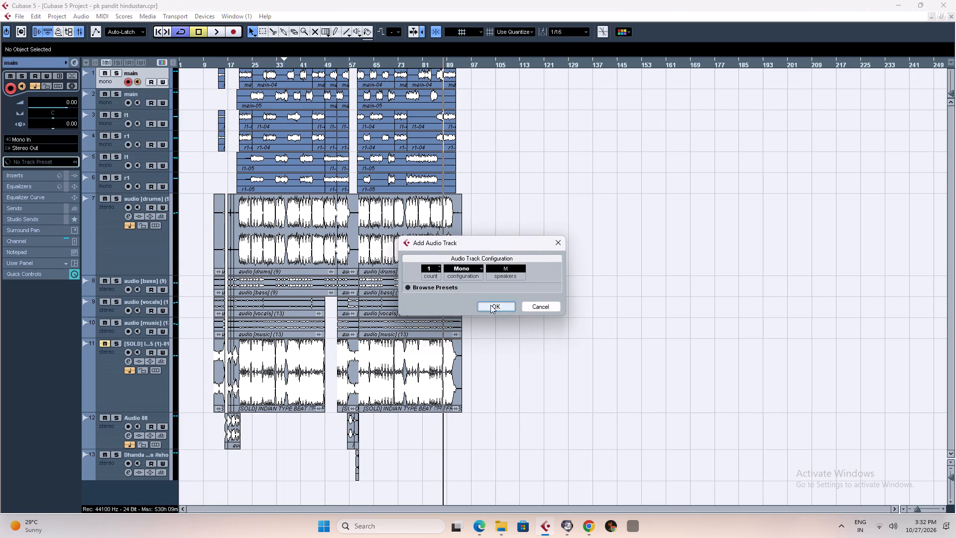
left_click(490, 305)
left_click_drag(115, 108, 112, 92)
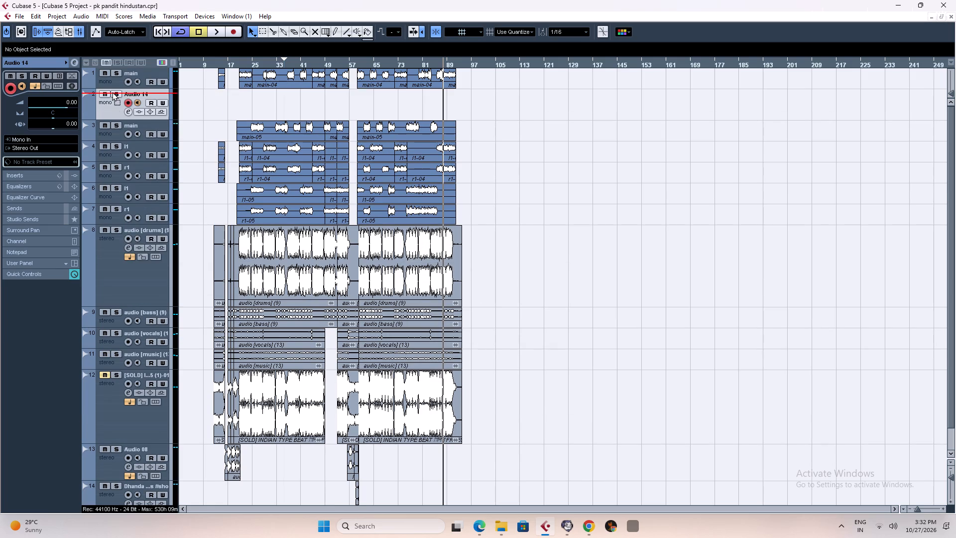
left_click_drag(112, 92, 111, 81)
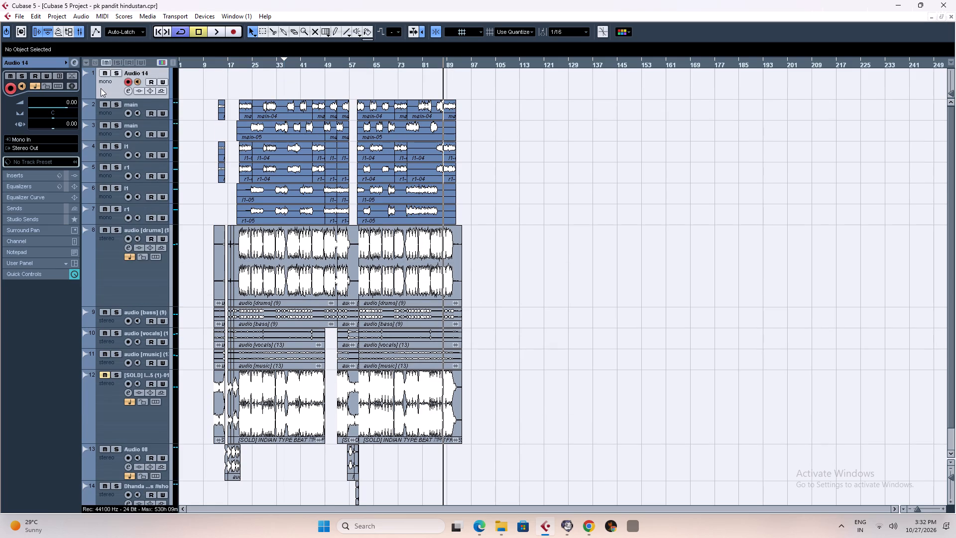
Duplicate the new empty mono audio track twice.
right_click(101, 88)
left_click(133, 122)
right_click(110, 88)
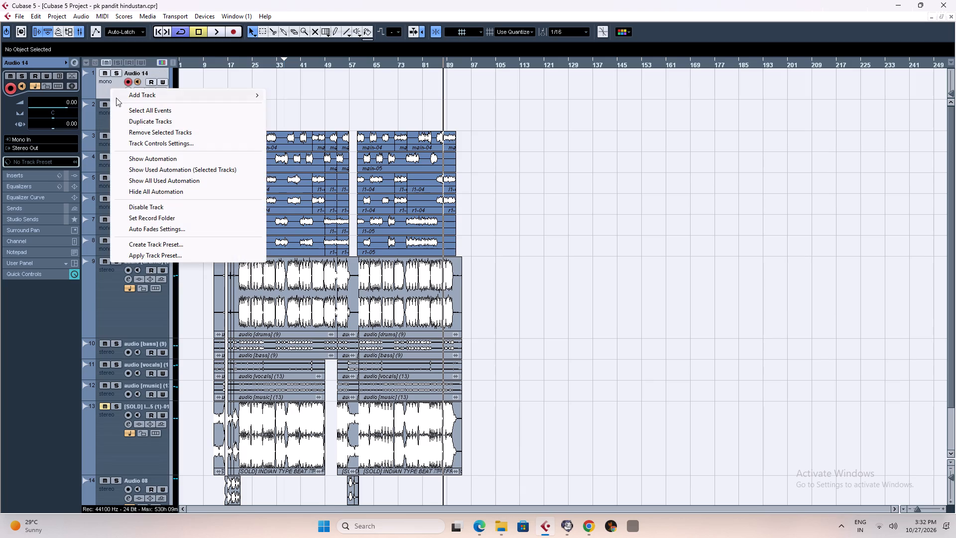
left_click(134, 122)
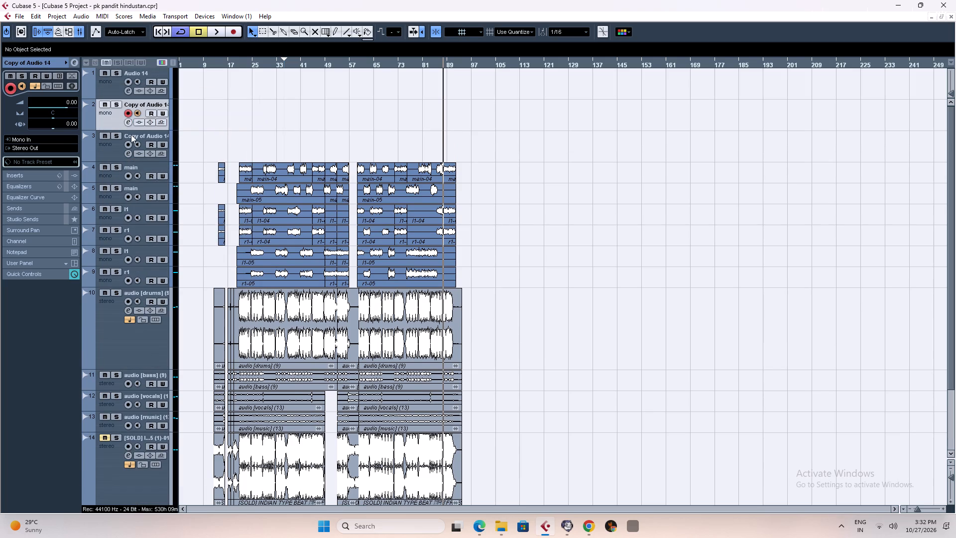
Select the repeated section clips at about bars 21, 45, 72 and 88 on the first main, l1 and r1 tracks.
left_click(239, 65)
key("h")
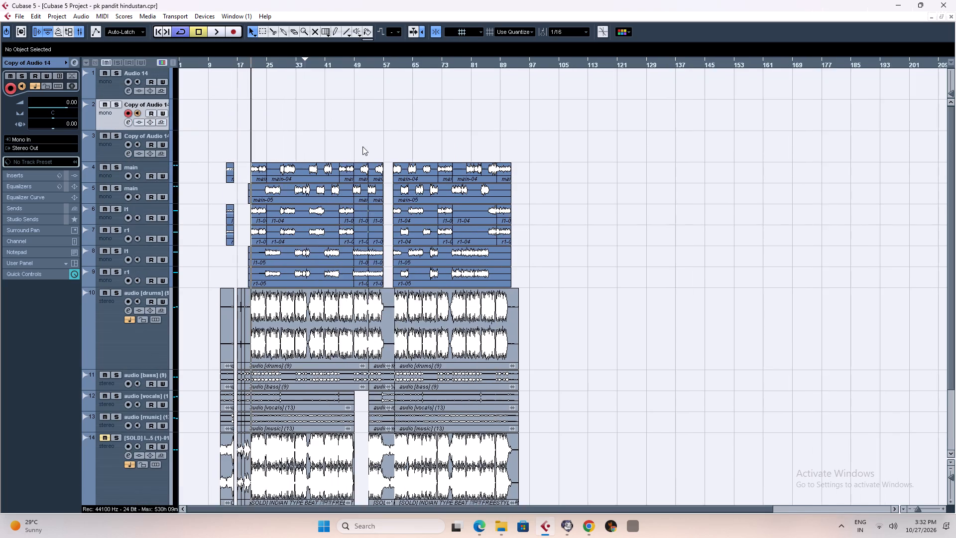
key("h")
key("h")
key("h")
key("h")
key("h")
key("h")
key("h")
key("h")
key("h")
key("h")
key("h")
key("h")
key("h")
key("h")
key("h")
key("h")
key("h")
key("h")
key("g")
key("g")
key("g")
key("g")
key("g")
key("g")
key("g")
key("g")
key("g")
key("g")
key("g")
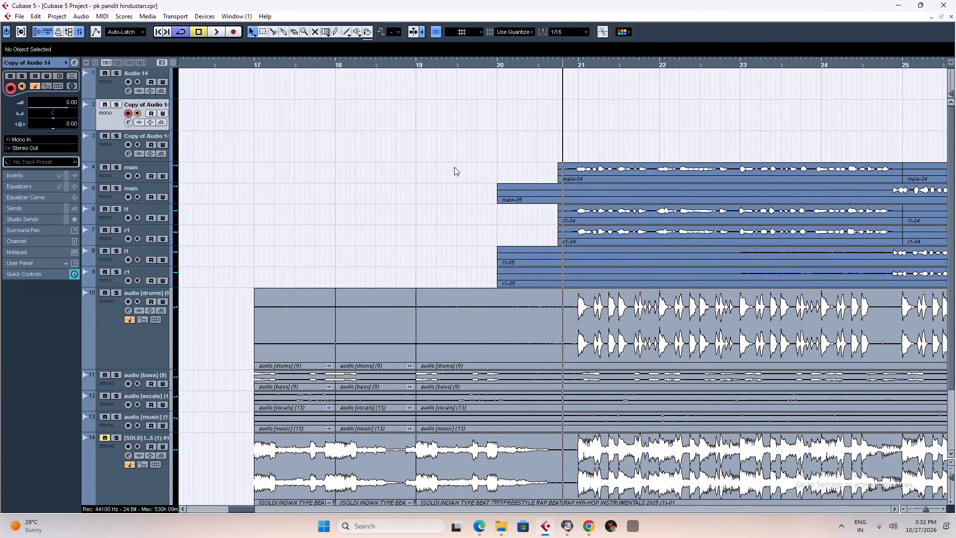
key("g")
left_click(422, 172)
key("g")
key("g")
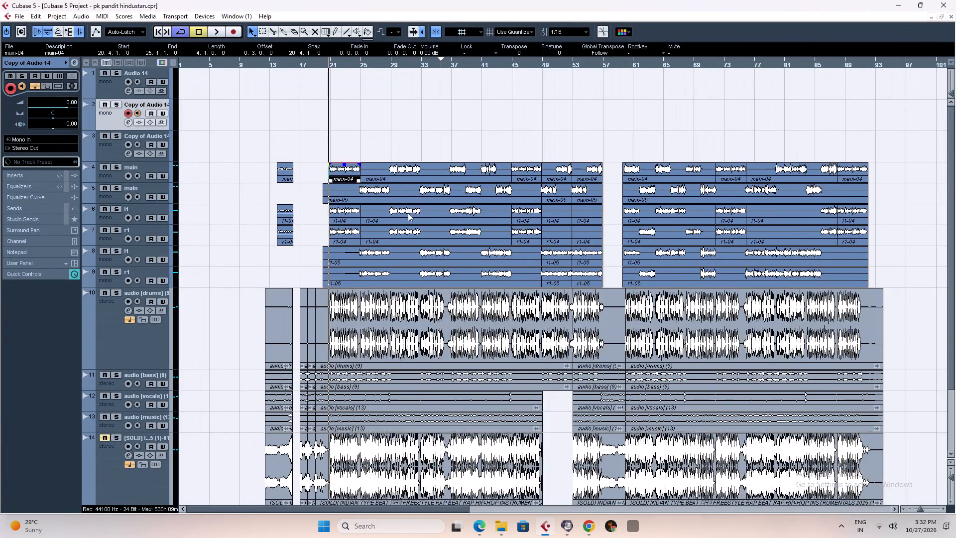
key("g")
key("g")
left_click(294, 210, "ctrl")
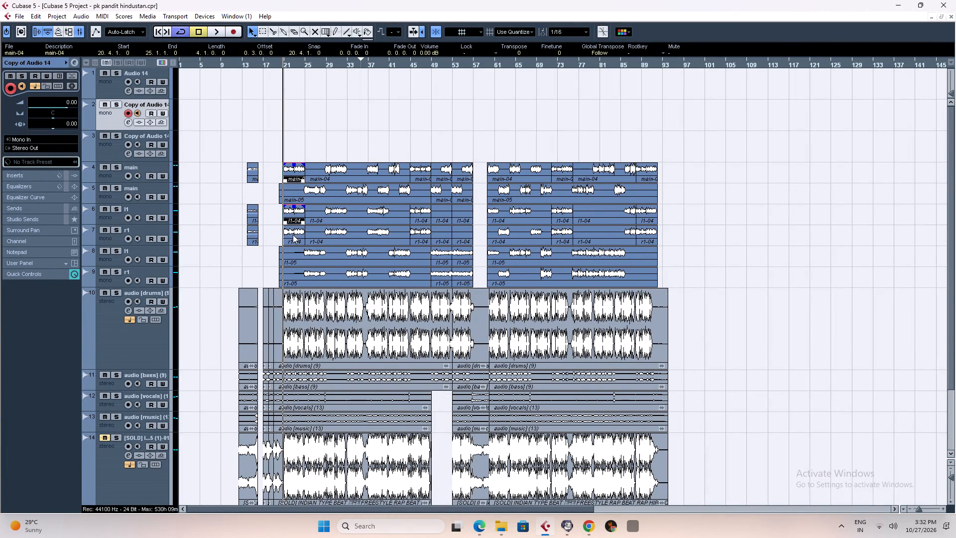
left_click(293, 235, "ctrl")
left_click(419, 230, "ctrl")
left_click(420, 215, "ctrl")
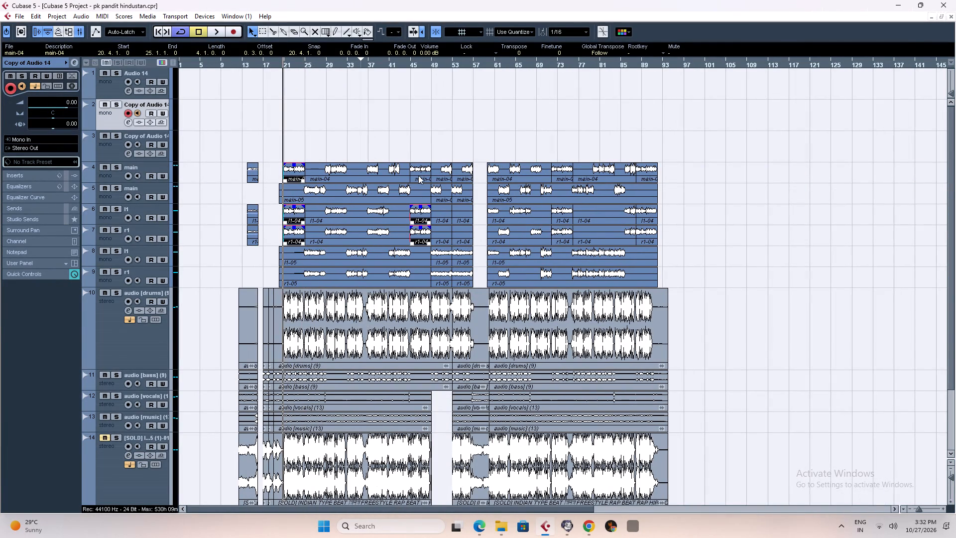
left_click(418, 175, "ctrl")
left_click(562, 173, "ctrl")
left_click(562, 209, "ctrl")
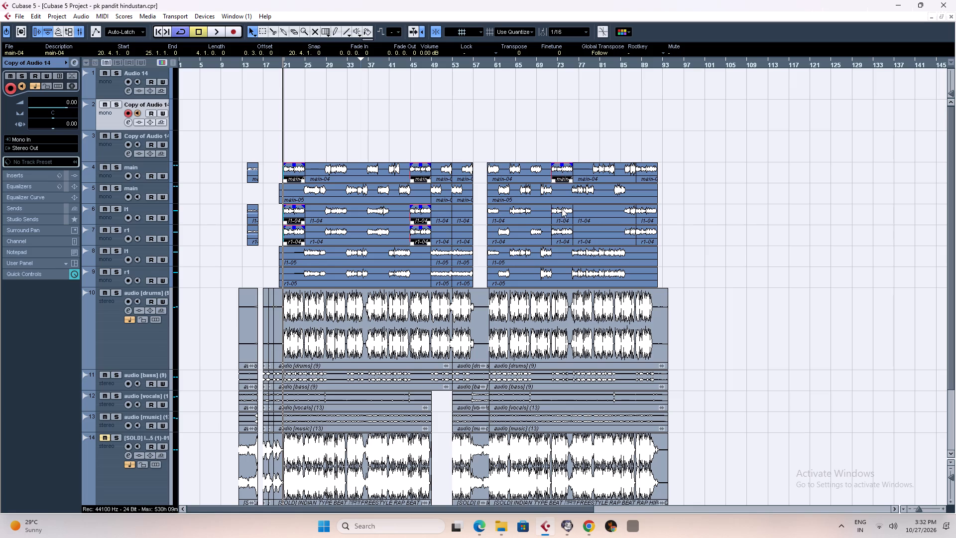
left_click(564, 239, "ctrl")
left_click(651, 234, "ctrl")
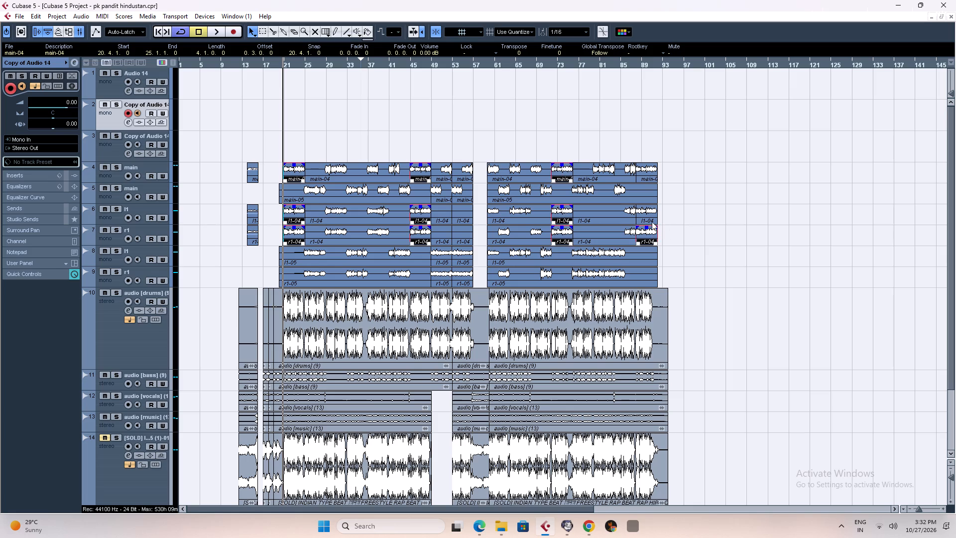
left_click(650, 217, "ctrl")
left_click(644, 175, "ctrl")
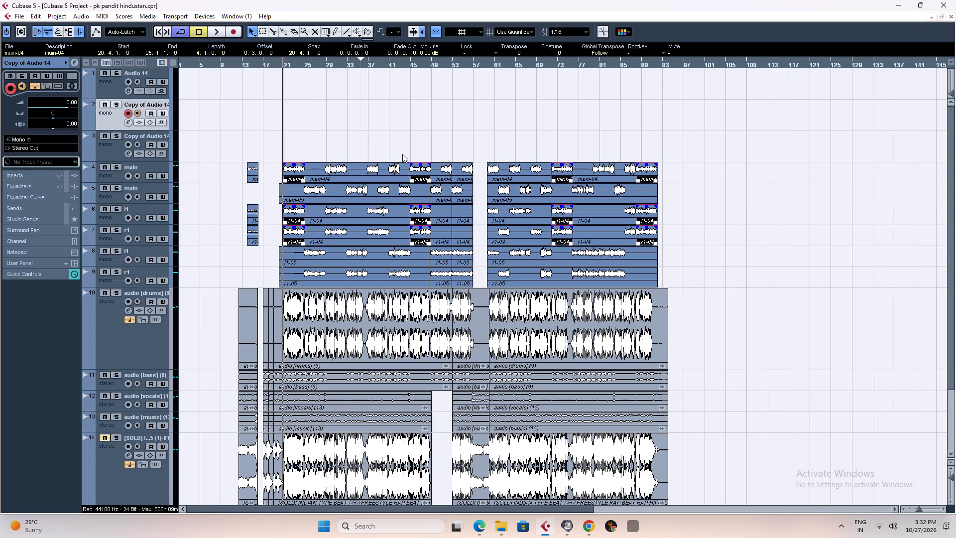
Add the short intro clips at about bar 14 on the first main, l1 and r1 tracks to the selection.
key("h")
key("h")
key("h")
key("h")
key("h")
key("h")
key("h")
key("h")
key("h")
key("h")
key("h")
key("h")
key("h")
key("h")
key("h")
key("h")
key("h")
key("h")
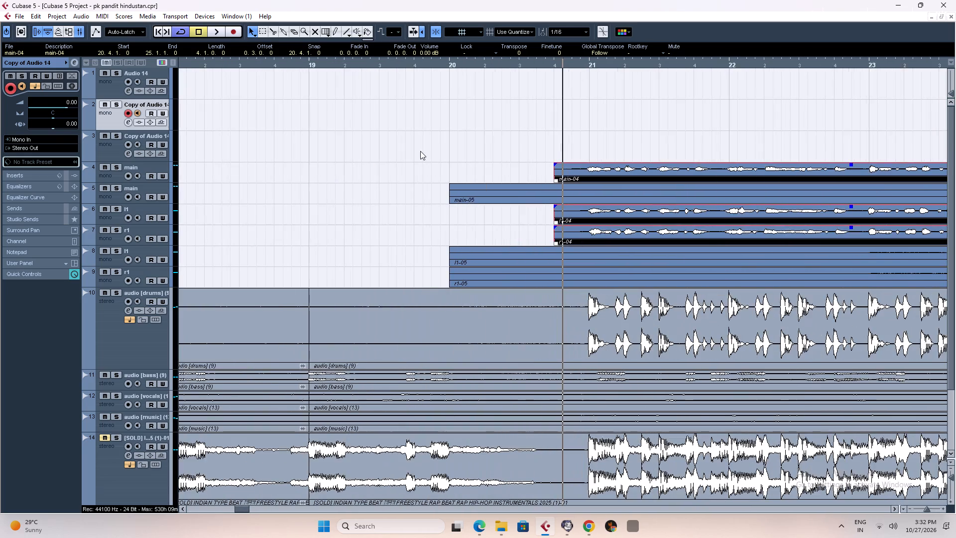
key("g")
key("g")
key("g")
key("g")
key("g")
key("g")
key("g")
key("g")
key("g")
key("g")
key("g")
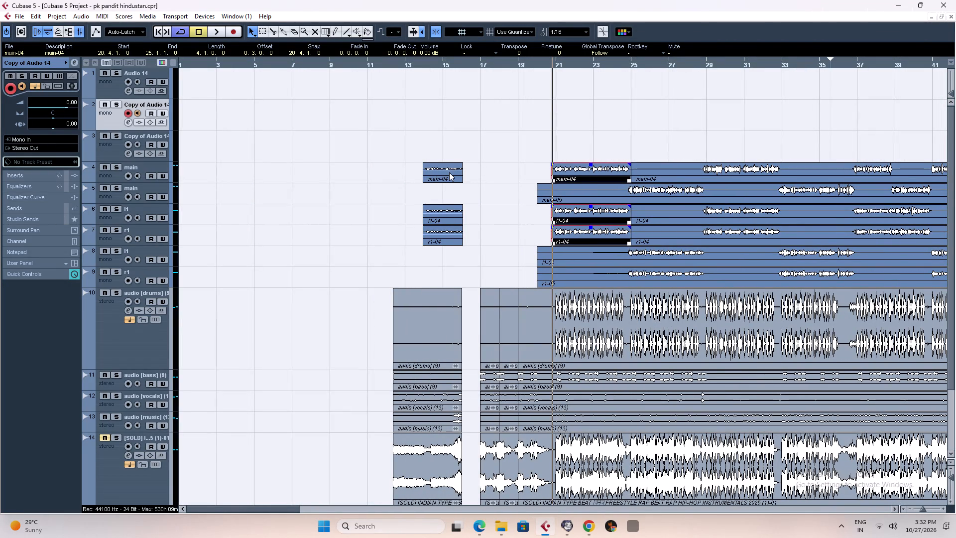
left_click(449, 172, "ctrl")
left_click(451, 213, "ctrl")
left_click(455, 236, "ctrl")
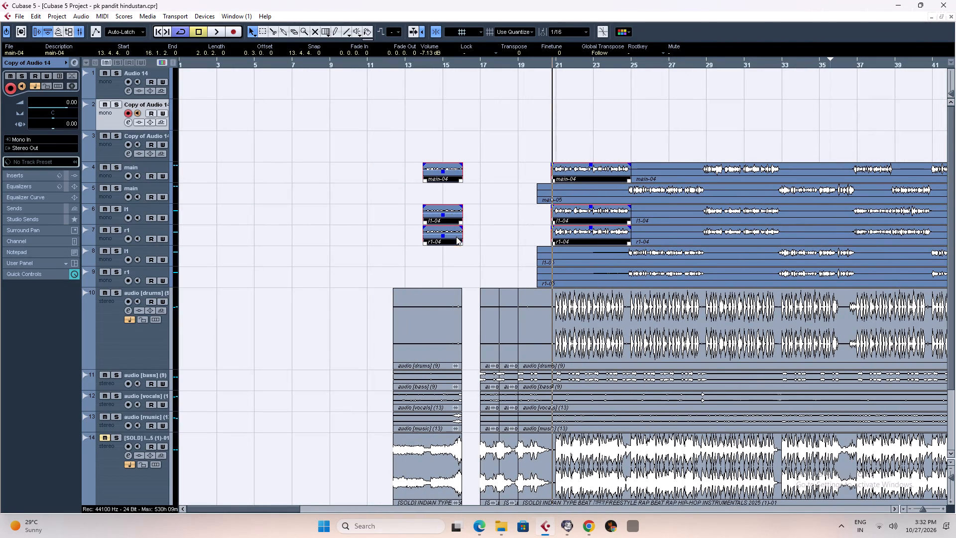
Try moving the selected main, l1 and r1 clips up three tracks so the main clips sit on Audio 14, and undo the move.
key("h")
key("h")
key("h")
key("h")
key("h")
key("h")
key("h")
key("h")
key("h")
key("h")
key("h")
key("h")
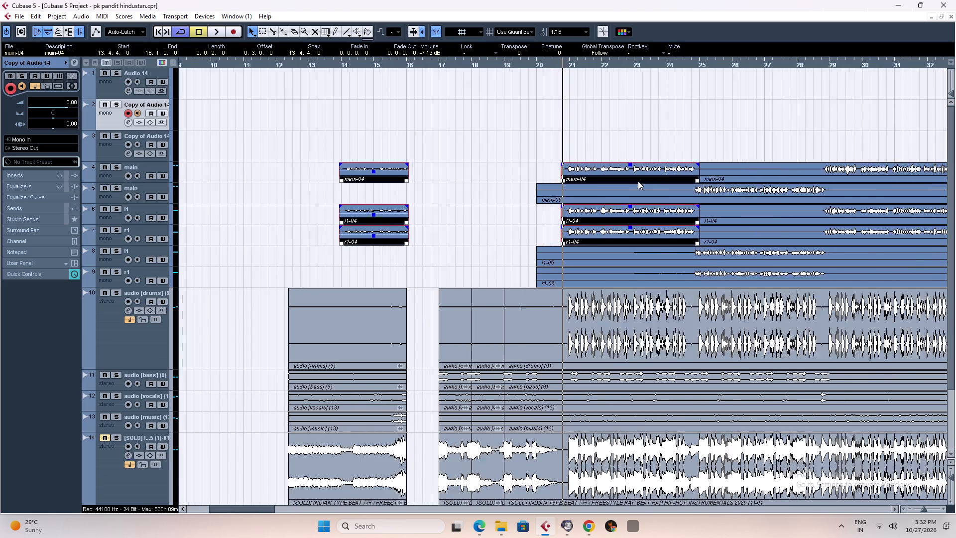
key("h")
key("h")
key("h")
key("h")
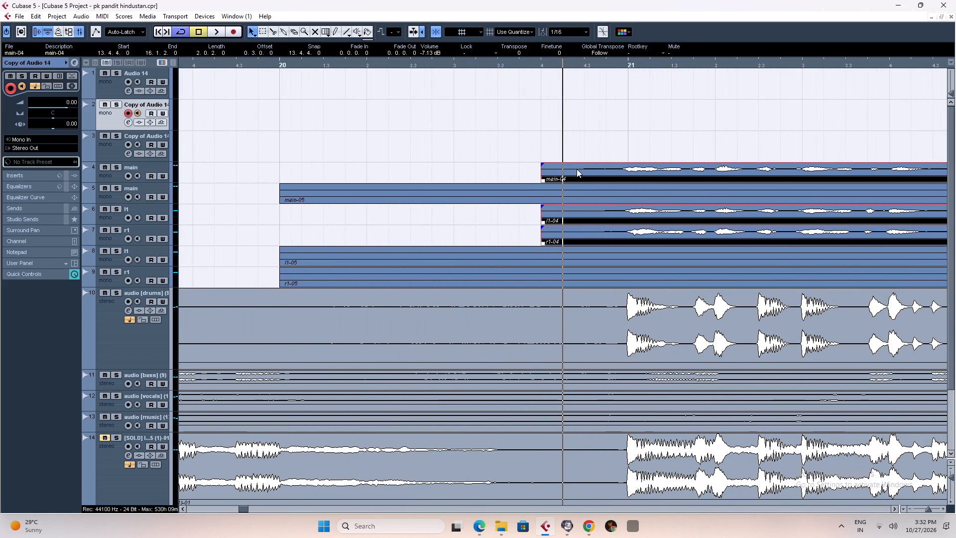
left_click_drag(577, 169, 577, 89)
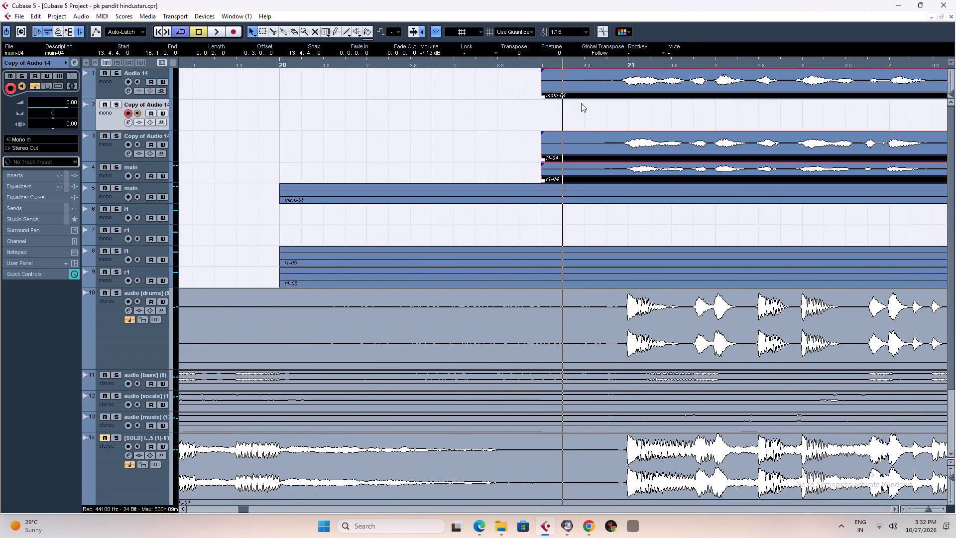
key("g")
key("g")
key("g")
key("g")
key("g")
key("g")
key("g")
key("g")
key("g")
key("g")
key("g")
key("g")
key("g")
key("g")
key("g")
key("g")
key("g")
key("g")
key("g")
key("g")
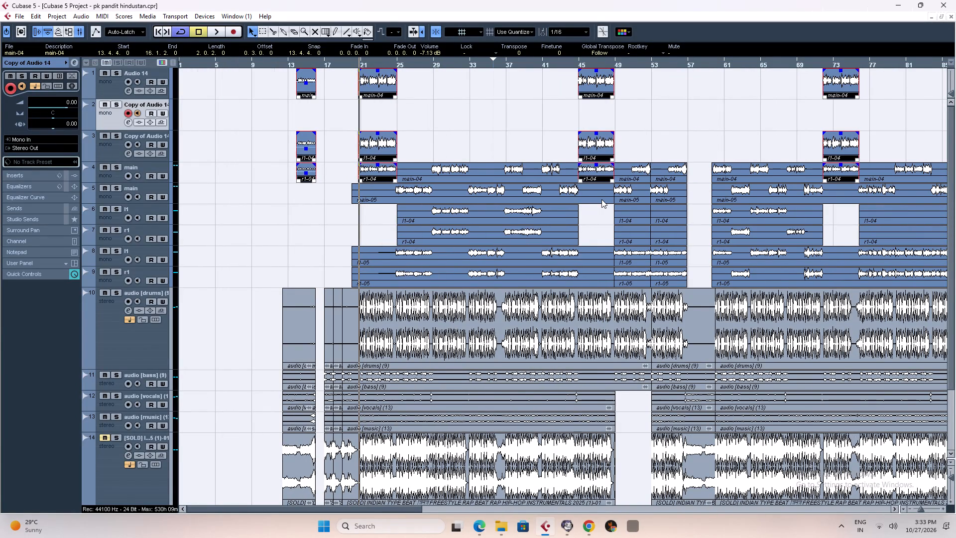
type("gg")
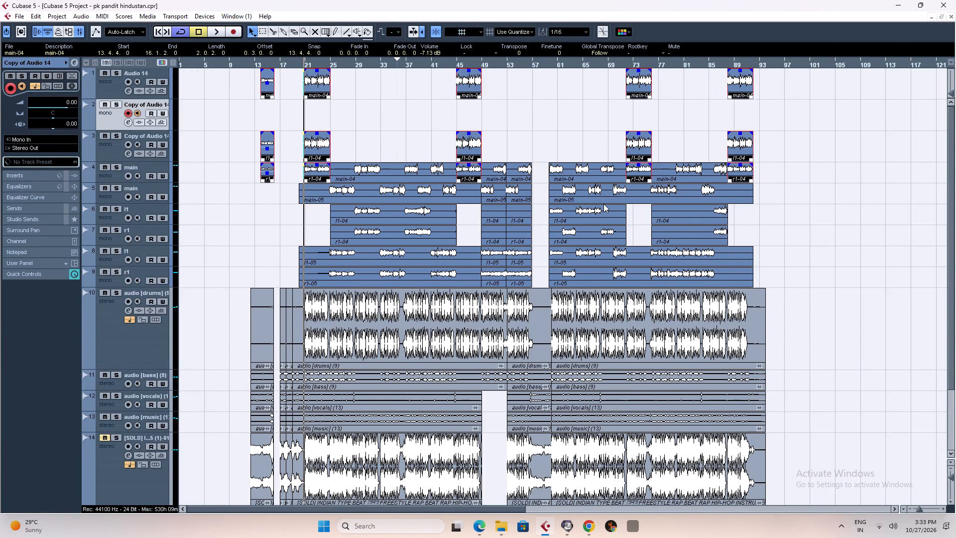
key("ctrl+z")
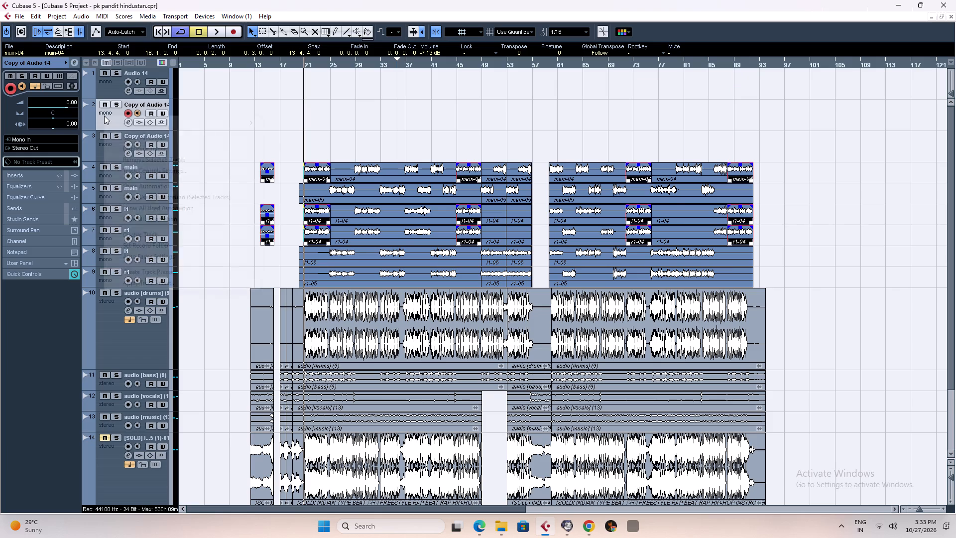
Duplicate the second empty mono audio track to get a fourth empty track above the vocals.
right_click(104, 116)
left_click(136, 148)
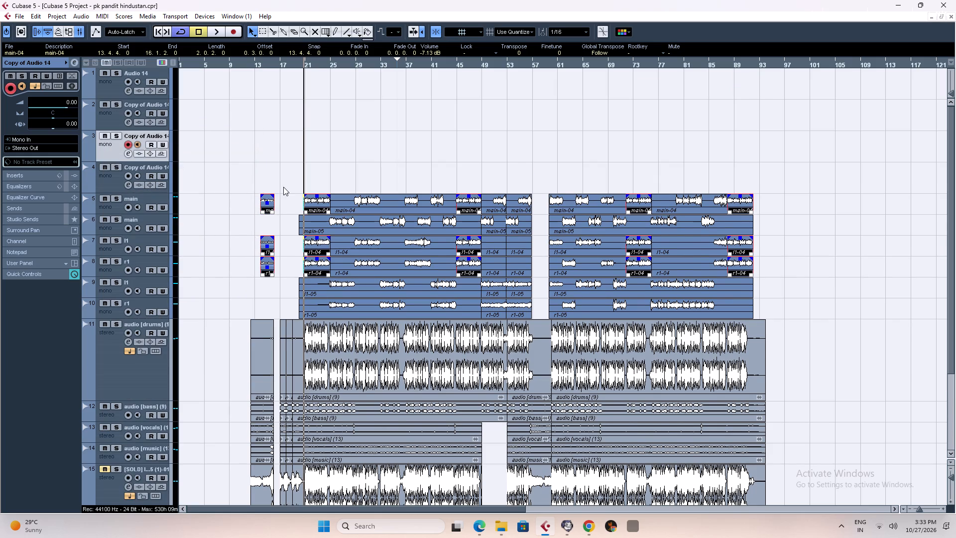
Move the selected clips up four tracks, placing main on Audio 14 and l1 and r1 on the third and fourth tracks.
key("h")
key("h")
key("h")
key("h")
key("h")
key("h")
key("h")
key("h")
key("h")
key("h")
key("h")
key("h")
key("h")
key("h")
key("h")
key("h")
key("h")
key("h")
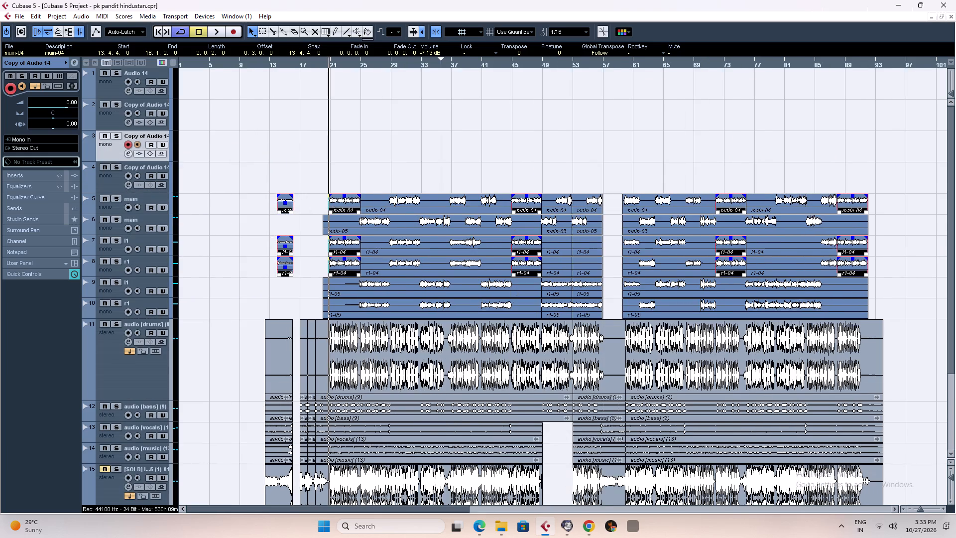
key("h")
key("h")
key("h")
key("h")
key("h")
key("h")
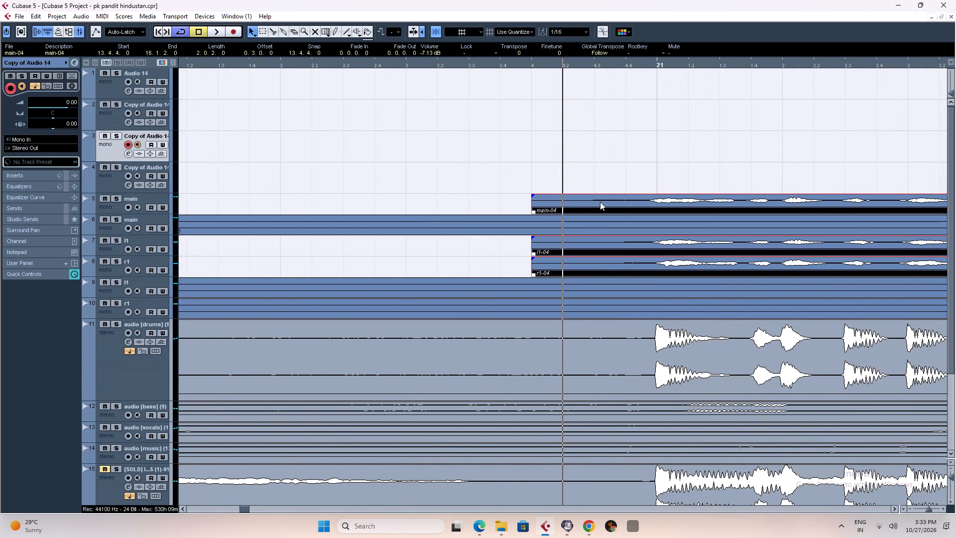
left_click_drag(600, 202, 598, 91)
key("g")
key("g")
key("g")
key("g")
key("g")
key("g")
key("g")
key("g")
key("g")
key("g")
key("g")
key("g")
key("g")
key("g")
key("g")
key("g")
key("g")
key("g")
key("g")
key("g")
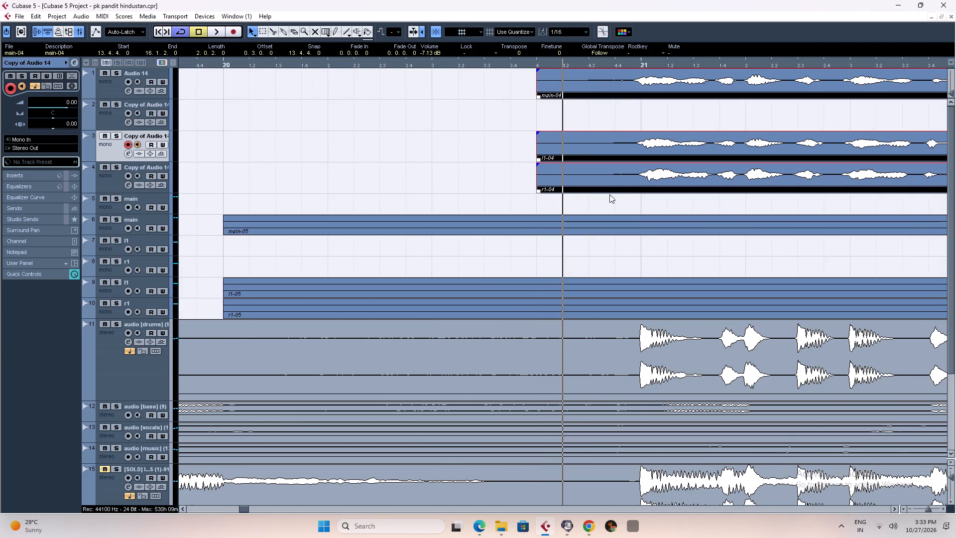
key("g")
key("g")
key("g")
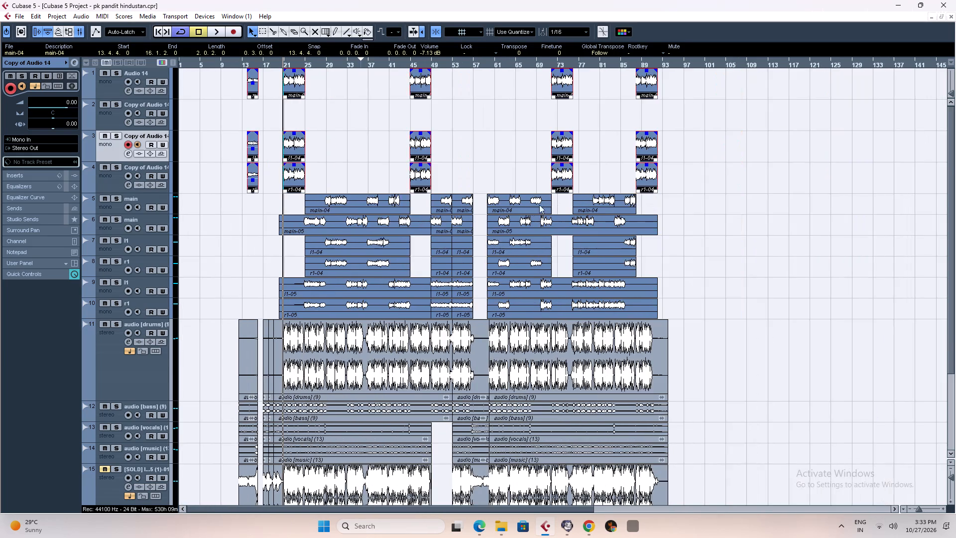
key("g")
Remove the empty tracks from the project.
left_click(57, 17)
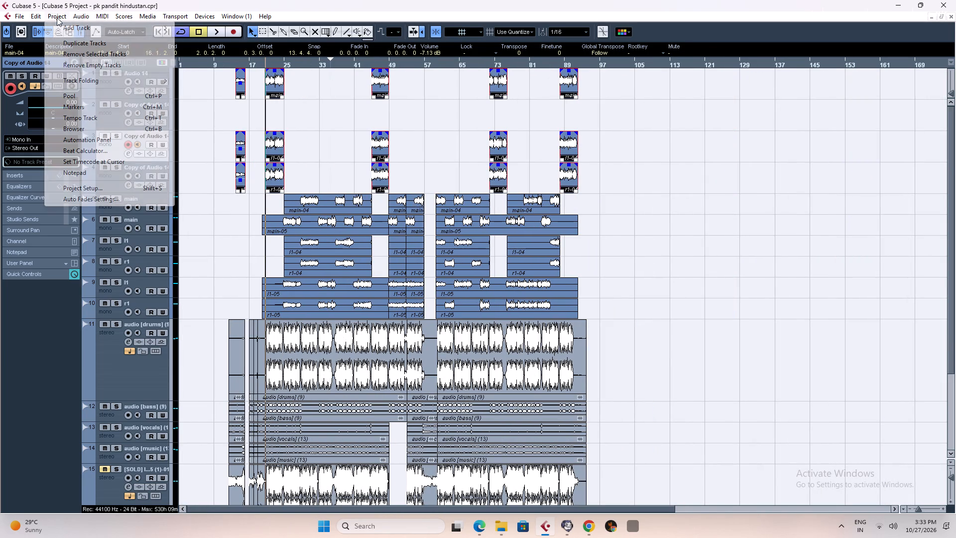
left_click(112, 65)
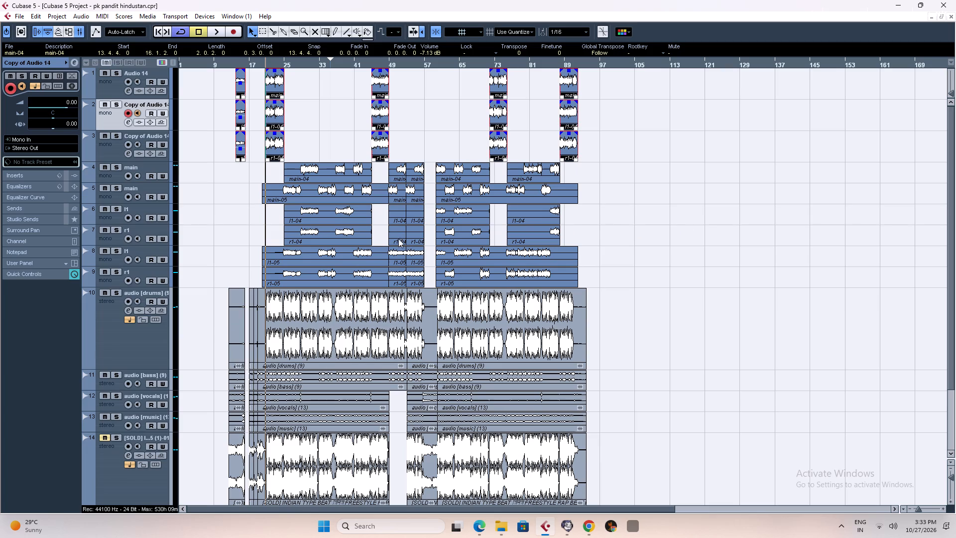
Deselect the clips and compare the volume and output routing of the new tracks with the original main, l1 and r1 tracks.
right_click(667, 196)
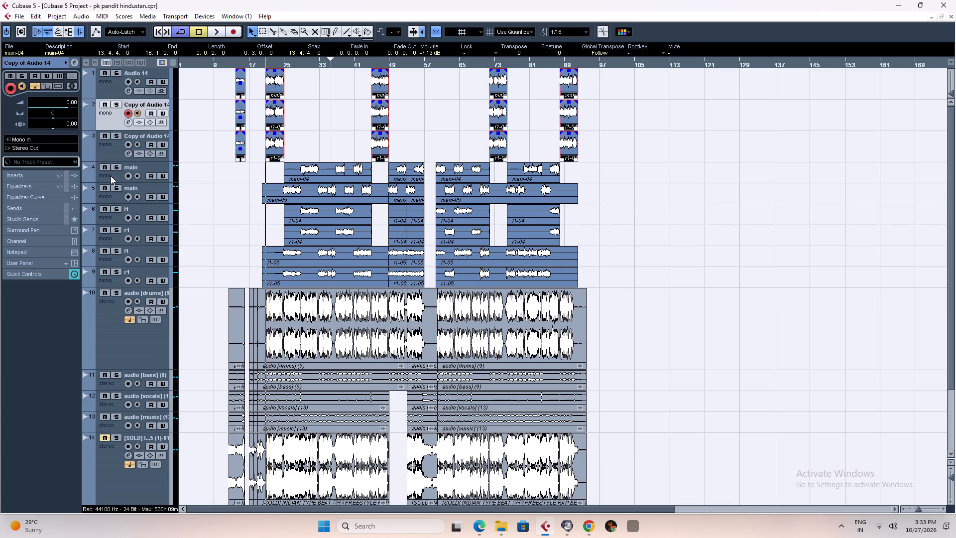
left_click(111, 176)
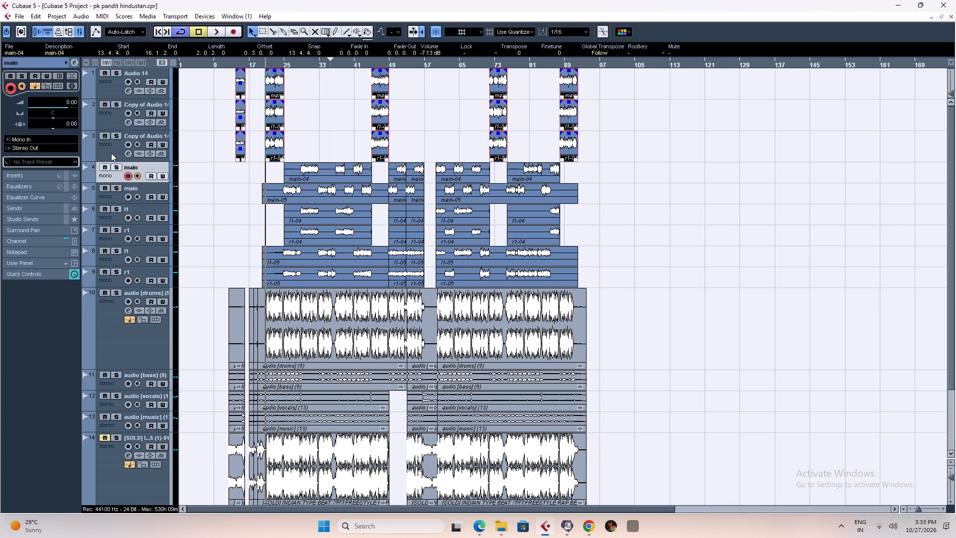
left_click(111, 153)
left_click(107, 120)
left_click(105, 87)
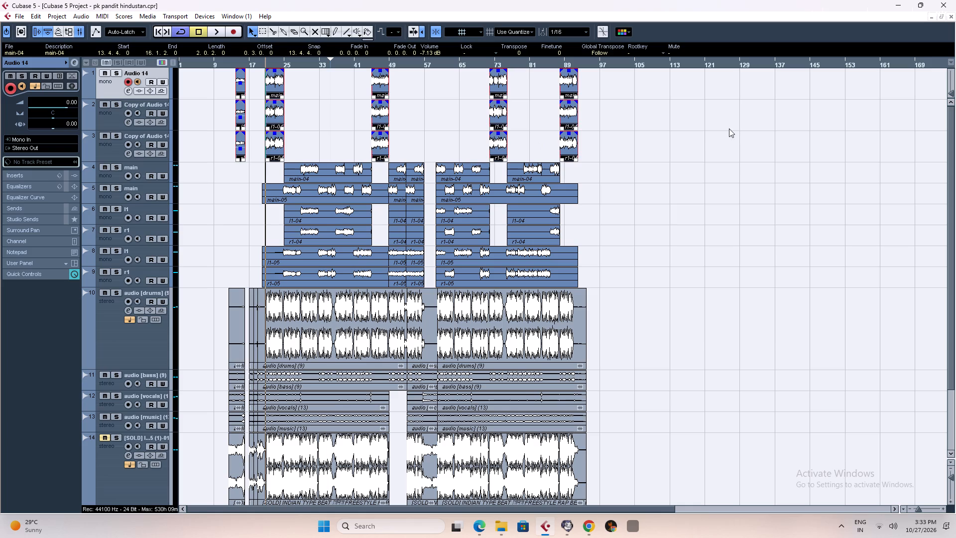
left_click(720, 145)
left_click(262, 61)
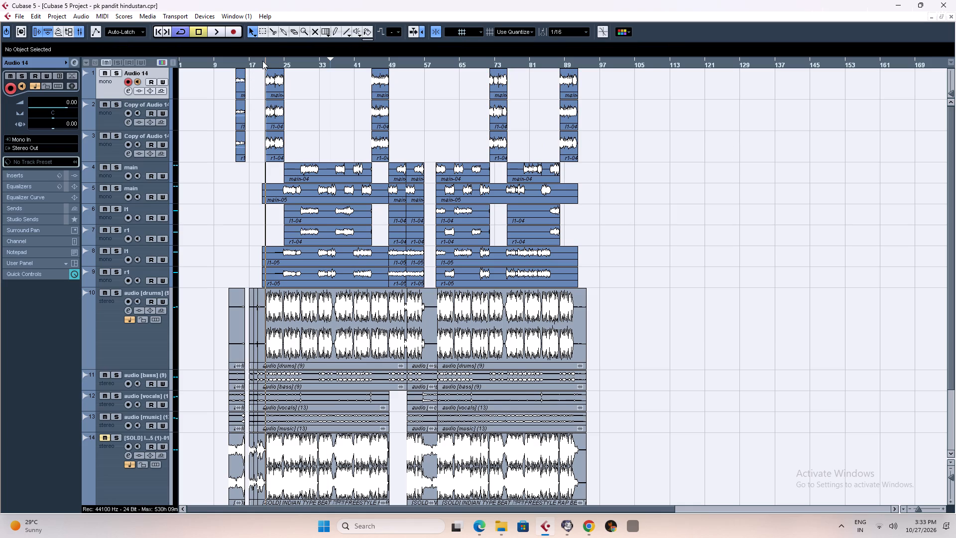
left_click(114, 150)
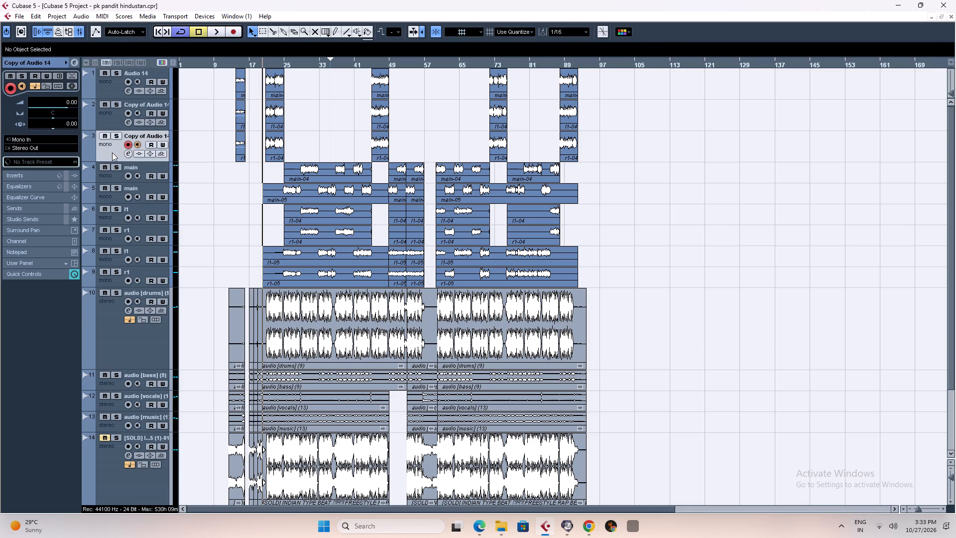
left_click(110, 176)
left_click(112, 199)
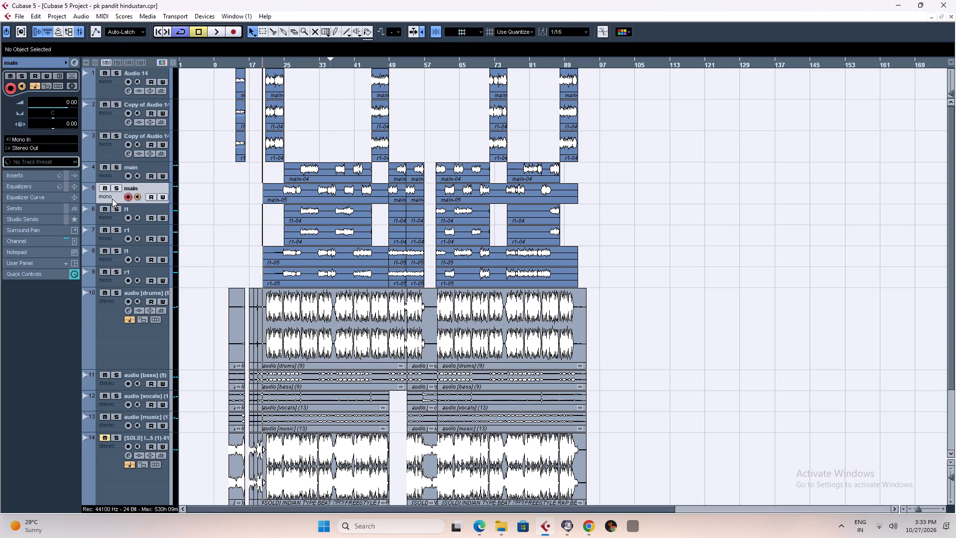
left_click(114, 217)
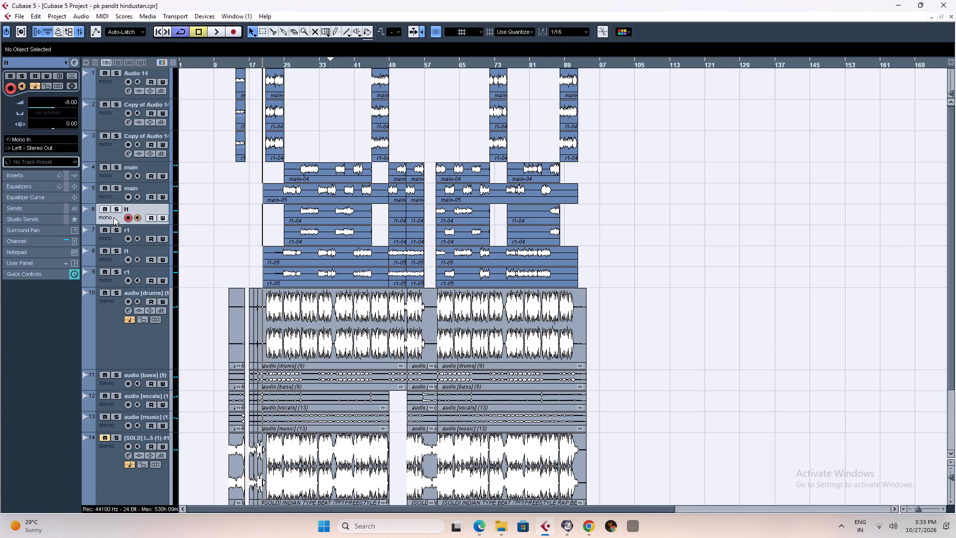
left_click(112, 242)
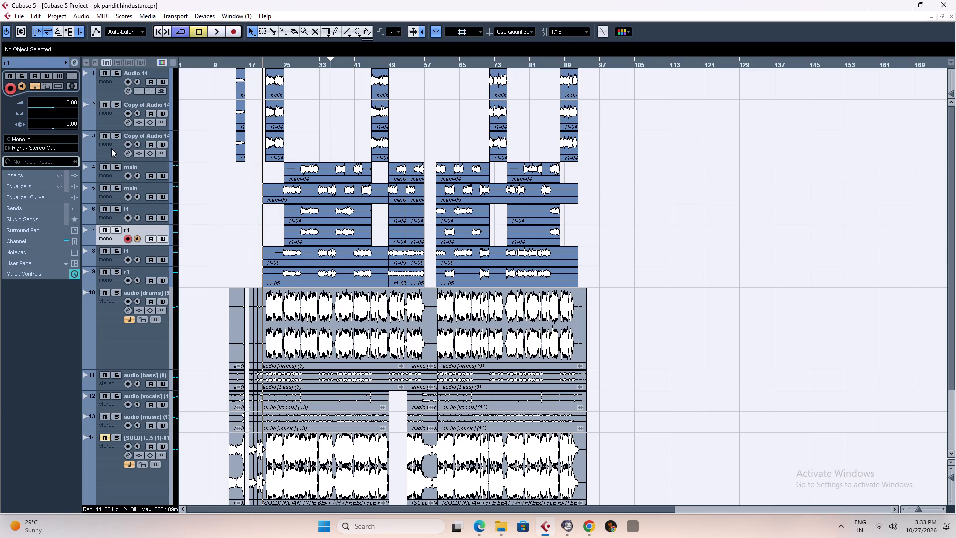
Set the volume of both Copy of Audio 14 tracks to -8.
left_click(111, 148)
double_click(69, 100)
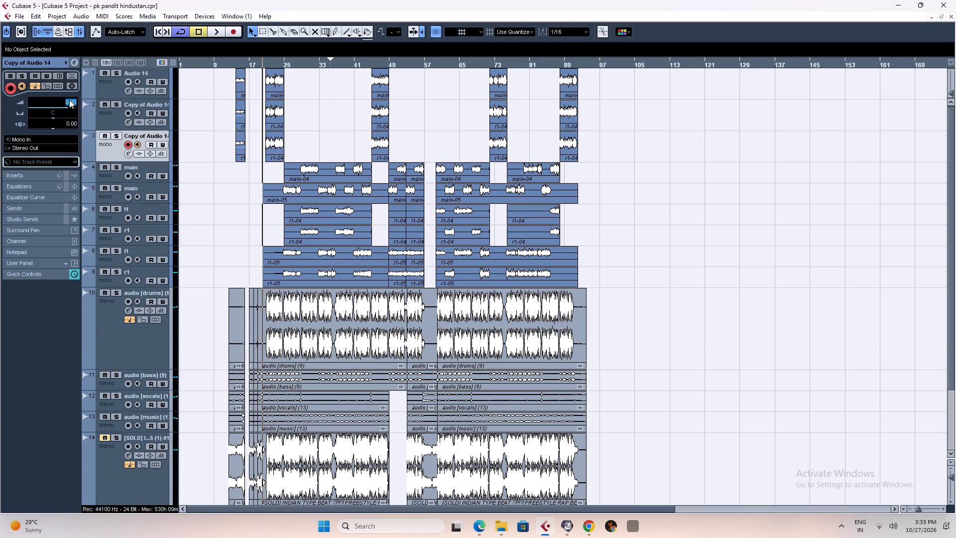
type("-8")
key("Return")
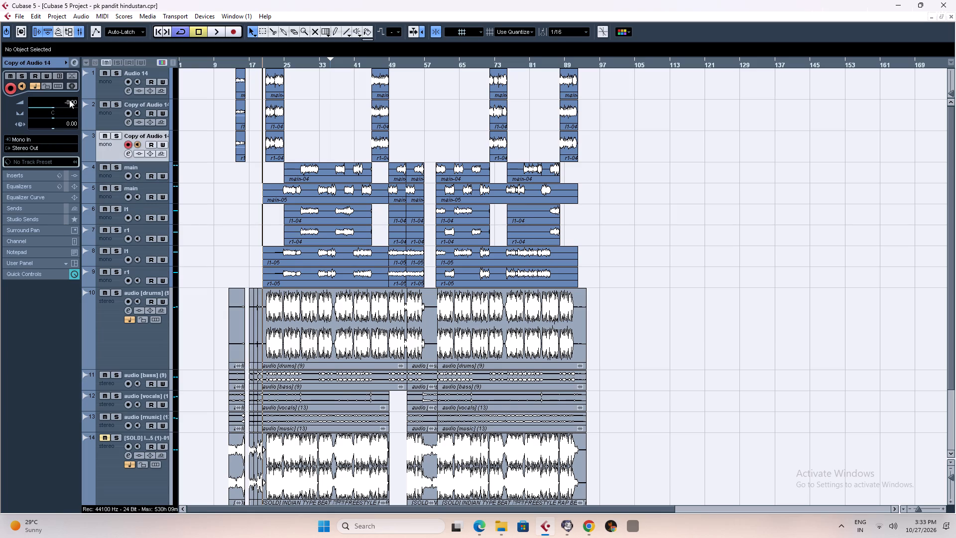
left_click(115, 114)
double_click(67, 102)
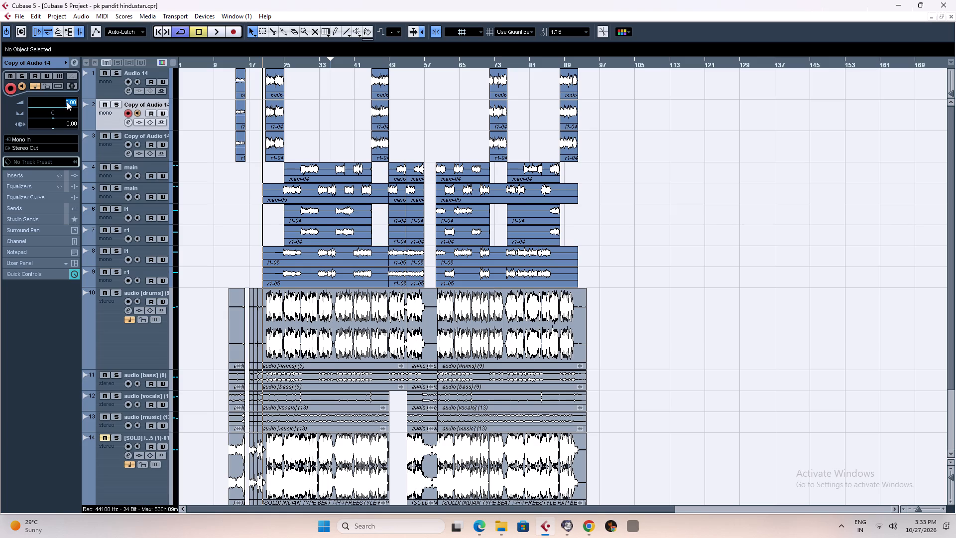
type("-8")
key("Return")
Play the song from about bar 20 to hear the moved section on the new tracks, and stop playback.
key("space")
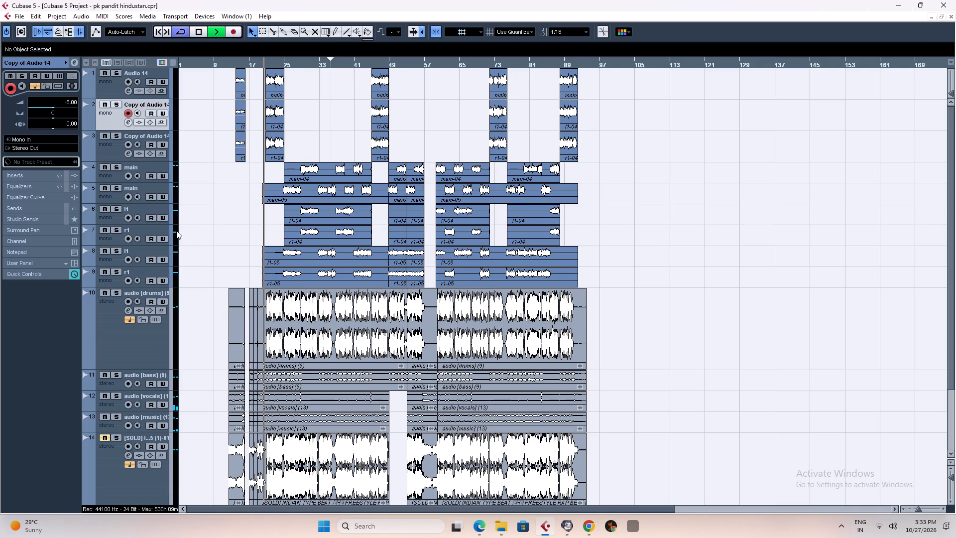
key("h")
key("h")
key("h")
key("h")
key("h")
key("h")
key("h")
key("h")
key("h")
key("h")
key("h")
key("h")
key("h")
key("h")
key("h")
key("h")
key("g")
key("g")
key("g")
key("g")
key("g")
key("g")
key("g")
key("g")
key("g")
key("g")
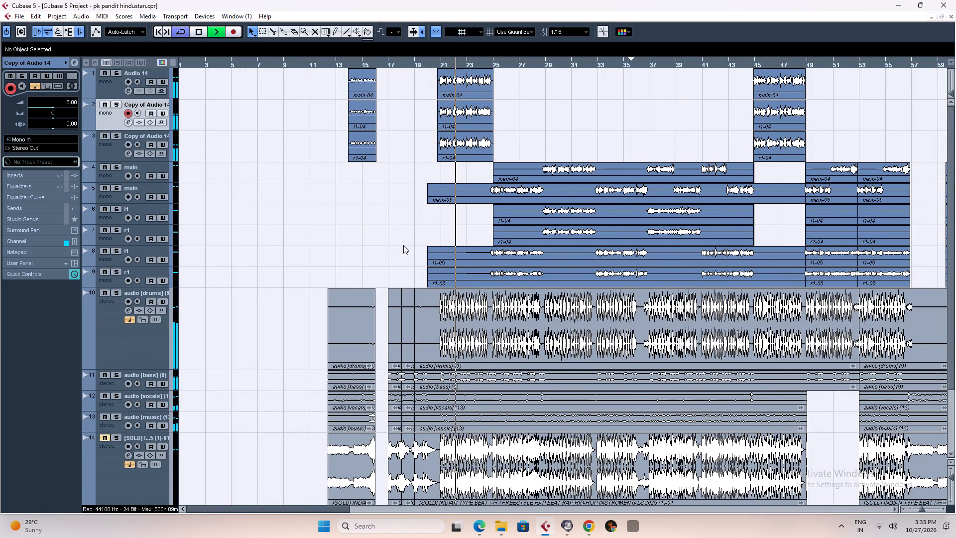
key("space")
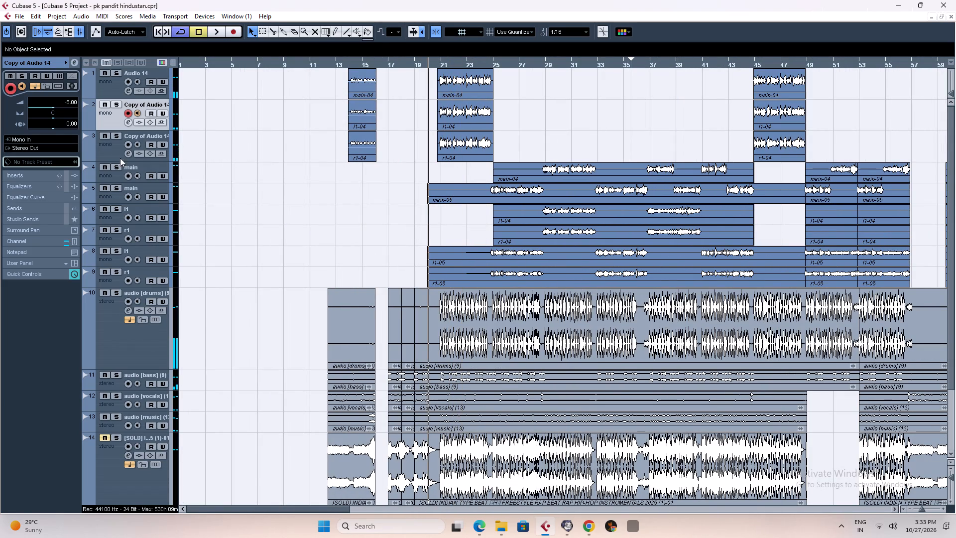
Route the output of the second track (l1 clips) to Left and the third track (r1 clips) to Right.
left_click(113, 153)
left_click(107, 120)
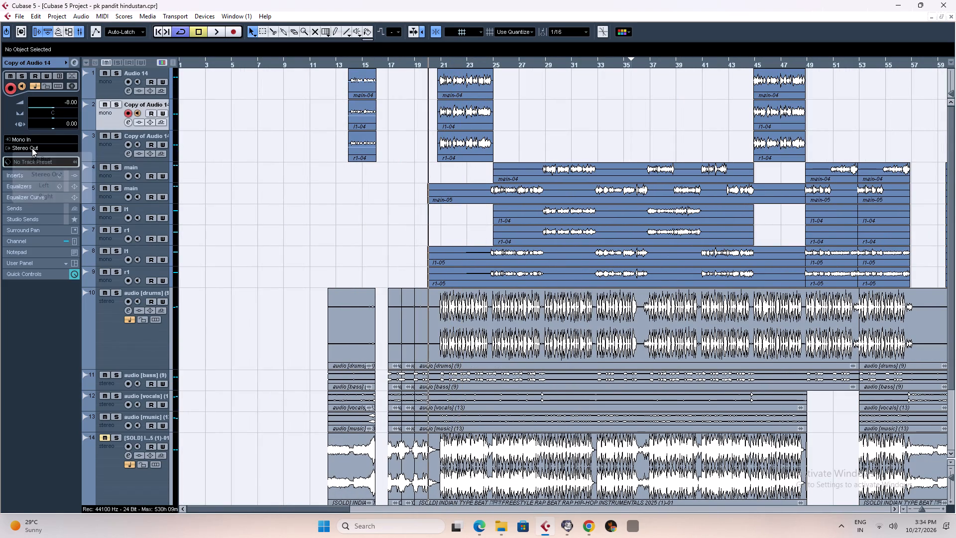
left_click(32, 148)
left_click(43, 185)
left_click(115, 147)
left_click(40, 151)
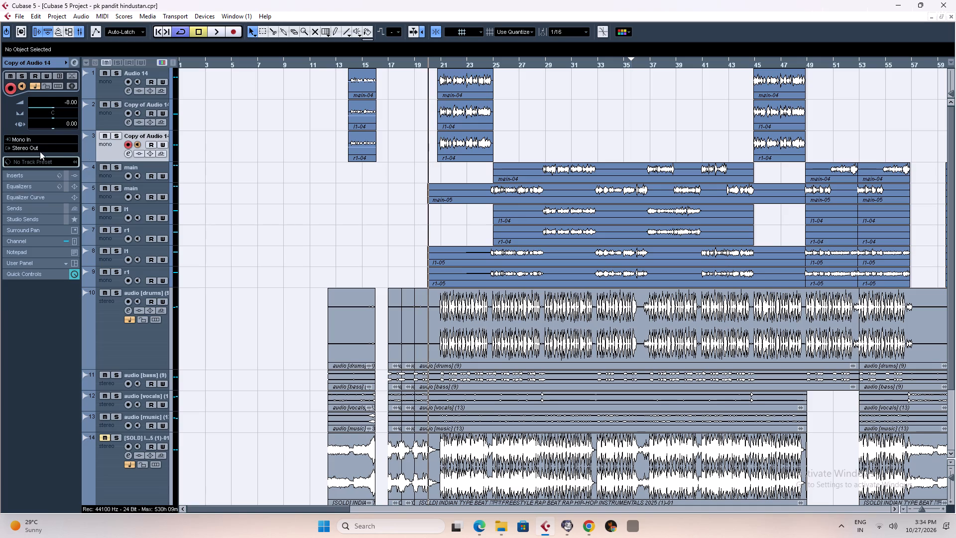
left_click(46, 194)
Play the section from about bar 21 to check the new left and right routing, and stop playback.
left_click(110, 201)
left_click(439, 61)
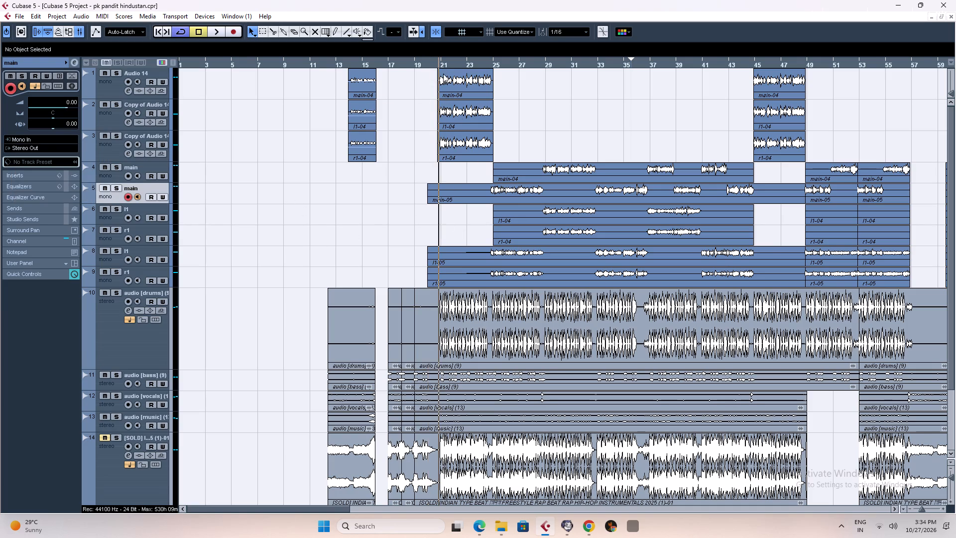
key("space")
key("g")
key("g")
key("g")
key("g")
key("g")
key("g")
key("g")
key("g")
key("g")
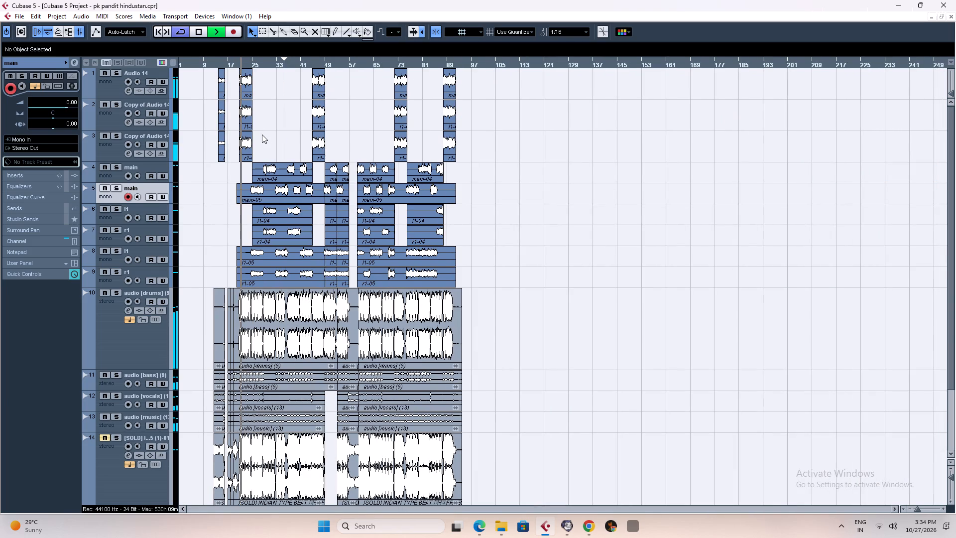
left_click(608, 196)
key("space")
Play the song from the intro at about bar 12 while checking the channel settings of the original main, l1 and r1 tracks.
left_click(214, 64)
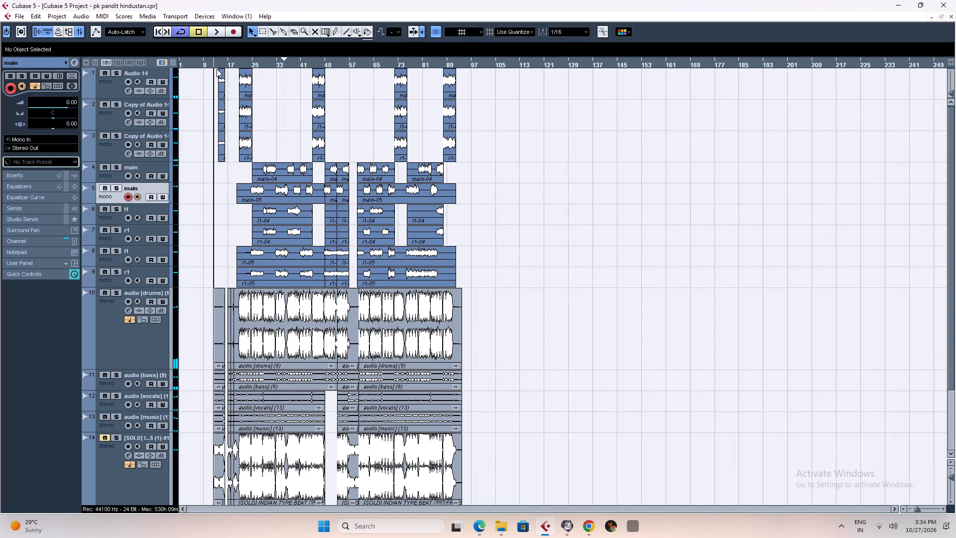
key("space")
key("h")
key("h")
key("h")
key("h")
key("h")
key("h")
key("h")
key("h")
key("h")
key("h")
key("h")
key("h")
key("h")
key("h")
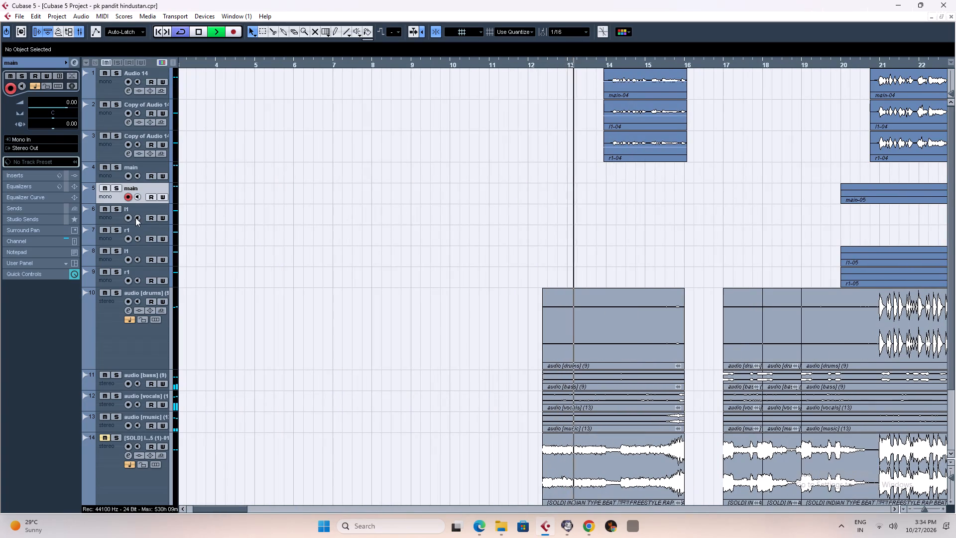
key("g")
key("g")
key("g")
key("g")
key("g")
key("g")
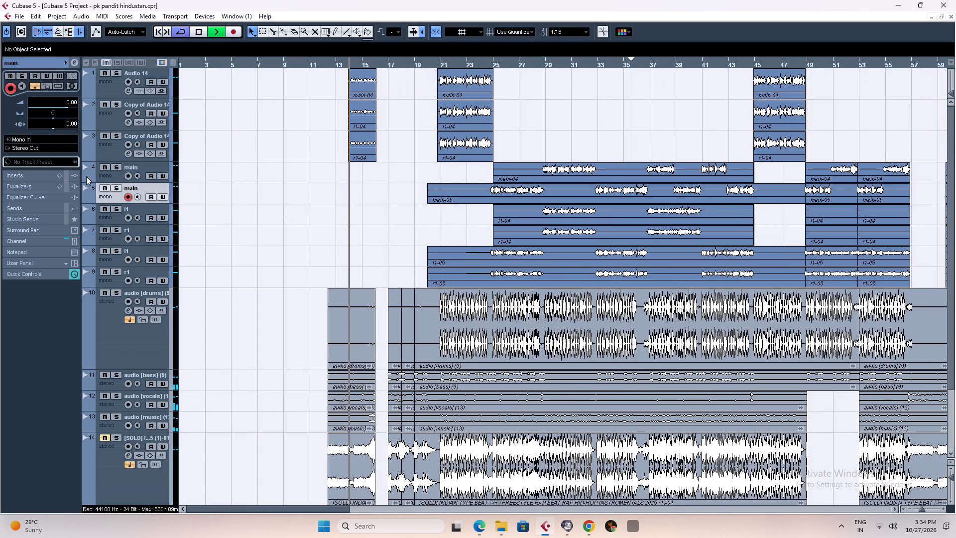
left_click(109, 178)
left_click(110, 197)
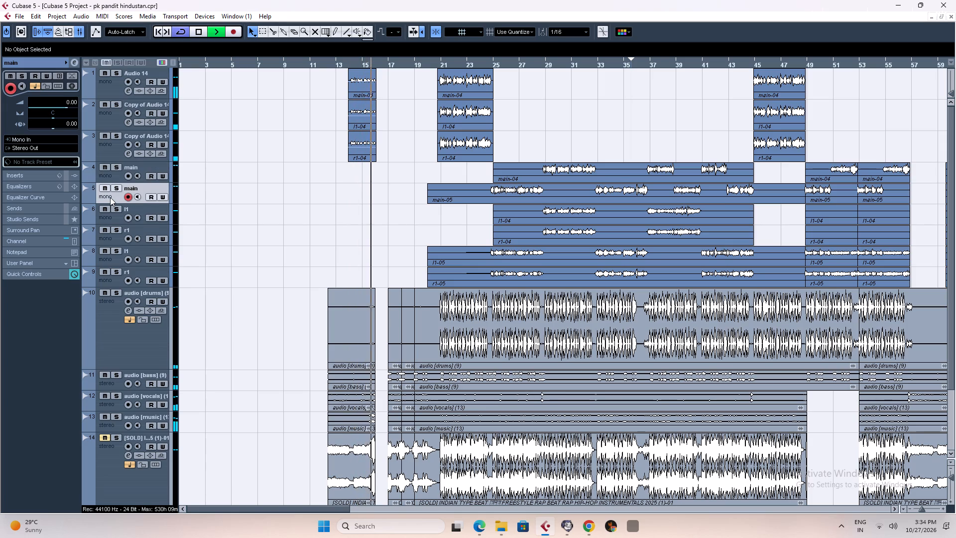
left_click(112, 219)
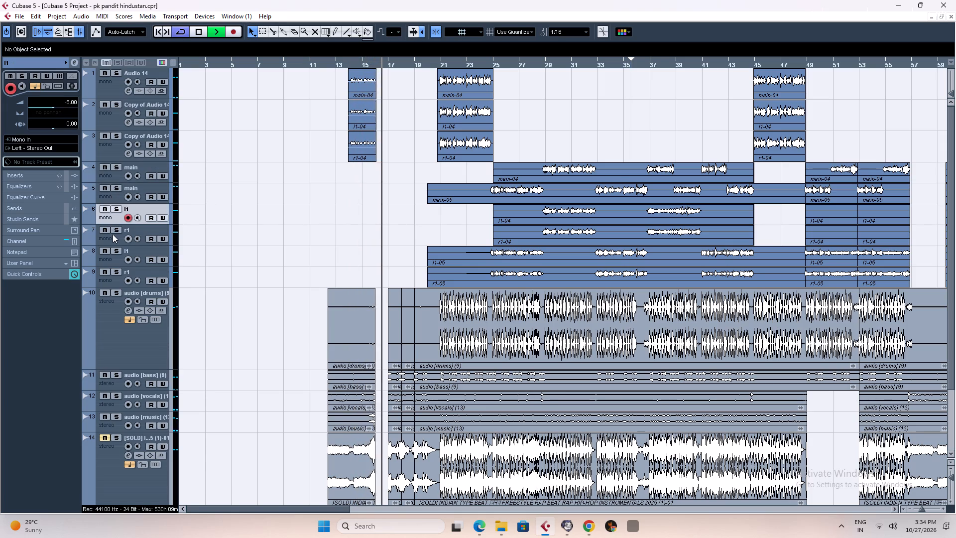
left_click(113, 238)
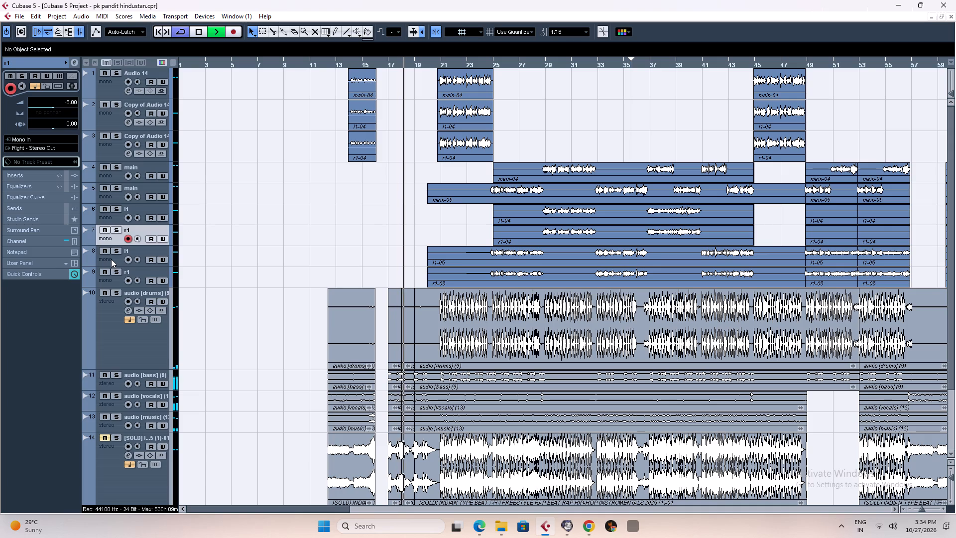
left_click(111, 259)
left_click(110, 282)
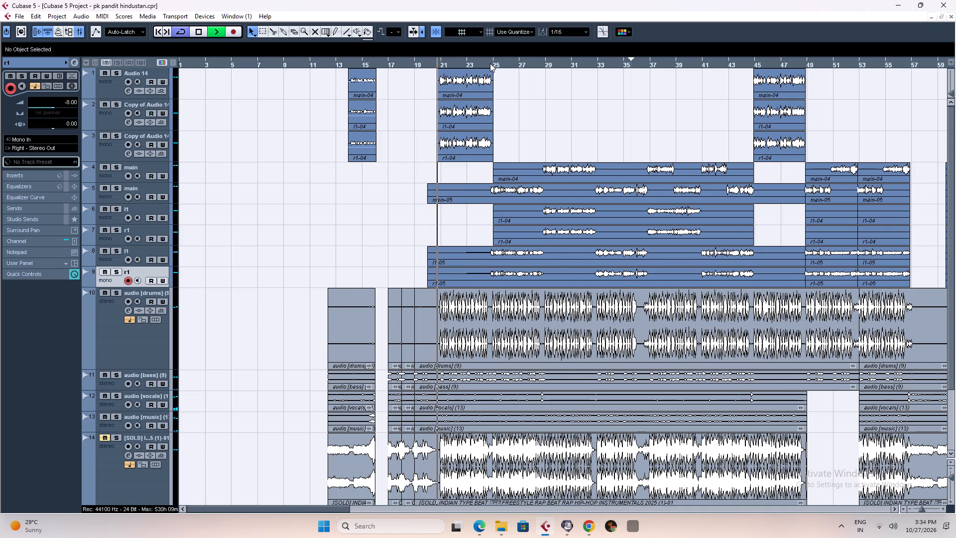
Play the song from just before bar 25, where the original main, l1 and r1 tracks take over, and stop playback.
key("h")
key("h")
key("h")
key("h")
key("h")
key("h")
key("h")
key("h")
key("h")
key("h")
key("h")
key("g")
key("g")
key("g")
key("g")
key("g")
key("g")
key("g")
key("g")
key("g")
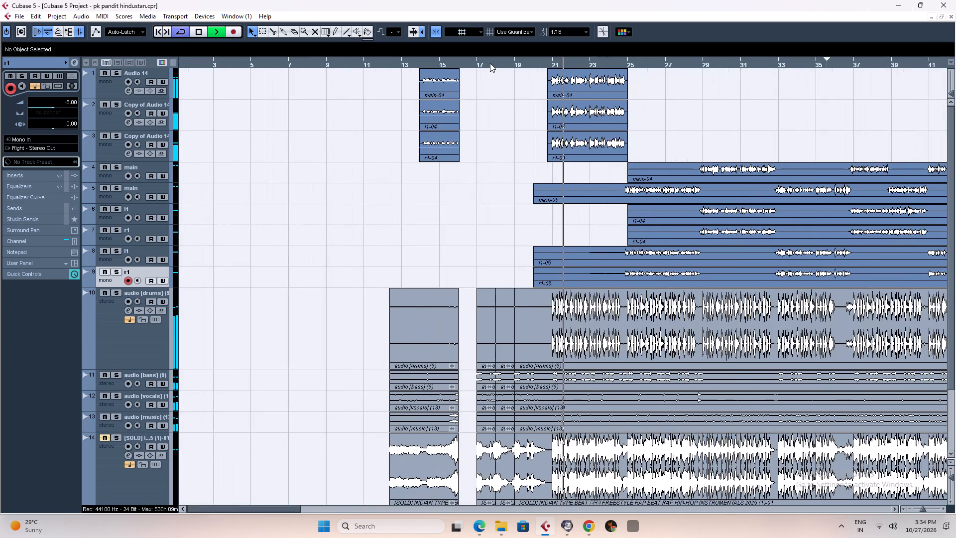
type("gg")
left_click(488, 65)
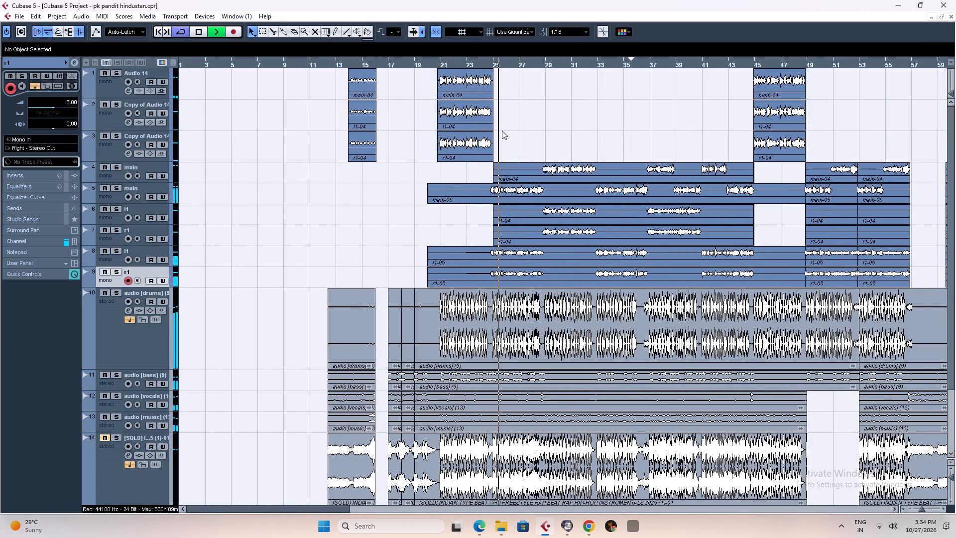
key("space")
Replay the passage from just before bar 25 to listen to the vocal tracks again, and stop playback.
type("h")
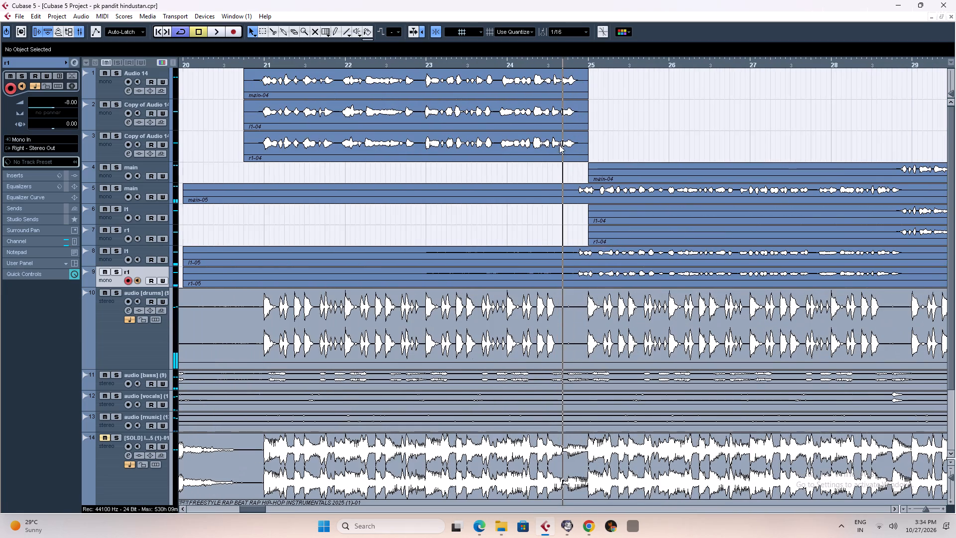
key("space")
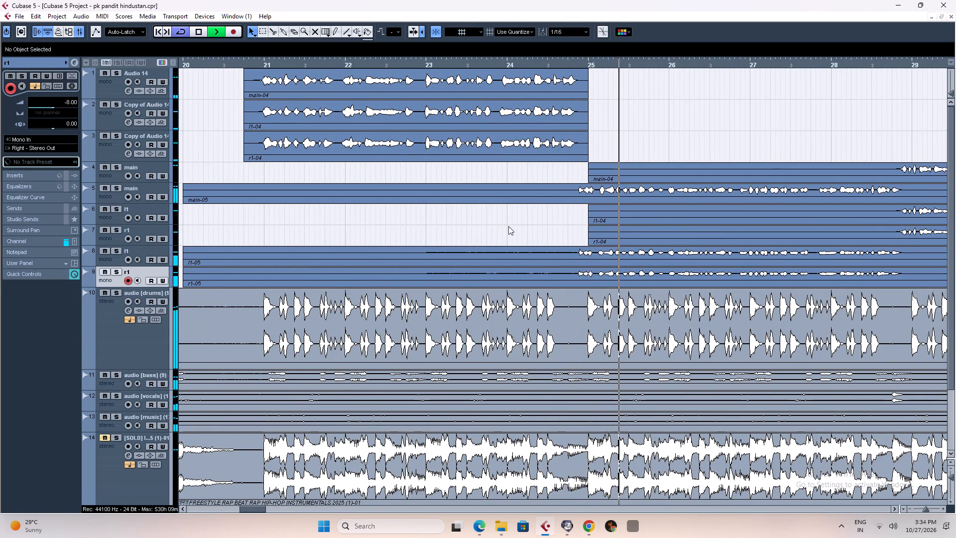
key("g")
key("g")
key("g")
key("g")
key("g")
key("g")
key("g")
key("g")
key("g")
type("gg")
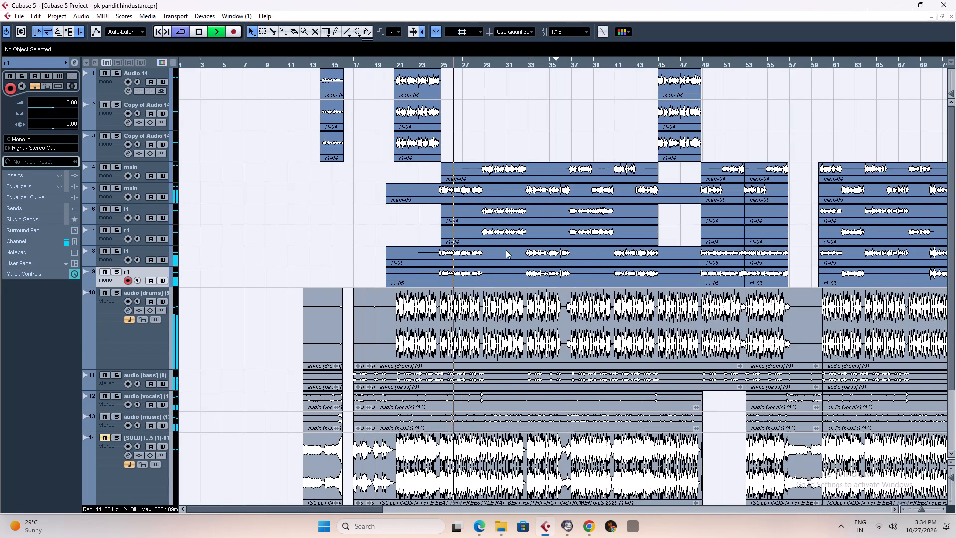
key("g")
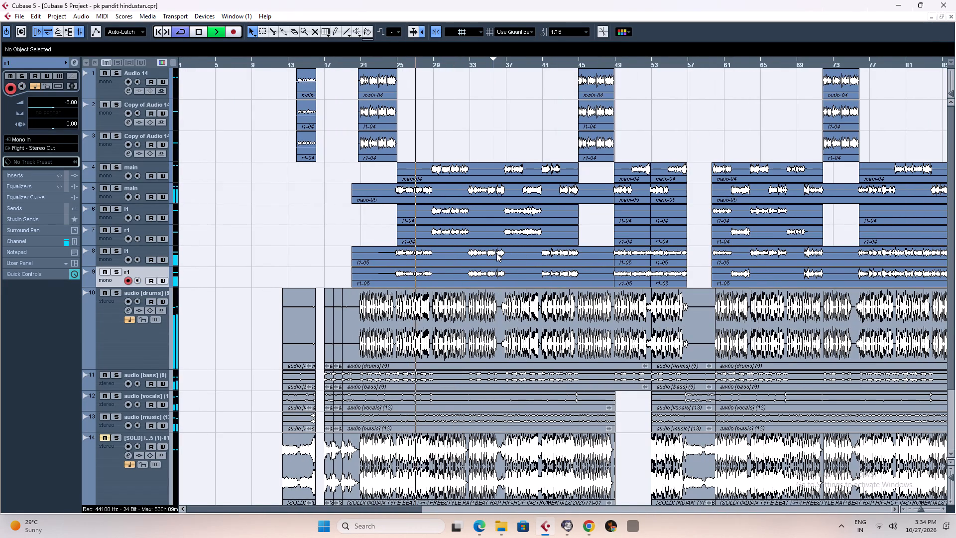
key("space")
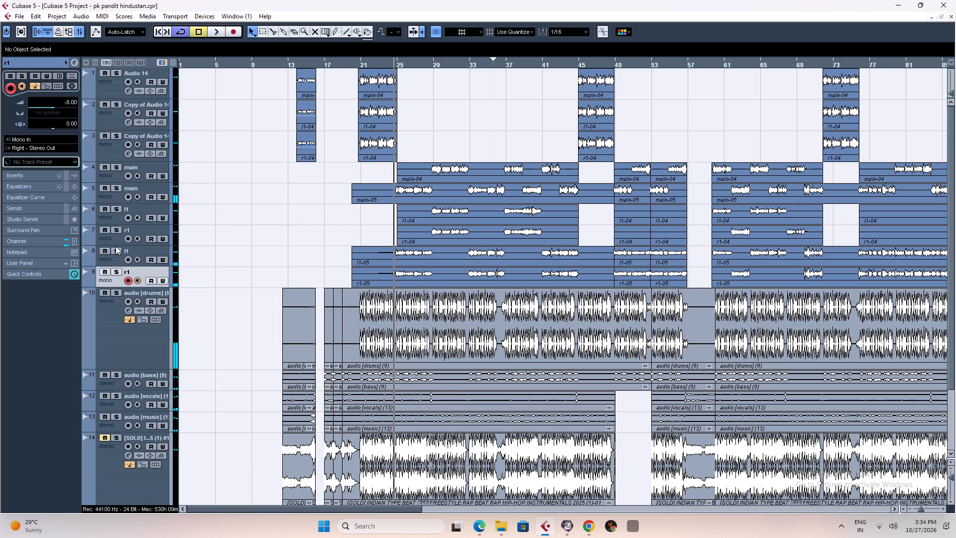
Mute both original r1 tracks, tracks 7 and 9.
key("h")
key("h")
key("h")
key("h")
key("h")
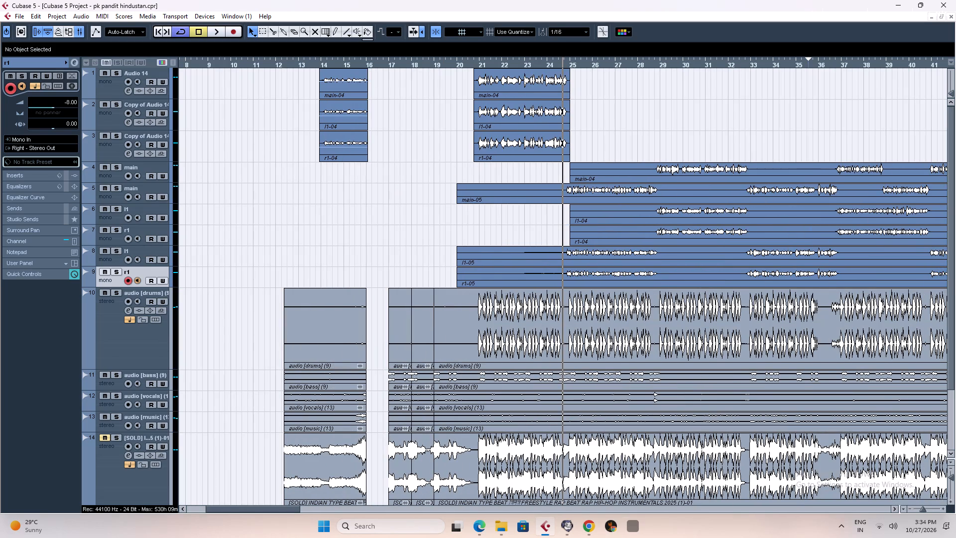
left_click(114, 239)
left_click(105, 233)
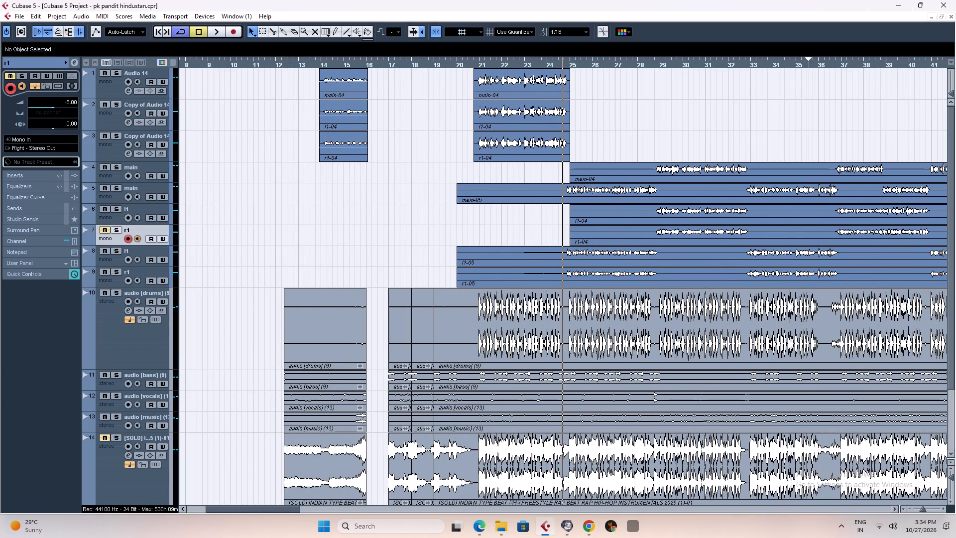
left_click(104, 273)
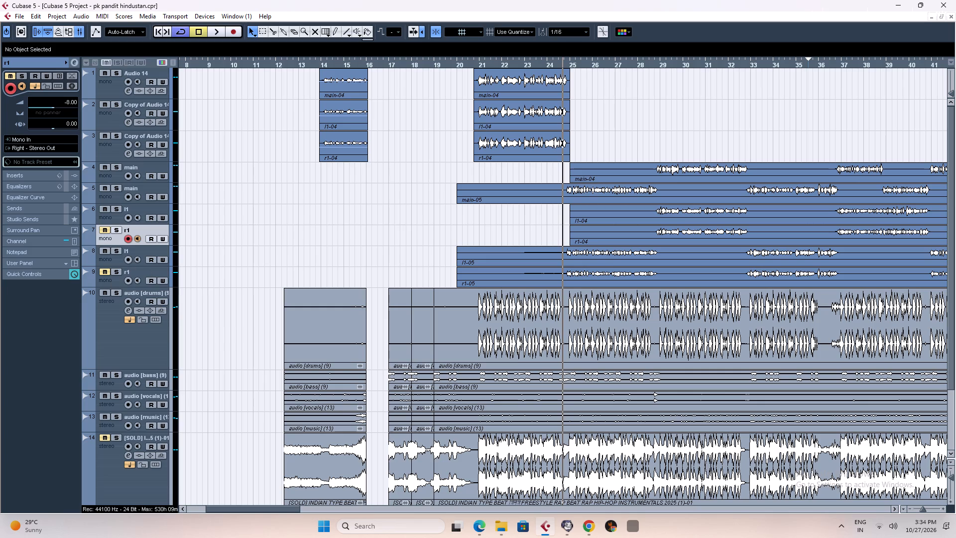
Route the outputs of both original l1 tracks, tracks 6 and 8, to Stereo Out.
left_click(110, 219)
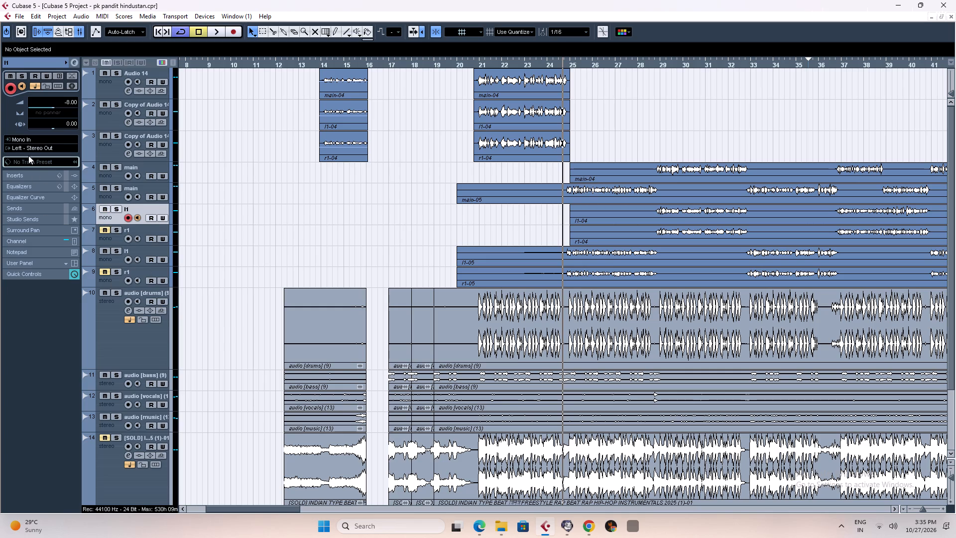
left_click(27, 150)
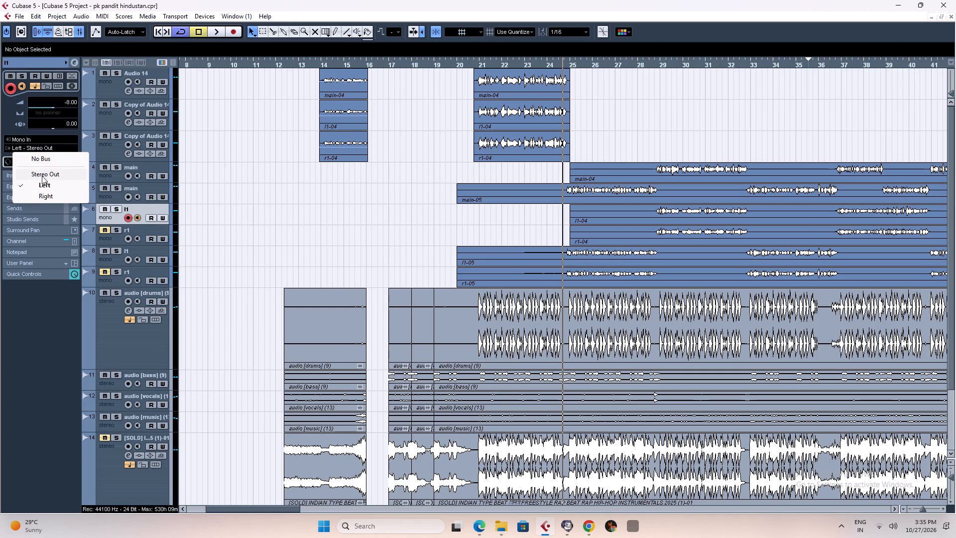
left_click(42, 175)
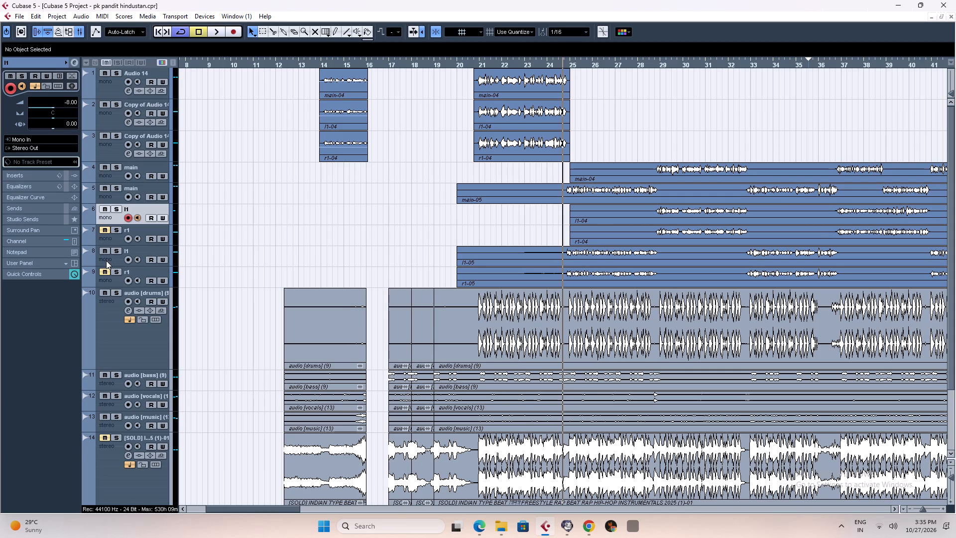
left_click(106, 261)
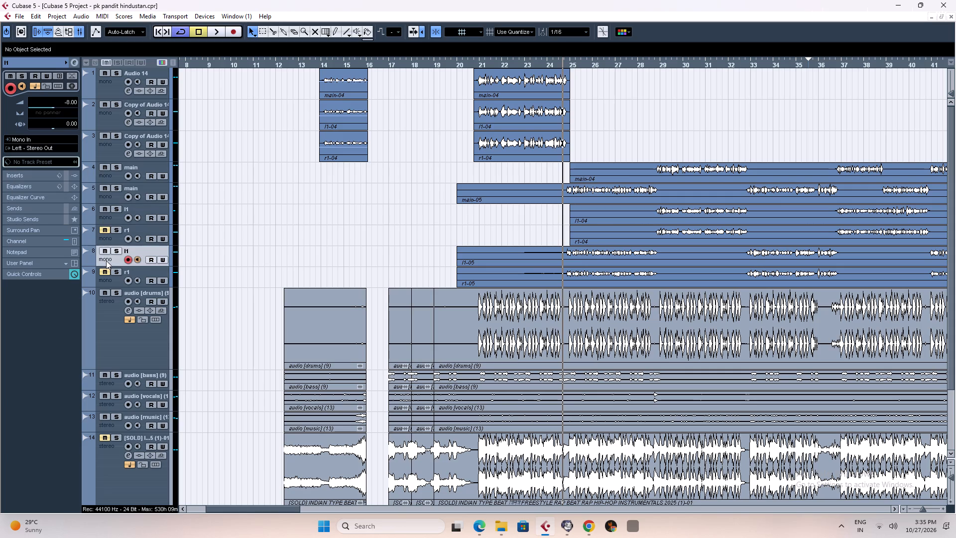
left_click(41, 150)
left_click(42, 173)
Play the section from just before bar 25 to check the vocals with the new l1 routing and muted r1 tracks, and stop playback.
type("gggggg")
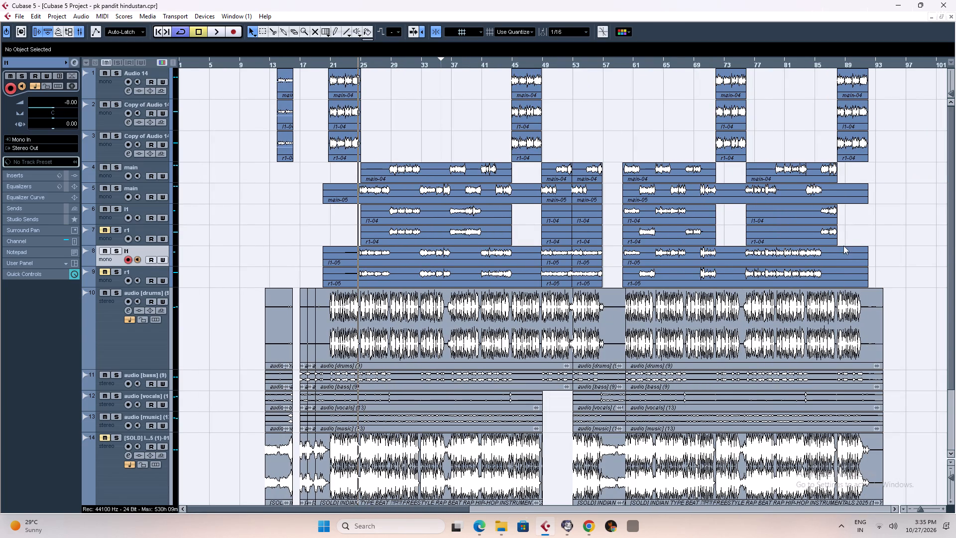
left_click(891, 231)
key("space")
key("g")
key("g")
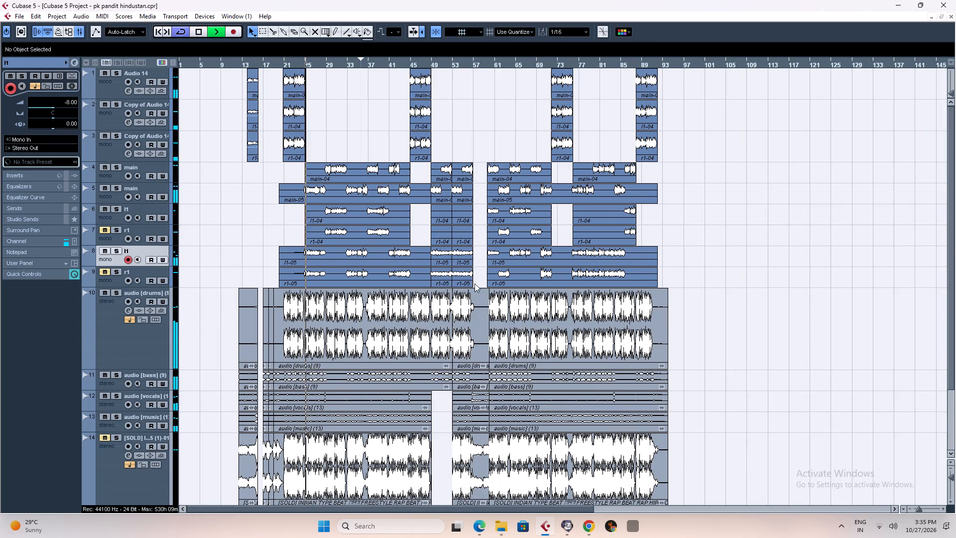
left_click(708, 210)
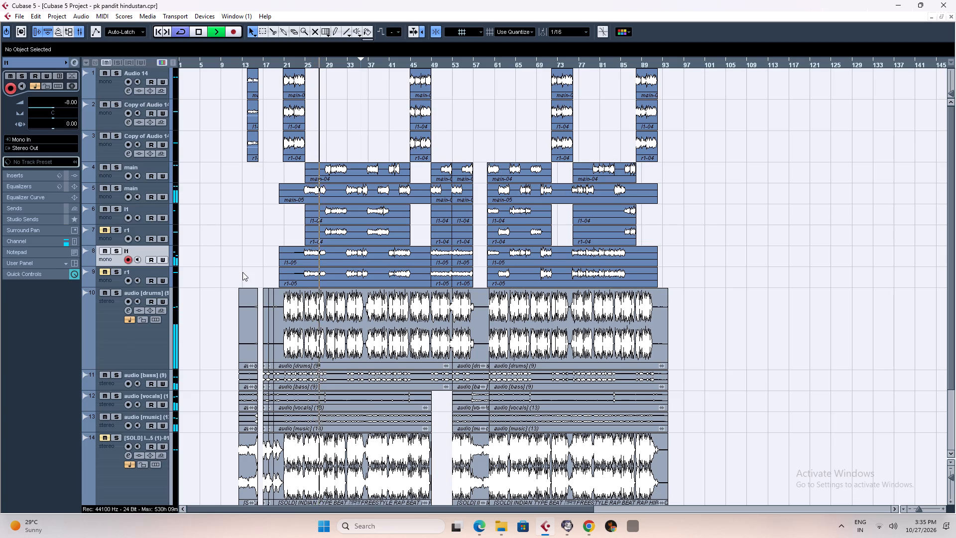
key("space")
key("space")
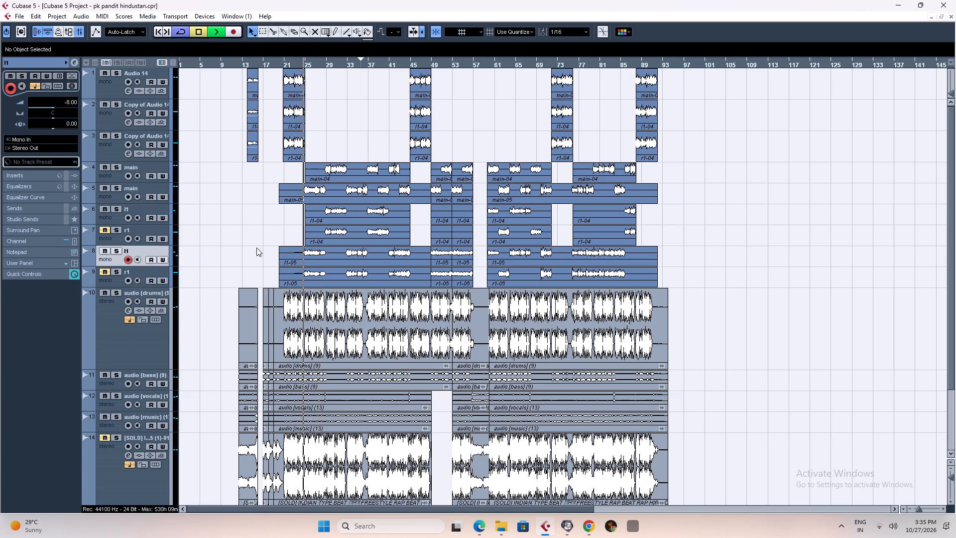
key("space")
Play the song from the intro at about bar 13 to listen through the arrangement.
left_click(247, 65)
key("space")
left_click(702, 165)
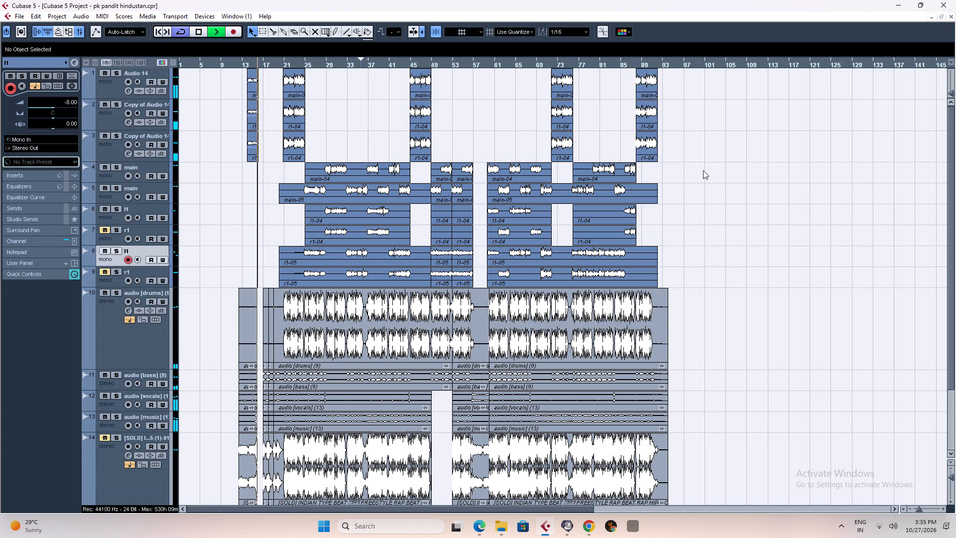
Save the project.
key("ctrl+s")
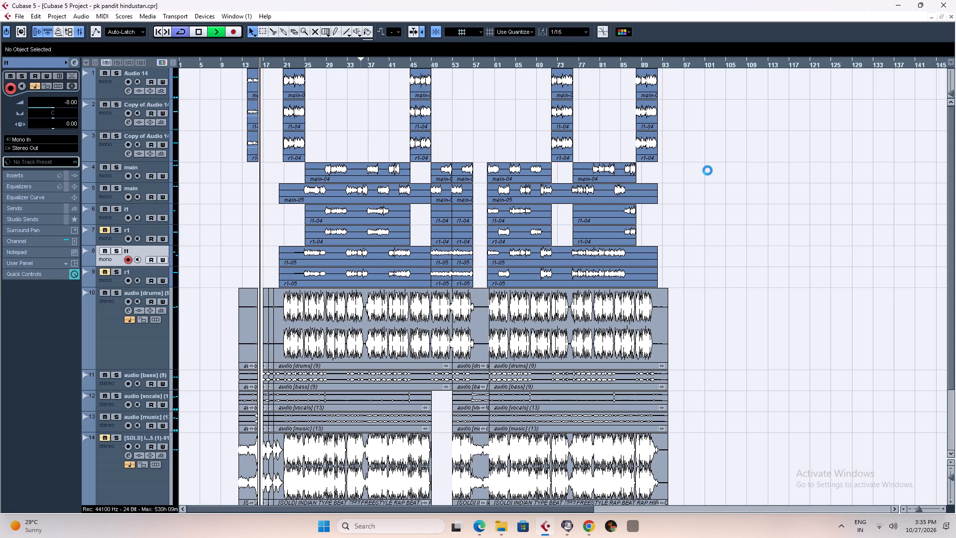
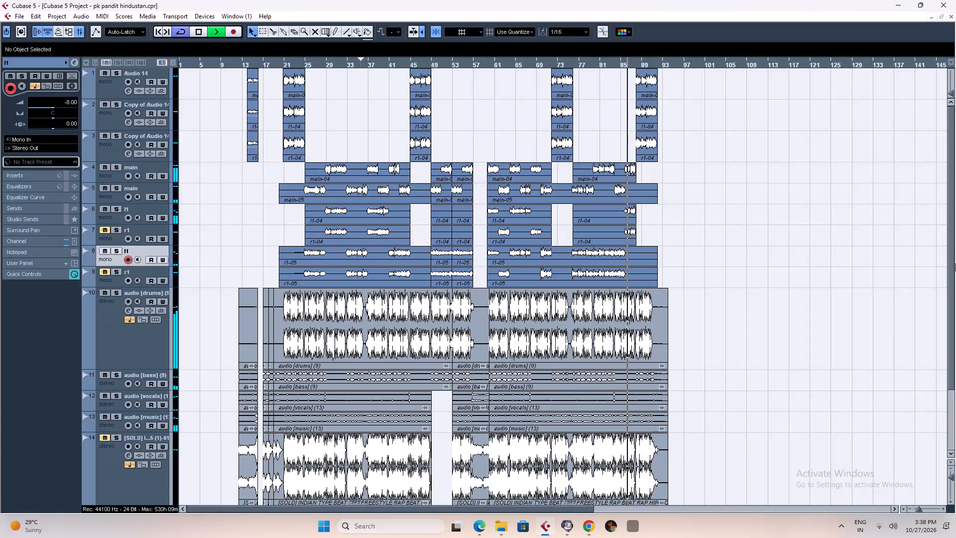
Look over the lower tracks down to track 16 while the song plays its final section, and stop playback.
left_click_drag(950, 255, 954, 358)
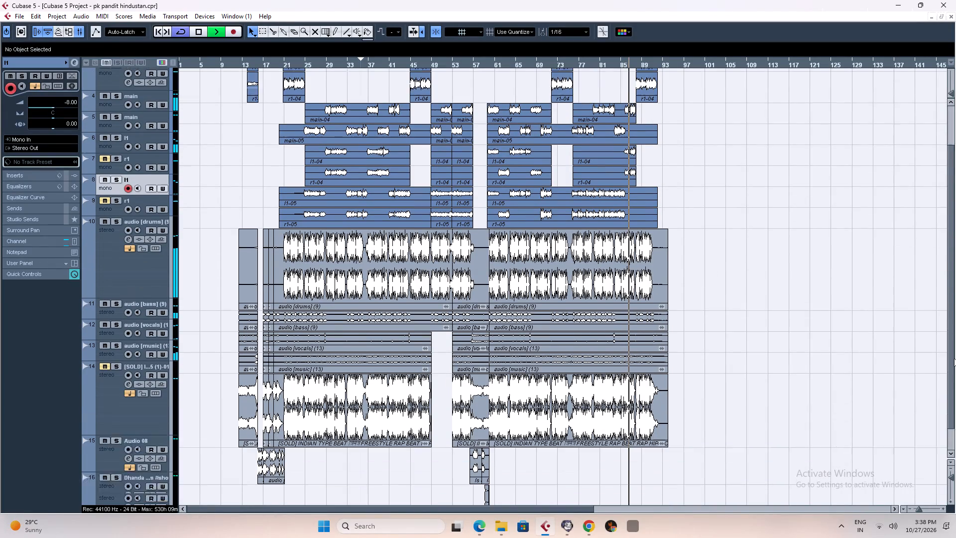
left_click_drag(954, 358, 955, 466)
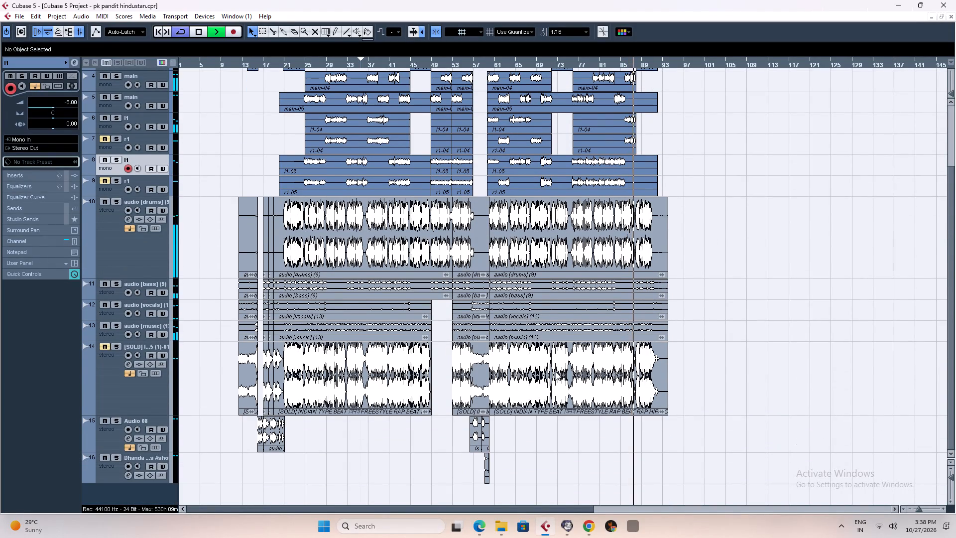
key("space")
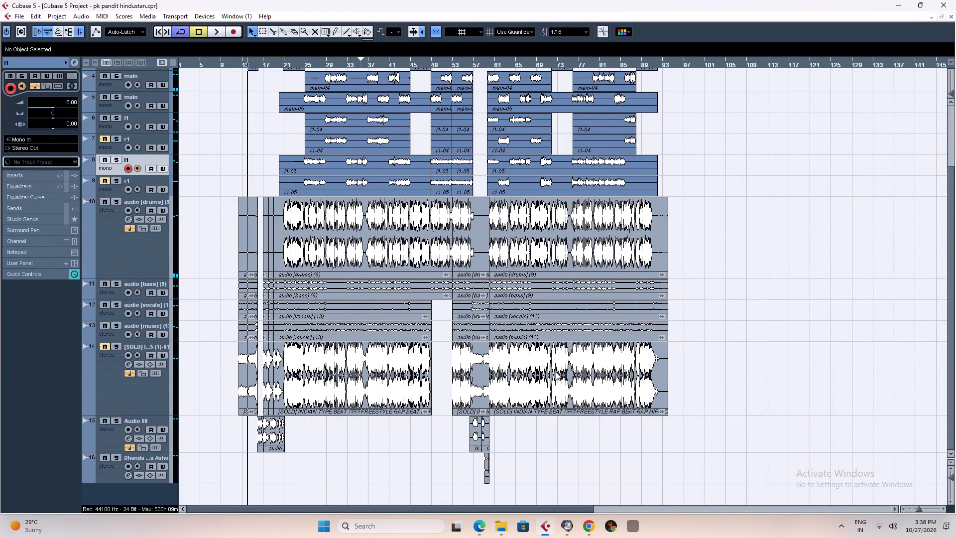
Play the song from the intro at about bar 13 into the first verse, following the clips closely, and stop playback near bar 29.
key("space")
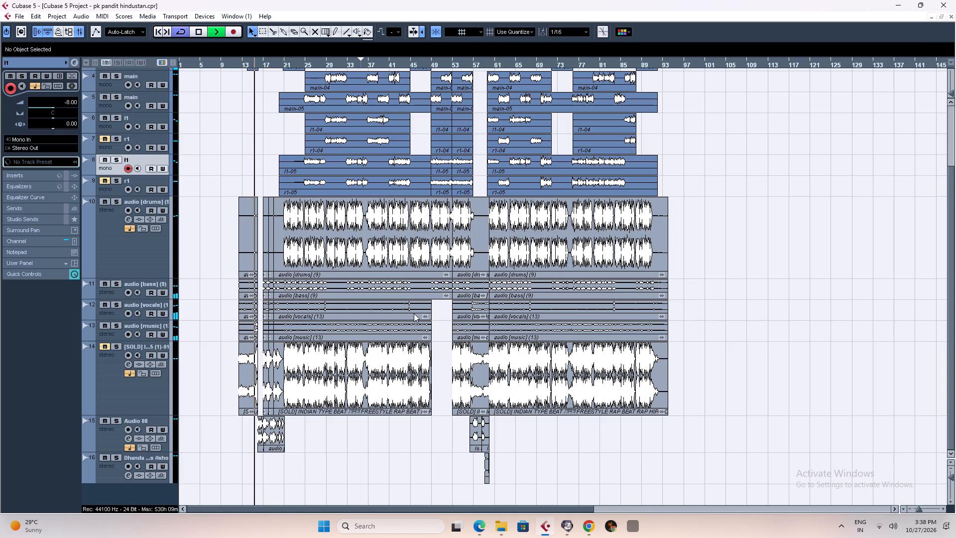
key("h")
key("h")
key("h")
key("h")
key("h")
key("h")
key("h")
key("h")
key("h")
key("h")
key("h")
key("h")
key("h")
key("h")
key("h")
key("h")
key("h")
key("h")
key("h")
key("h")
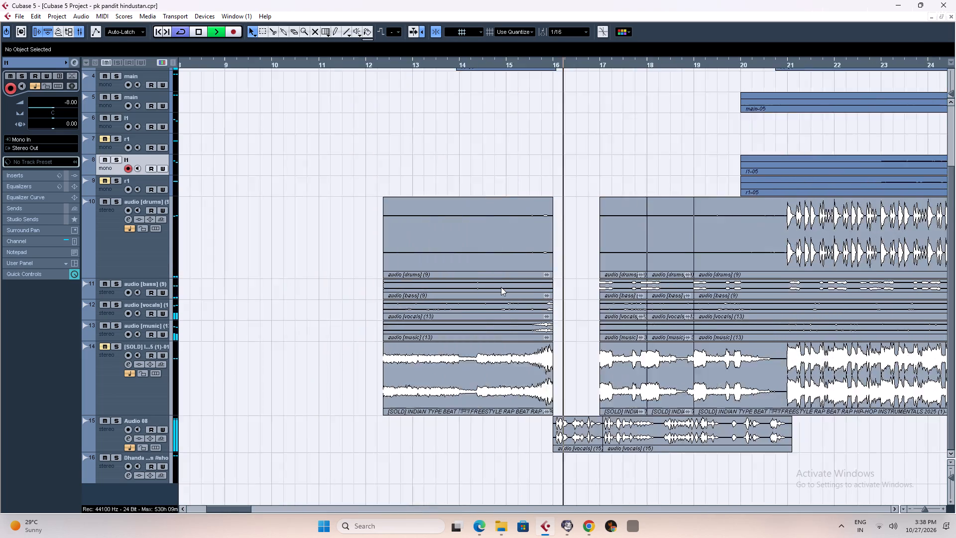
key("g")
key("g")
key("g")
key("g")
key("g")
key("g")
key("g")
key("g")
key("g")
key("g")
key("g")
key("g")
key("g")
key("g")
key("g")
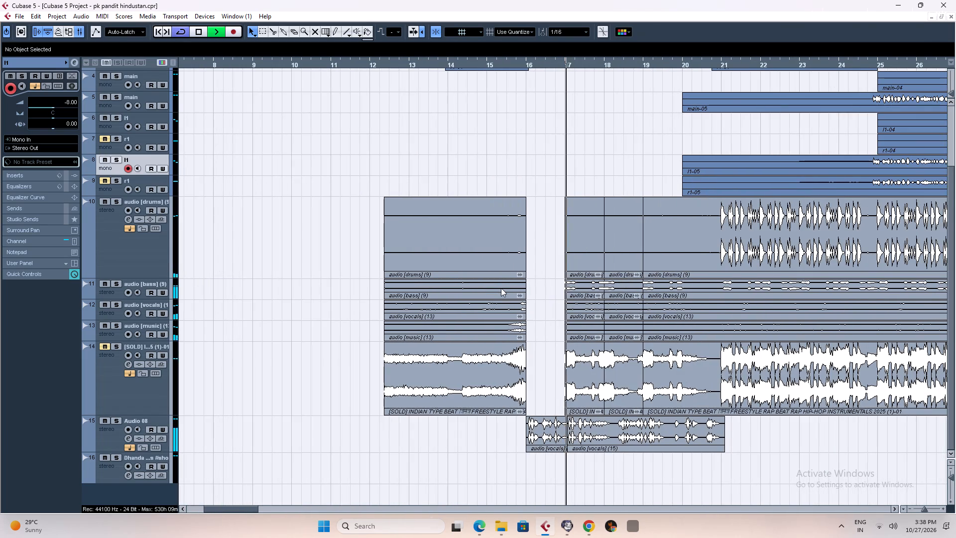
key("g")
key("g")
key("g")
key("g")
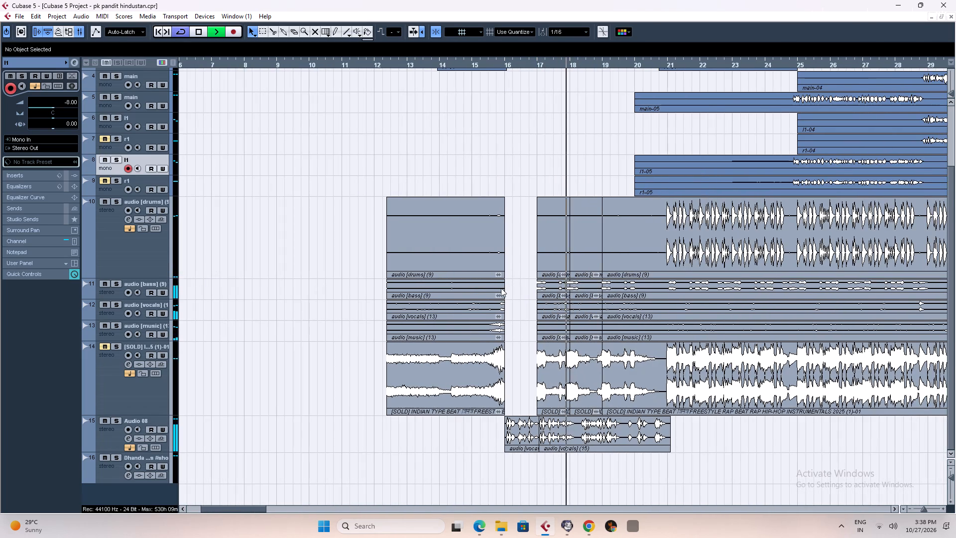
type("ggg")
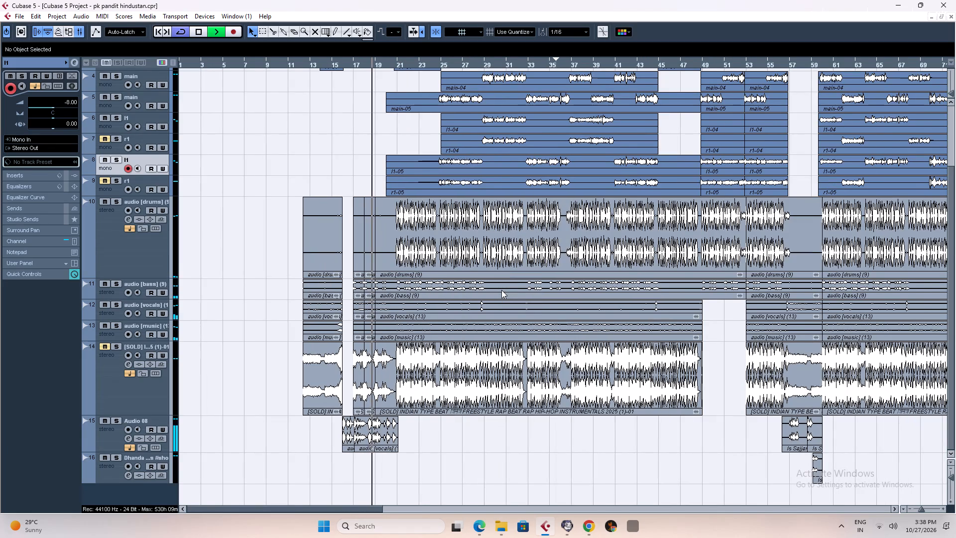
key("g")
key("g")
key("g")
key("g")
key("g")
key("g")
key("g")
key("g")
key("g")
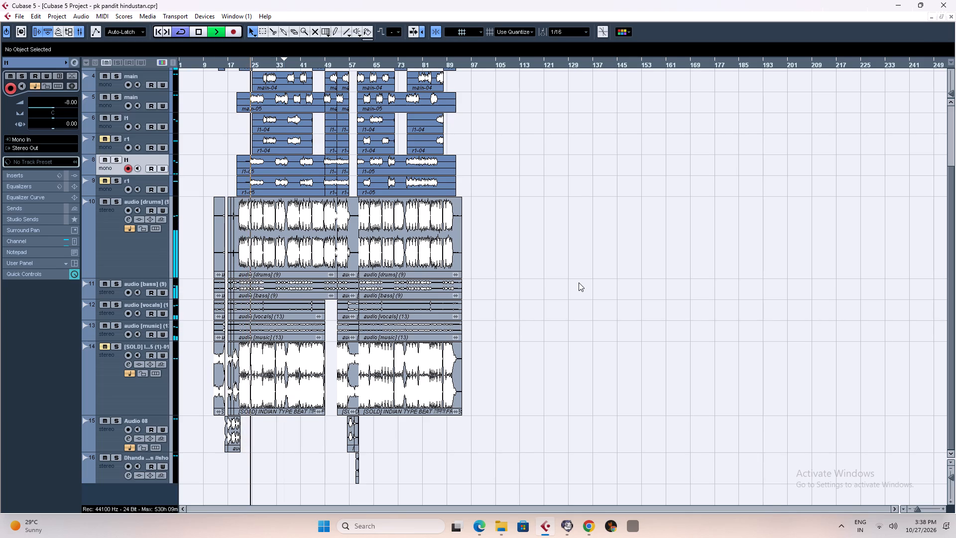
key("h")
key("h")
key("h")
key("h")
key("h")
key("h")
key("h")
key("h")
key("h")
key("h")
key("h")
key("h")
key("h")
key("h")
key("h")
key("h")
key("h")
key("h")
key("h")
key("h")
key("g")
key("g")
key("g")
key("g")
key("g")
key("g")
key("g")
key("g")
key("g")
key("g")
key("g")
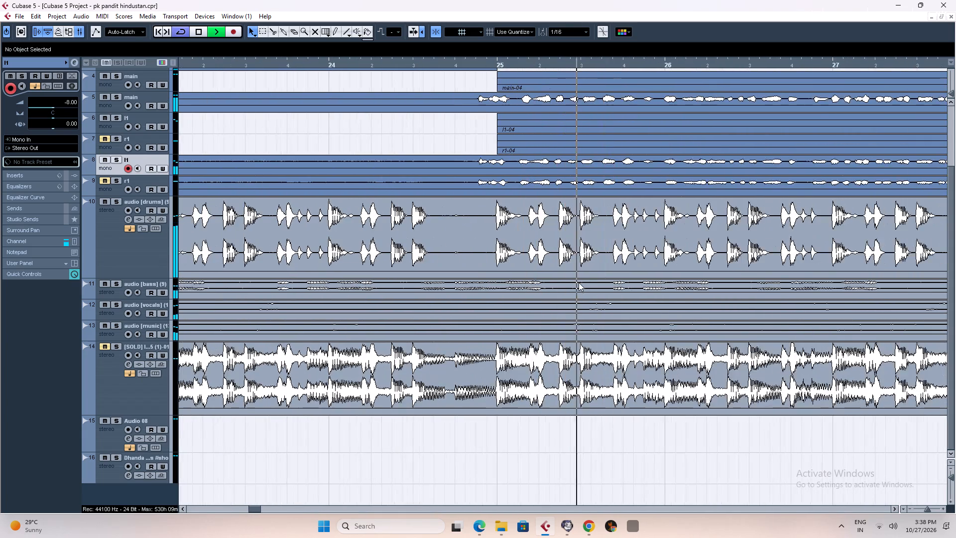
key("g")
type("gggg")
key("h")
key("h")
key("h")
key("h")
key("h")
key("h")
key("h")
key("h")
key("h")
key("h")
key("h")
key("h")
key("h")
key("h")
key("h")
key("h")
key("h")
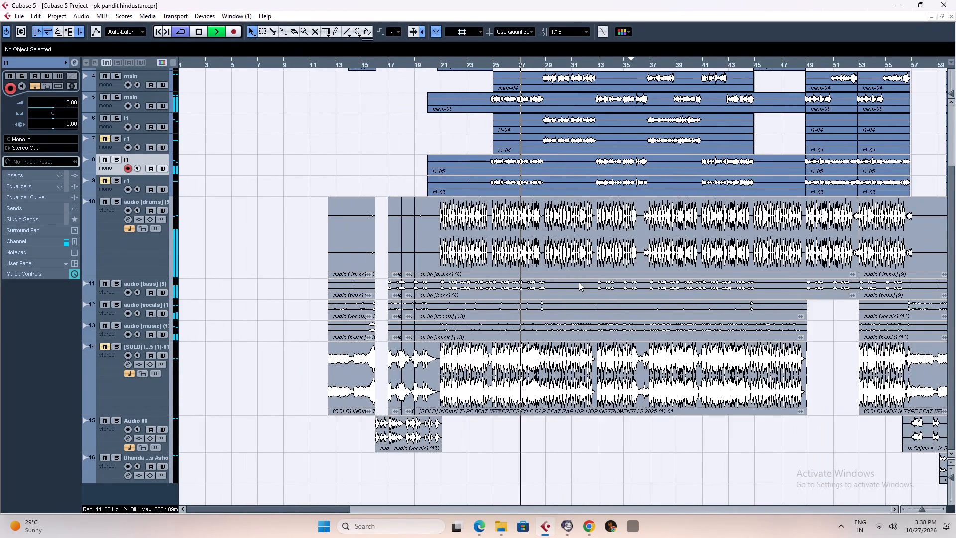
key("g")
key("g")
key("g")
key("g")
key("g")
key("g")
key("g")
key("g")
key("g")
key("g")
key("g")
key("g")
key("g")
key("g")
key("g")
key("g")
key("g")
key("g")
key("g")
key("g")
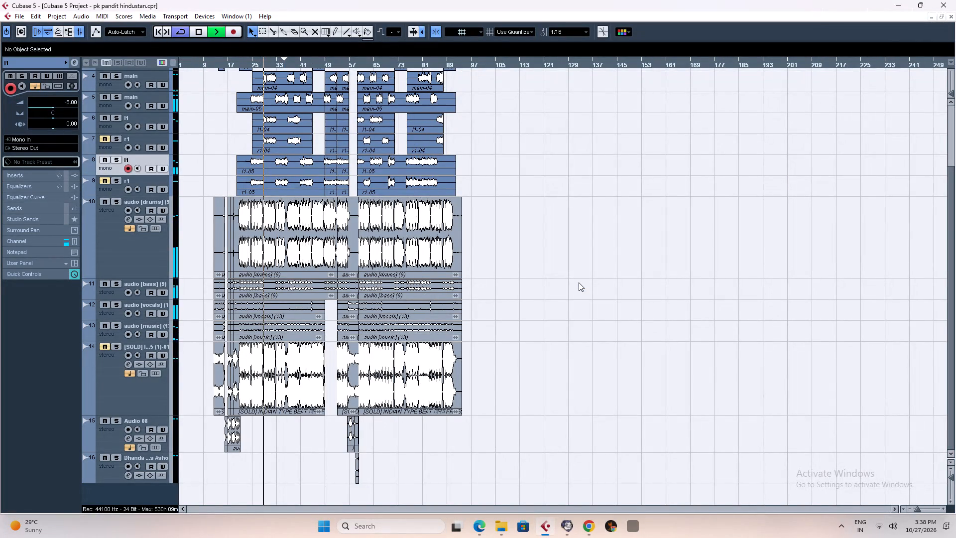
key("space")
Switch to Chrome with the Vocal Remover page open.
left_click(586, 530)
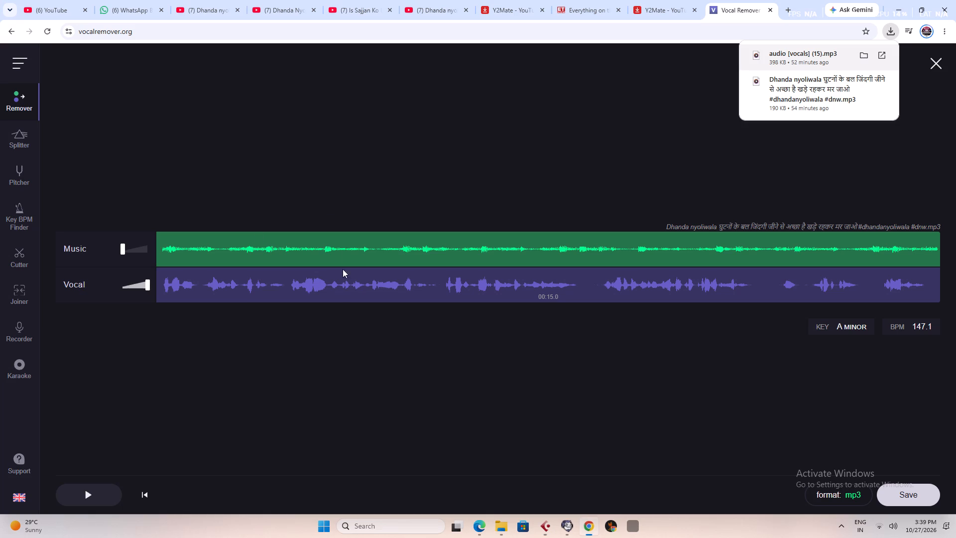
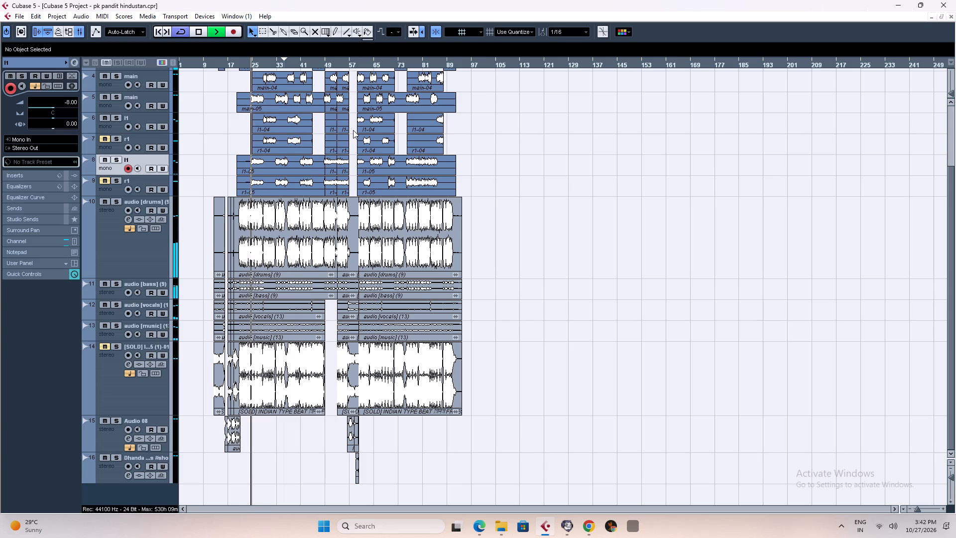
Play the intro from about bar 13 to bar 17, following the transition into the Audio 08 clips closely.
key("space")
key("space")
key("space")
key("space")
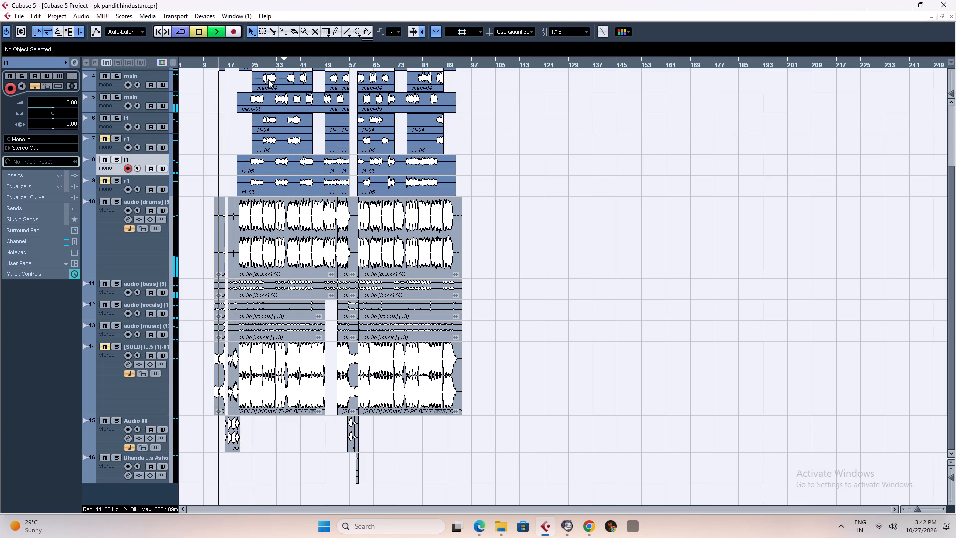
key("space")
key("space")
key("space")
key("space")
key("space")
type("h")
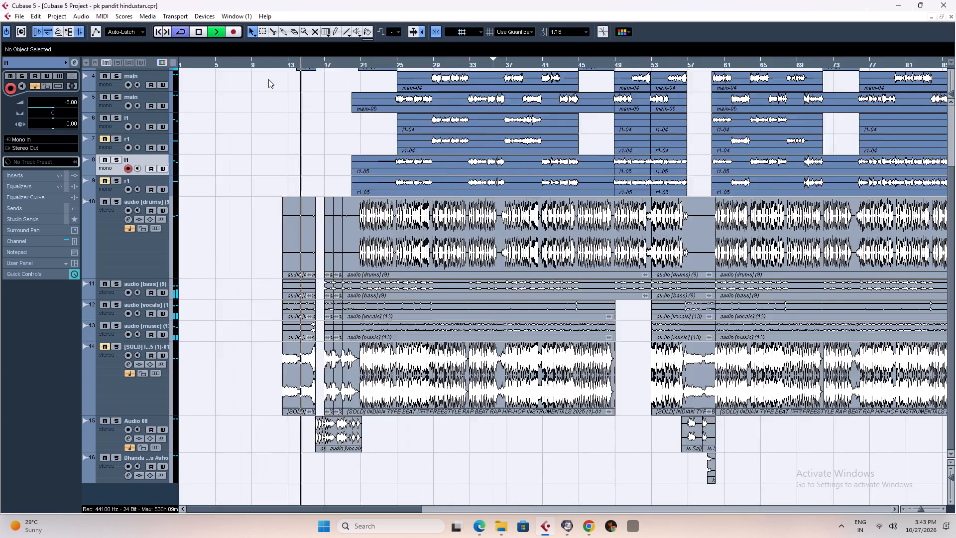
key("g")
key("g")
key("g")
key("g")
key("g")
key("g")
key("g")
key("g")
key("g")
key("g")
key("g")
key("g")
key("g")
key("g")
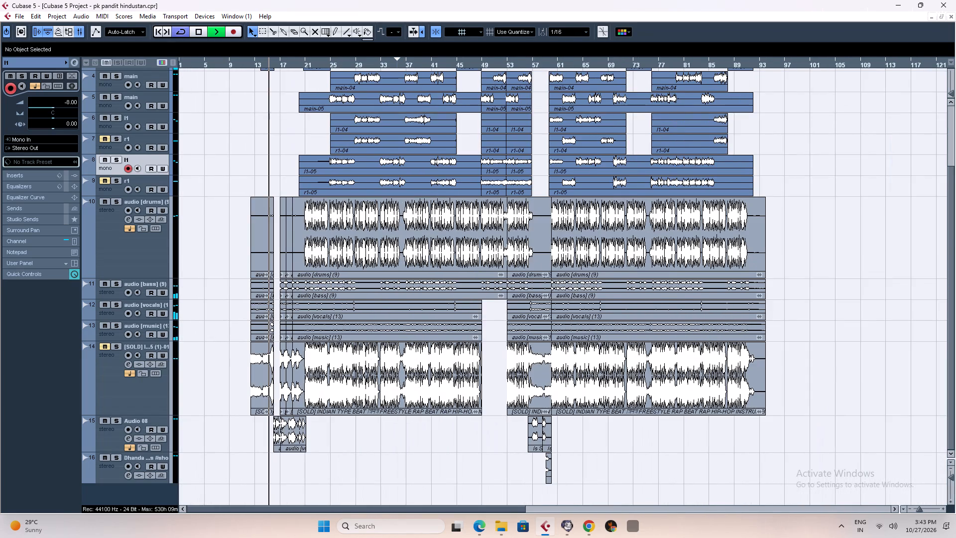
key("h")
key("h")
key("h")
key("h")
key("h")
key("h")
key("h")
key("h")
key("h")
key("h")
key("h")
key("h")
key("h")
key("h")
key("h")
key("h")
key("h")
key("h")
key("h")
key("h")
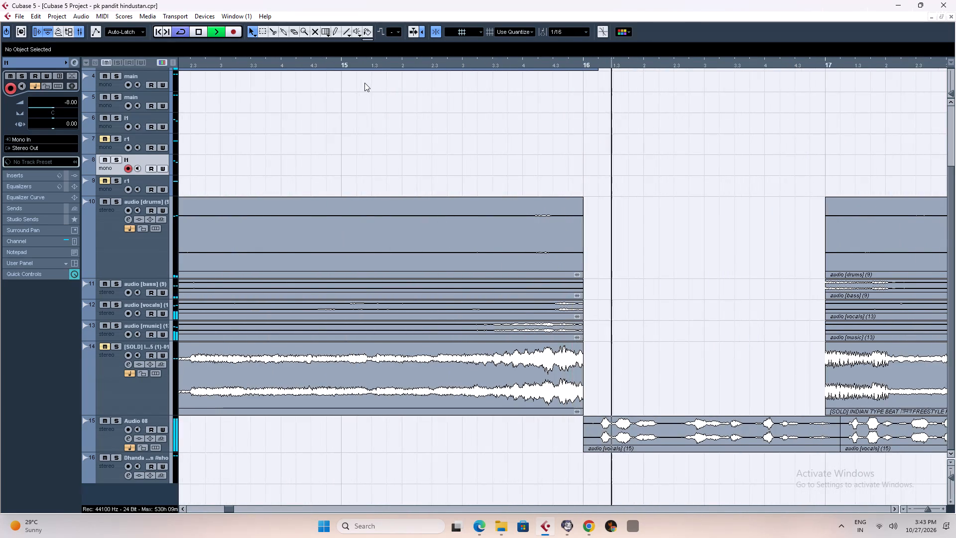
key("g")
key("g")
key("g")
key("g")
key("g")
key("g")
key("g")
key("g")
key("g")
key("g")
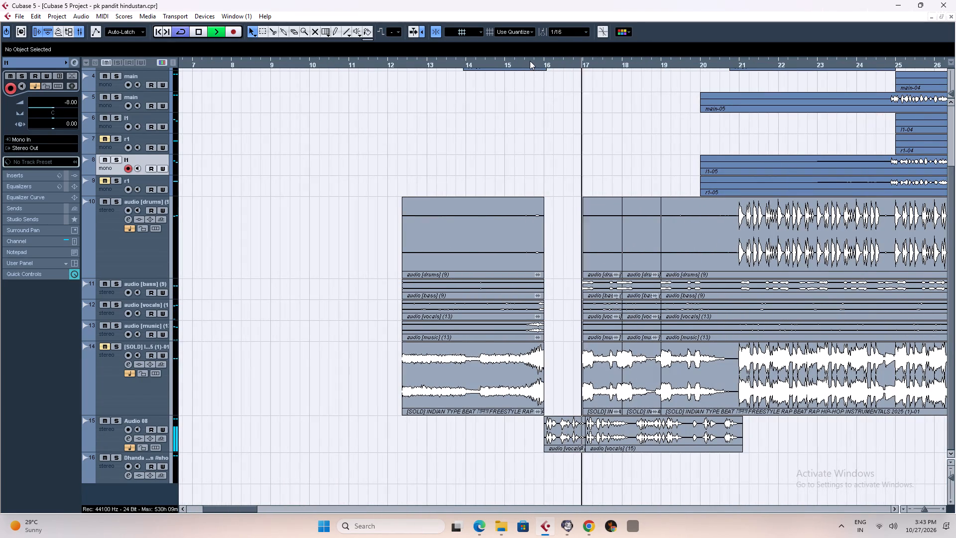
Replay the end of the intro from about bar 15 to bar 16, checking the vocal clips on tracks 1 to 3 closely.
left_click(530, 61)
left_click_drag(952, 202, 955, 111)
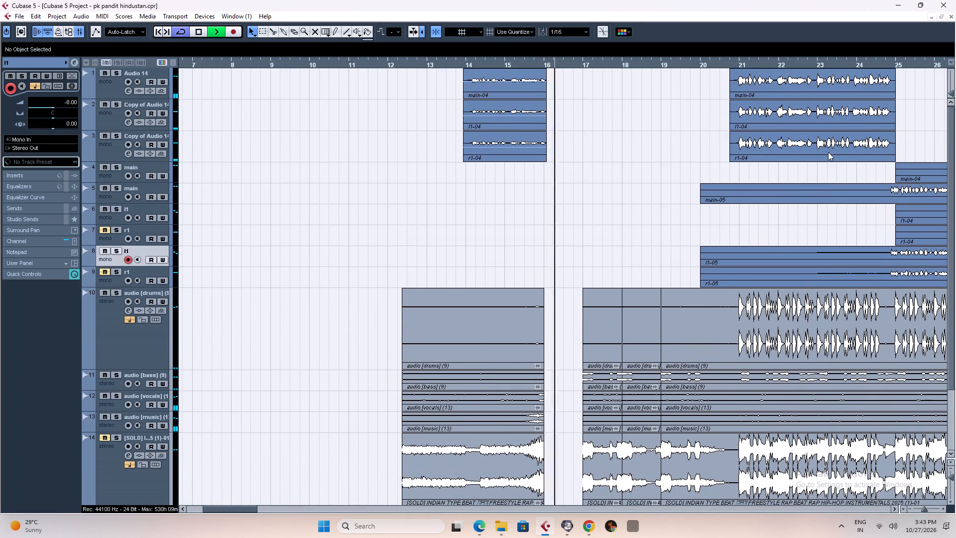
key("space")
key("h")
key("h")
key("h")
key("h")
key("h")
key("h")
key("h")
key("h")
key("h")
key("h")
key("h")
key("space")
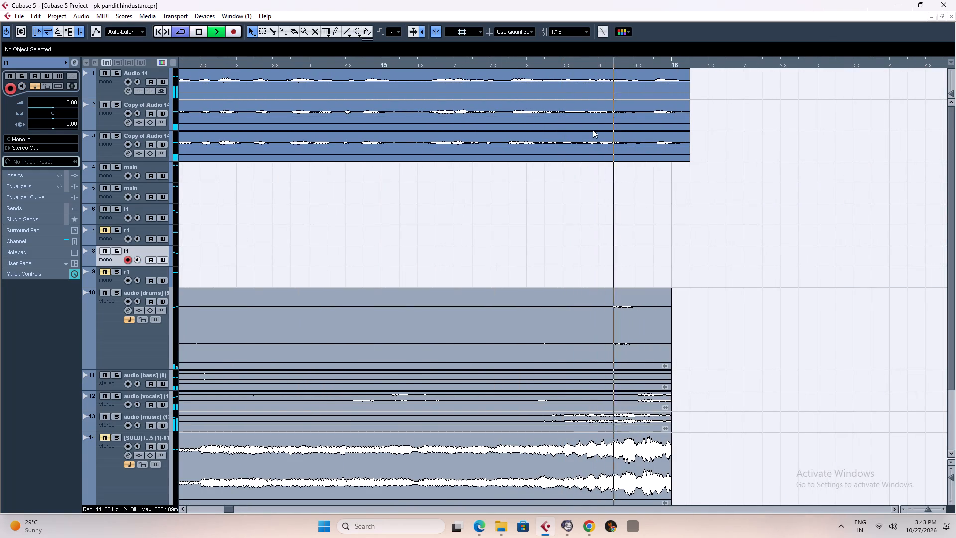
key("space")
left_click(453, 64)
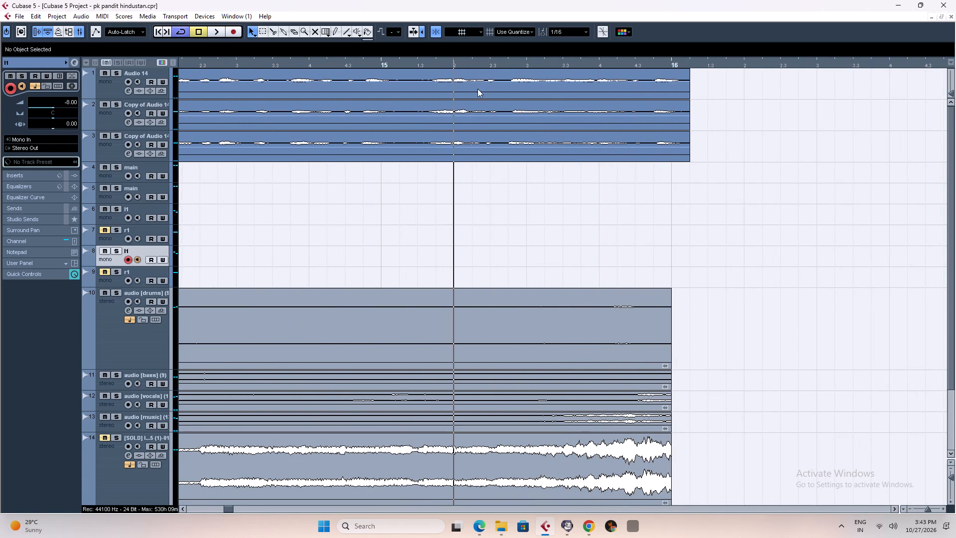
key("space")
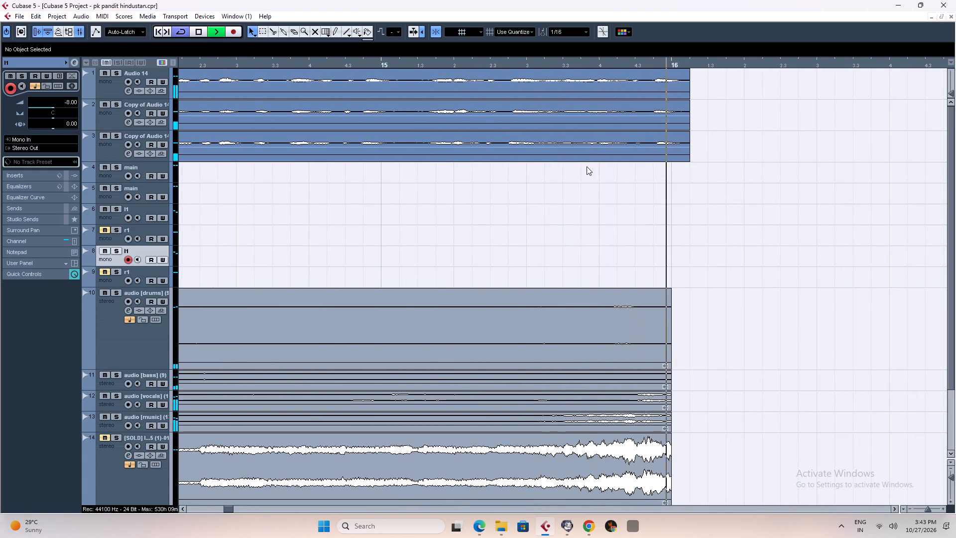
key("space")
Play the song from about bar 21, following the drum entry and the start of the first verse closely.
type("g")
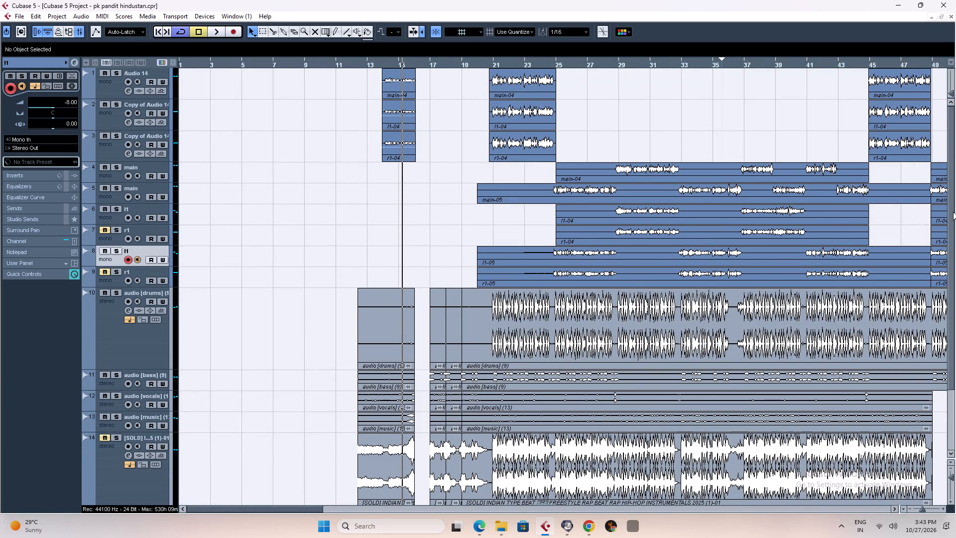
left_click_drag(953, 212, 938, 351)
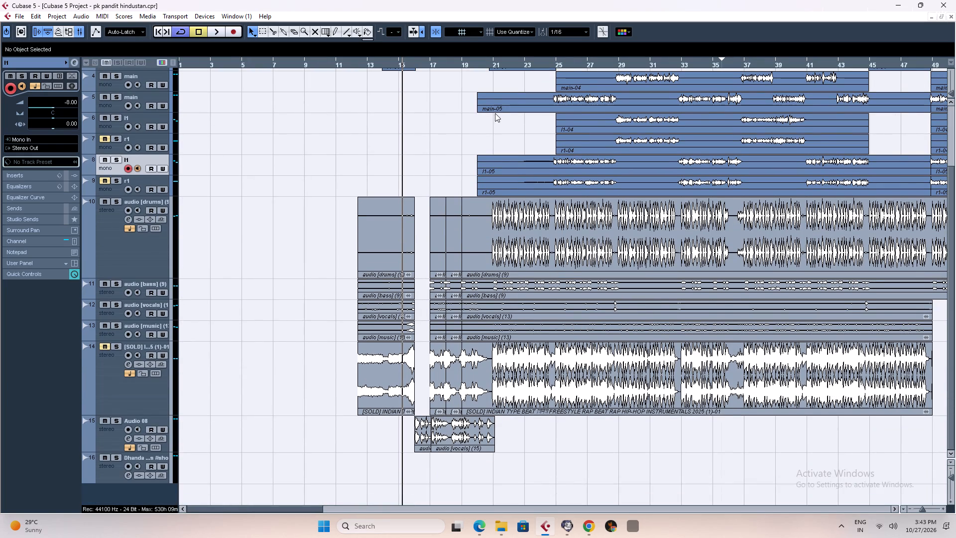
left_click(490, 65)
key("space")
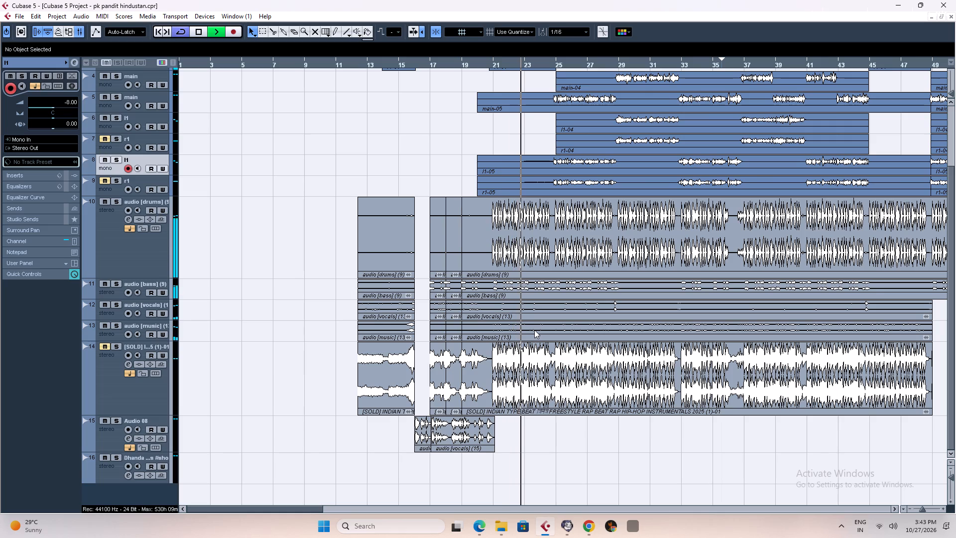
key("h")
key("h")
key("h")
key("h")
key("h")
key("h")
key("h")
key("h")
key("h")
key("h")
key("h")
key("h")
key("h")
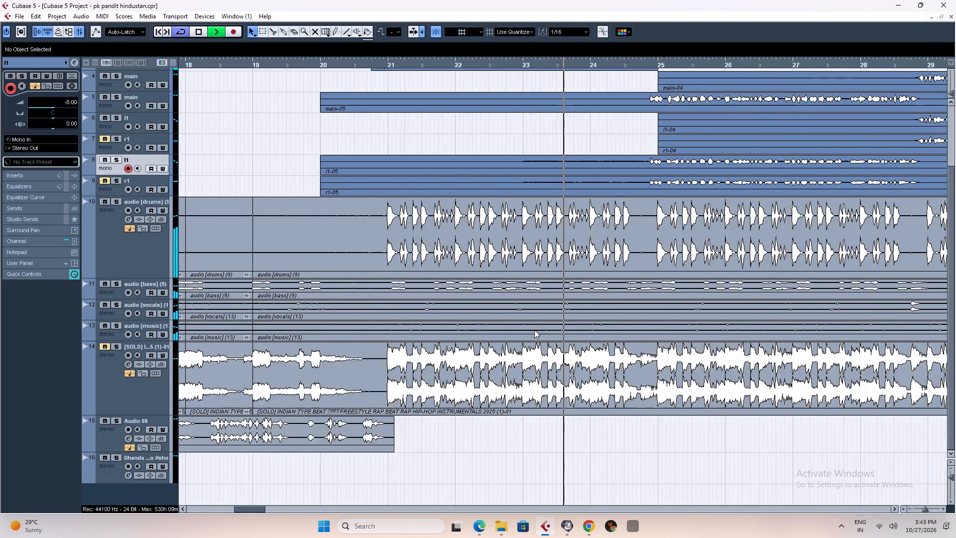
key("g")
key("g")
key("g")
key("g")
key("g")
key("g")
key("g")
key("g")
key("g")
key("g")
key("g")
key("g")
key("g")
key("g")
key("g")
key("g")
key("g")
key("g")
key("g")
key("g")
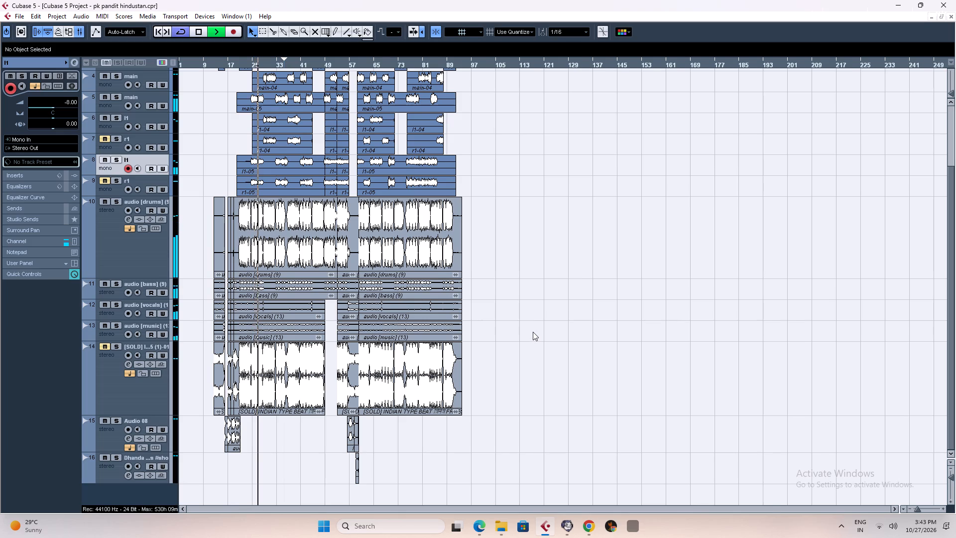
Follow playback through about bars 25 to 28, examining the first verse's main-05 and l1-05 vocal clips closely.
key("h")
key("h")
key("h")
key("h")
key("h")
key("h")
key("h")
key("h")
key("h")
key("h")
key("h")
key("h")
key("h")
key("h")
key("h")
key("h")
key("h")
key("h")
key("h")
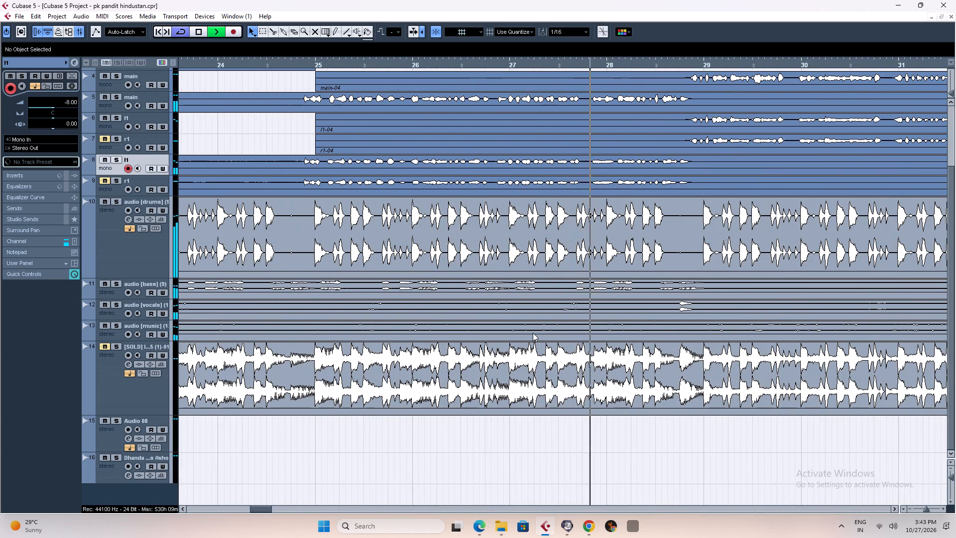
key("g")
key("g")
key("g")
key("g")
key("g")
key("g")
key("g")
key("g")
key("g")
key("g")
key("g")
key("g")
key("g")
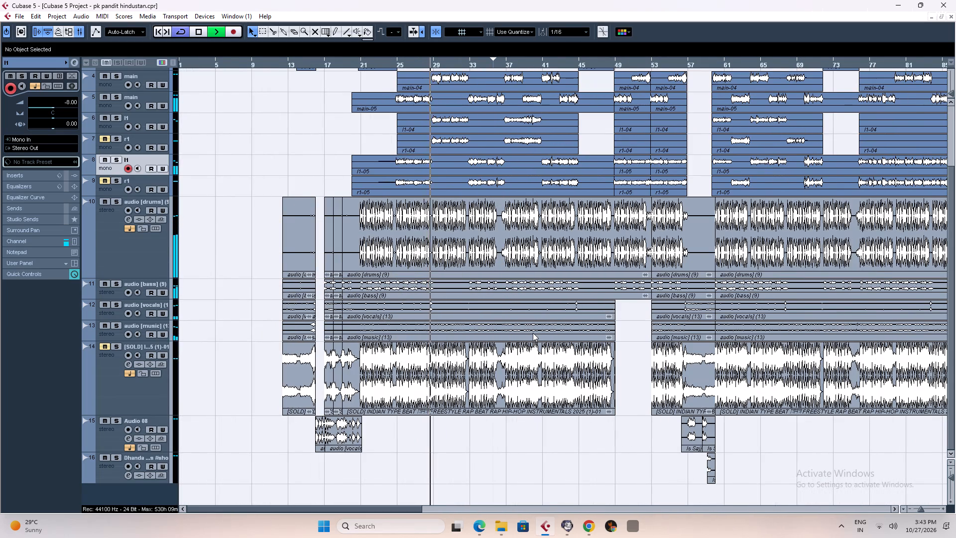
Follow playback around bar 29, examining the vocal handover to the upper main and l1 tracks closely.
key("h")
key("h")
key("h")
key("h")
key("h")
key("h")
key("h")
key("h")
key("h")
key("h")
key("h")
key("h")
key("h")
key("h")
key("h")
key("h")
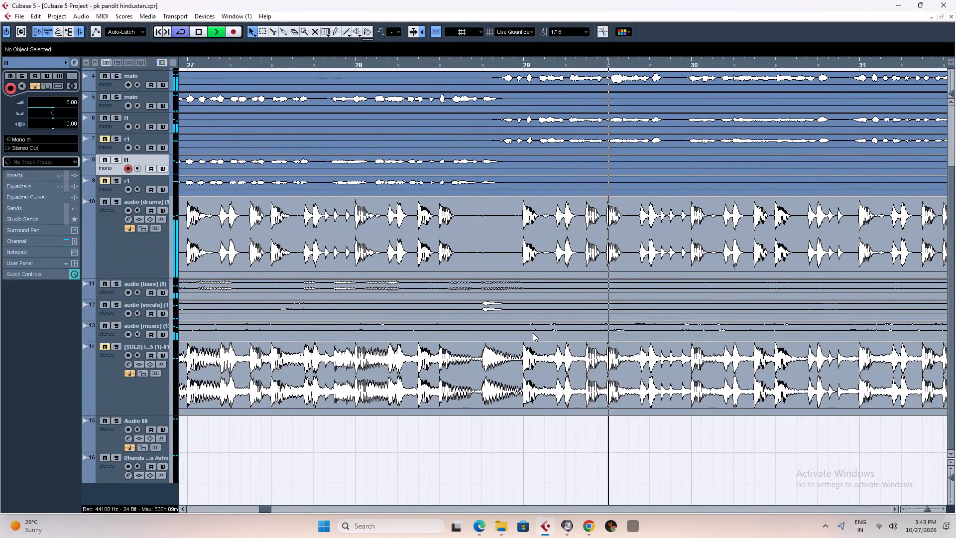
key("g")
key("g")
key("g")
key("g")
key("g")
key("g")
key("g")
key("g")
key("g")
key("g")
key("g")
type("ggggg")
Follow playback from about bar 32 to 34, examining the handover back to the lower main and l1 vocals, and view the whole arrangement.
key("h")
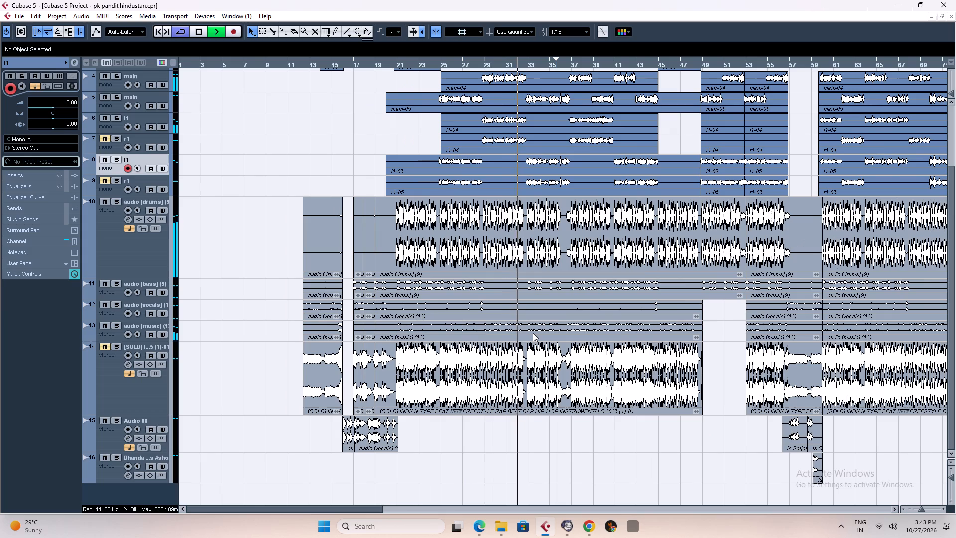
key("h")
key("h")
key("h")
key("h")
key("h")
key("h")
key("h")
key("h")
key("h")
key("h")
key("h")
key("h")
key("h")
key("h")
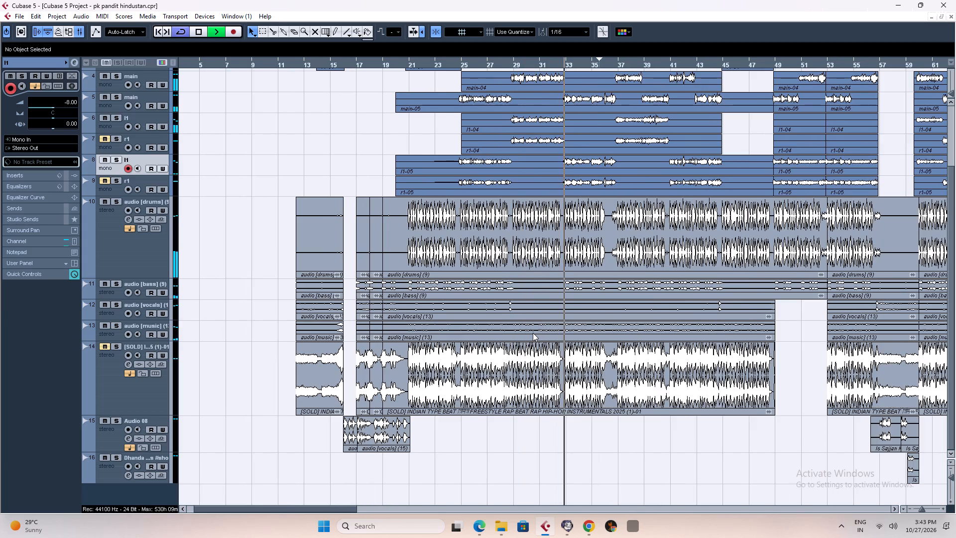
key("g")
key("g")
key("g")
key("g")
key("g")
key("g")
key("g")
key("g")
key("g")
key("g")
key("g")
key("g")
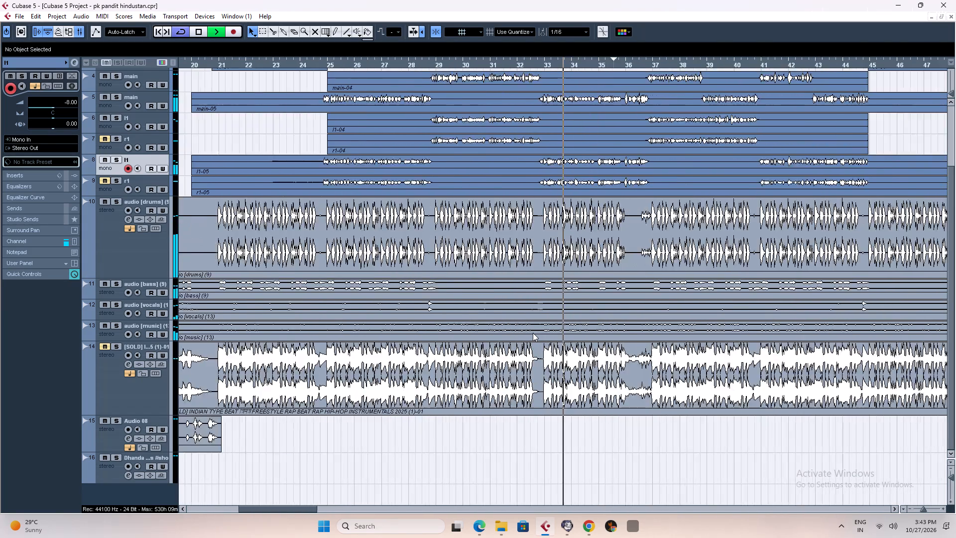
key("h")
key("h")
key("h")
key("h")
key("h")
key("h")
key("h")
key("h")
key("h")
key("h")
key("h")
key("h")
key("h")
key("h")
key("h")
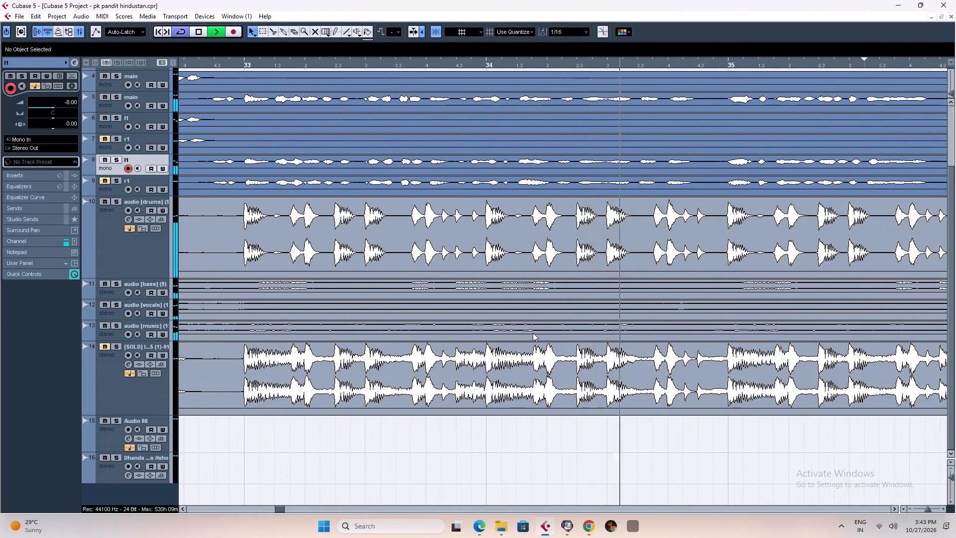
key("g")
key("g")
key("g")
key("g")
key("g")
key("g")
key("g")
key("g")
key("g")
key("g")
key("g")
key("g")
key("g")
key("g")
key("g")
key("g")
key("g")
key("g")
key("g")
key("g")
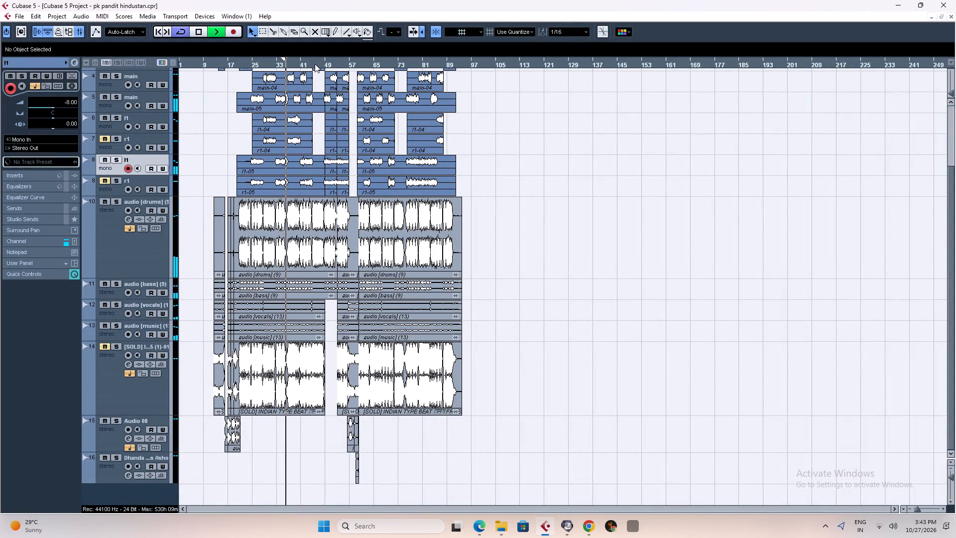
Follow playback around bar 37, examining the vocal handover from the lower to the upper main and l1 tracks closely, and view the whole arrangement.
key("h")
key("h")
key("h")
key("h")
key("h")
key("h")
key("h")
key("h")
key("h")
key("h")
key("h")
key("h")
key("h")
key("h")
key("h")
key("h")
key("h")
key("h")
key("h")
key("h")
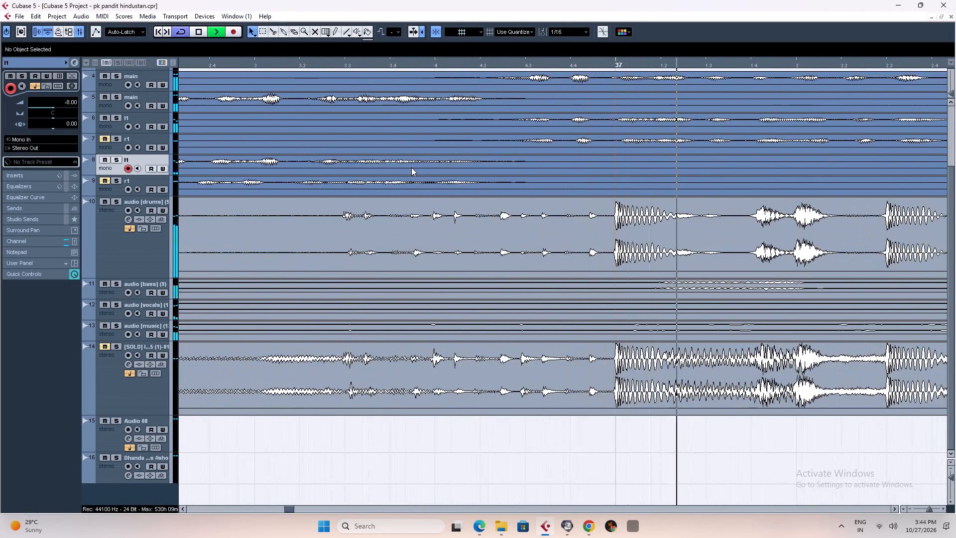
key("g")
key("g")
key("g")
key("g")
key("g")
key("g")
key("g")
key("g")
key("g")
key("g")
key("g")
key("g")
key("g")
key("g")
key("g")
key("g")
key("g")
key("g")
key("g")
key("g")
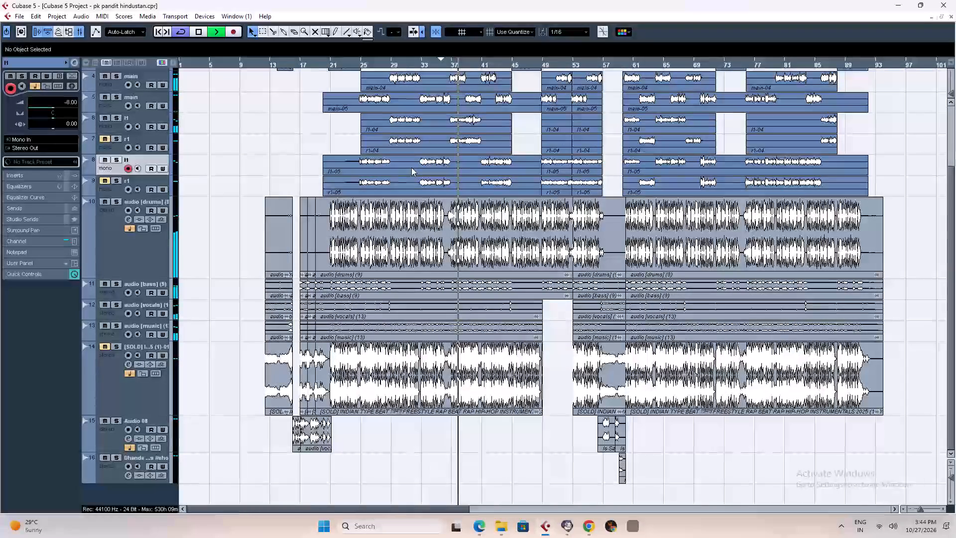
Continue playback from about bar 43, examining the end of the first verse's vocals up to bar 45.
left_click(499, 63)
key("h")
key("h")
key("h")
key("h")
key("h")
key("h")
key("h")
key("h")
key("h")
key("h")
key("h")
key("h")
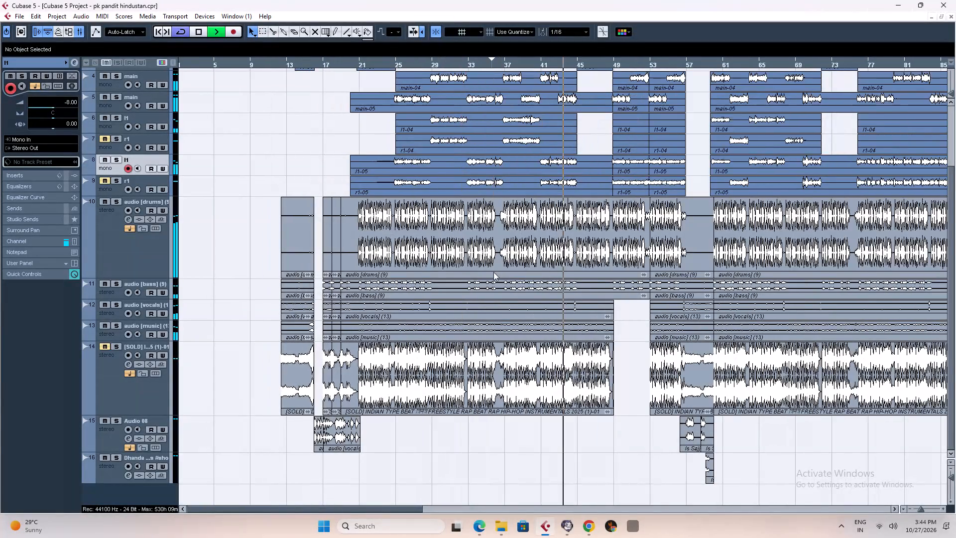
key("g")
key("g")
key("g")
key("g")
key("g")
key("g")
key("g")
key("g")
key("g")
key("g")
key("g")
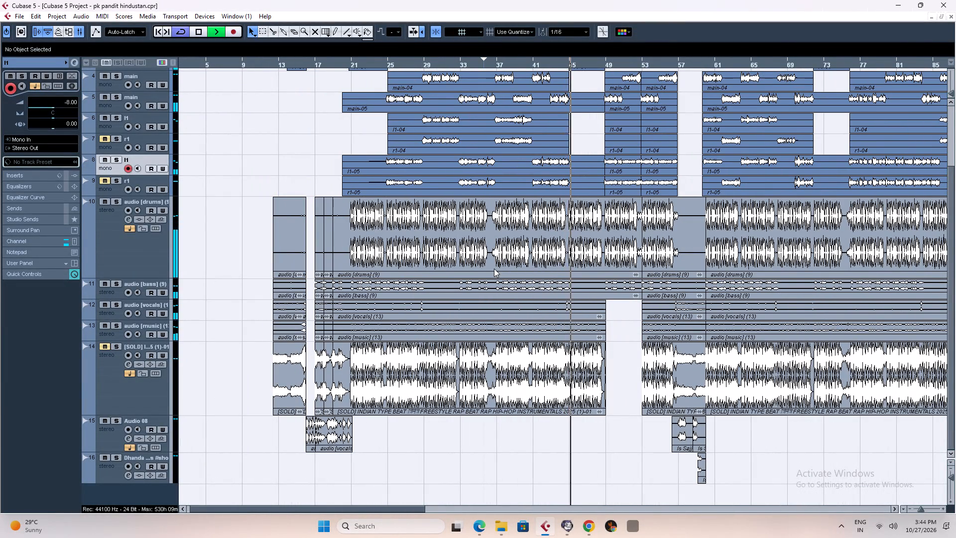
Follow playback through about bars 45 to 56 with the Audio 14 vocal tracks in view, and stop it.
left_click_drag(952, 276, 955, 138)
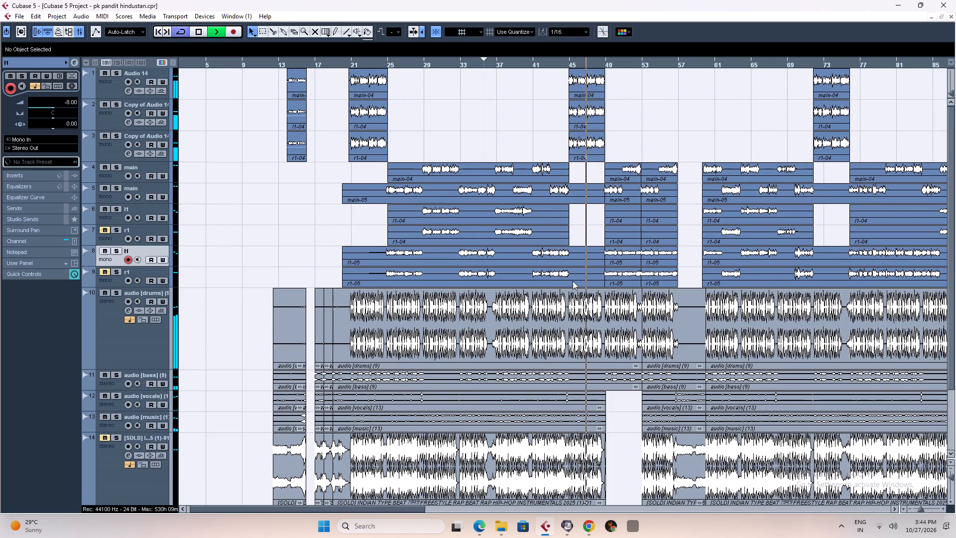
key("g")
key("g")
key("g")
key("g")
key("g")
key("g")
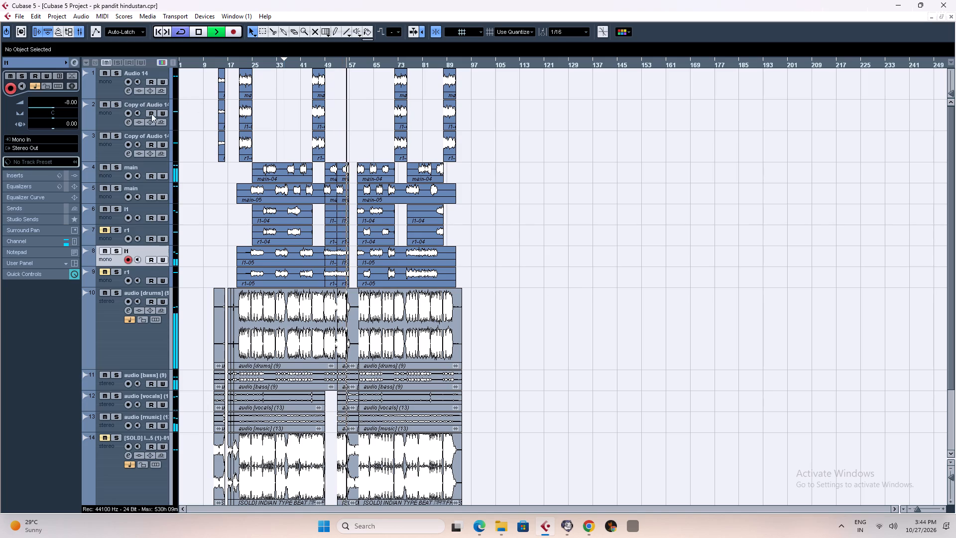
key("space")
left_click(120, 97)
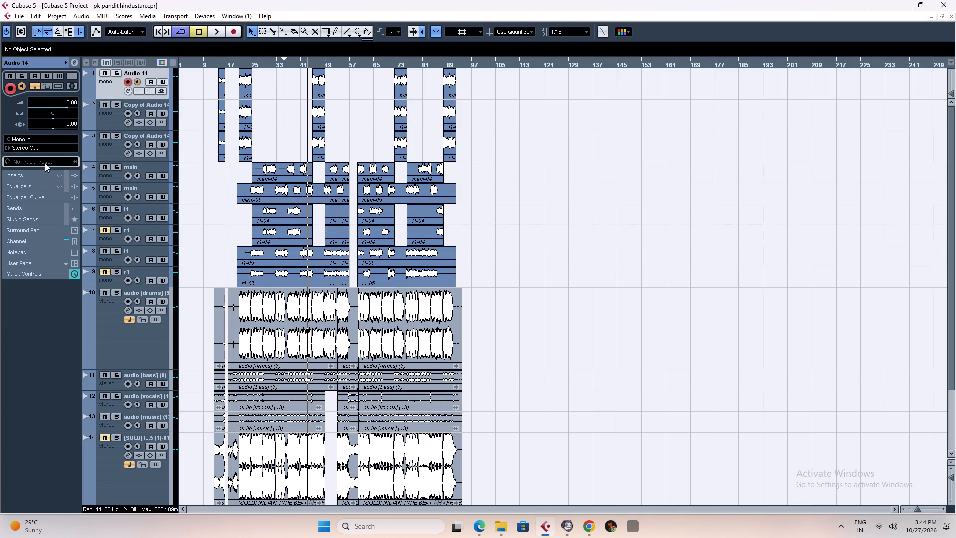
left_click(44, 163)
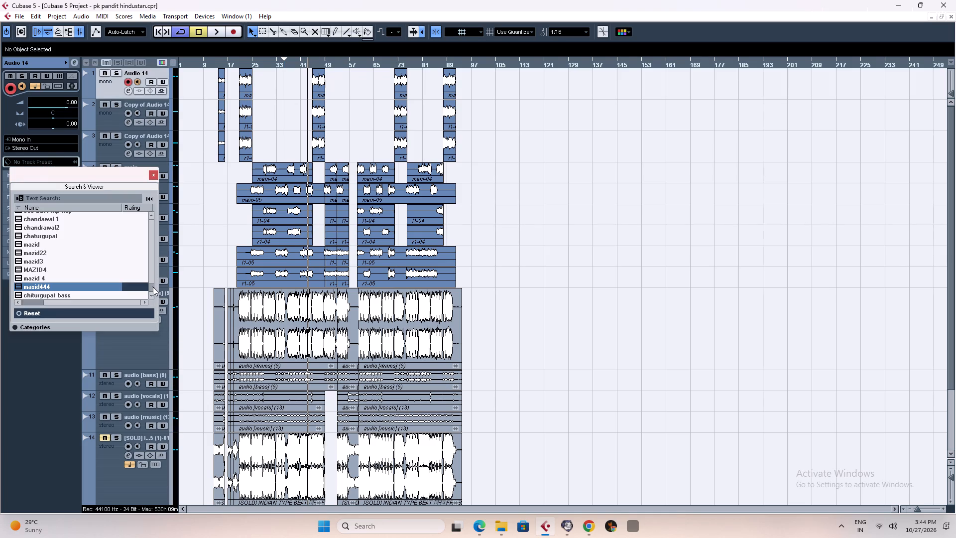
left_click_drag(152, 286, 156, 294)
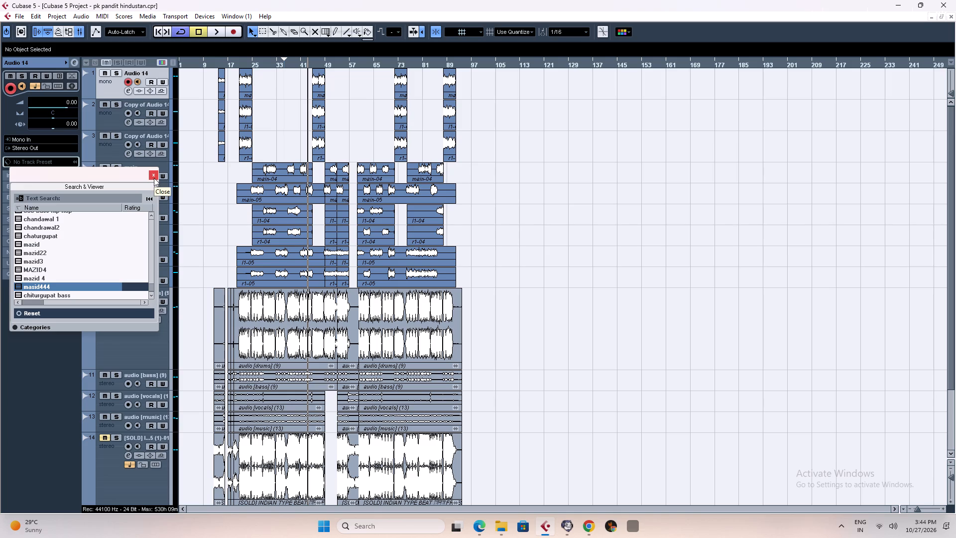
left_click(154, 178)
Audition Audio 14 and its two copies soloed together from about bar 21, and clear the solos.
left_click(235, 63)
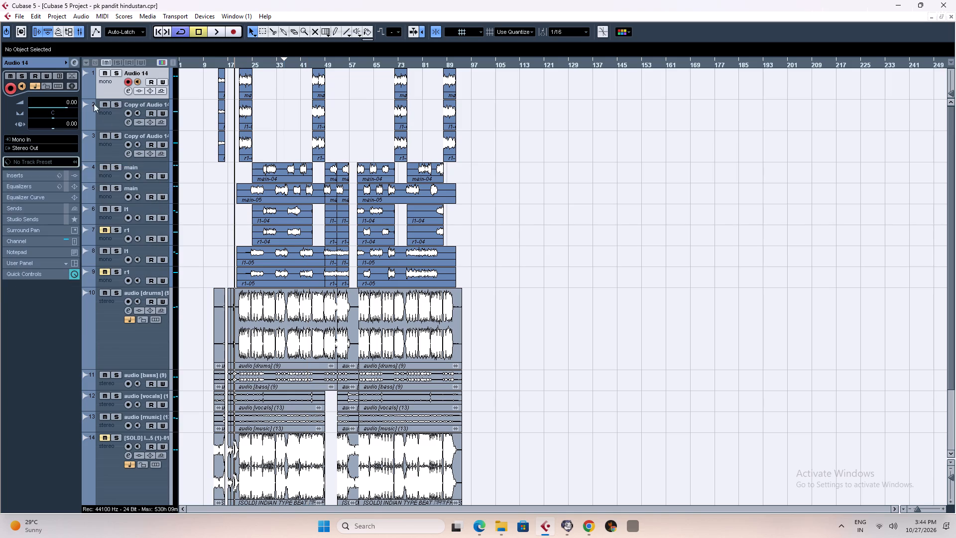
left_click(118, 72)
key("space")
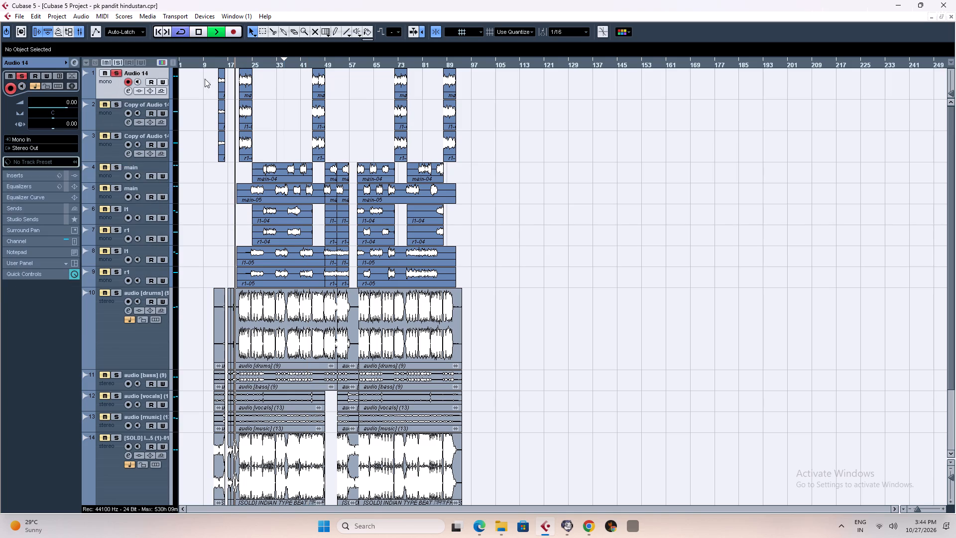
left_click(239, 63)
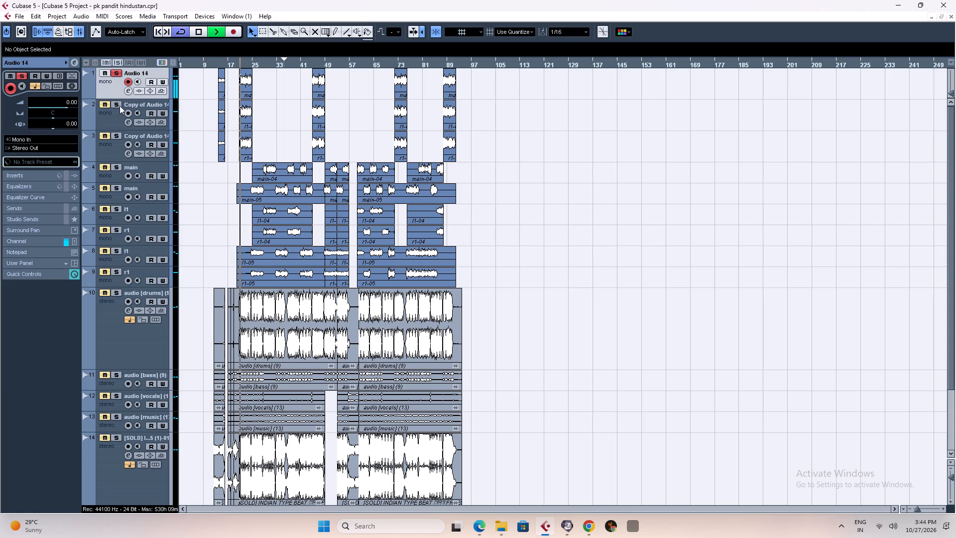
left_click(121, 106)
left_click(116, 141)
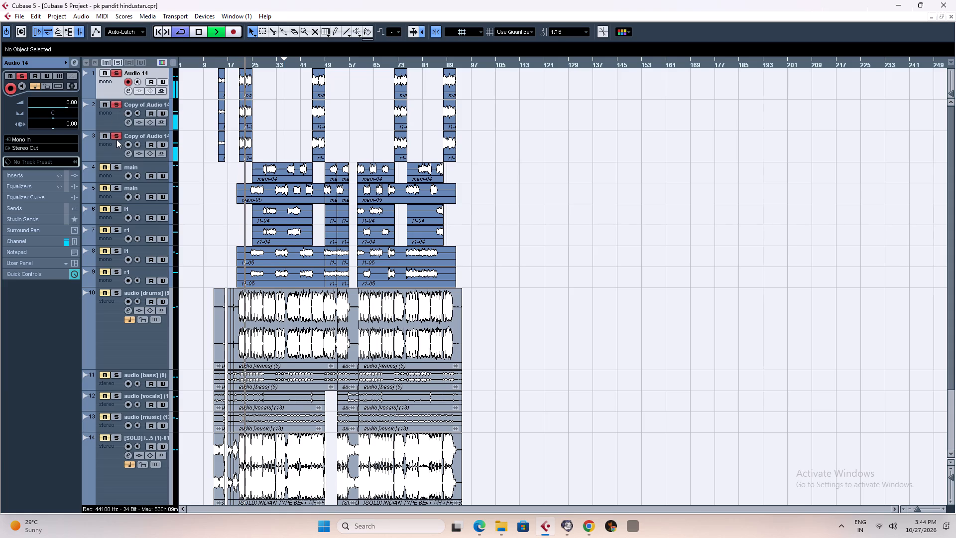
key("space")
left_click(116, 137)
left_click(118, 104)
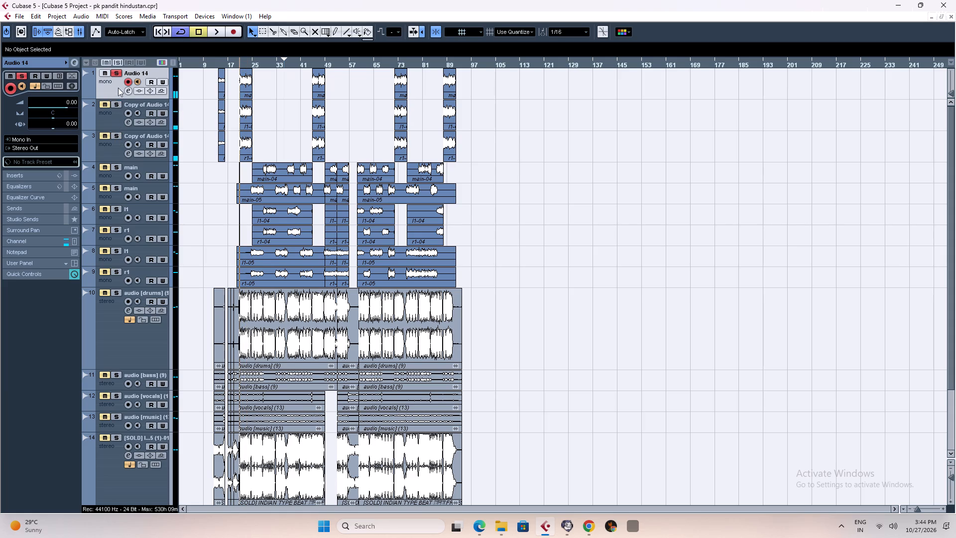
left_click(118, 71)
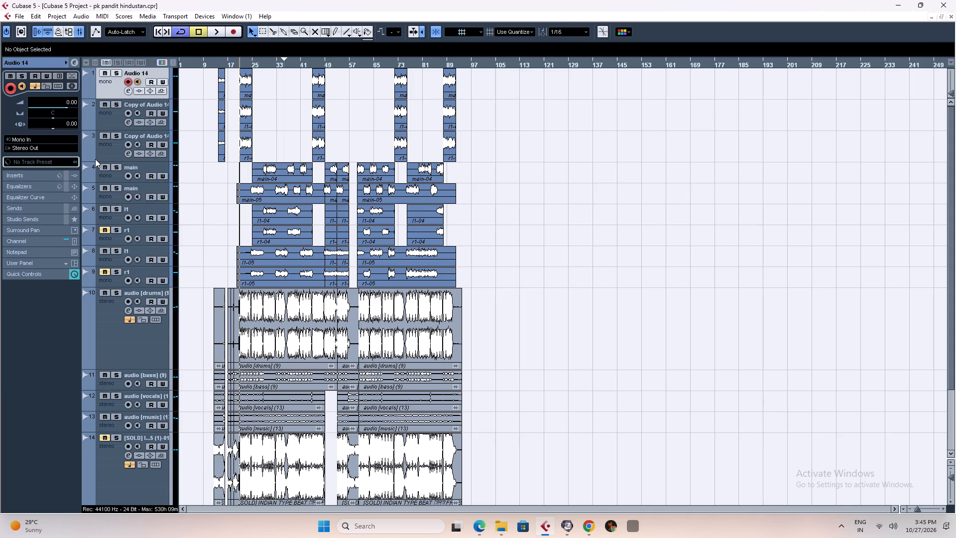
Play the full mix from about bar 21 to hear the Audio 14 vocals against the beat.
key("h")
key("h")
key("h")
key("h")
key("h")
key("h")
key("h")
key("h")
key("h")
key("h")
key("h")
key("g")
key("g")
key("g")
key("g")
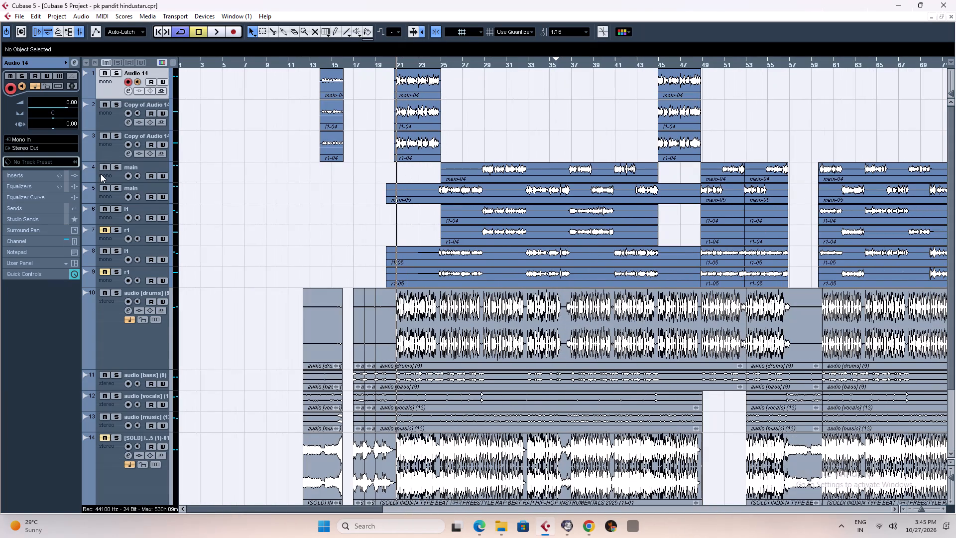
key("space")
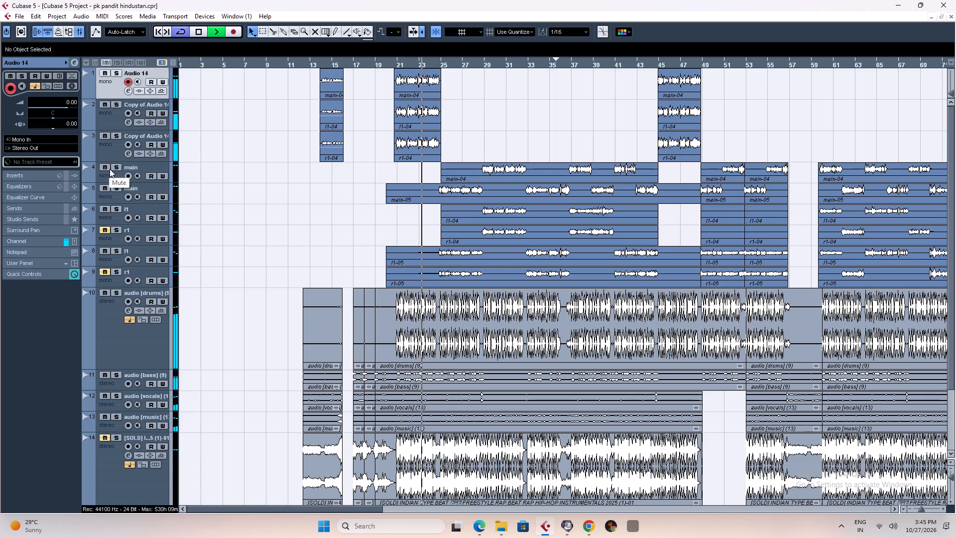
key("space")
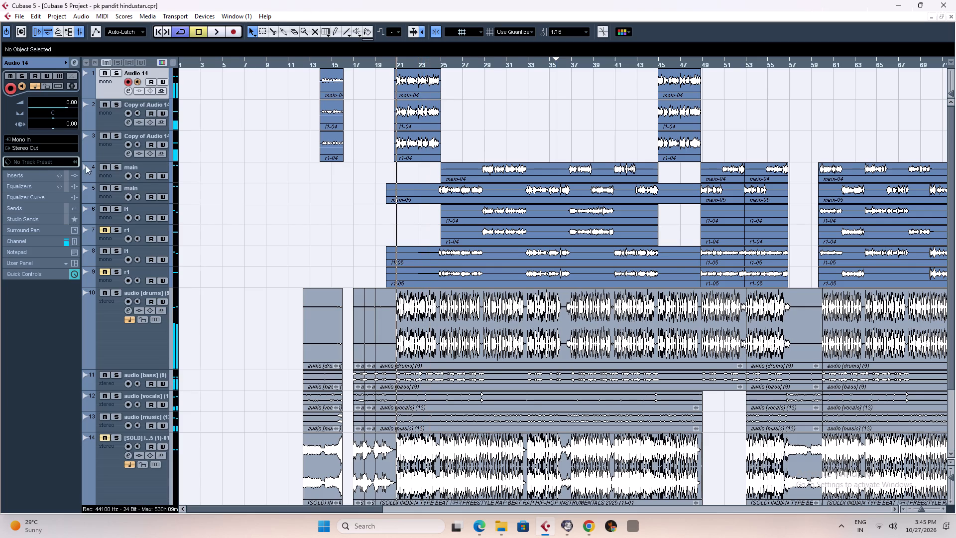
Apply the pk pandit track preset to the Audio 14 vocal track.
left_click(44, 163)
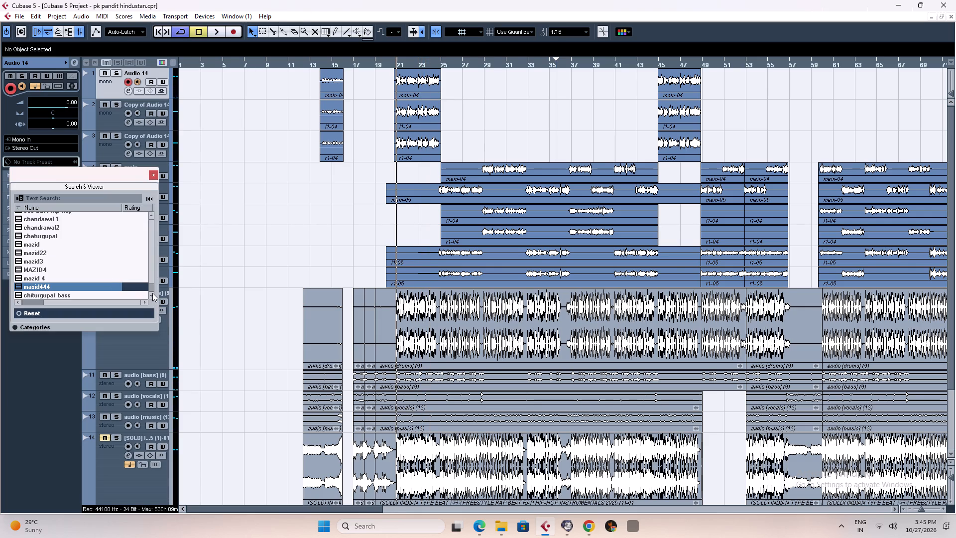
left_click(152, 293)
left_click(151, 286)
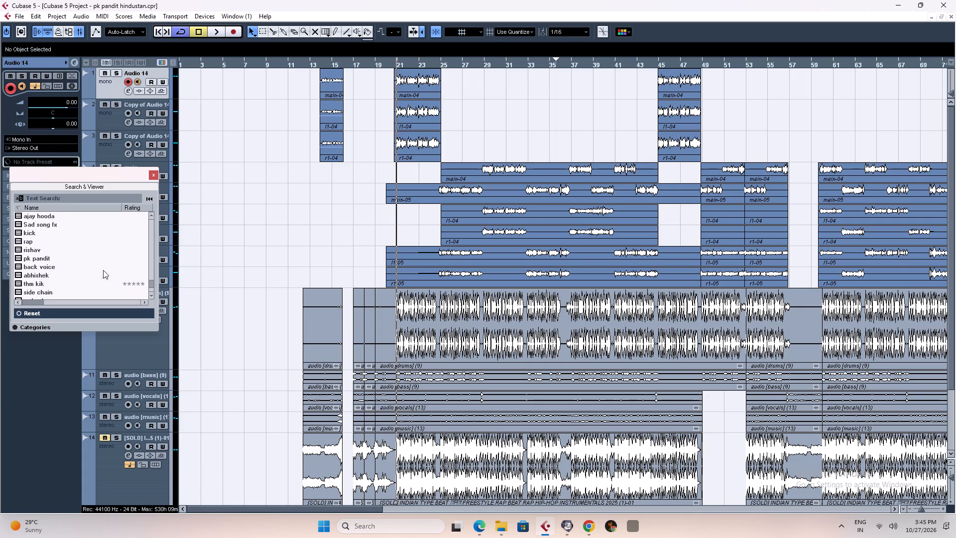
left_click(47, 258)
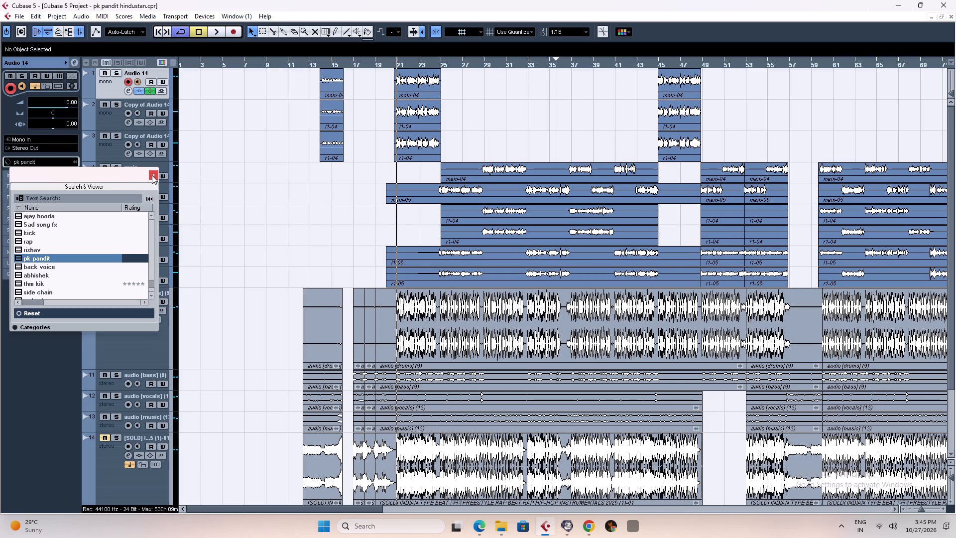
left_click(152, 175)
Apply the pk pandit track preset to both Copy of Audio 14 tracks.
left_click(105, 118)
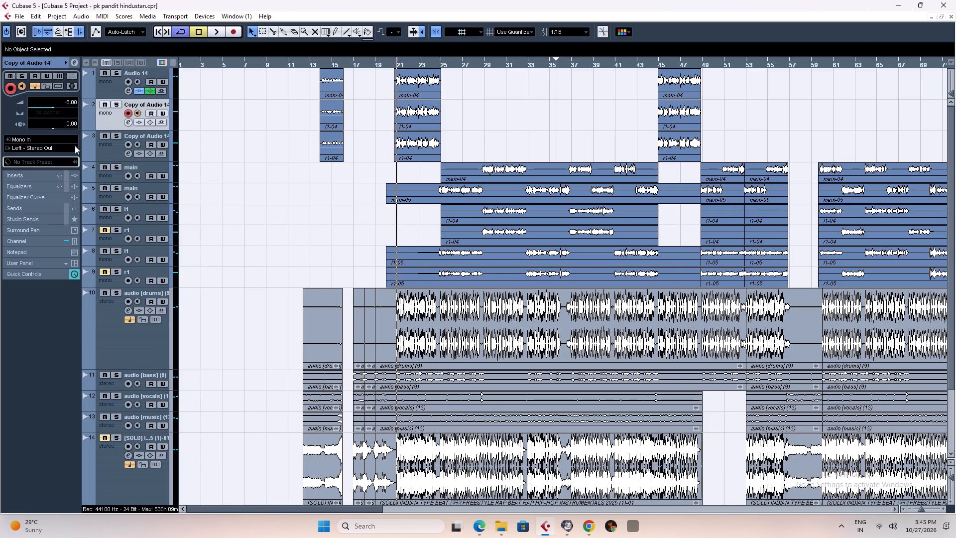
left_click(45, 165)
left_click(54, 270)
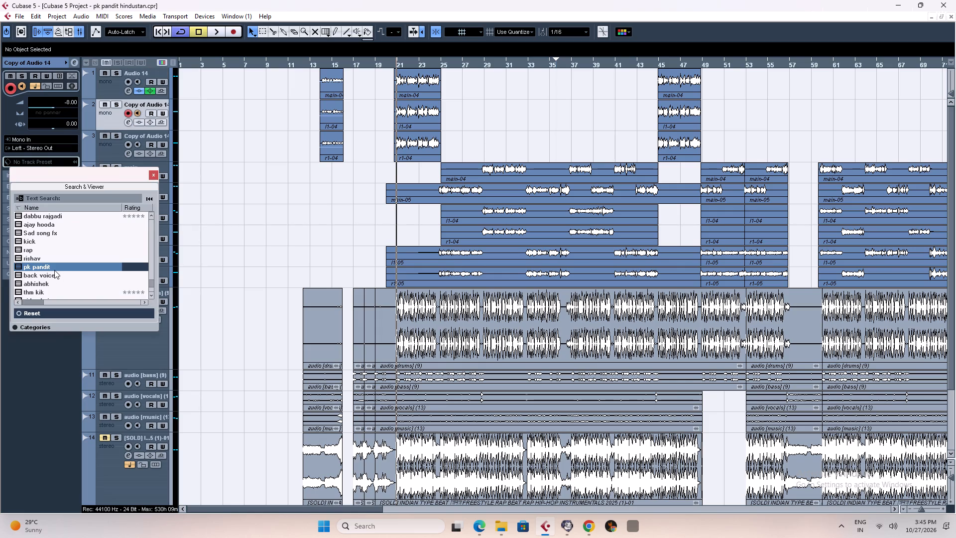
left_click(153, 175)
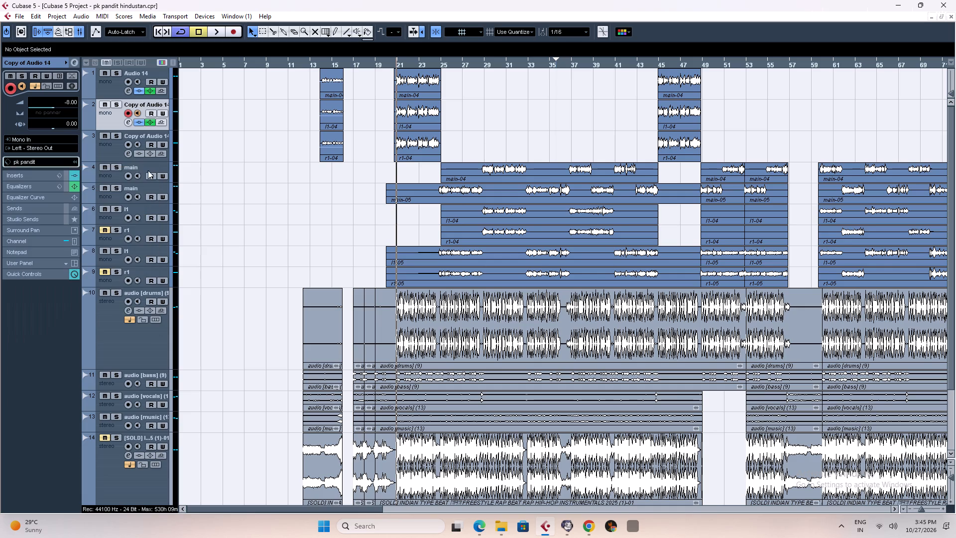
left_click(98, 151)
left_click(43, 164)
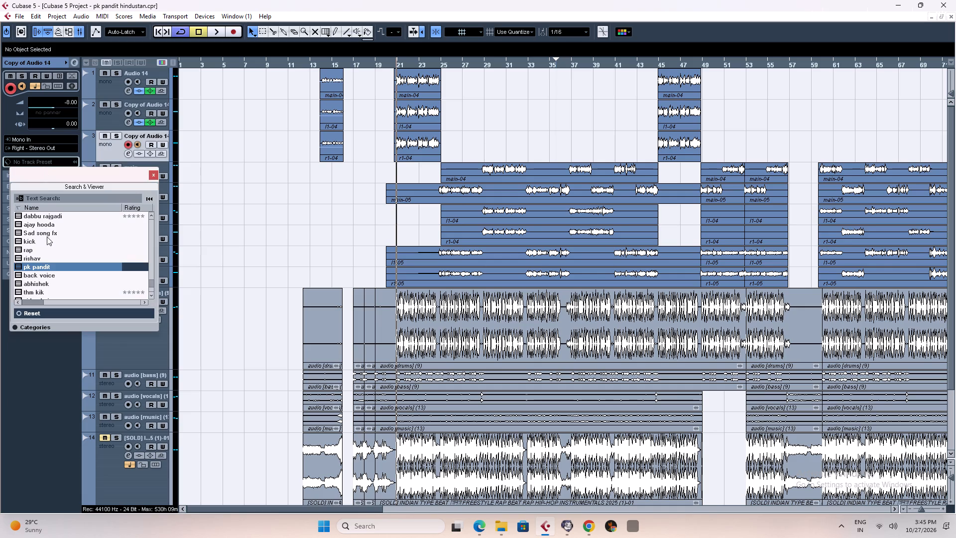
left_click(49, 269)
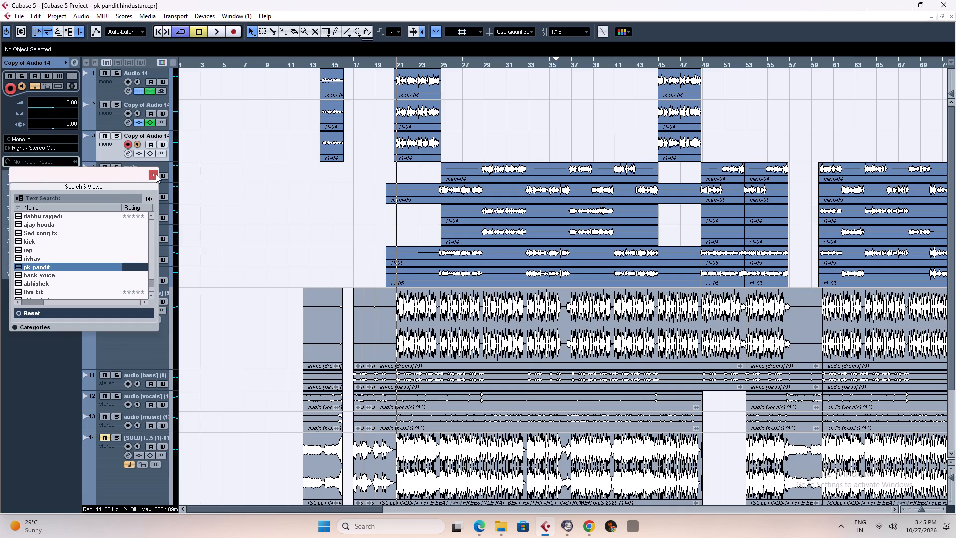
left_click(154, 175)
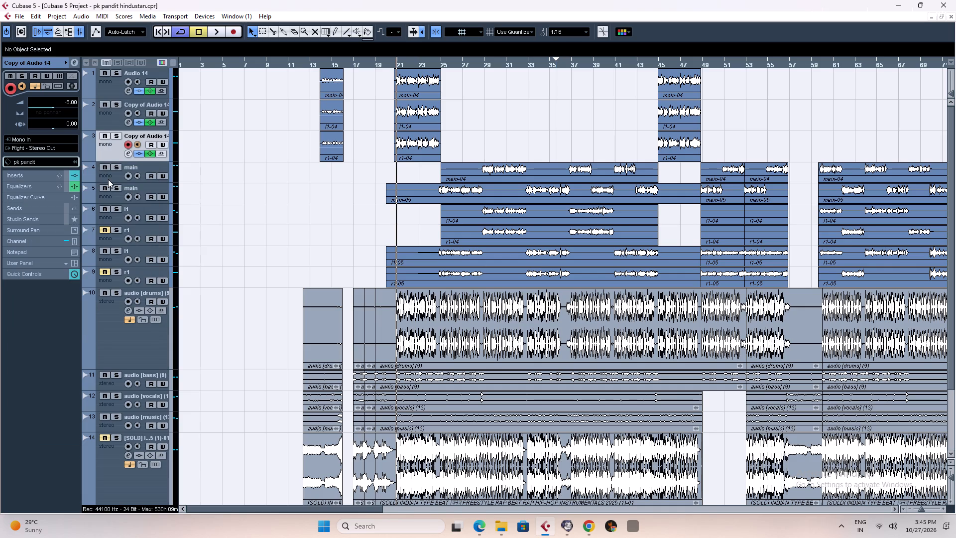
Play the mix from about bar 19 to hear the three Audio 14 vocal tracks with the pk pandit preset.
left_click(380, 65)
key("space")
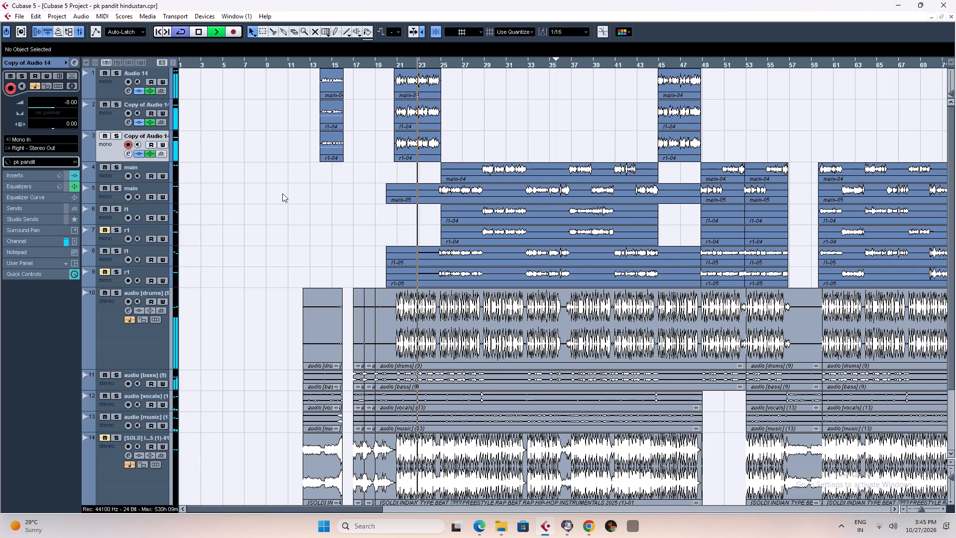
key("space")
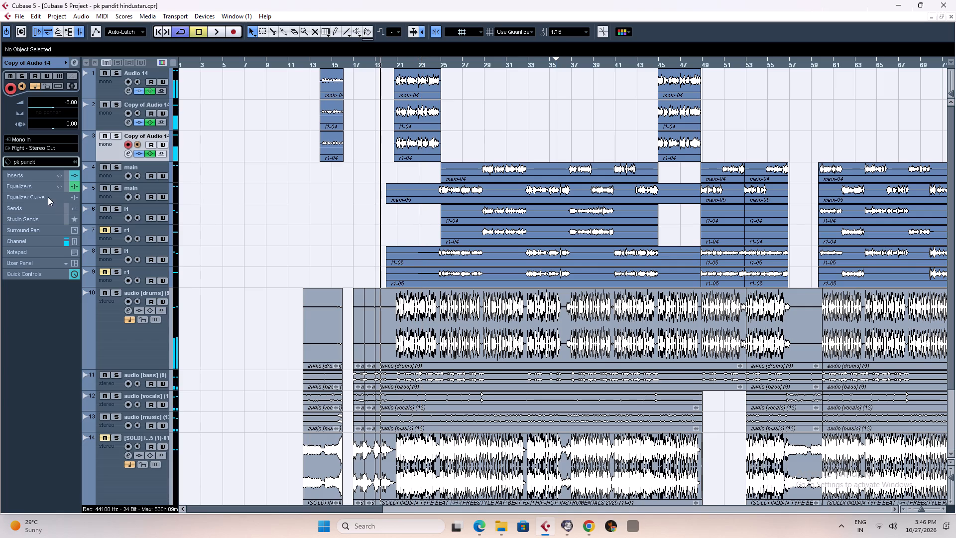
Apply the pk pandit track preset to both main vocal tracks, tracks 4 and 5.
left_click(109, 178)
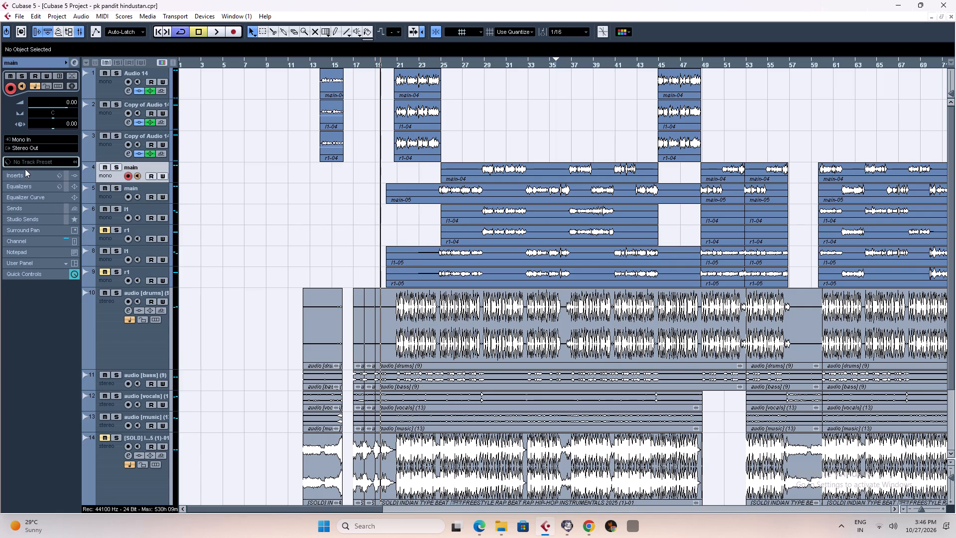
left_click(23, 162)
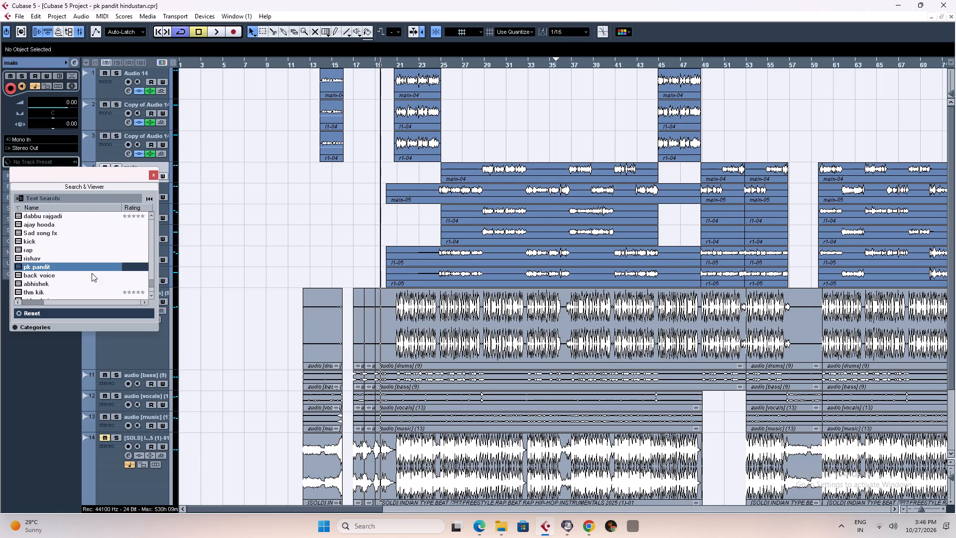
left_click(63, 267)
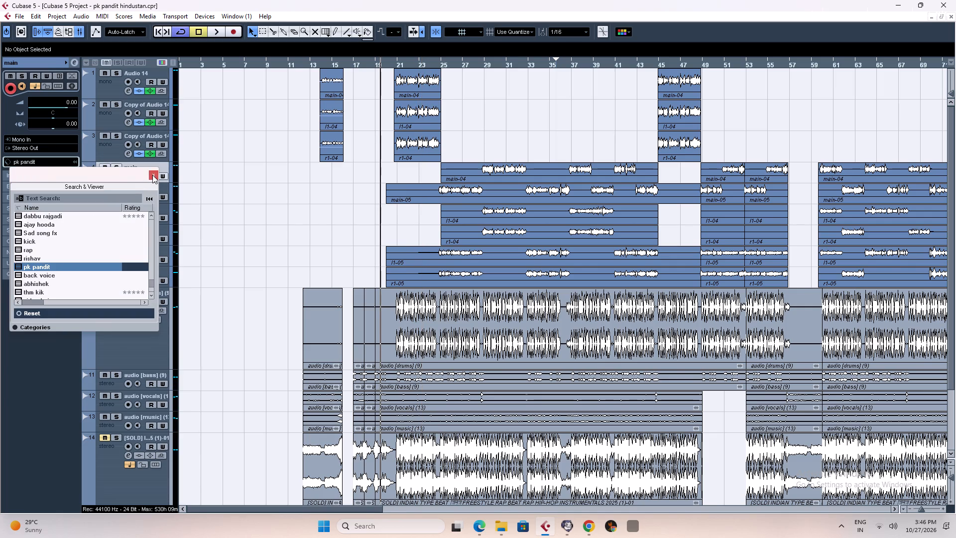
left_click(152, 175)
left_click(111, 197)
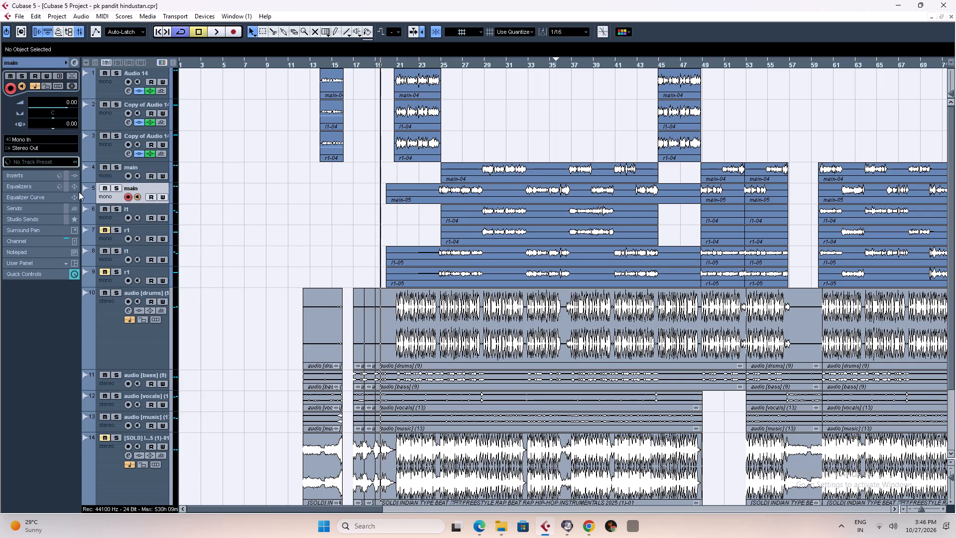
left_click(34, 162)
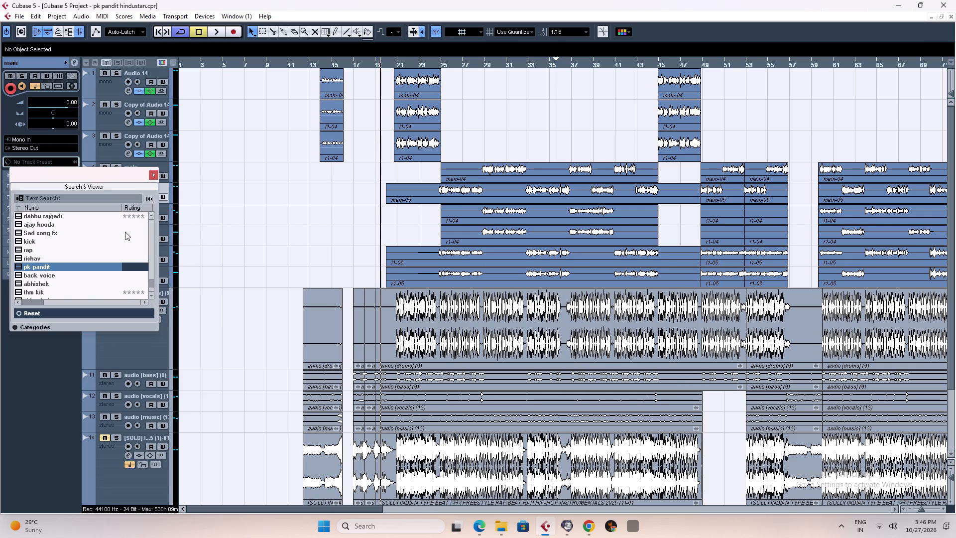
left_click(82, 268)
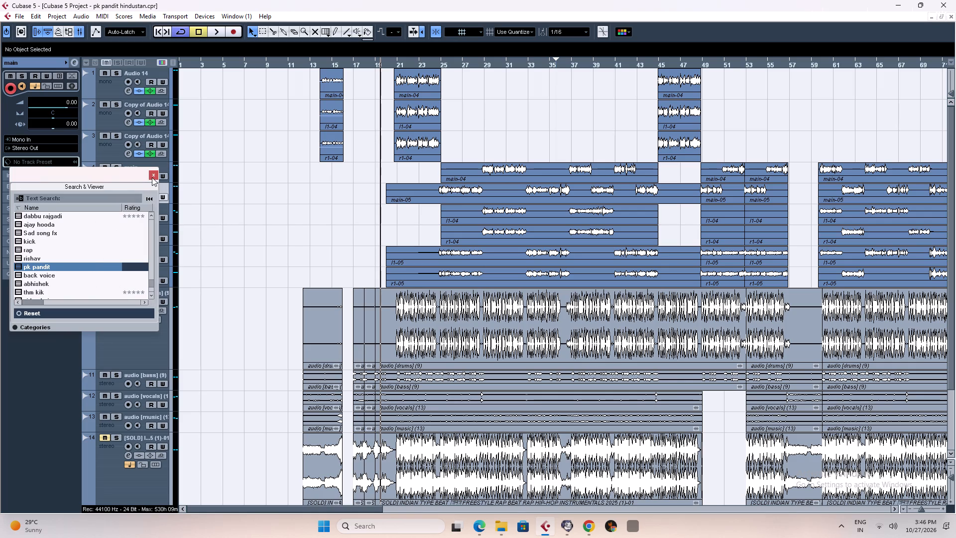
left_click(152, 177)
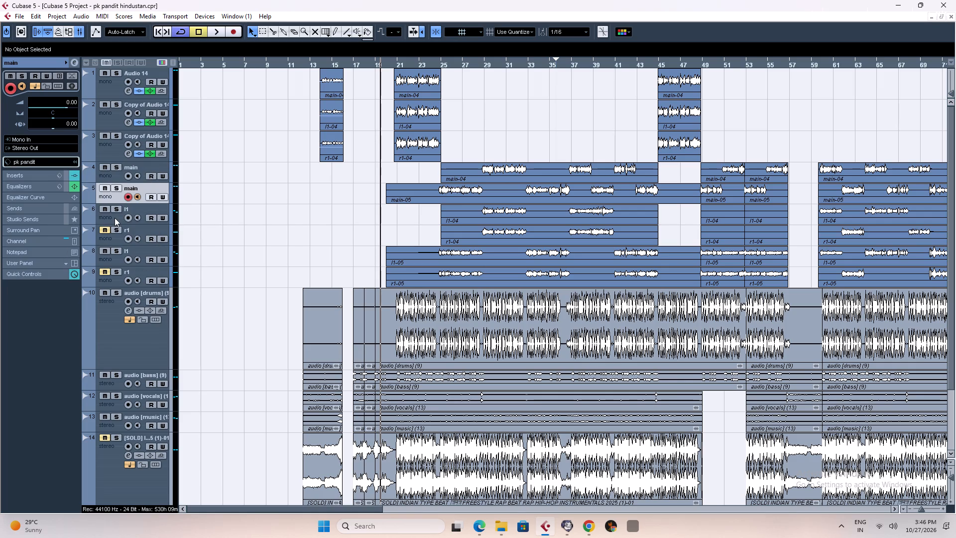
Apply the pk pandit track preset to the first pair of l1 and r1 vocal tracks, tracks 6 and 7.
left_click(115, 218)
left_click(28, 161)
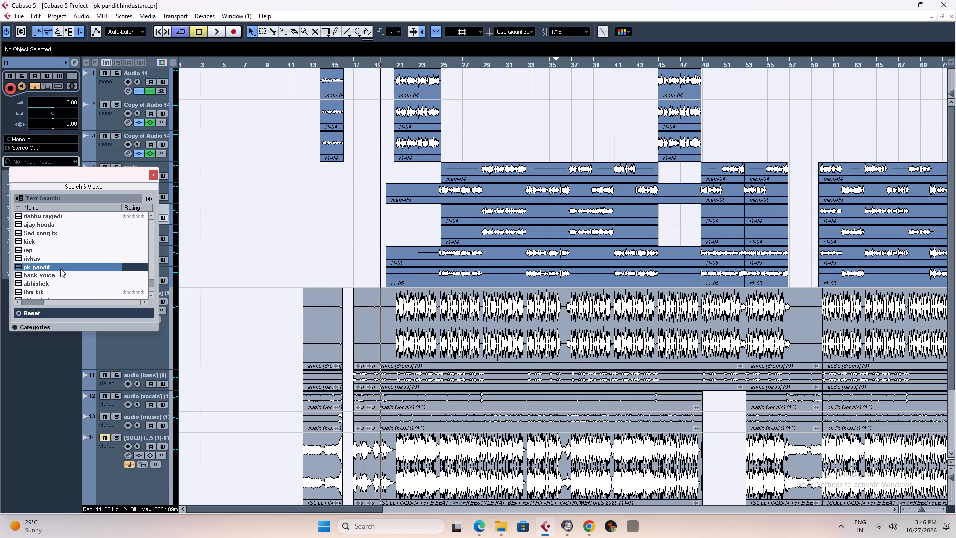
left_click(60, 269)
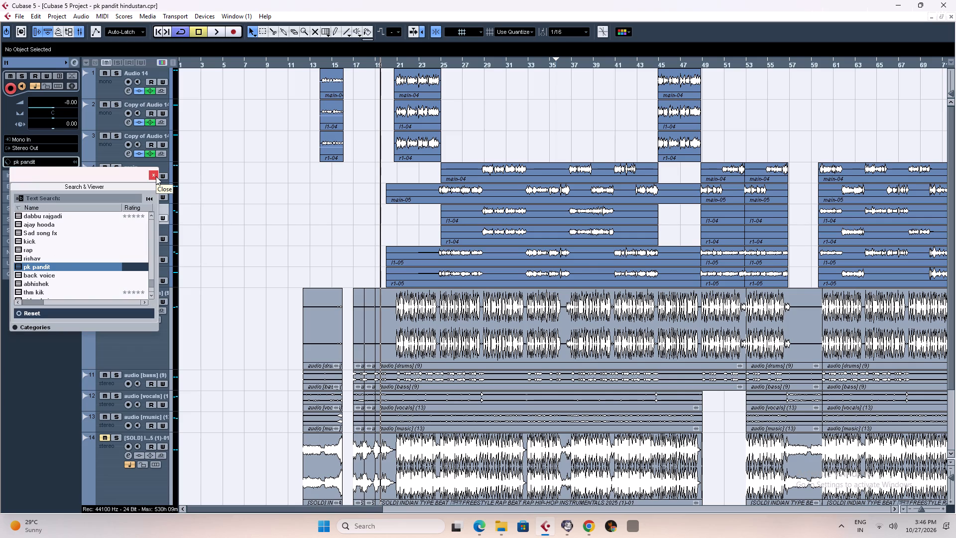
left_click(156, 176)
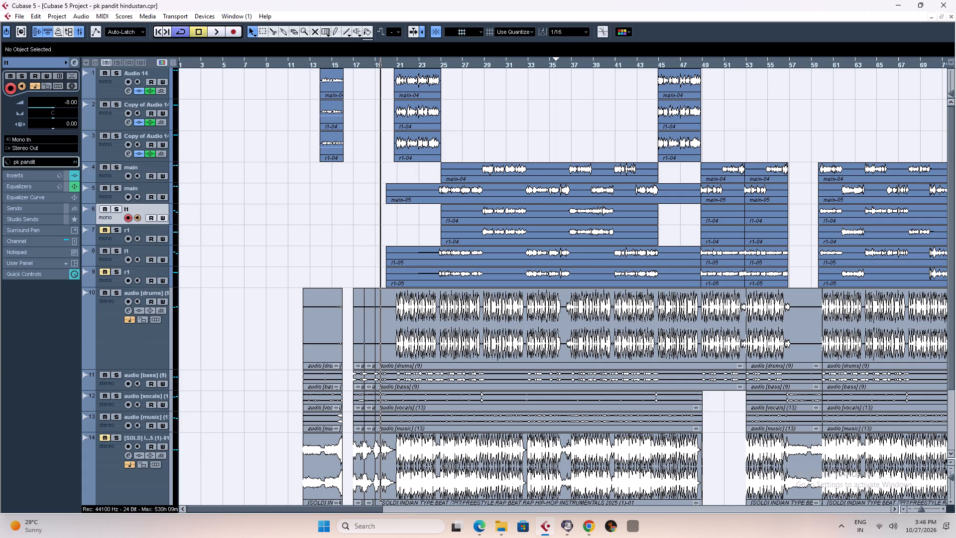
left_click(138, 227)
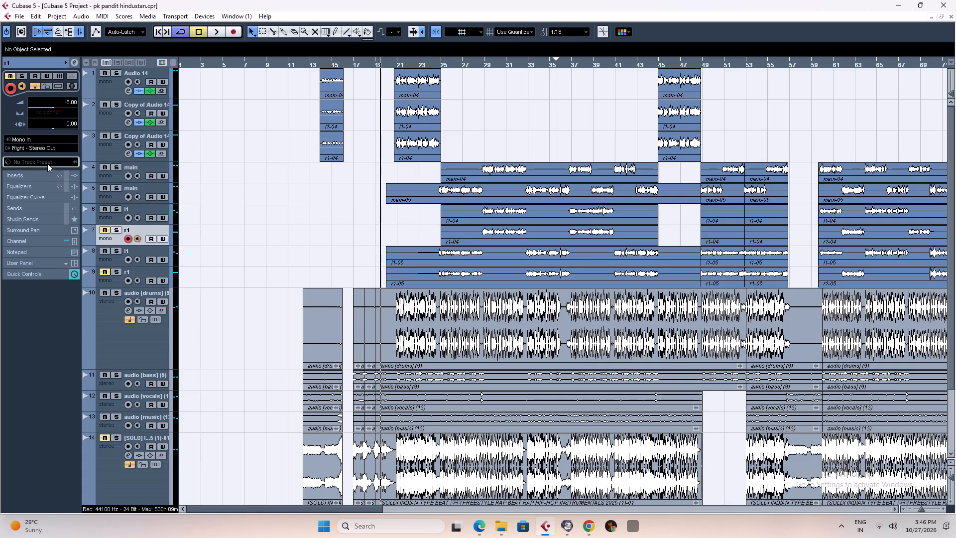
left_click(47, 163)
left_click(76, 269)
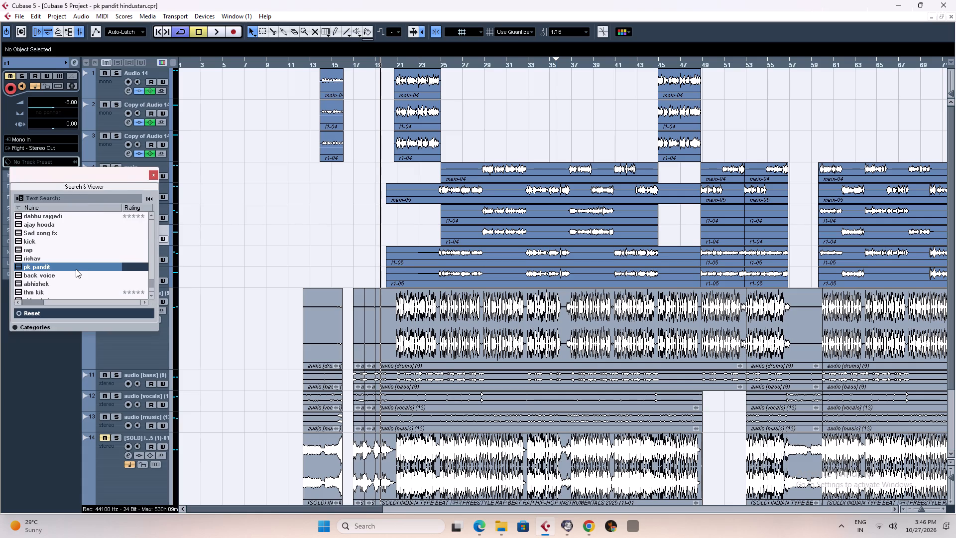
left_click(156, 176)
Apply the pk pandit track preset to the second pair of l1 and r1 vocal tracks, tracks 8 and 9.
left_click(112, 261)
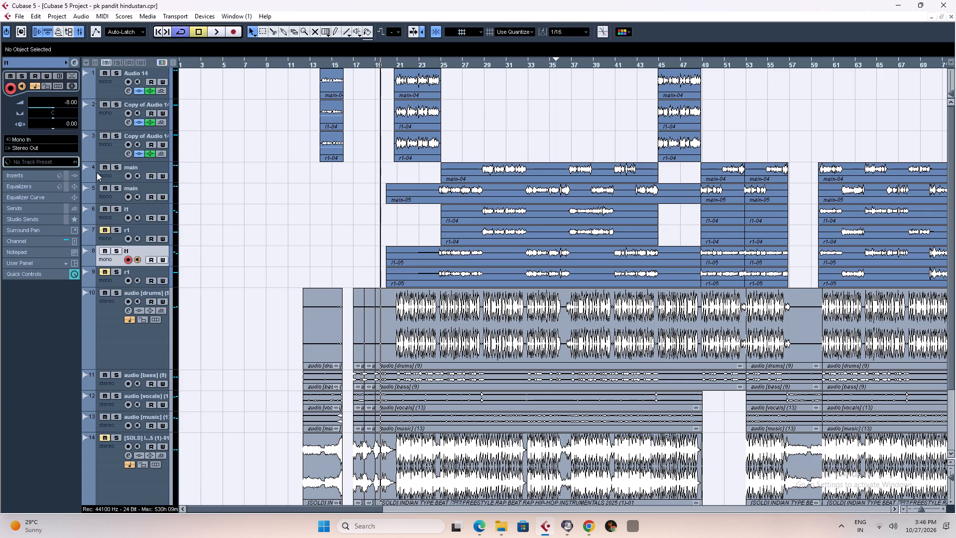
left_click(68, 164)
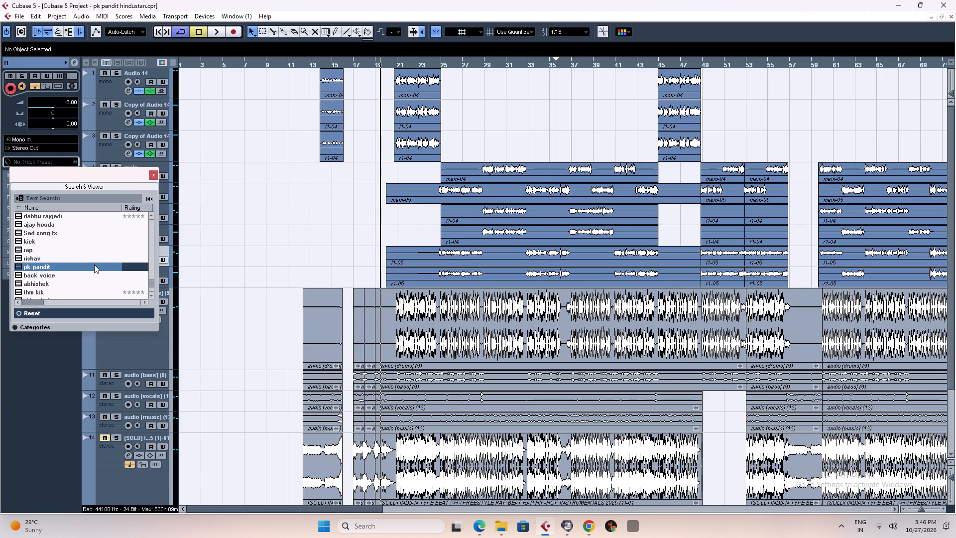
left_click(94, 267)
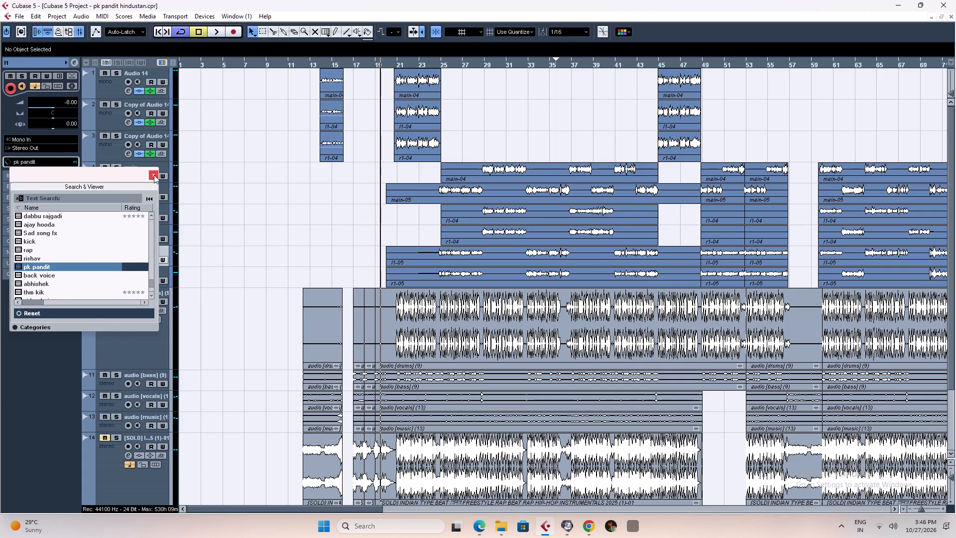
left_click(154, 175)
left_click(107, 281)
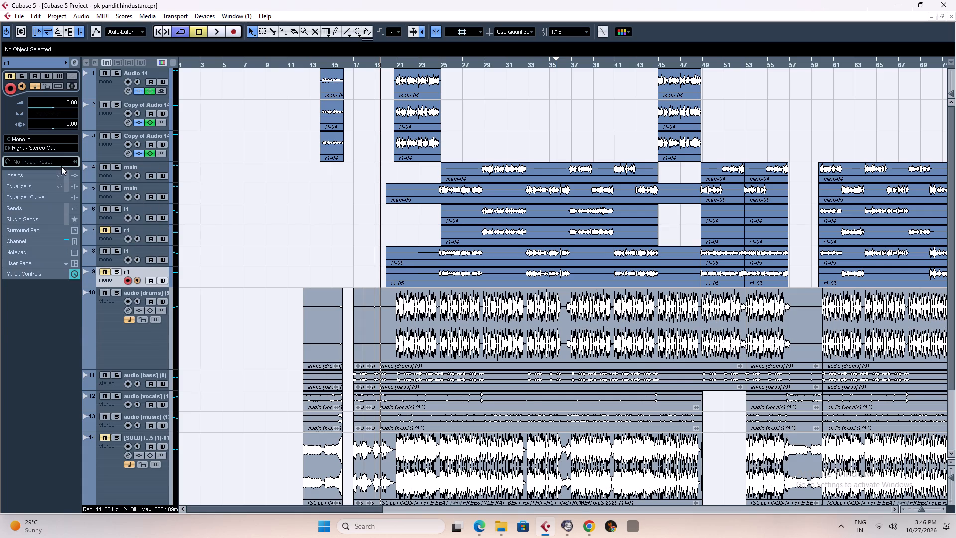
left_click(59, 163)
left_click(64, 271)
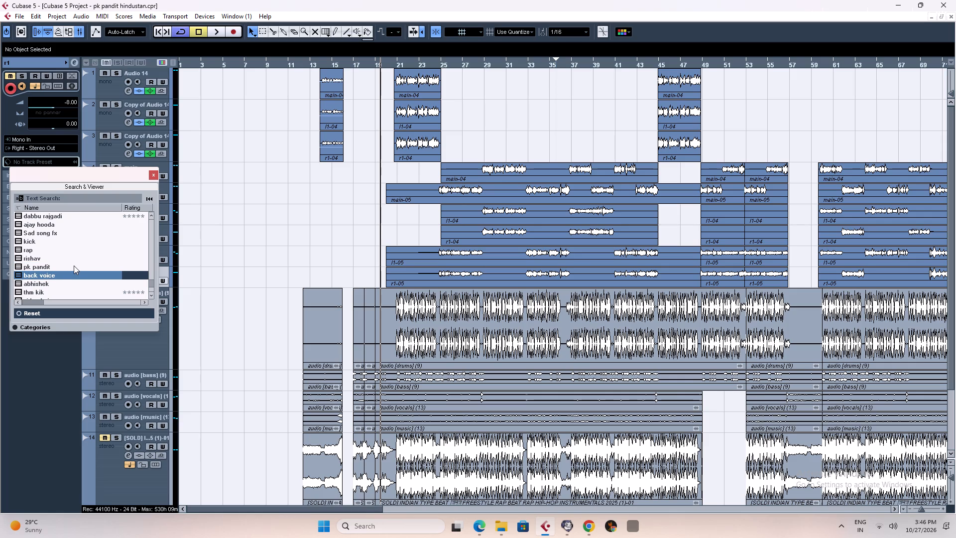
left_click(67, 267)
left_click(65, 274)
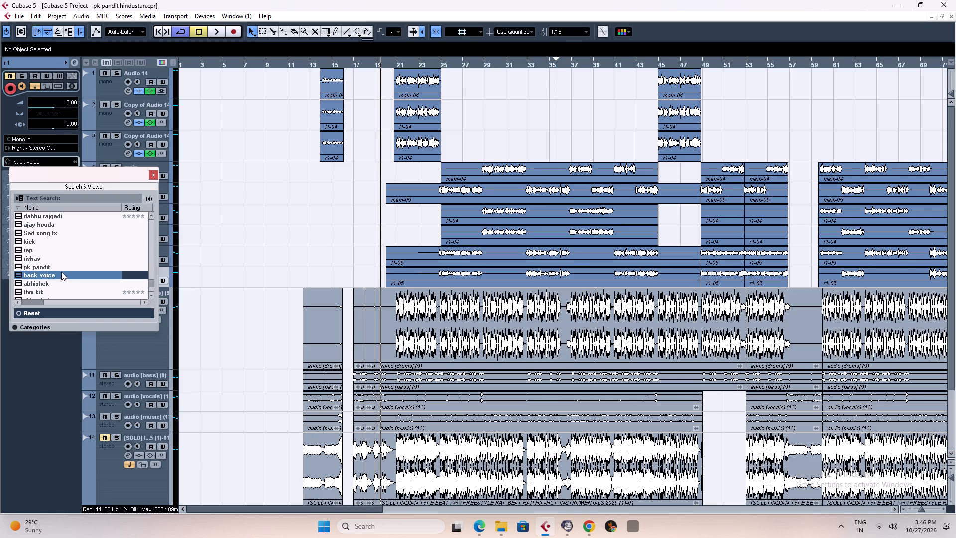
left_click(58, 268)
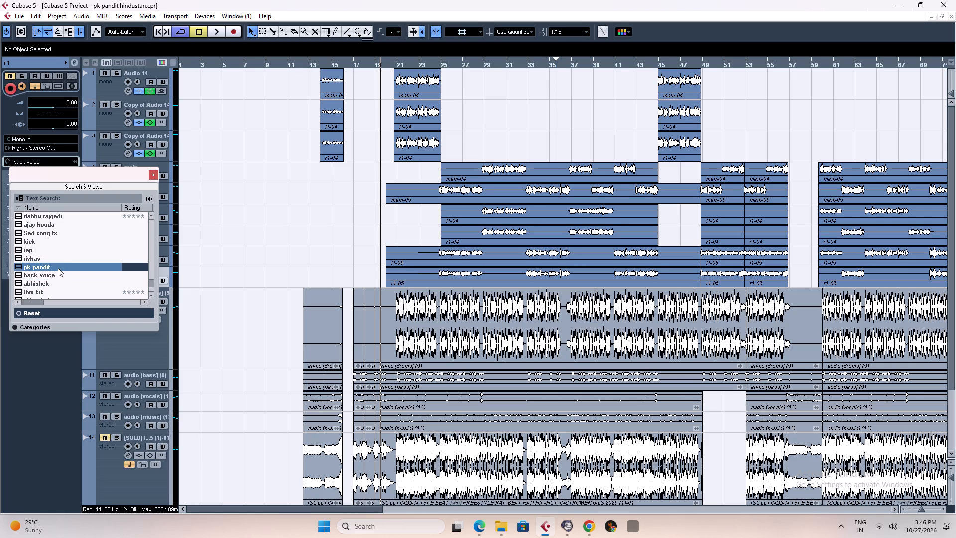
left_click(58, 268)
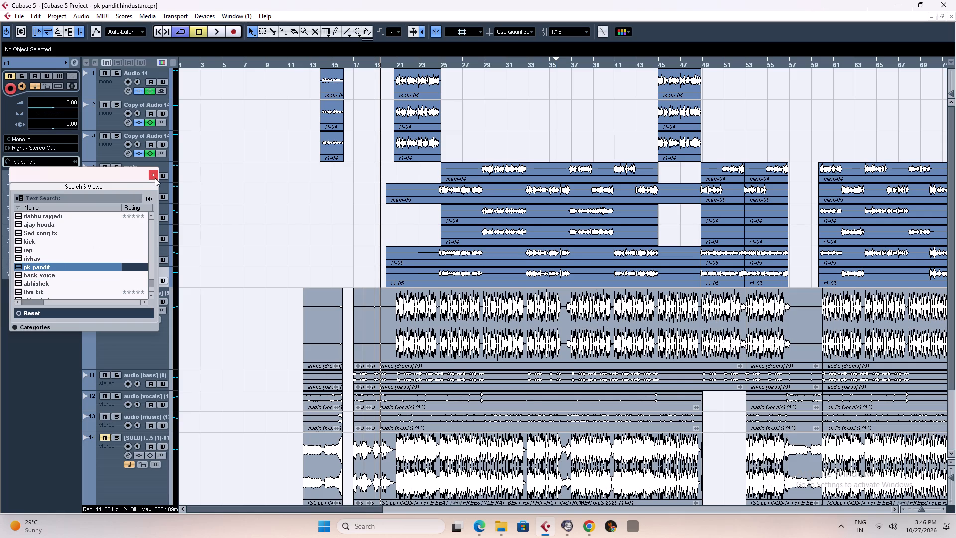
left_click(155, 178)
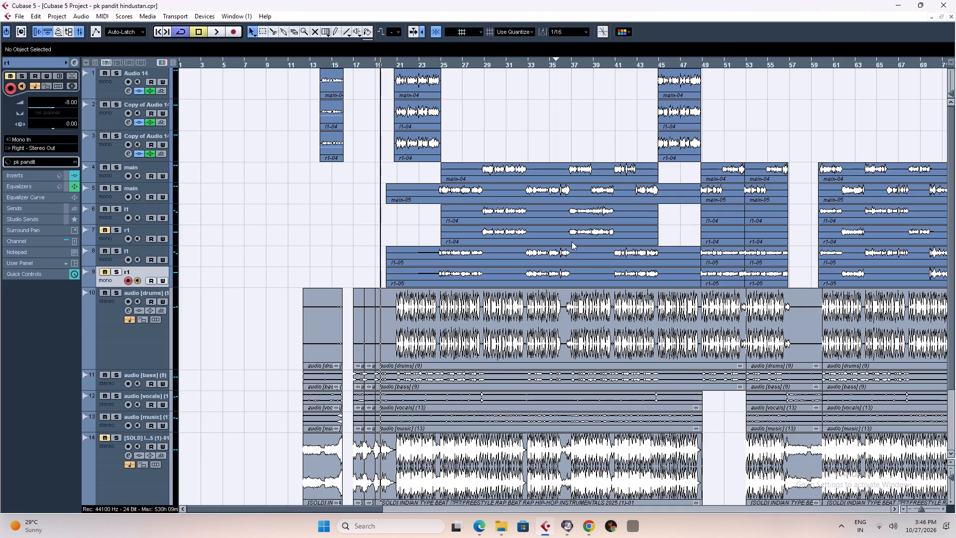
Play the mix from about bar 19 past bar 29 to hear the Audio 14 and main vocals with the preset.
key("ctrl+d")
key("space")
left_click(481, 106)
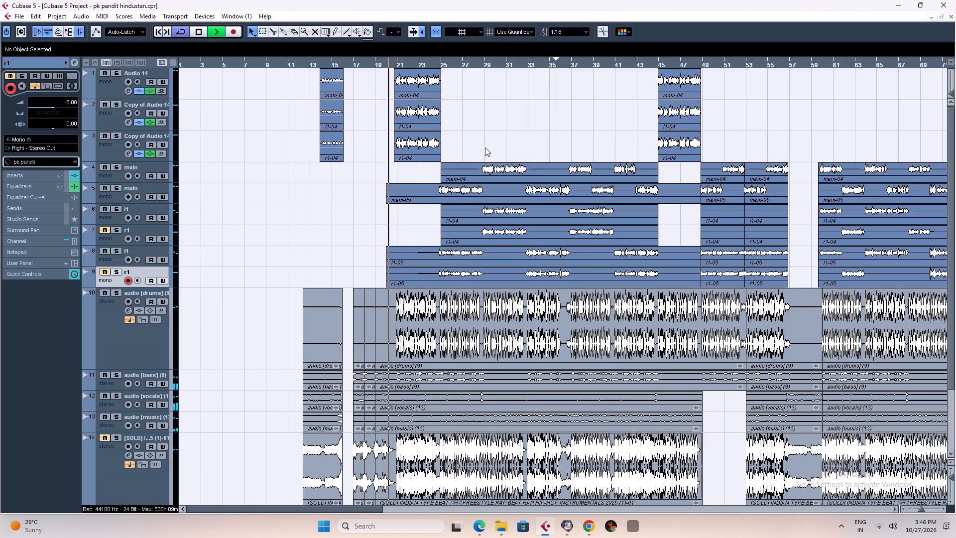
key("space")
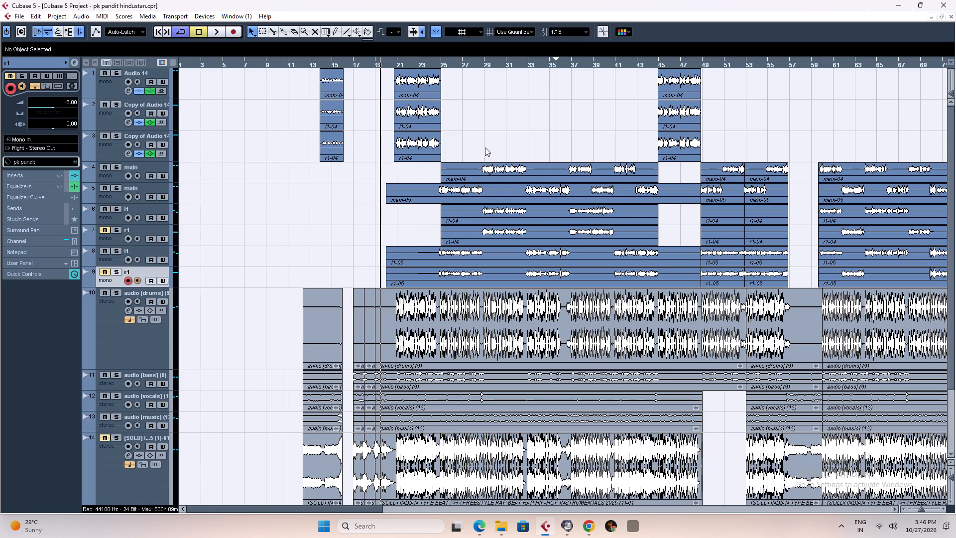
key("space")
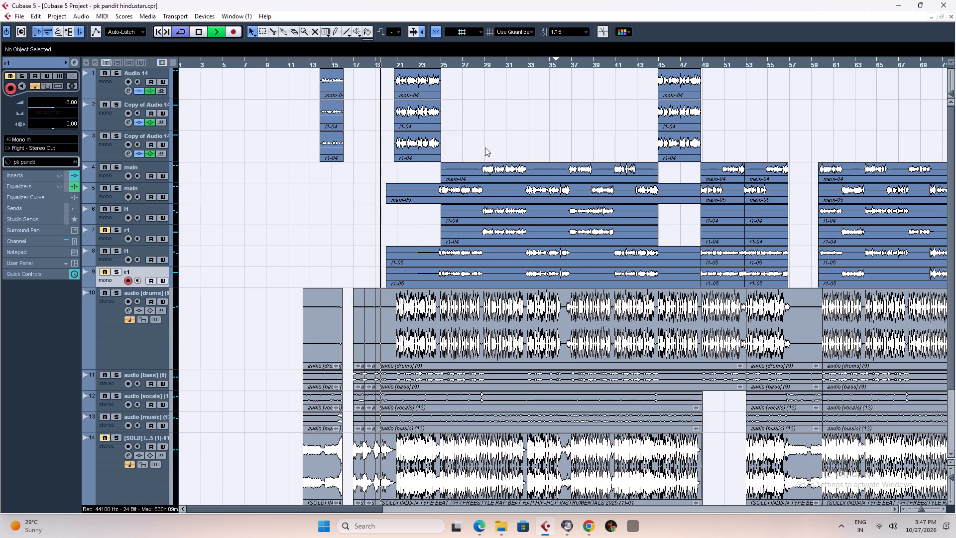
type("g")
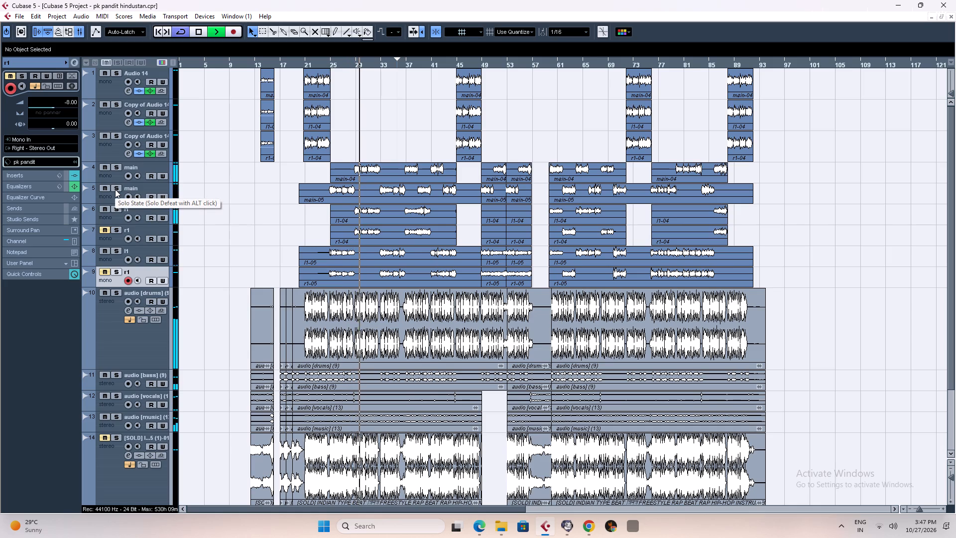
left_click(102, 88)
key("space")
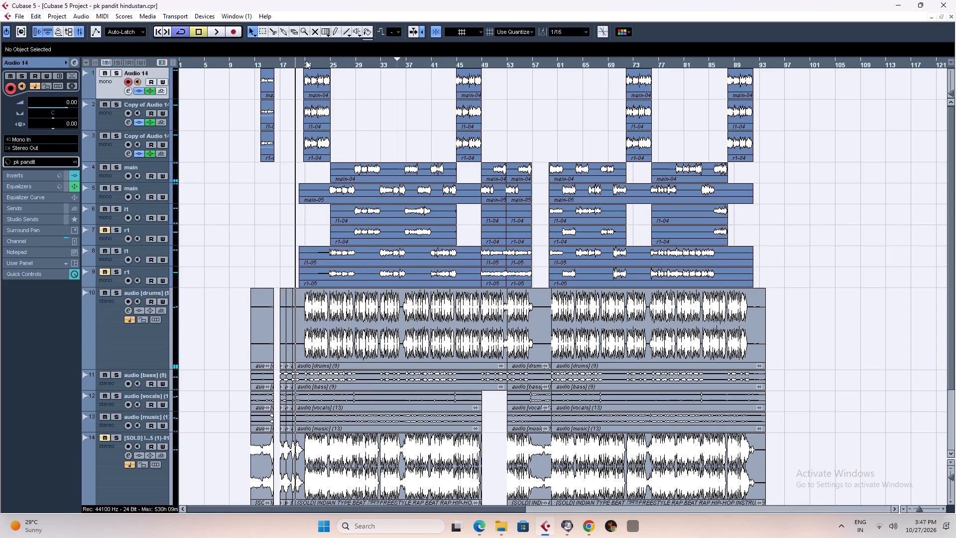
Turn off EQ bands 1, 2 and 3 on the Audio 14 track and play briefly from about bar 21.
left_click(303, 62)
left_click(72, 64)
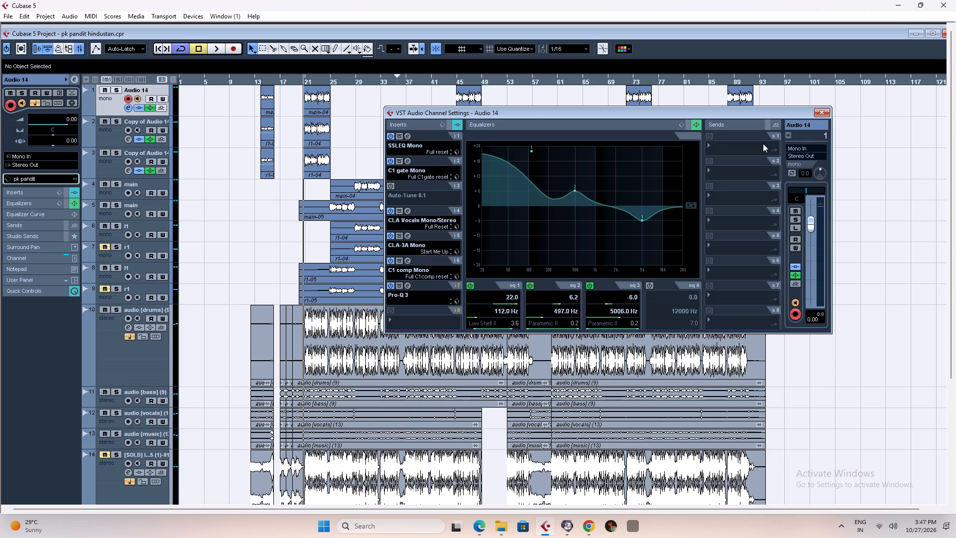
left_click(466, 289)
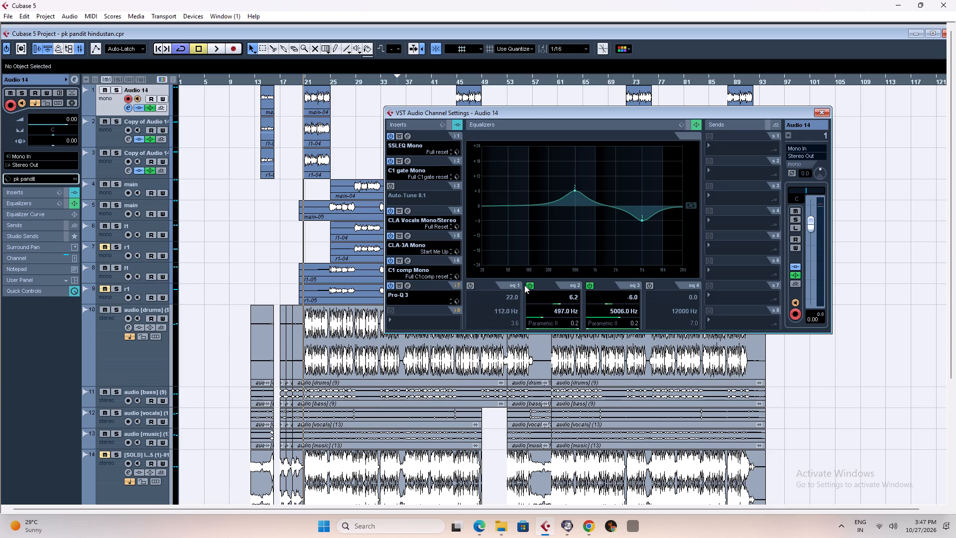
left_click(526, 285)
left_click(589, 284)
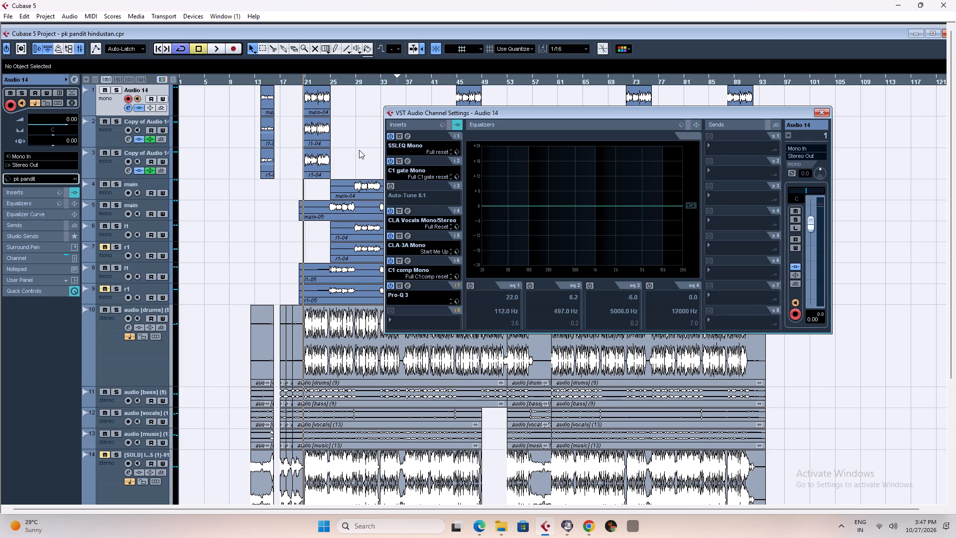
key("space")
key("space")
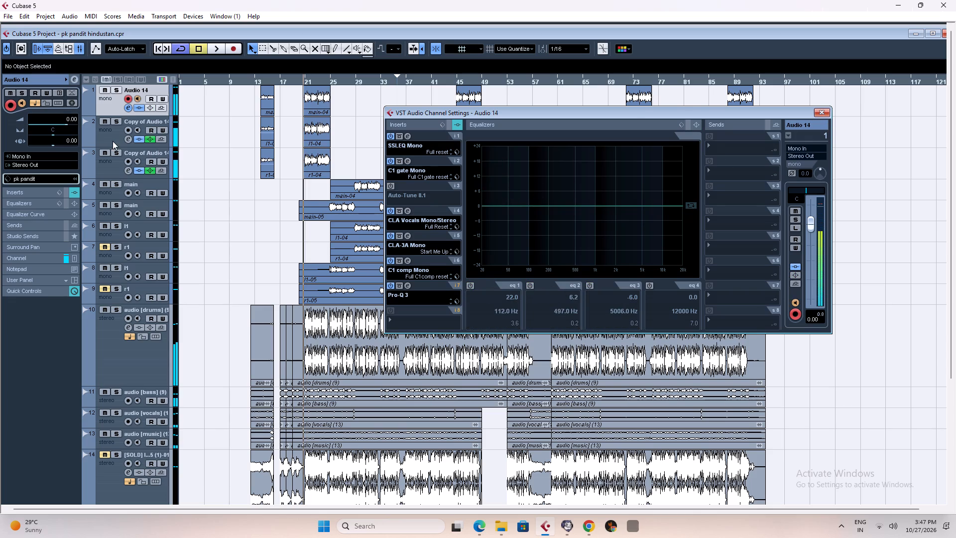
Turn off EQ bands 1, 2 and 3 on the first Copy of Audio 14 track and play from about bar 21.
left_click(113, 141)
left_click(75, 80)
left_click(75, 80)
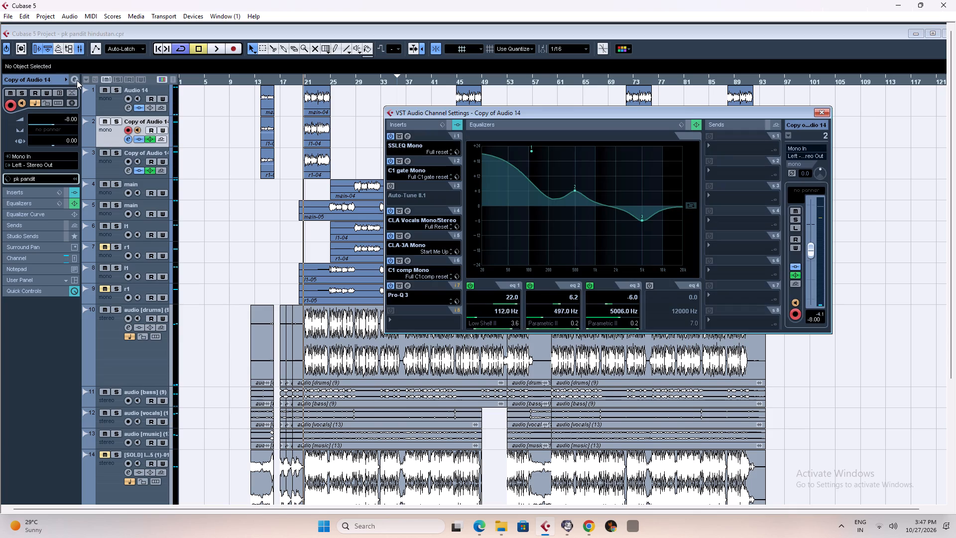
left_click(473, 287)
left_click(531, 286)
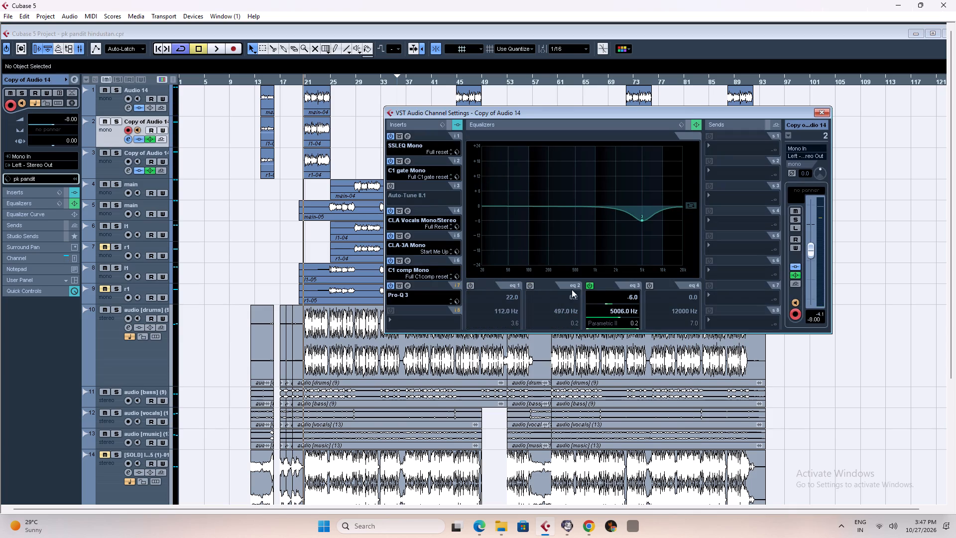
left_click(585, 287)
left_click(592, 286)
key("space")
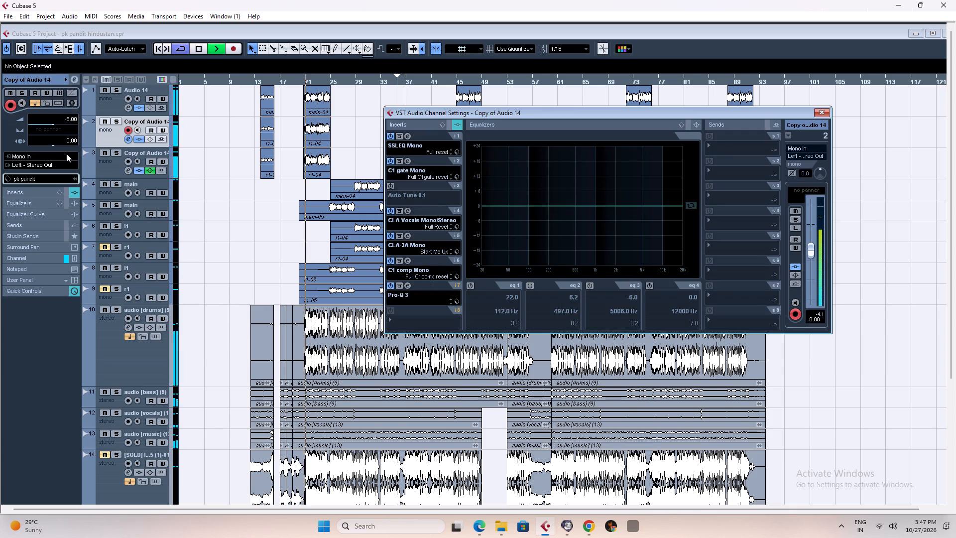
Turn off EQ bands 1, 2 and 3 on the second Copy of Audio 14 track and play briefly from about bar 21.
left_click(114, 163)
key("space")
left_click(78, 80)
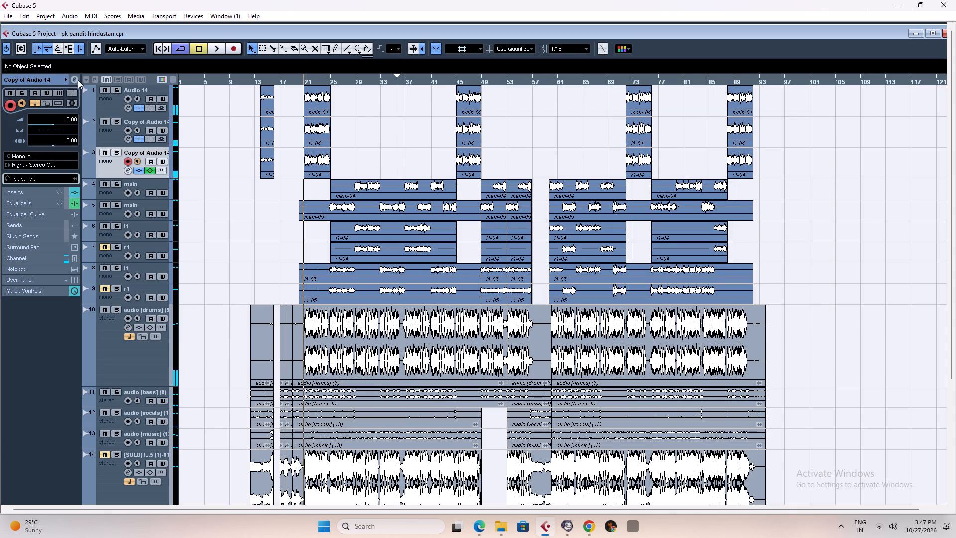
left_click(73, 80)
left_click(471, 285)
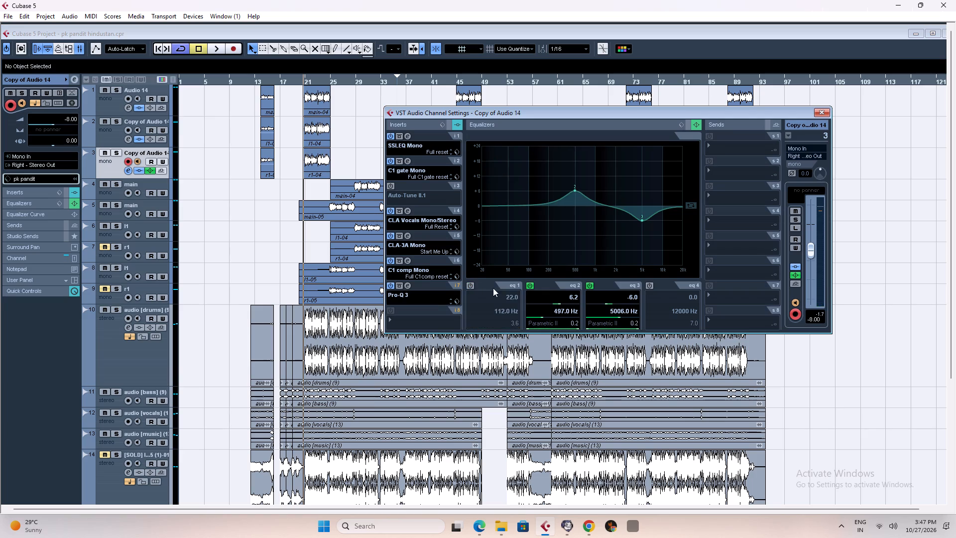
left_click(529, 285)
left_click(596, 286)
left_click(590, 286)
key("space")
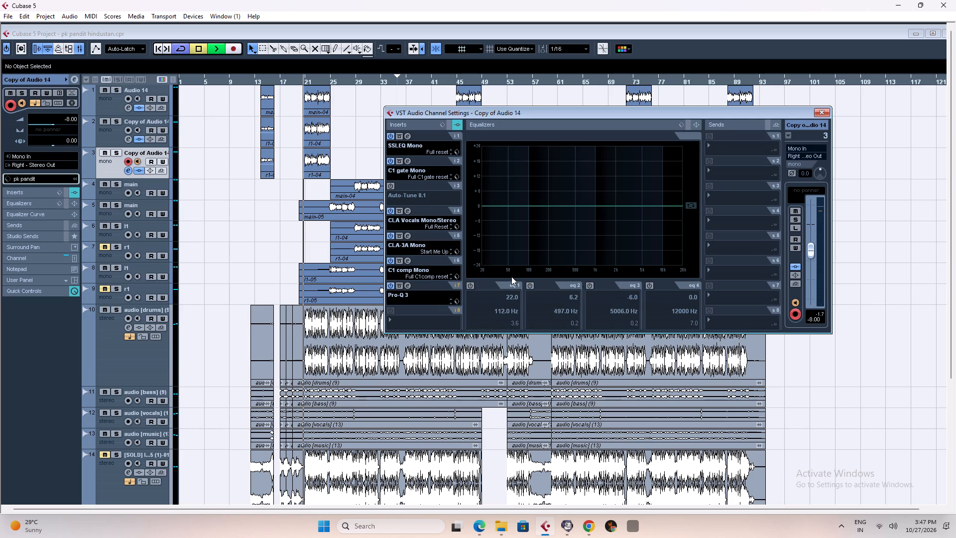
key("space")
Switch off the SSLEQ Mono insert on both Copy of Audio 14 tracks and on the Audio 14 track.
left_click(388, 135)
key("space")
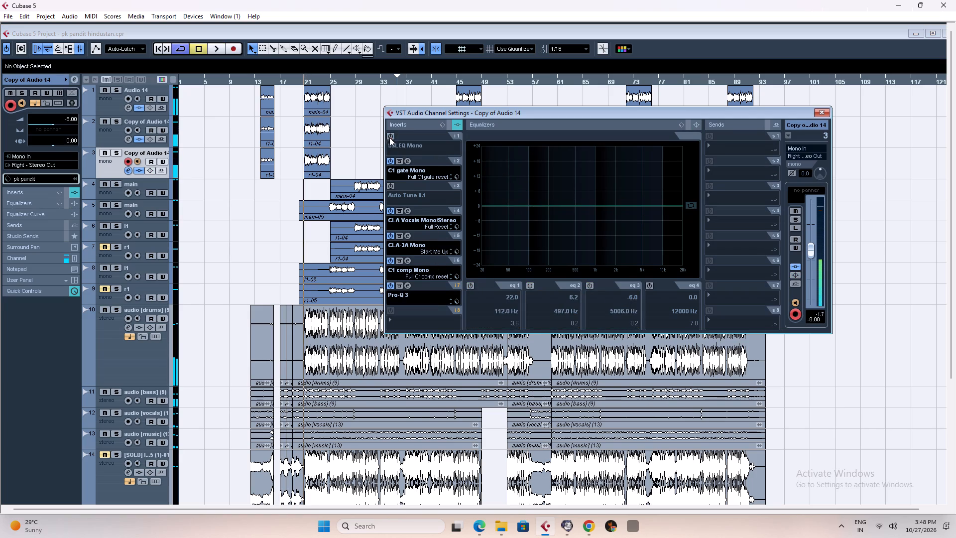
key("space")
left_click(106, 137)
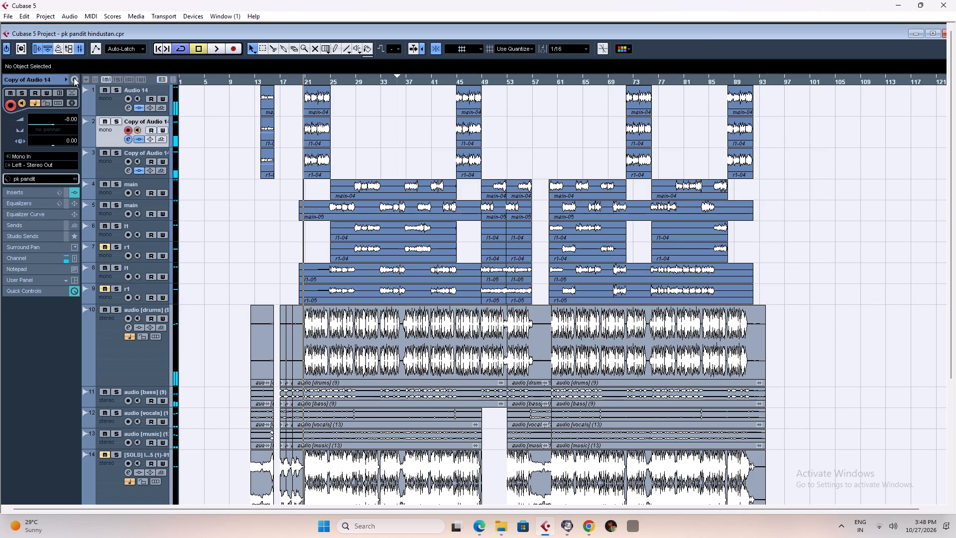
left_click(74, 78)
left_click(74, 78)
left_click(406, 137)
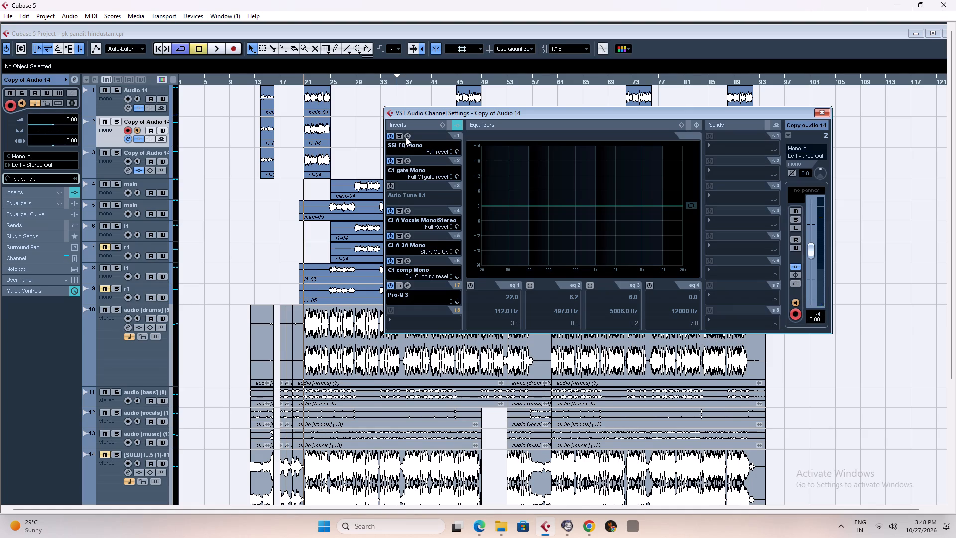
left_click(408, 137)
left_click(392, 137)
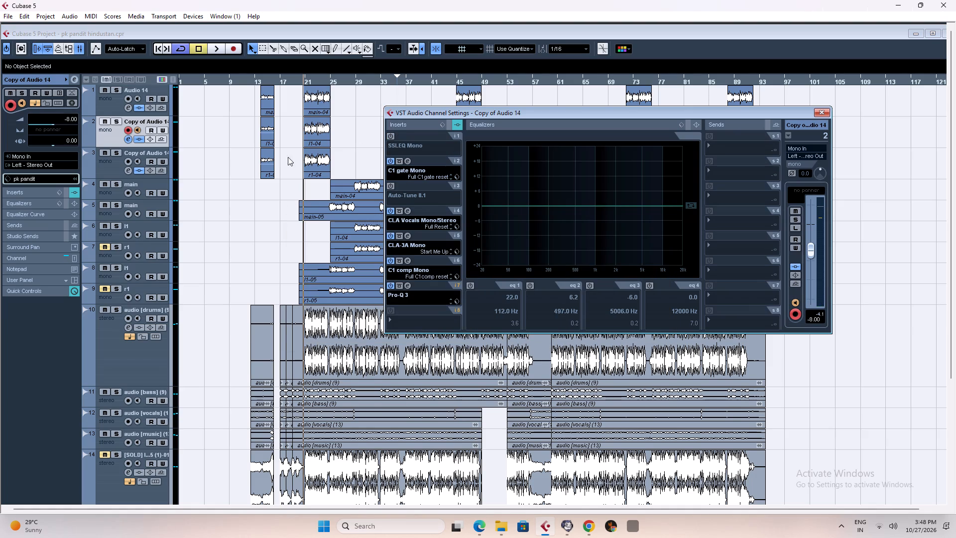
left_click(109, 107)
left_click(73, 80)
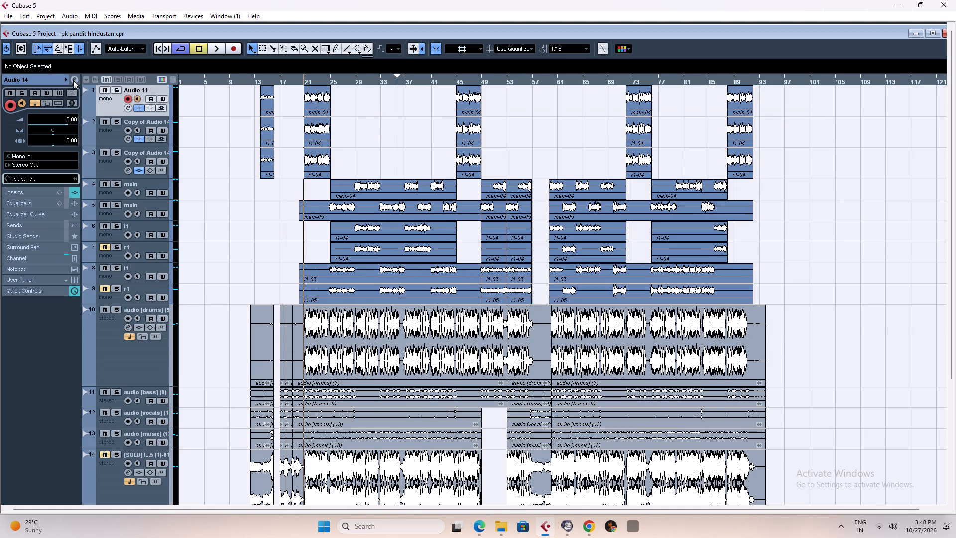
left_click(73, 80)
left_click(389, 137)
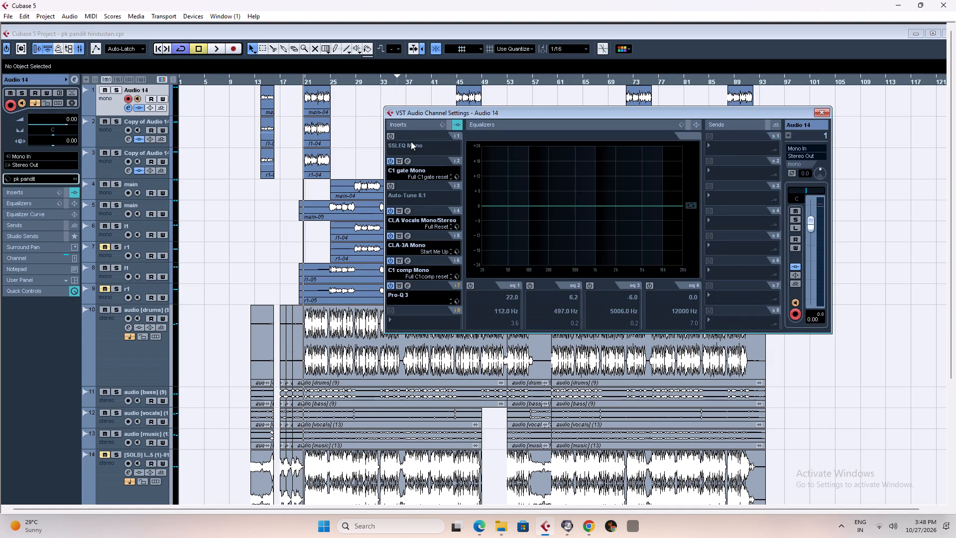
Close the channel settings and play the full mix from about bar 21 to hear the vocals.
key("space")
left_click(817, 115)
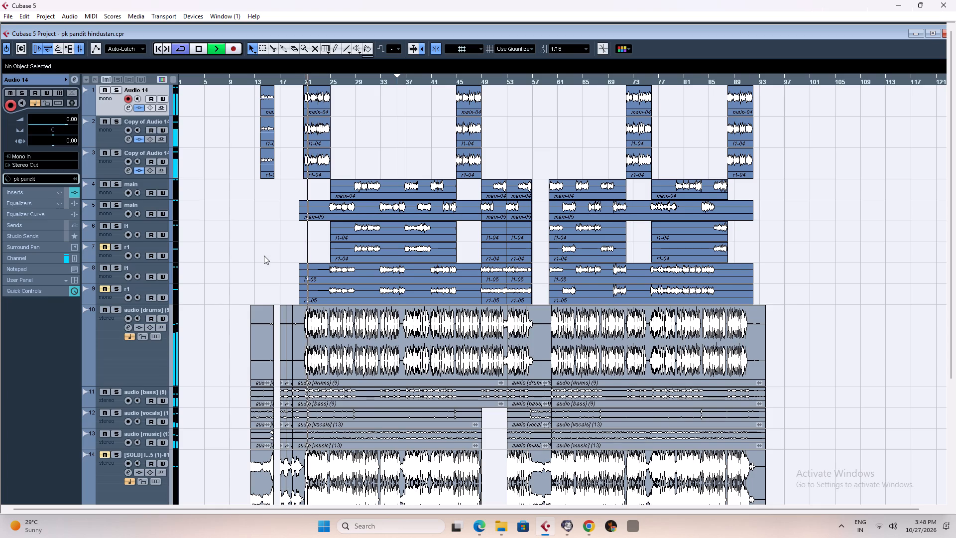
key("h")
key("h")
key("h")
key("h")
key("h")
key("h")
key("h")
key("h")
key("h")
key("h")
key("h")
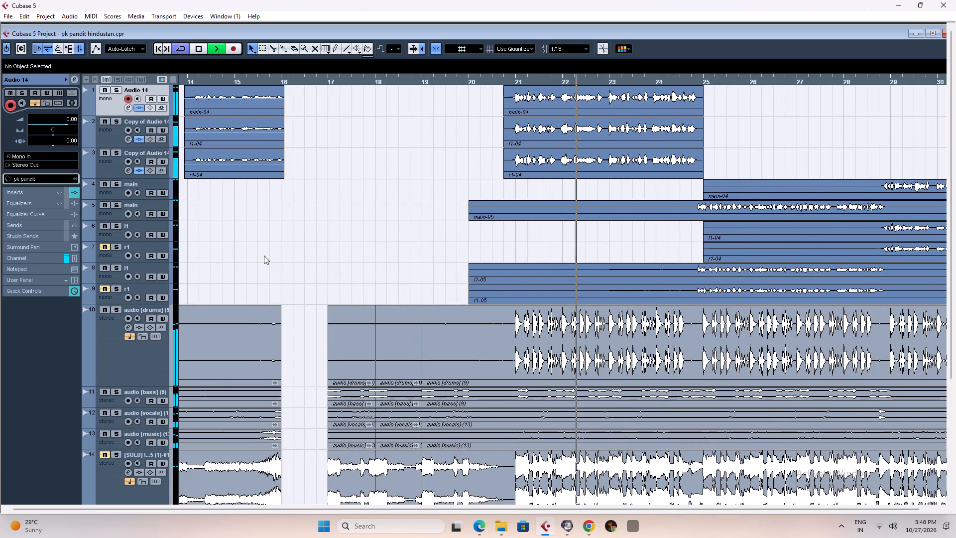
key("g")
key("g")
key("g")
key("g")
key("g")
key("g")
key("g")
key("g")
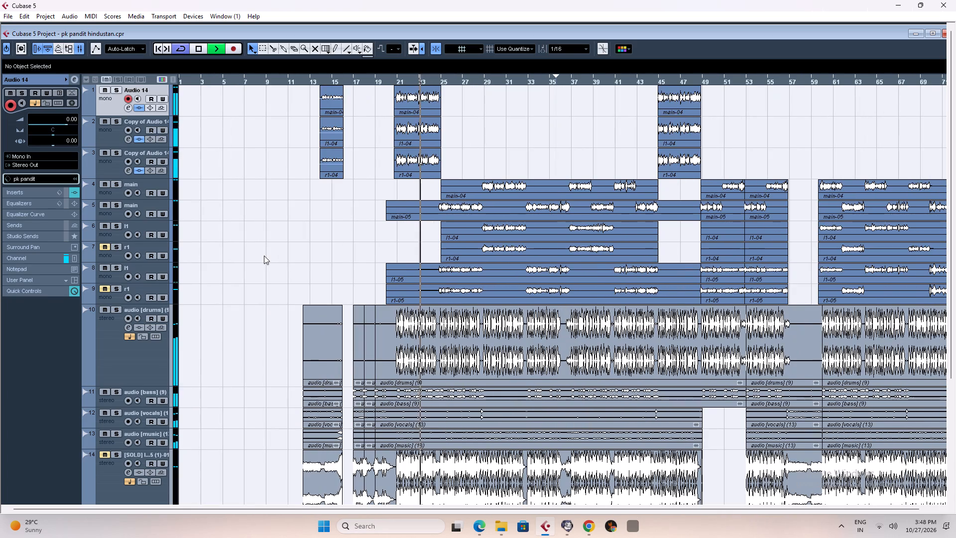
key("space")
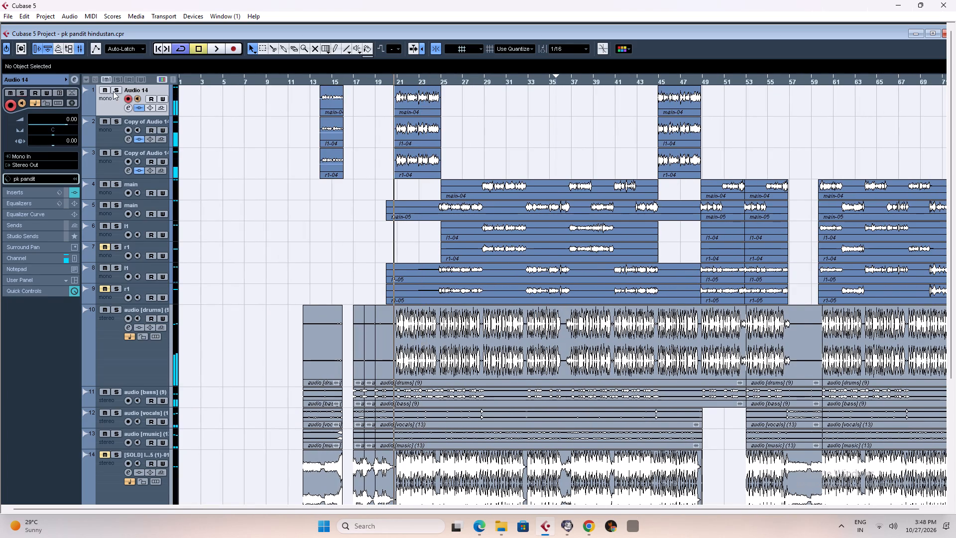
Solo Audio 14 and both of its copies and play them repeatedly from about bar 21.
left_click(113, 91)
left_click(117, 123)
left_click(116, 153)
key("space")
key("h")
key("h")
key("h")
key("h")
key("h")
key("h")
key("h")
key("h")
key("h")
key("h")
key("h")
key("h")
key("h")
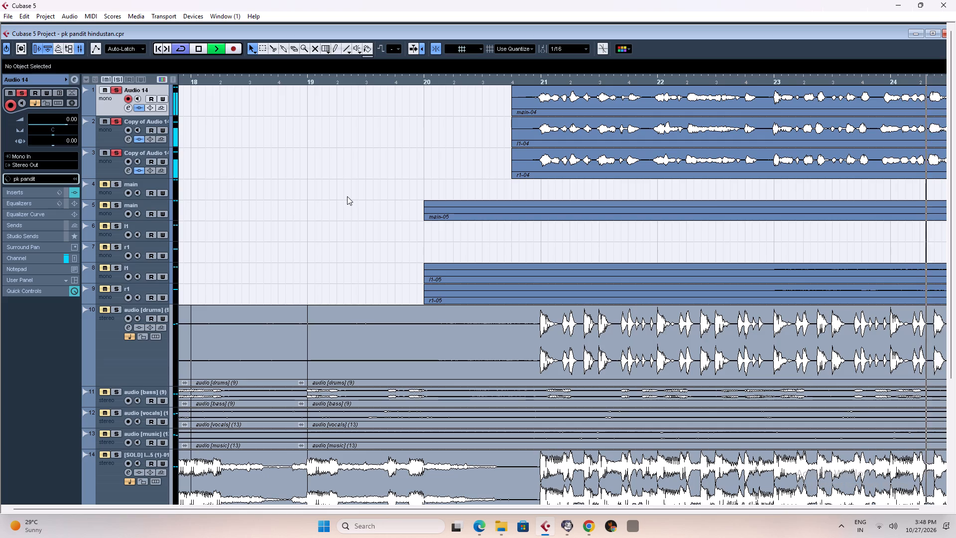
left_click(637, 80)
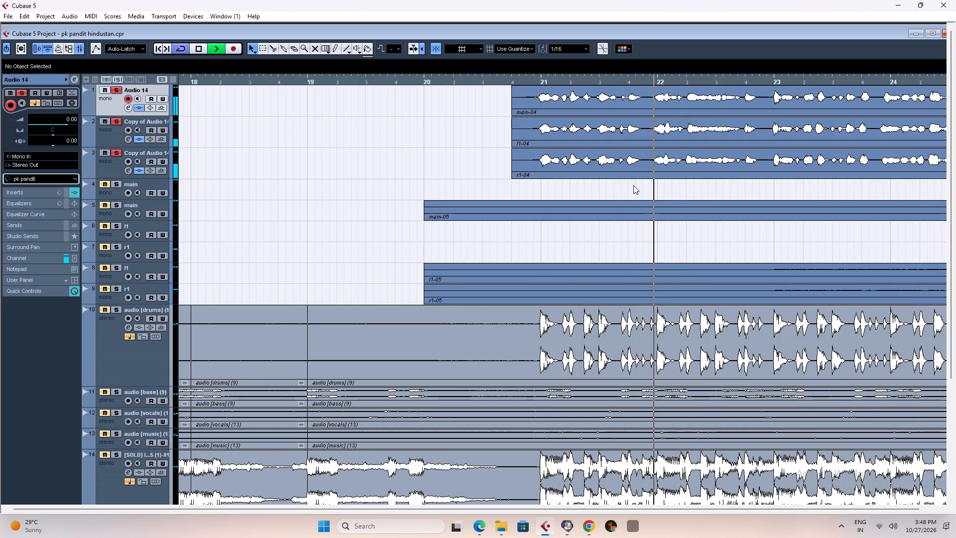
key("space")
left_click(518, 81)
key("space")
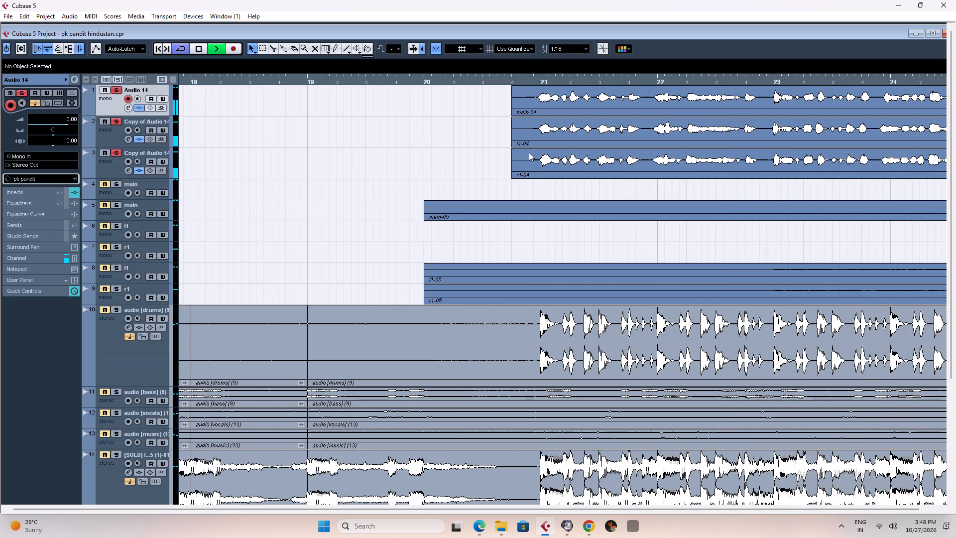
key("space")
key("space")
key("space")
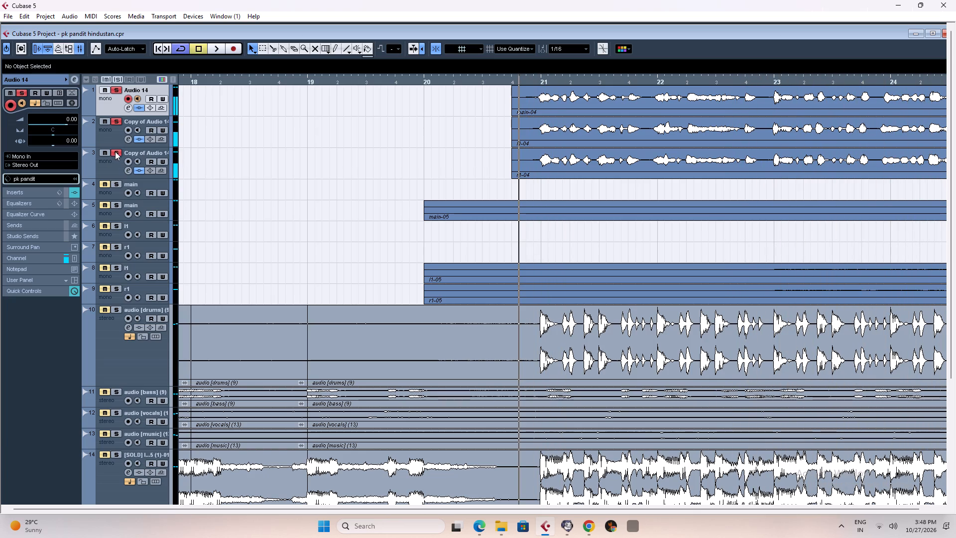
Delete both existing bands from the Pro-Q 3 insert on the Audio 14 track and close the plug-in.
left_click(73, 81)
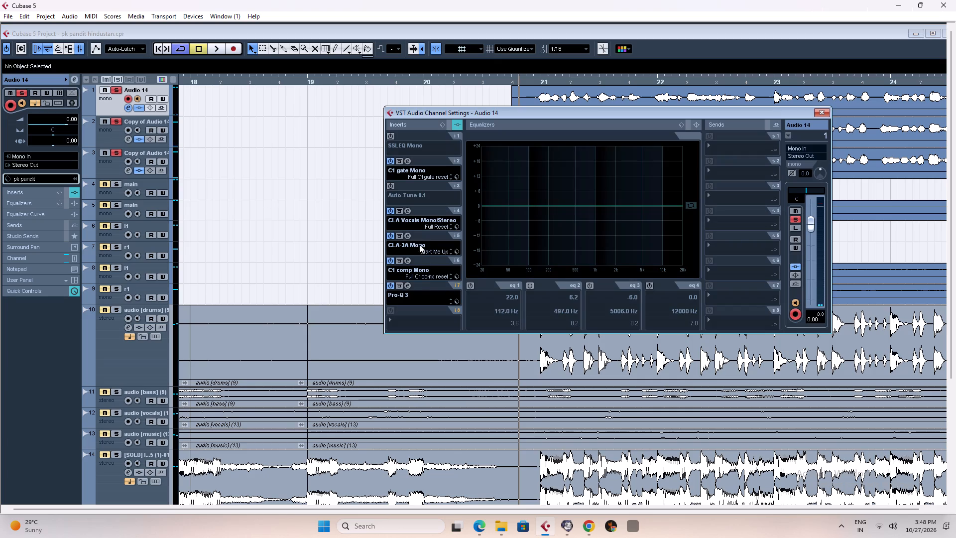
left_click(408, 285)
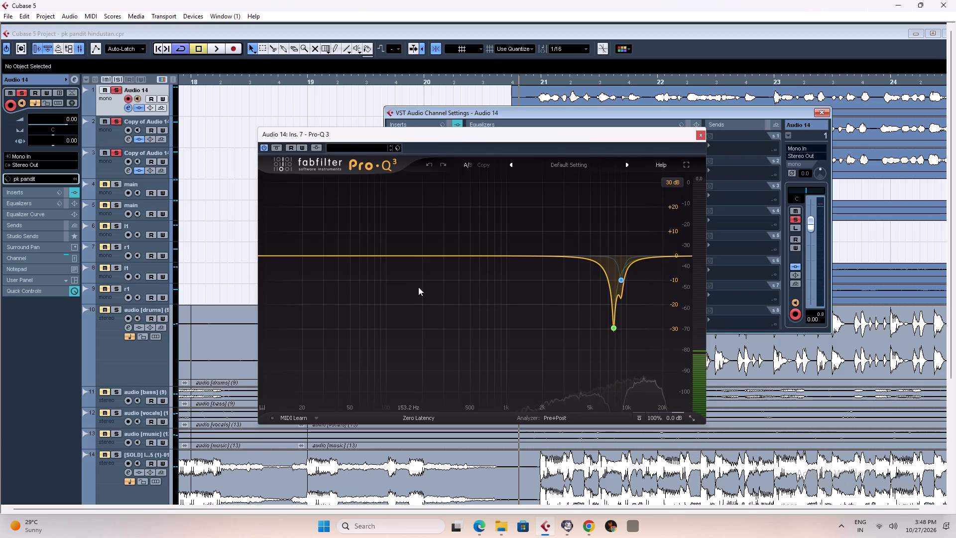
left_click(638, 300)
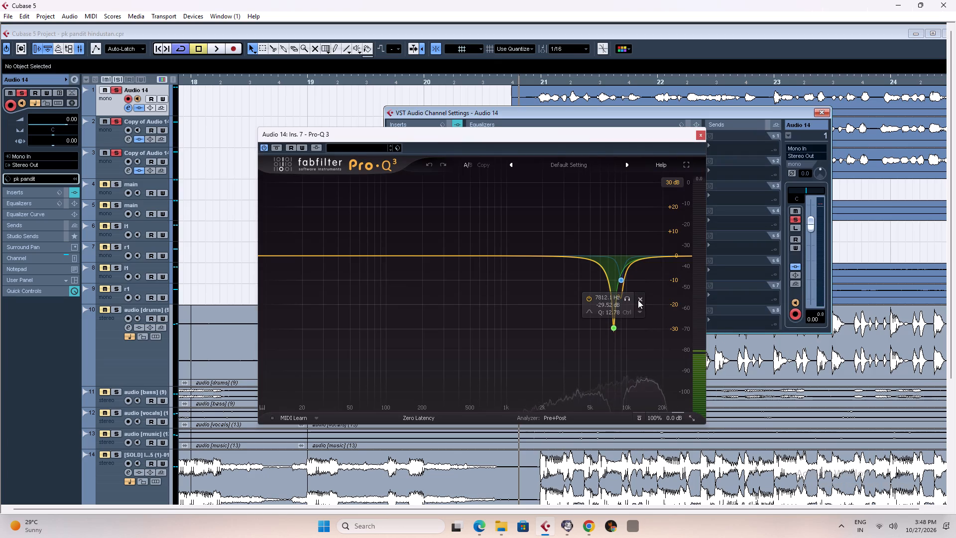
left_click(648, 295)
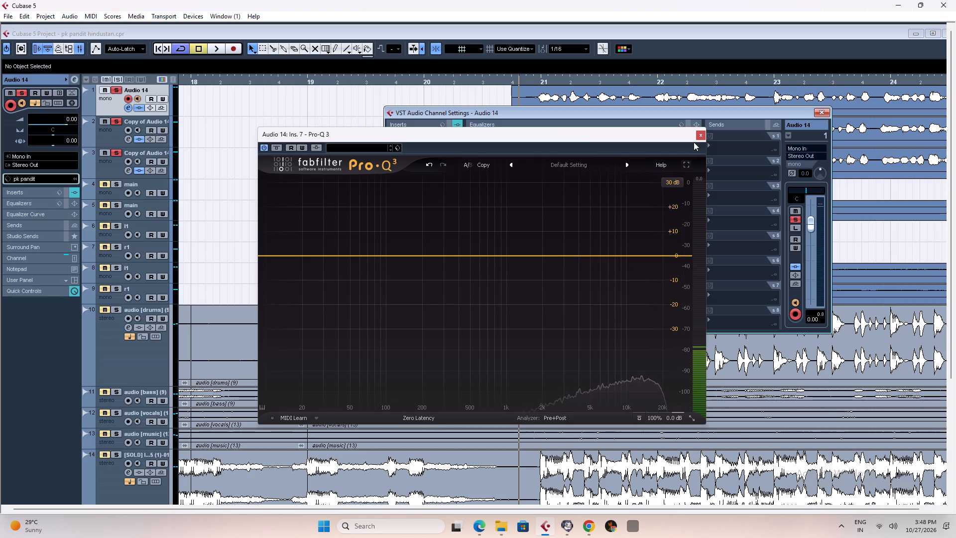
left_click(695, 138)
left_click(699, 136)
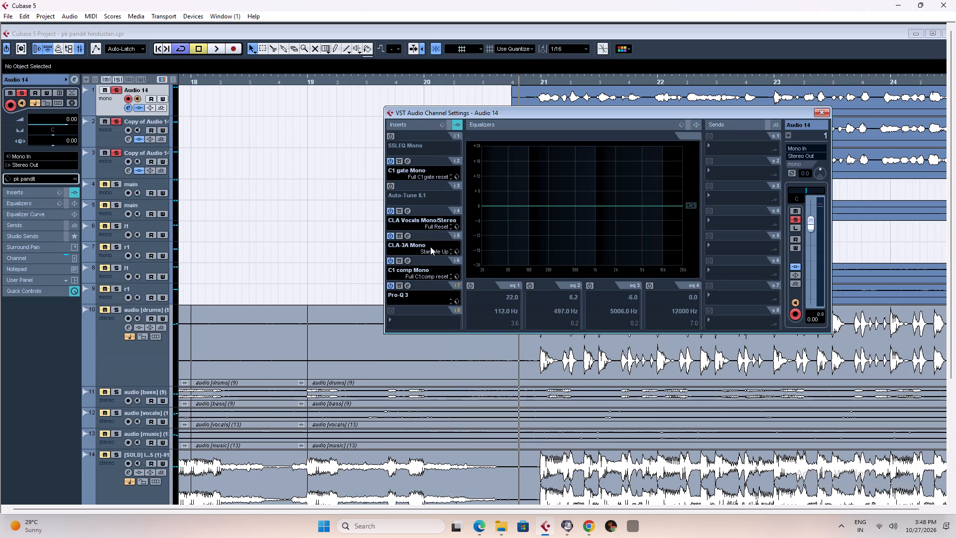
Add a High Cut band at about 6770 Hz with a Brickwall slope in Audio 14's Pro-Q 3.
left_click(406, 287)
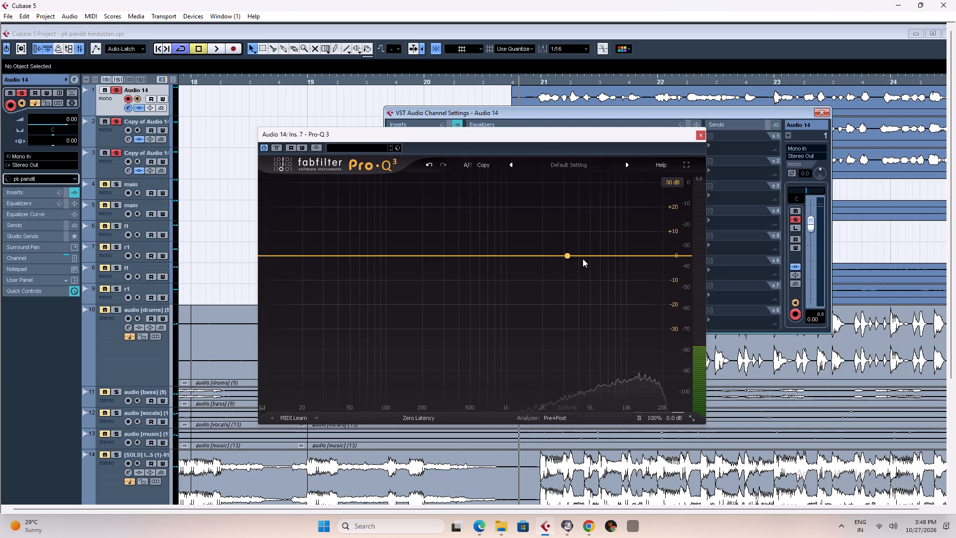
left_click_drag(604, 258, 605, 267)
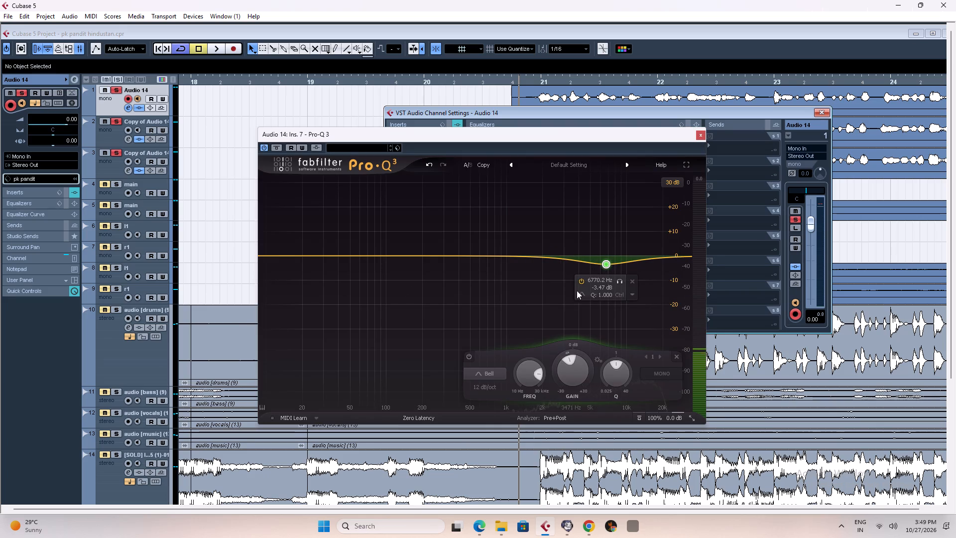
left_click(584, 295)
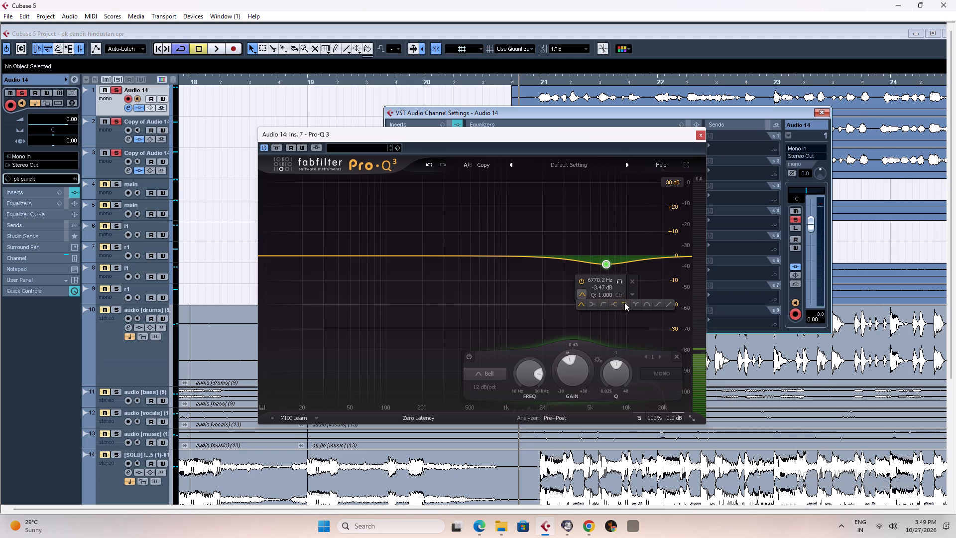
left_click(626, 301)
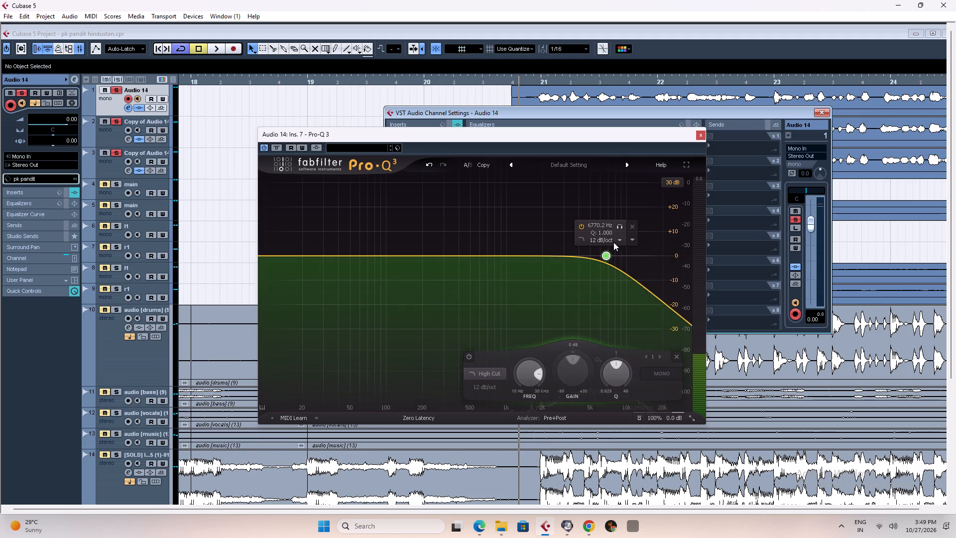
left_click(612, 242)
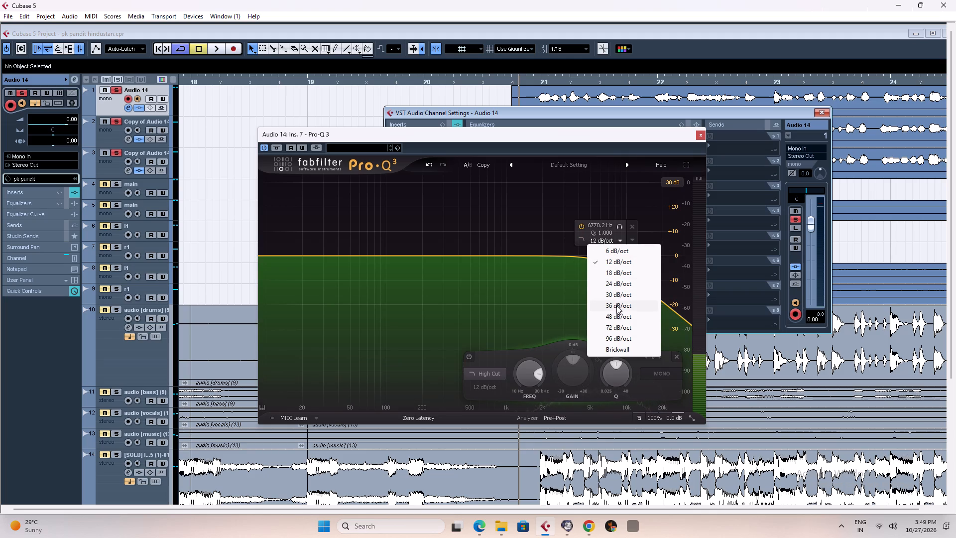
left_click(616, 291)
left_click(594, 239)
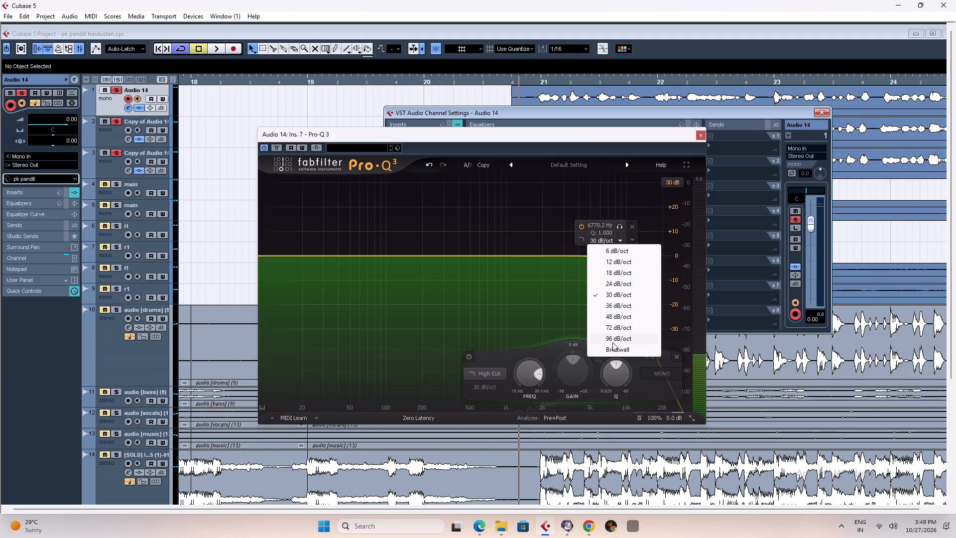
left_click(613, 304)
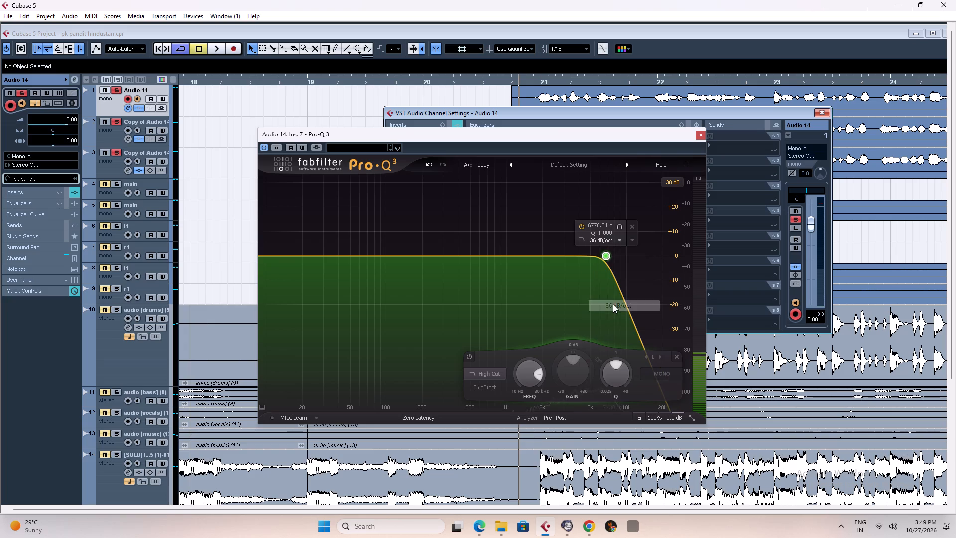
left_click(576, 237)
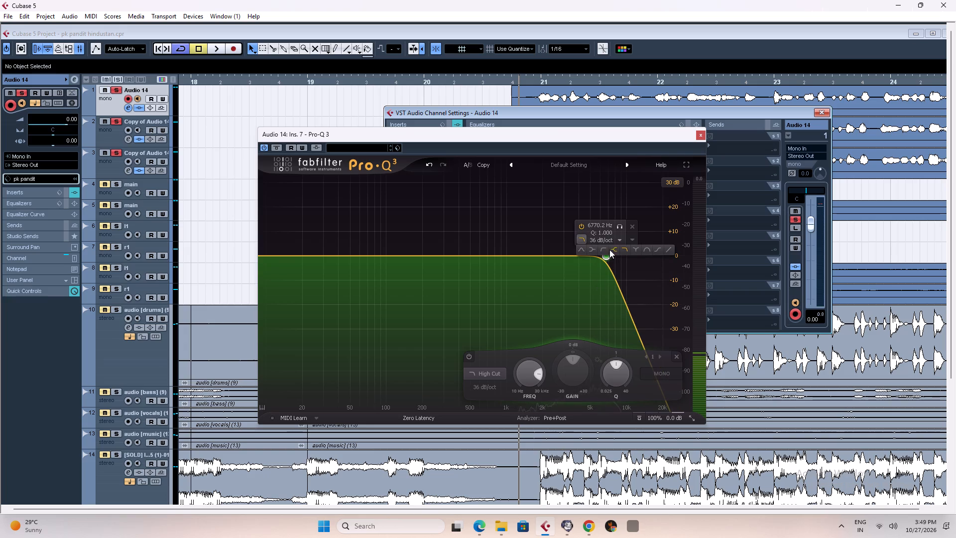
left_click(624, 249)
left_click(601, 238)
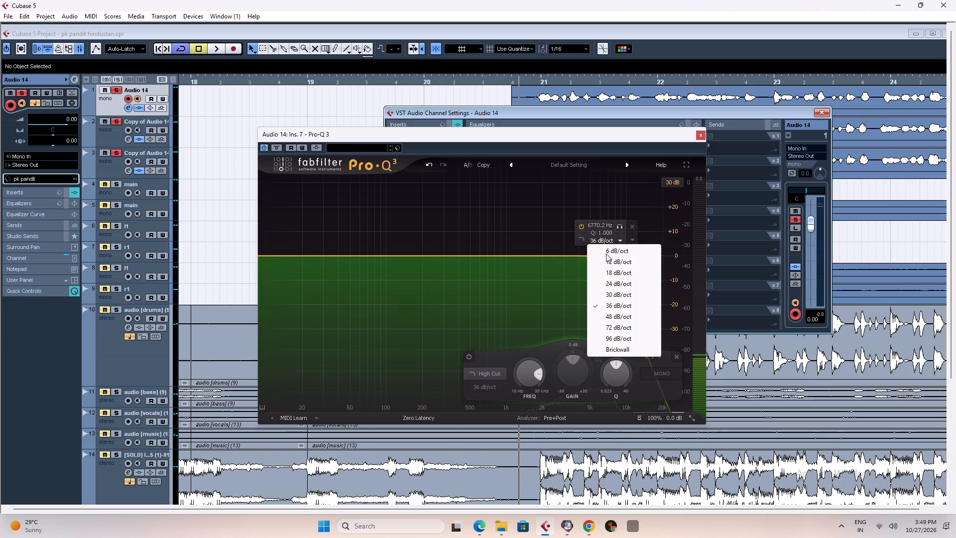
left_click(613, 350)
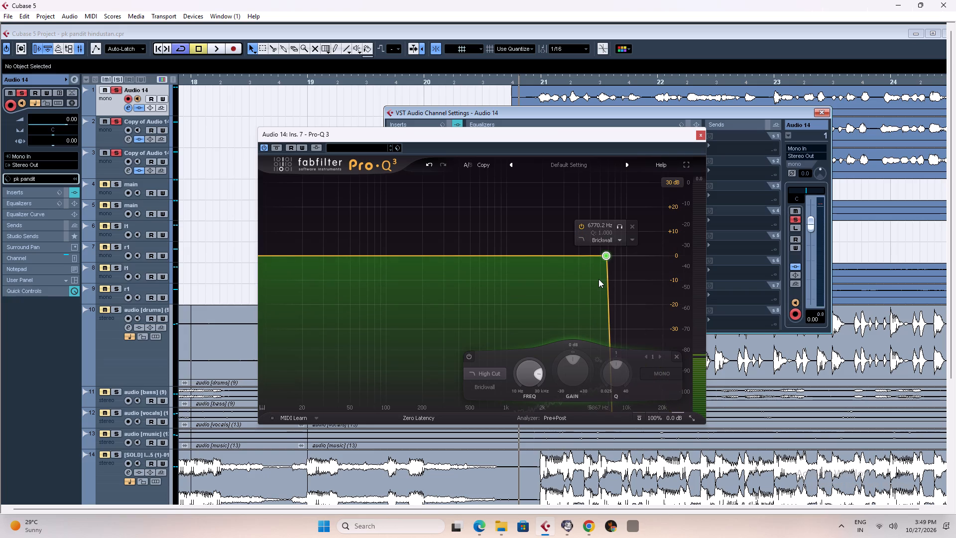
Remove the solo from both Copy of Audio 14 tracks, keeping only Audio 14 soloed.
left_click(118, 90)
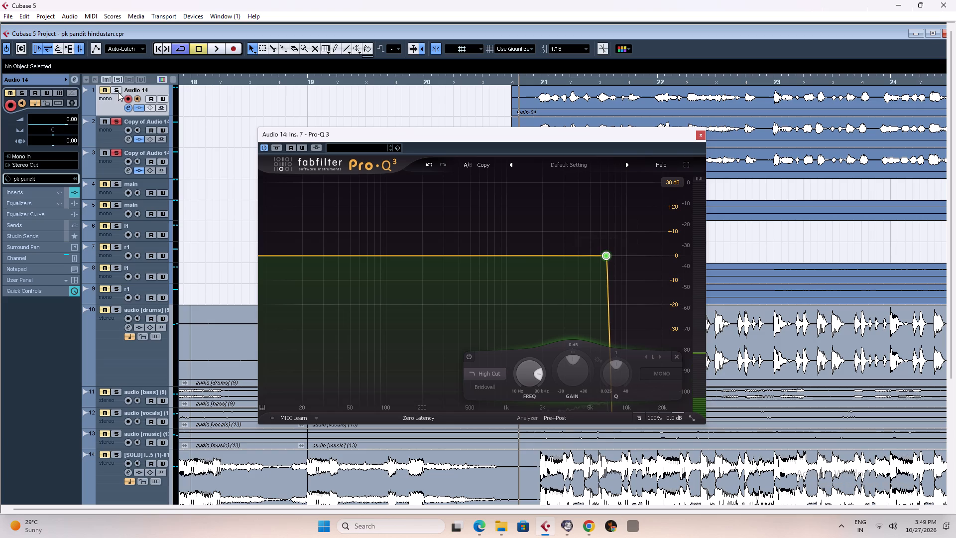
left_click(118, 92)
left_click(120, 121)
left_click(119, 153)
Sweep the High Cut band in Audio 14's Pro-Q 3 down to about 115 Hz during playback.
key("space")
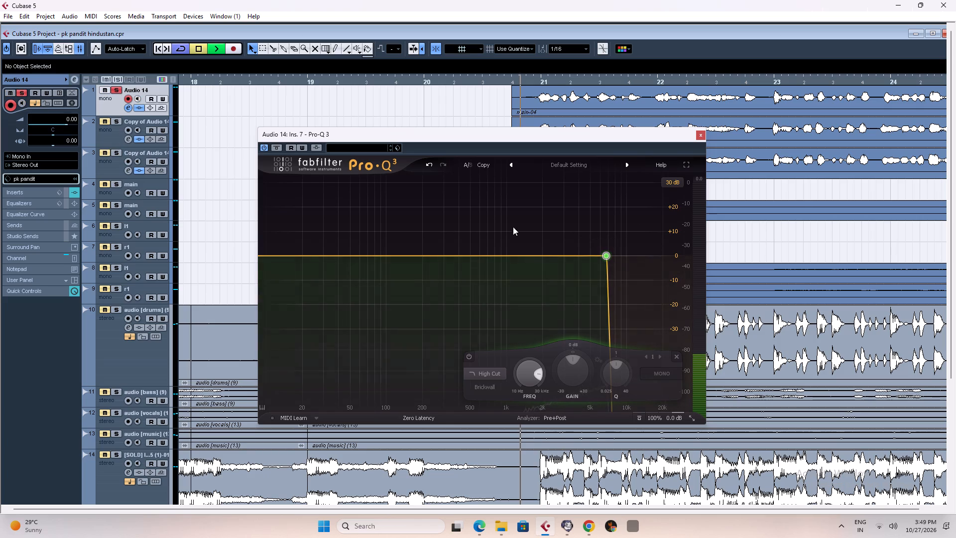
left_click_drag(604, 259, 393, 268)
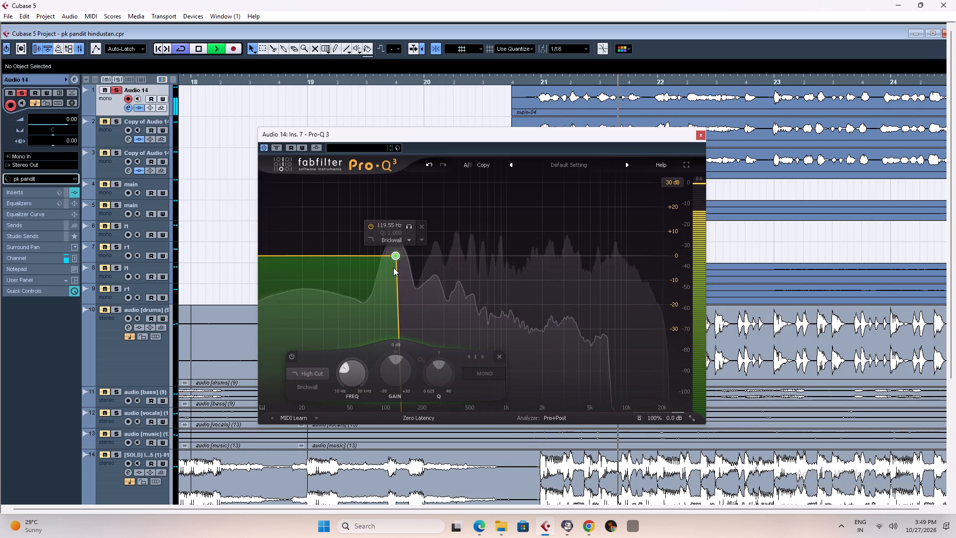
left_click_drag(393, 268, 375, 269)
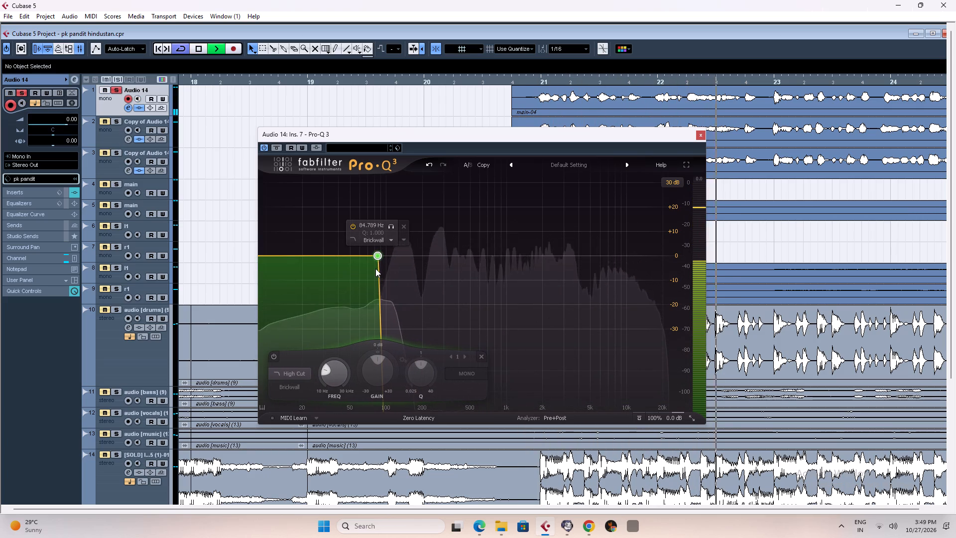
left_click_drag(375, 269, 379, 269)
key("space")
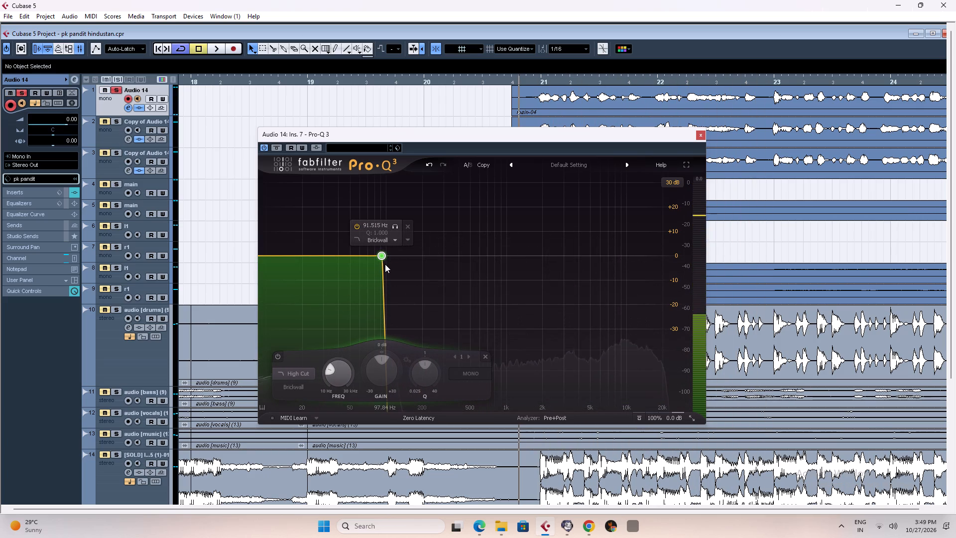
key("space")
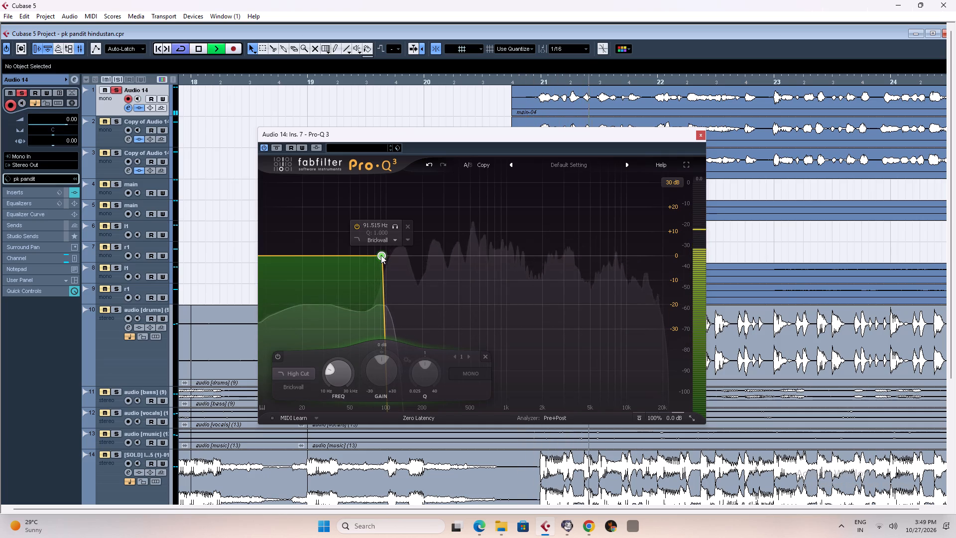
left_click_drag(381, 255, 384, 256)
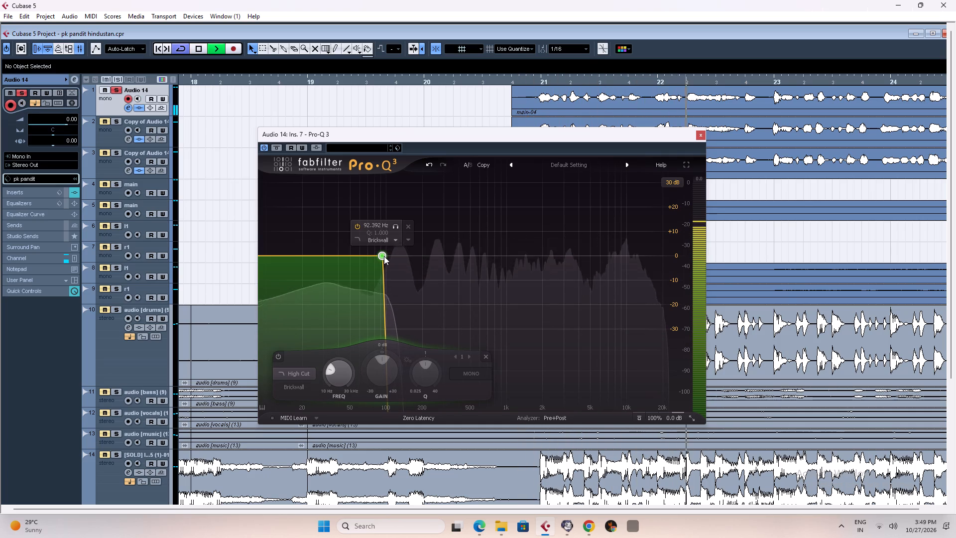
left_click_drag(384, 256, 386, 259)
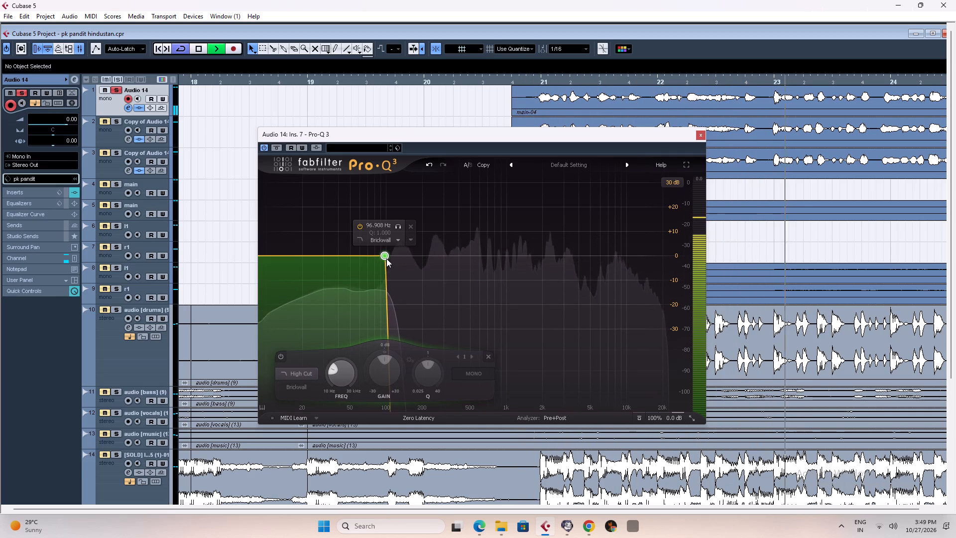
left_click_drag(386, 259, 404, 262)
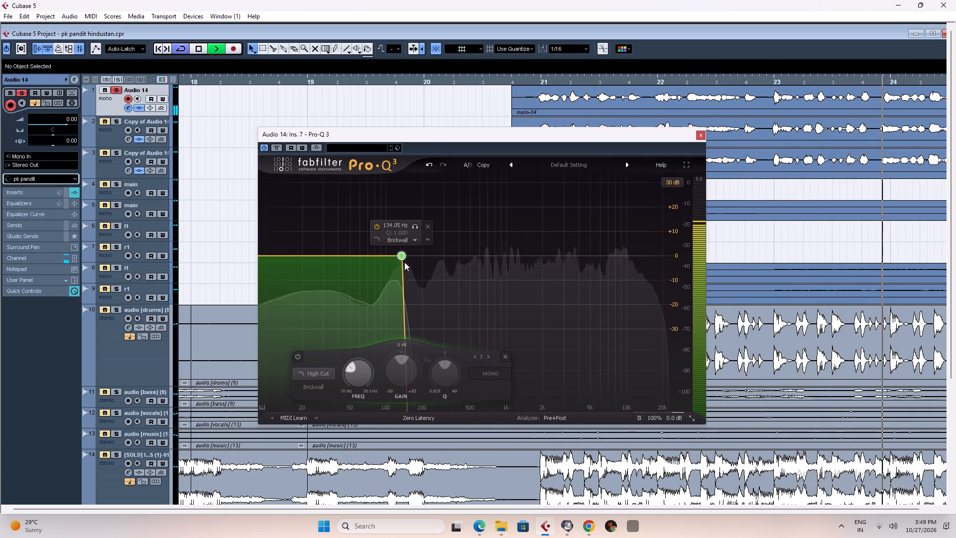
left_click_drag(404, 262, 405, 262)
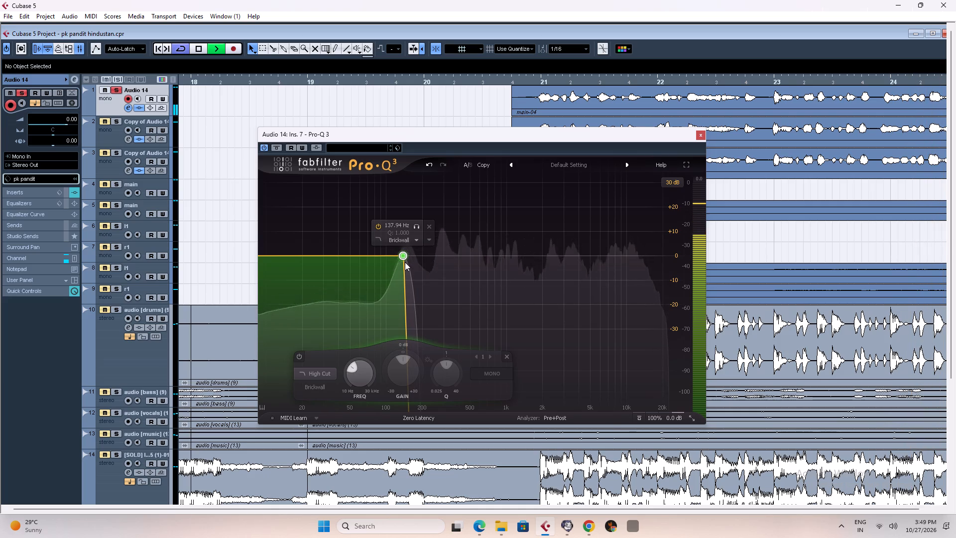
left_click_drag(405, 262, 395, 262)
key("space")
Fine-tune the High Cut band's frequency to about 101 Hz while repeatedly playing Audio 14.
key("space")
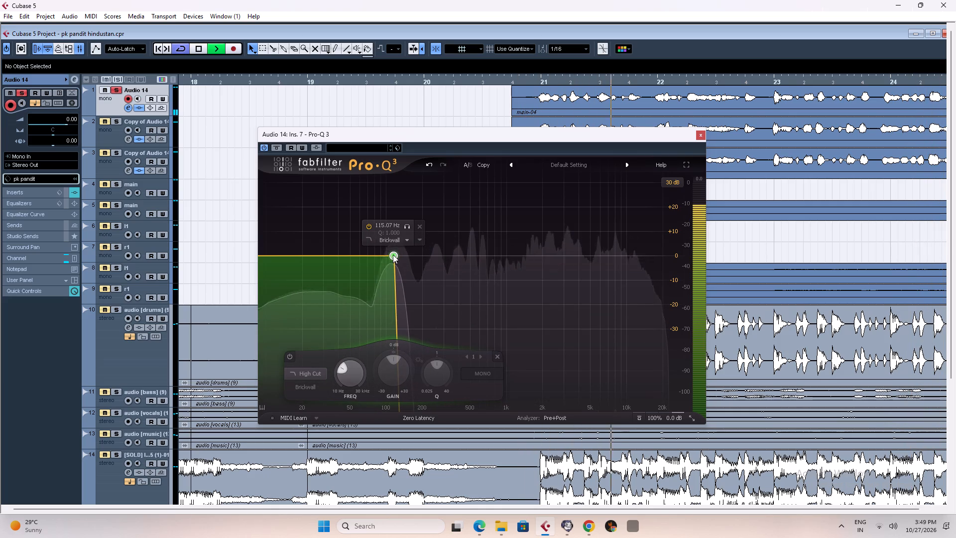
left_click(393, 255)
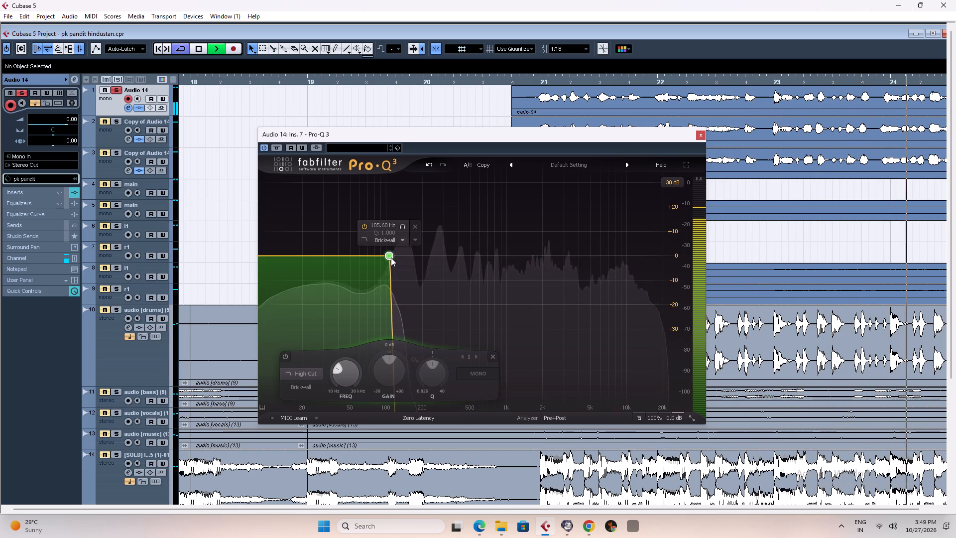
left_click_drag(389, 257, 392, 257)
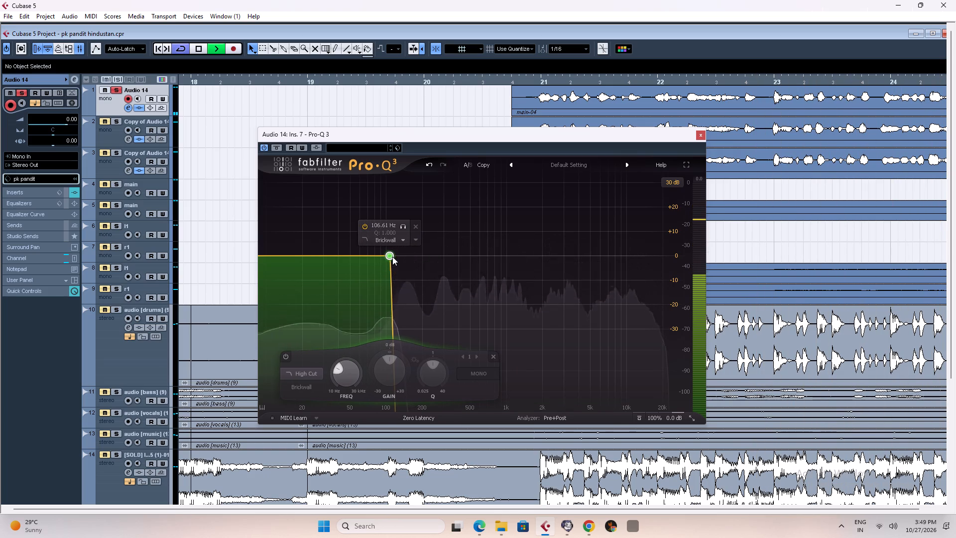
left_click_drag(392, 257, 395, 258)
key("space")
key("space")
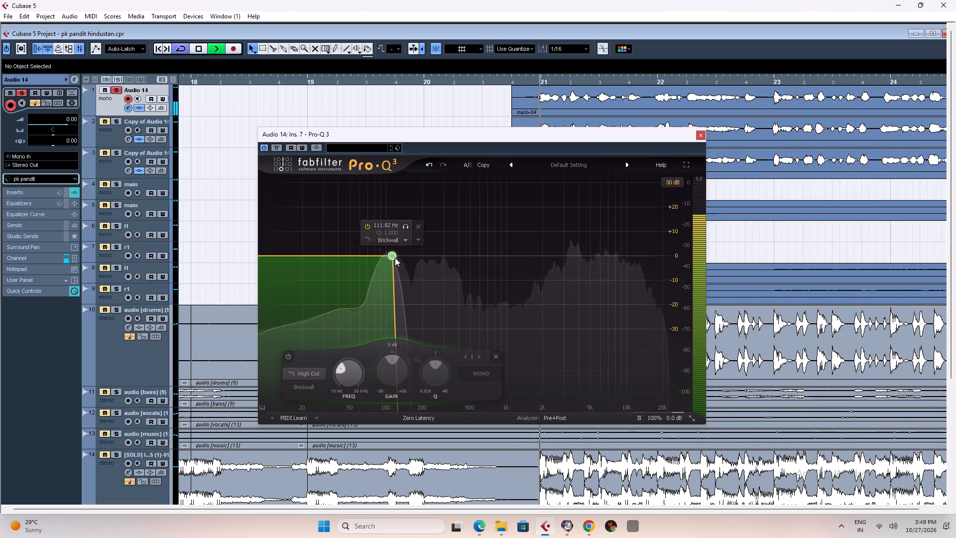
left_click_drag(392, 257, 391, 256)
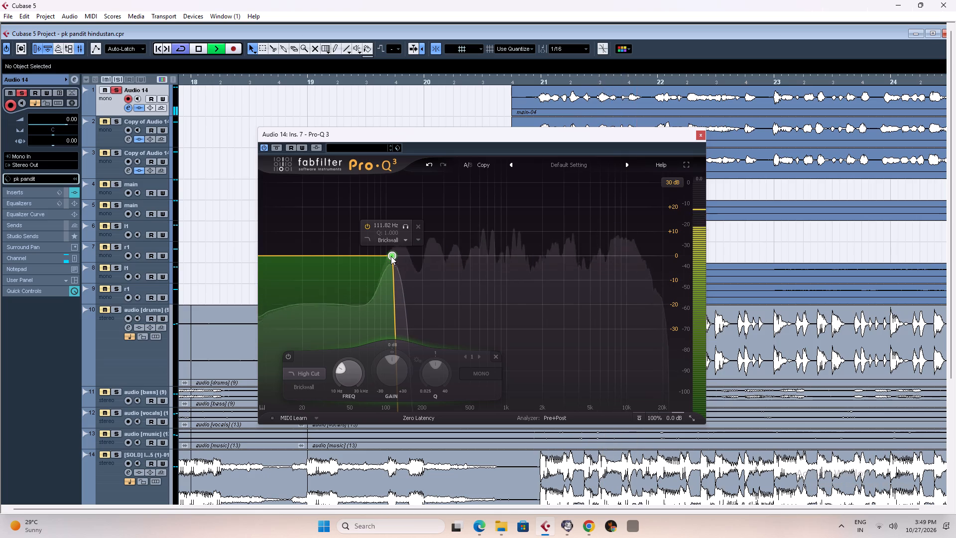
left_click_drag(391, 256, 385, 254)
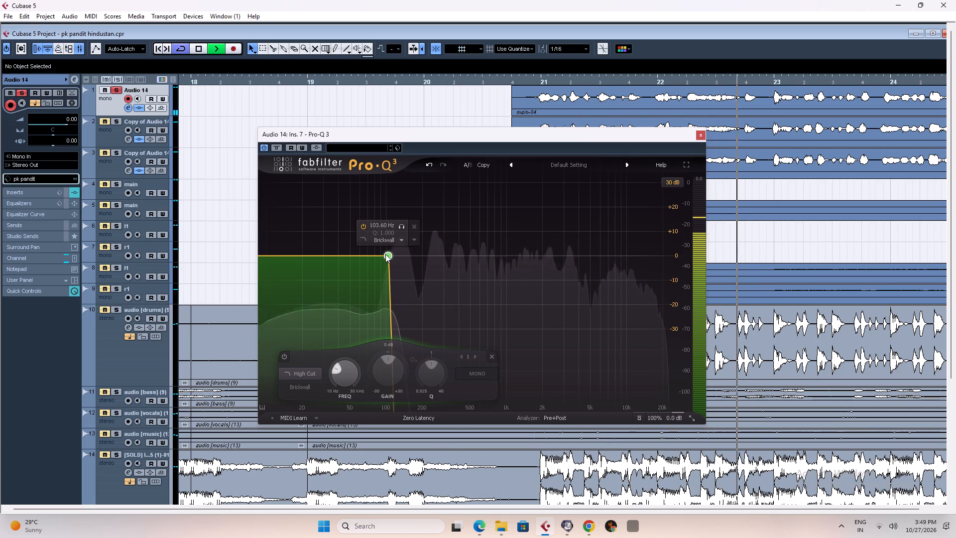
left_click(385, 254)
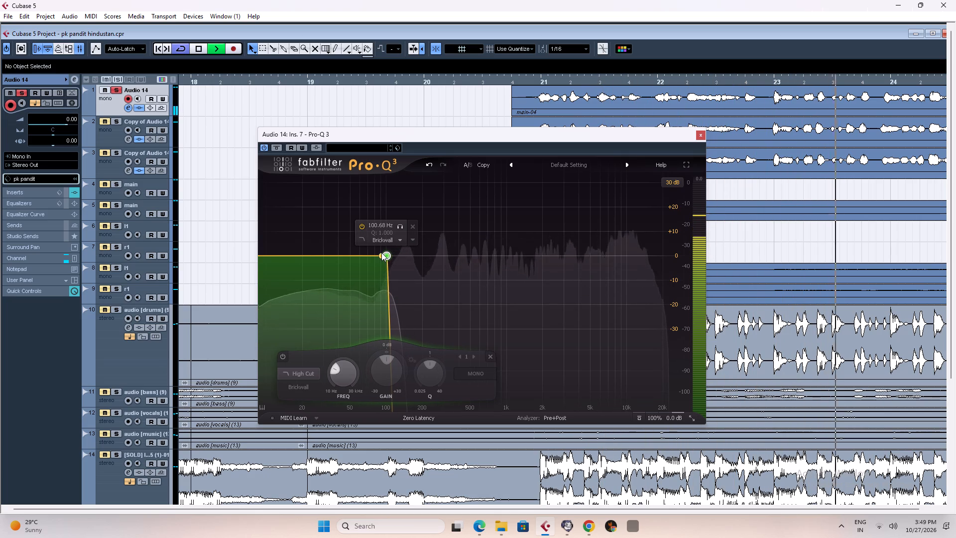
key("space")
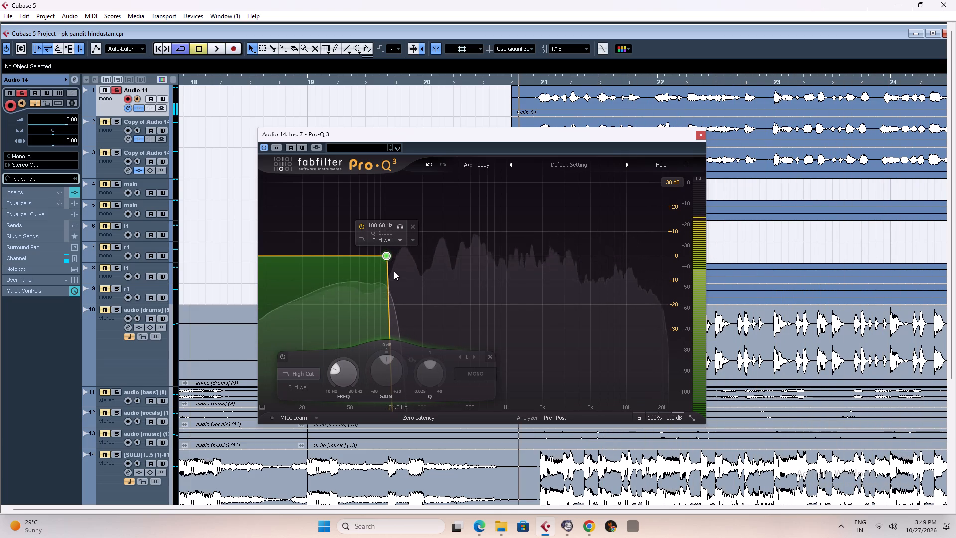
key("space")
key("space")
Change the Brickwall band's shape from High Cut to Low Cut and play Audio 14 to check it.
left_click(362, 241)
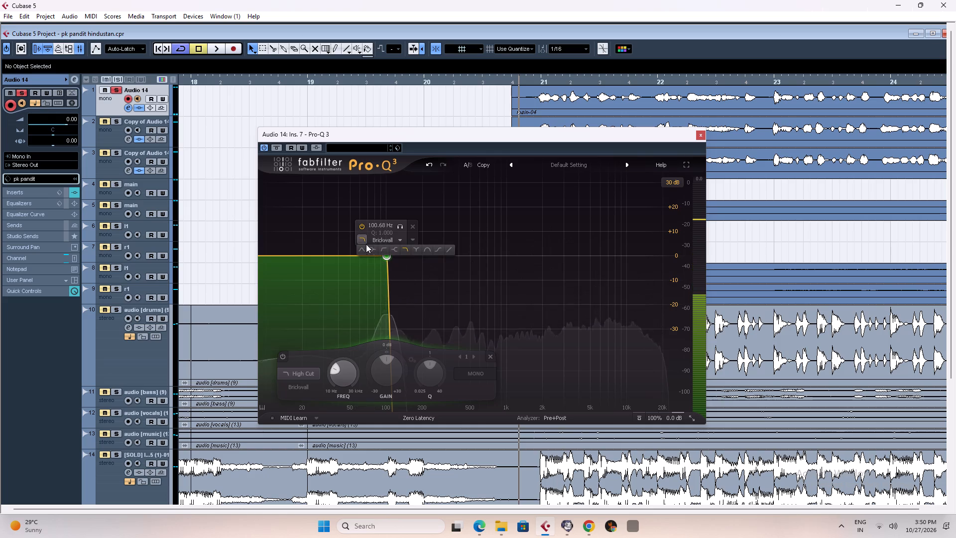
left_click(382, 249)
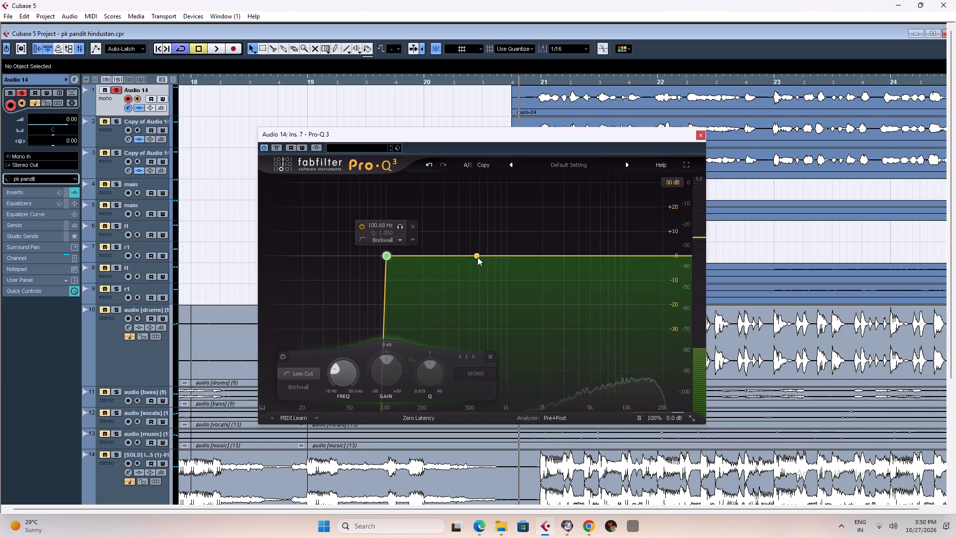
key("space")
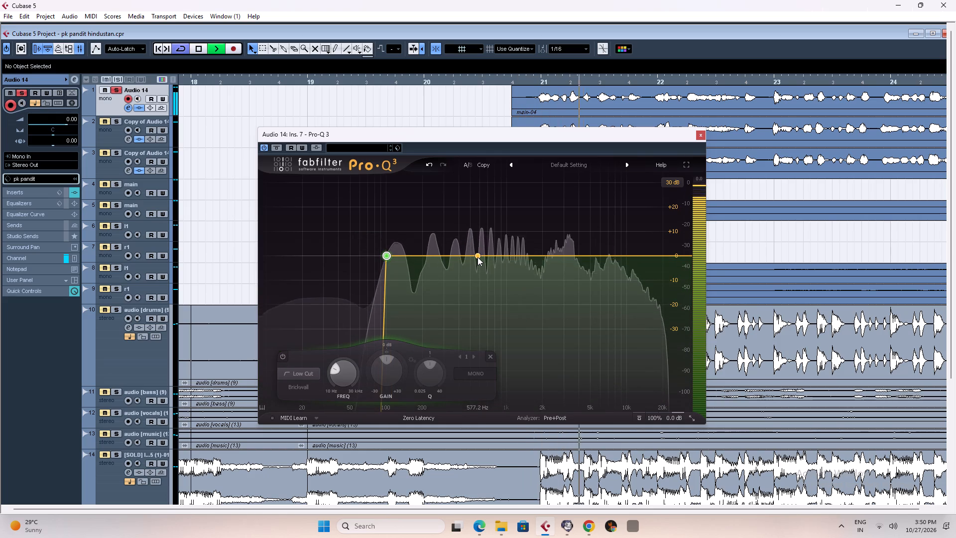
key("space")
Add a Bell cut of about -7.8 dB at about 129 Hz during playback, then close the Pro-Q 3.
key("space")
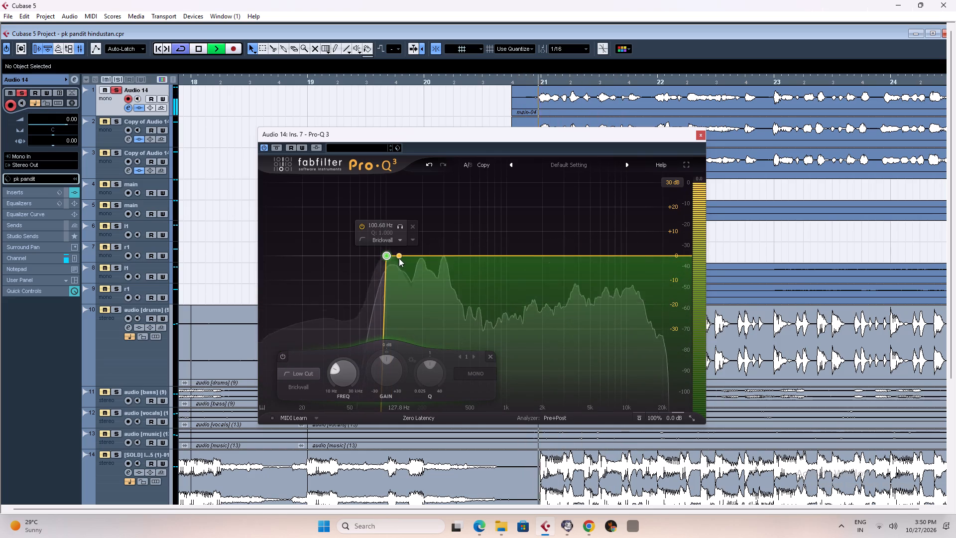
left_click_drag(399, 256, 399, 269)
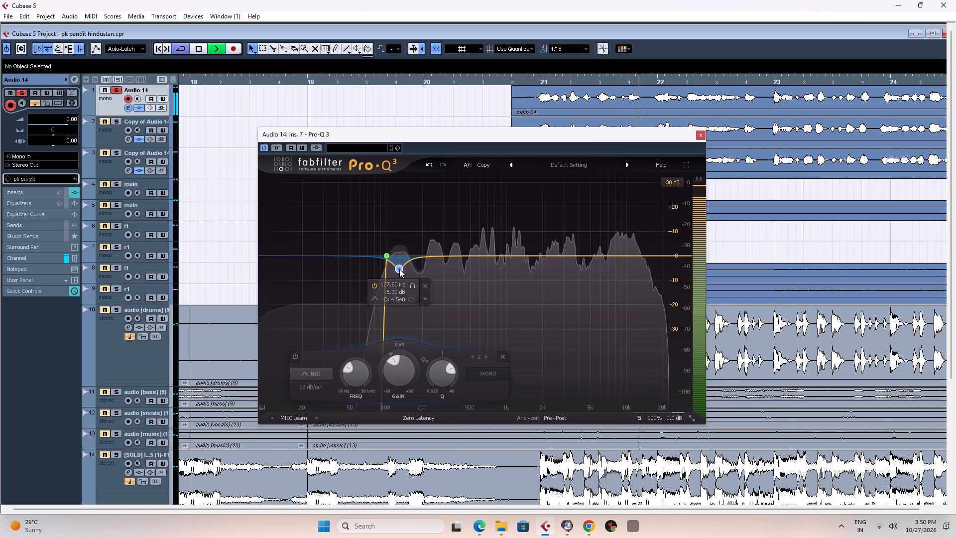
left_click_drag(399, 269, 399, 271)
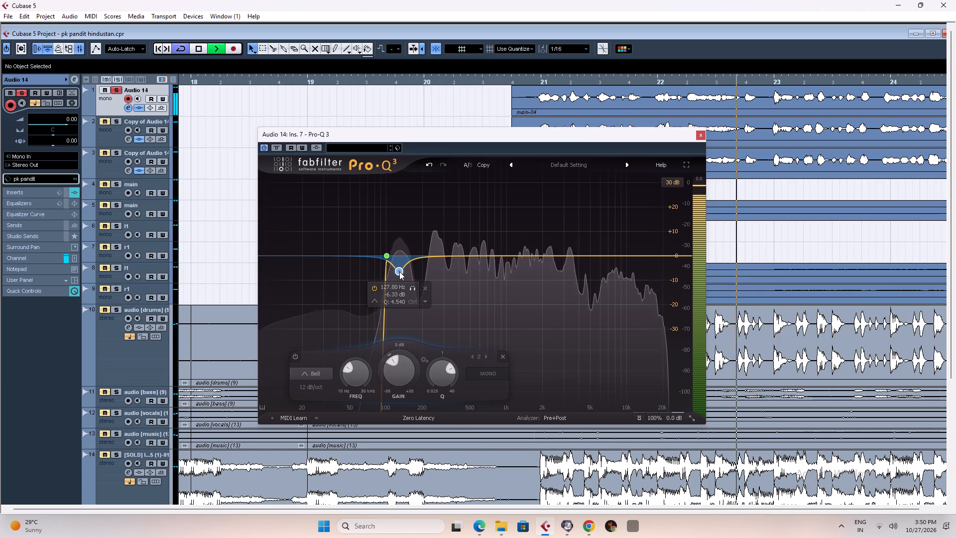
left_click_drag(399, 271, 399, 272)
left_click_drag(399, 272, 401, 273)
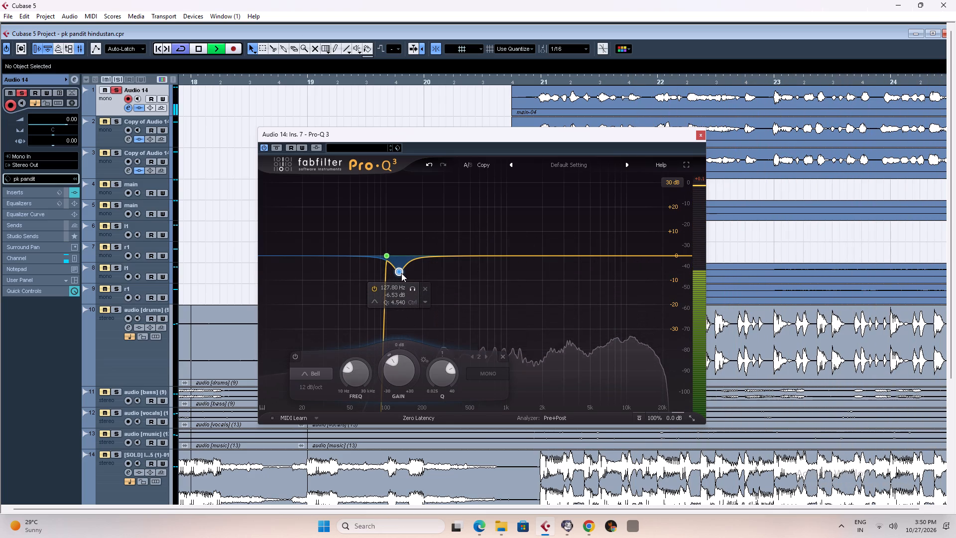
left_click_drag(401, 273, 404, 277)
key("space")
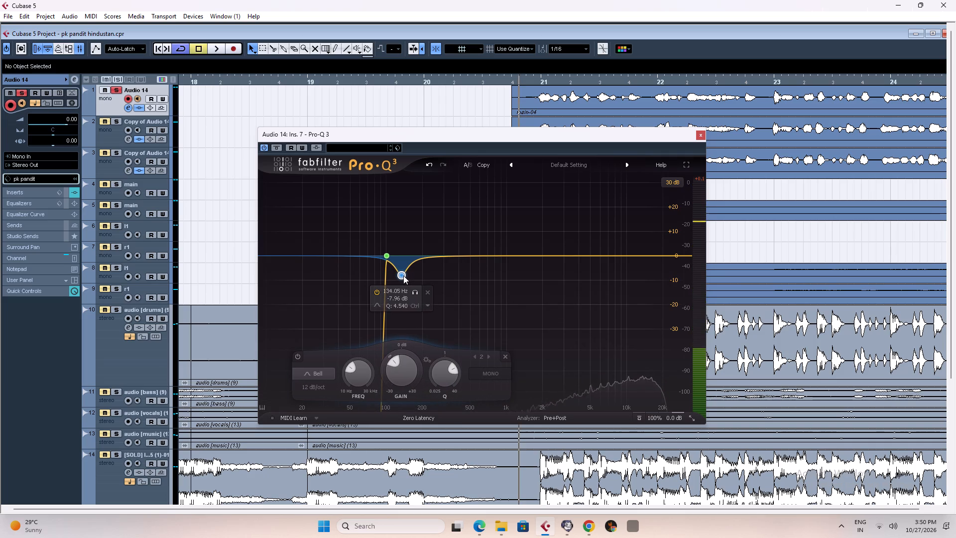
key("space")
left_click(399, 275)
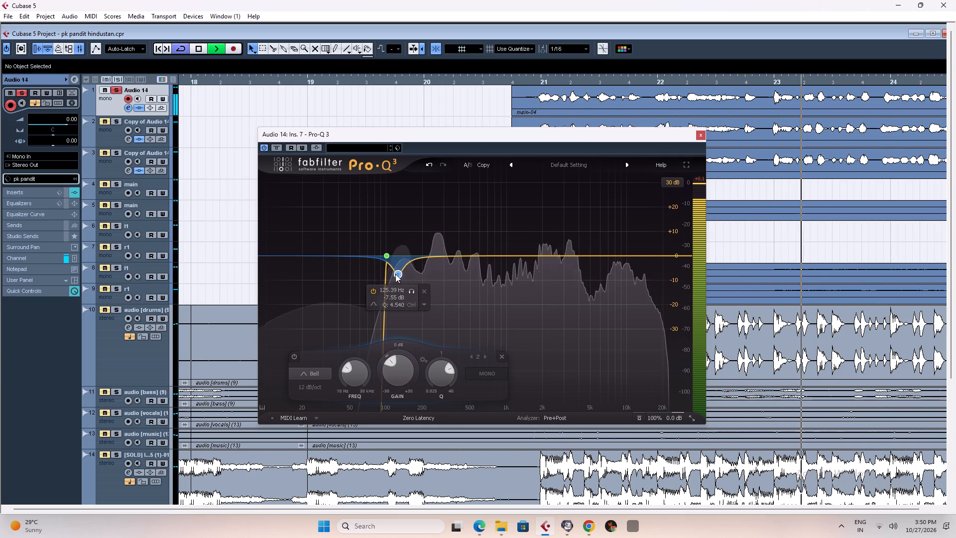
key("space")
key("space")
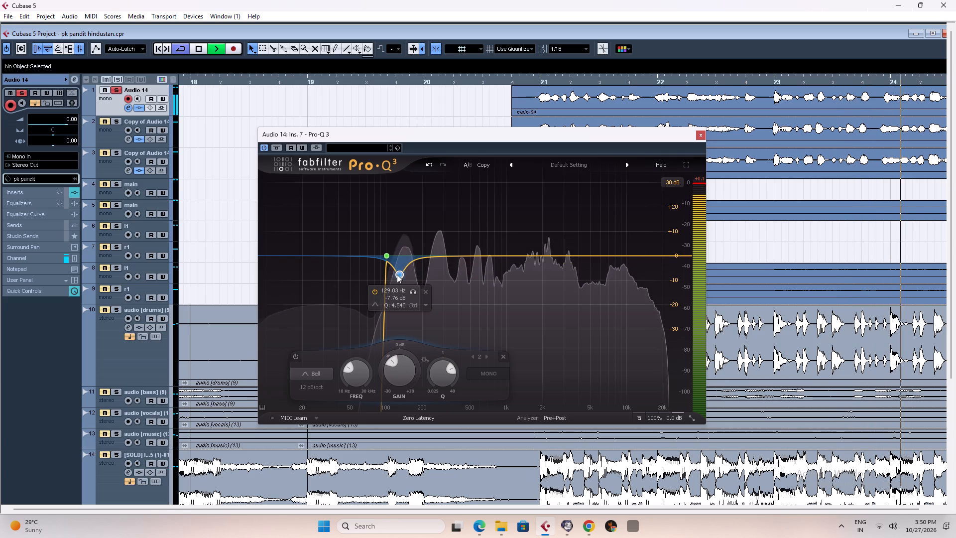
key("space")
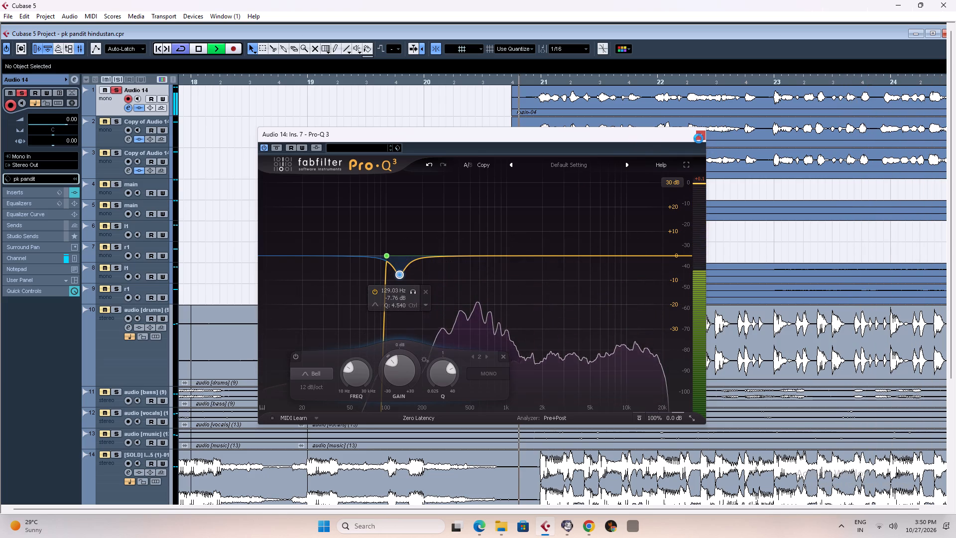
left_click(702, 135)
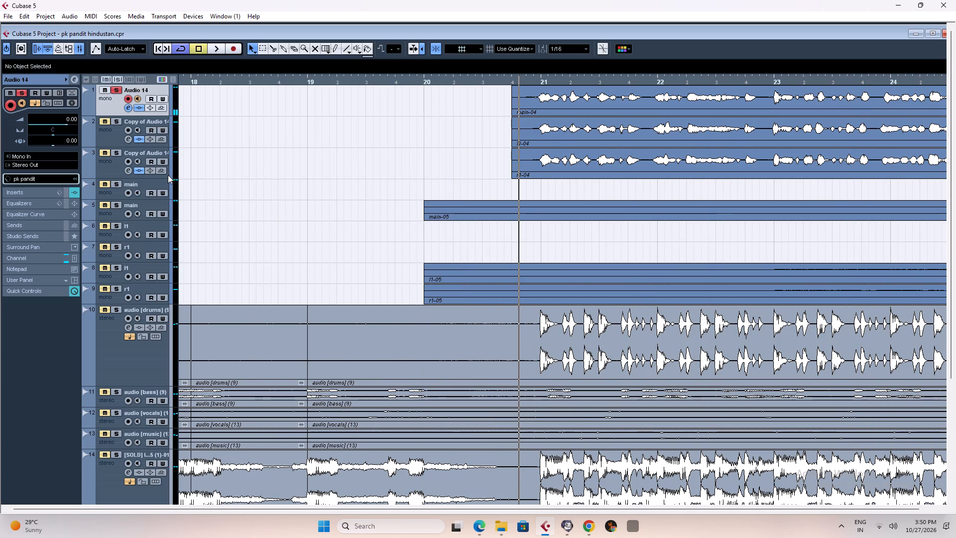
Save the project with the Audio 14 track selected.
left_click(112, 134)
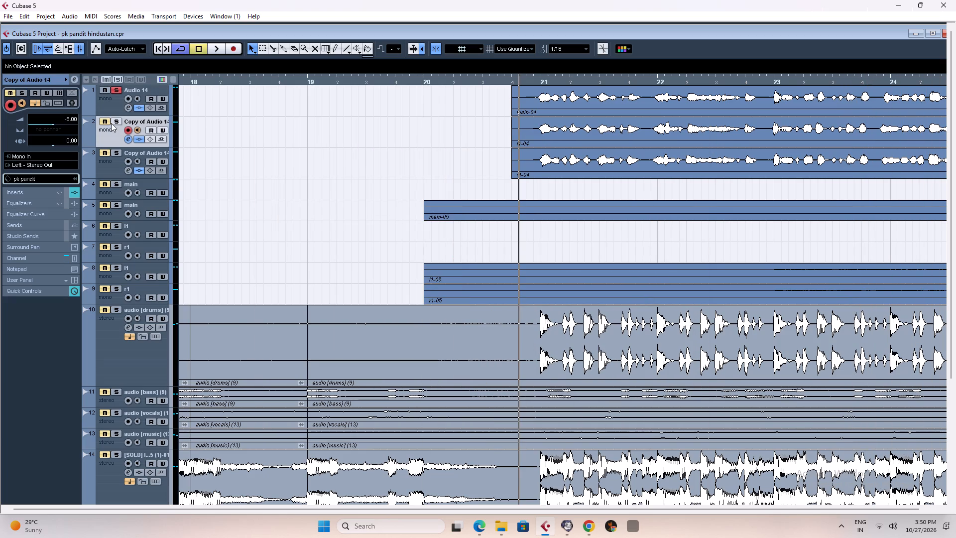
left_click(110, 105)
key("ctrl+s")
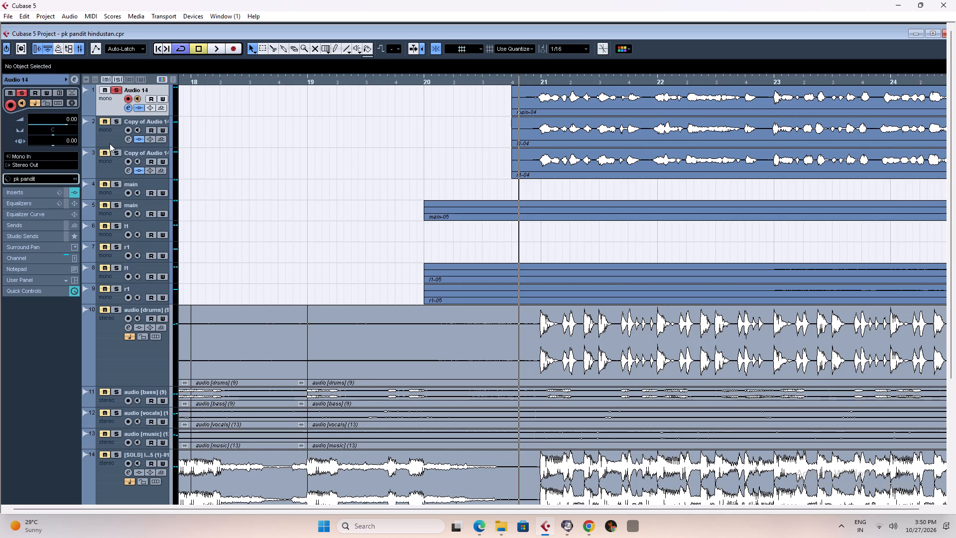
Open Audio 14's channel settings and reopen its Pro-Q 3 insert.
left_click(110, 143)
left_click(112, 110)
left_click(74, 81)
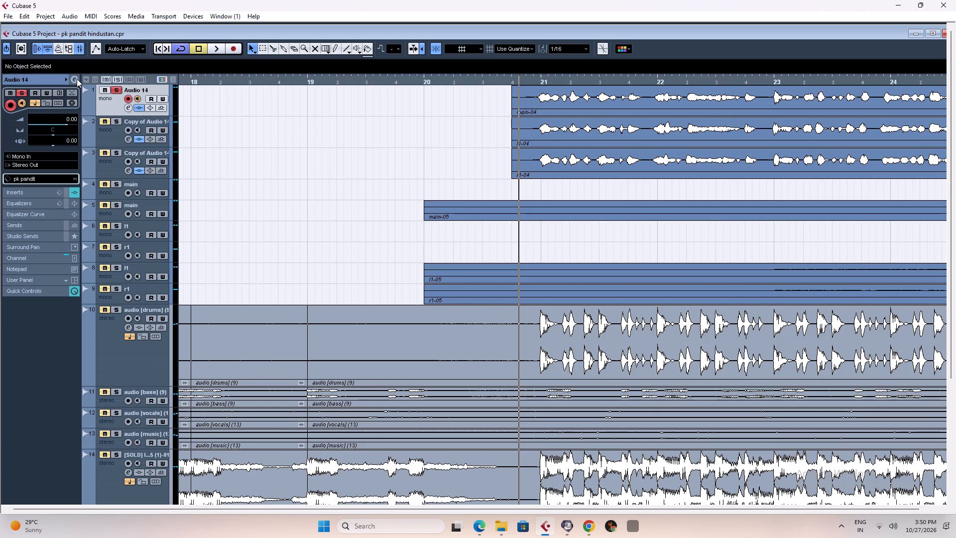
left_click(77, 80)
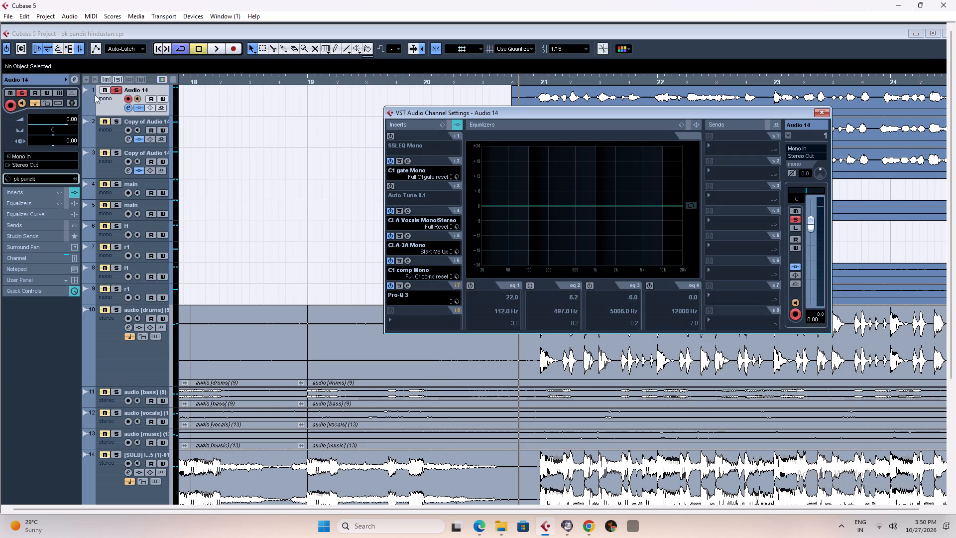
left_click(409, 288)
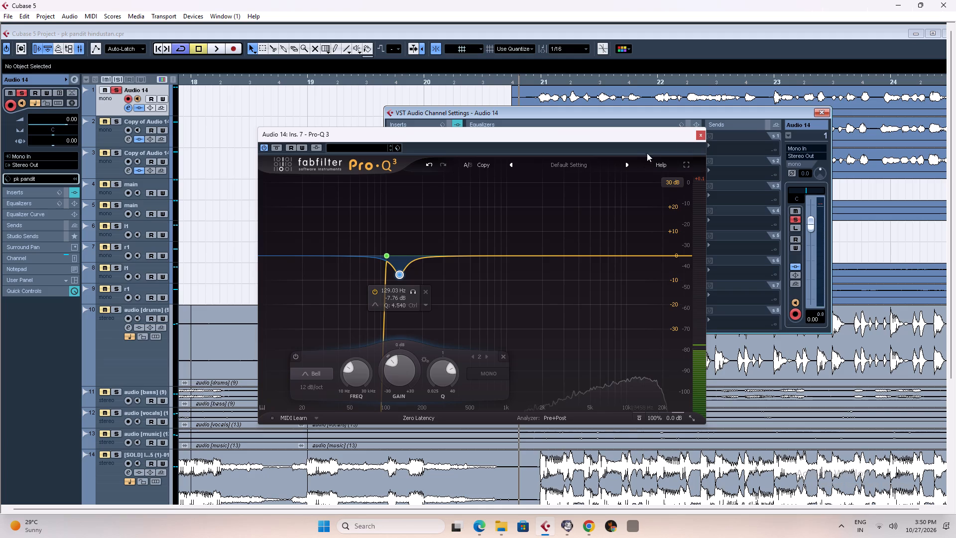
Close the Pro-Q 3, look over Audio 14's C1 gate and CLA Vocals inserts, and play the track briefly.
left_click(703, 135)
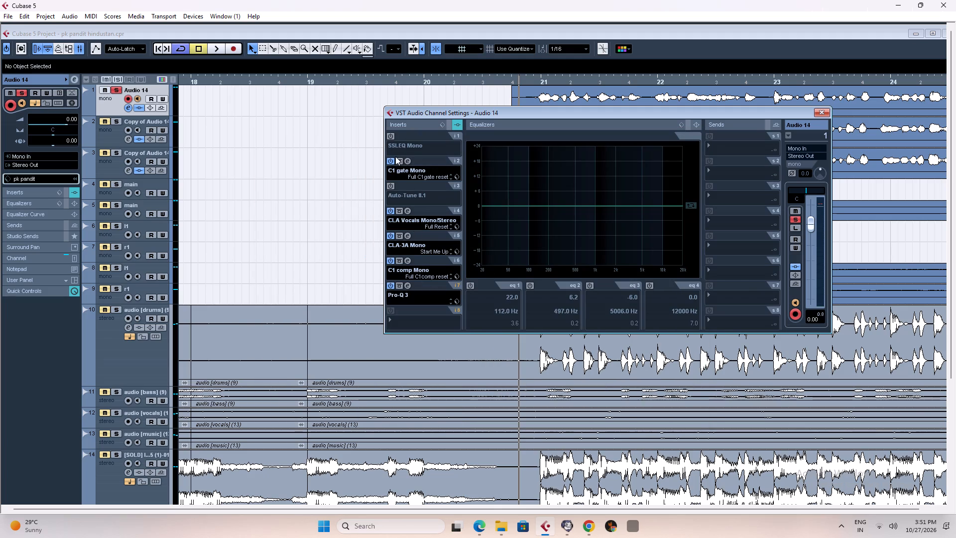
left_click(409, 162)
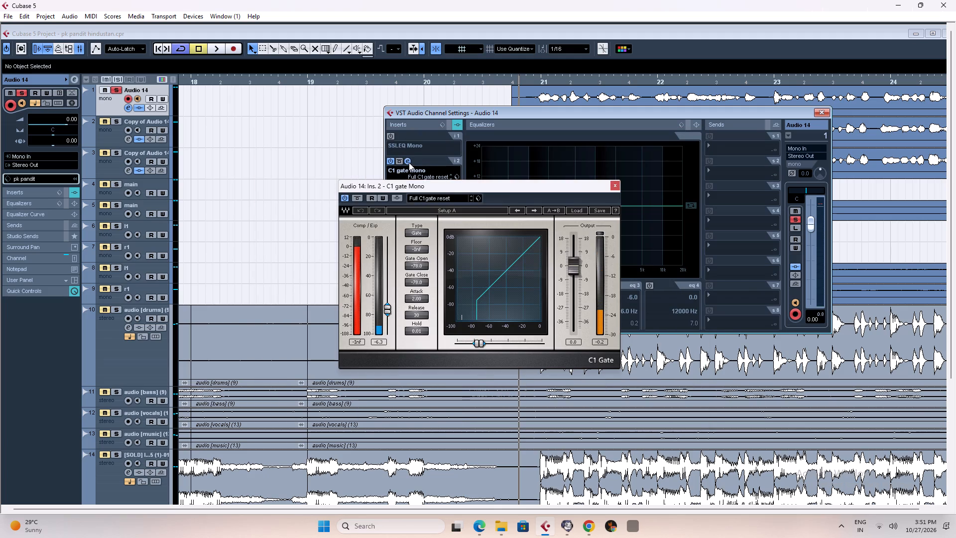
left_click(409, 162)
left_click(409, 212)
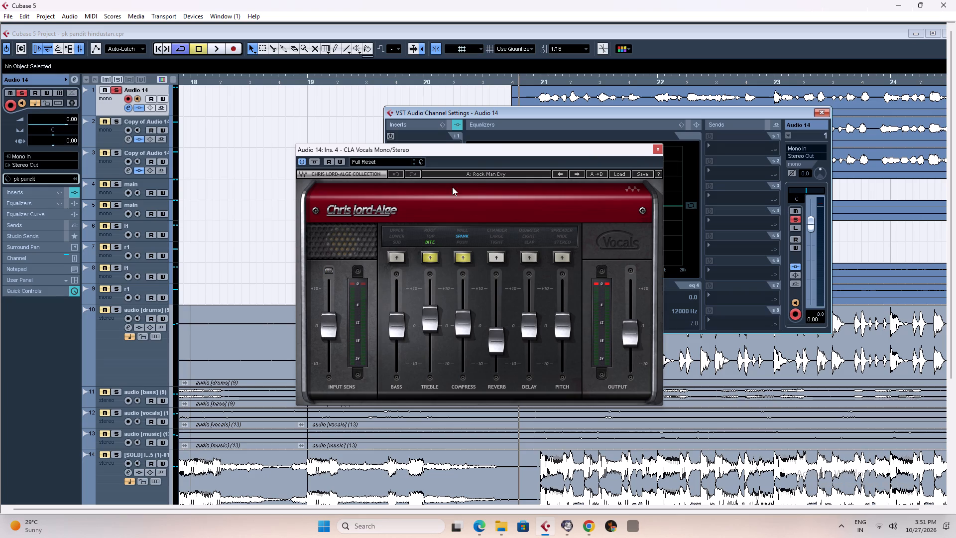
left_click(659, 150)
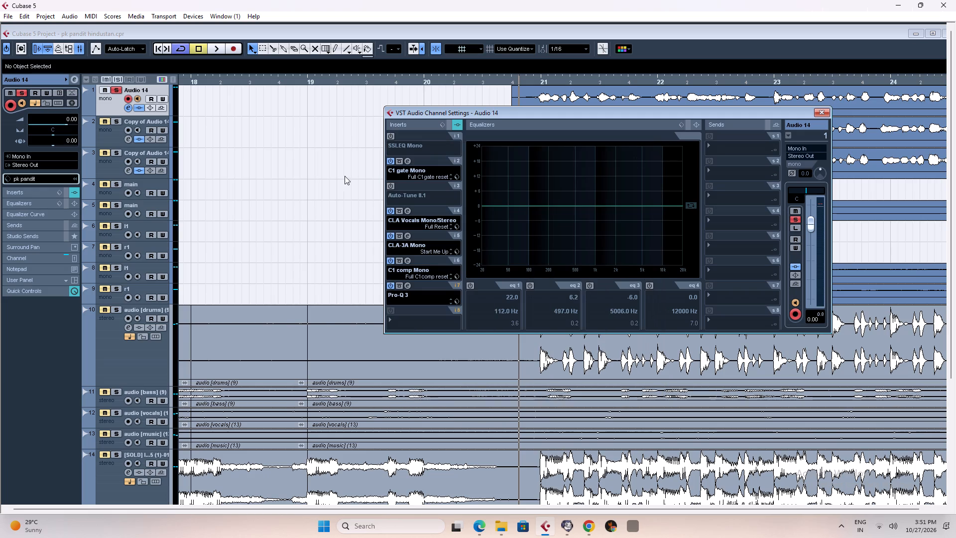
key("space")
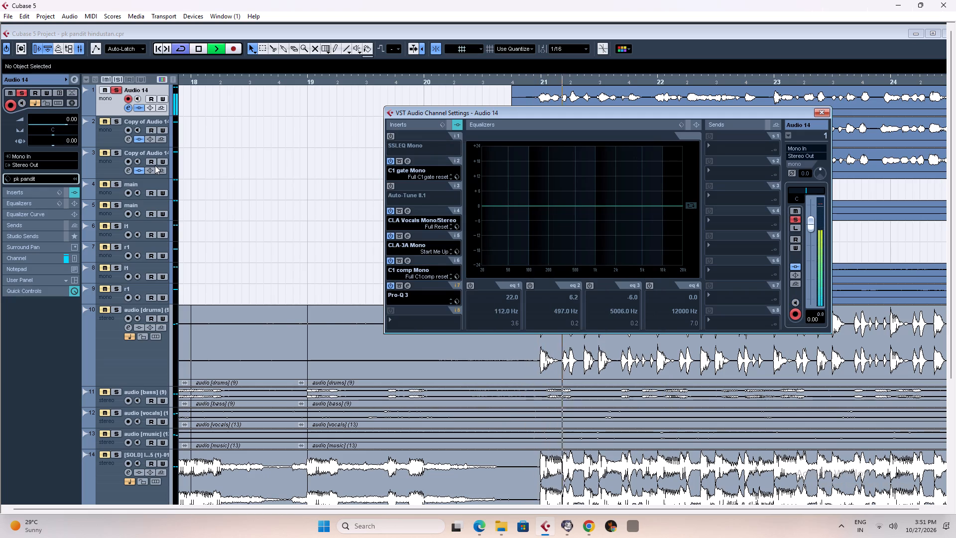
key("space")
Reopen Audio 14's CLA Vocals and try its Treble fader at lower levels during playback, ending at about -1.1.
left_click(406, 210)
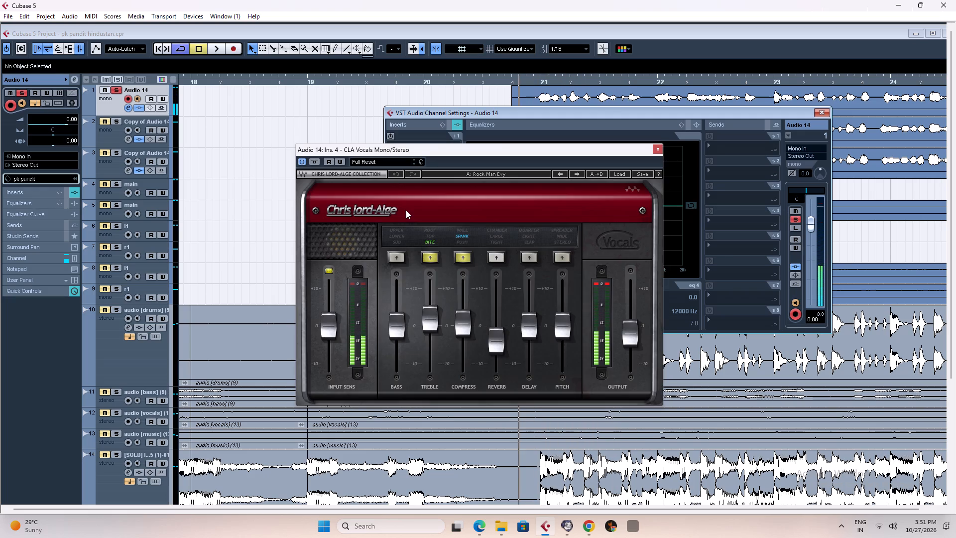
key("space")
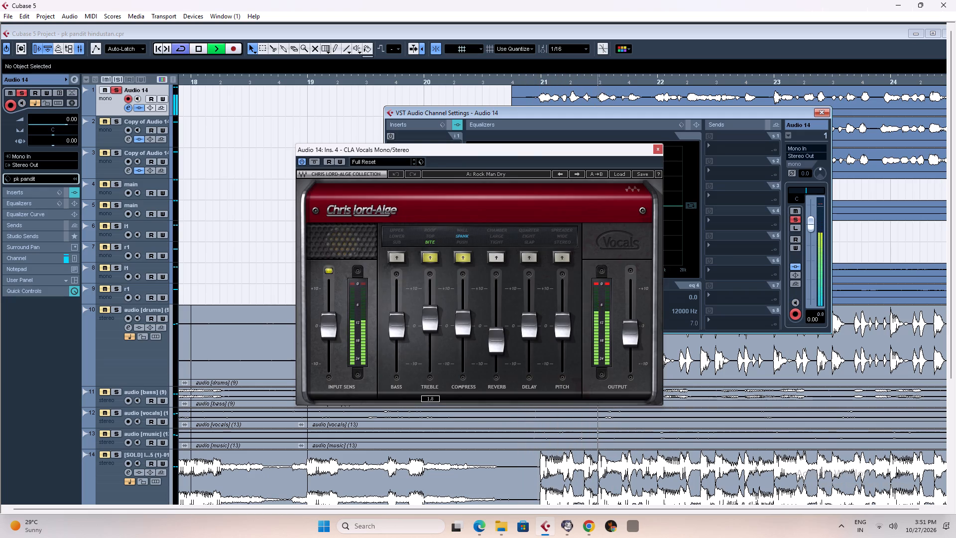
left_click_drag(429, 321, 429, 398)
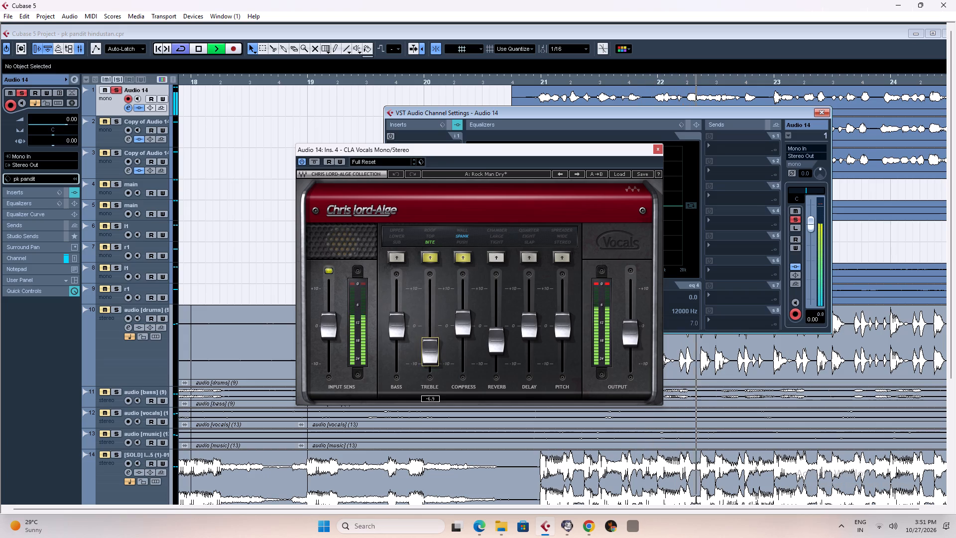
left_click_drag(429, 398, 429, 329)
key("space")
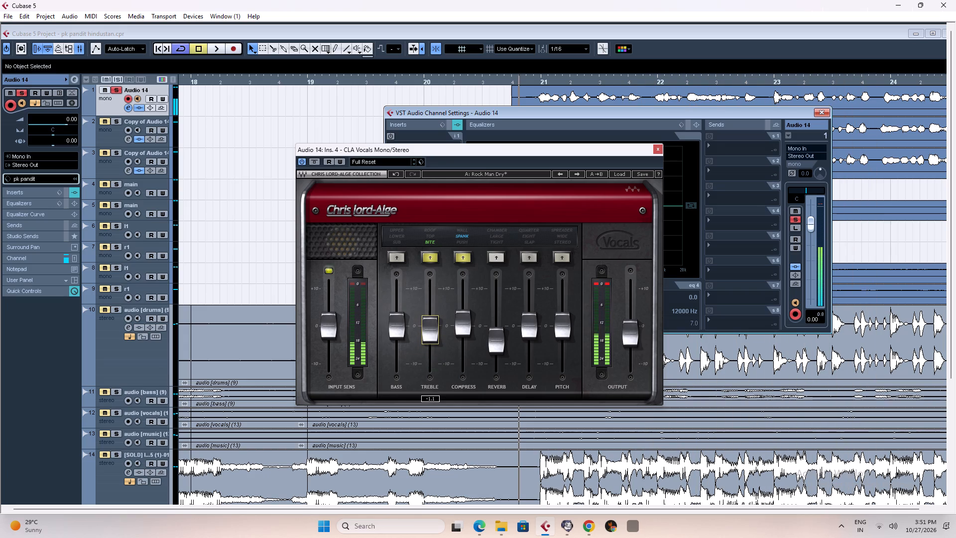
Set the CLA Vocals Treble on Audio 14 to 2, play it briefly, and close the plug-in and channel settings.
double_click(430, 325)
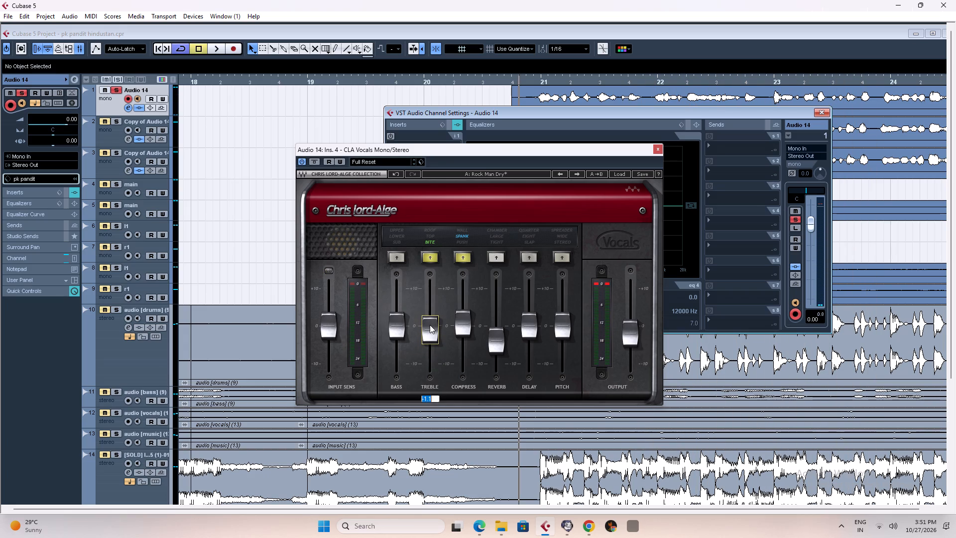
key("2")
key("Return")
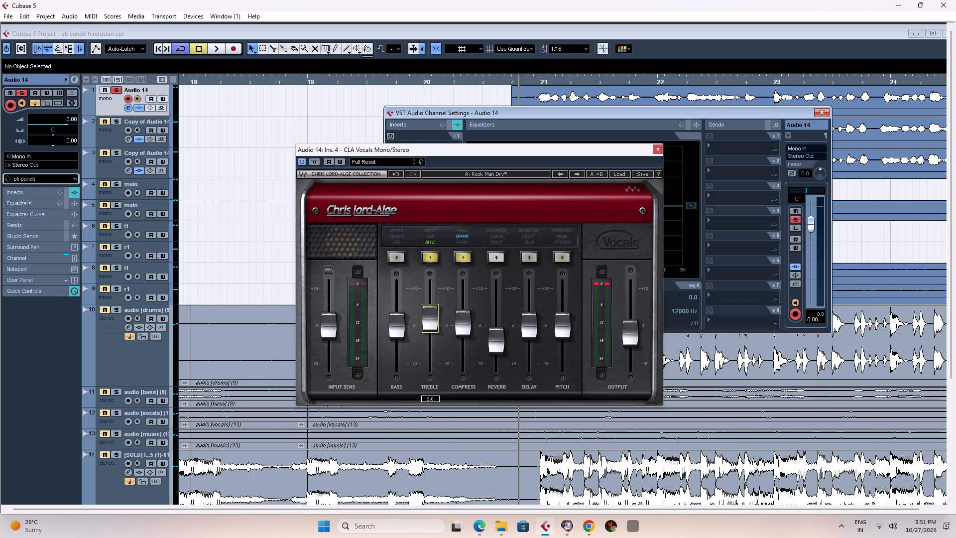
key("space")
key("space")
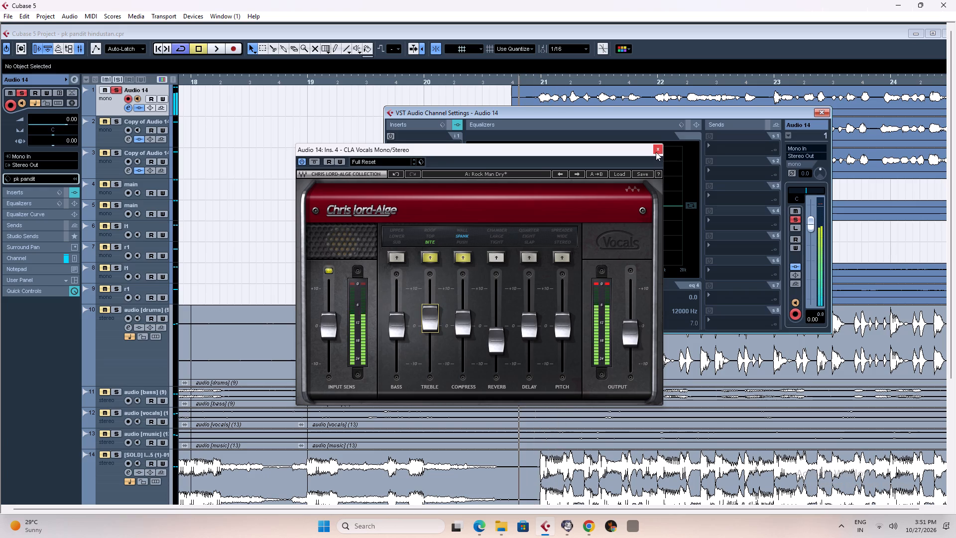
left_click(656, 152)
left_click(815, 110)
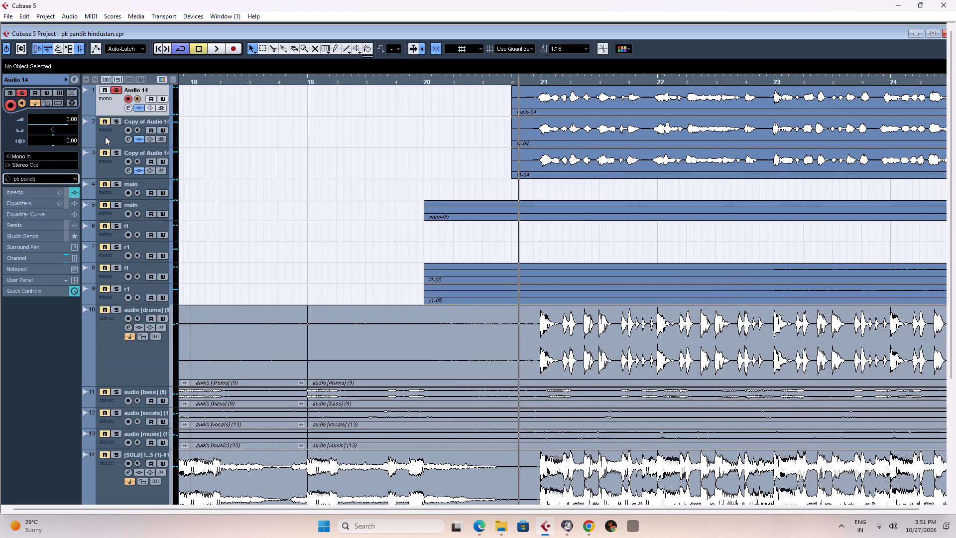
Check the CLA Vocals Treble setting on the first Copy of Audio 14 track for reference.
left_click(105, 136)
left_click(73, 81)
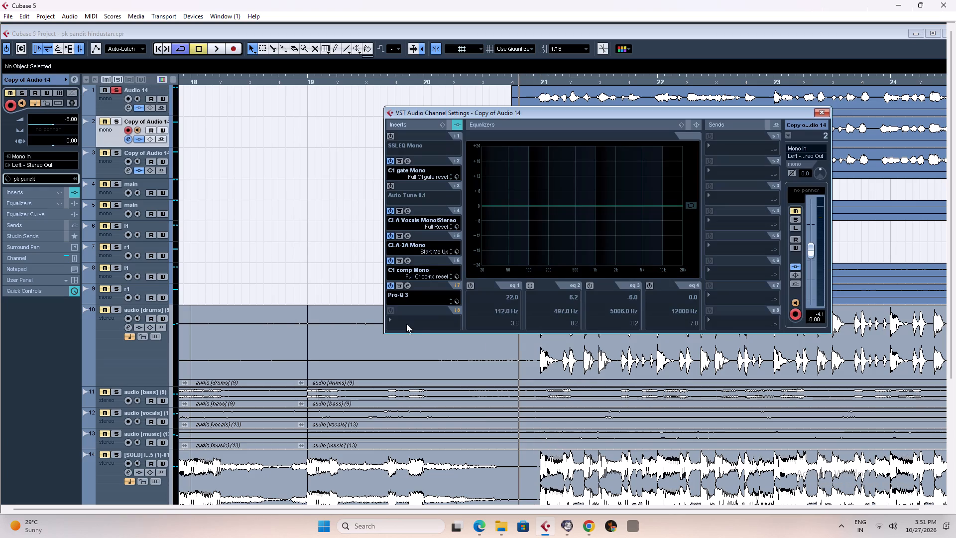
left_click(408, 160)
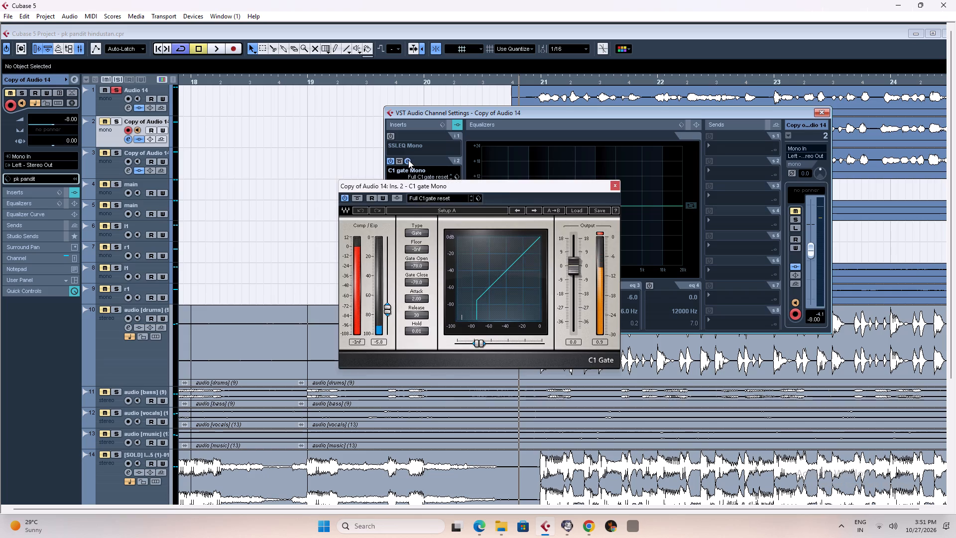
left_click(408, 160)
left_click(408, 215)
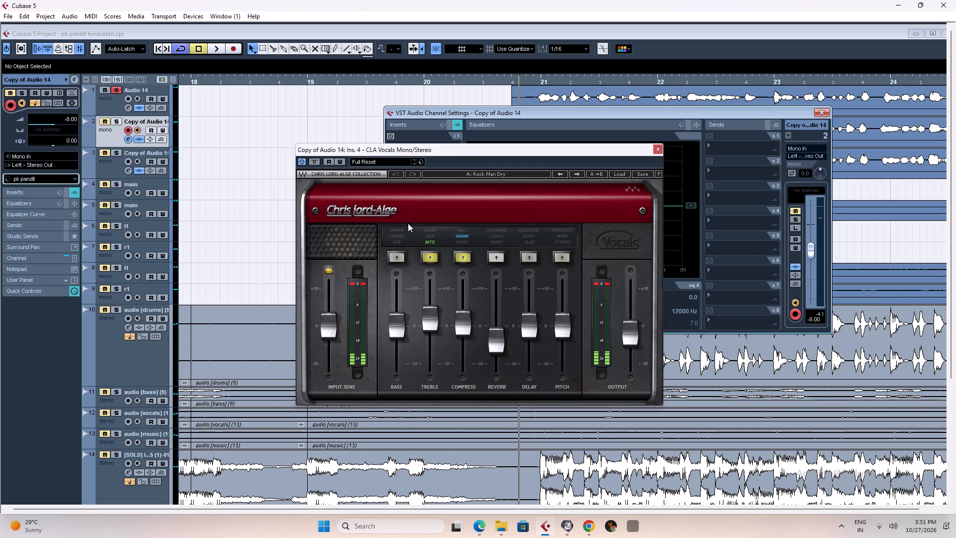
left_click(429, 322)
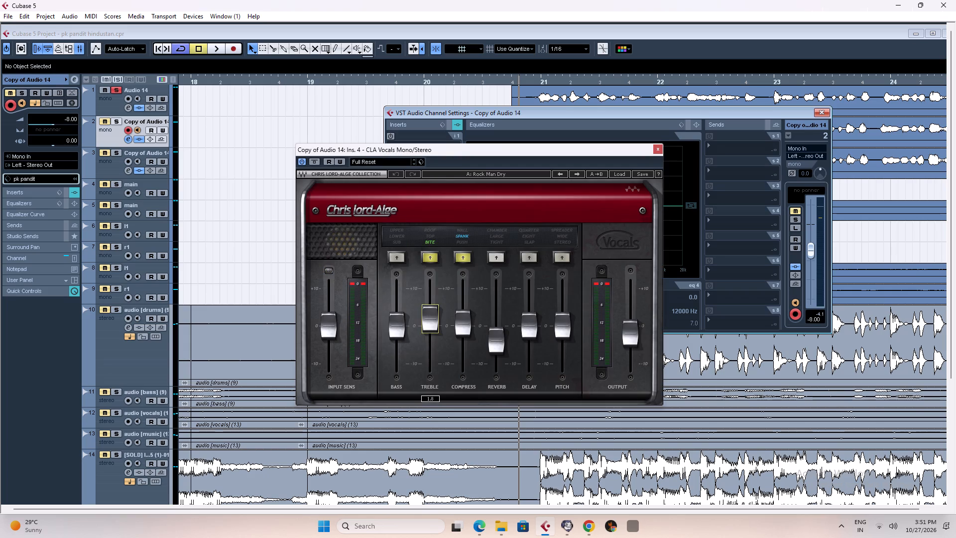
left_click(654, 146)
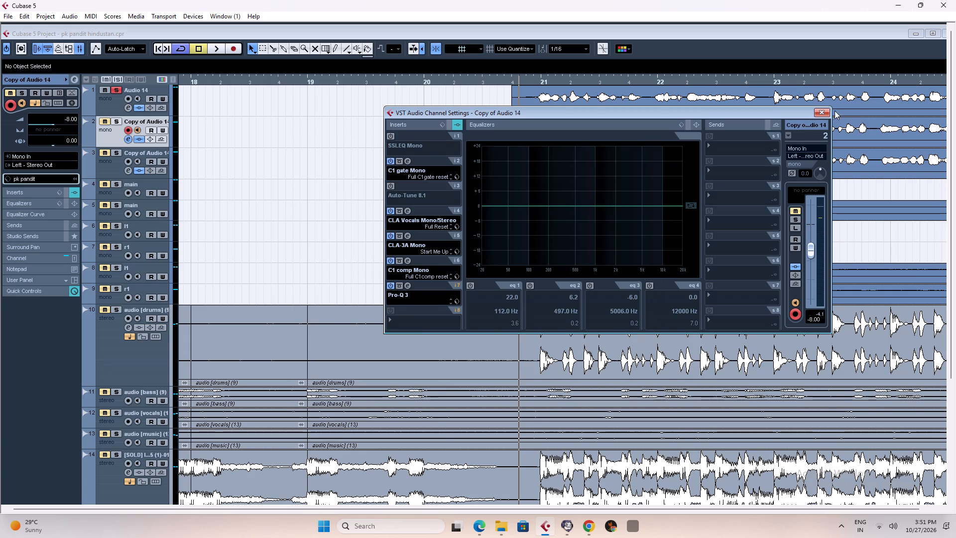
left_click(829, 111)
Set the CLA Vocals Treble on Audio 14 to 1.8, play the track, and close the plug-in and channel settings.
left_click(108, 105)
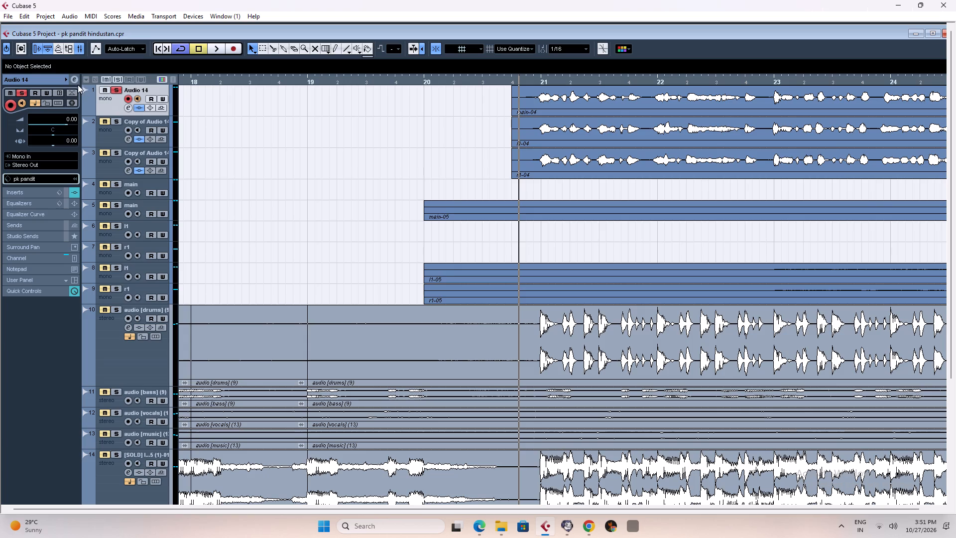
left_click(77, 81)
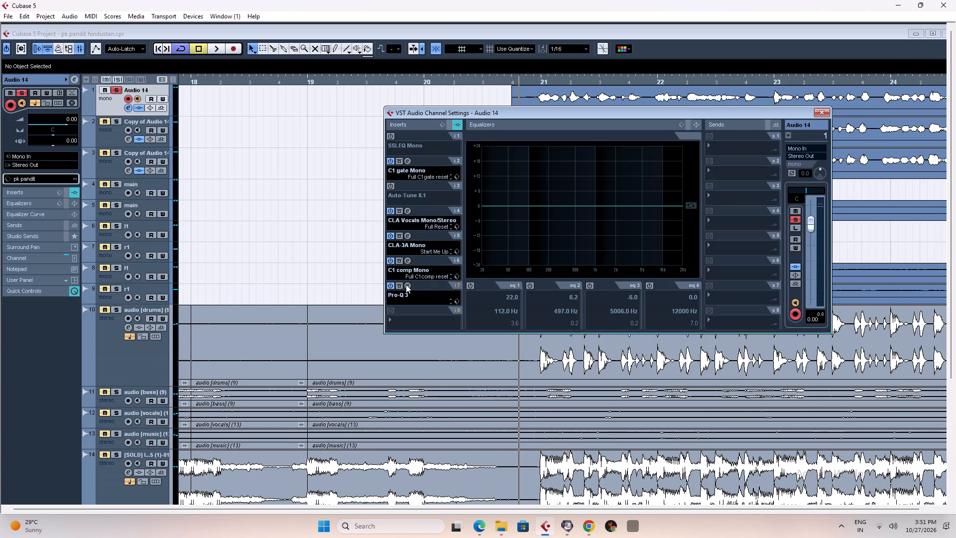
left_click(409, 162)
left_click(409, 162)
left_click(406, 212)
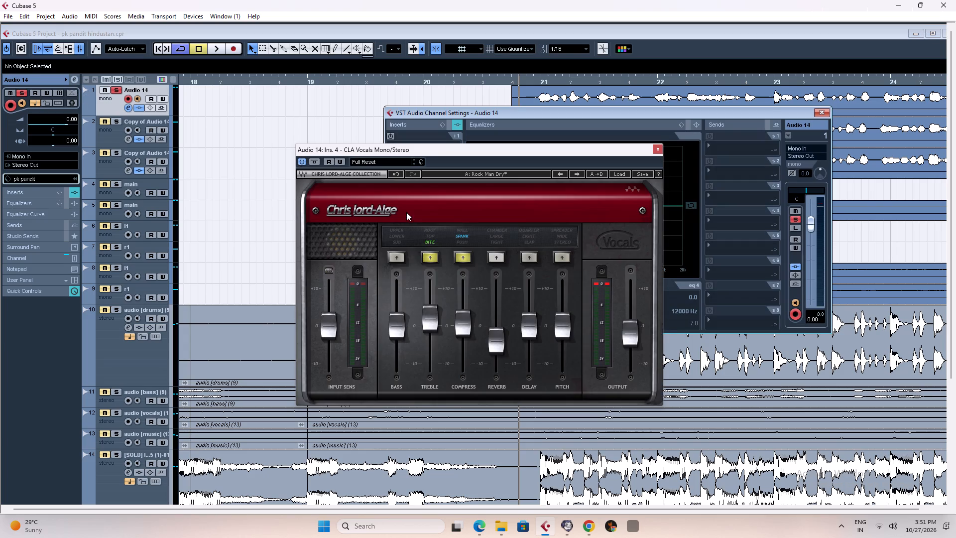
double_click(435, 321)
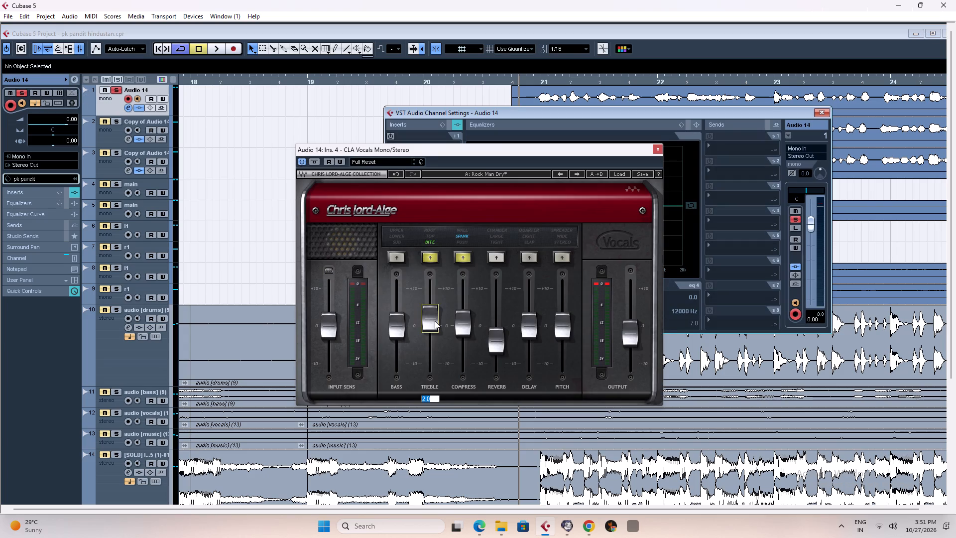
type("1.")
key("8")
key("Return")
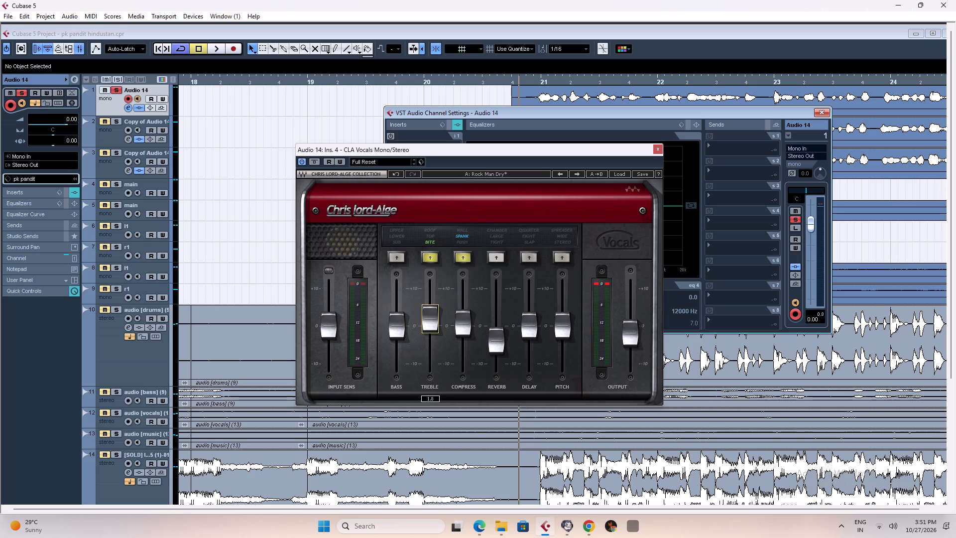
key("space")
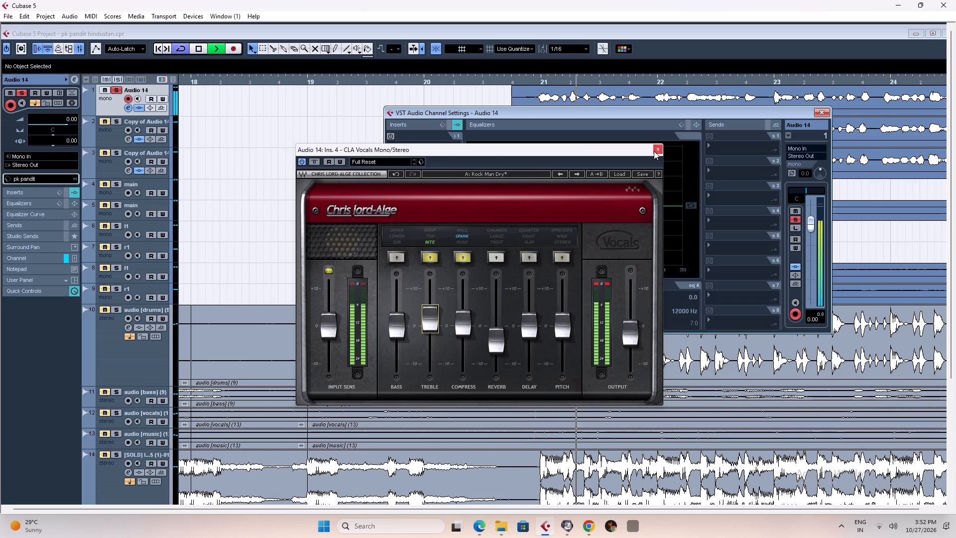
left_click(654, 151)
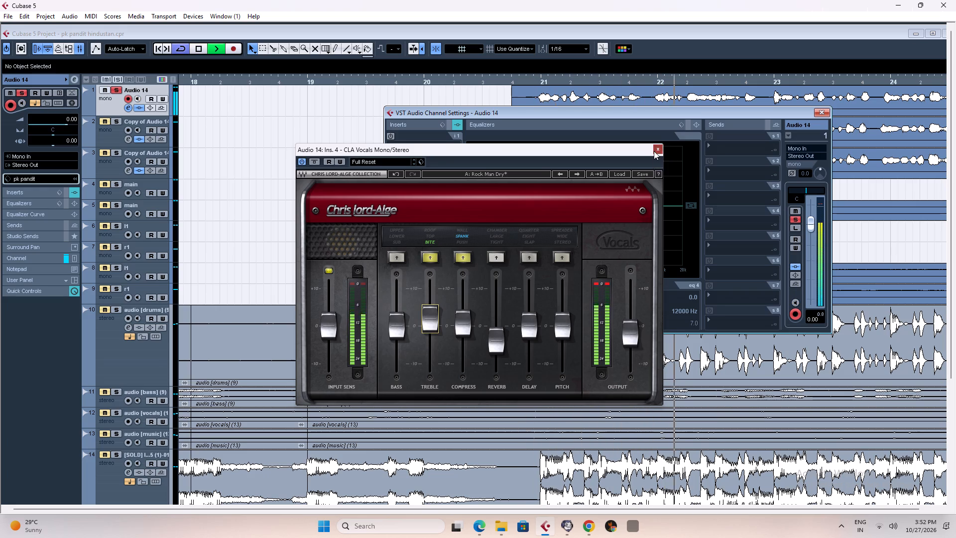
left_click(823, 113)
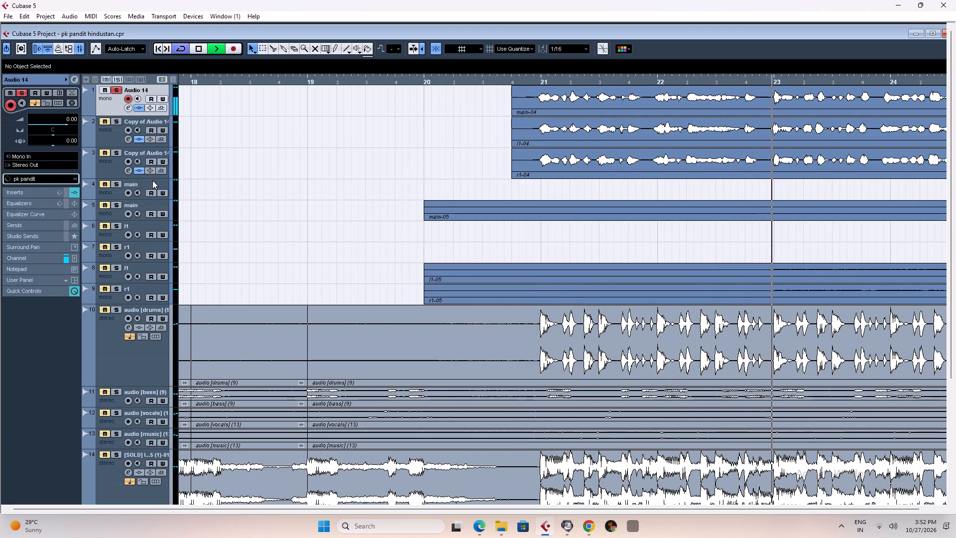
Play the Audio 14 vocal section from the start of bar 21 and listen to the processed sound.
key("g")
key("g")
key("g")
key("g")
key("g")
key("g")
key("g")
key("g")
key("g")
key("g")
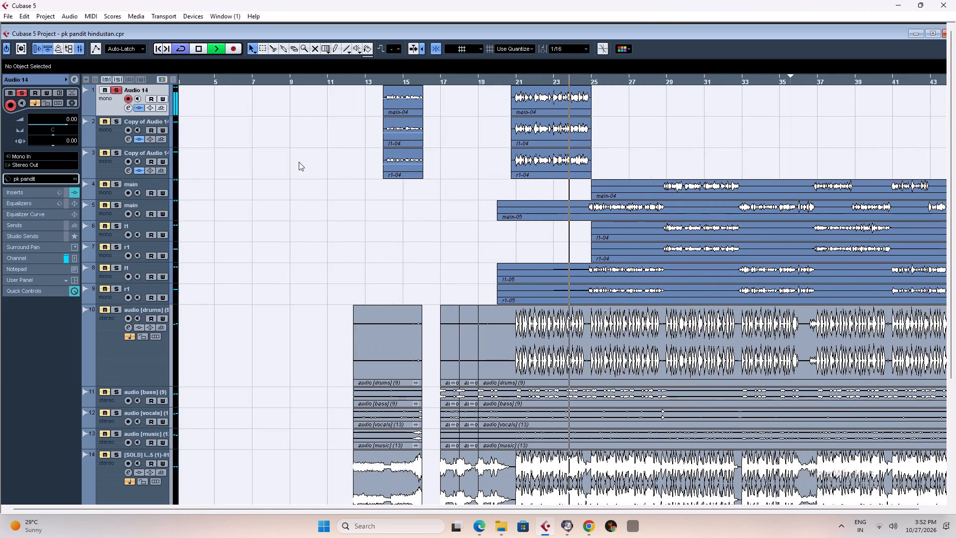
left_click(517, 80)
key("h")
key("h")
key("h")
key("h")
key("h")
key("h")
key("h")
key("h")
key("h")
key("h")
key("h")
key("h")
key("h")
key("h")
key("h")
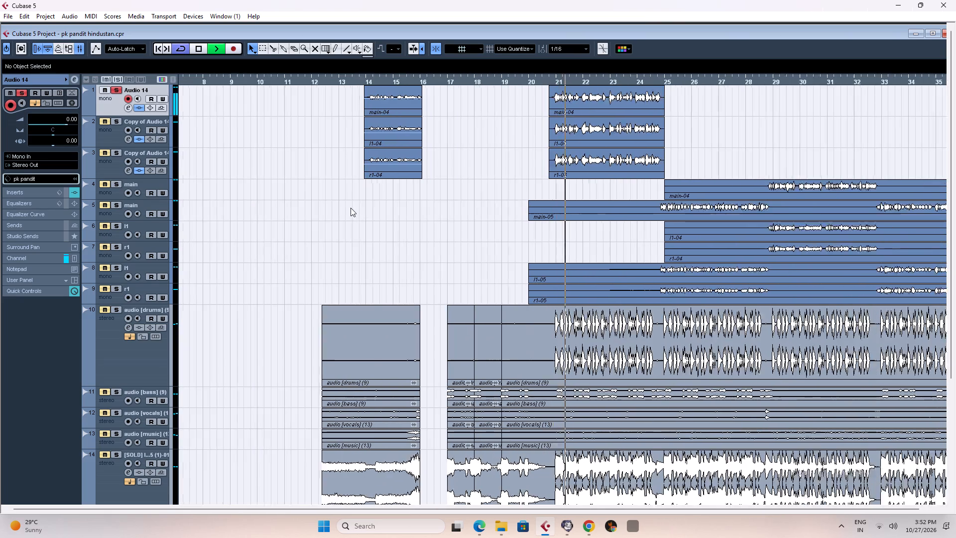
key("g")
key("g")
key("g")
key("g")
key("g")
key("g")
key("g")
key("g")
key("g")
key("g")
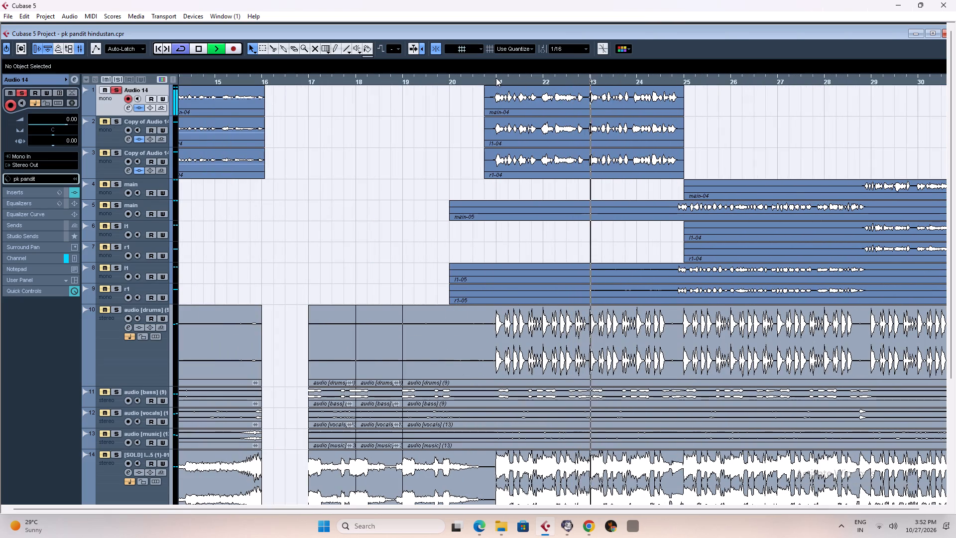
left_click(494, 77)
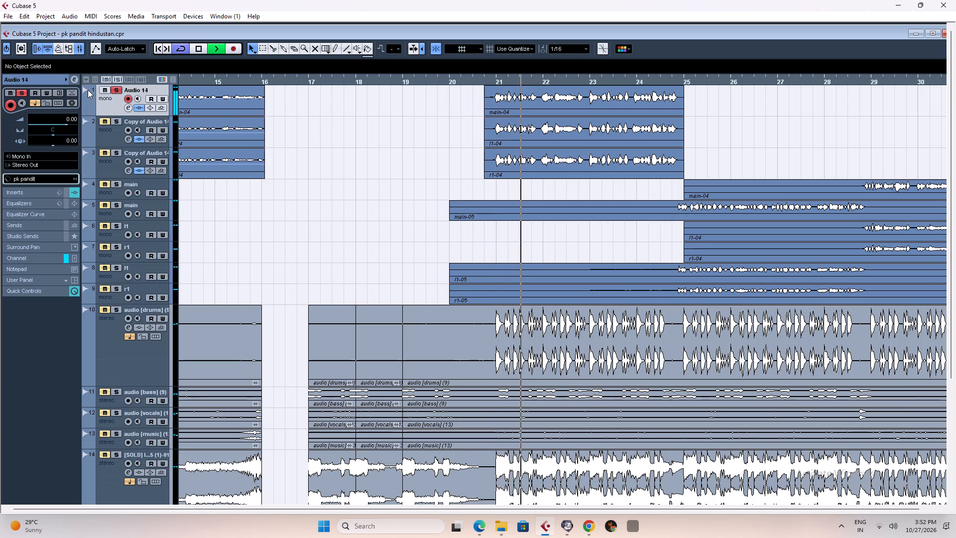
key("space")
key("space")
type("h")
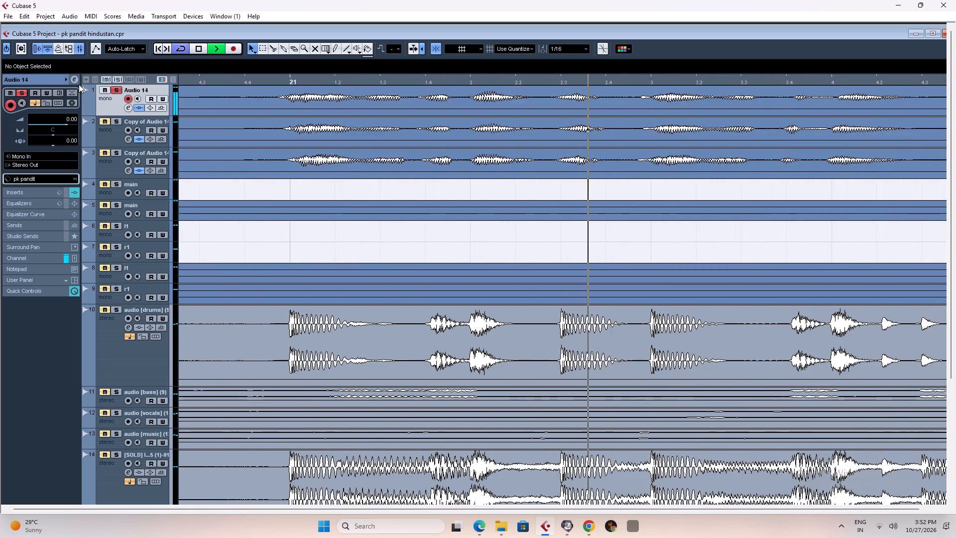
key("g")
key("g")
key("g")
key("g")
key("g")
key("g")
key("g")
key("g")
key("g")
key("g")
key("g")
key("g")
key("g")
key("g")
key("g")
key("g")
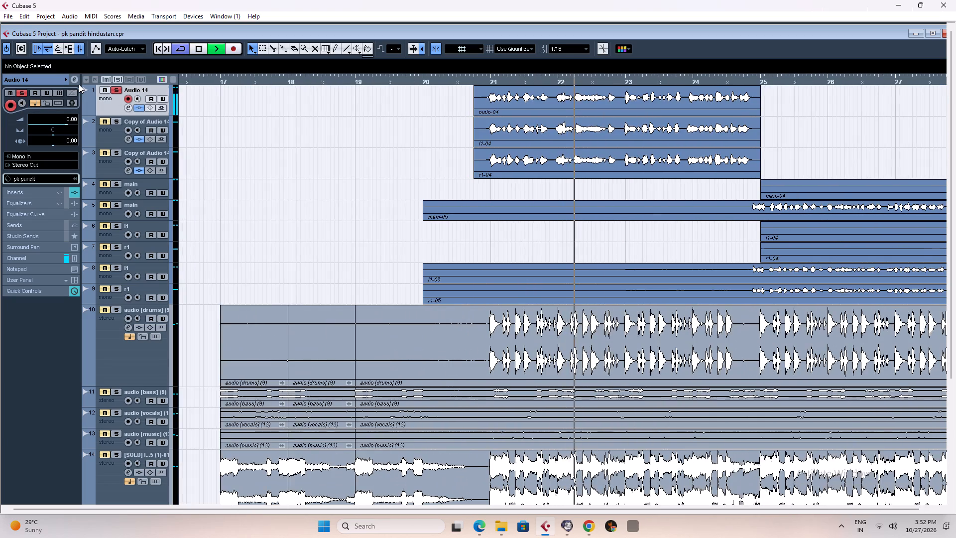
Review Audio 14's insert list in its channel settings, replay the vocal section, and close the settings.
left_click(76, 82)
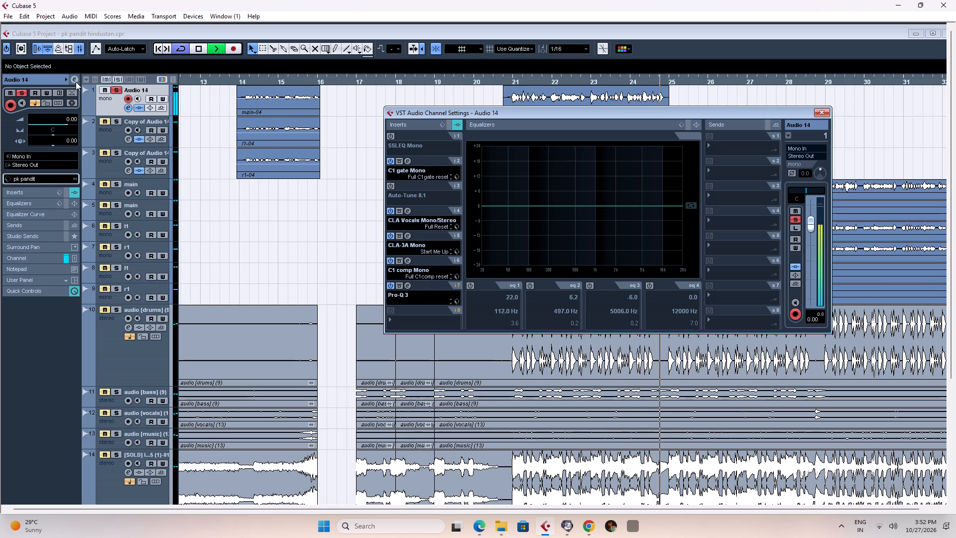
key("space")
key("space")
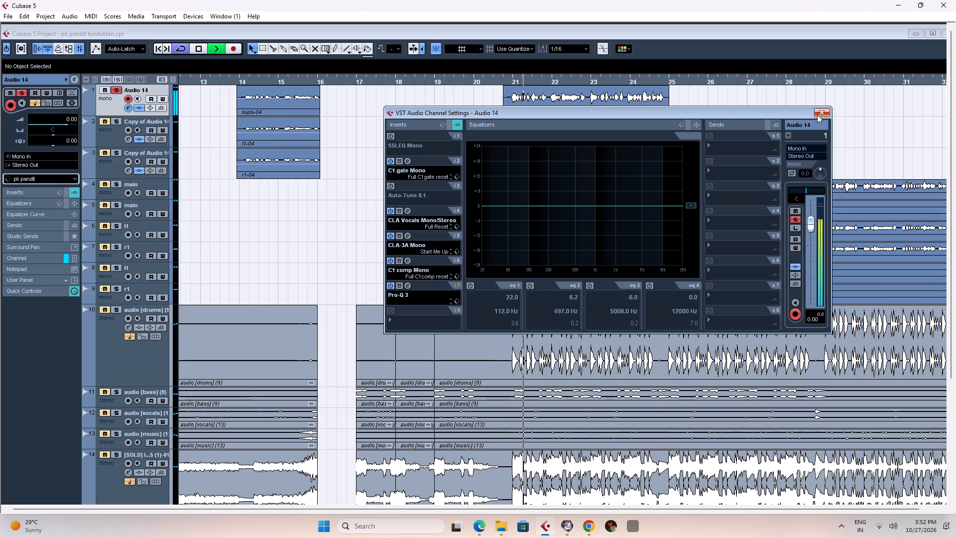
left_click(817, 115)
key("g")
key("g")
key("g")
key("g")
key("g")
key("g")
key("g")
key("g")
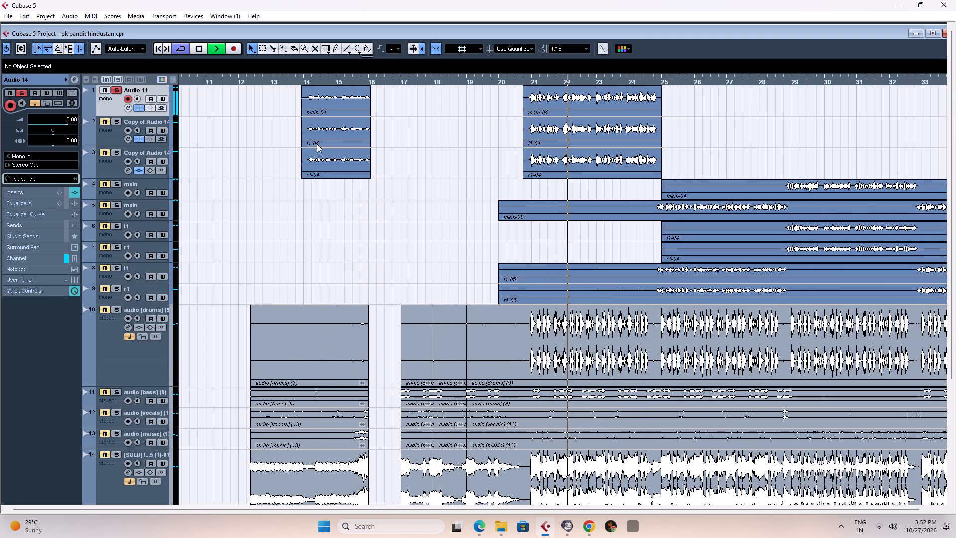
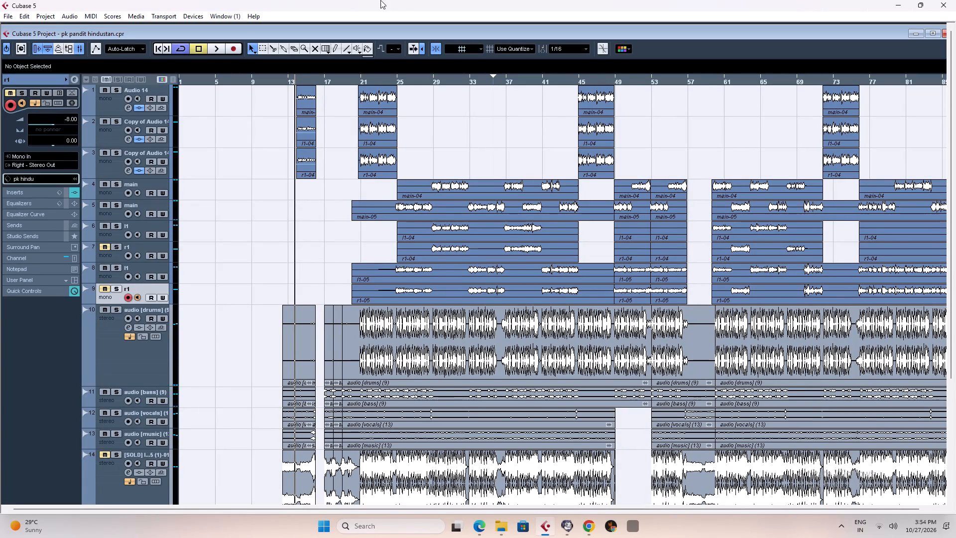
Solo Audio 14 and play its vocal section starting just before bar 21.
key("h")
key("h")
key("h")
key("h")
key("h")
key("h")
key("h")
key("h")
key("h")
key("h")
key("h")
key("h")
key("h")
key("h")
key("g")
key("g")
key("g")
key("g")
key("g")
key("g")
key("g")
key("g")
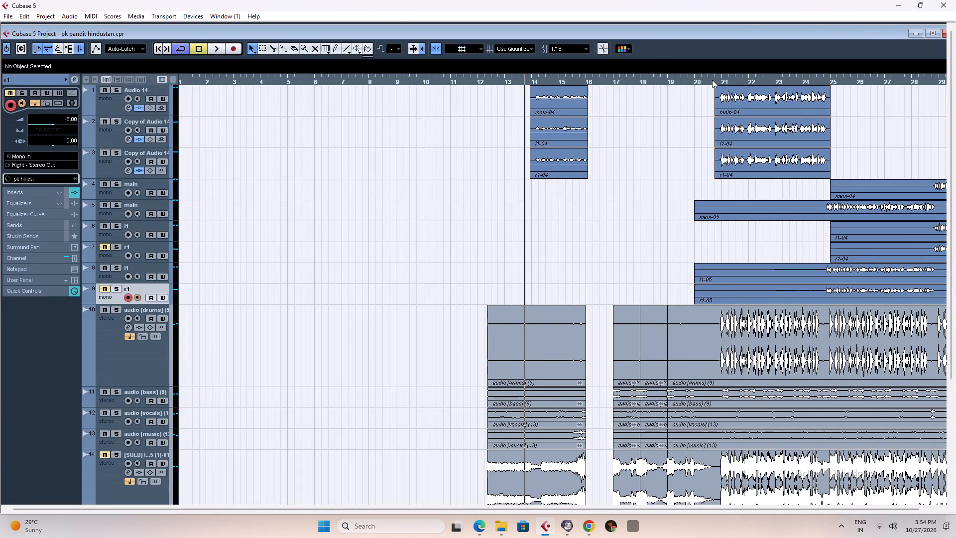
left_click(712, 80)
left_click(119, 95)
key("space")
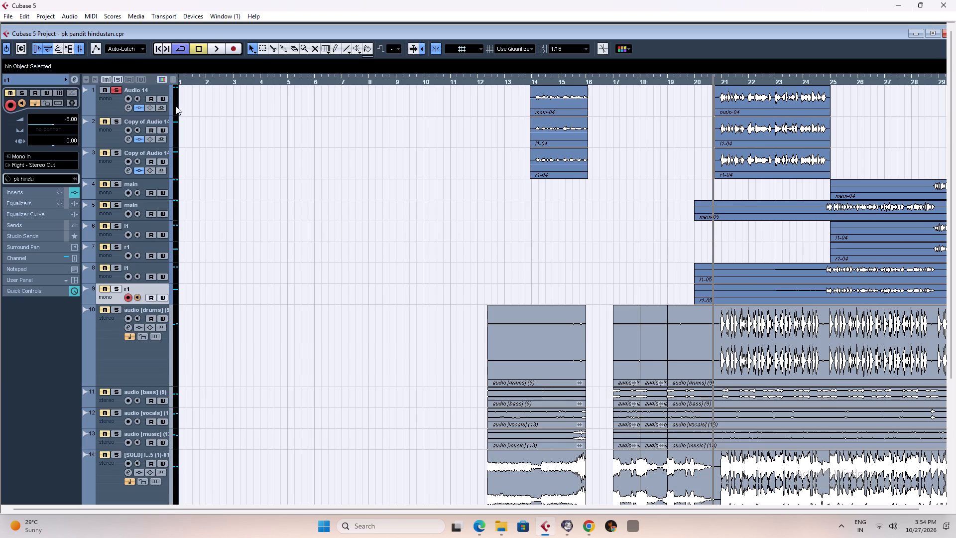
key("h")
key("h")
key("h")
key("h")
key("h")
key("h")
key("h")
key("h")
key("h")
key("h")
key("h")
key("h")
key("h")
key("h")
key("h")
key("h")
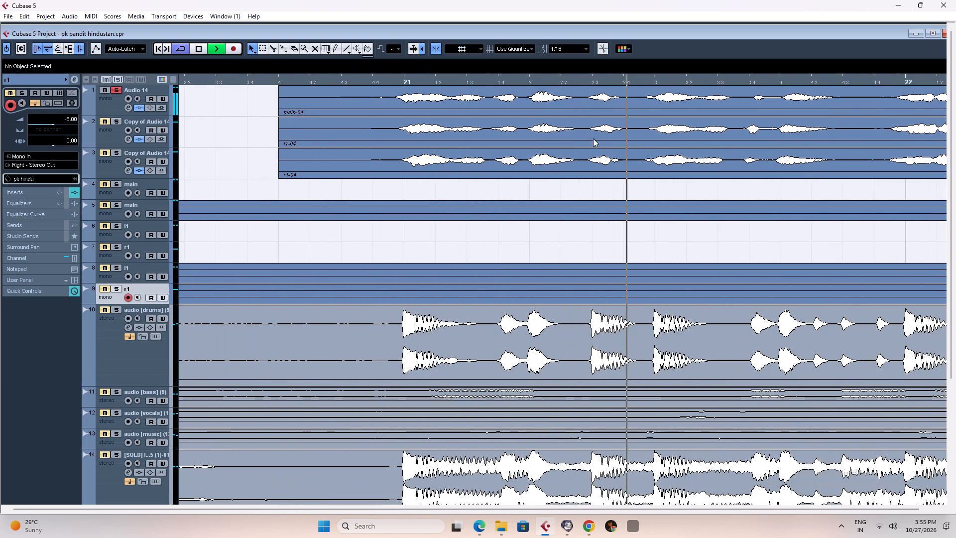
Replay the soloed Audio 14 vocal from just before bar 22, stop playback, and turn the solo off.
left_click(830, 79)
left_click(830, 79)
key("g")
key("g")
key("g")
key("g")
key("g")
key("g")
key("g")
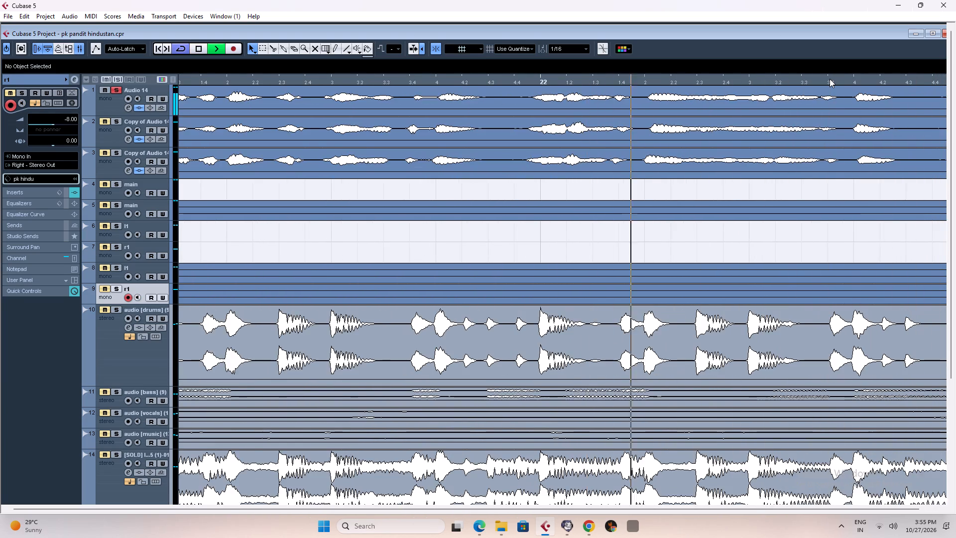
key("space")
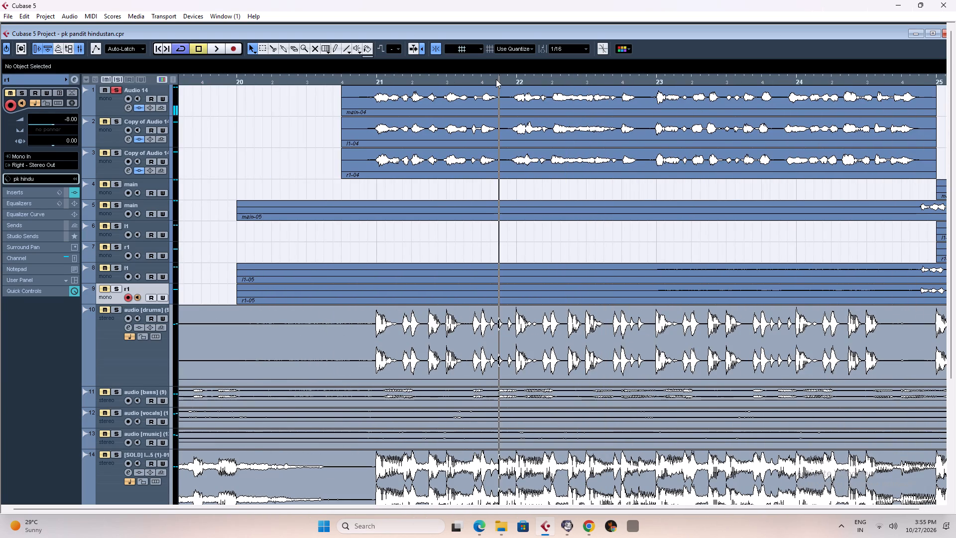
left_click(496, 79)
key("h")
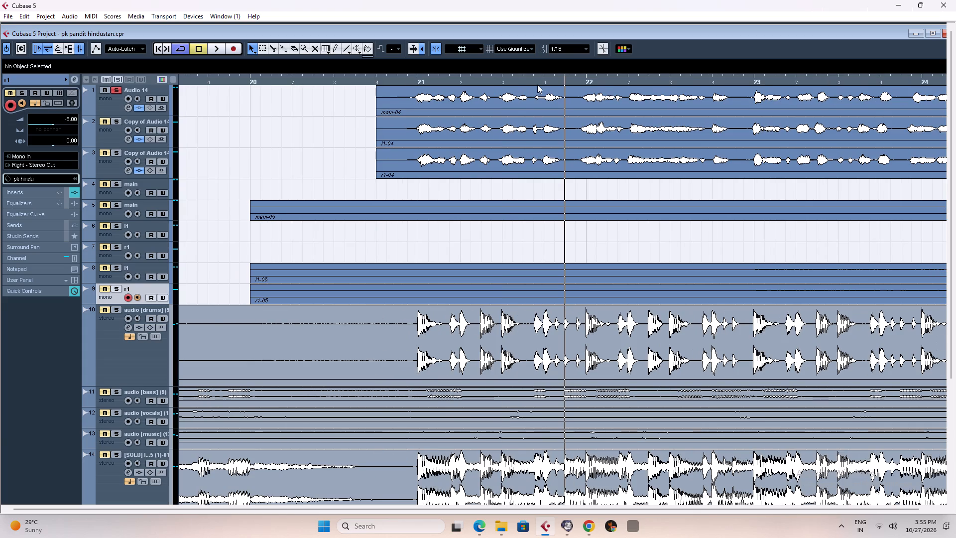
type("hh")
key("space")
key("g")
key("g")
key("g")
key("g")
key("g")
key("g")
key("g")
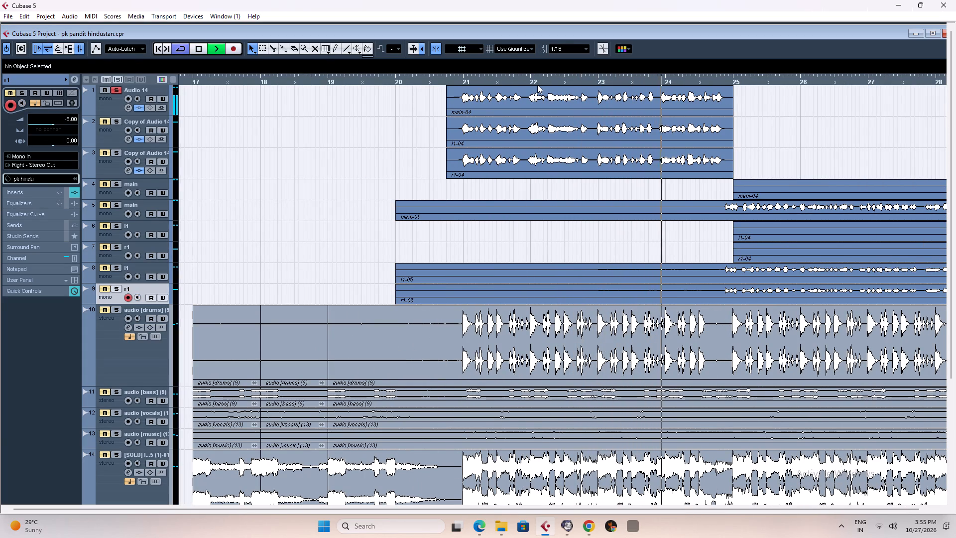
key("space")
left_click(117, 91)
Play the full mix from about bar 27 and listen to the vocals with the music.
key("g")
key("g")
key("g")
key("g")
key("g")
key("g")
key("g")
key("g")
key("g")
key("g")
key("g")
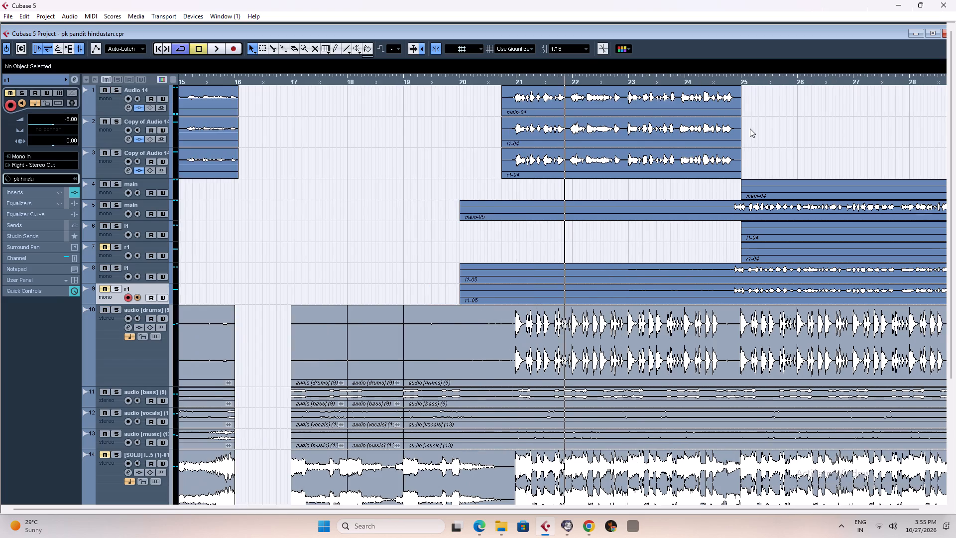
left_click(414, 79)
key("space")
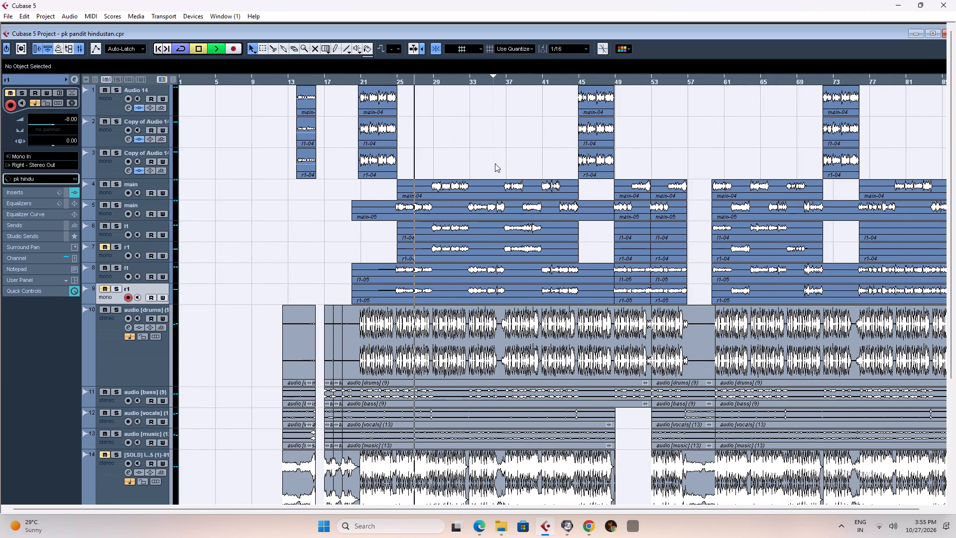
key("space")
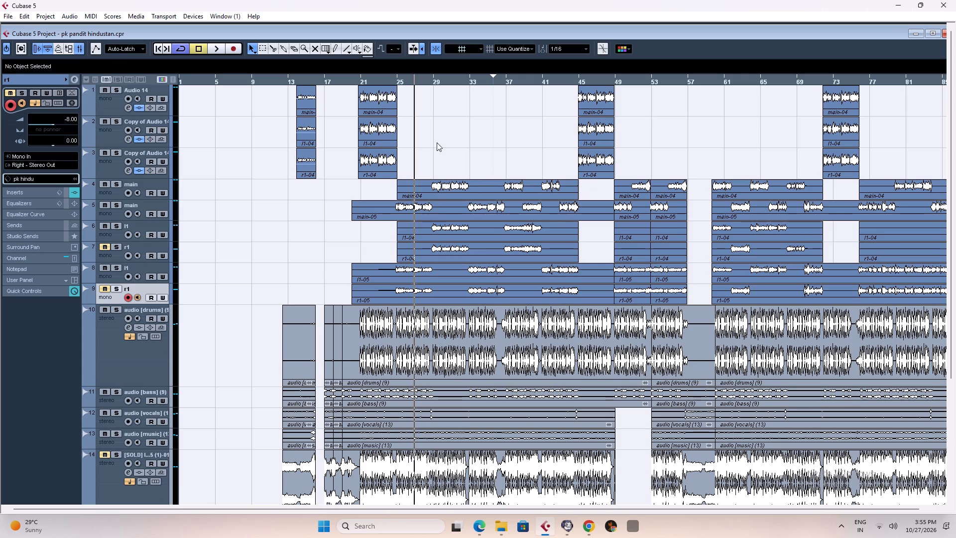
Solo the upper main track, play its vocal from bar 29, stop playback, and turn the solo off.
left_click(118, 185)
left_click(426, 81)
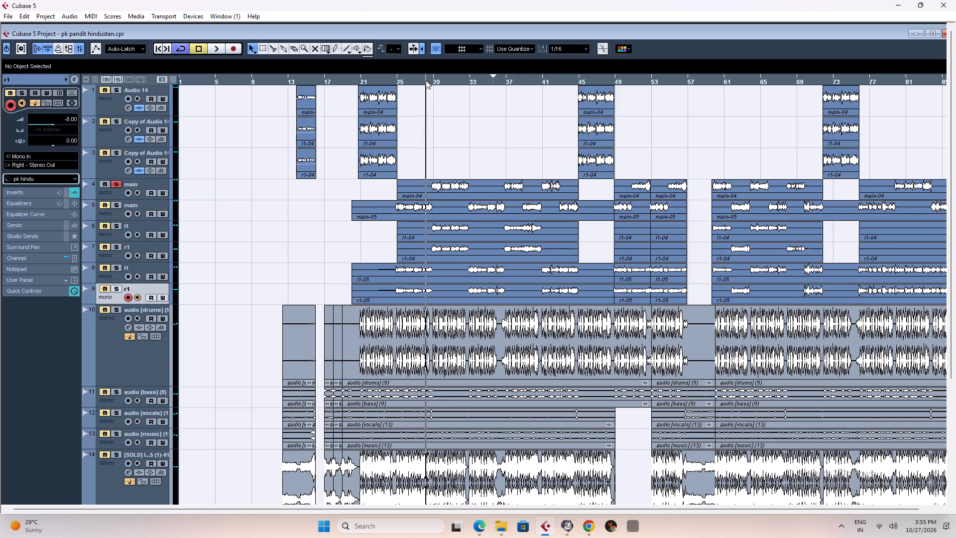
left_click(430, 80)
left_click(433, 80)
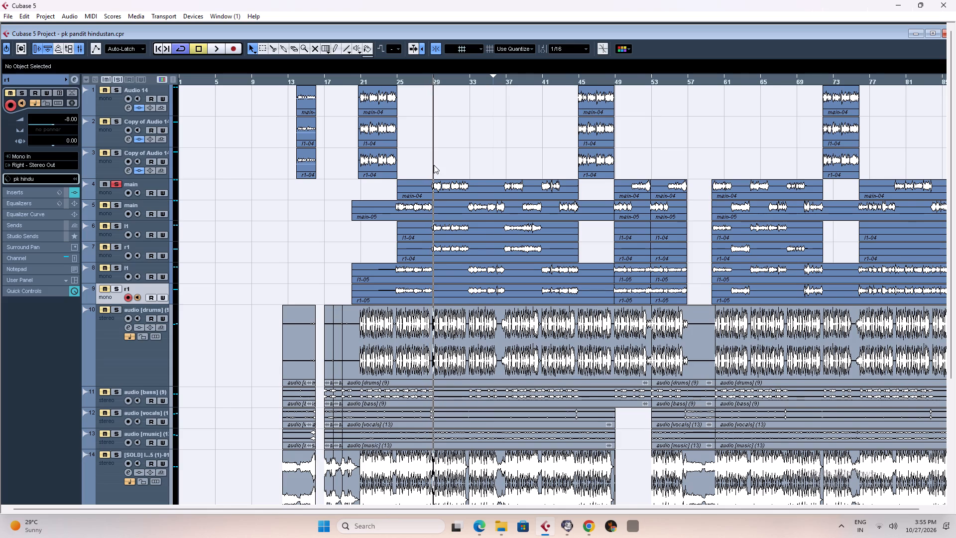
key("space")
key("h")
key("h")
key("h")
key("h")
key("h")
key("h")
key("h")
key("h")
key("h")
key("h")
key("h")
key("h")
key("h")
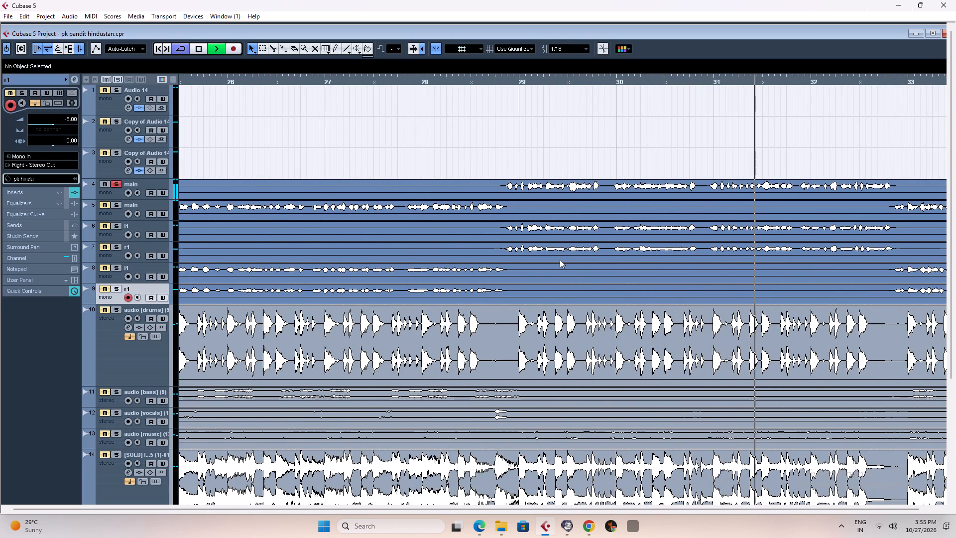
key("g")
key("g")
key("g")
key("g")
key("g")
key("g")
key("g")
key("h")
key("h")
key("h")
key("h")
key("h")
key("h")
key("h")
key("h")
key("h")
key("h")
key("h")
key("h")
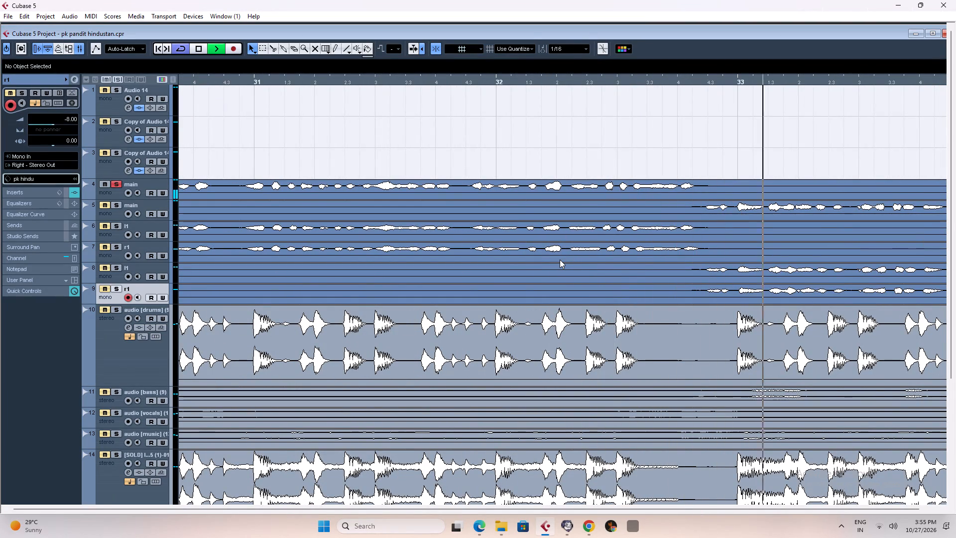
key("g")
key("g")
key("g")
key("g")
key("g")
key("g")
key("g")
key("g")
key("g")
key("g")
key("g")
key("g")
key("g")
key("space")
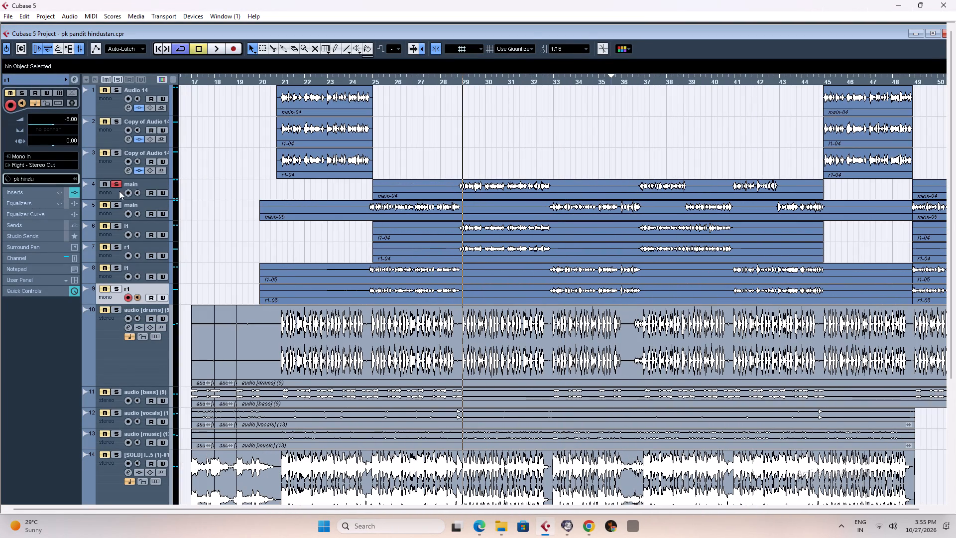
left_click(117, 187)
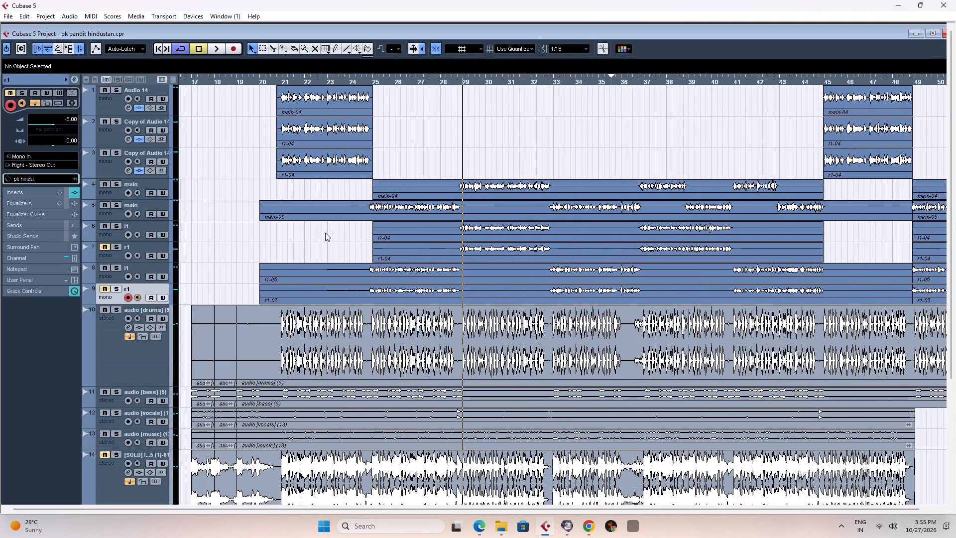
Solo the upper main track again, play its vocal from bar 37, stop playback, and turn the solo off.
key("g")
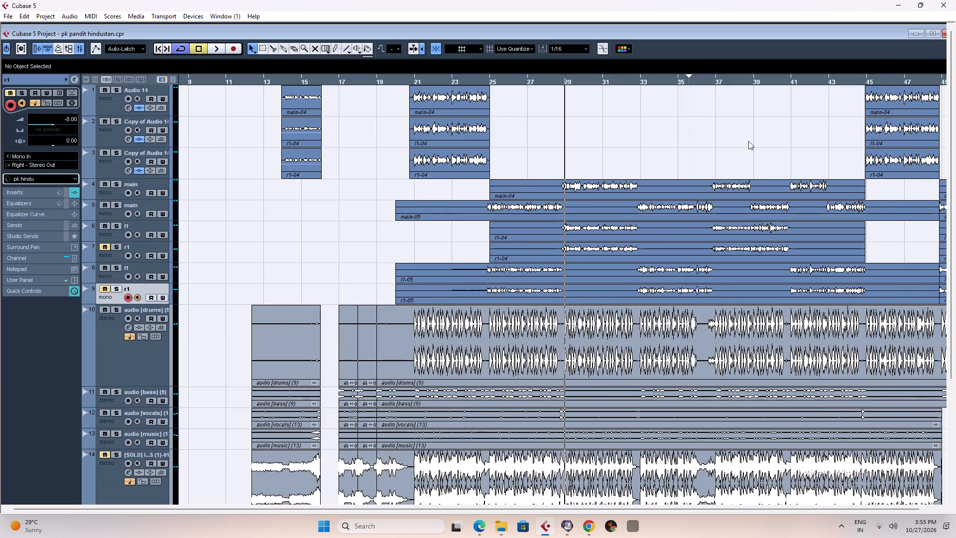
left_click(715, 79)
left_click(114, 183)
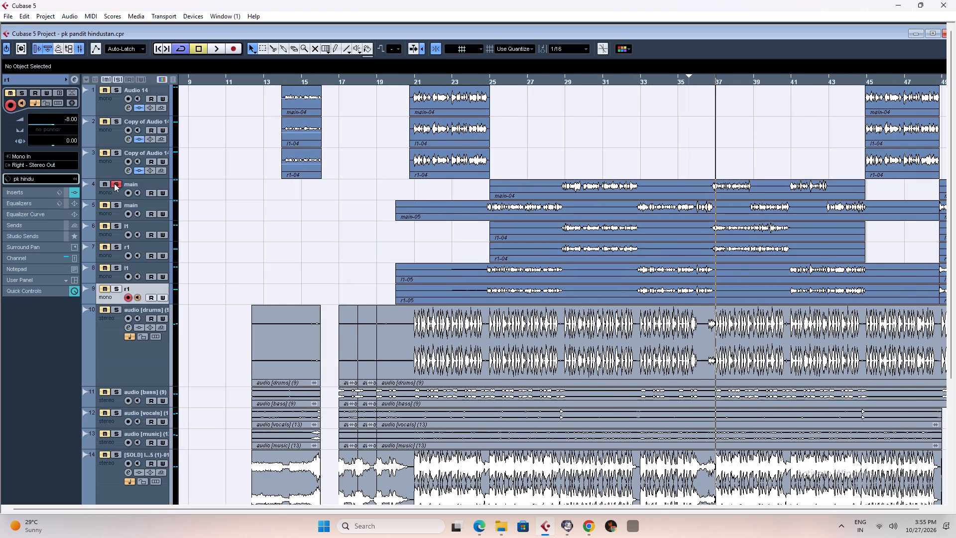
key("space")
type("h")
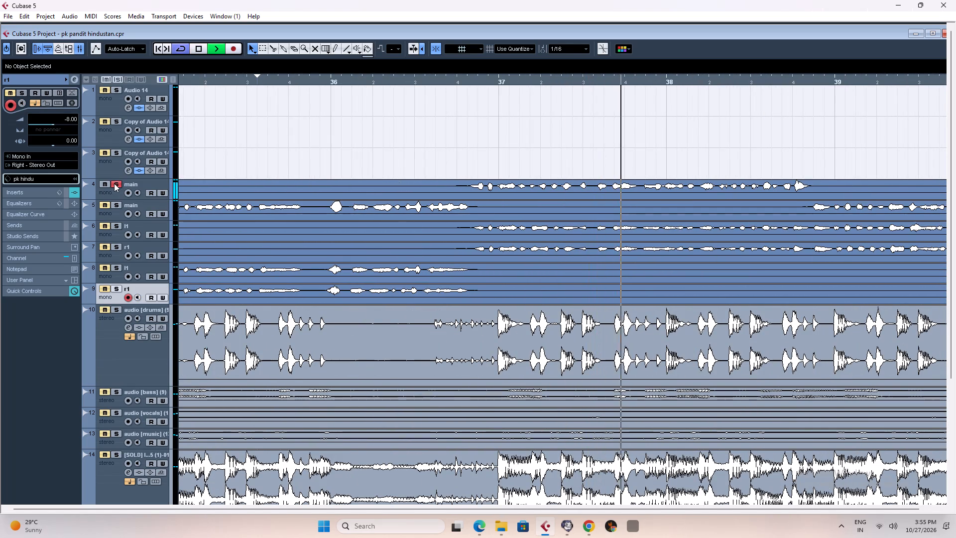
key("g")
key("g")
key("g")
key("g")
key("g")
key("g")
key("g")
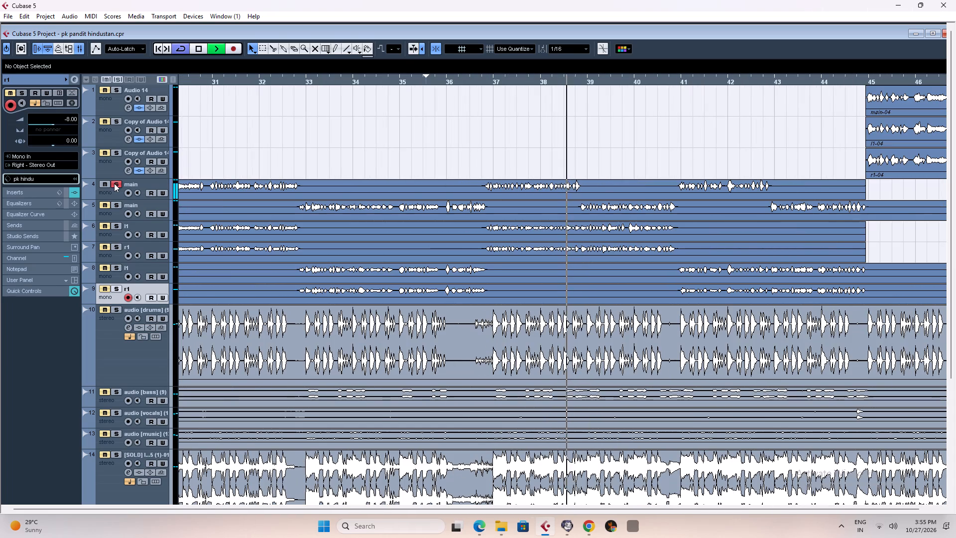
key("g")
key("g")
key("g")
key("g")
key("g")
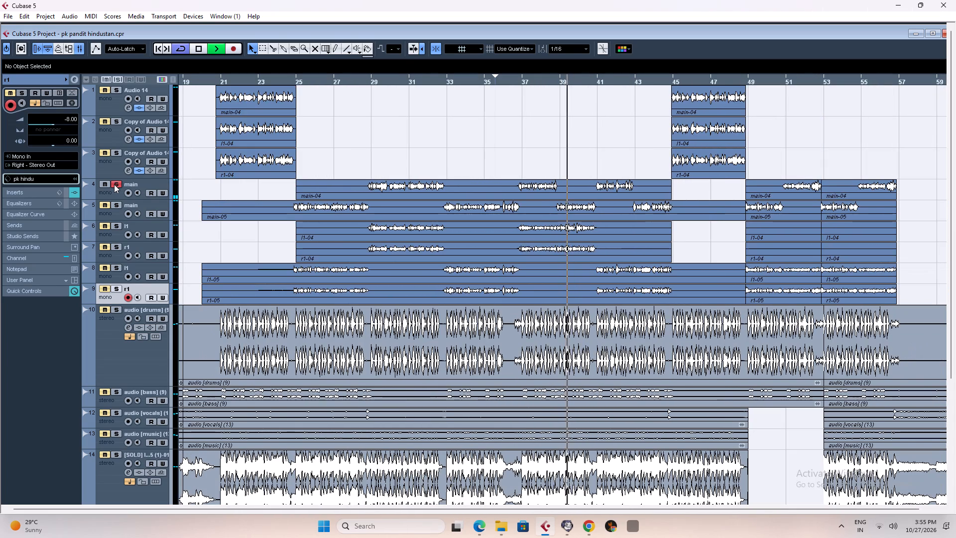
key("space")
left_click(114, 184)
Play the full mix from about bar 37 and listen to the vocals with the music through the Audio 14 section at bar 45.
key("space")
key("g")
key("g")
key("g")
key("g")
key("g")
key("g")
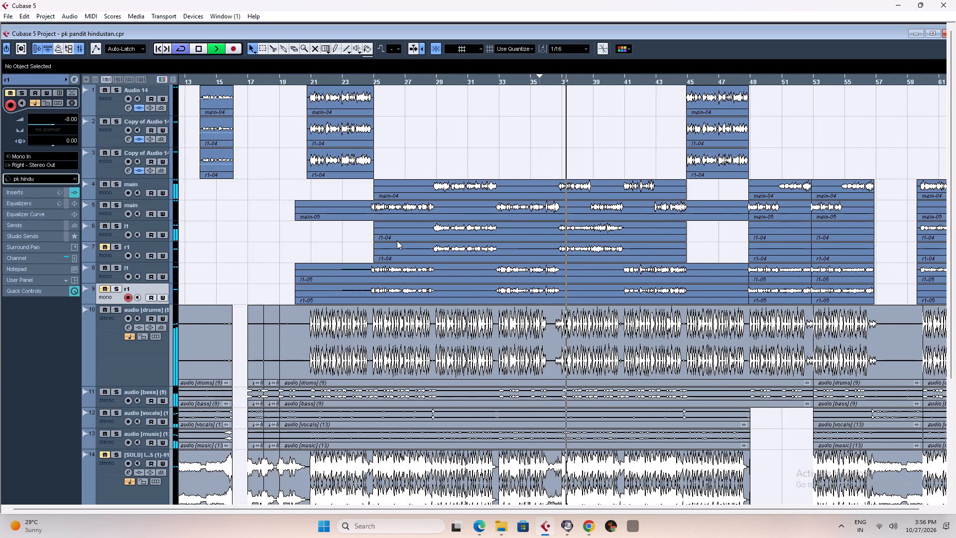
key("h")
key("h")
key("h")
key("h")
key("h")
key("h")
key("h")
key("h")
key("h")
key("h")
key("h")
key("h")
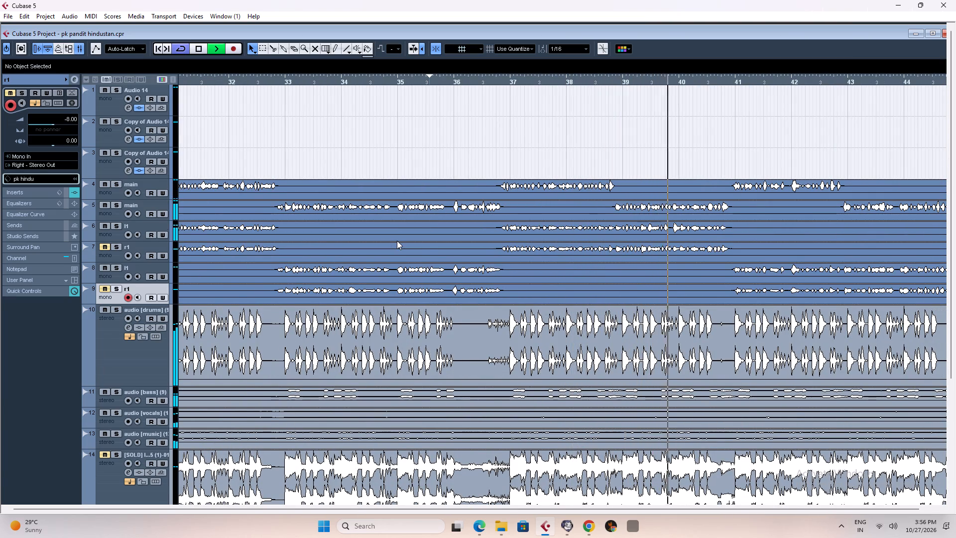
key("g")
key("g")
key("g")
key("g")
key("g")
key("g")
key("g")
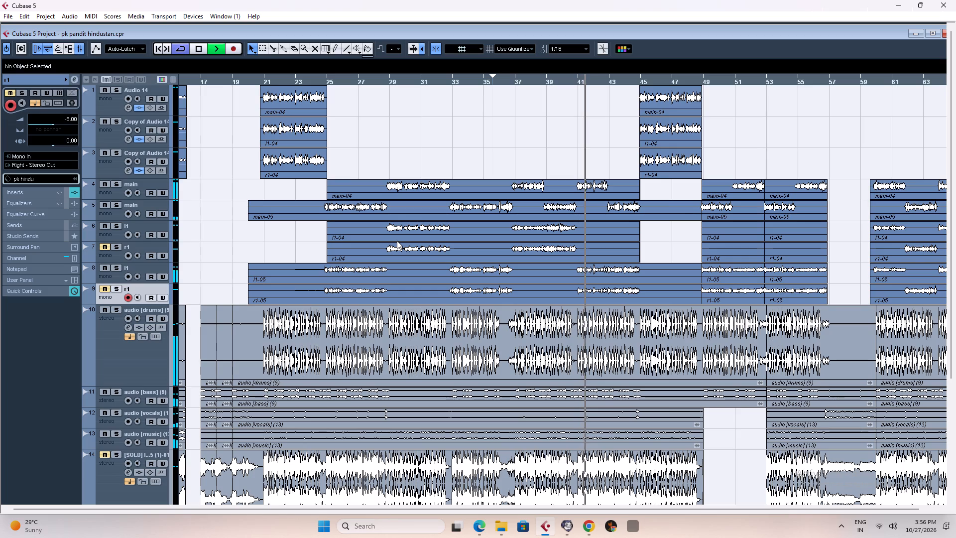
key("g")
key("g")
key("g")
key("g")
key("g")
key("g")
key("g")
key("g")
key("g")
key("g")
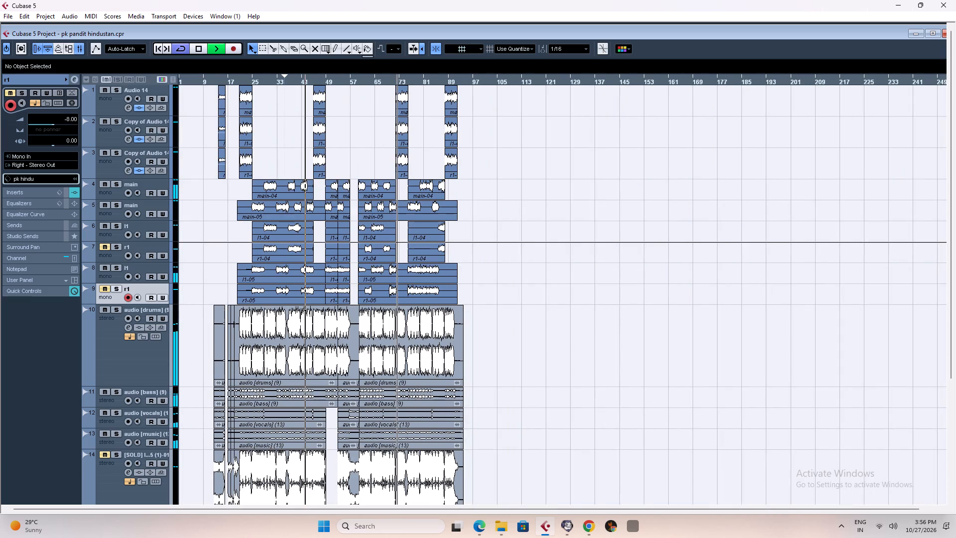
key("h")
key("h")
key("h")
key("h")
key("h")
key("h")
key("h")
key("h")
key("h")
key("h")
key("h")
key("h")
key("h")
key("h")
key("h")
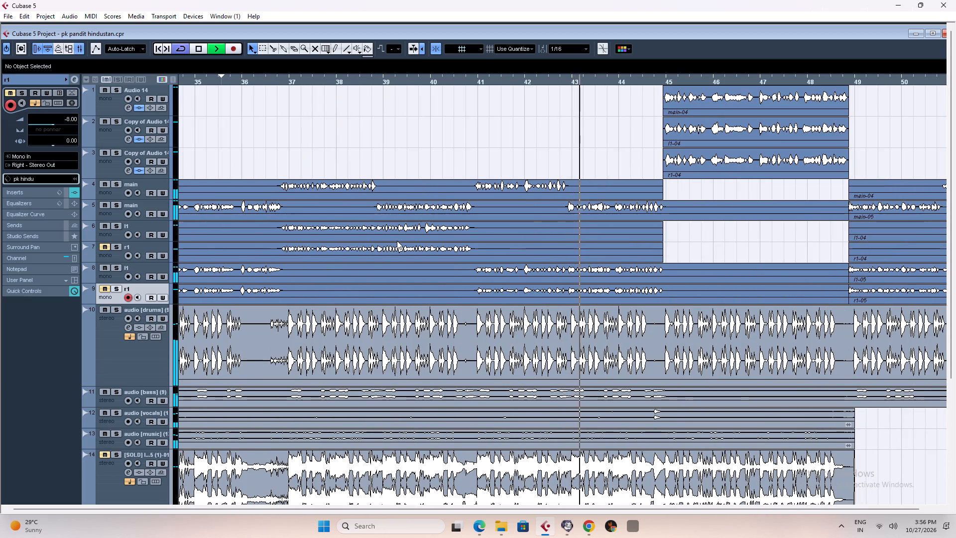
key("g")
key("g")
key("g")
key("g")
key("g")
key("g")
key("g")
key("g")
key("g")
key("g")
key("g")
key("g")
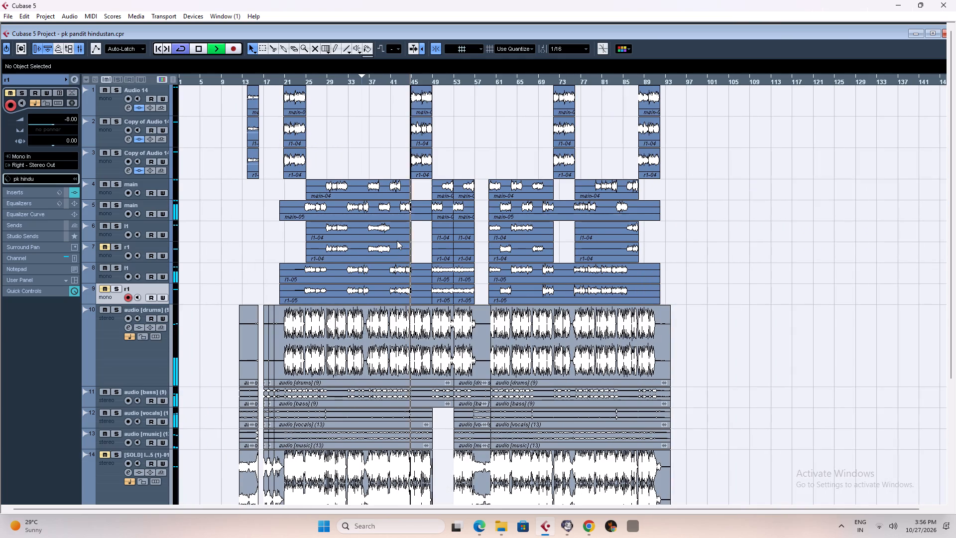
key("h")
key("h")
key("h")
key("h")
key("h")
key("h")
key("h")
key("h")
key("h")
key("h")
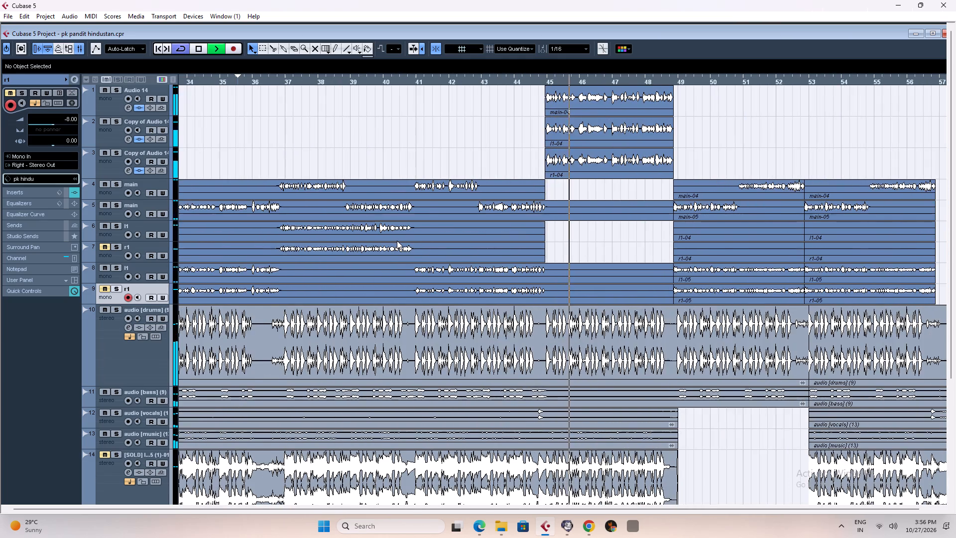
key("g")
key("g")
key("g")
key("g")
key("g")
key("g")
key("g")
key("g")
key("g")
key("g")
key("g")
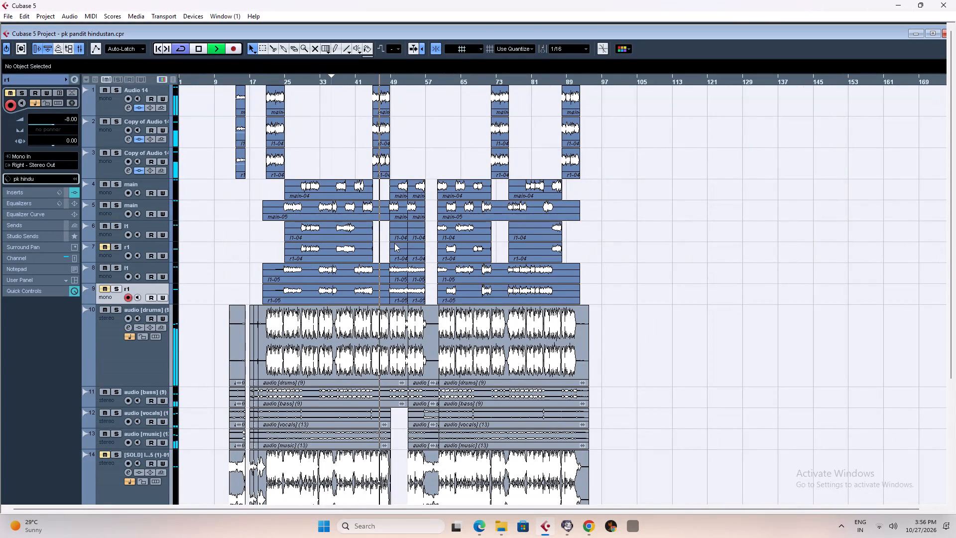
Maximize the project window and bring the lower tracks into view, down to Audio 08 and the Dhanda track.
left_click(932, 34)
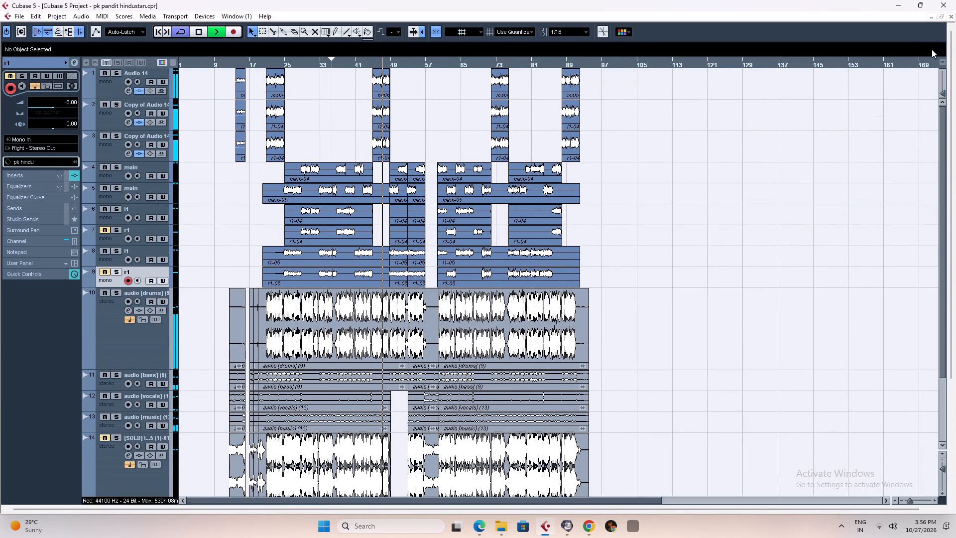
left_click_drag(951, 201, 955, 360)
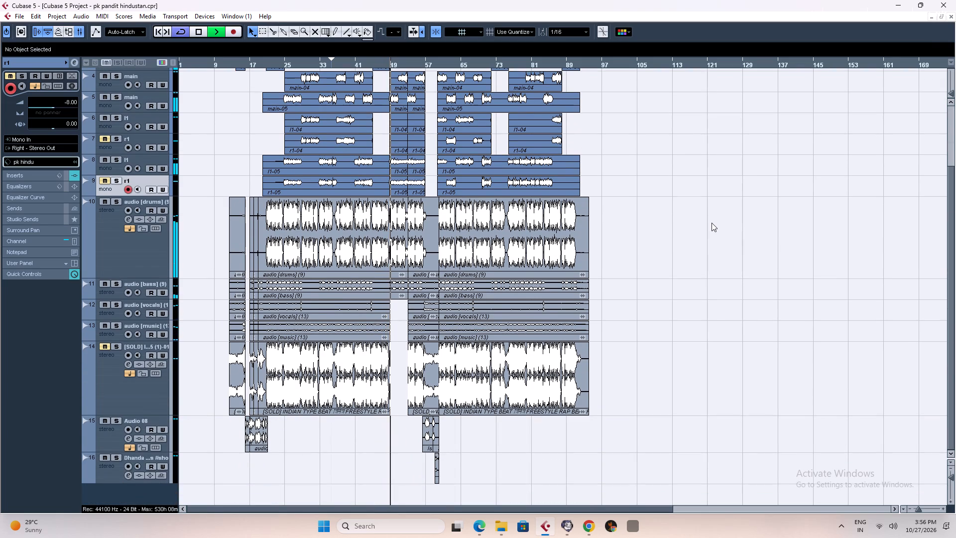
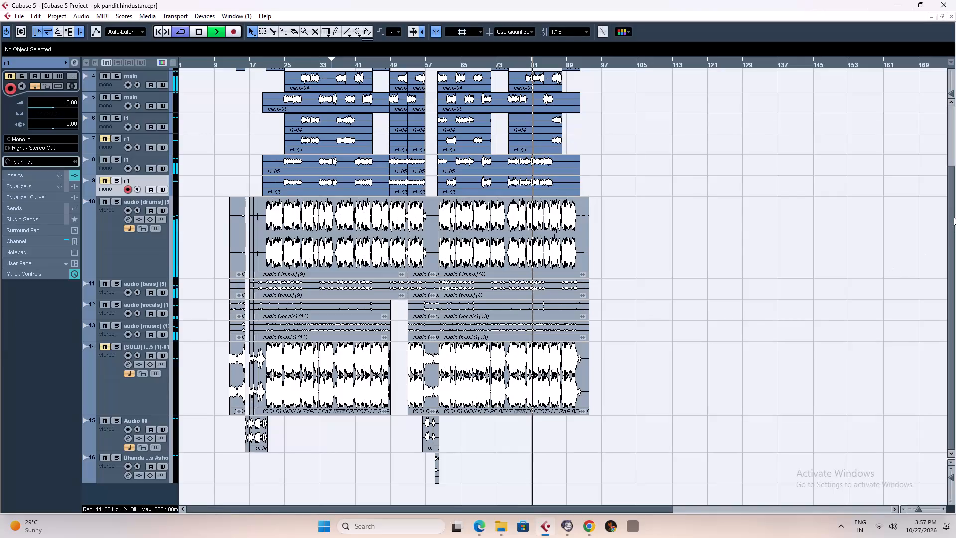
Bring the top tracks into view, stop playback at the bar 14 section, and solo the Audio 14 track.
left_click_drag(953, 217, 955, 79)
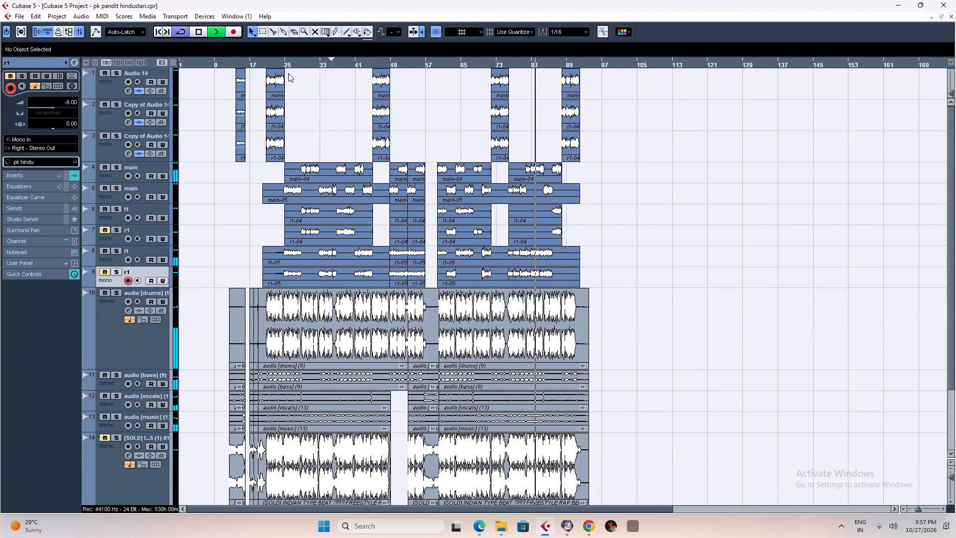
left_click(238, 62)
key("space")
left_click(117, 73)
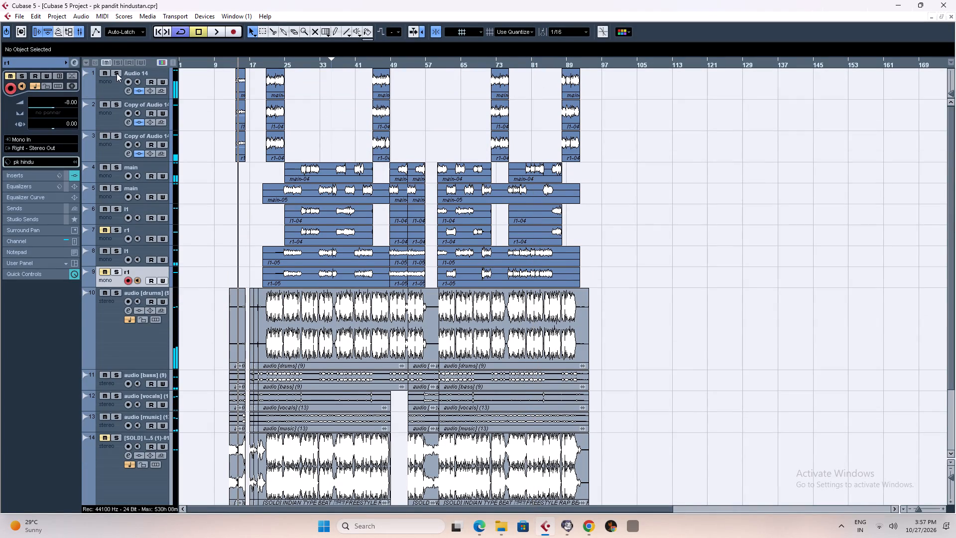
Play the soloed Audio 14 vocal in the bar 14 to 16 section, replaying it from about bar 14.
key("space")
key("h")
key("h")
key("h")
key("h")
key("h")
key("h")
key("h")
key("h")
key("h")
key("h")
key("h")
key("h")
key("h")
key("h")
key("h")
key("h")
key("h")
key("h")
key("h")
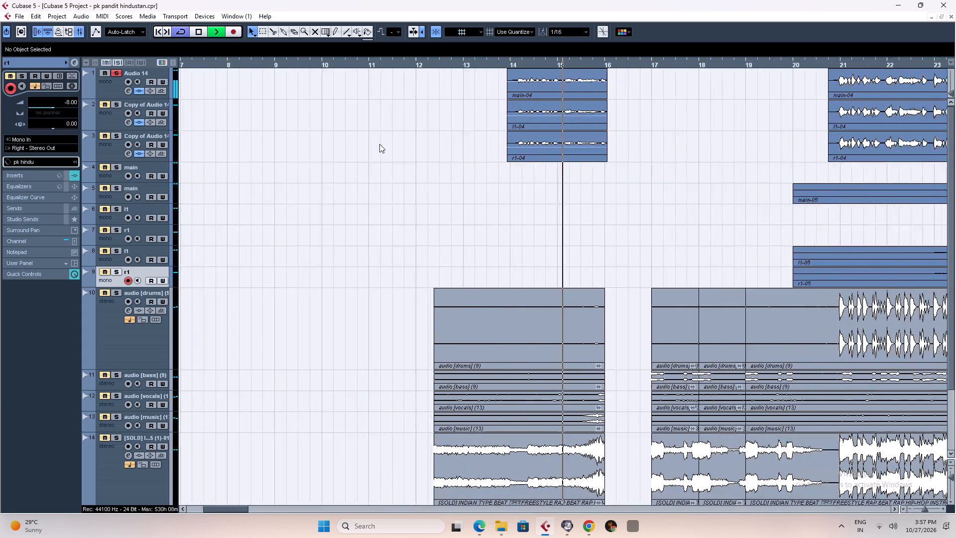
type("hh")
key("space")
key("space")
key("space")
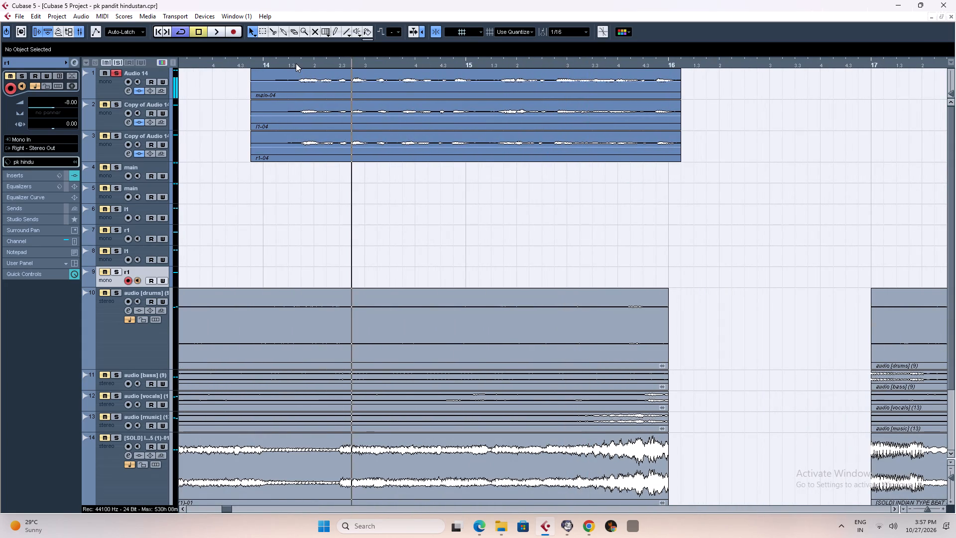
left_click(296, 63)
key("space")
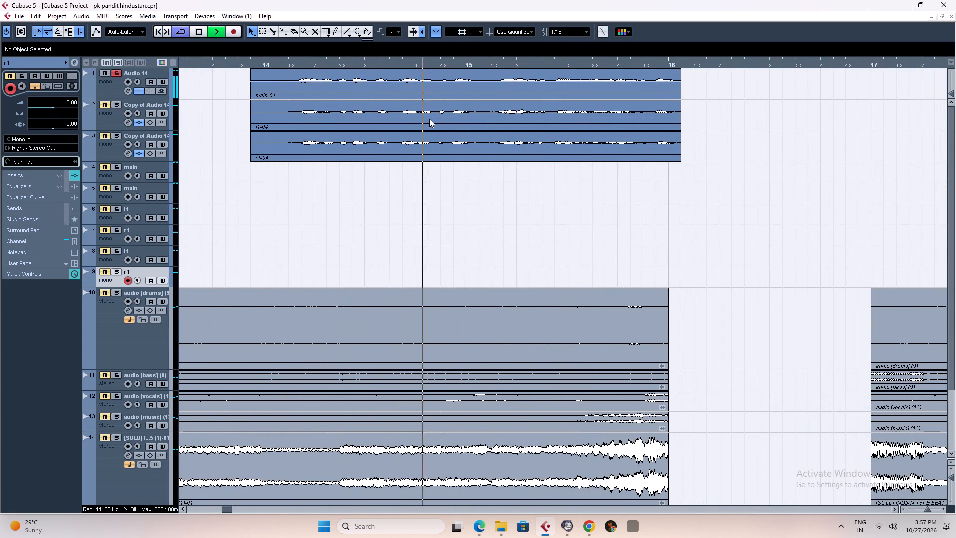
left_click(385, 63)
left_click(376, 61)
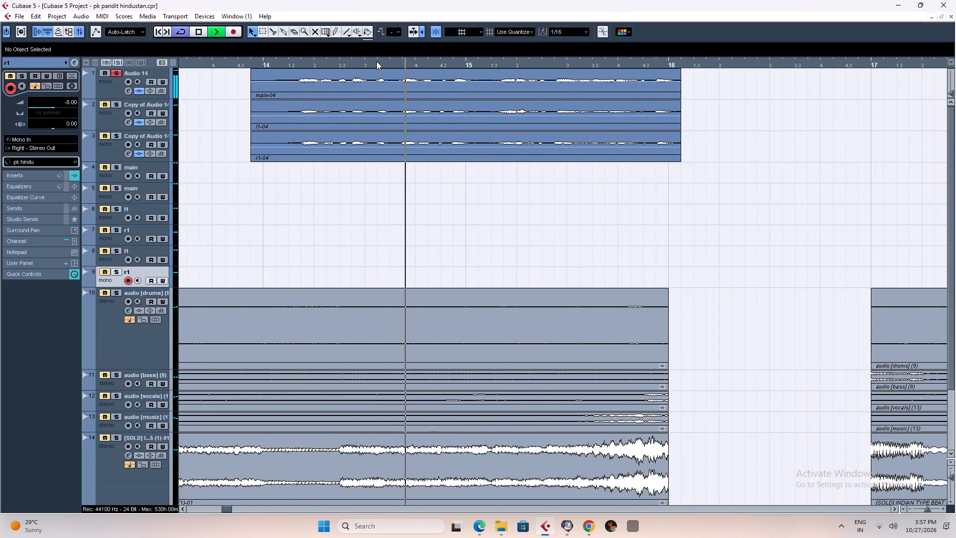
Play the soloed Audio 14 vocal from just before bar 21, examine its waveform up close, and stop playback.
key("g")
key("g")
key("g")
key("g")
key("g")
key("g")
key("g")
key("g")
key("g")
key("g")
key("g")
key("g")
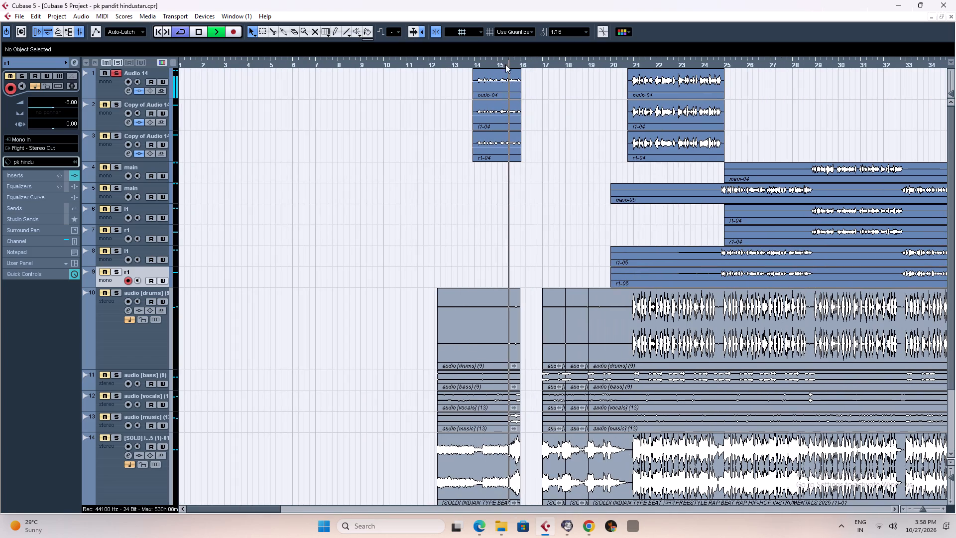
left_click(631, 61)
key("h")
key("h")
key("h")
key("h")
key("h")
key("h")
key("h")
key("h")
key("h")
key("h")
key("h")
key("h")
key("h")
key("h")
key("h")
key("h")
key("h")
key("h")
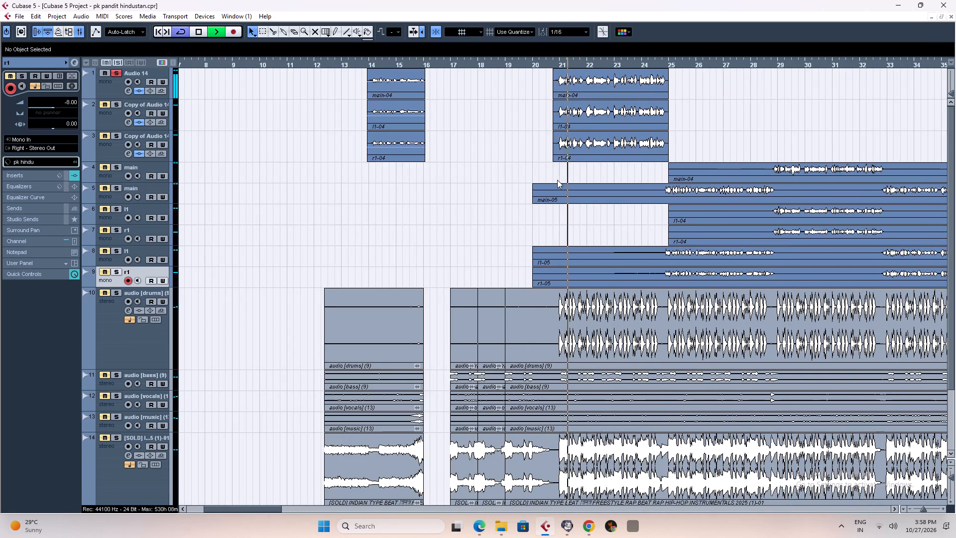
key("space")
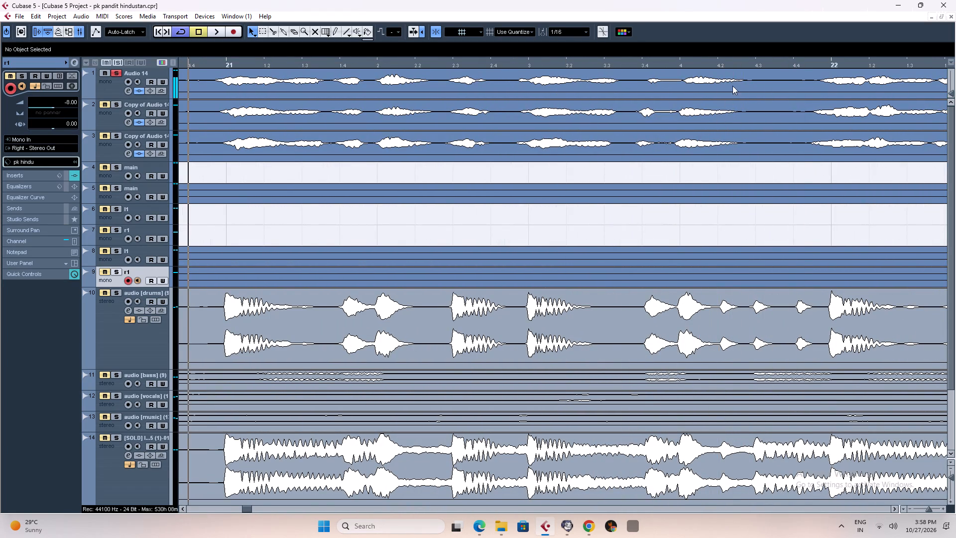
With snap off, split Audio 14 and its two copies around the gap before bar 22, at about 21.4.2 and 21.4.4.
left_click(741, 67)
key("space")
key("space")
key("h")
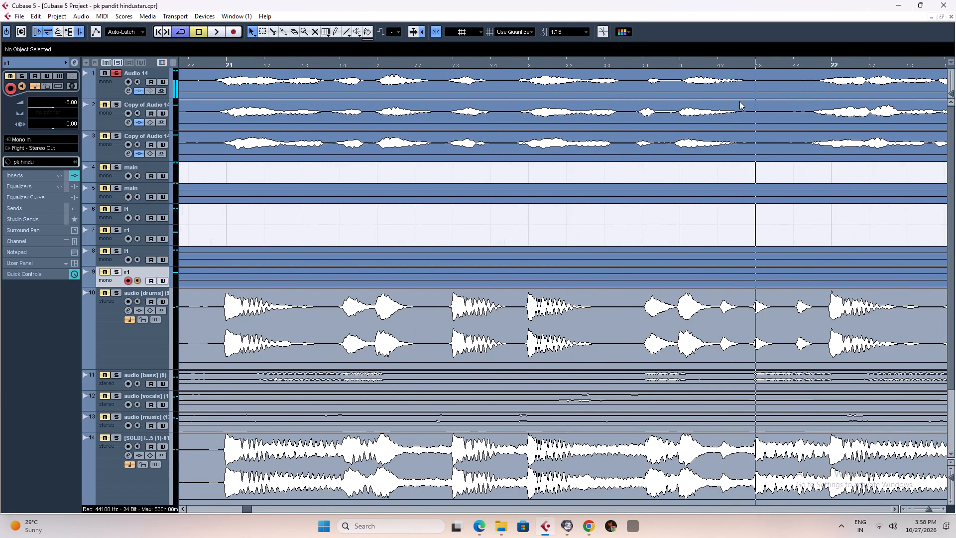
key("h")
key("h")
key("h")
key("h")
right_click_drag(528, 79, 545, 77)
left_click(437, 29)
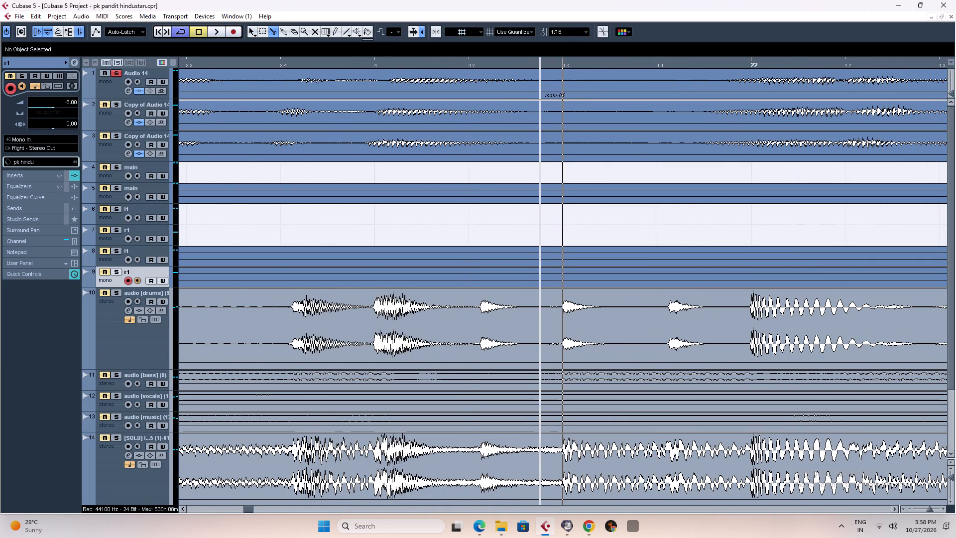
left_click(540, 79)
left_click(722, 76)
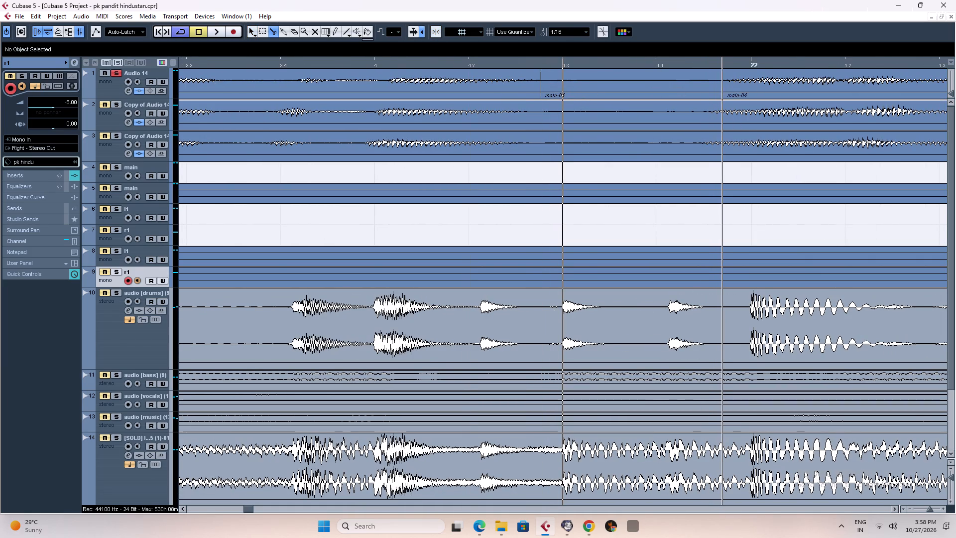
left_click(529, 113)
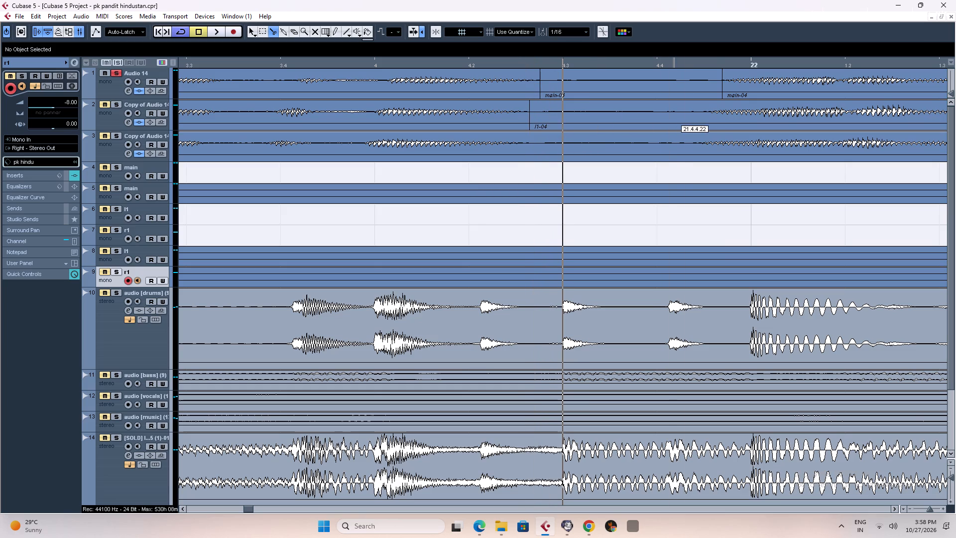
left_click(703, 112)
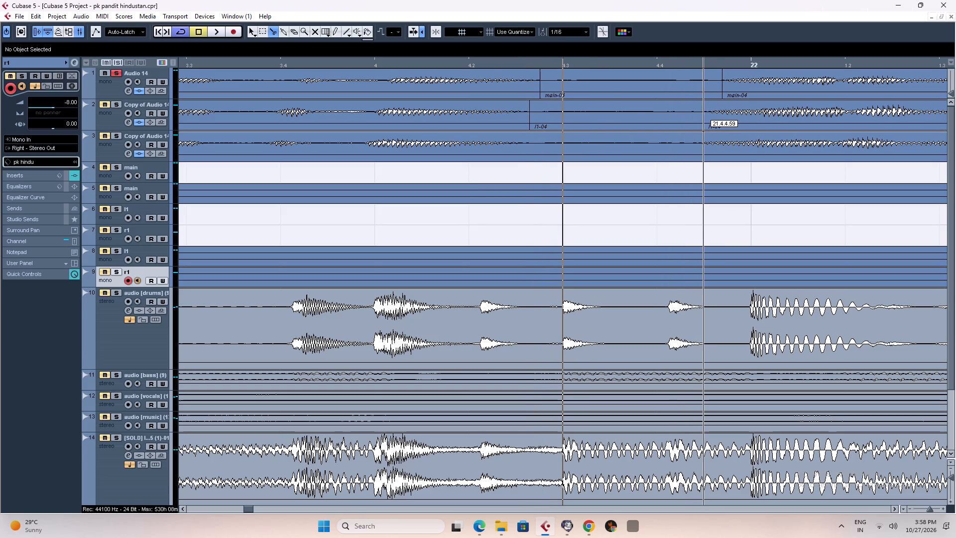
left_click(529, 140)
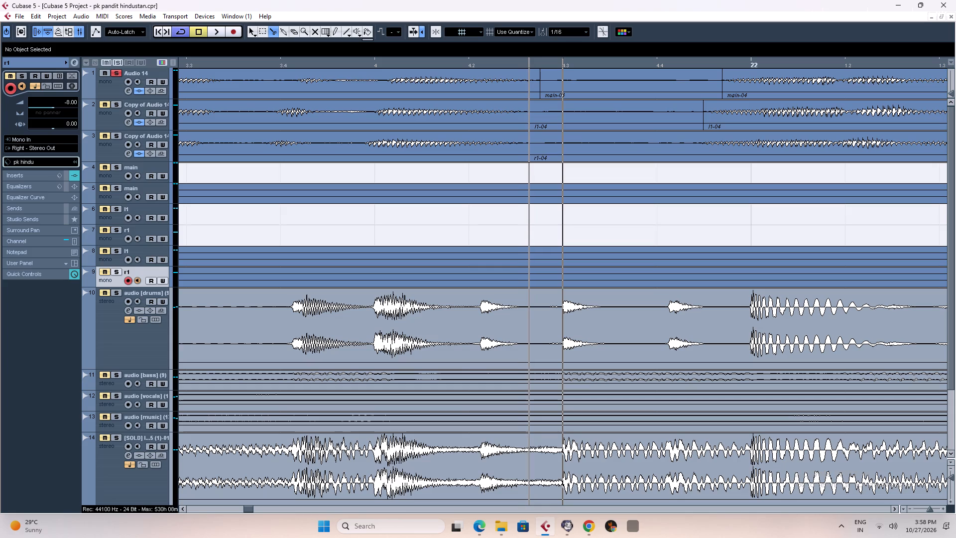
left_click(702, 142)
Delete the short pieces between the splits before bar 22 on Audio 14 and both of its copies.
right_click(598, 148)
left_click(595, 146)
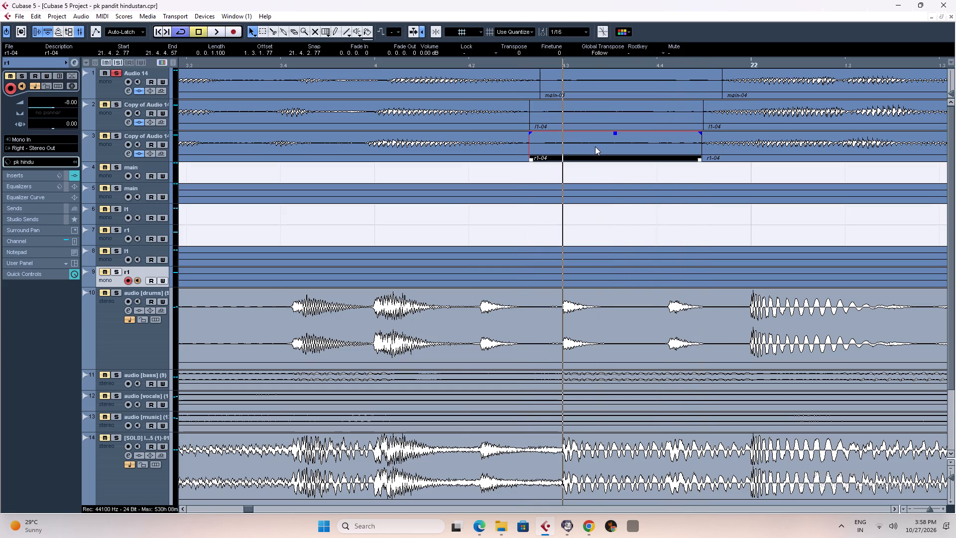
key("g")
key("g")
key("g")
key("g")
key("g")
key("g")
key("g")
key("g")
key("g")
key("g")
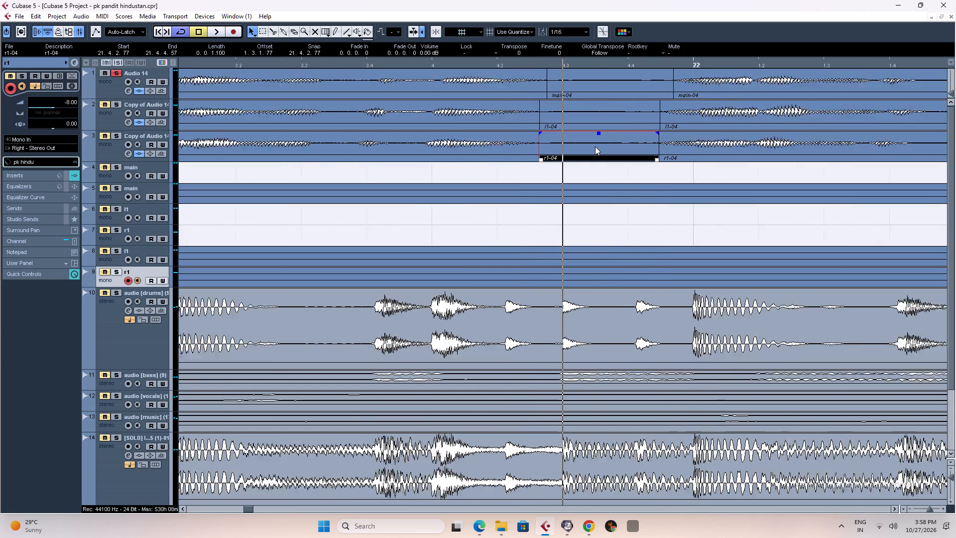
key("Delete")
left_click(573, 117)
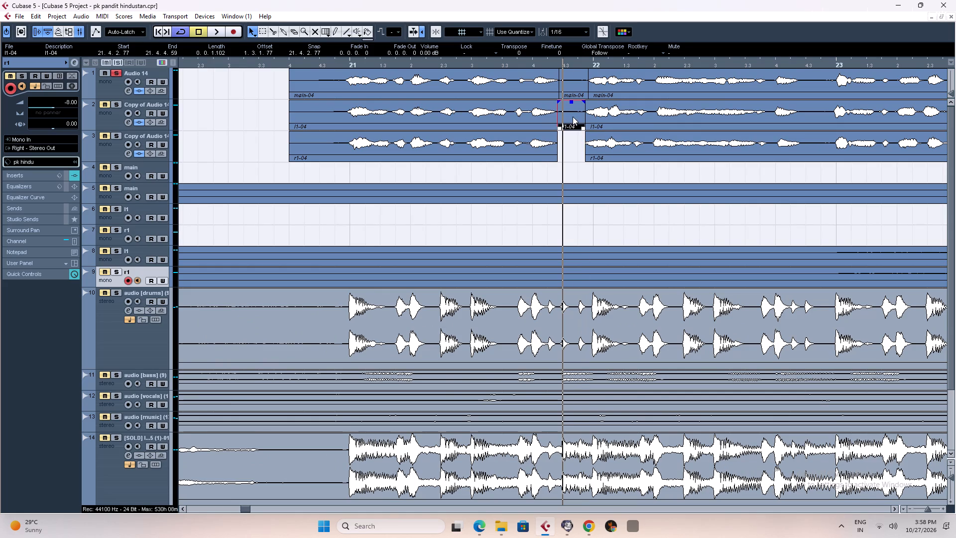
key("Delete")
left_click(574, 94)
key("Delete")
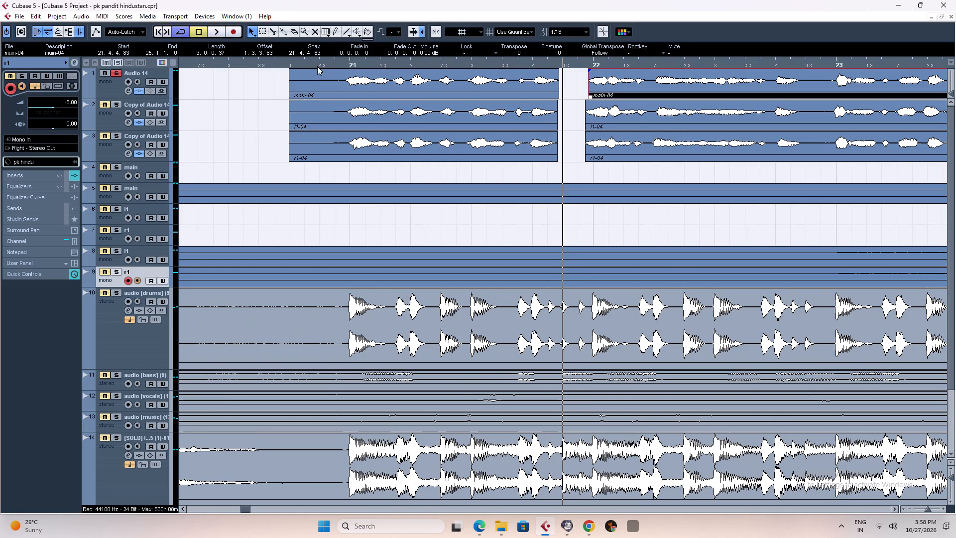
Play the soloed Audio 14 vocal from just before bar 21 across the new gap, and stop playback.
left_click(331, 62)
key("space")
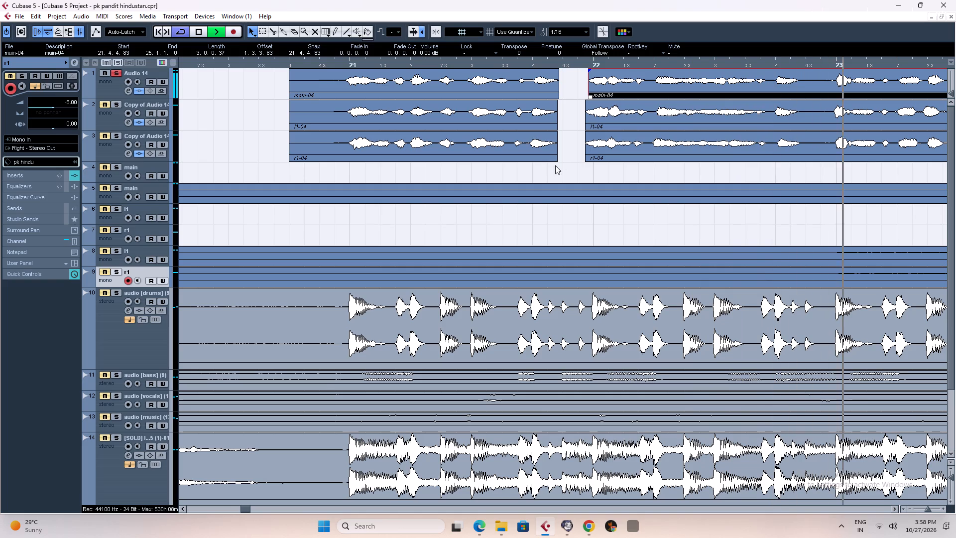
key("space")
key("space")
key("space")
Select the first bar 21 events on Audio 14 and both copies, and split them at 20.4.4.73 with snap off.
left_click_drag(264, 75, 270, 79)
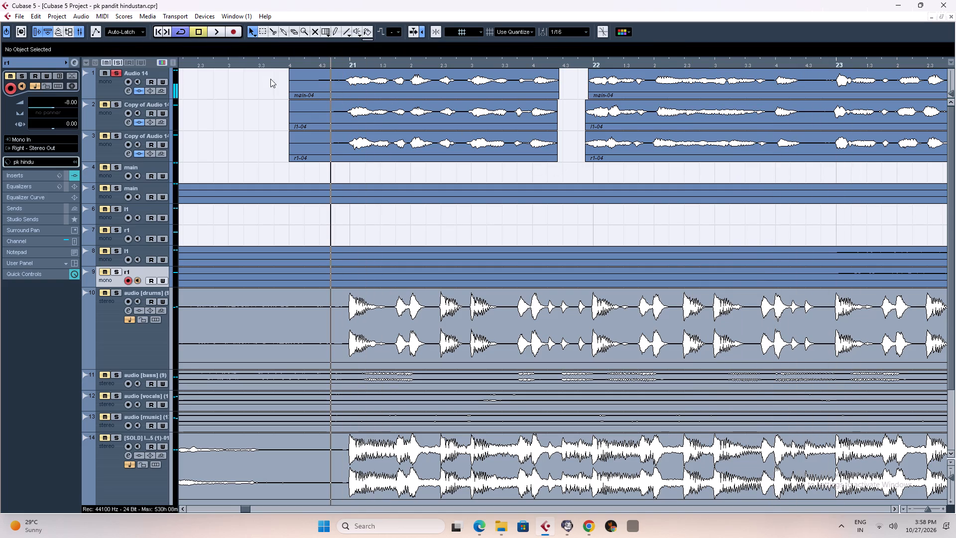
left_click_drag(270, 79, 344, 158)
key("h")
key("h")
key("h")
key("h")
key("h")
key("h")
key("h")
key("h")
key("h")
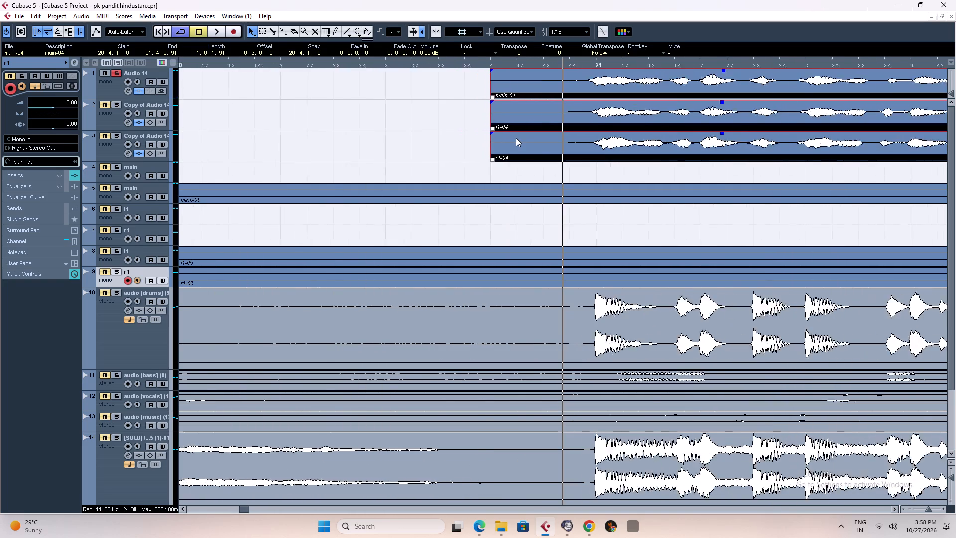
left_click(348, 62)
key("space")
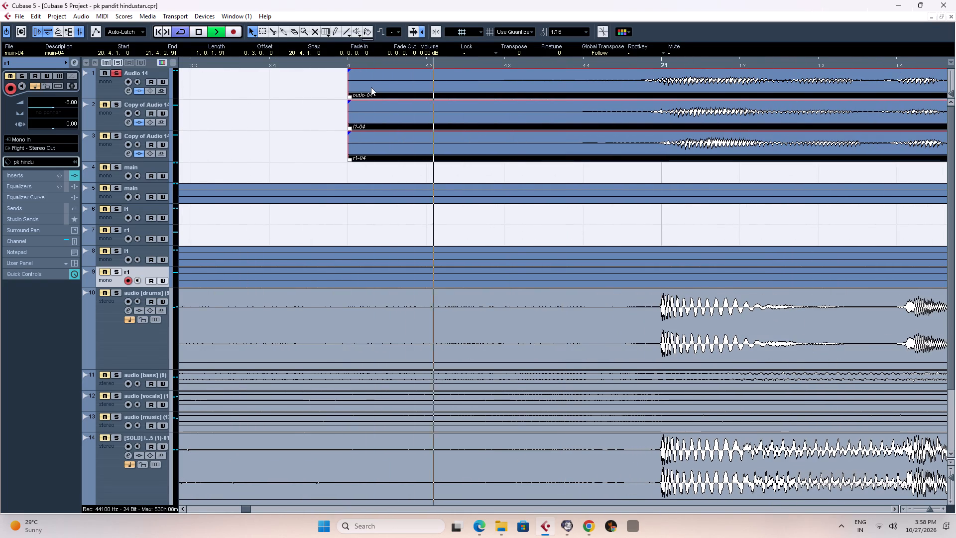
key("space")
right_click_drag(303, 90, 326, 91)
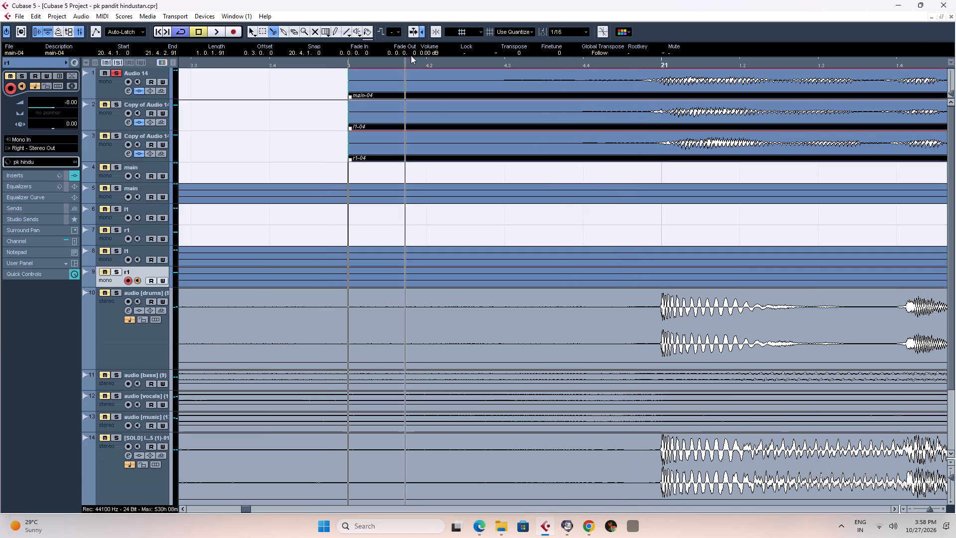
left_click(436, 30)
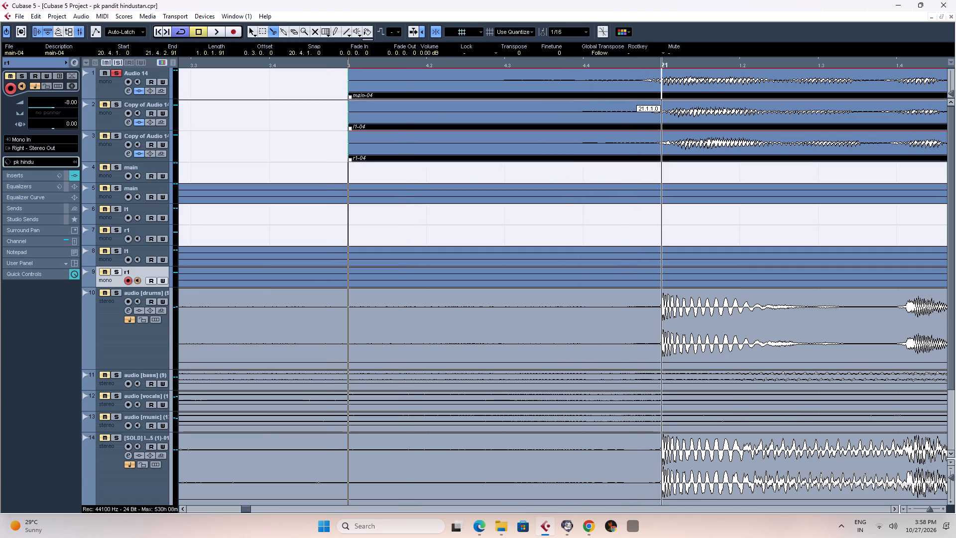
left_click(436, 31)
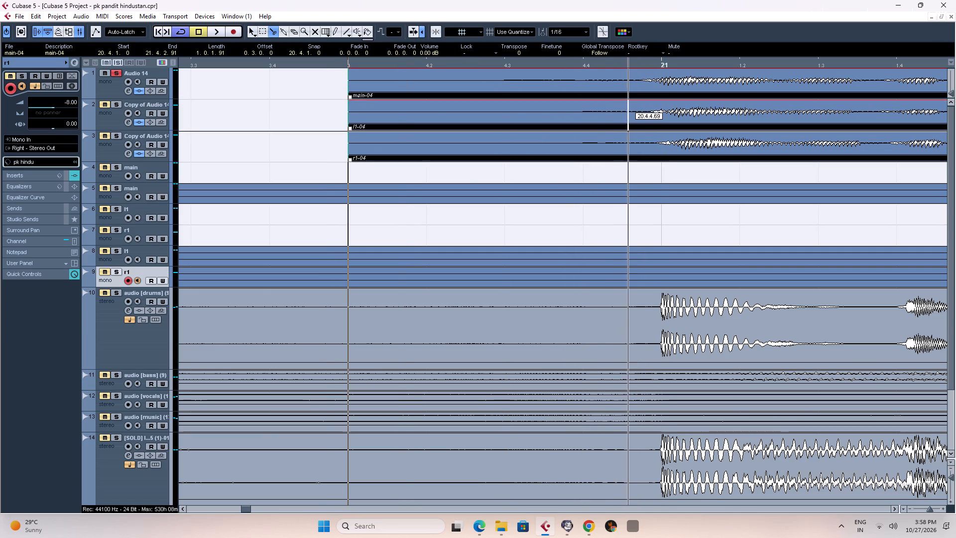
left_click(630, 104)
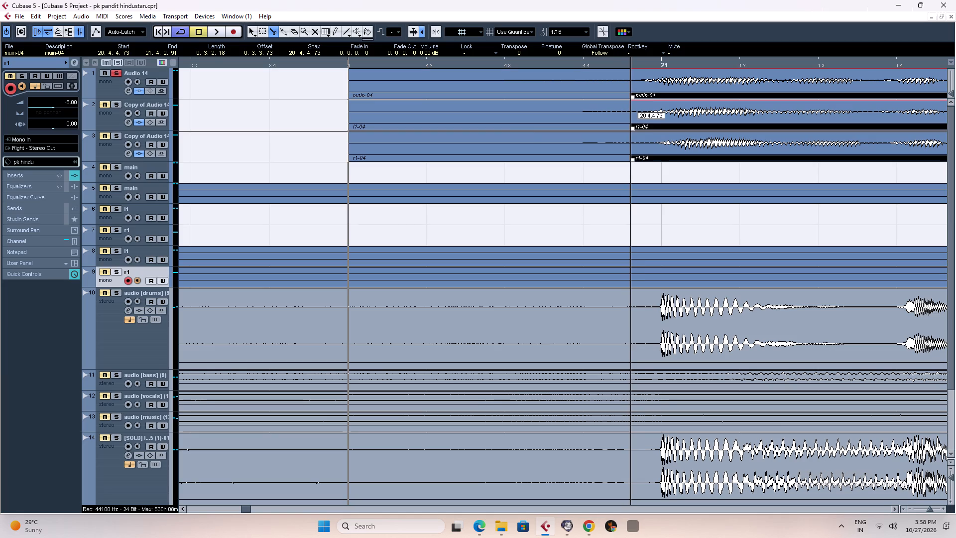
Delete the three leading pieces before the 20.4.4.73 split on Audio 14 and its two copies.
right_click(482, 119)
left_click_drag(325, 83, 544, 150)
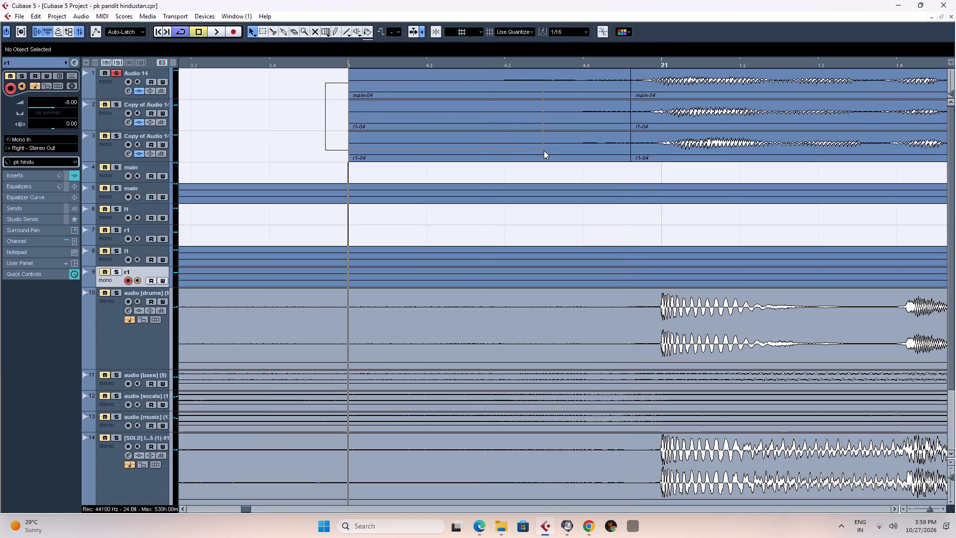
left_click_drag(544, 150, 547, 150)
key("Delete")
Play the trimmed Audio 14 vocal from just before bar 21 and check its phrases through bar 23.
key("space")
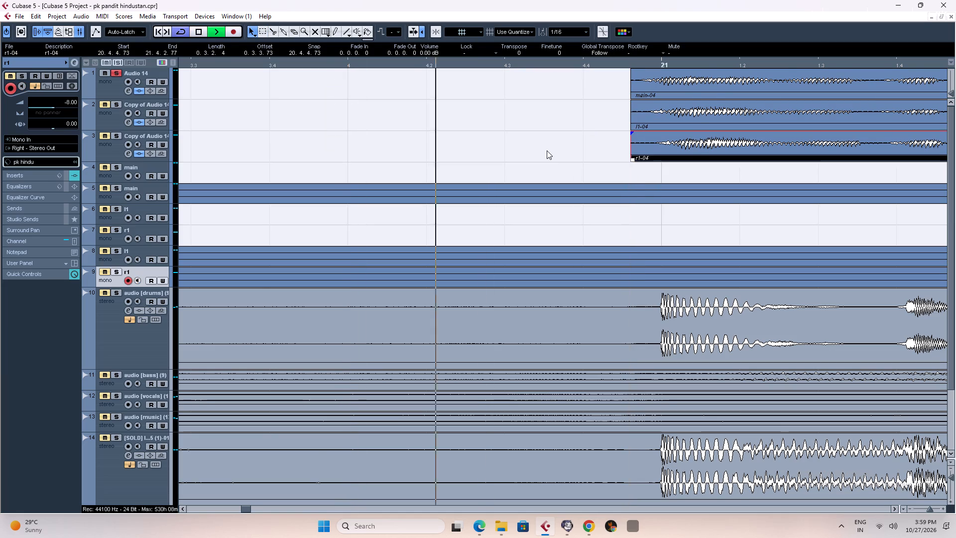
type("g")
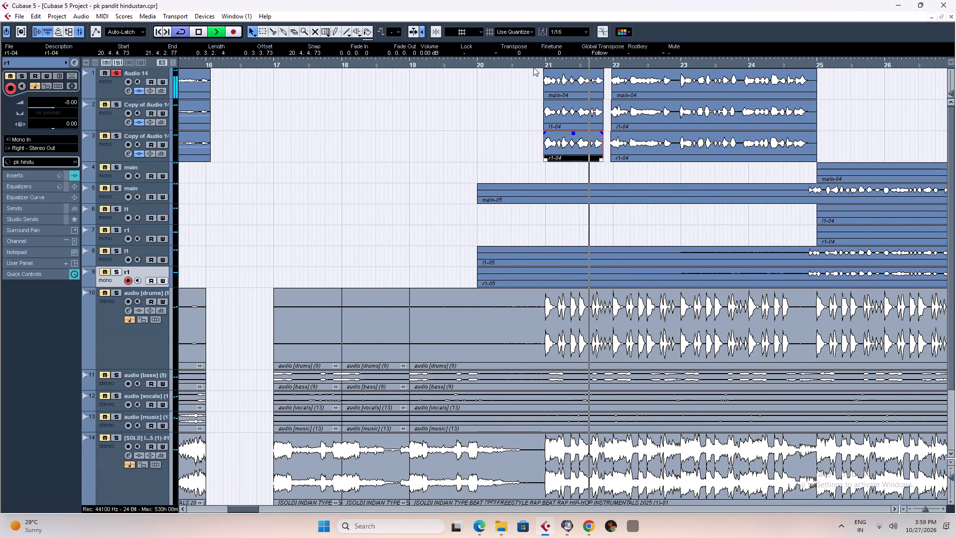
left_click(528, 63)
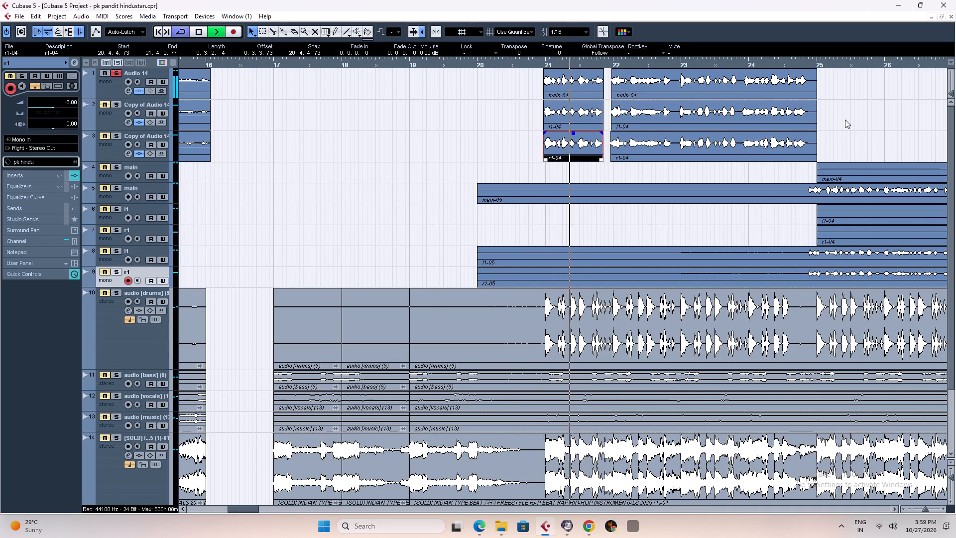
right_click(845, 120)
left_click(845, 120)
key("h")
key("h")
key("h")
key("h")
key("h")
key("h")
key("h")
key("h")
key("h")
key("h")
key("h")
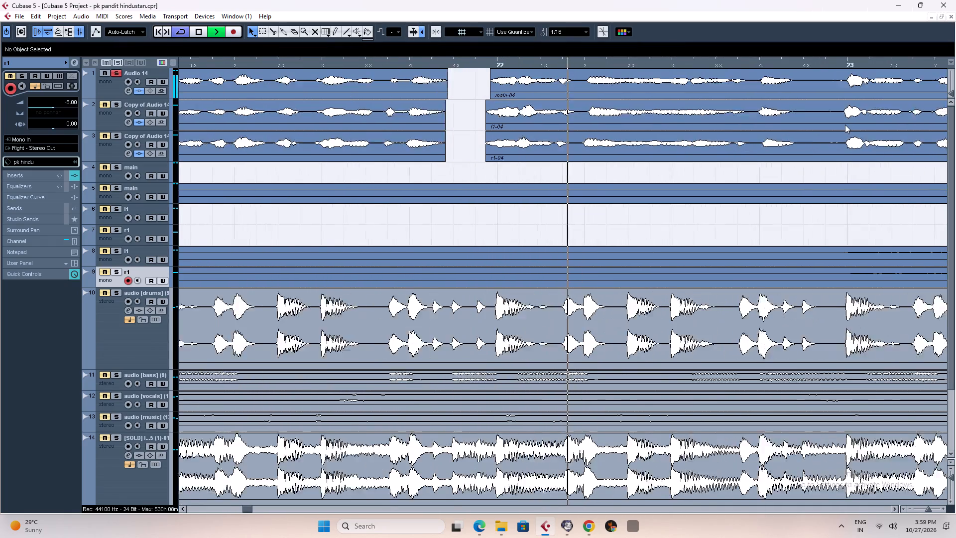
key("g")
key("g")
key("g")
key("g")
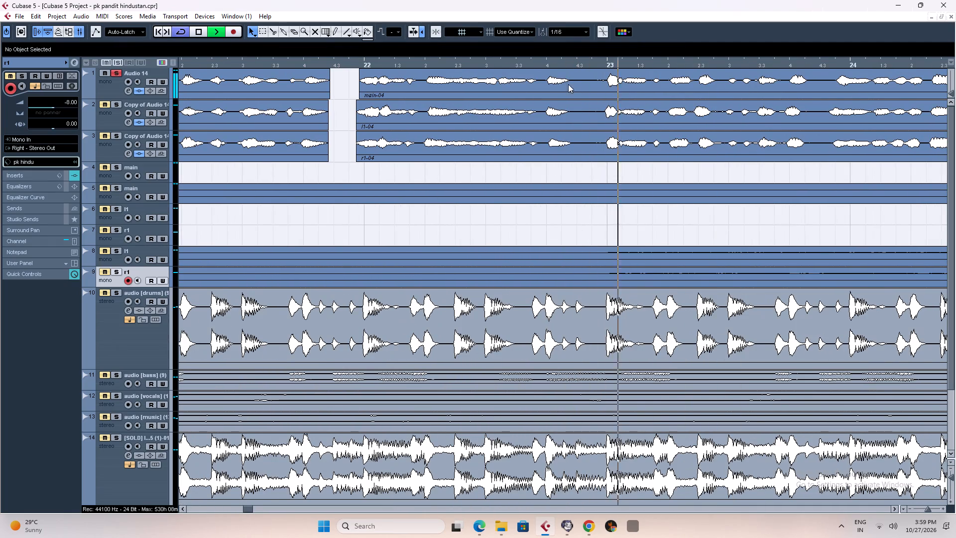
left_click(571, 61)
Stop playback, select the bar 14 events on Audio 14 and its two copies, and split them at 14.1.3.82.
key("g")
key("g")
key("g")
key("g")
key("g")
key("g")
key("g")
key("g")
key("g")
key("g")
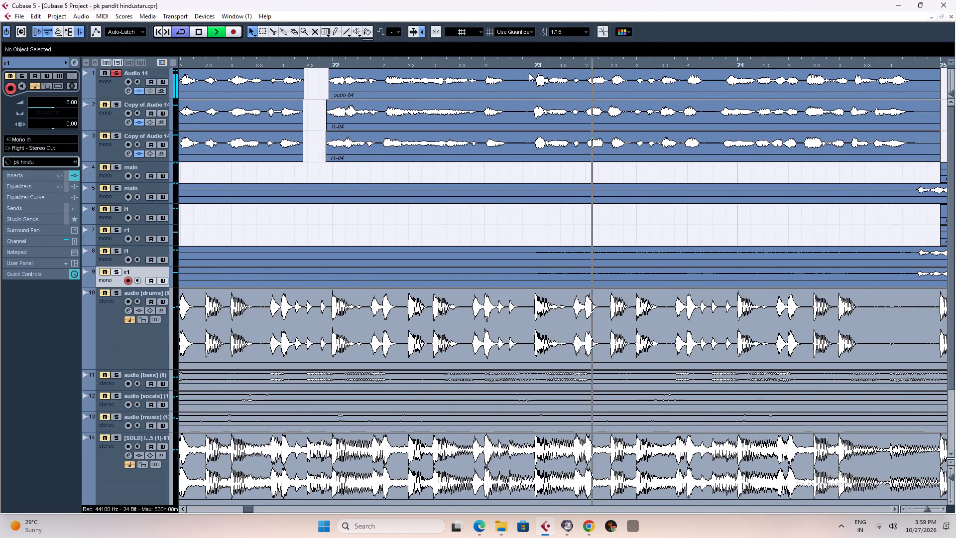
left_click(185, 66)
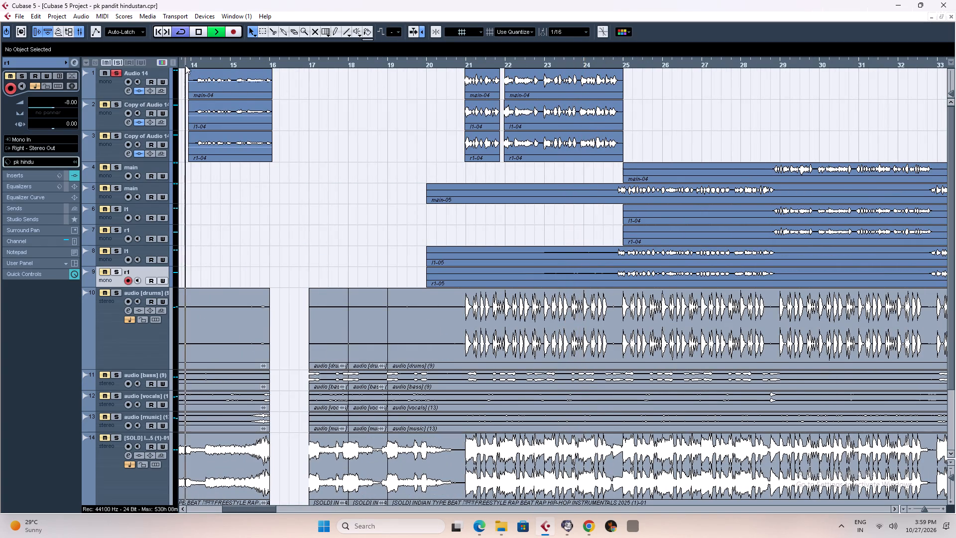
key("h")
key("h")
key("h")
key("h")
key("h")
key("h")
key("h")
key("h")
key("h")
key("h")
key("h")
key("h")
key("h")
key("space")
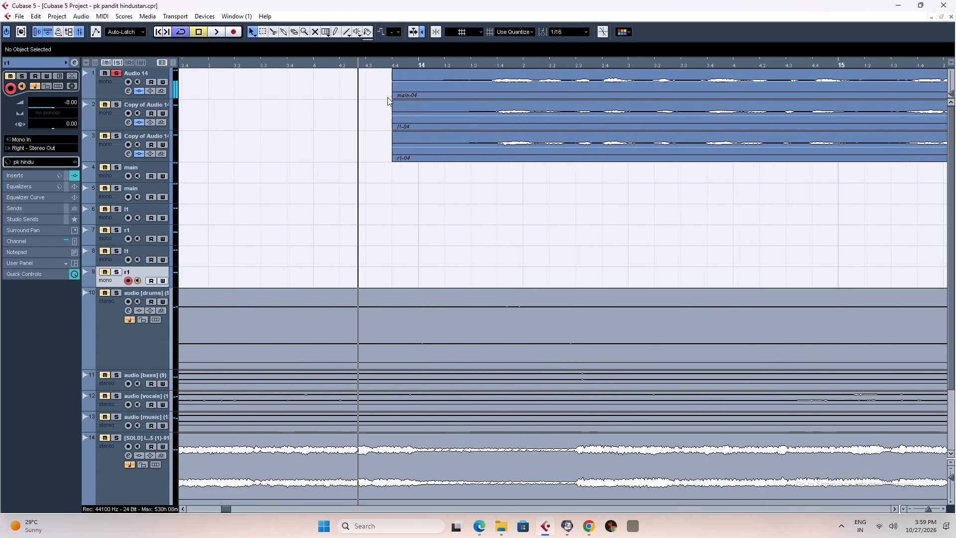
left_click_drag(367, 82, 477, 155)
right_click_drag(433, 79, 447, 79)
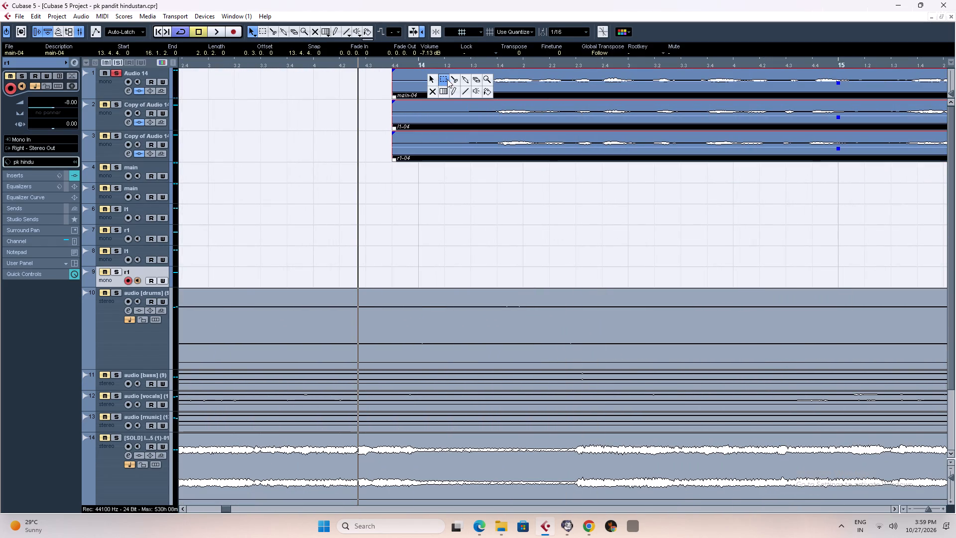
right_click_drag(447, 79, 451, 79)
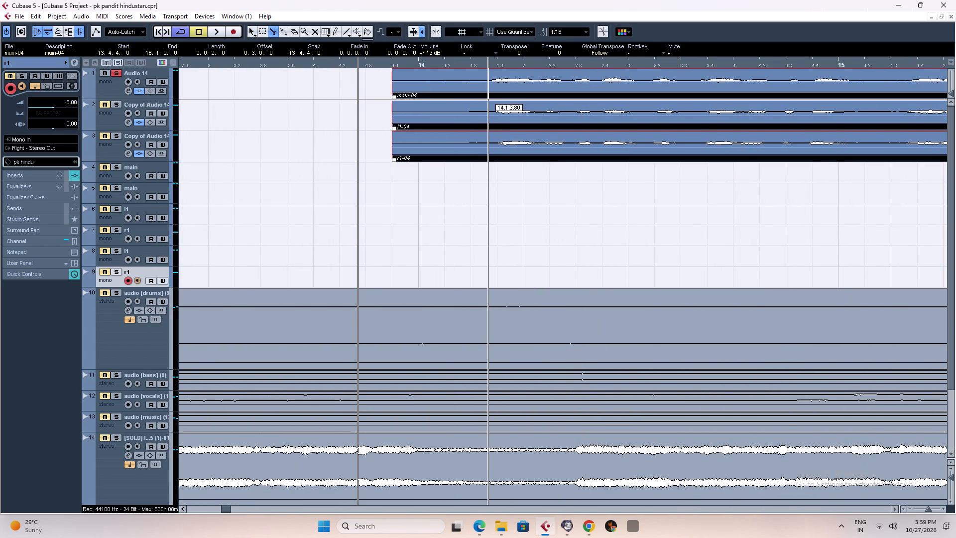
left_click(488, 96)
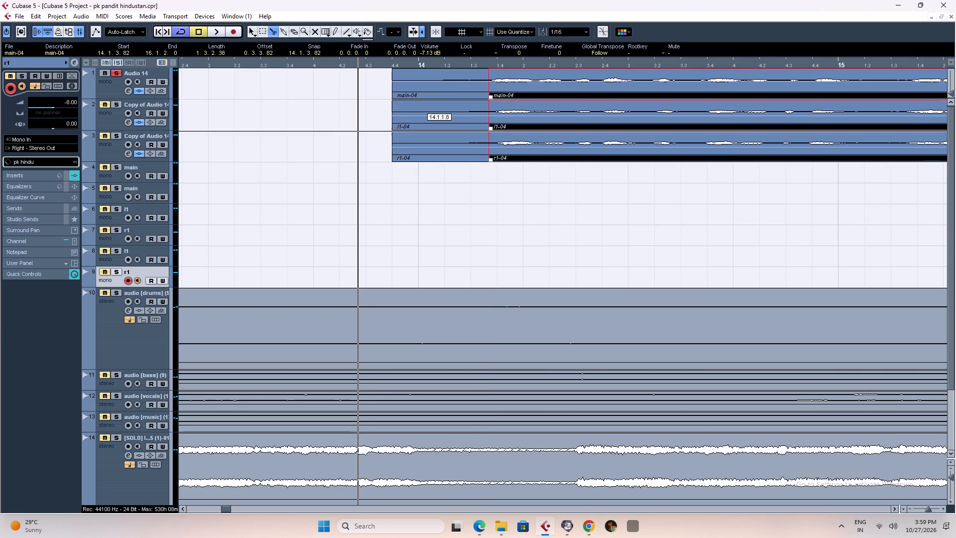
Delete the three leading pieces before the 14.1.3.82 split on Audio 14 and both copies.
right_click(359, 96)
left_click_drag(371, 87, 441, 166)
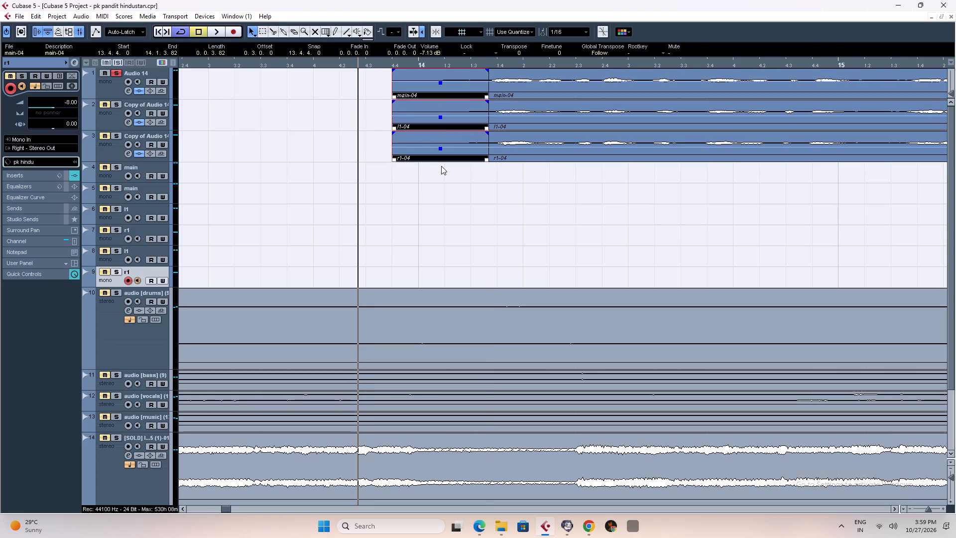
key("Delete")
Play the trimmed Audio 14 vocal from just before bar 14 to bar 15, and stop playback.
key("g")
key("g")
key("g")
key("g")
key("g")
key("g")
key("g")
key("g")
key("g")
key("g")
key("space")
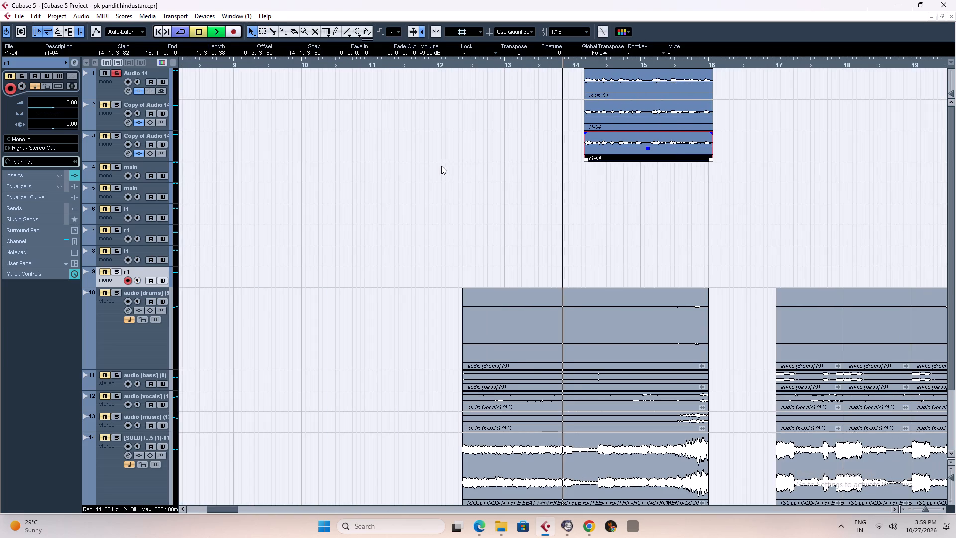
left_click(753, 145)
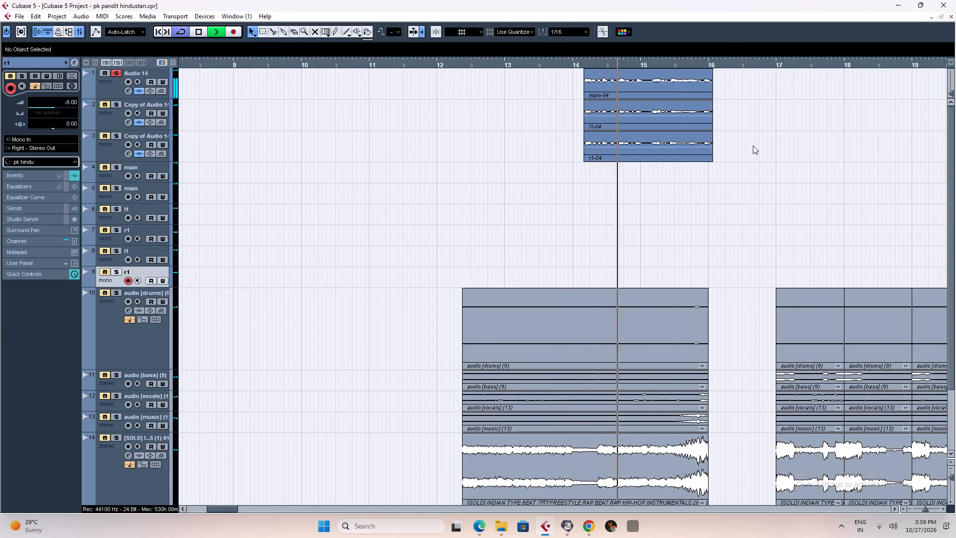
key("g")
key("g")
key("g")
key("g")
key("g")
key("g")
key("g")
key("h")
key("h")
key("h")
key("h")
key("h")
key("h")
key("h")
key("h")
key("h")
key("h")
key("h")
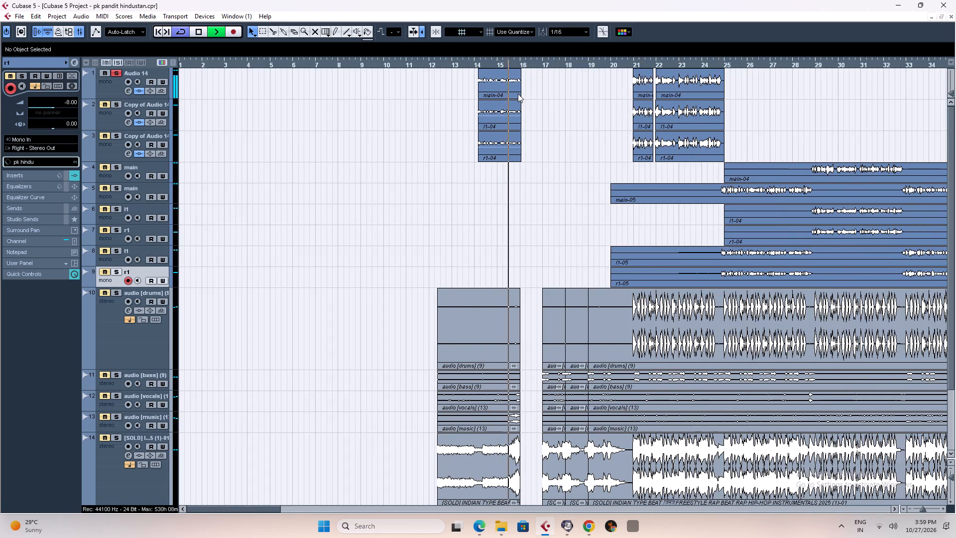
left_click(475, 62)
key("h")
key("h")
key("h")
key("h")
key("h")
key("h")
key("h")
key("h")
key("h")
key("h")
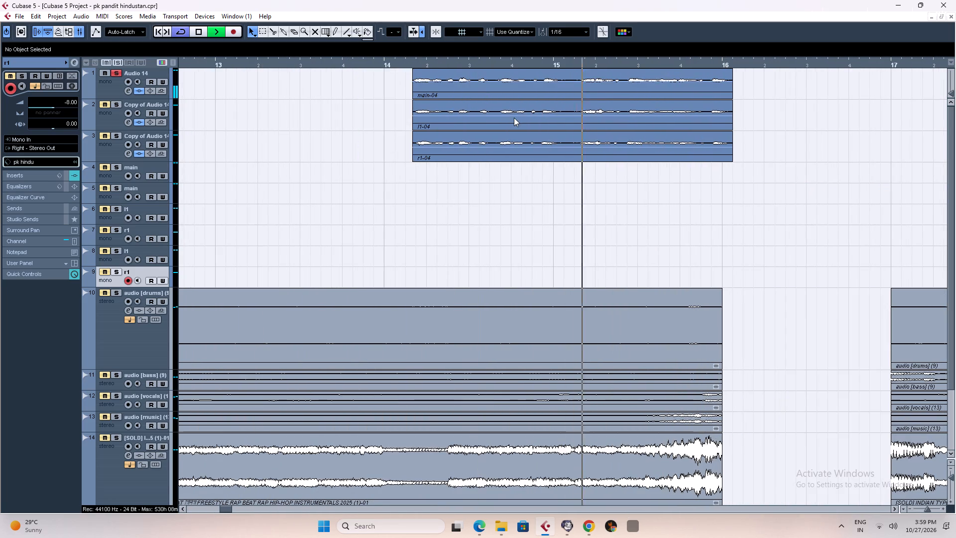
key("space")
Split Audio 14 and both copies individually around the silence after bar 15, at about 15.1.1.50 and between 15.1.3.72 and 15.1.3.84.
type("g")
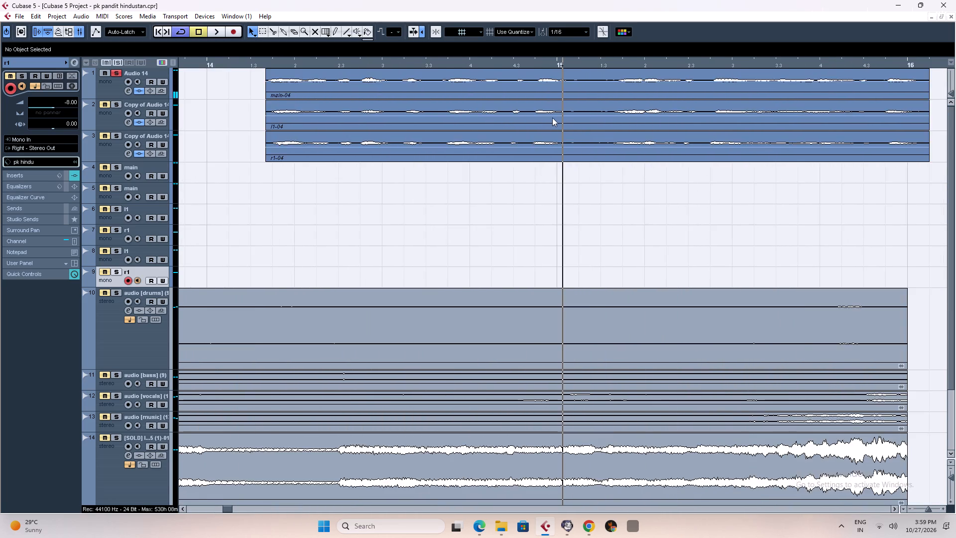
key("g")
key("h")
type("hh")
key("h")
key("h")
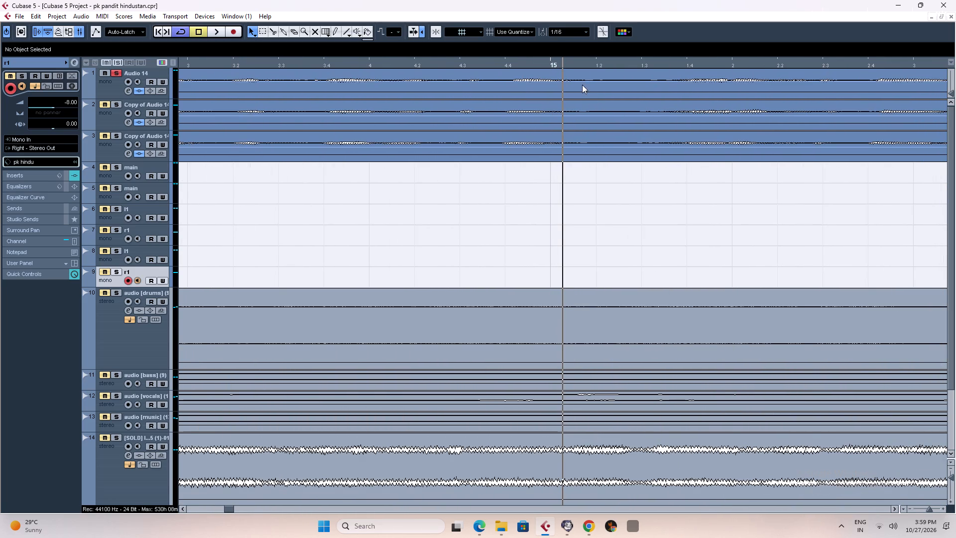
right_click_drag(581, 80, 601, 79)
type("hhh")
left_click(590, 81)
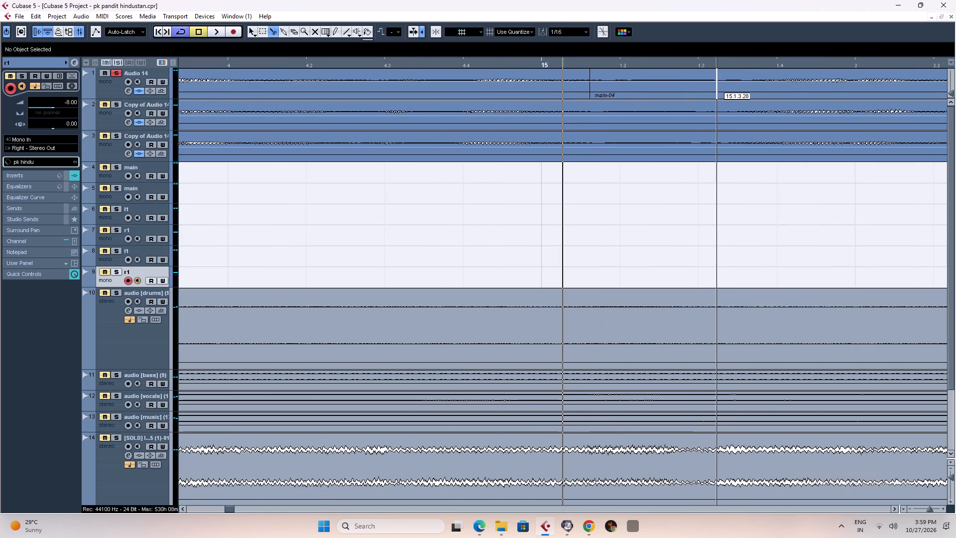
left_click(753, 80)
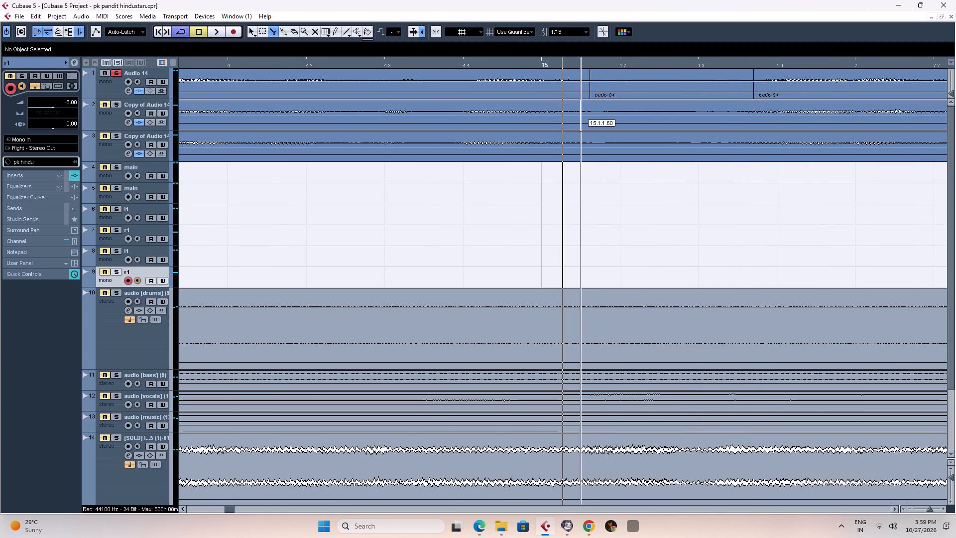
left_click(576, 113)
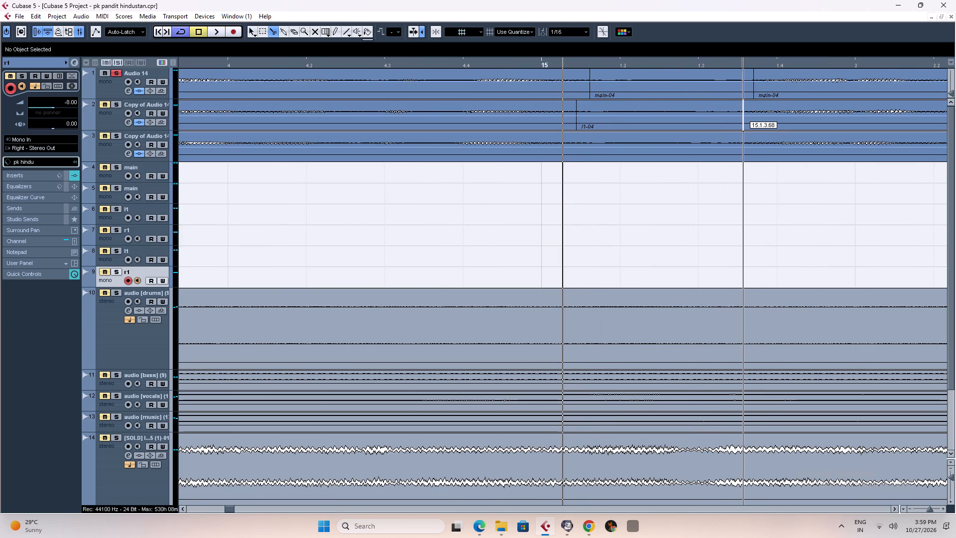
left_click(747, 113)
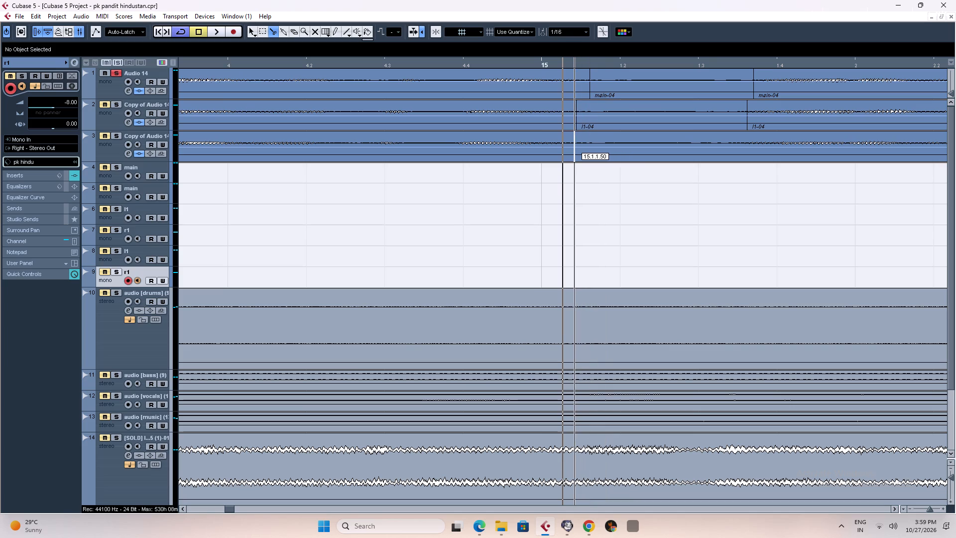
left_click(574, 145)
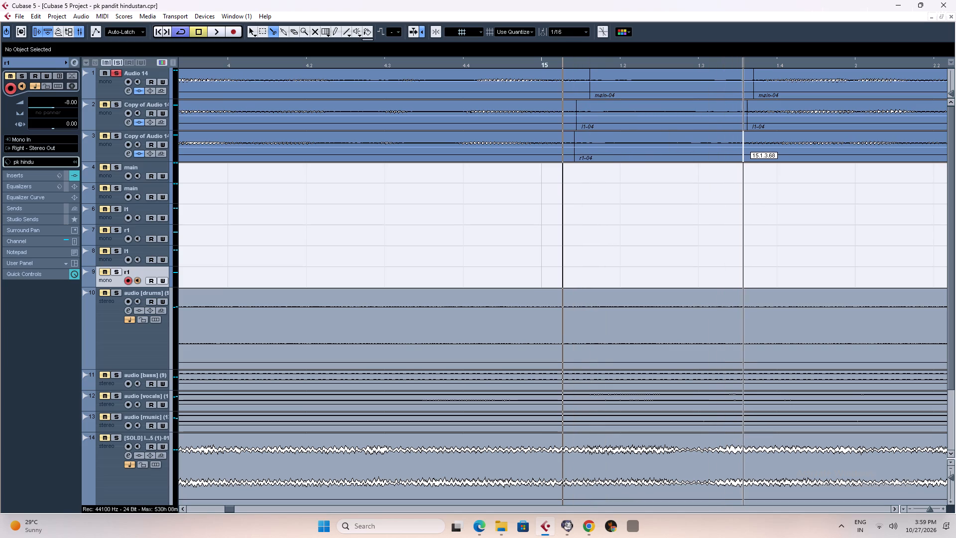
left_click(745, 144)
Delete the short silent middle pieces after bar 15 on both copies and on Audio 14.
right_click(667, 152)
left_click(663, 149)
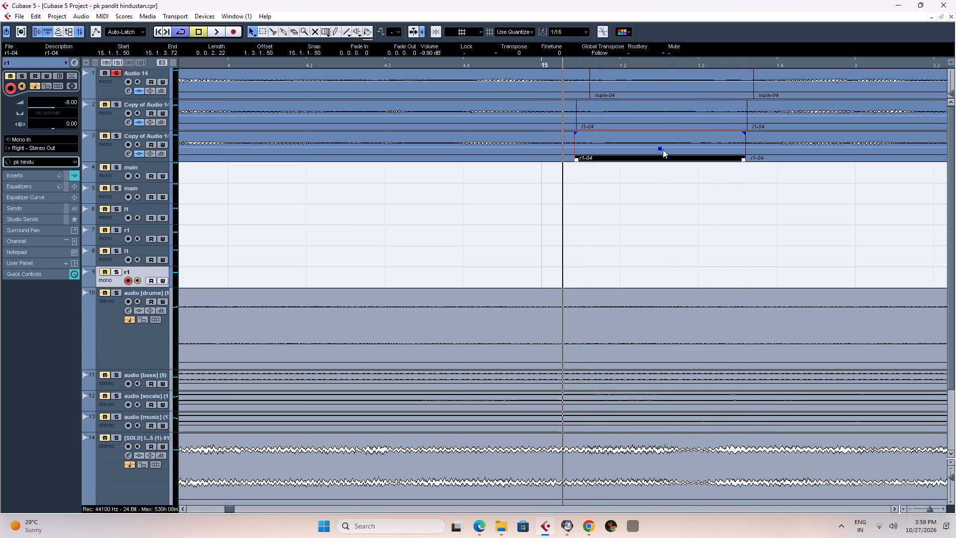
key("g")
key("g")
key("g")
key("g")
key("g")
key("g")
key("g")
key("g")
key("g")
key("g")
key("Delete")
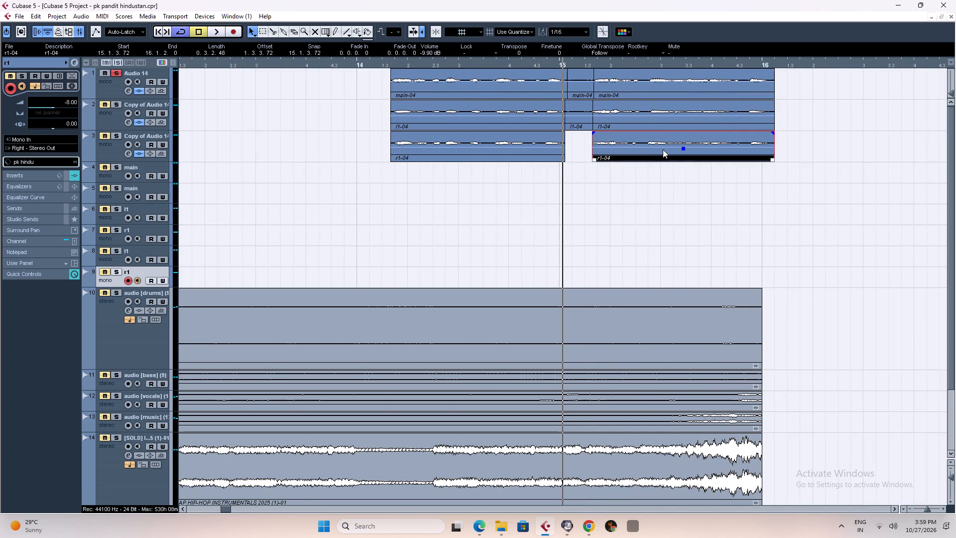
left_click(582, 116)
key("Delete")
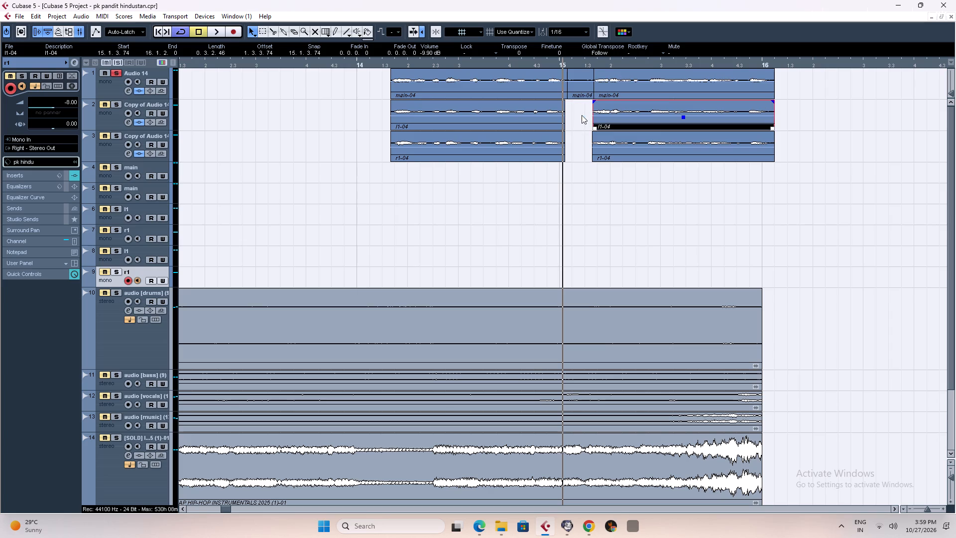
left_click(574, 84)
key("Delete")
Play the Audio 14 vocal across the new gap after bar 15, restarting from the phrase before it.
key("space")
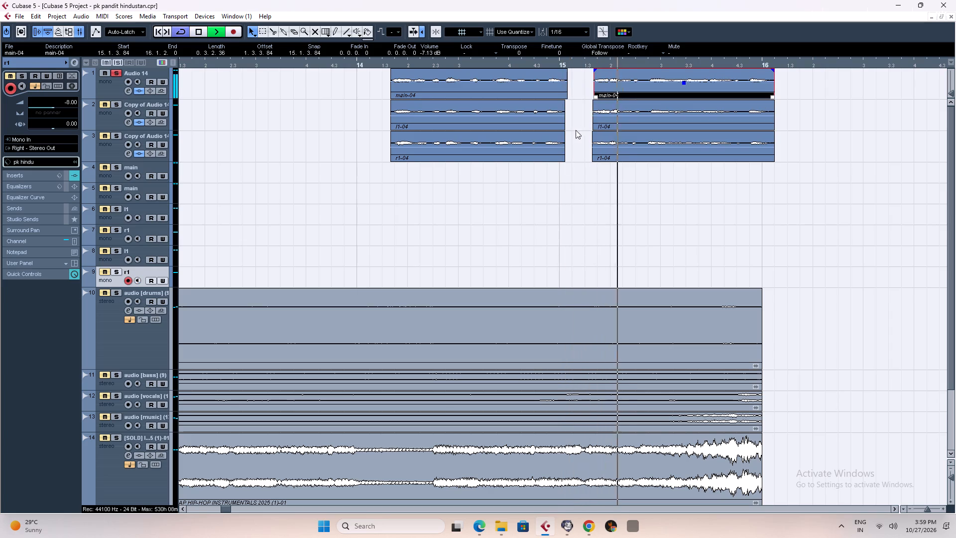
key("space")
left_click(489, 66)
key("space")
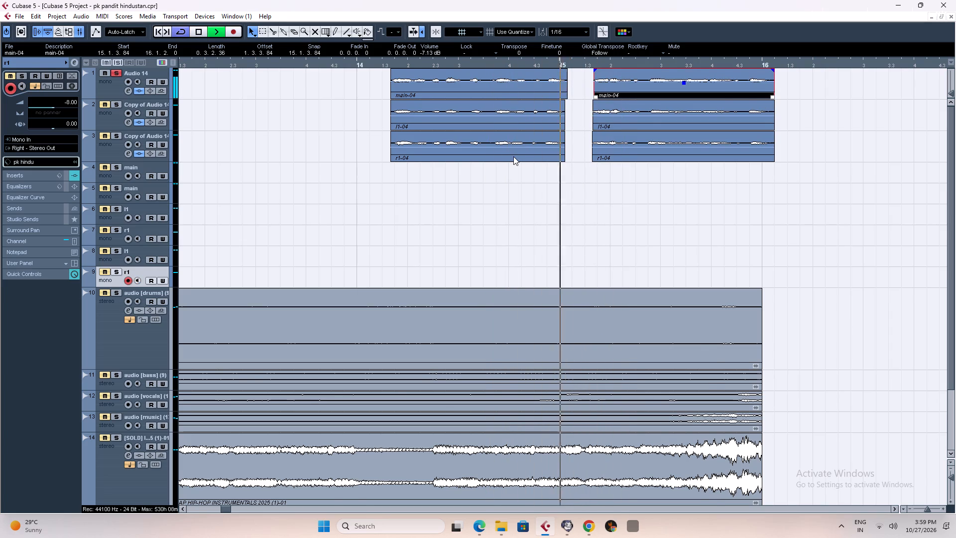
key("g")
key("g")
key("g")
key("g")
key("g")
key("g")
key("g")
key("g")
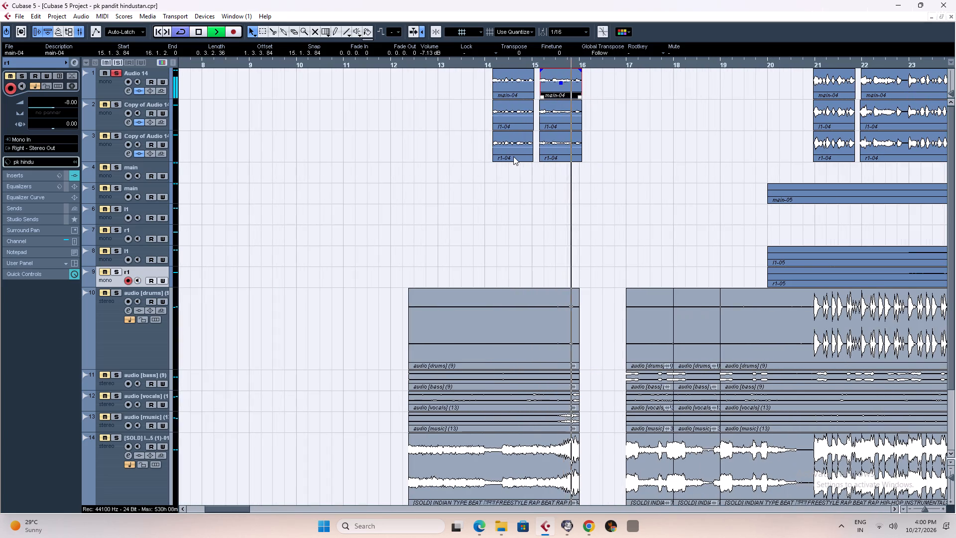
Play the Audio 14 vocal from just before bar 21 and check the phrase leading to the next gap.
left_click(811, 64)
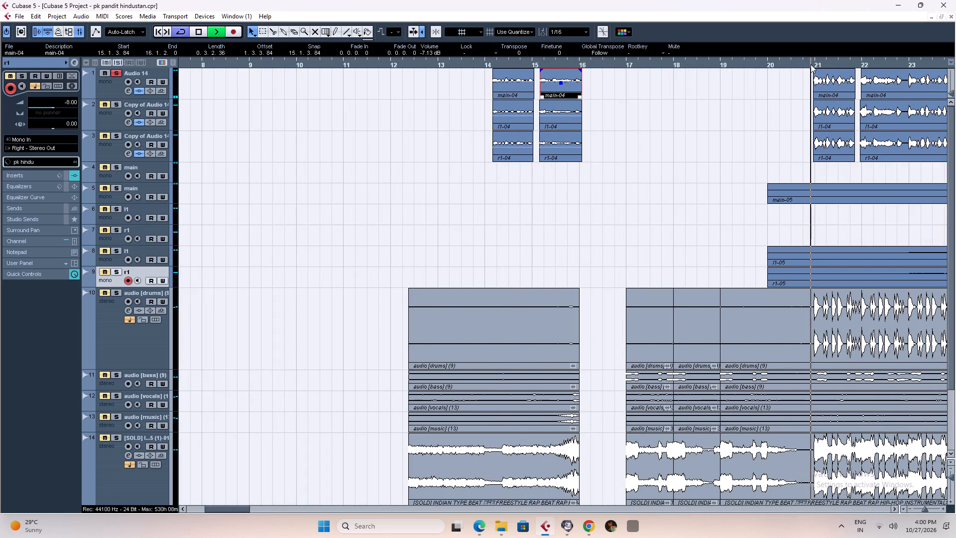
key("g")
key("g")
key("g")
key("g")
key("g")
key("h")
key("h")
key("h")
key("h")
key("h")
key("h")
key("h")
key("h")
key("h")
key("h")
key("h")
key("h")
key("h")
key("h")
key("h")
key("h")
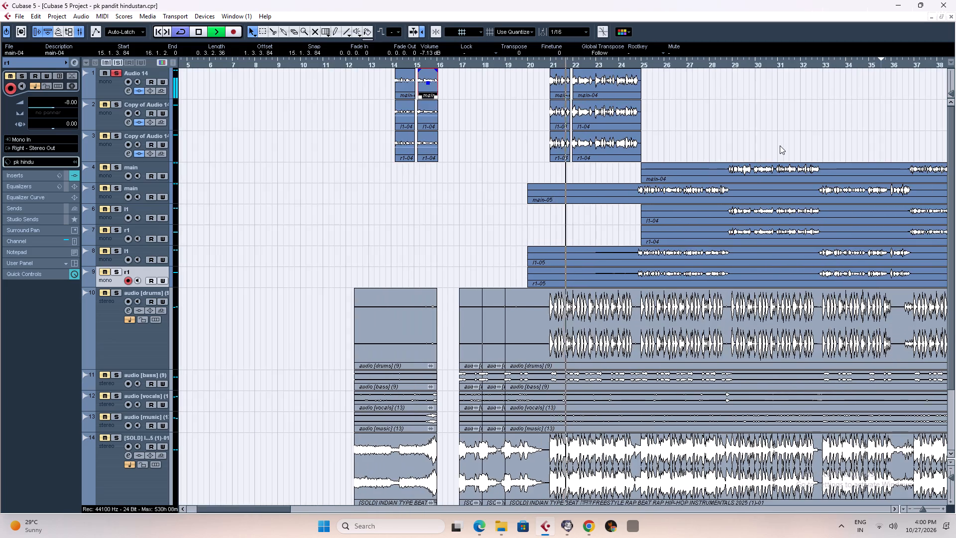
Replay the Audio 14 vocal several times from late bar 21 and examine the gap leading into bar 22.
left_click(500, 62)
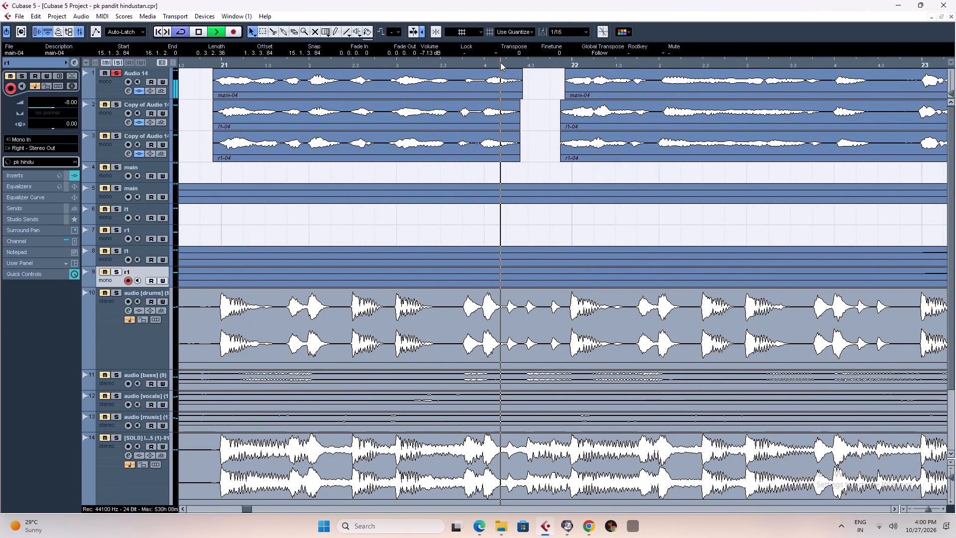
left_click(464, 61)
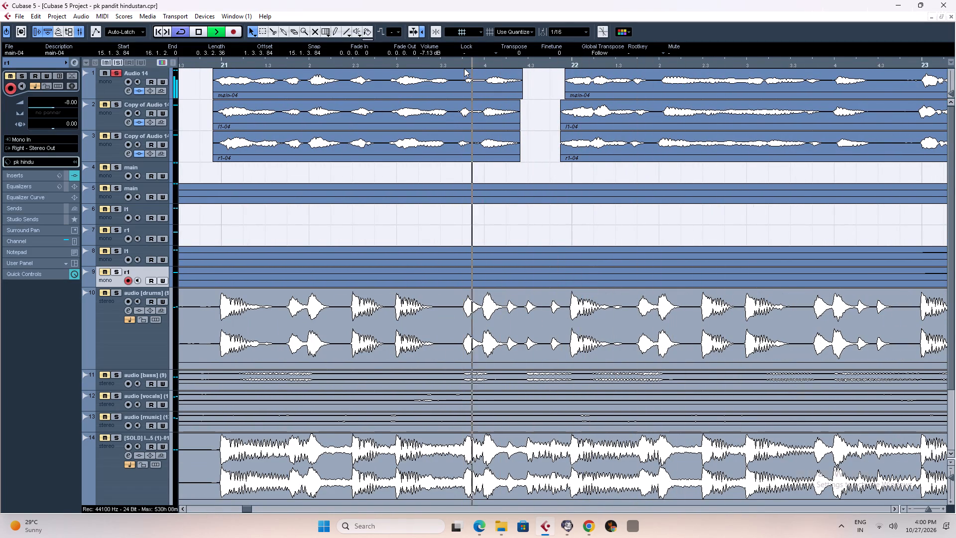
left_click(445, 69)
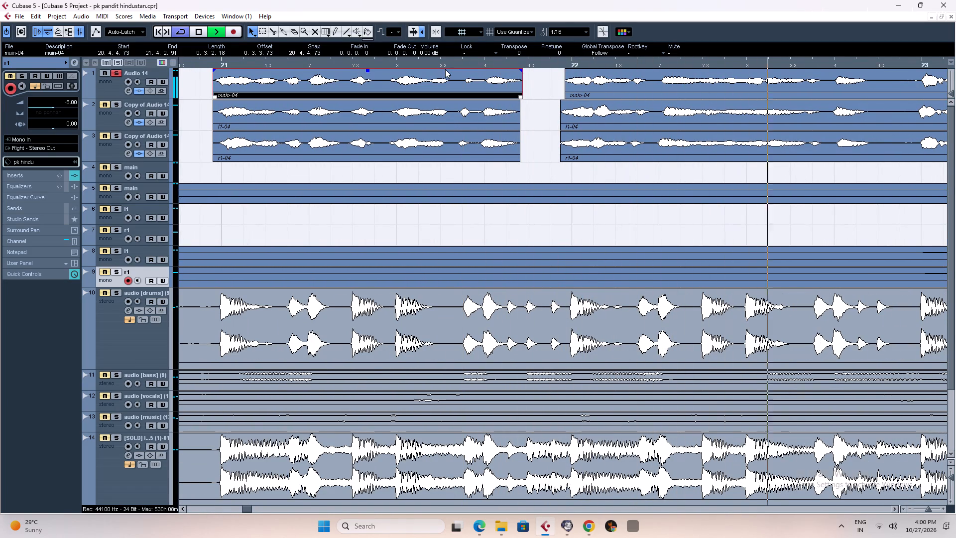
left_click(445, 63)
left_click(536, 134)
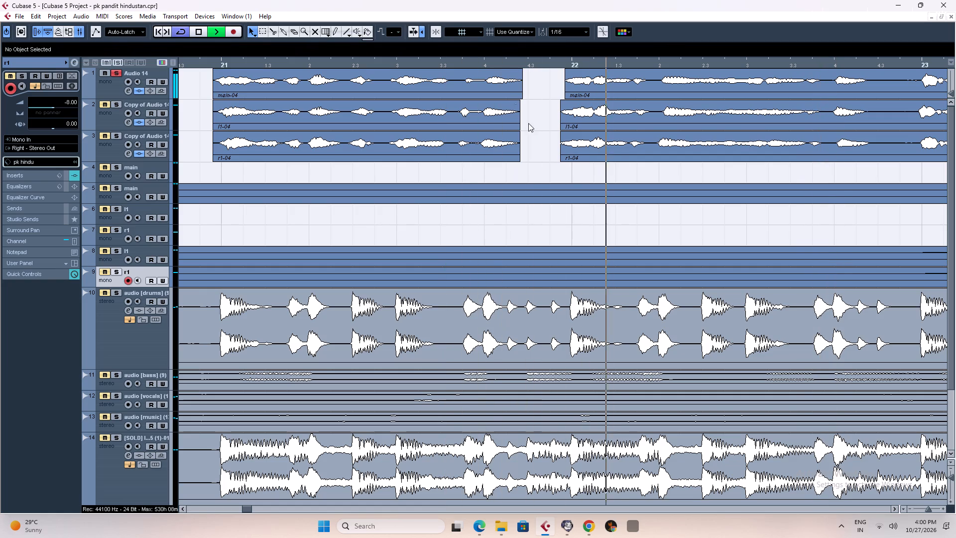
key("space")
left_click(507, 64)
key("space")
key("h")
key("h")
key("h")
key("h")
key("h")
key("h")
key("h")
key("h")
key("h")
key("h")
key("h")
key("h")
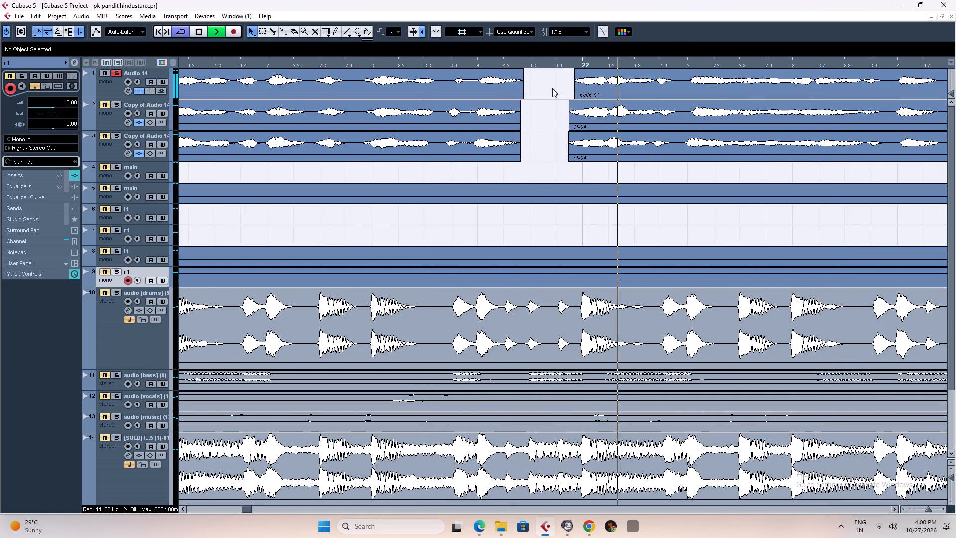
Play the Audio 14 vocal through the end of bar 22 and into bar 23.
key("g")
key("g")
key("g")
key("g")
key("g")
key("g")
key("g")
key("g")
key("g")
key("g")
key("g")
key("g")
key("g")
key("g")
key("g")
key("g")
key("g")
key("g")
key("g")
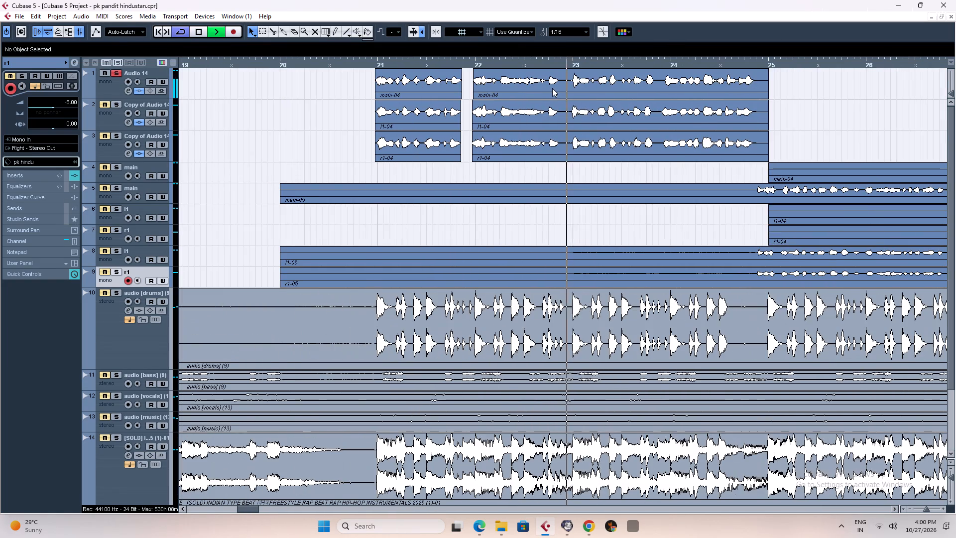
left_click(555, 62)
key("h")
key("h")
key("h")
key("h")
key("h")
key("h")
key("h")
key("h")
key("h")
key("h")
key("h")
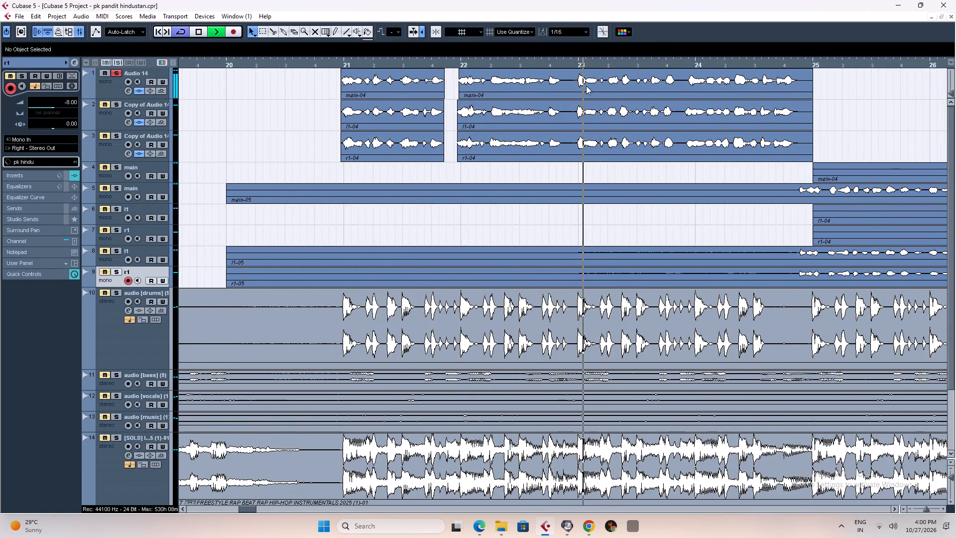
key("space")
key("space")
key("space")
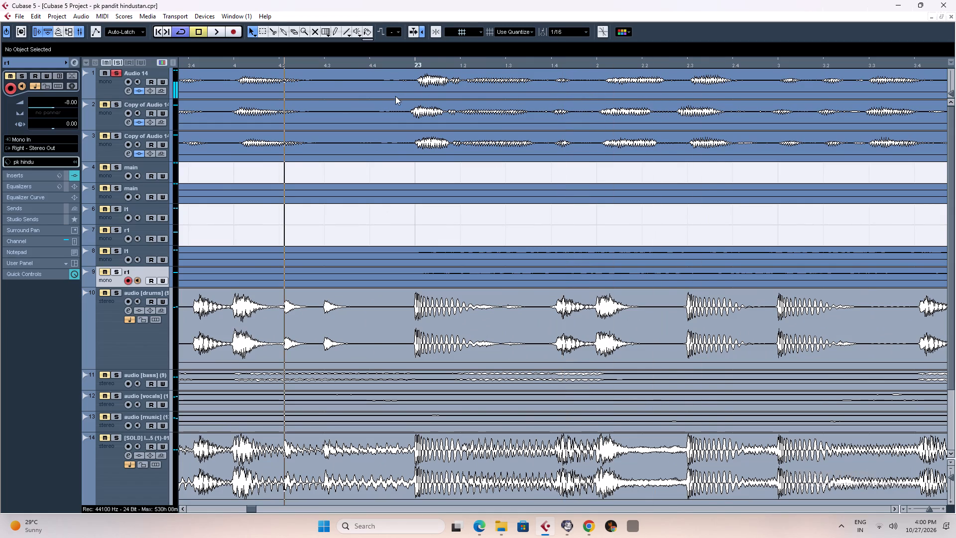
Replay the Audio 14 vocal repeatedly from around 22.4.2 and examine the gap leading into bar 23.
left_click(308, 62)
key("space")
left_click(308, 62)
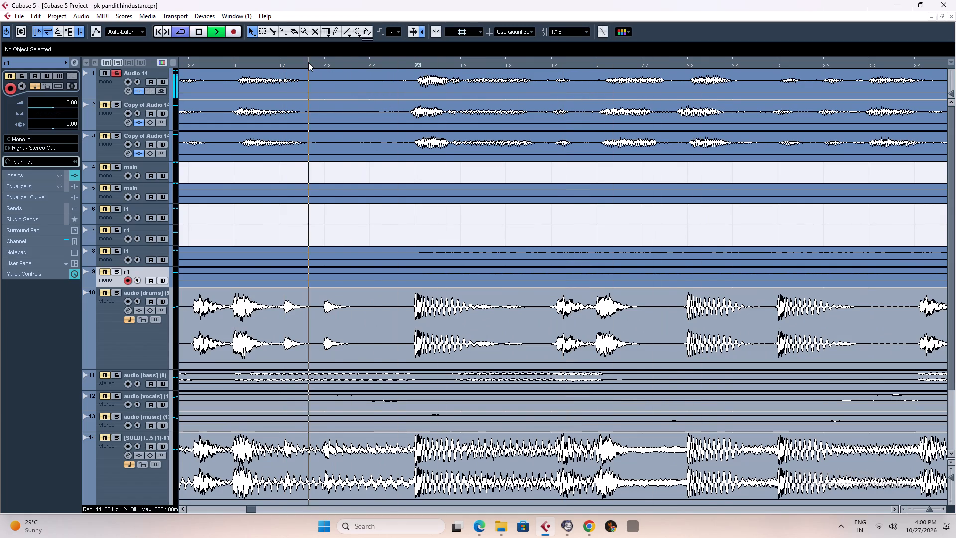
left_click(304, 62)
left_click(302, 62)
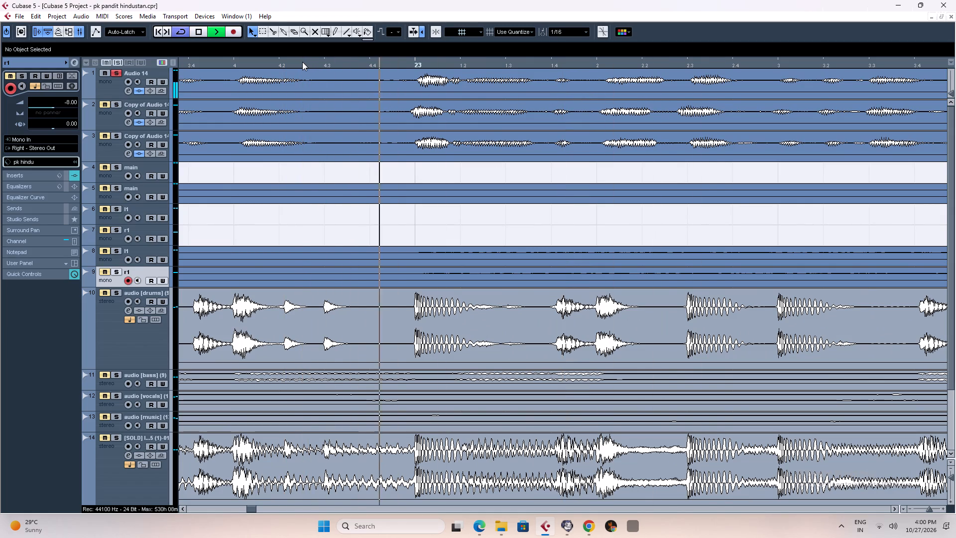
key("space")
left_click(306, 60)
left_click(308, 60)
key("space")
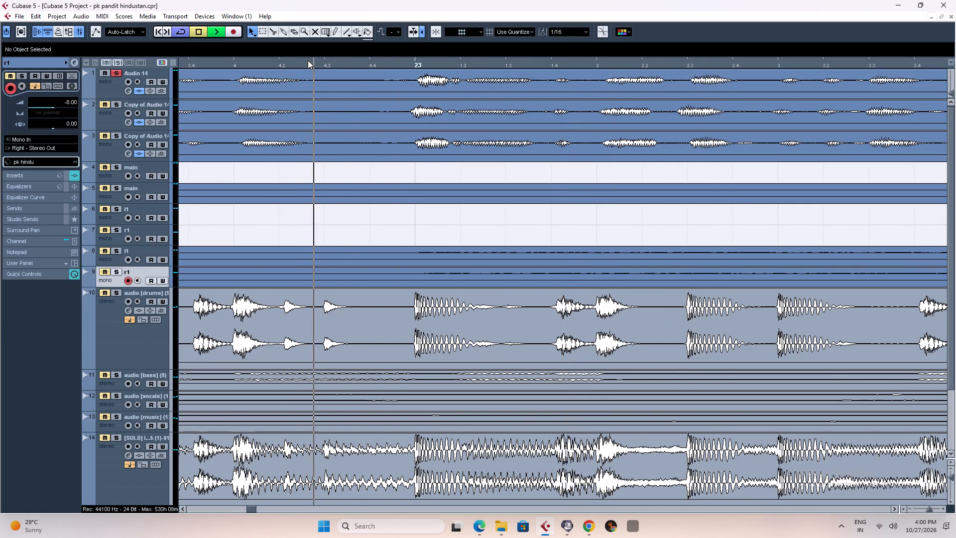
left_click(308, 60)
key("space")
Split Audio 14 and both copies where the bar 22 phrase ends, at about 22.4.2.
type("h")
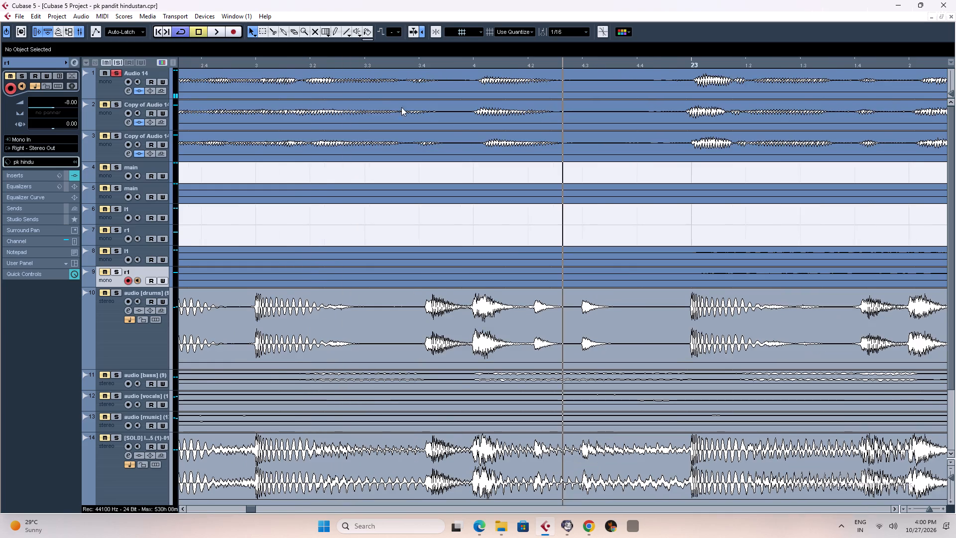
key("h")
key("h")
key("h")
right_click_drag(543, 109, 562, 106)
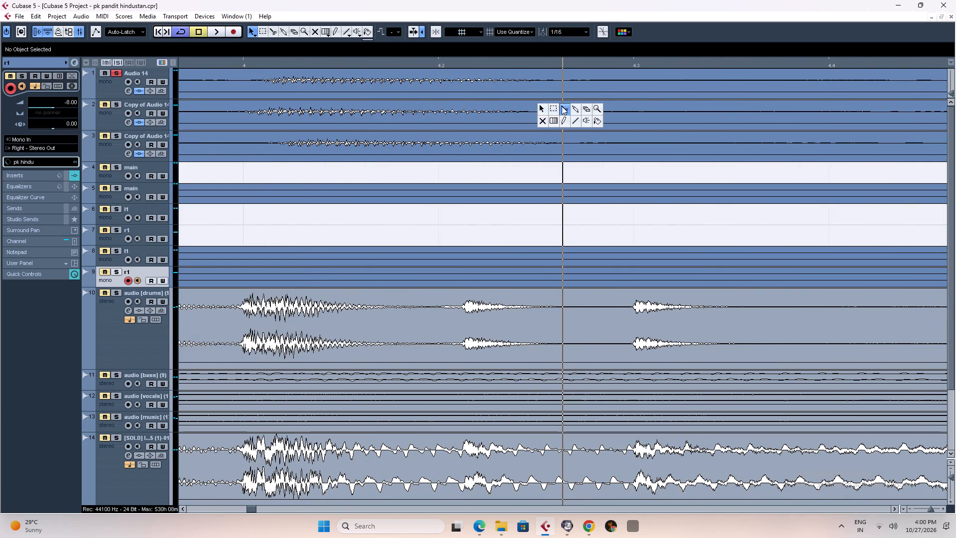
right_click_drag(562, 106, 564, 105)
left_click(546, 78)
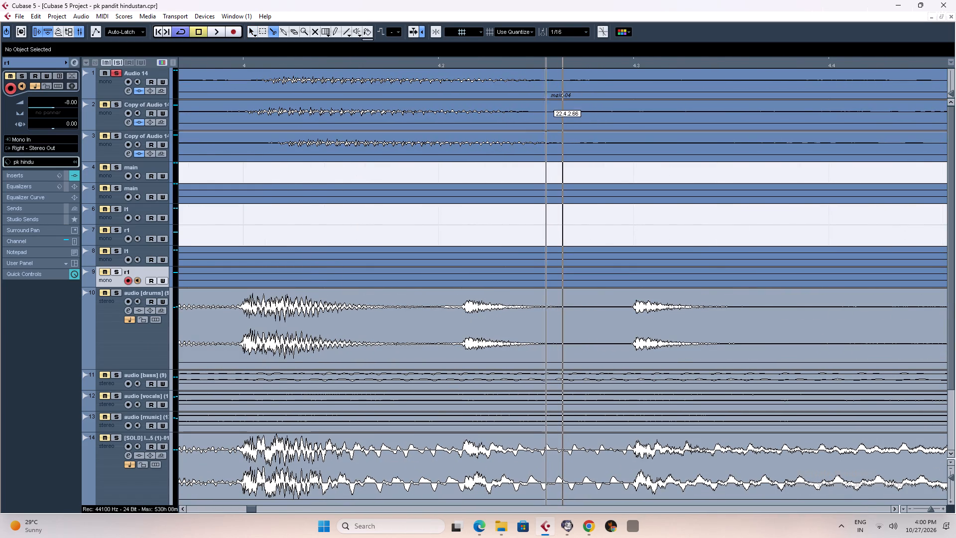
left_click(532, 110)
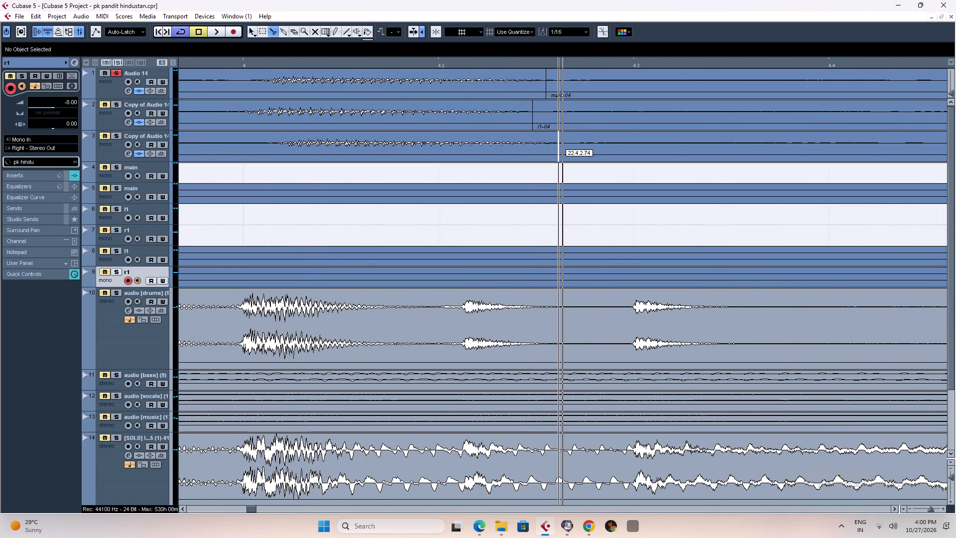
left_click(558, 143)
Split both copies and Audio 14 again just before the phrase that starts at bar 23.
key("g")
key("g")
key("g")
key("g")
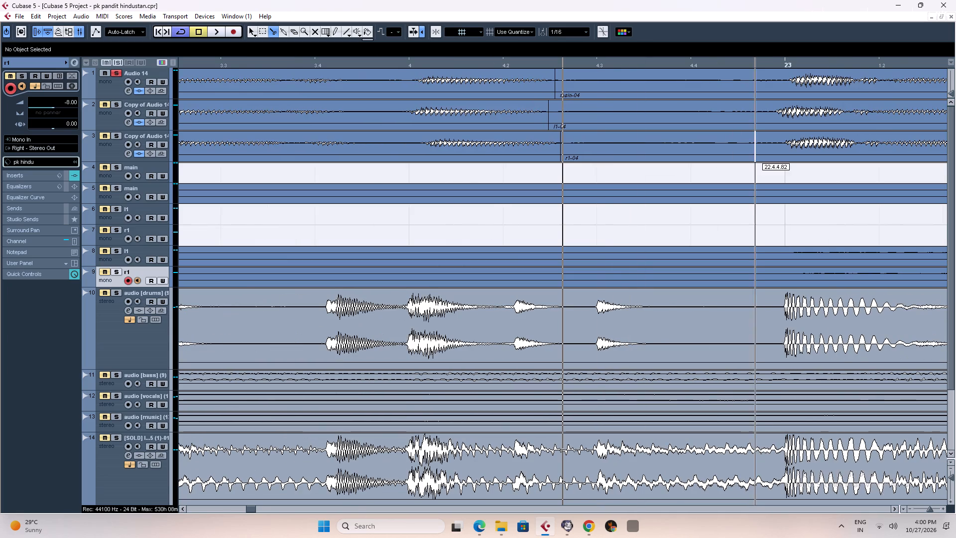
left_click(782, 146)
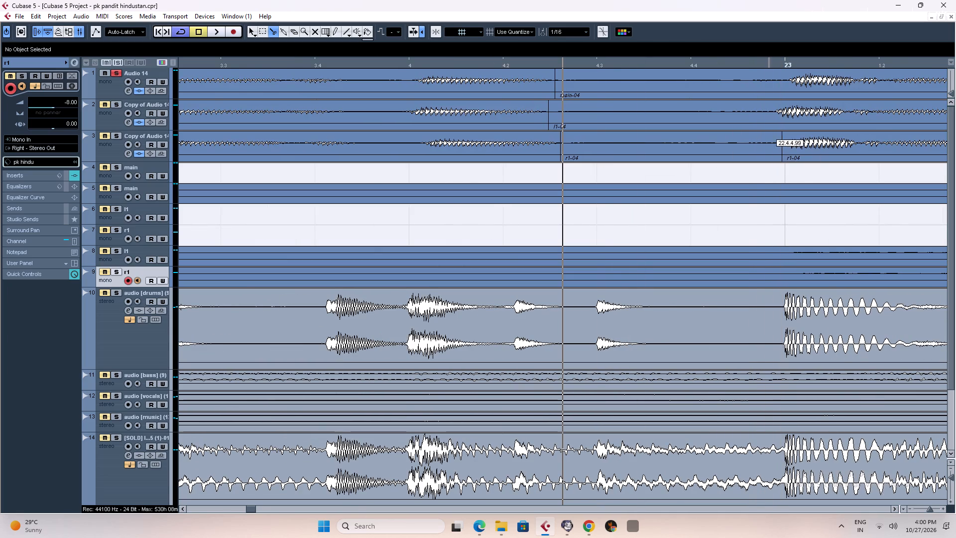
left_click(772, 111)
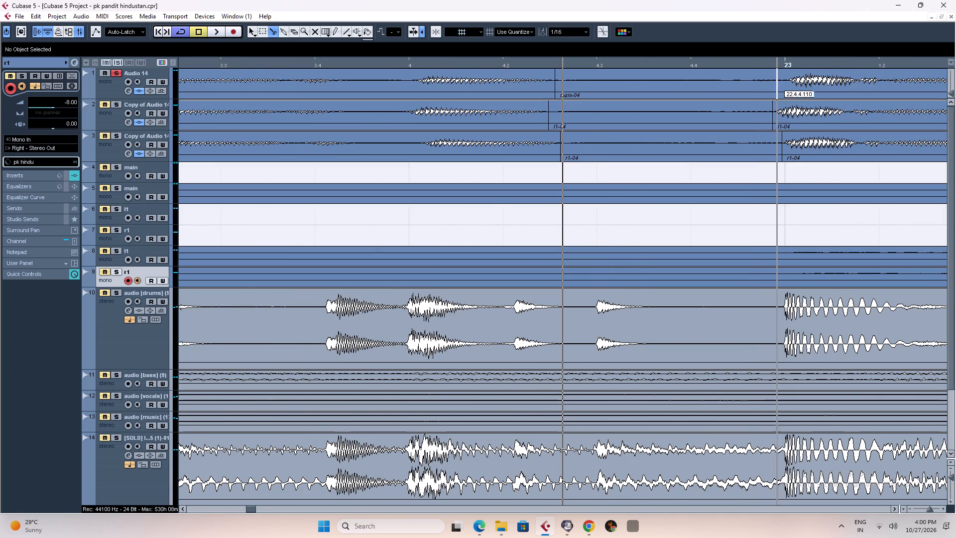
left_click(784, 77)
Delete the short silent middle pieces before bar 23 on Audio 14 and on both copies.
right_click(666, 82)
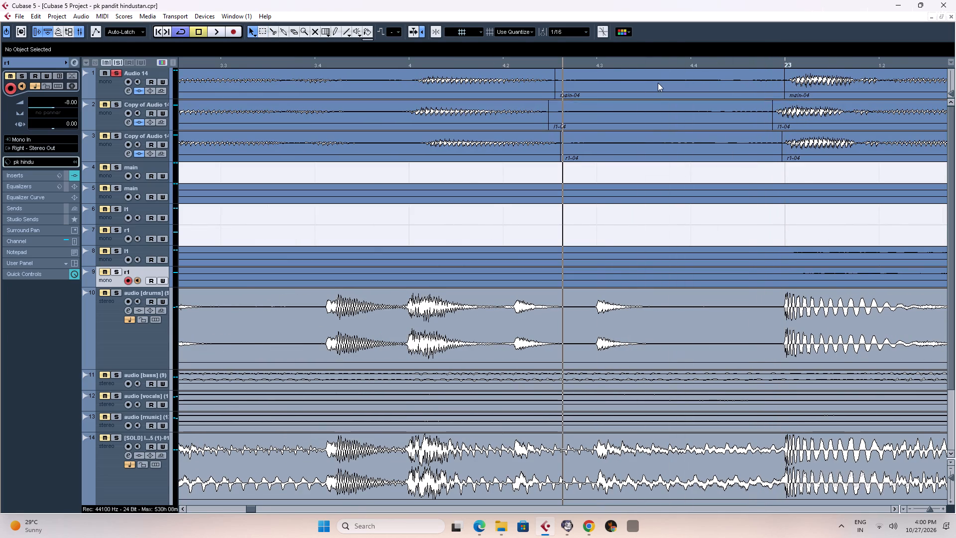
left_click(657, 83)
key("g")
key("g")
key("g")
key("g")
key("g")
key("g")
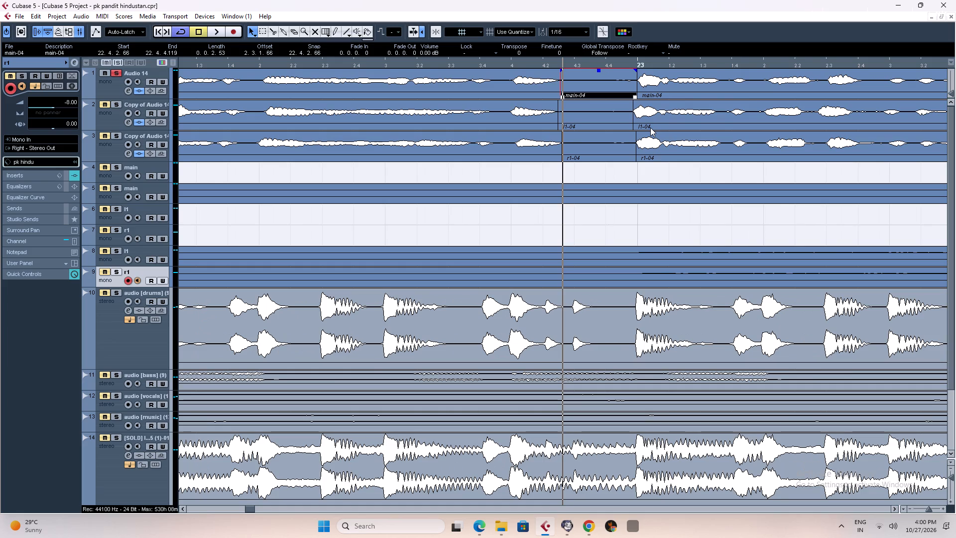
key("Delete")
left_click(596, 115)
key("Delete")
left_click(597, 140)
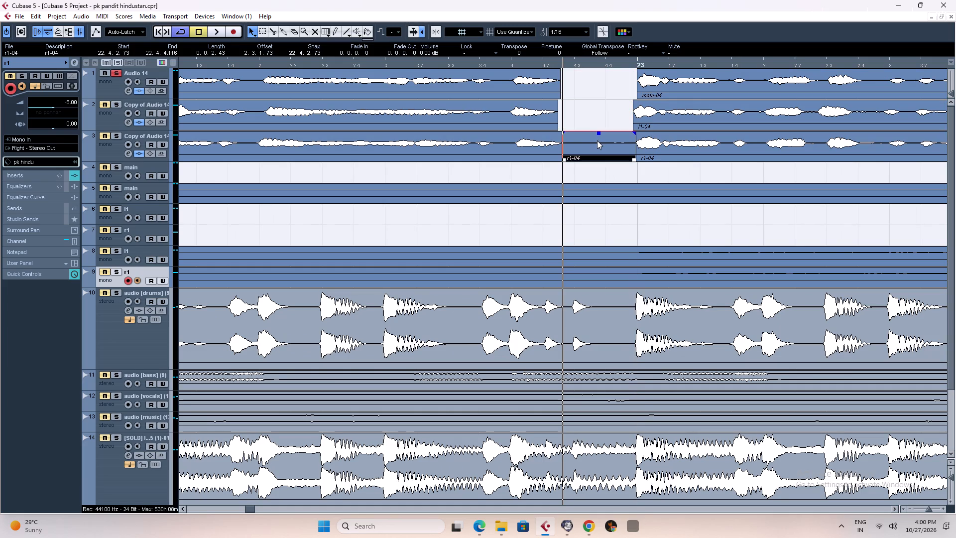
key("Delete")
Play from 22.3 across the new gap before bar 23 and find where the bar 23 phrase ends.
left_click(396, 64)
key("space")
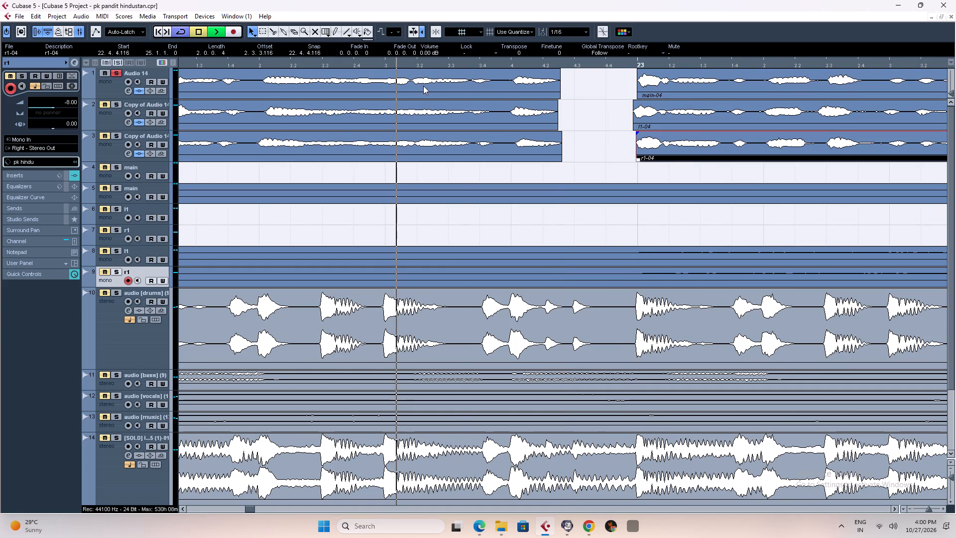
key("g")
key("g")
key("g")
key("g")
key("g")
key("g")
key("g")
key("g")
key("g")
key("g")
key("g")
key("g")
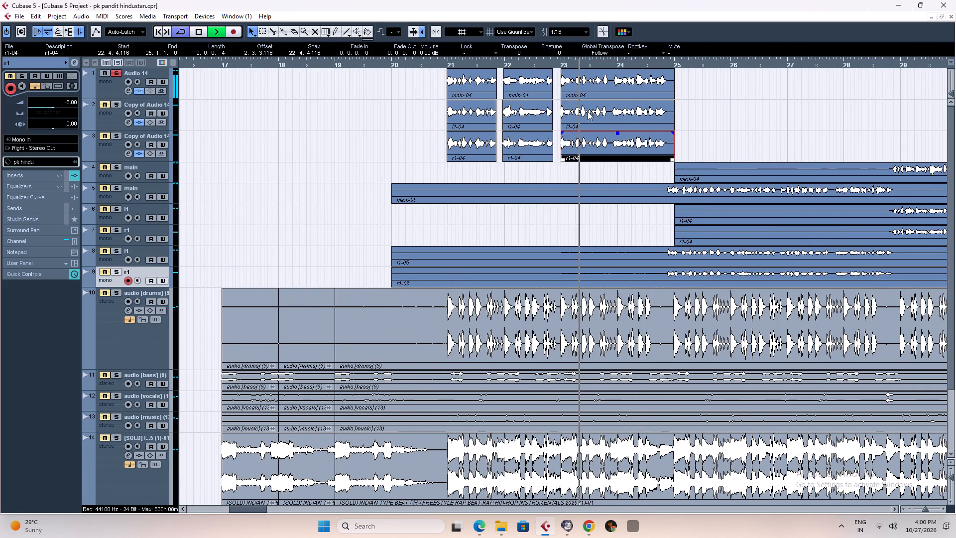
key("g")
key("g")
key("g")
key("g")
key("g")
key("h")
key("h")
key("h")
key("h")
key("h")
key("h")
key("h")
key("h")
key("h")
key("h")
key("h")
key("h")
key("h")
key("h")
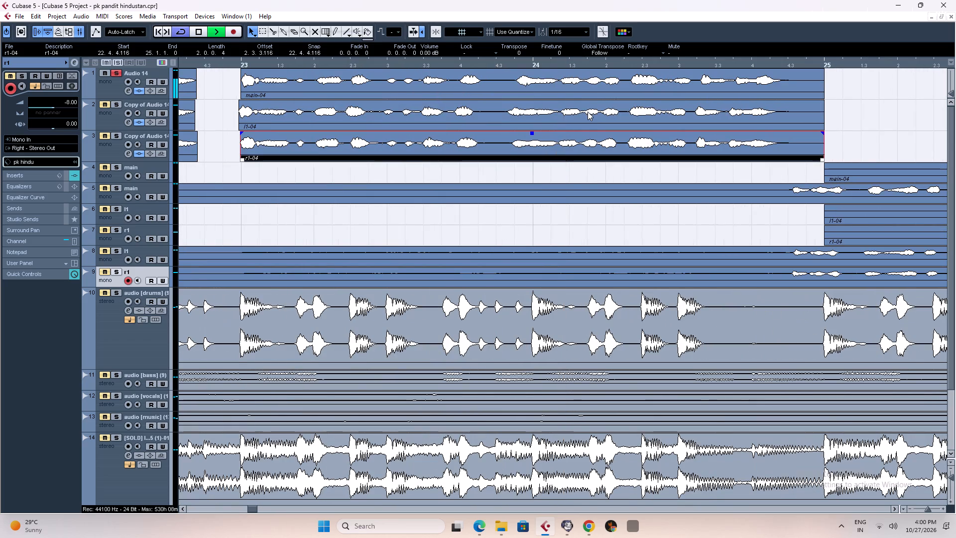
left_click(478, 63)
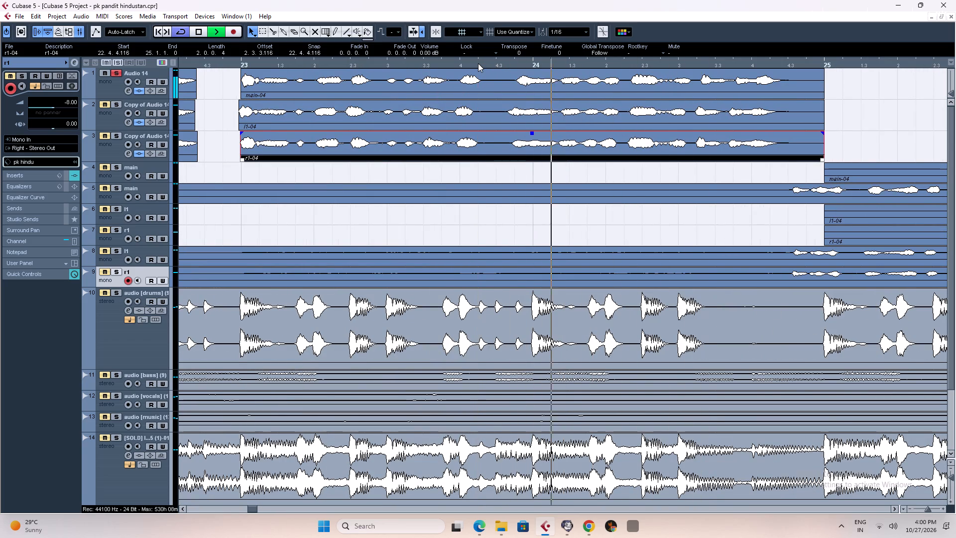
key("space")
Split Audio 14 at 23.4.2.20 and the two copies at about 23.4.1.95 and 23.4.1.118, where the phrase ends.
key("h")
key("h")
key("h")
key("h")
key("h")
key("h")
key("h")
key("h")
key("h")
key("h")
key("h")
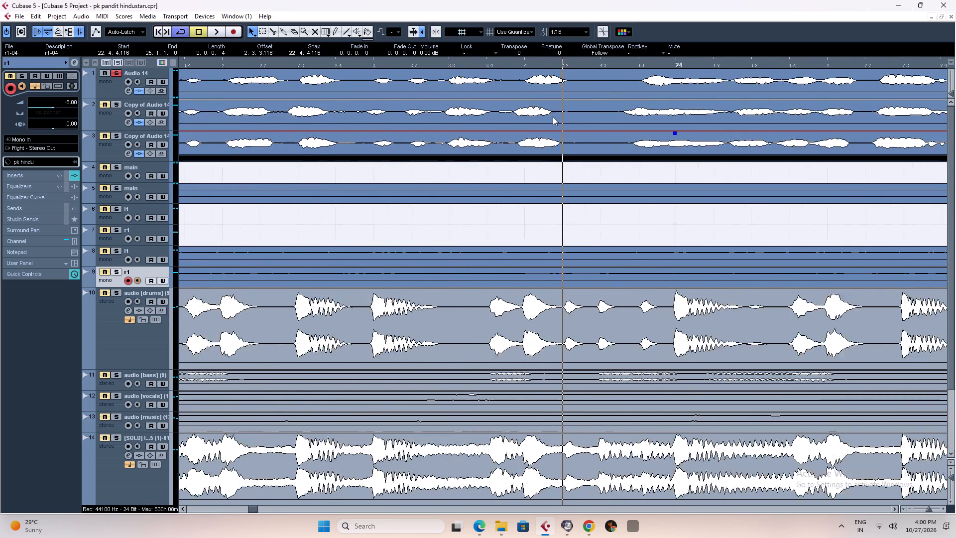
right_click_drag(535, 96, 554, 94)
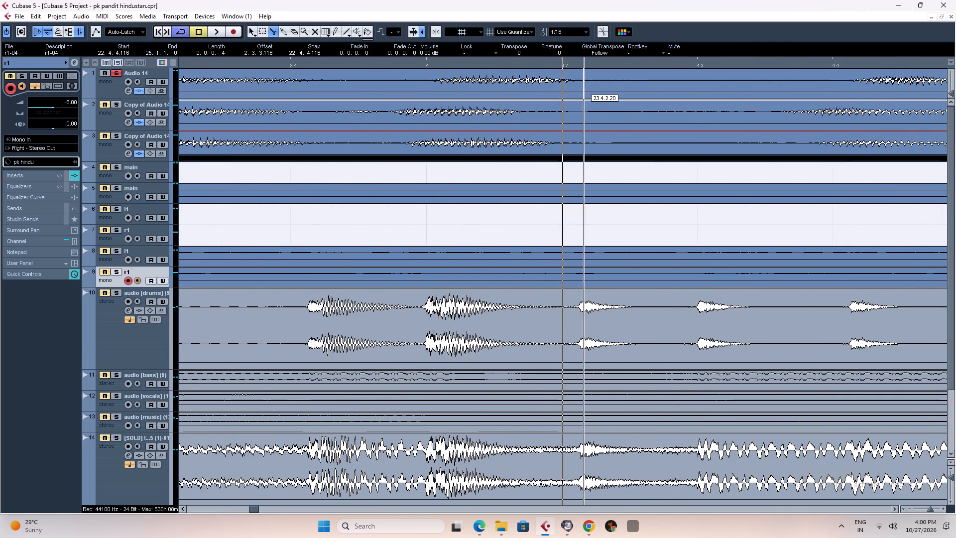
left_click(584, 80)
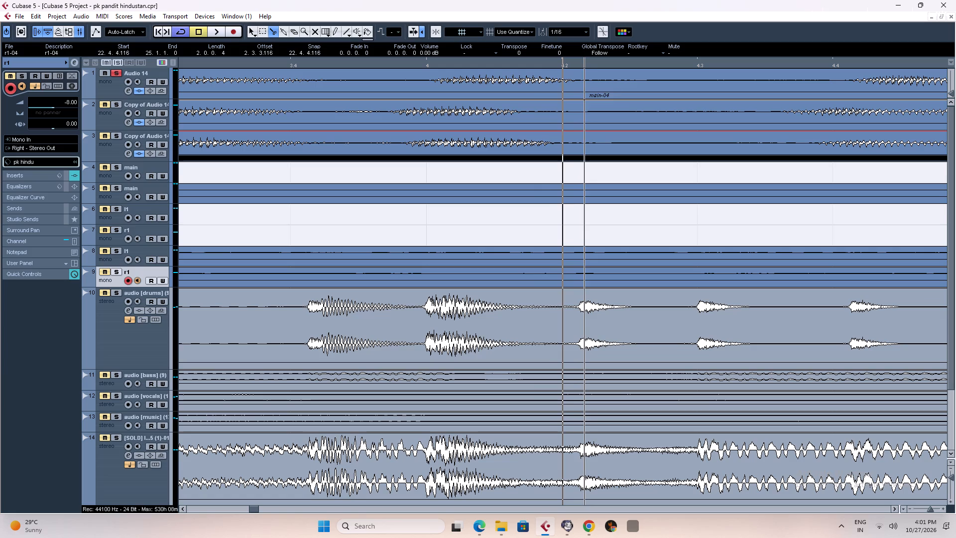
left_click(533, 112)
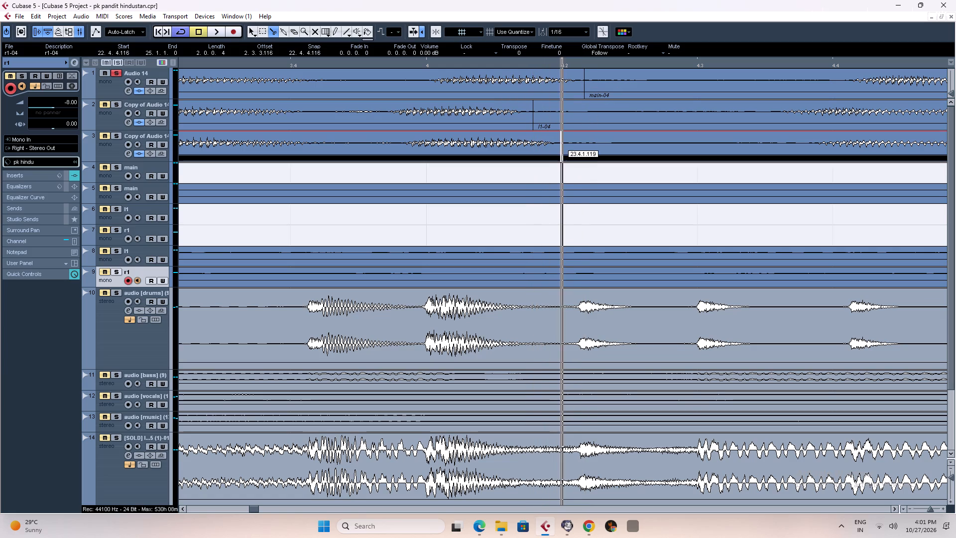
left_click(559, 145)
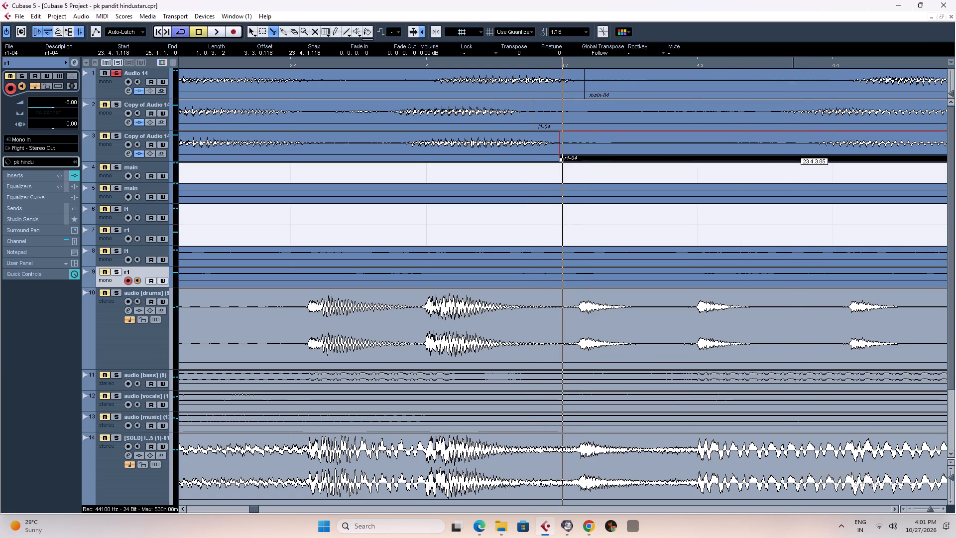
Split both copies and Audio 14 again just before the phrase leading into bar 24 begins.
left_click(809, 146)
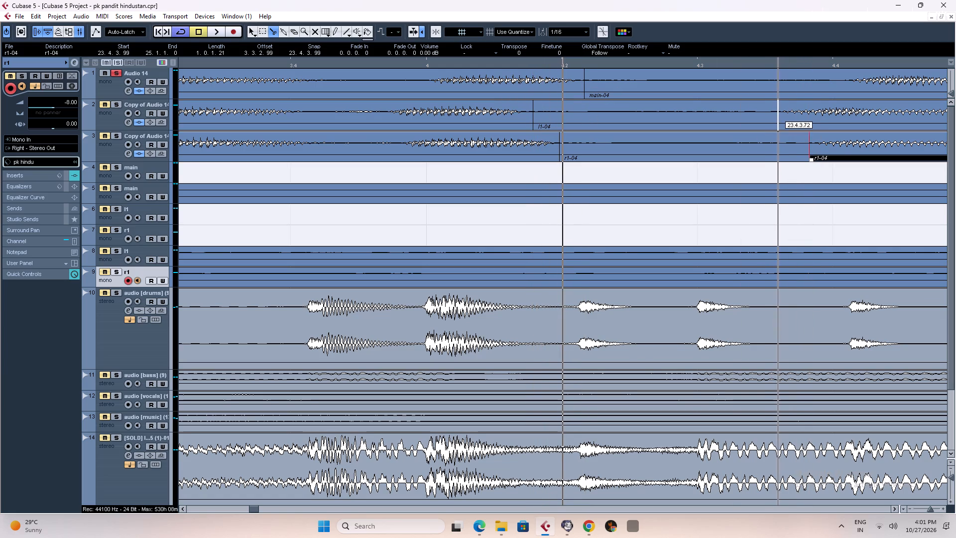
left_click(778, 113)
left_click(845, 81)
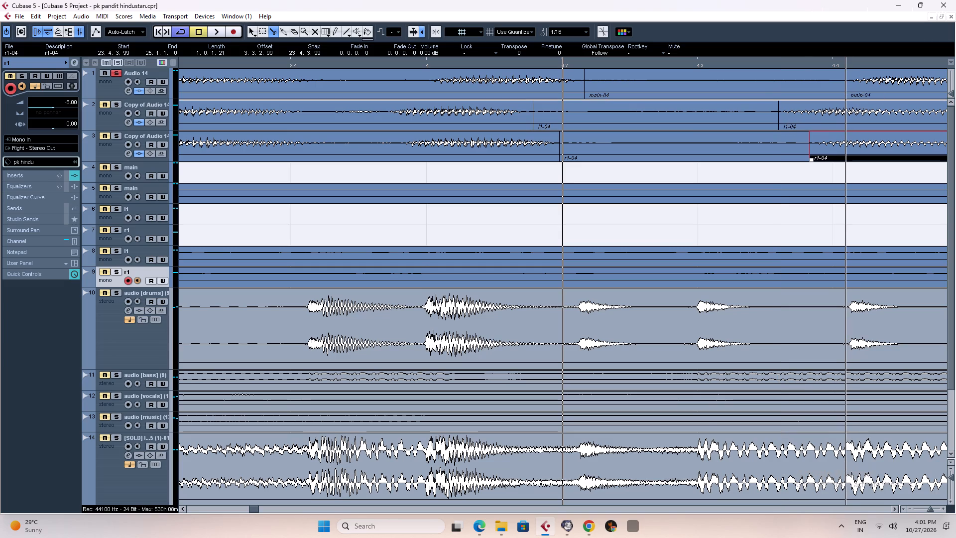
Delete the silent middle pieces before bar 24 on Audio 14 and on both copies.
right_click(702, 82)
left_click(702, 82)
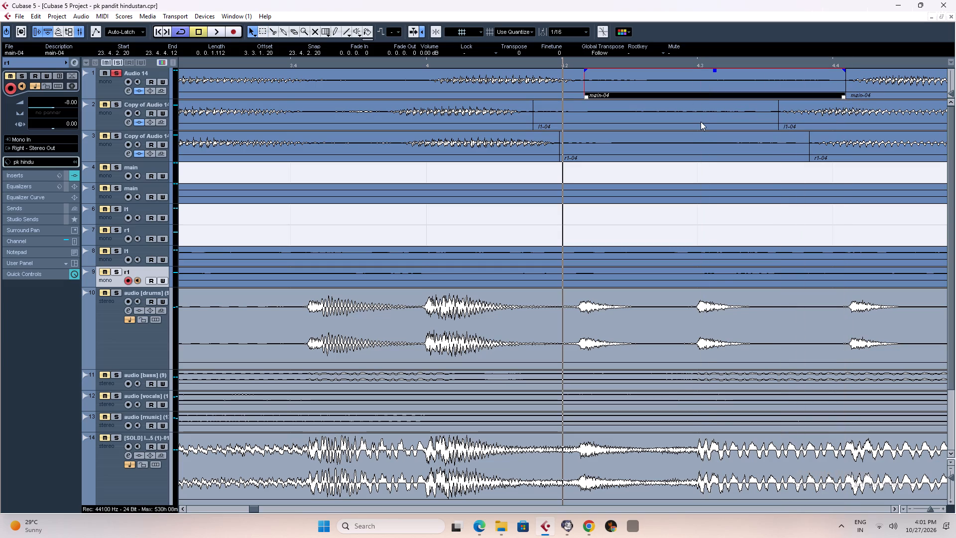
key("Delete")
left_click(633, 114)
key("Delete")
left_click(645, 139)
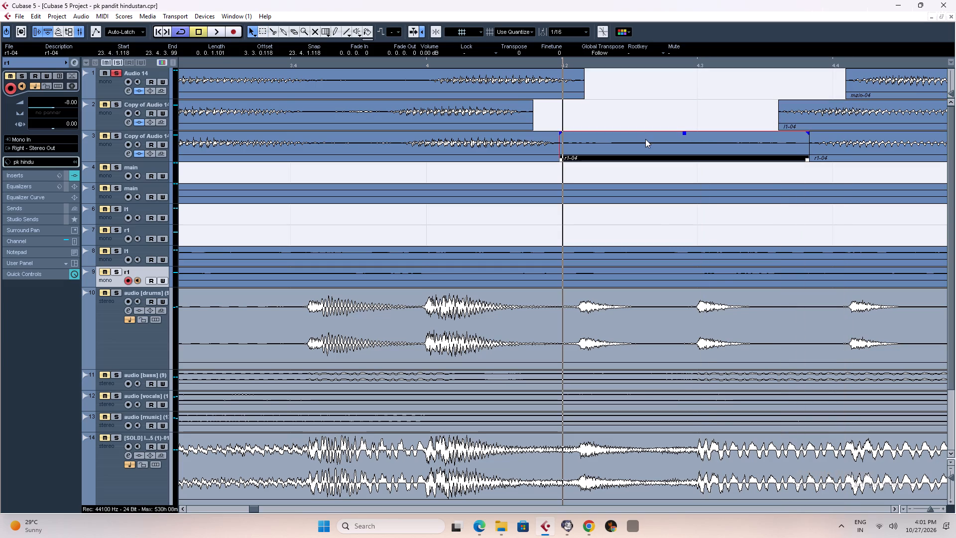
key("Delete")
Play the vocals from the middle of bar 23 across the new gap and on through bar 24.
key("g")
key("g")
key("g")
key("g")
key("g")
key("g")
key("g")
key("g")
key("g")
key("g")
key("g")
key("g")
key("g")
key("g")
key("g")
key("g")
key("g")
key("g")
key("g")
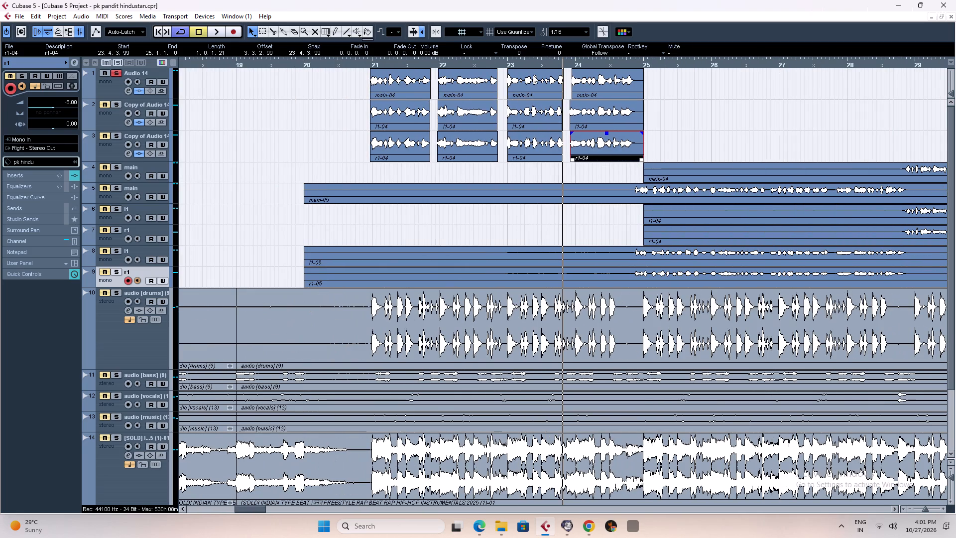
left_click(550, 63)
key("space")
left_click(699, 108)
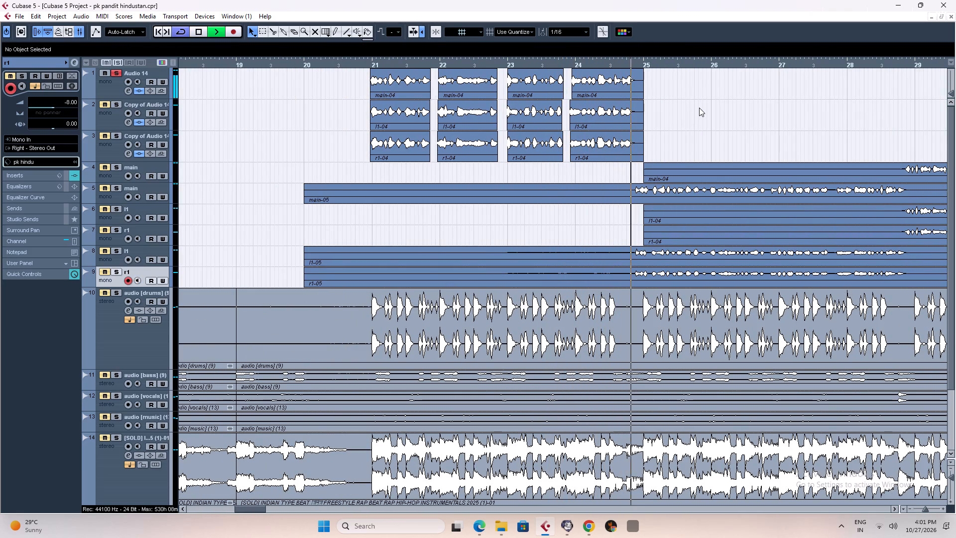
Trim the end of the bar 24 phrase by splitting Audio 14 and both copies at 24.4.2.119 and deleting the silent pieces before bar 25.
left_click(632, 60)
key("h")
key("h")
key("h")
key("h")
key("h")
key("h")
key("h")
key("h")
key("h")
key("h")
key("h")
key("h")
key("h")
key("h")
key("h")
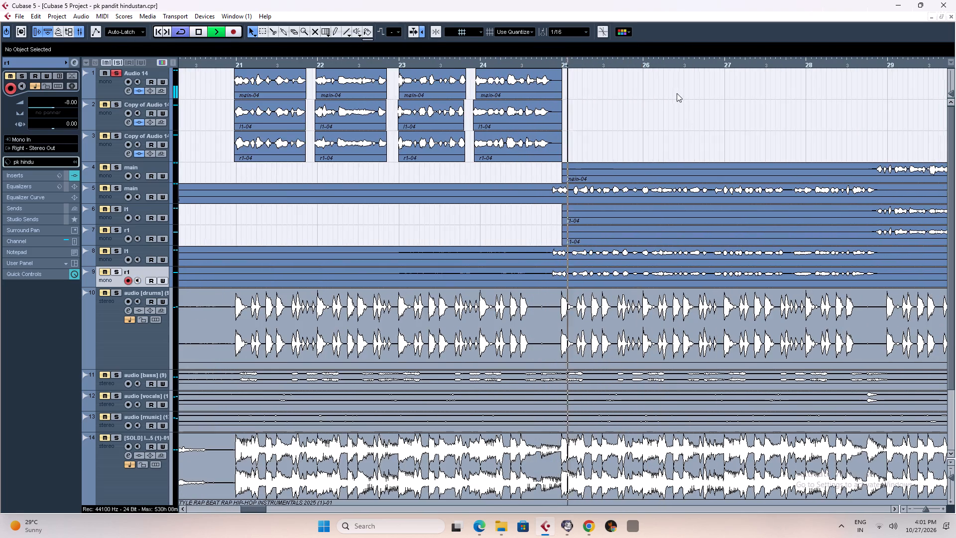
type("g")
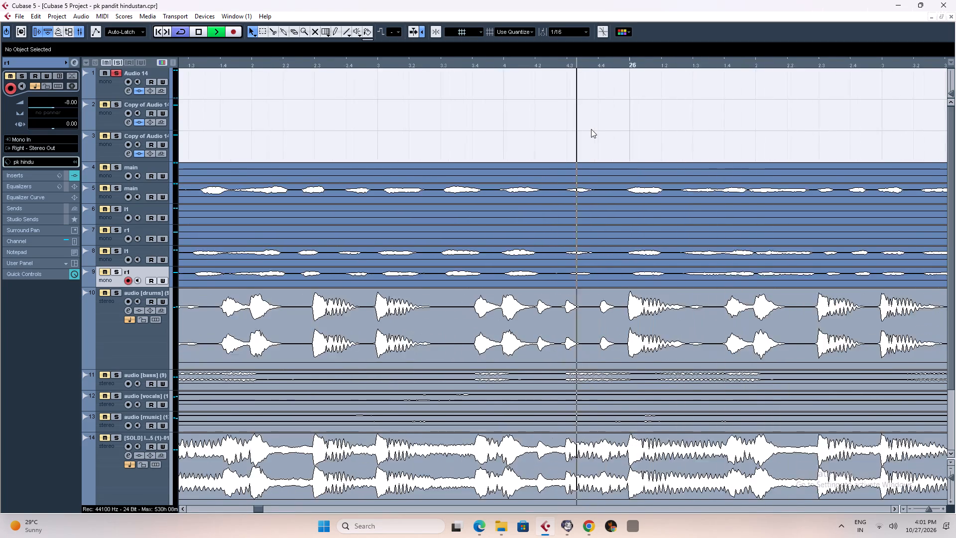
key("space")
key("h")
key("h")
key("h")
key("h")
key("h")
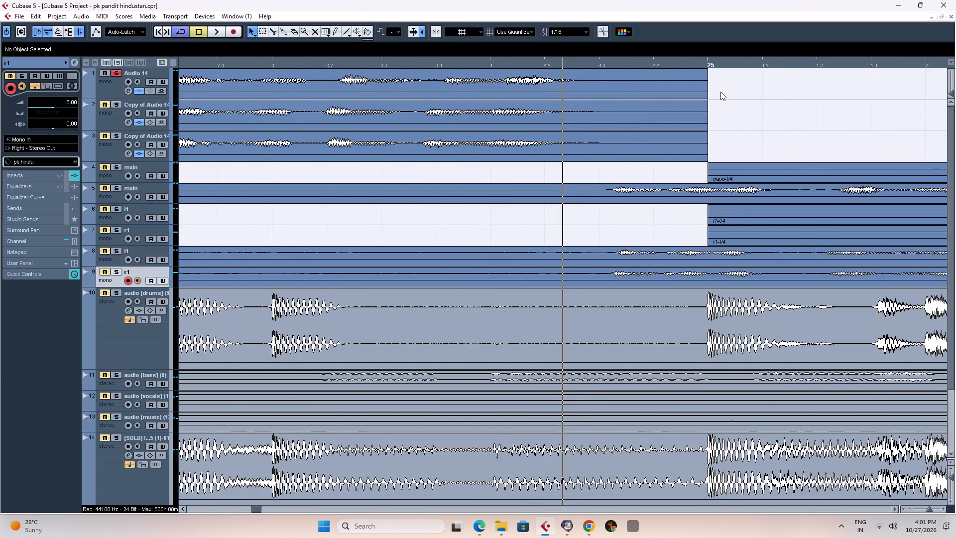
key("h")
left_click_drag(739, 81, 599, 154)
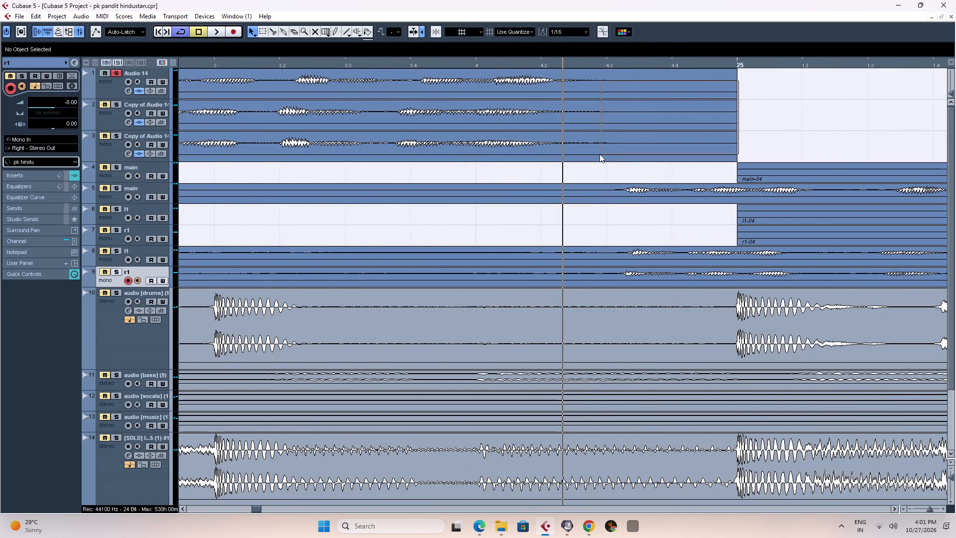
left_click_drag(599, 154, 583, 153)
right_click_drag(596, 81, 616, 81)
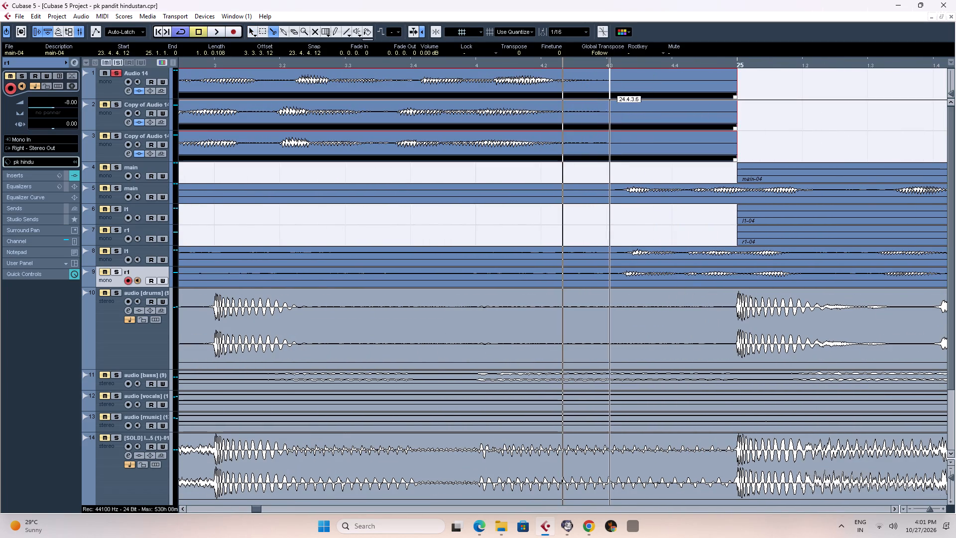
left_click(605, 90)
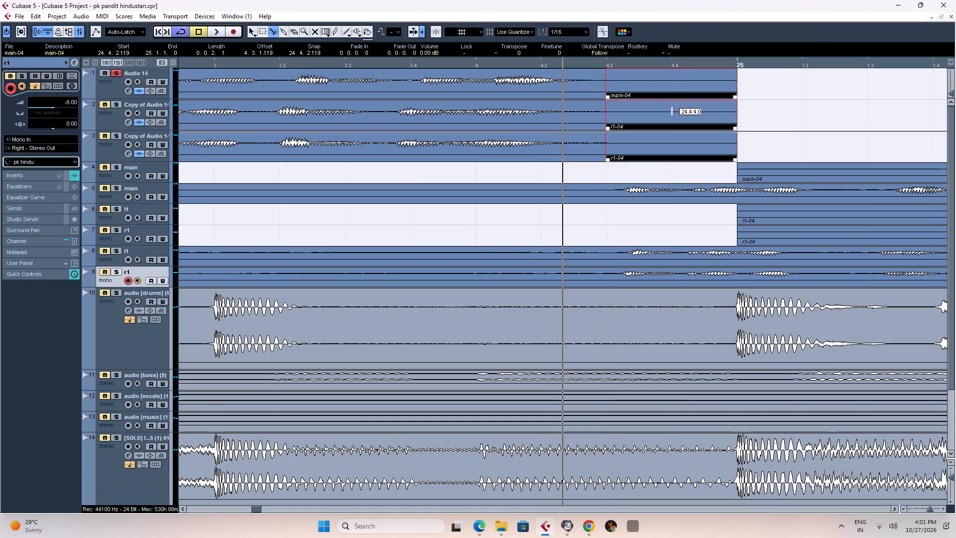
right_click(760, 93)
key("Delete")
Play the vocals from the start of bar 24 across the trimmed ending into bar 25.
key("g")
key("g")
key("g")
key("g")
key("g")
key("g")
key("g")
key("g")
key("g")
key("g")
key("g")
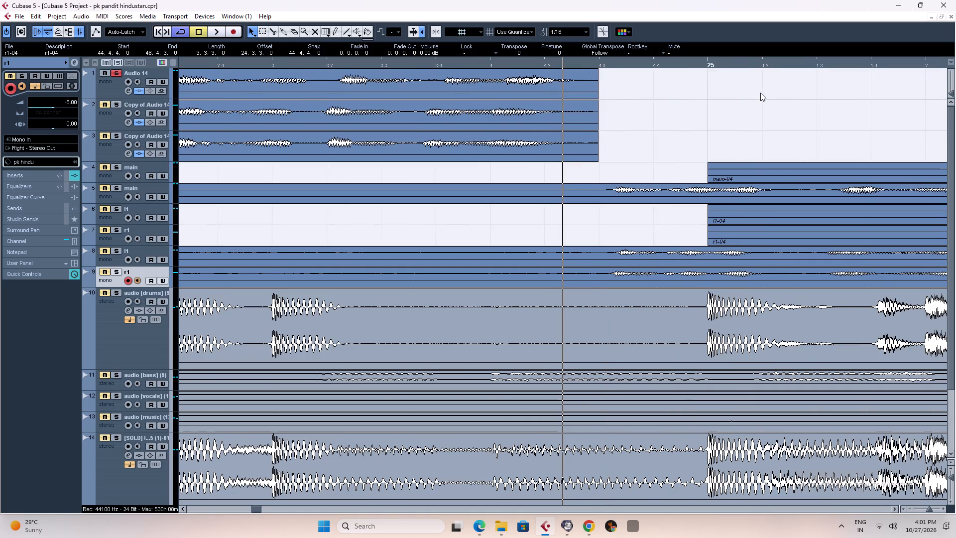
key("g")
key("g")
key("g")
key("g")
key("g")
key("g")
key("g")
key("g")
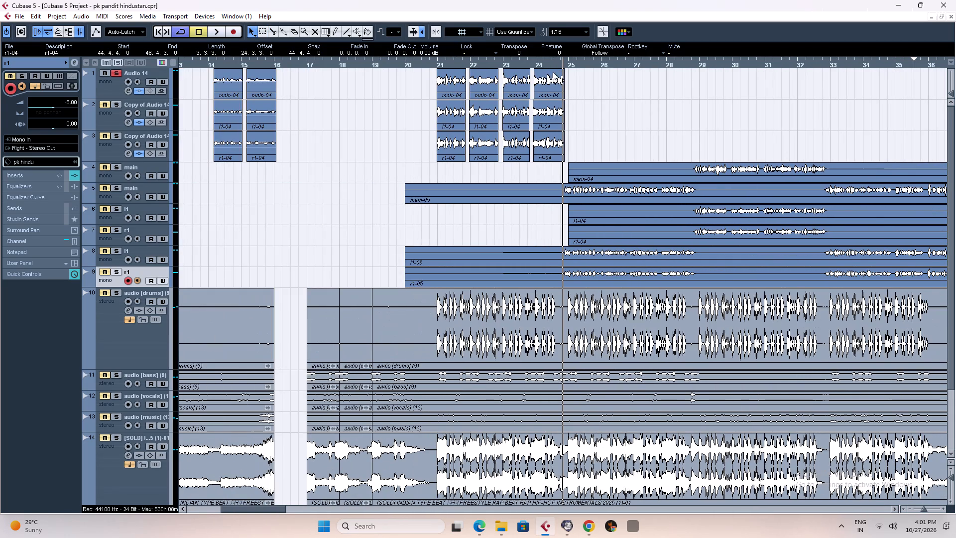
left_click(543, 62)
key("space")
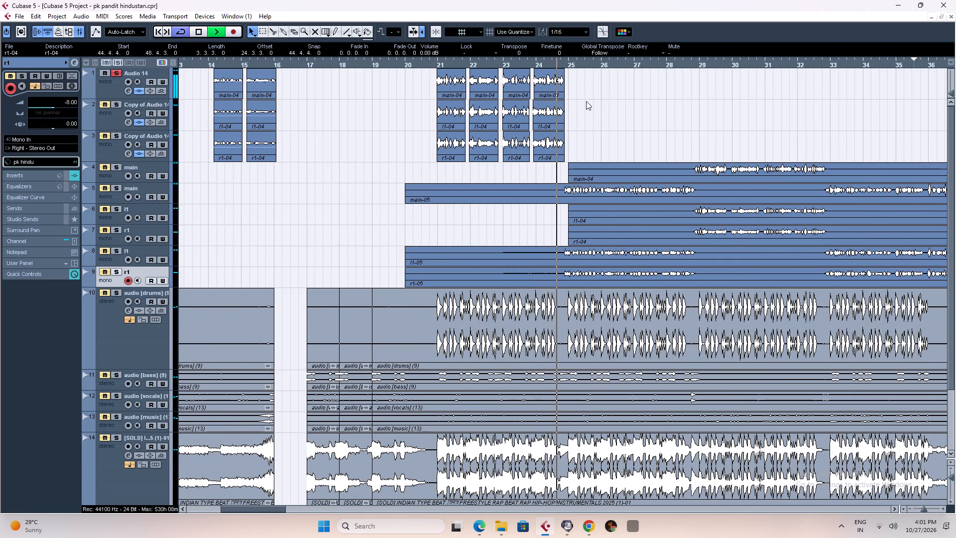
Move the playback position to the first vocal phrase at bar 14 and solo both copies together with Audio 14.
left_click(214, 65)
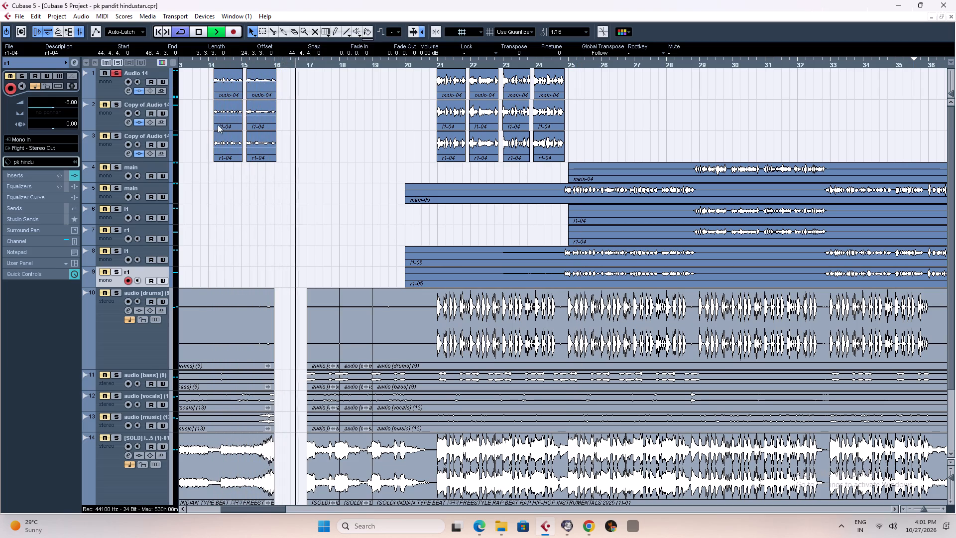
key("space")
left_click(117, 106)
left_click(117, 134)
Play the soloed vocals from bar 14 through the two phrases before bar 16.
key("space")
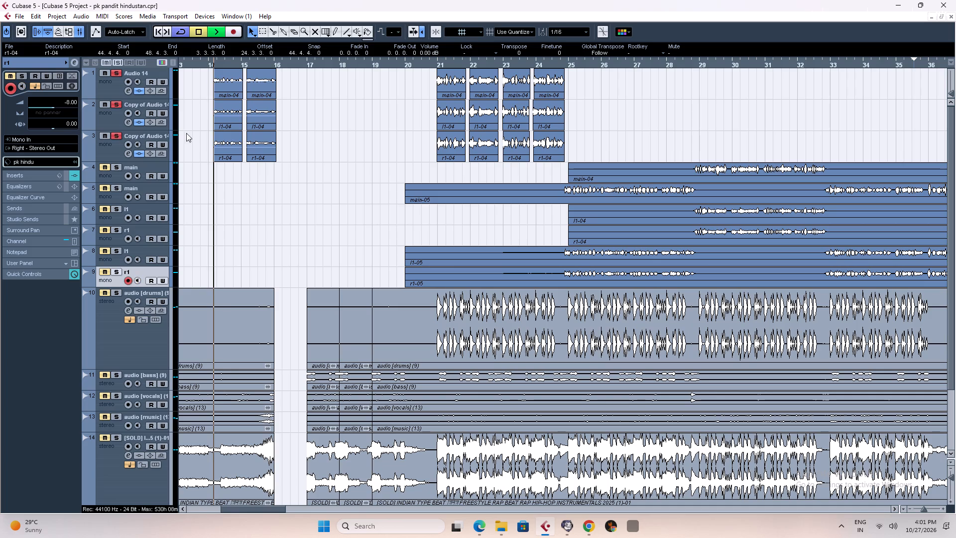
key("h")
key("h")
key("h")
key("h")
key("h")
key("h")
key("h")
key("h")
key("h")
key("h")
key("h")
key("h")
key("h")
key("h")
key("h")
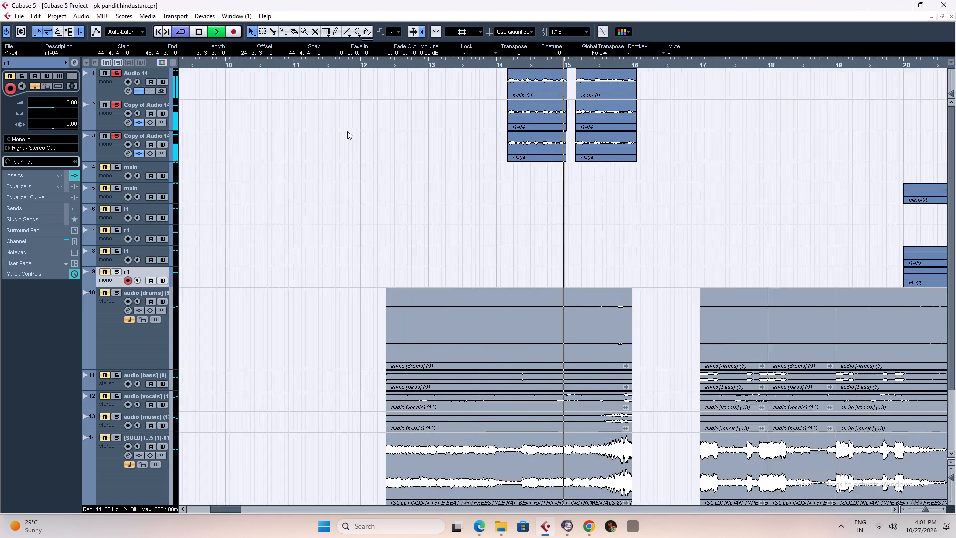
key("g")
key("g")
key("g")
key("g")
key("g")
key("g")
key("g")
key("g")
key("g")
key("g")
key("g")
key("g")
key("g")
key("g")
key("g")
key("g")
key("g")
key("g")
key("g")
key("g")
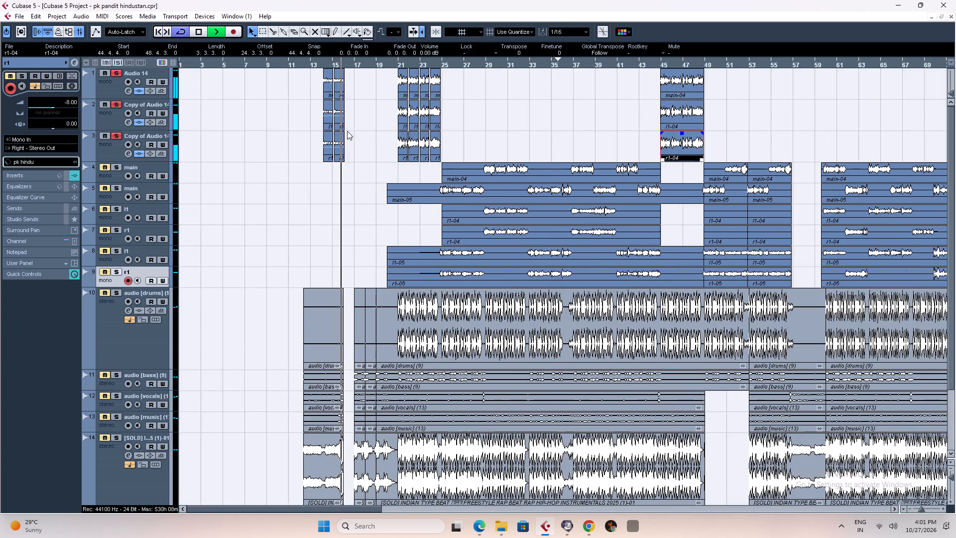
Play the three soloed vocal tracks from bar 21 into bar 22.
left_click(399, 63)
key("h")
key("h")
key("h")
key("h")
key("h")
key("h")
key("h")
key("h")
key("h")
key("h")
key("h")
key("h")
key("h")
key("h")
key("h")
key("h")
key("h")
key("h")
key("h")
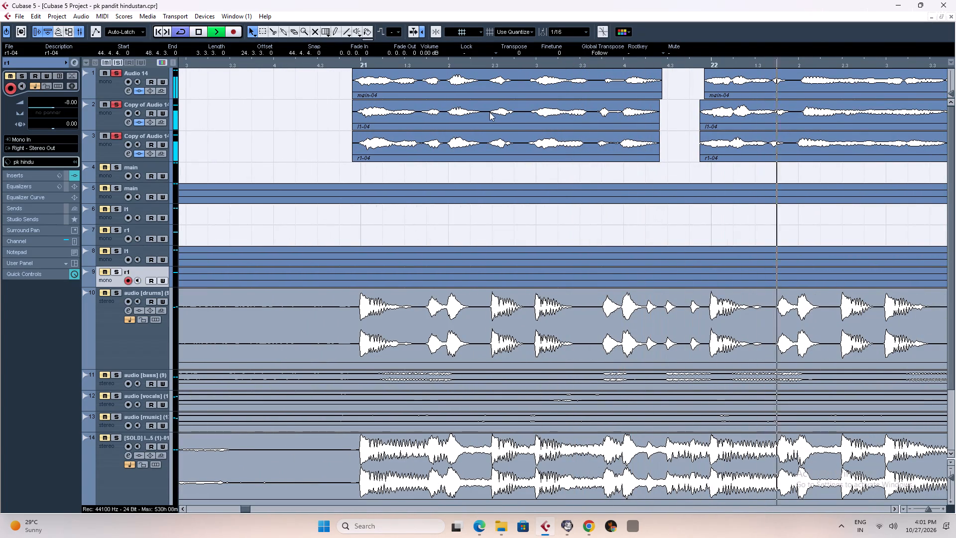
Replay the end of the bar 21 phrase repeatedly across the gap into bar 22.
left_click(589, 59)
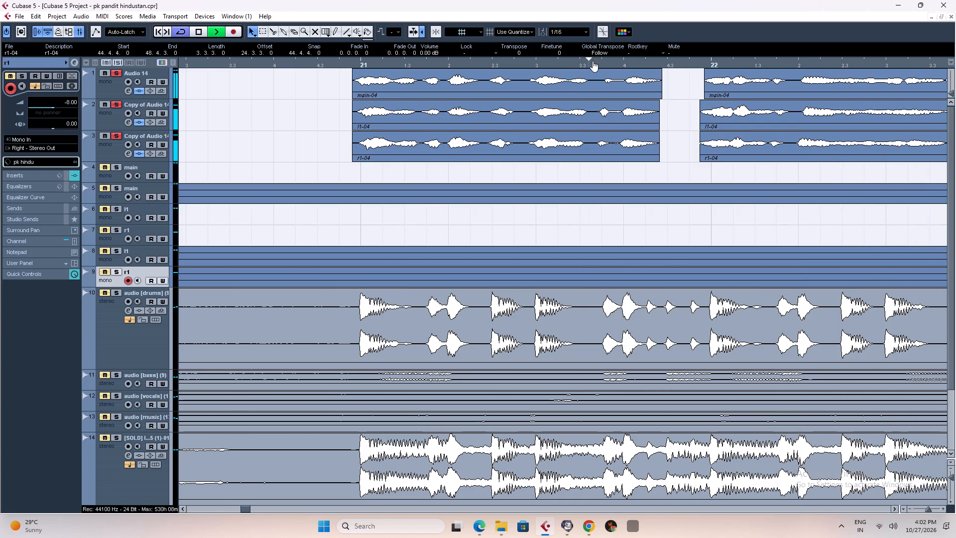
left_click(591, 63)
left_click(603, 67)
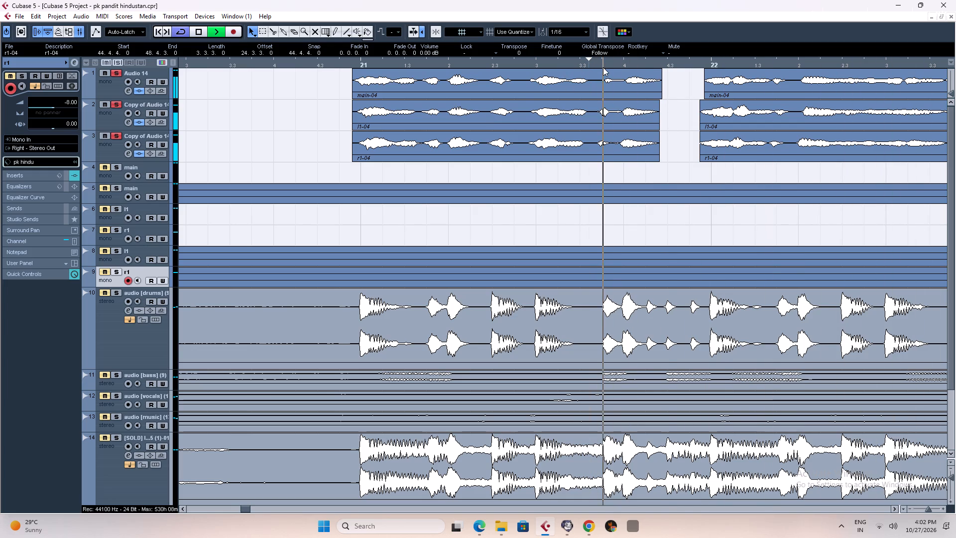
left_click(628, 63)
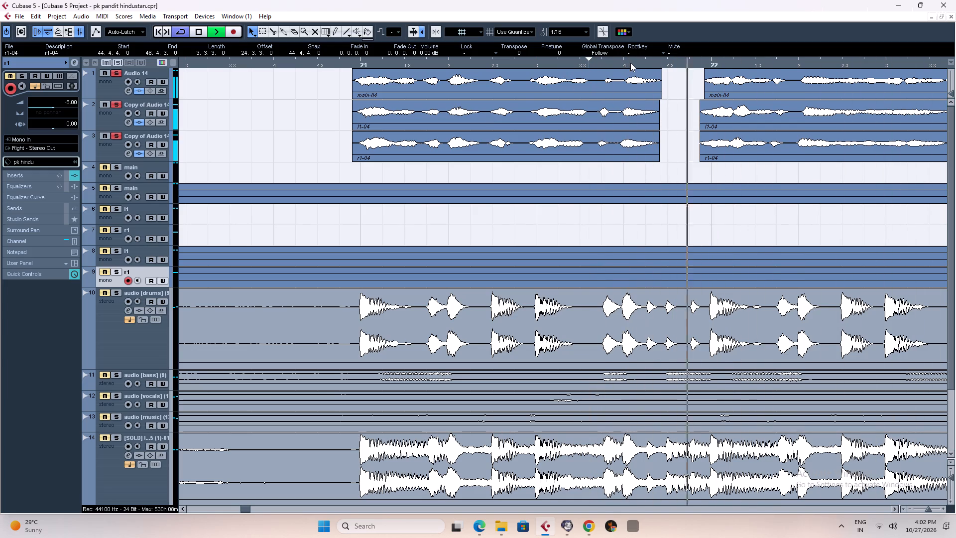
left_click(628, 62)
key("g")
key("g")
key("g")
key("g")
key("g")
key("g")
key("g")
key("g")
key("g")
key("g")
key("g")
key("g")
key("g")
key("g")
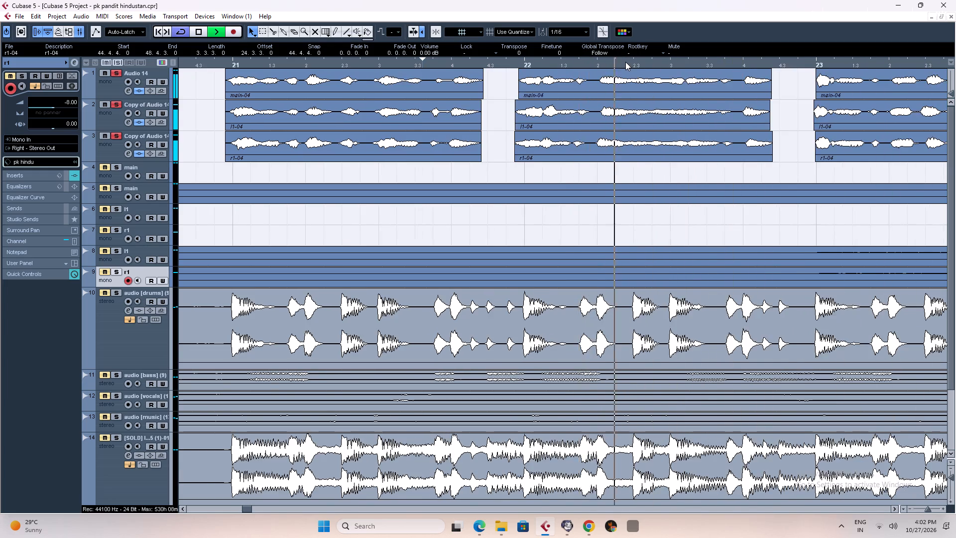
Add a bell cut at about 269 Hz and -14.29 dB in Audio 14's Pro-Q 3 insert while the vocals play.
left_click(113, 92)
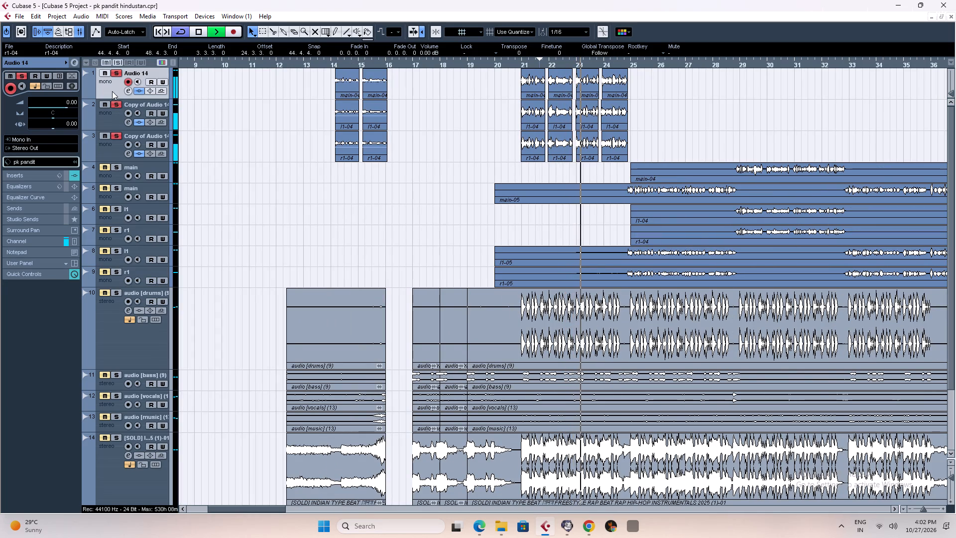
key("space")
left_click(74, 62)
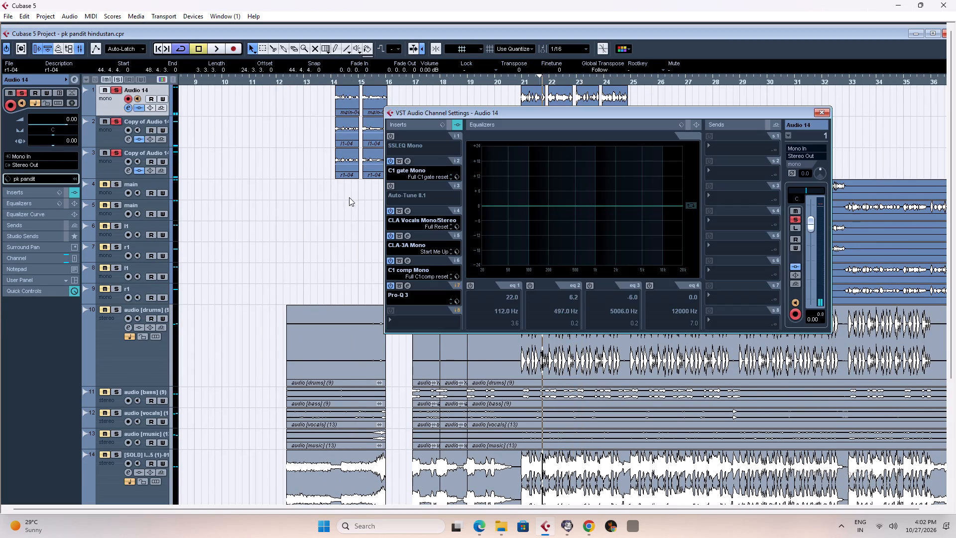
left_click(406, 287)
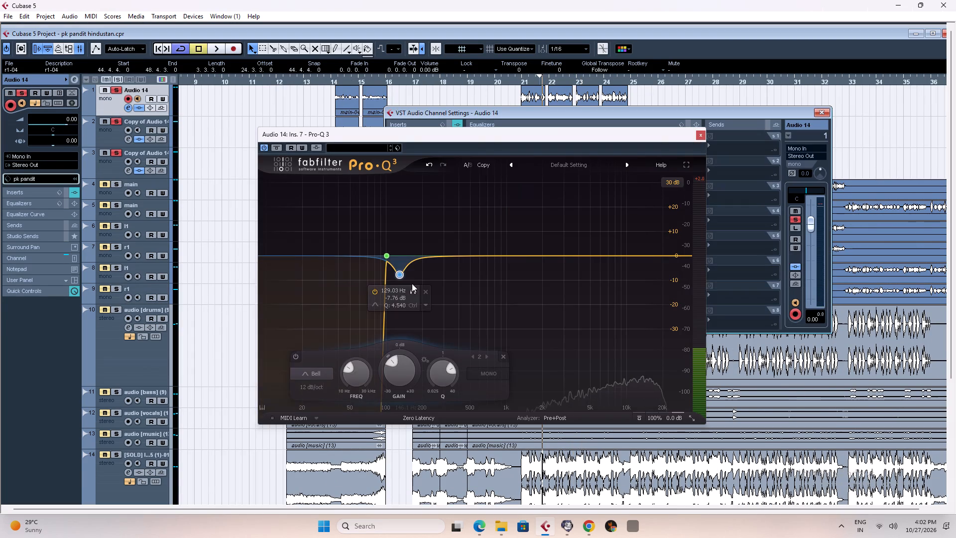
key("space")
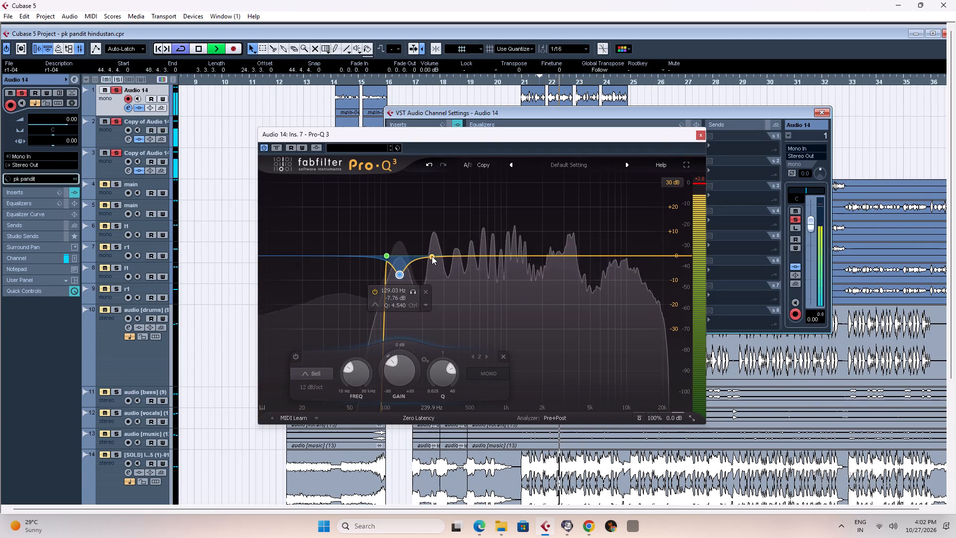
left_click_drag(433, 257, 438, 292)
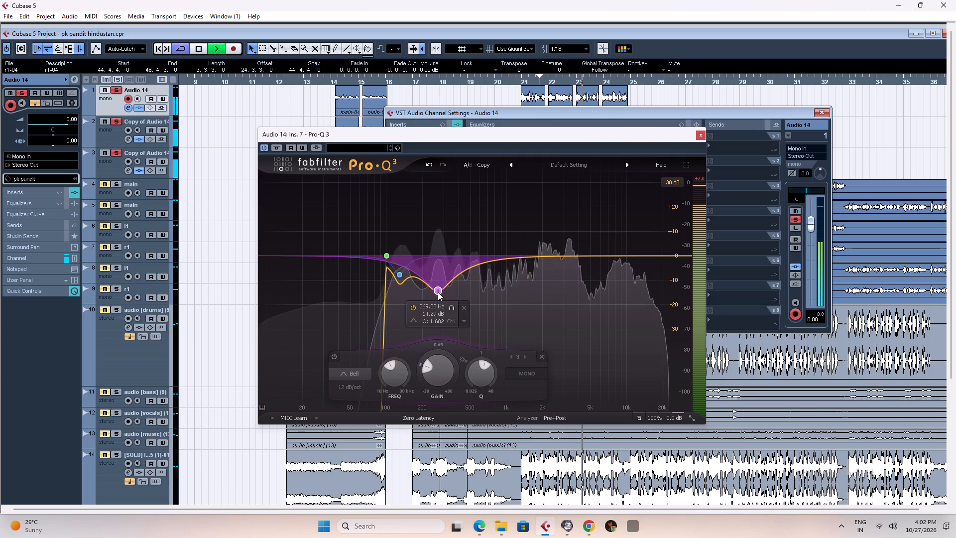
key("space")
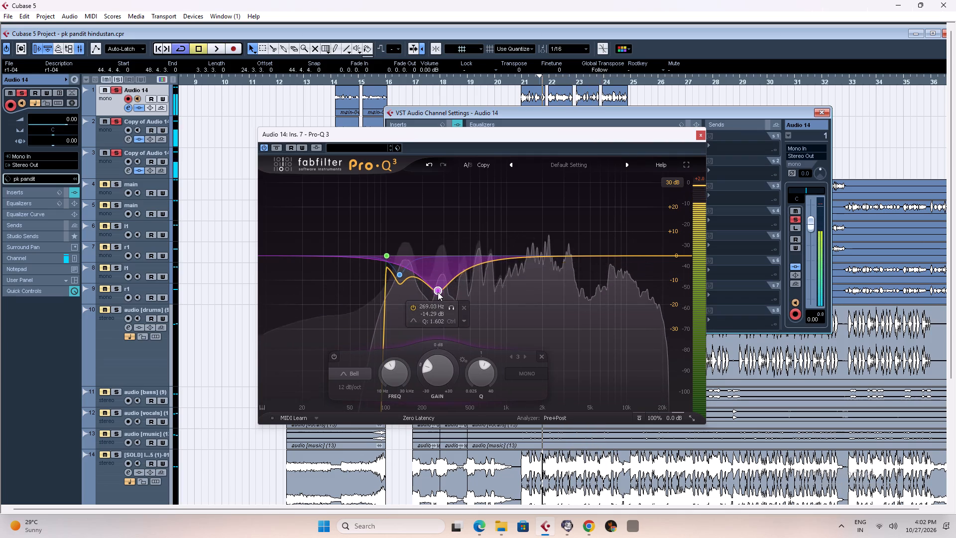
key("space")
key("space")
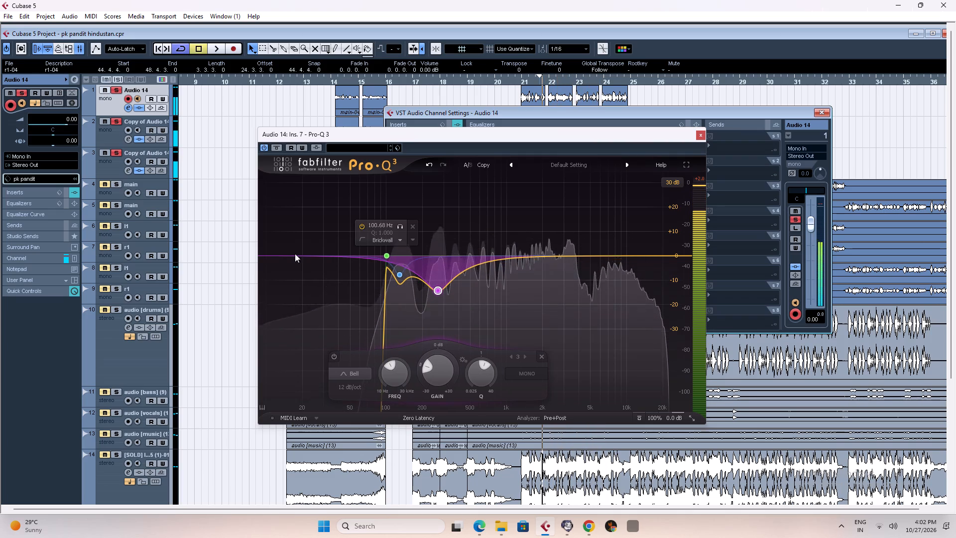
Turn off solo on both copies so only Audio 14 is soloed.
left_click(115, 123)
left_click(117, 152)
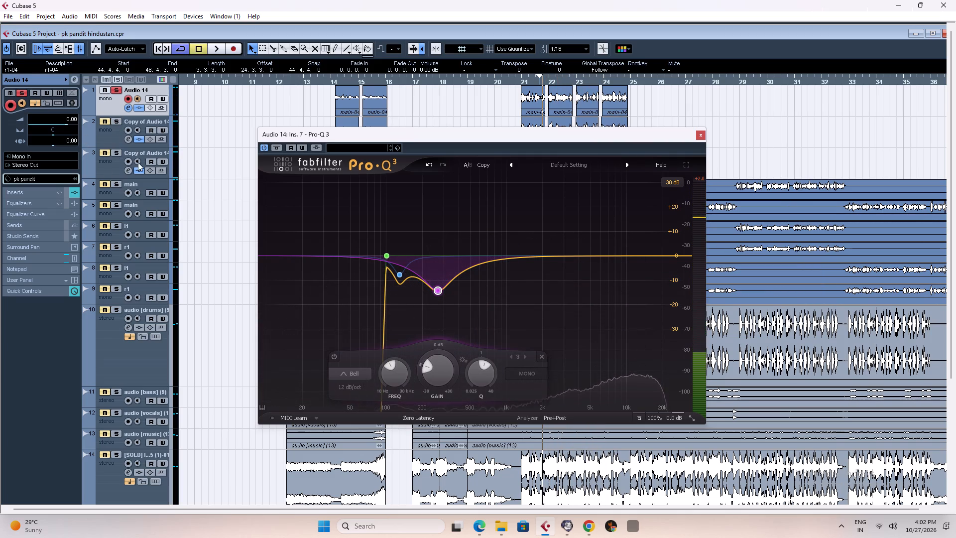
Play Audio 14 alone from the second half of bar 21 and examine its frequency peaks in the Pro-Q 3 spectrum.
key("space")
key("h")
key("h")
key("h")
key("h")
key("h")
key("h")
key("h")
key("h")
key("h")
key("h")
key("h")
key("h")
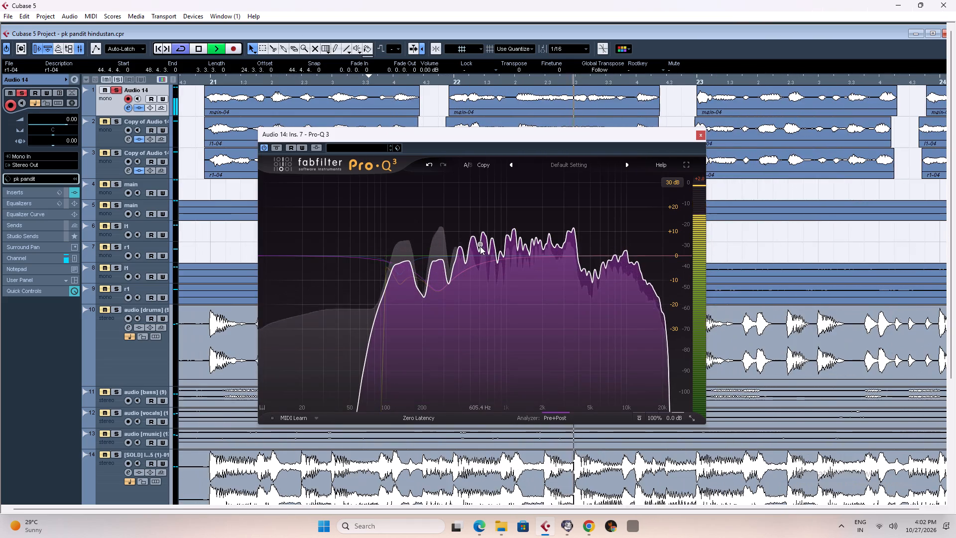
type("g")
key("space")
key("space")
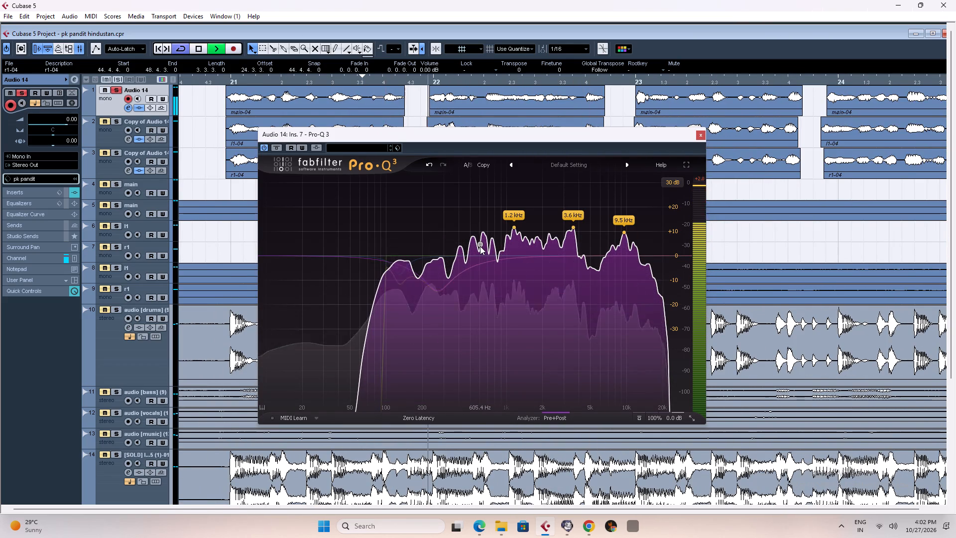
Play Audio 14 from just before bar 21 and remove the 269 Hz bell cut from its Pro-Q 3 insert.
key("g")
key("g")
key("g")
key("space")
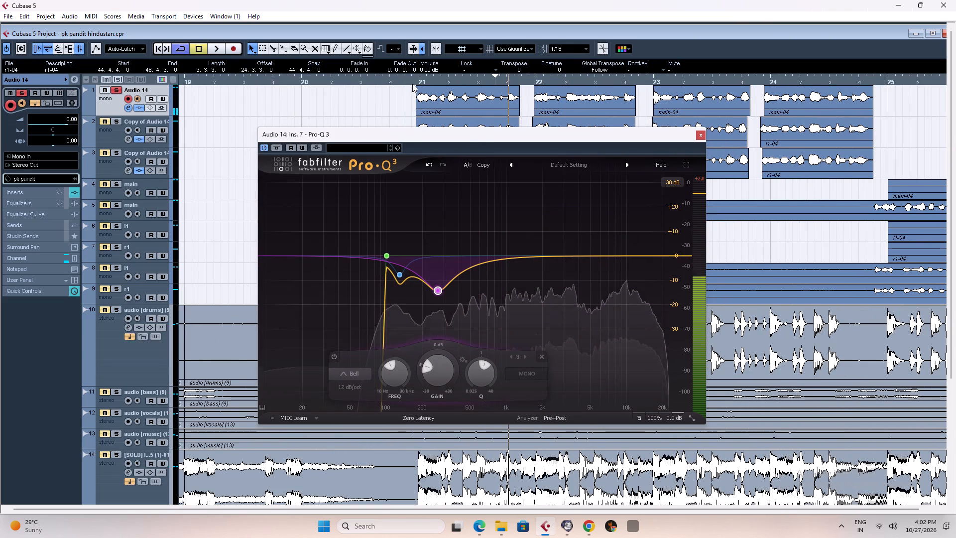
left_click(412, 82)
key("space")
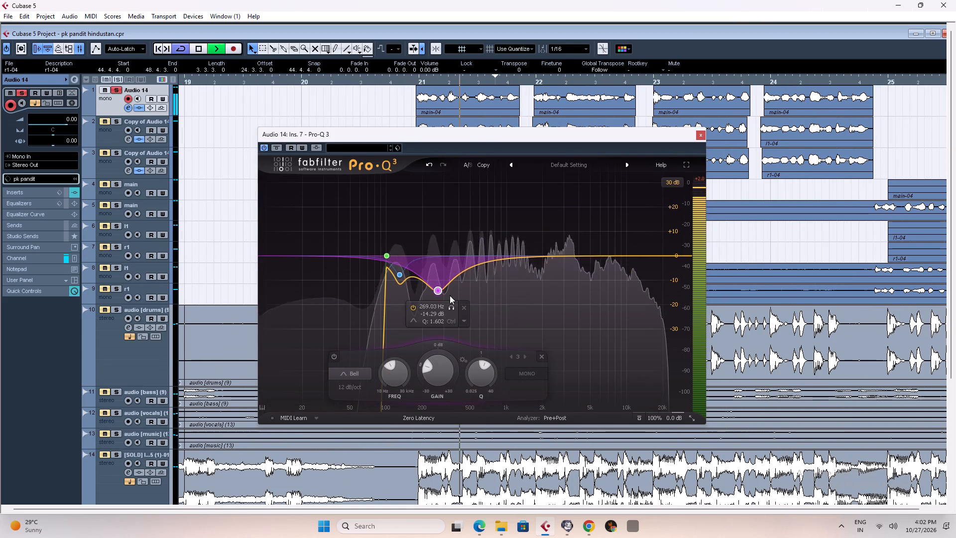
left_click(464, 308)
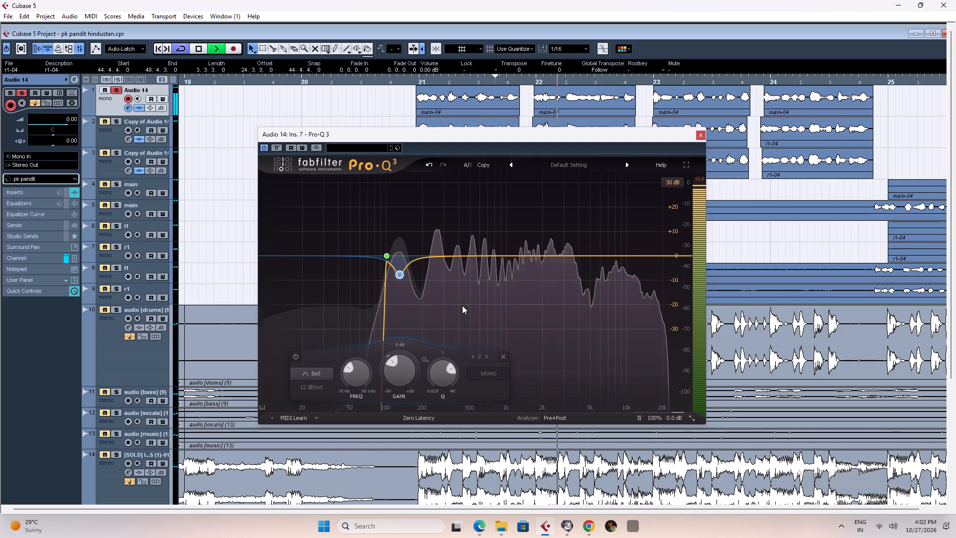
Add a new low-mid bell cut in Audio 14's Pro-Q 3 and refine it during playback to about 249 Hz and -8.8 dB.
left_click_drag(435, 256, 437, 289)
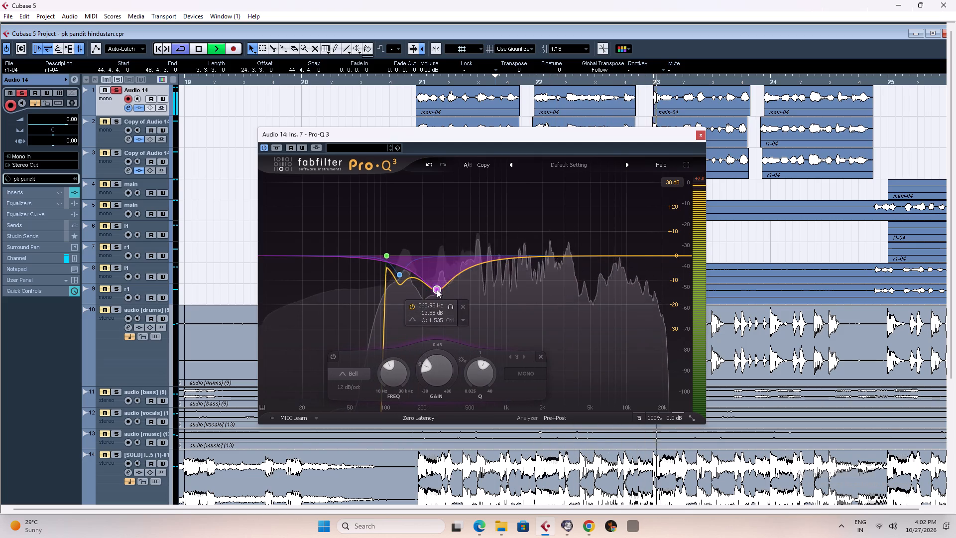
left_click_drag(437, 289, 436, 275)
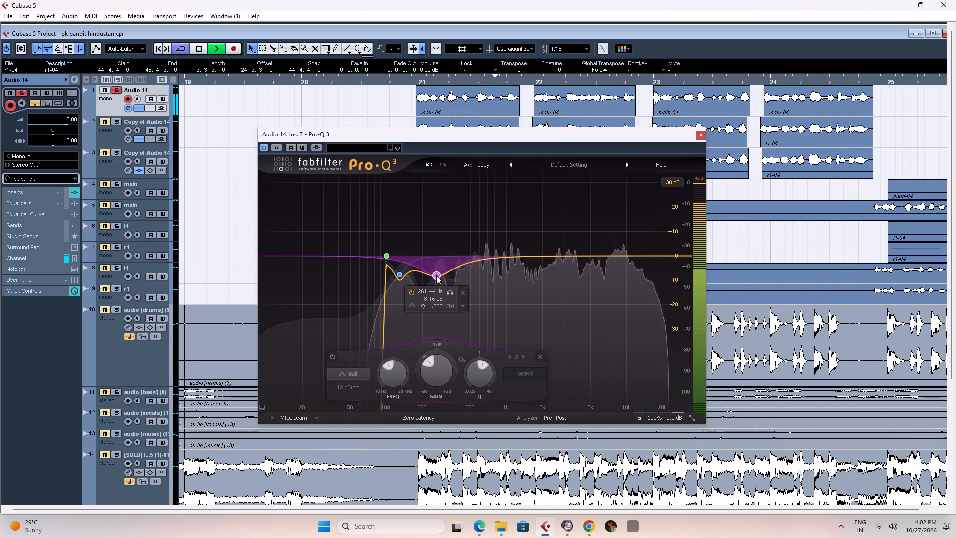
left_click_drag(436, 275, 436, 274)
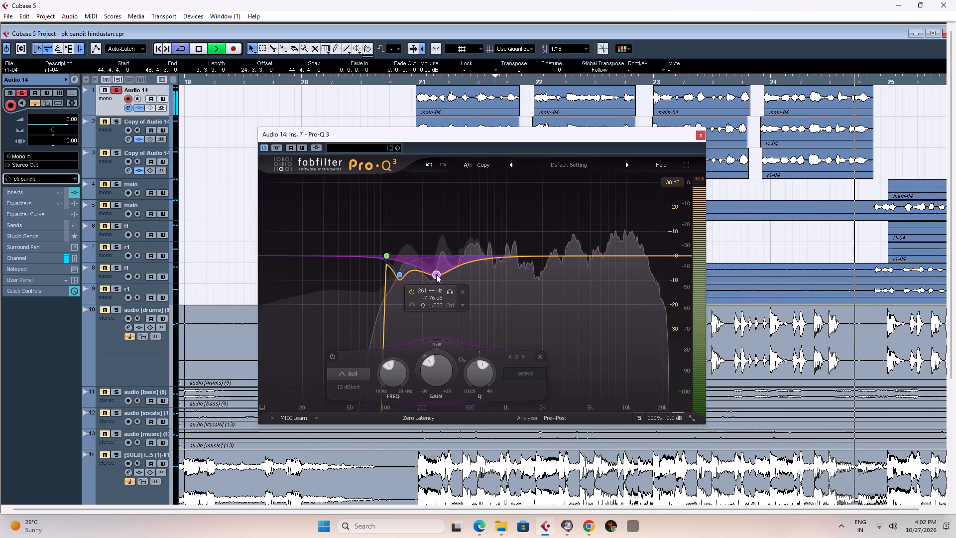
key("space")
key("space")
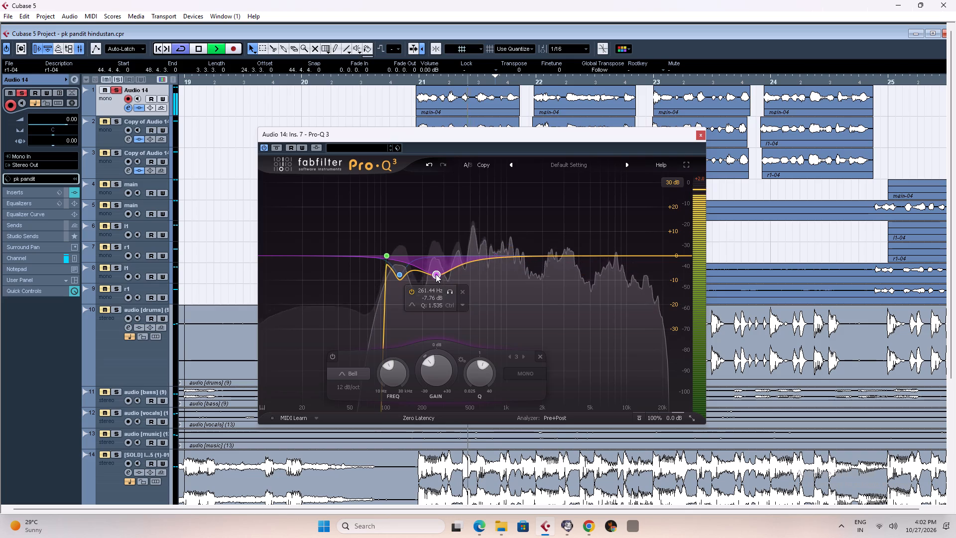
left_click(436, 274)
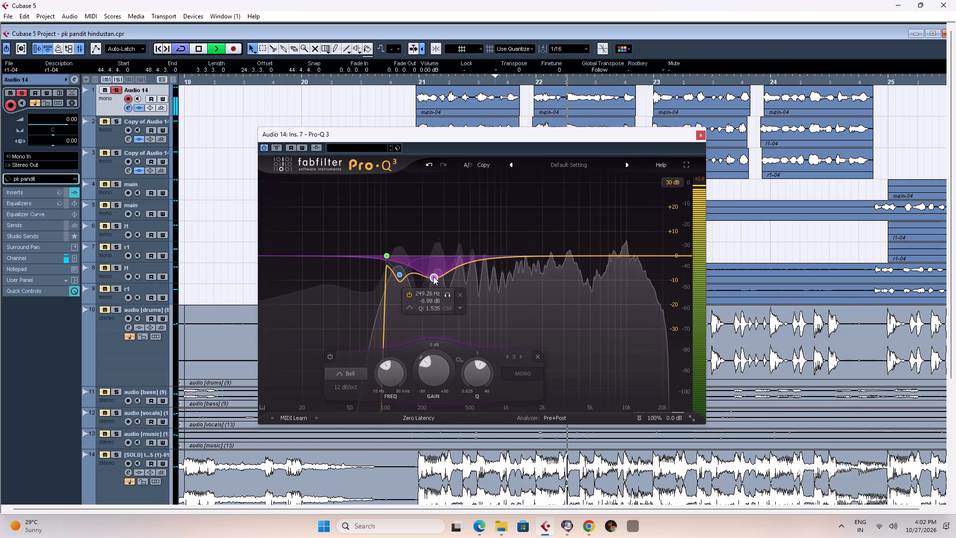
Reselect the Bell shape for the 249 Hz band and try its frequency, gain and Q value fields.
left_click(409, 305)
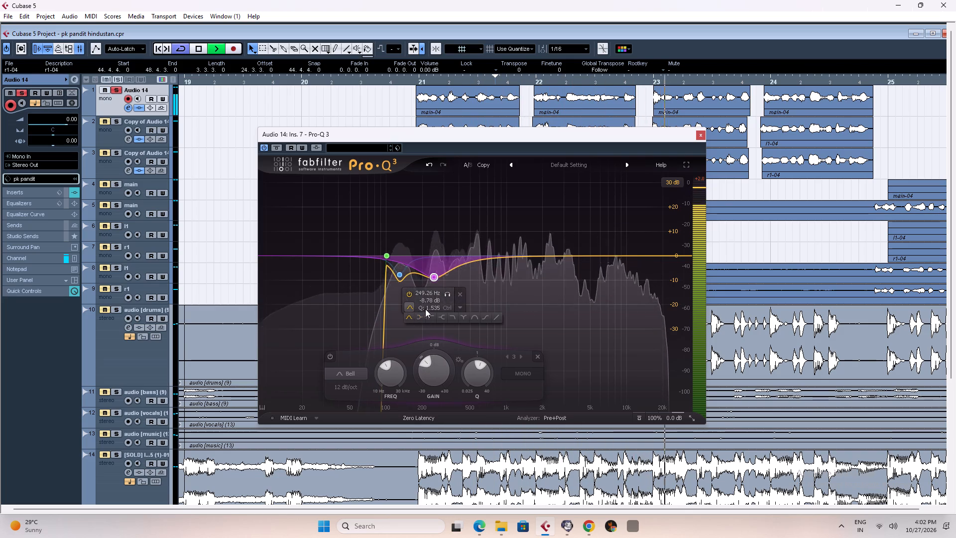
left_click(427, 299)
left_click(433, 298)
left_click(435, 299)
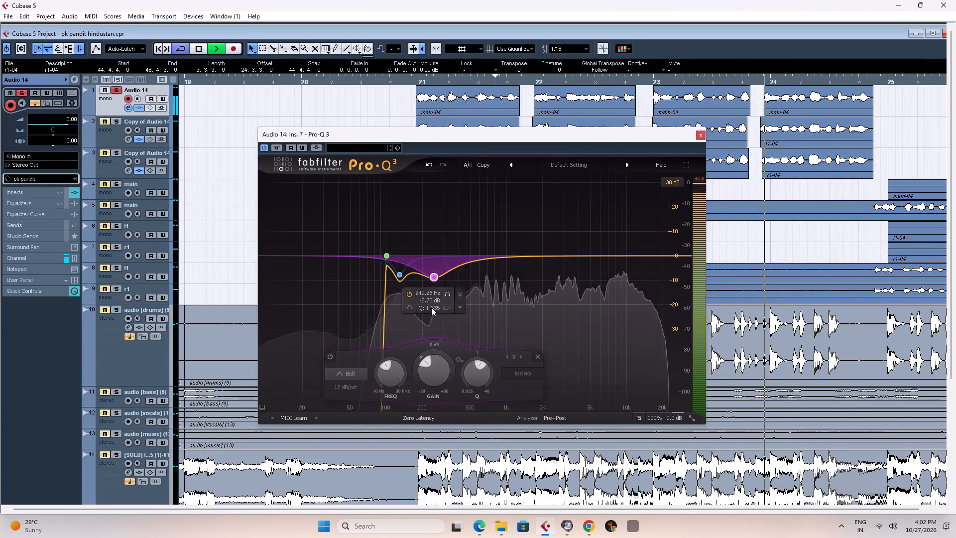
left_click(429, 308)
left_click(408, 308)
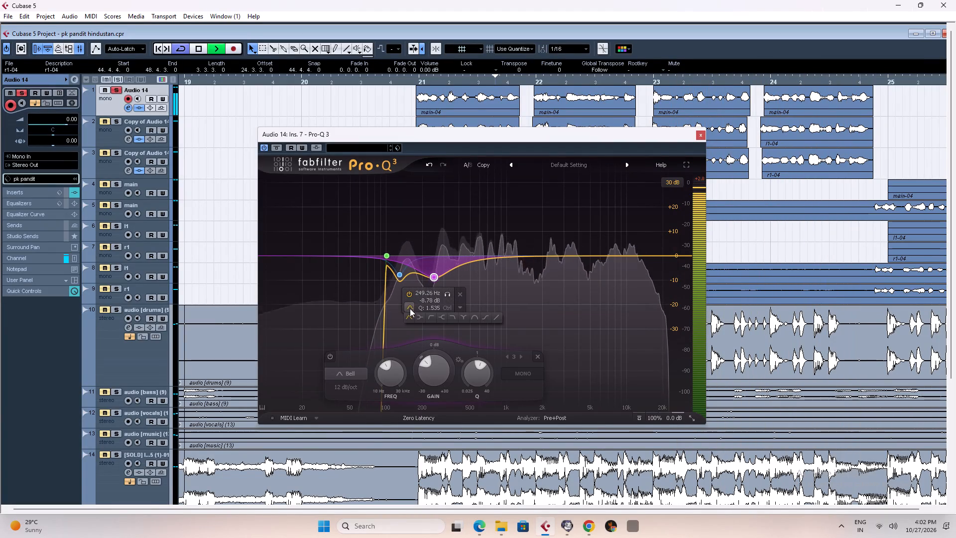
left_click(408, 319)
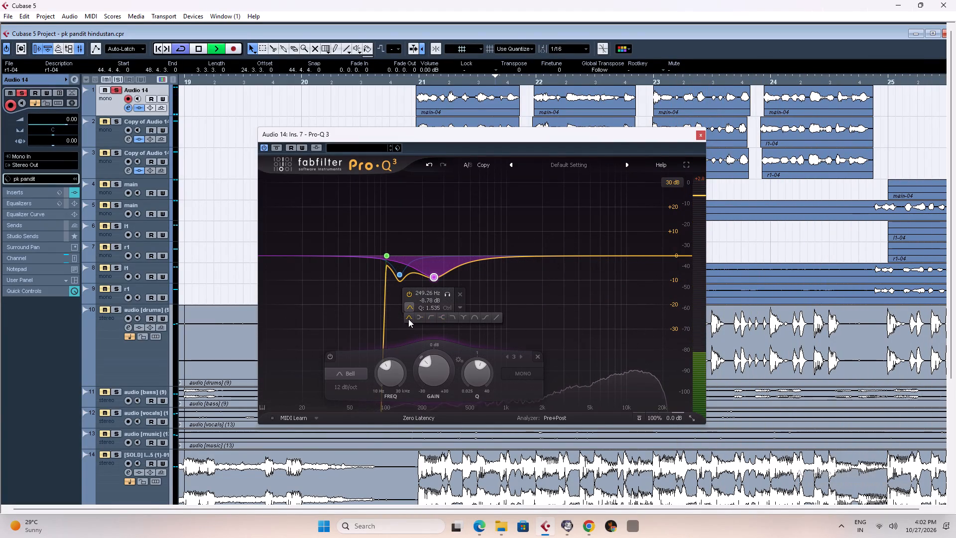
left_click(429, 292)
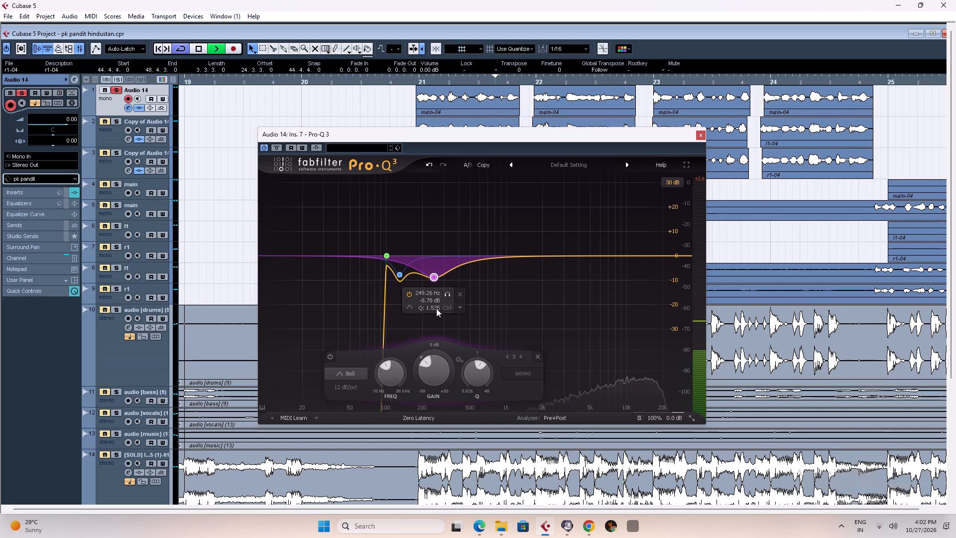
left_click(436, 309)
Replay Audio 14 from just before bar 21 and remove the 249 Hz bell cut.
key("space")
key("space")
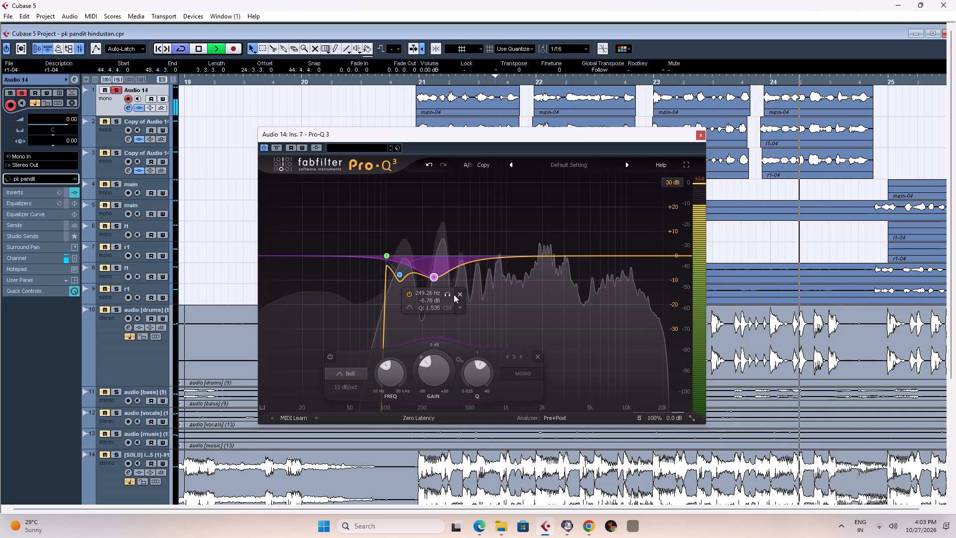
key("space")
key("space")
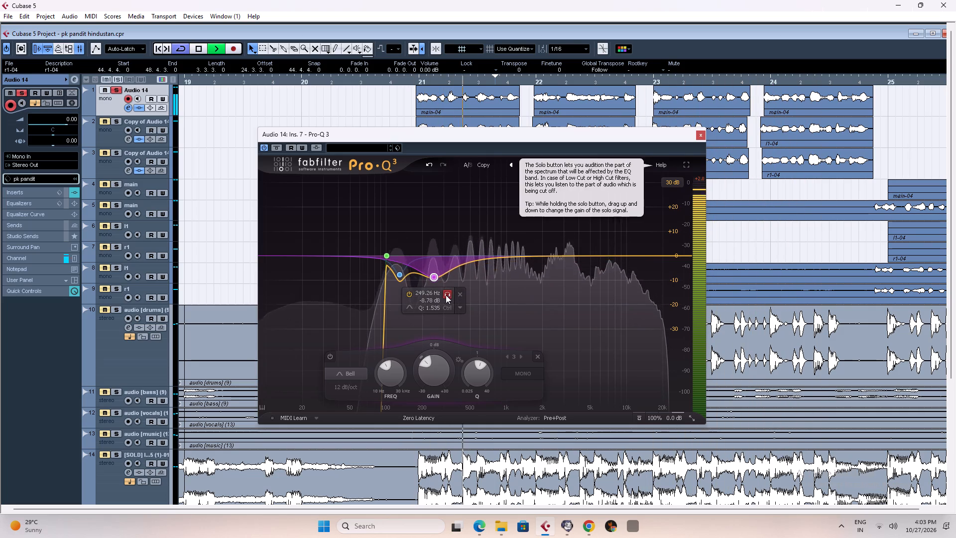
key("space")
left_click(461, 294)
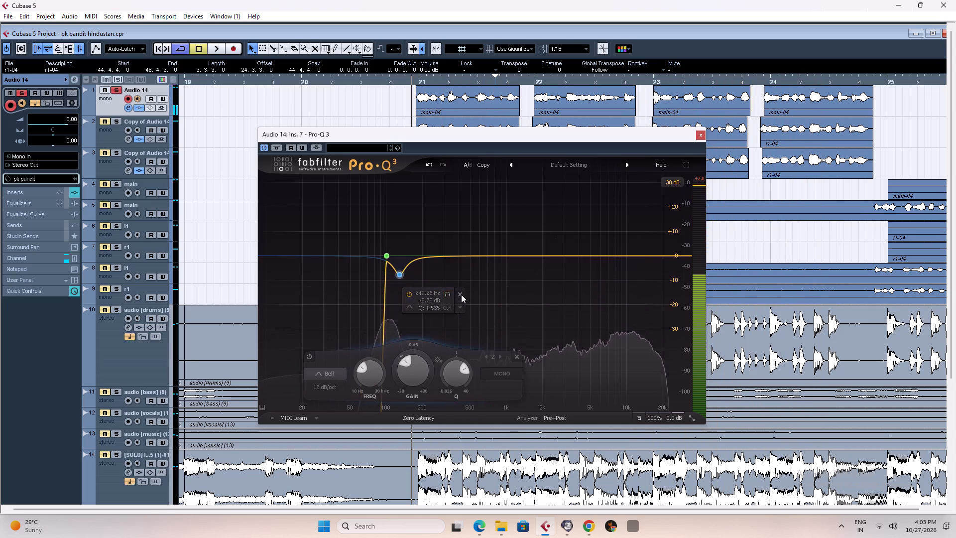
Replay Audio 14 repeatedly from just before bar 21 and examine its frequency peaks in the Pro-Q 3 spectrum.
key("space")
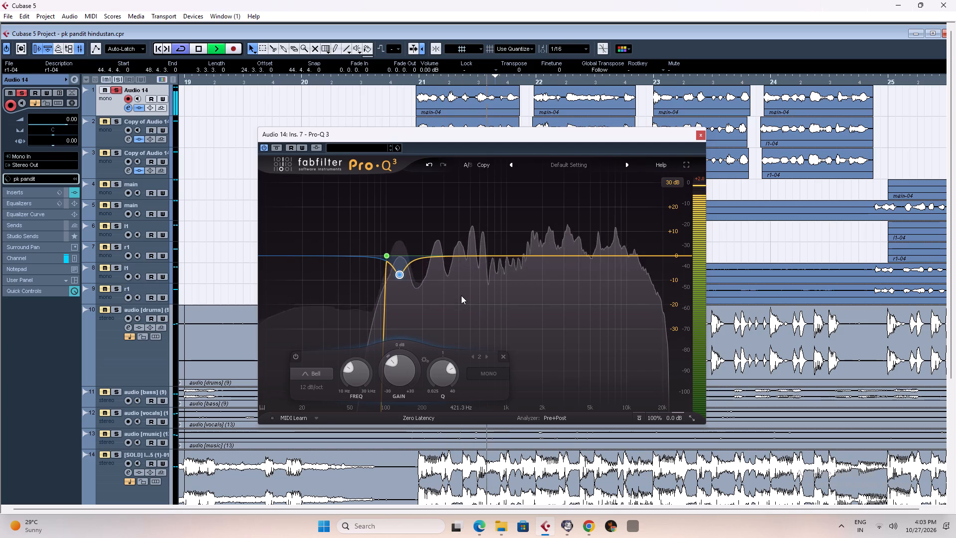
key("space")
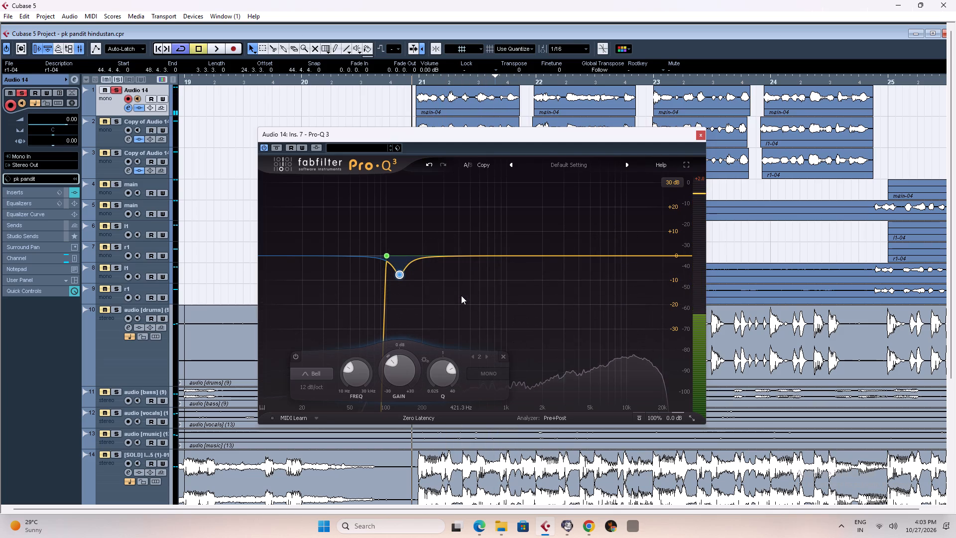
key("space")
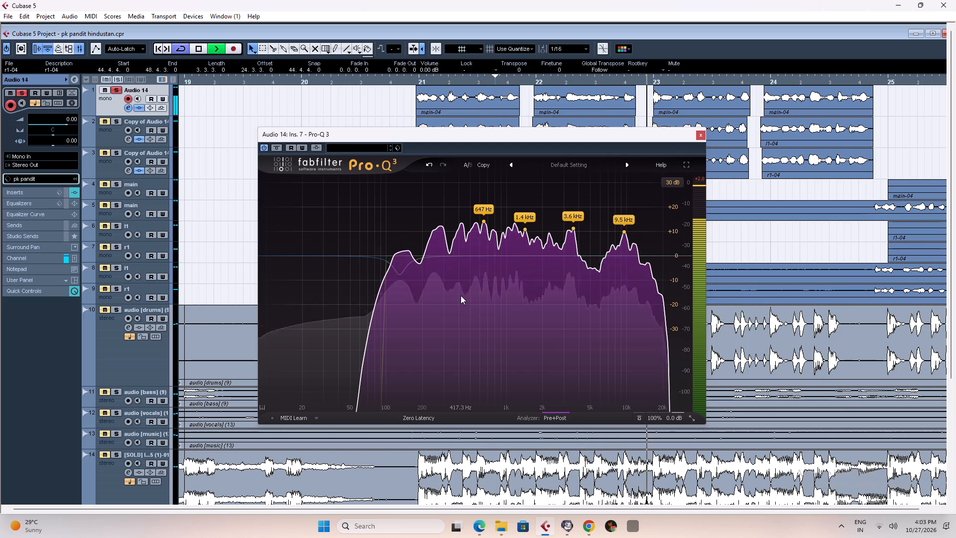
key("space")
key("space")
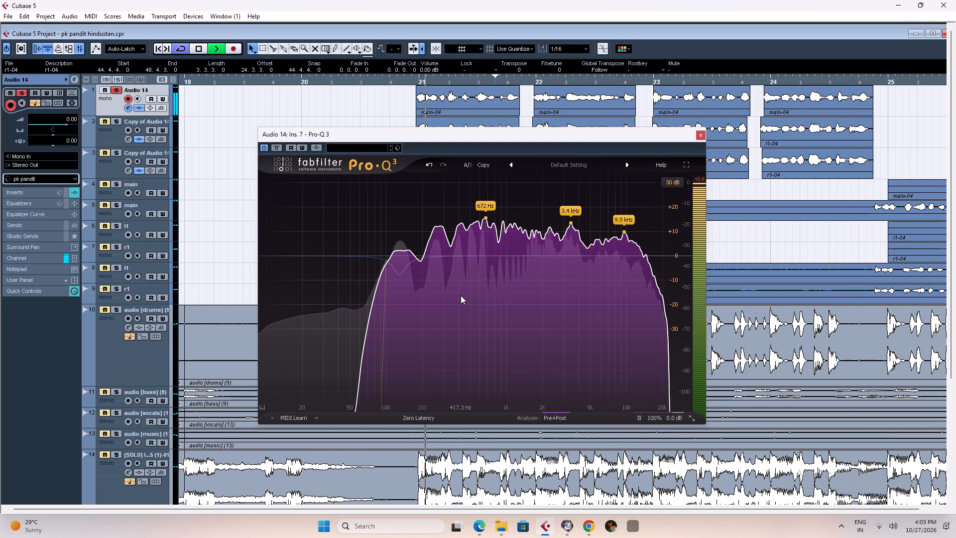
key("space")
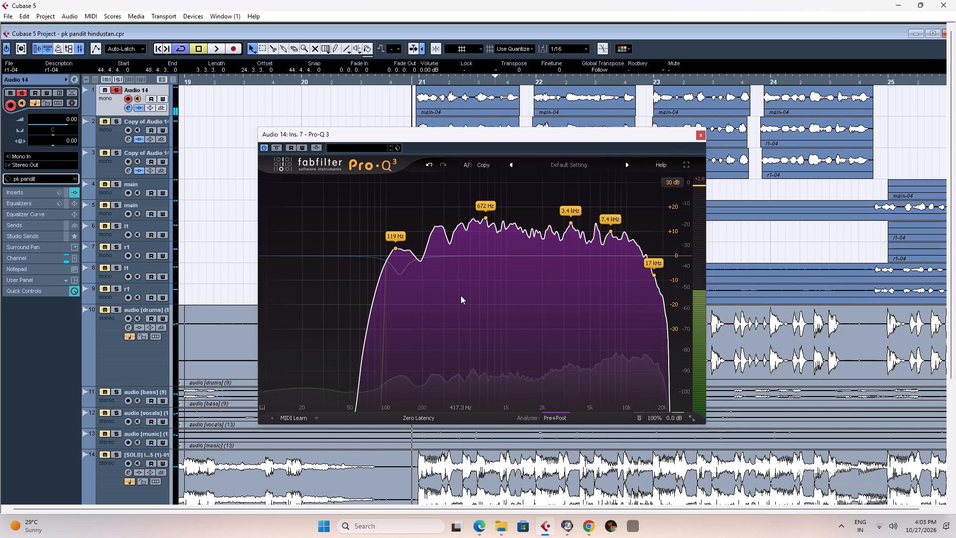
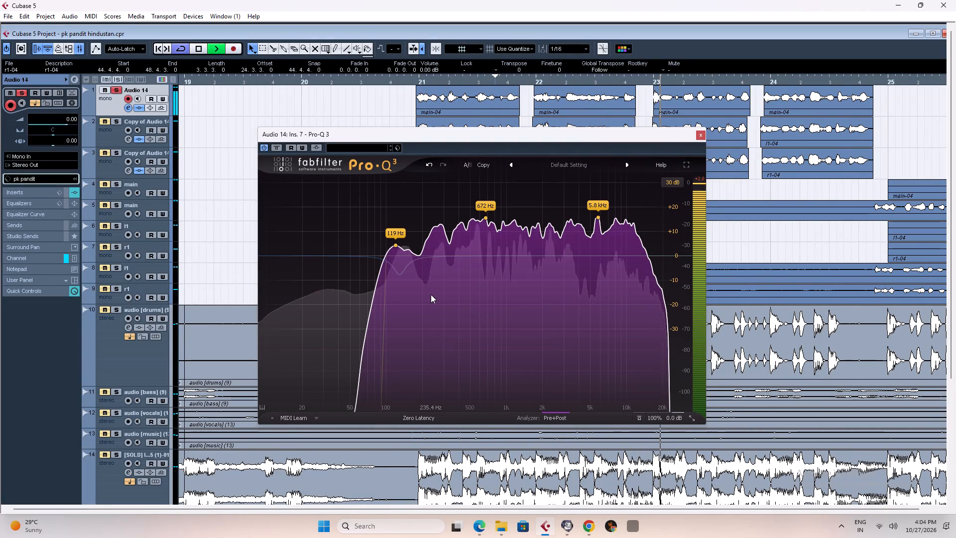
Cut the low resonance near 119 Hz on Audio 14's Pro-Q 3 by about 21 dB during playback.
key("space")
key("space")
left_click_drag(397, 245, 400, 270)
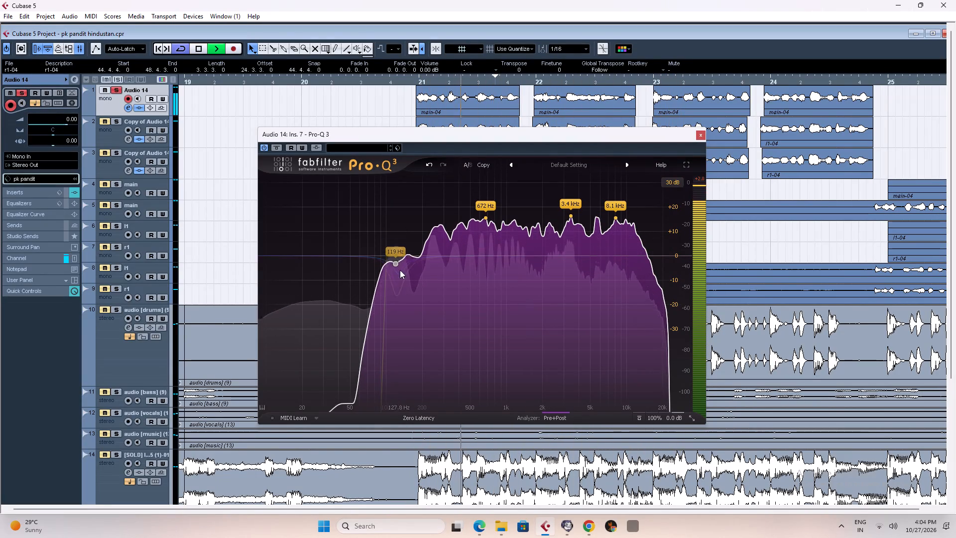
left_click_drag(400, 270, 408, 311)
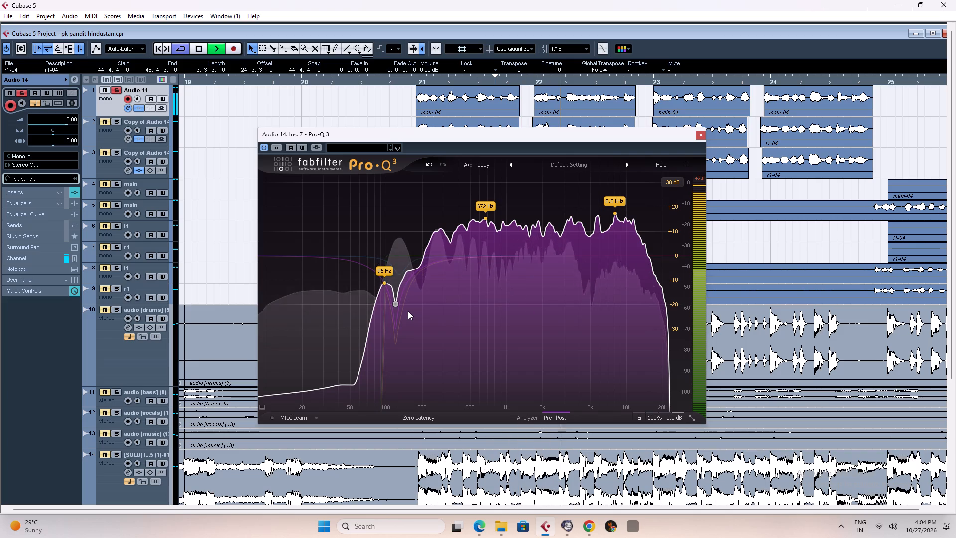
left_click_drag(408, 311, 414, 290)
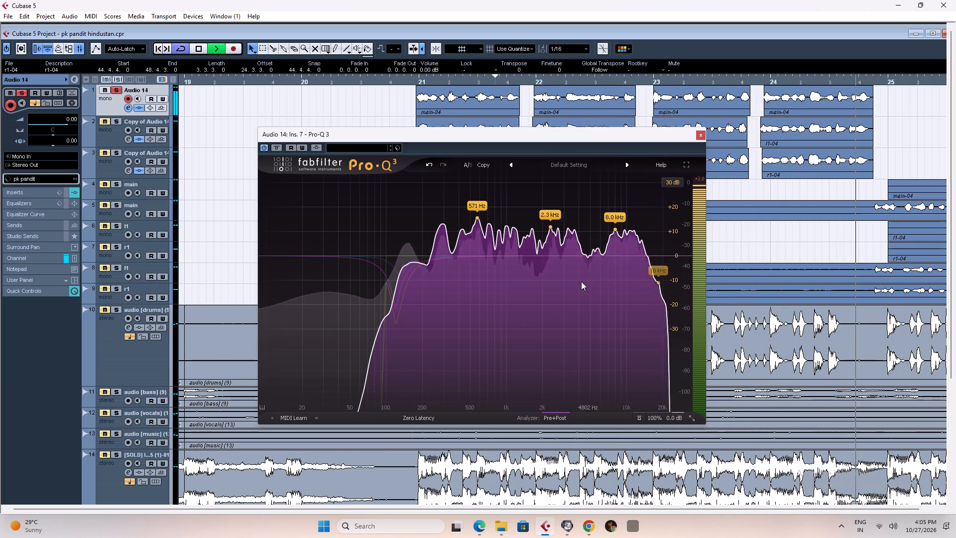
key("space")
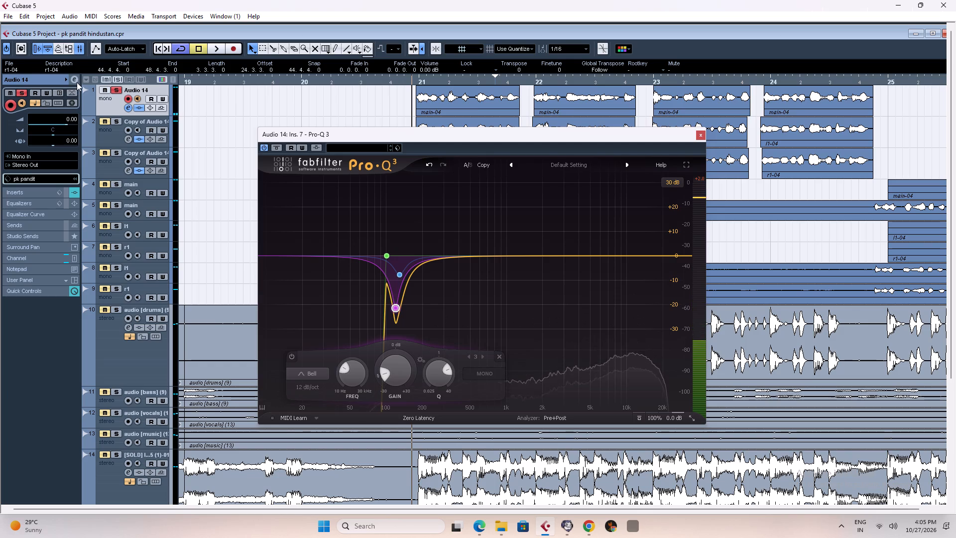
Clear the active solo, mute both Copy of Audio 14 tracks and play back the mix.
left_click(119, 80)
left_click(108, 121)
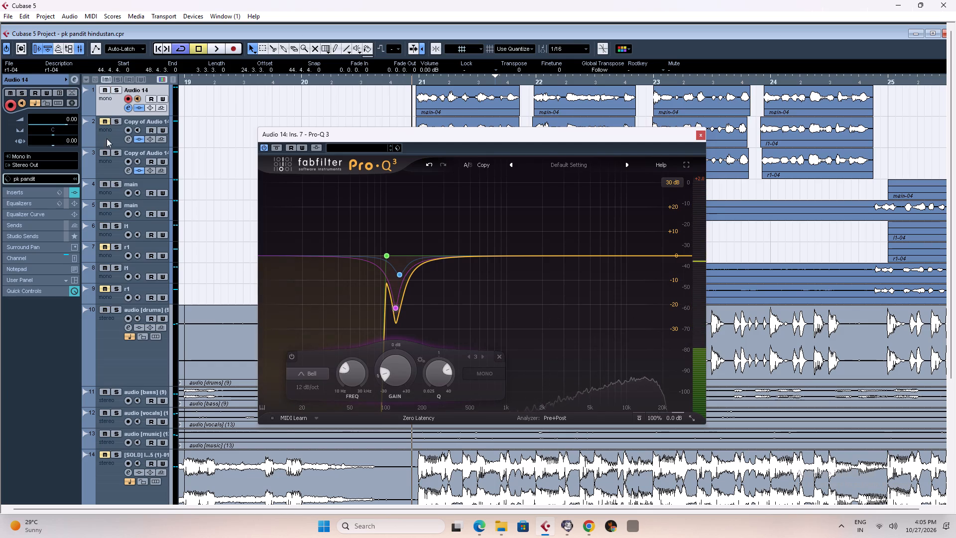
left_click(106, 153)
key("space")
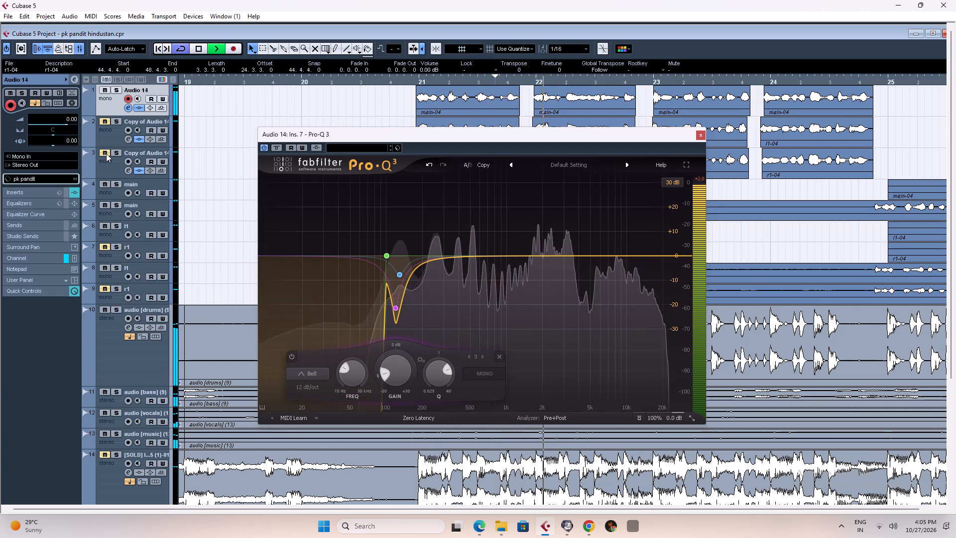
key("space")
Compare playback with both Copy of Audio 14 tracks unmuted and with them muted again.
left_click(106, 153)
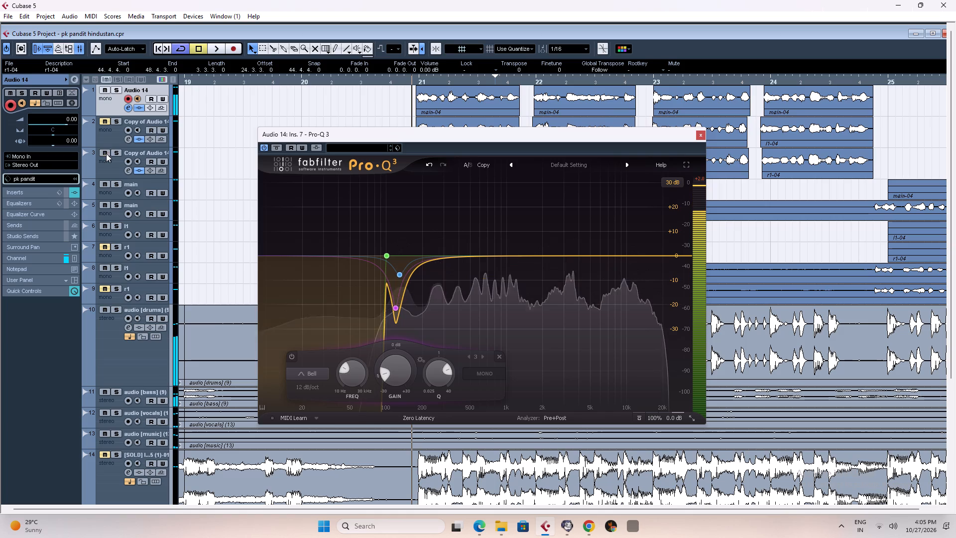
left_click(101, 123)
key("space")
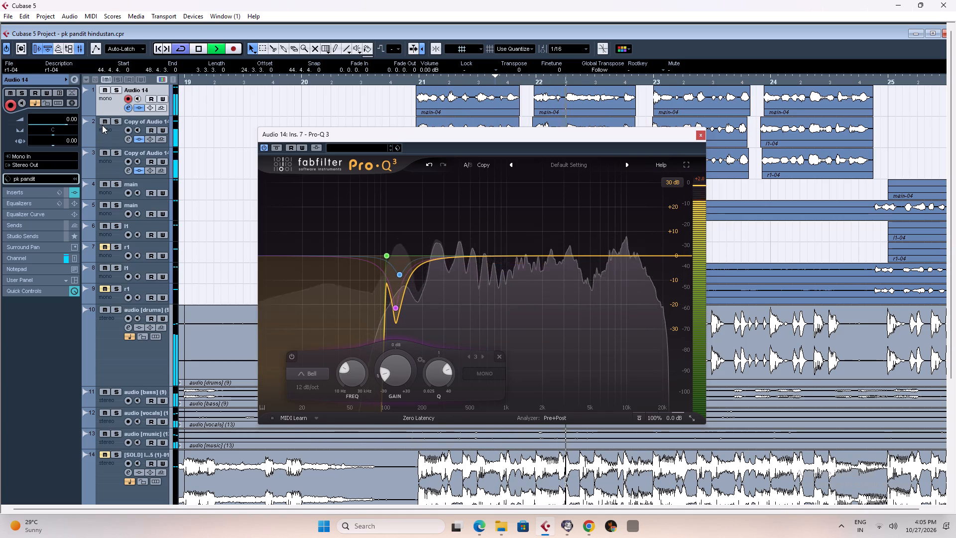
key("space")
left_click(102, 125)
left_click(107, 152)
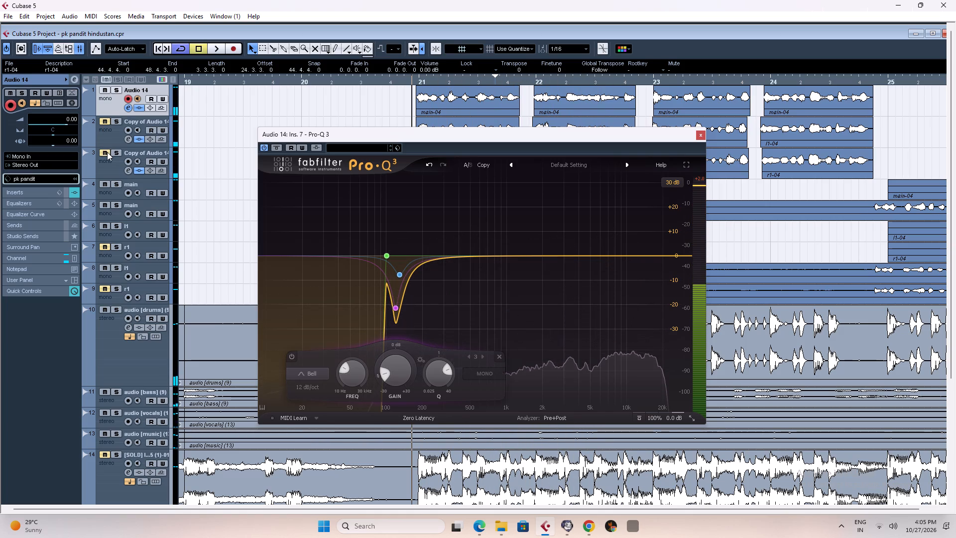
key("space")
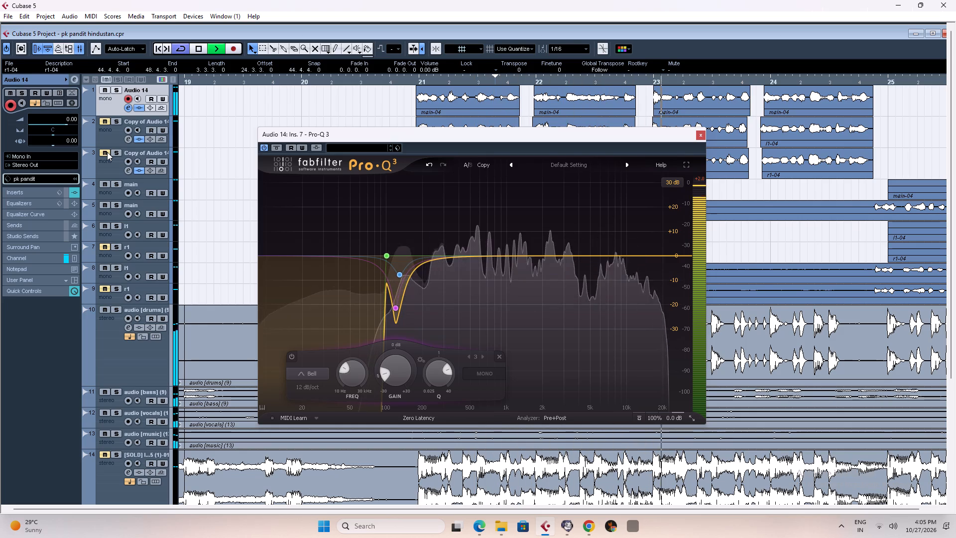
key("space")
Solo Audio 14 and cut the peak near 280 Hz by about 9.3 dB, auditioning it from the loop start.
left_click(112, 91)
key("space")
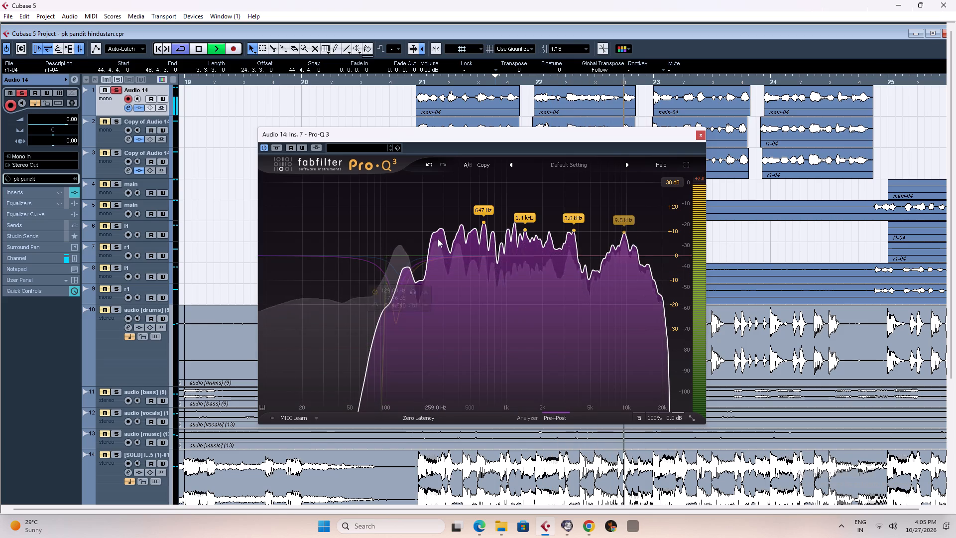
left_click_drag(441, 229, 440, 234)
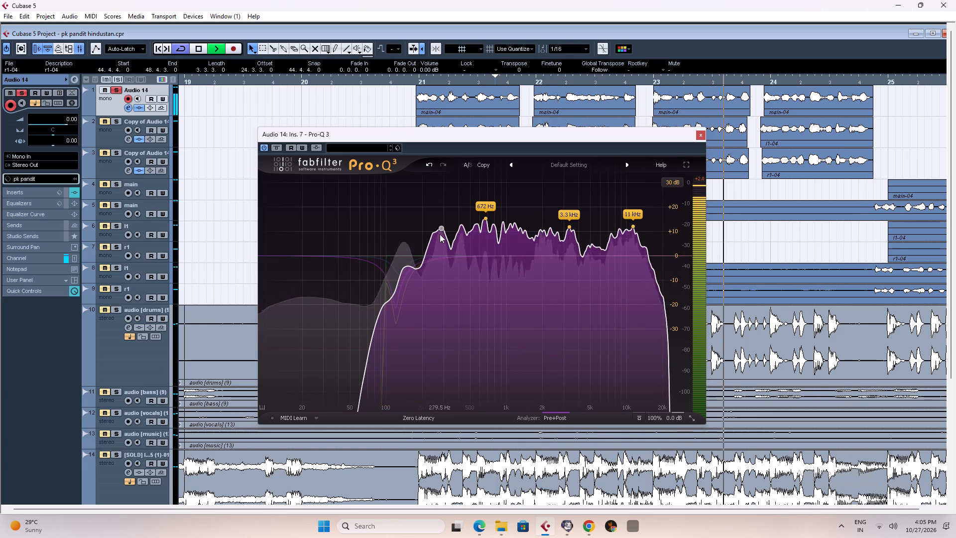
left_click_drag(440, 234, 439, 250)
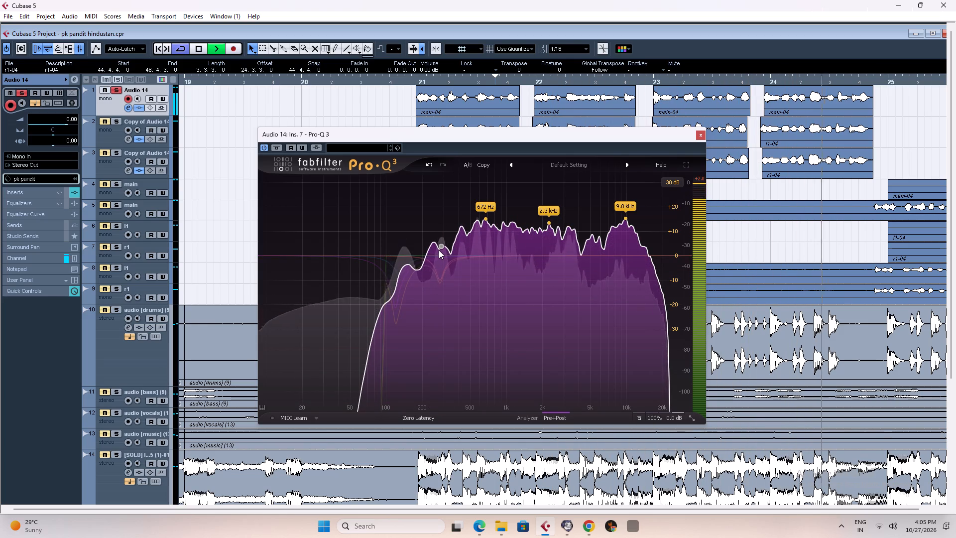
left_click_drag(439, 250, 439, 249)
key("space")
key("space")
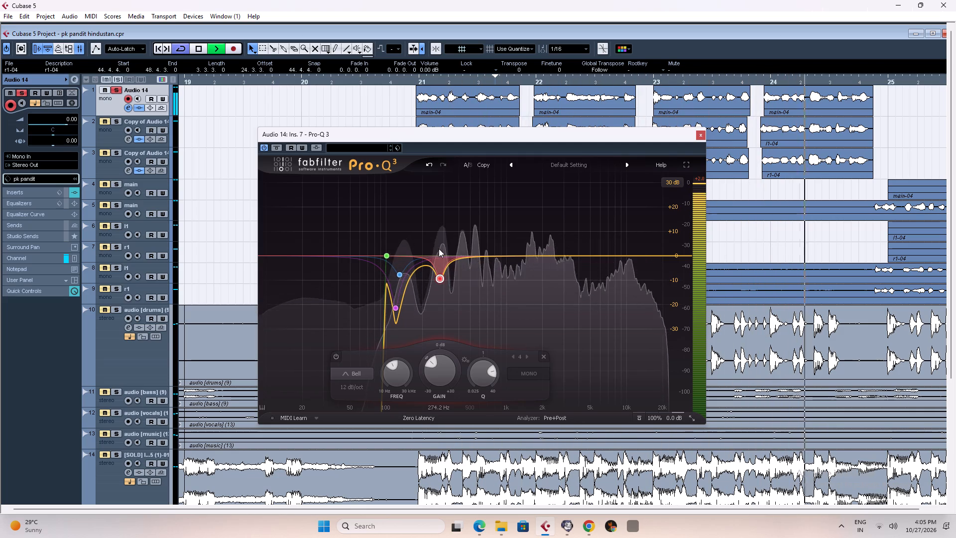
key("space")
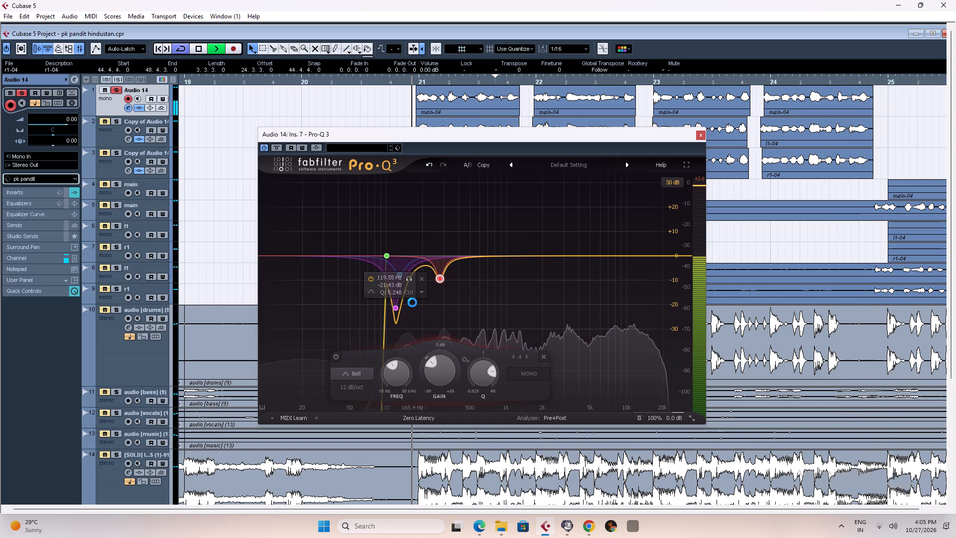
key("space")
key("space")
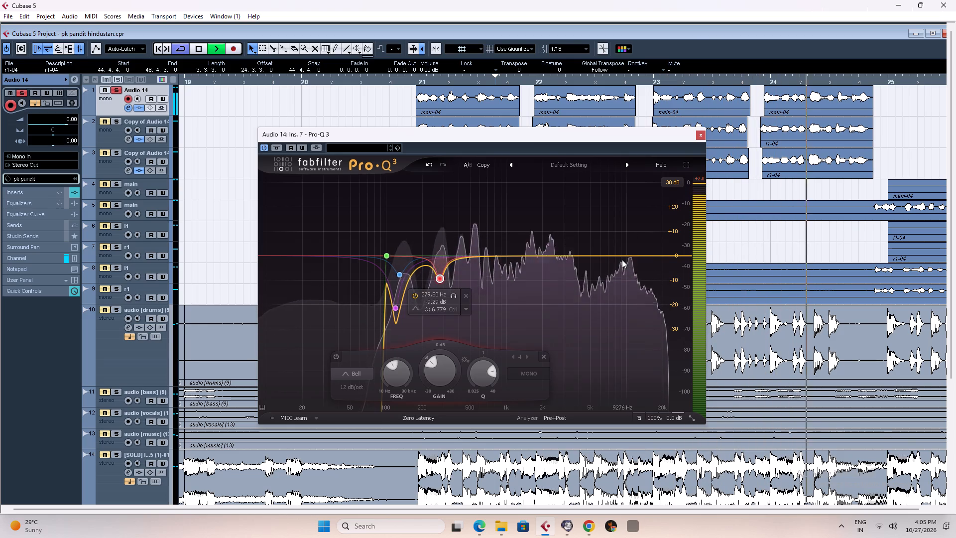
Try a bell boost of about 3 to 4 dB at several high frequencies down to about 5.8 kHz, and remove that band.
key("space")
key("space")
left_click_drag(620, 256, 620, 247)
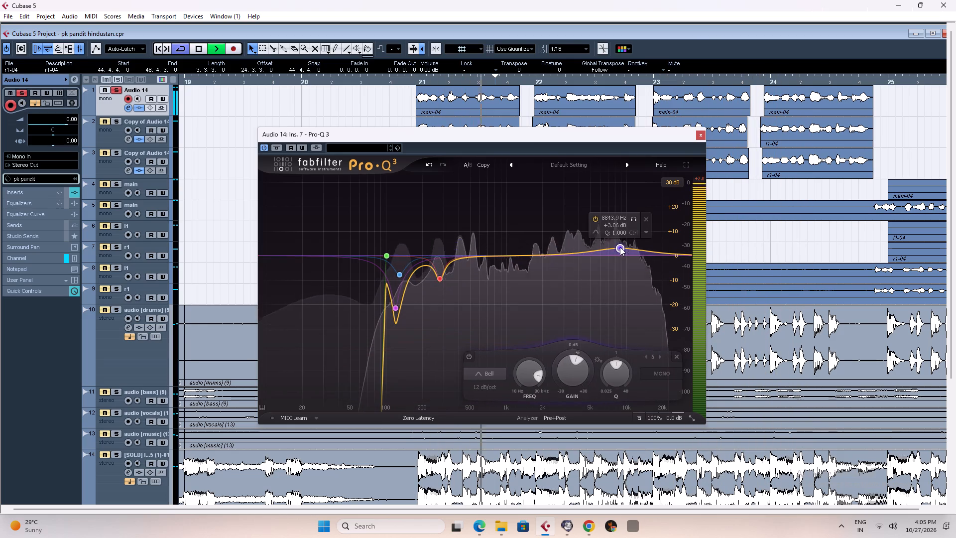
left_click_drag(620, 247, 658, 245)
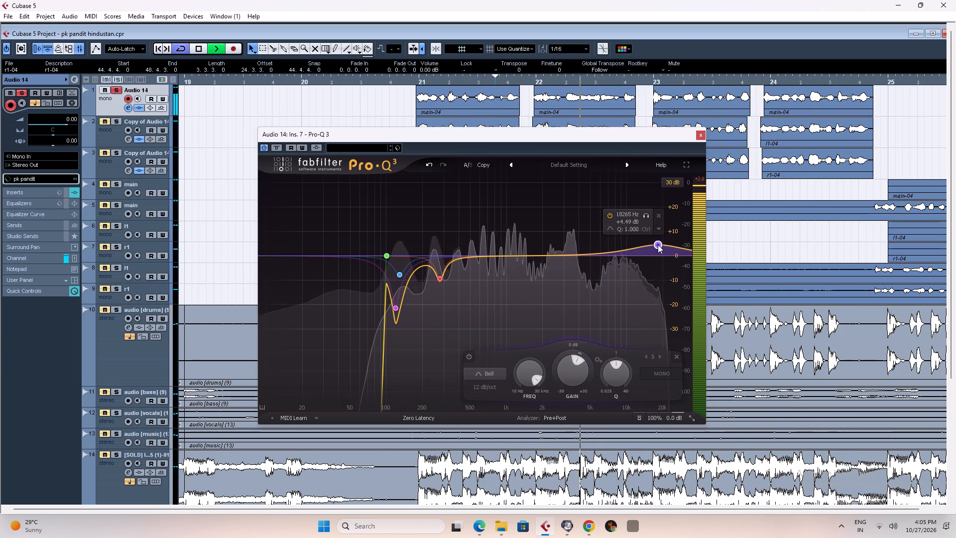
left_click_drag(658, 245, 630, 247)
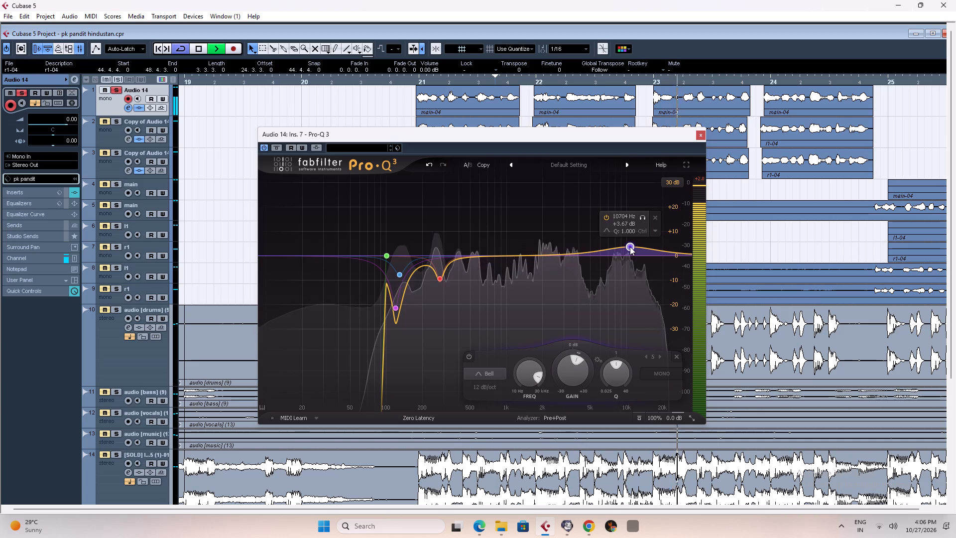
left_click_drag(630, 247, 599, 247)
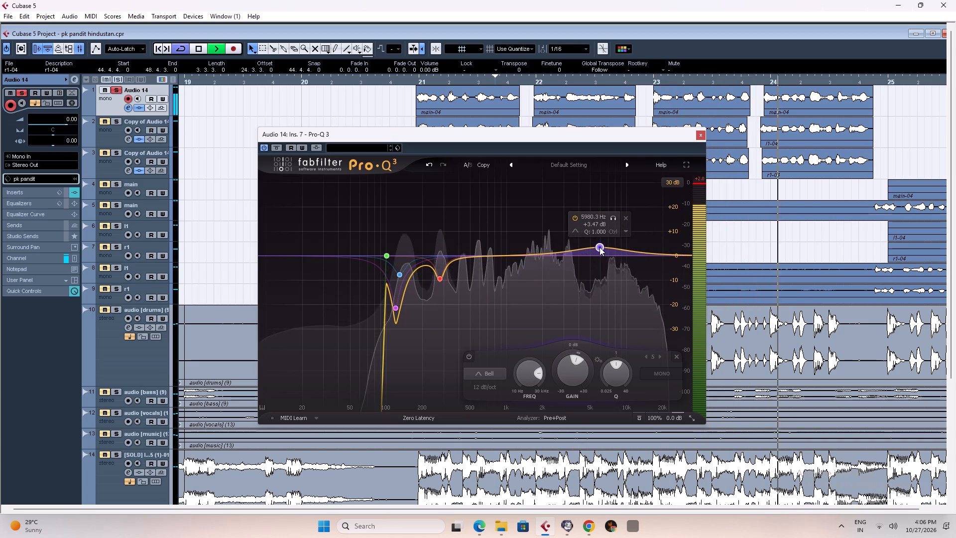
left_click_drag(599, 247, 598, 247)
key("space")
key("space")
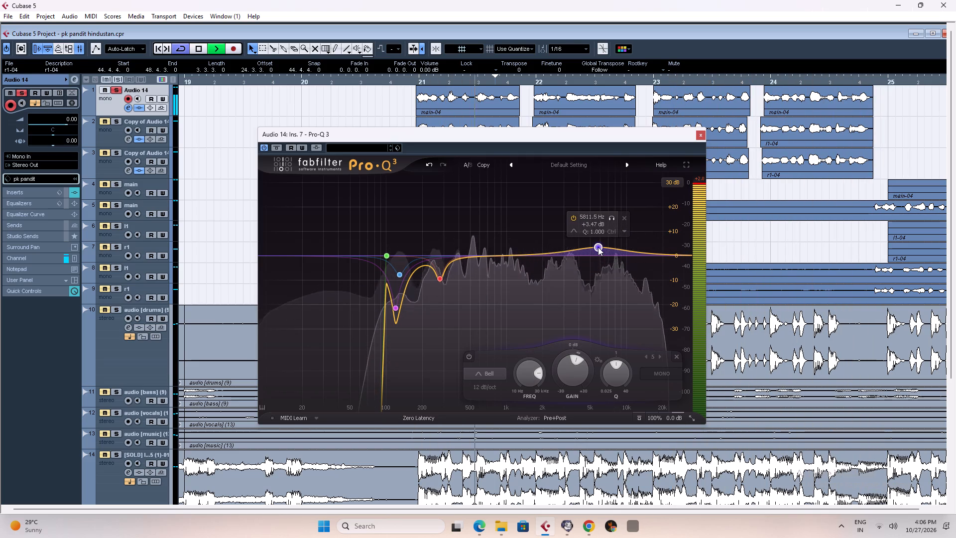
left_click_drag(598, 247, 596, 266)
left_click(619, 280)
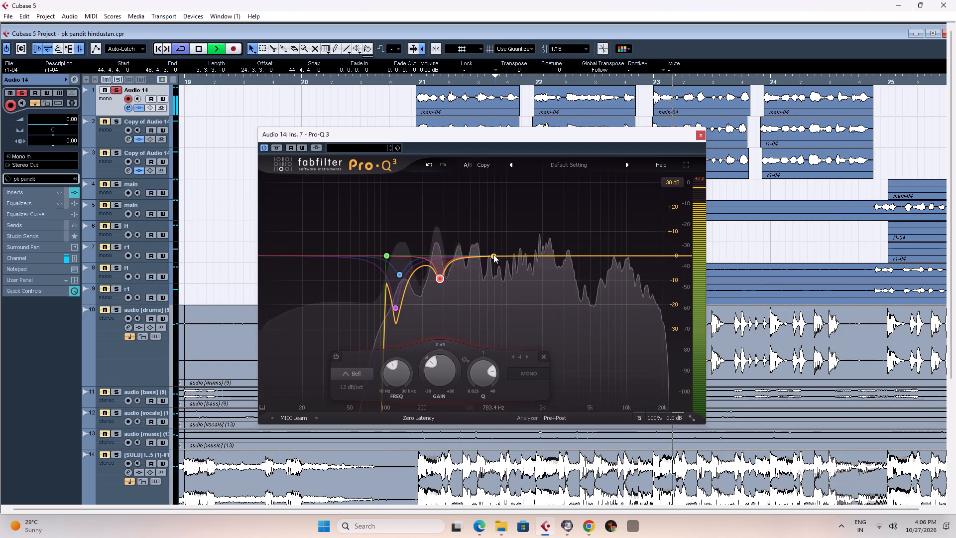
Add a bell band near 895 Hz with a cut of about 6.3 dB, sweeping its gain by ear during playback.
left_click_drag(493, 255, 496, 273)
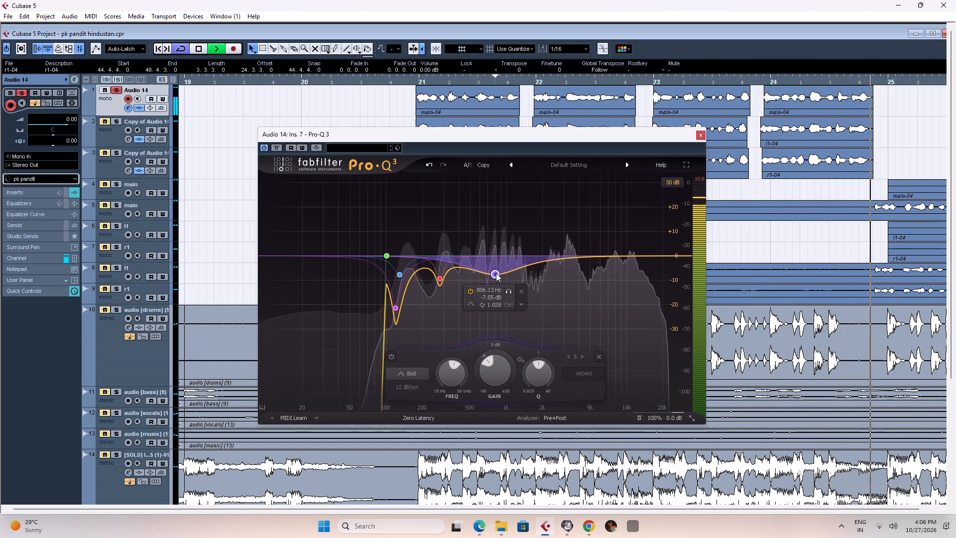
key("space")
key("space")
left_click_drag(496, 273, 496, 273)
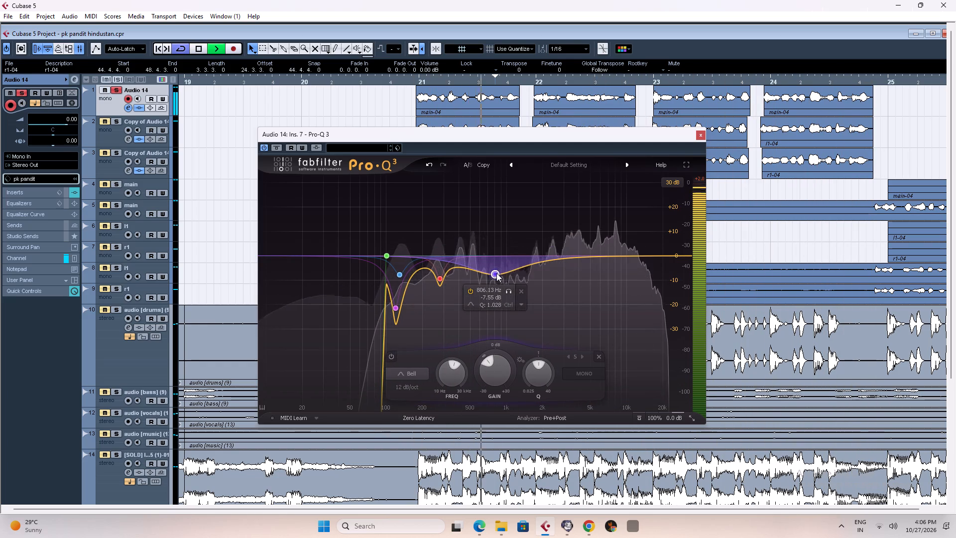
left_click_drag(496, 273, 504, 238)
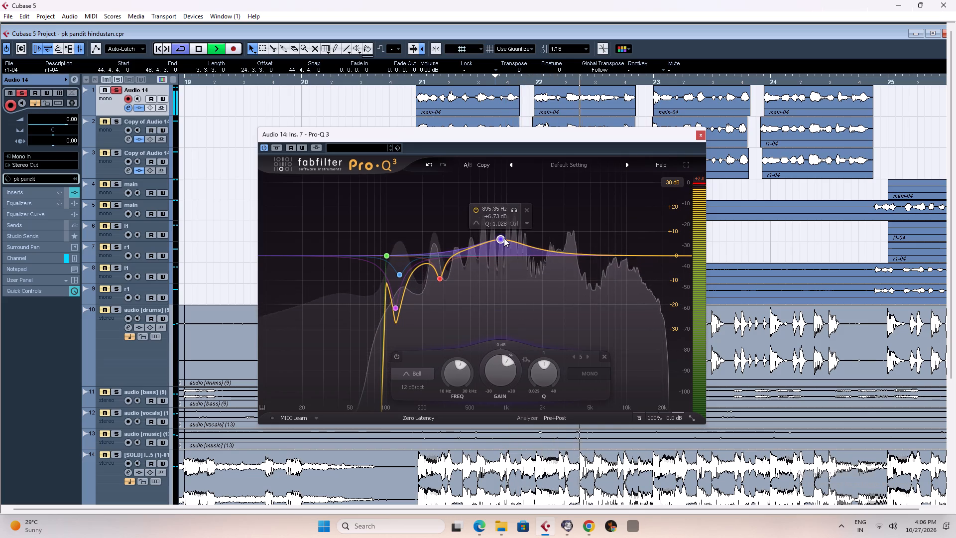
left_click_drag(504, 238, 502, 282)
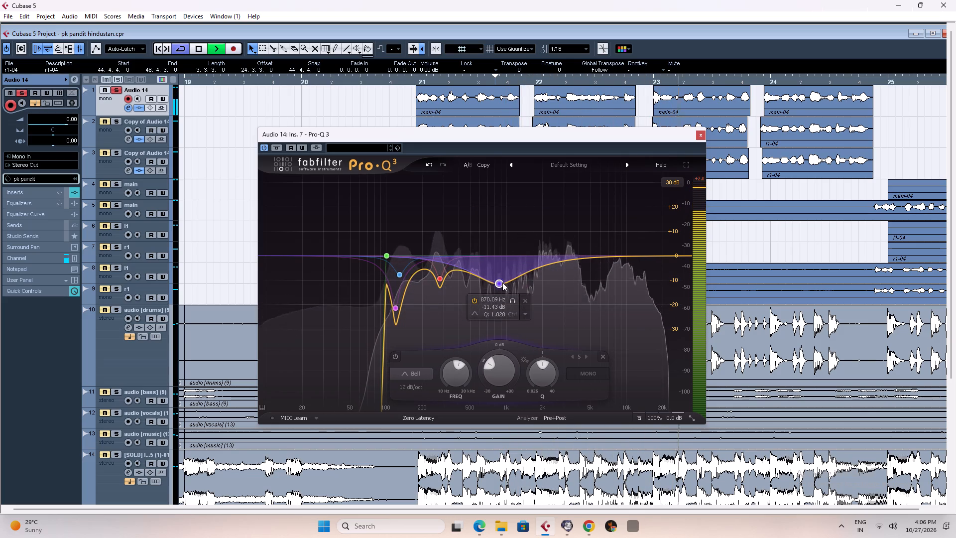
left_click_drag(502, 282, 502, 269)
key("space")
key("space")
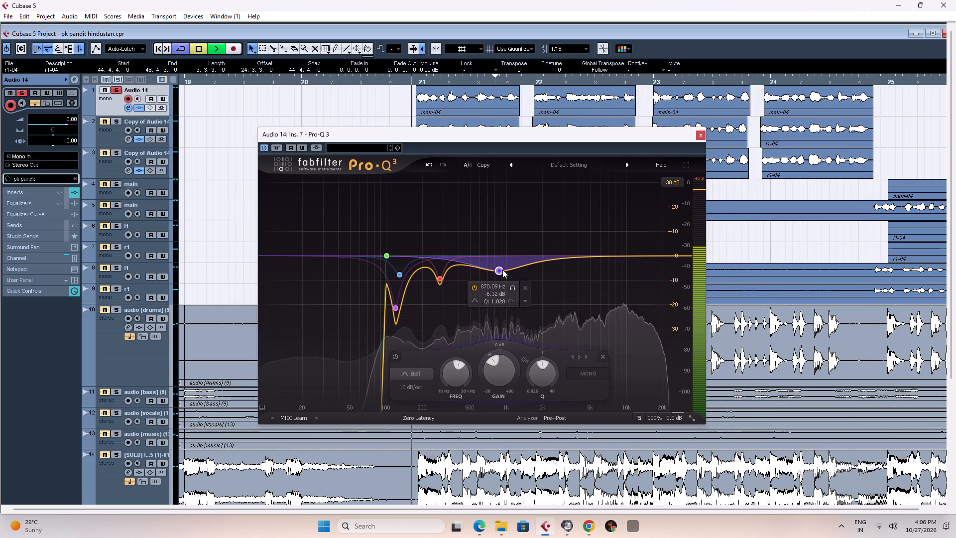
left_click(499, 270)
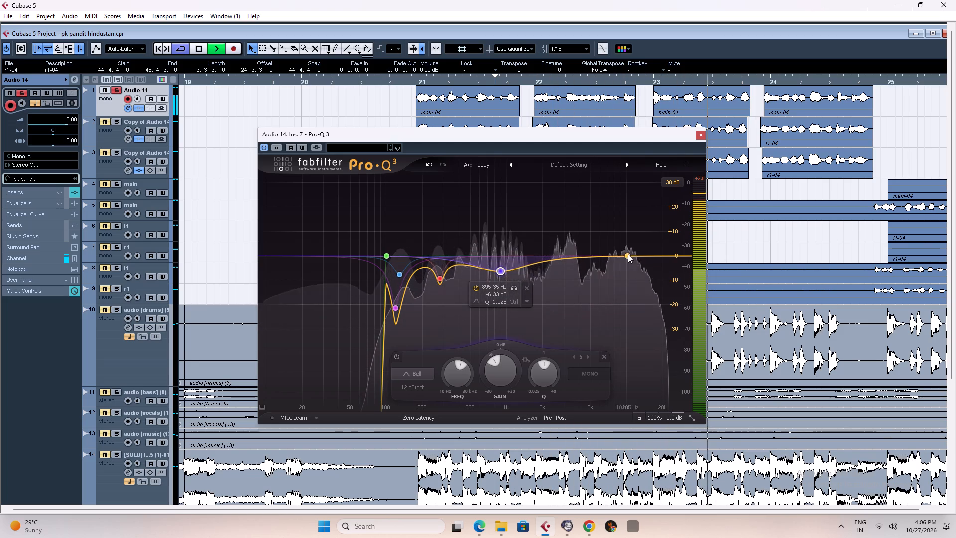
Add a bell band near 3.25 kHz with a cut of about 4.3 dB and audition it from the loop start.
left_click_drag(569, 260, 568, 270)
key("space")
key("space")
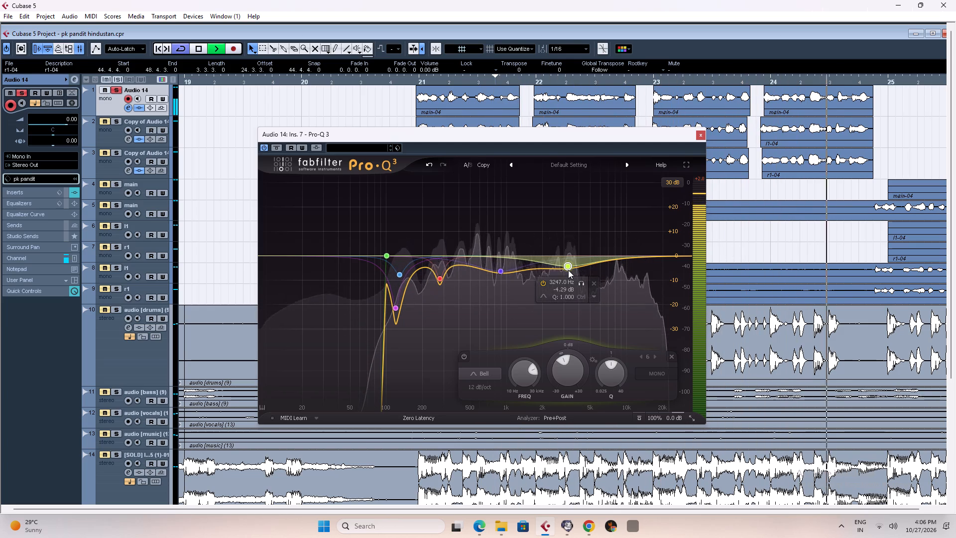
key("space")
key("space")
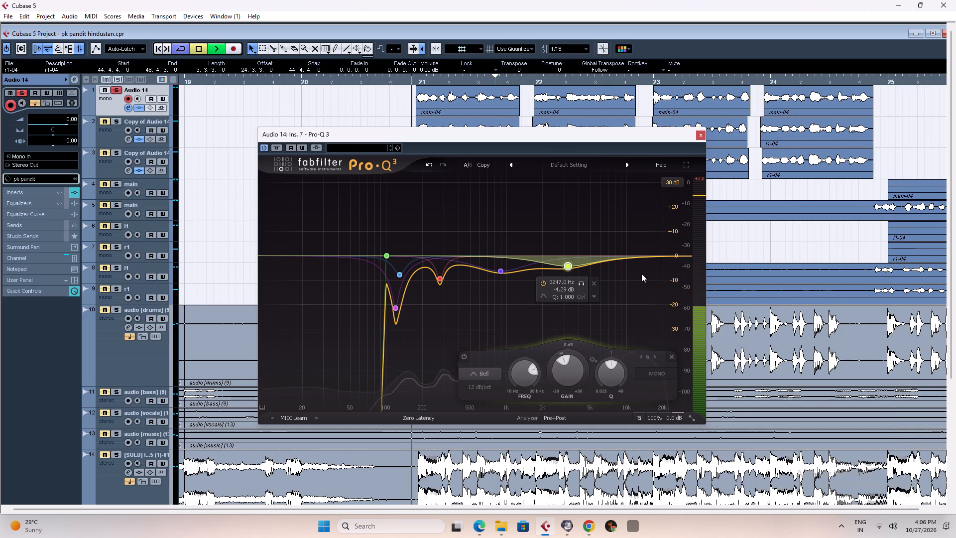
Add a high shelf near 13.6 kHz with a boost of about 8 dB, audition it, and close the equalizer.
left_click_drag(651, 256, 650, 242)
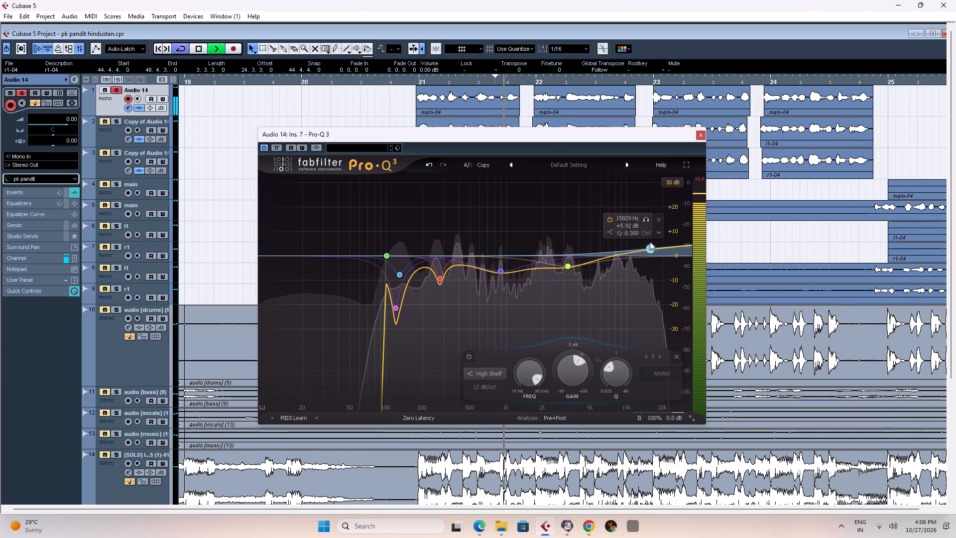
left_click_drag(650, 242, 642, 237)
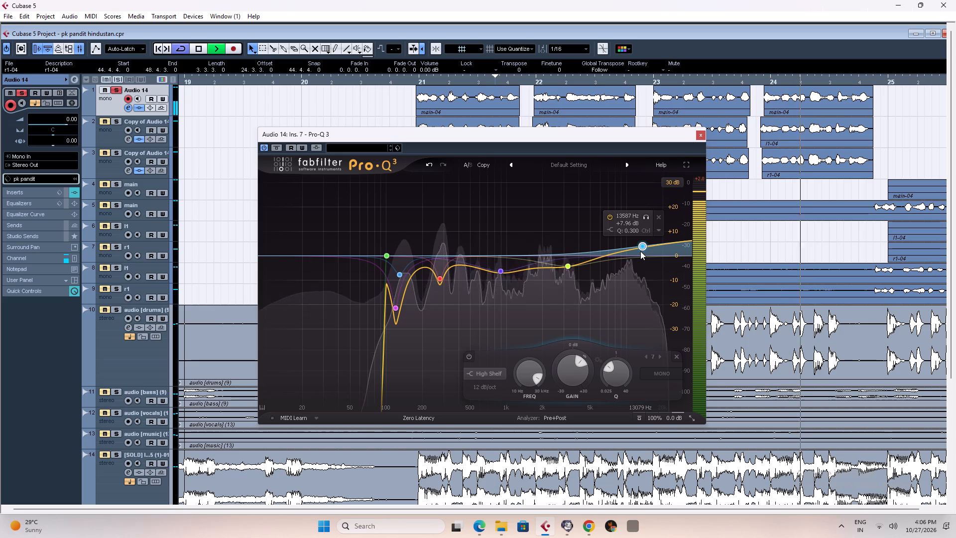
key("space")
key("space")
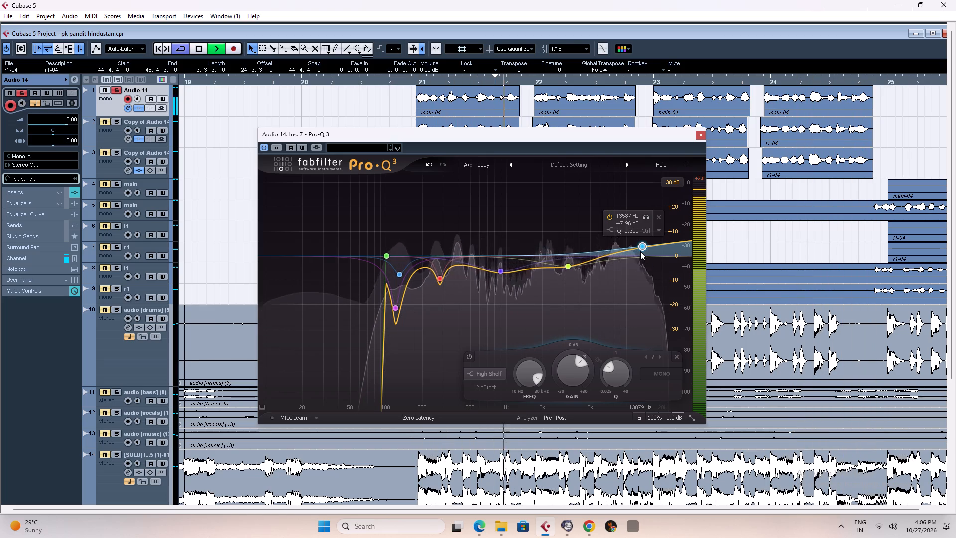
key("space")
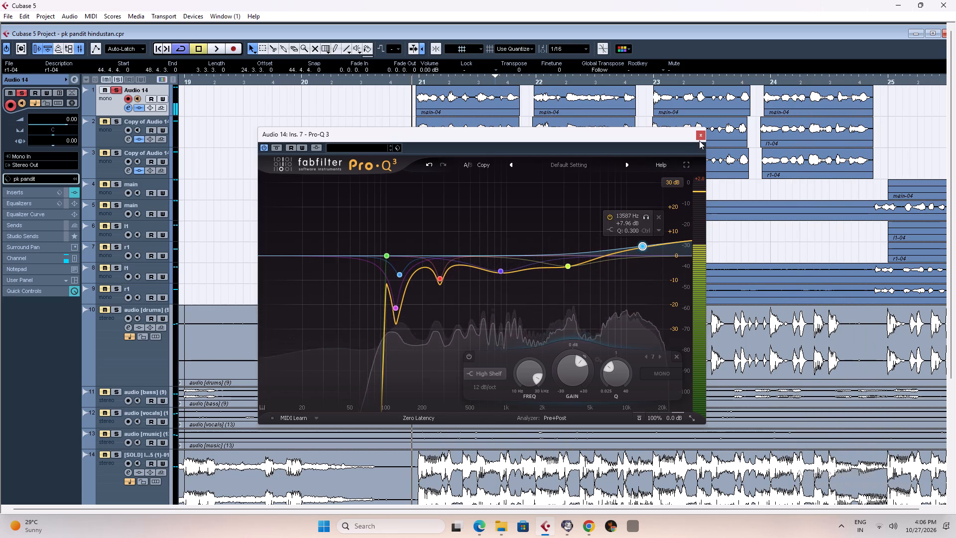
left_click(699, 140)
left_click(699, 138)
Save the Audio 14 channel settings as a track preset named "pk hinduuuu".
right_click(104, 106)
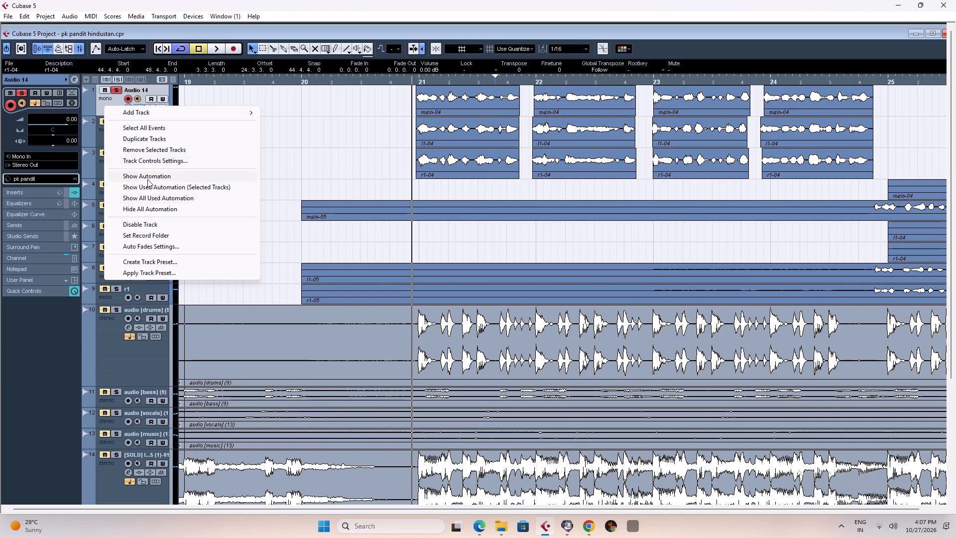
left_click(164, 261)
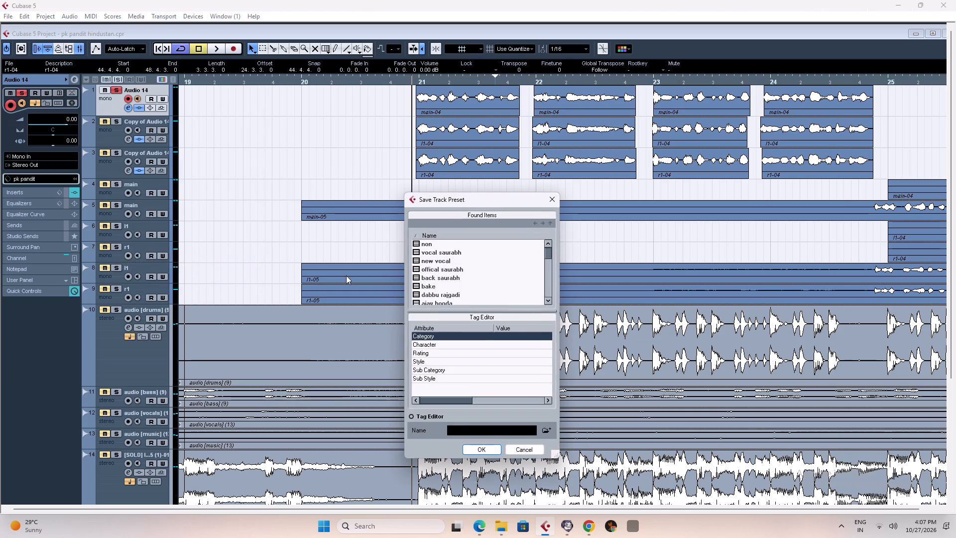
left_click(479, 430)
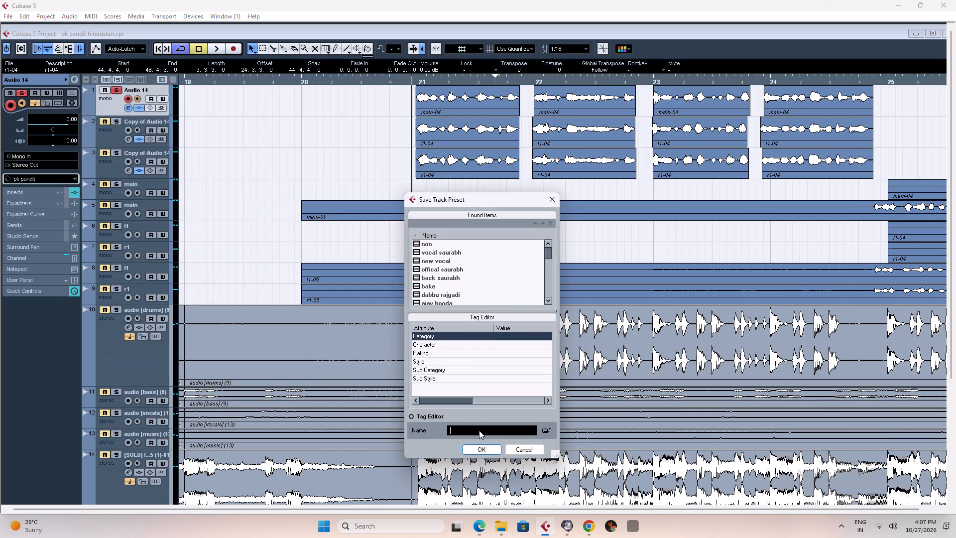
type("pk")
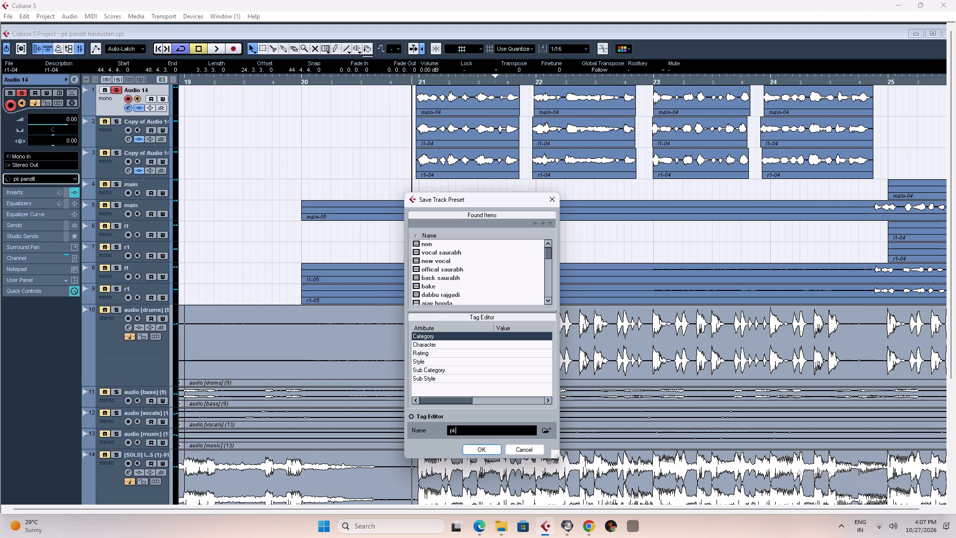
key("space")
type("n")
key("BackSpace")
type("ti")
key("BackSpace")
key("BackSpace")
type("hind")
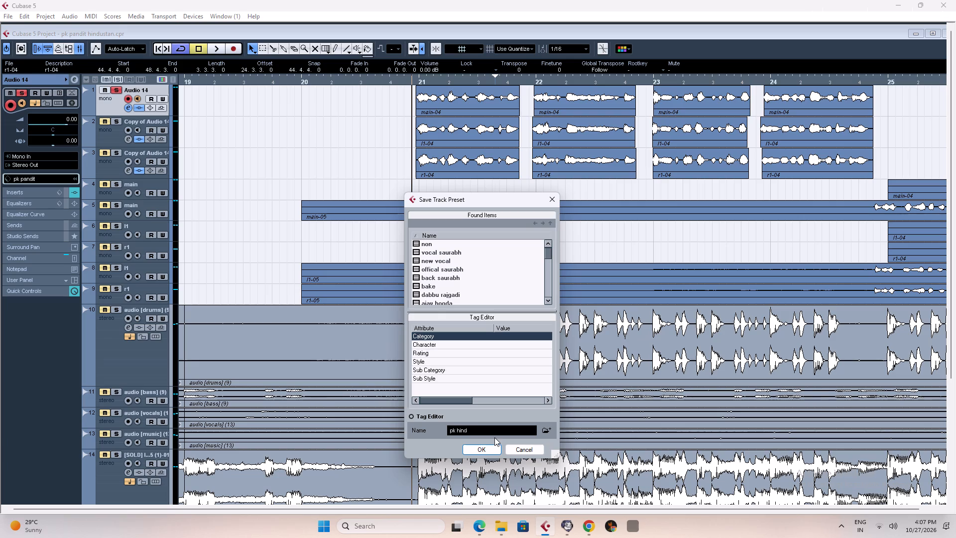
type("uuuu")
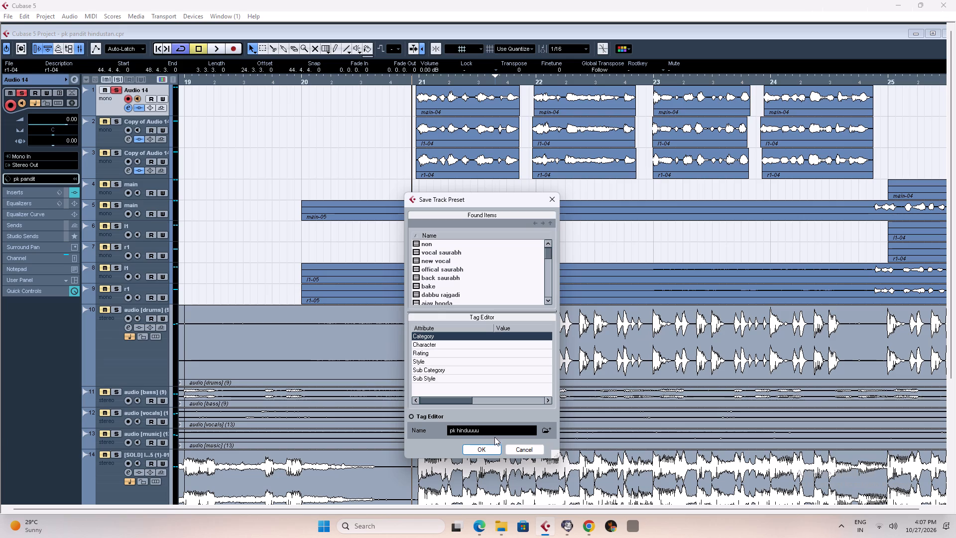
left_click(478, 449)
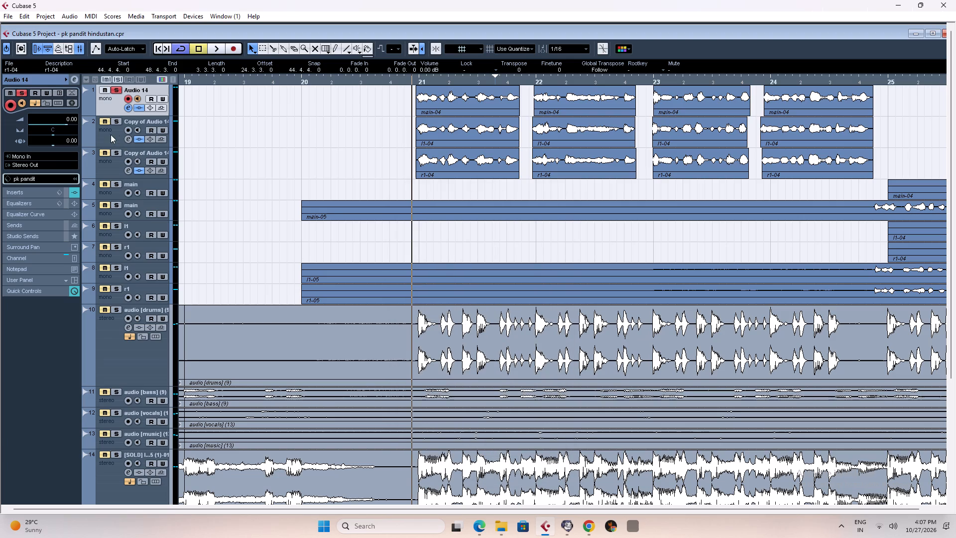
Apply the "pk hinduuuu" track preset to the first Copy of Audio 14 track, the one routed to Left.
left_click(111, 134)
left_click(44, 178)
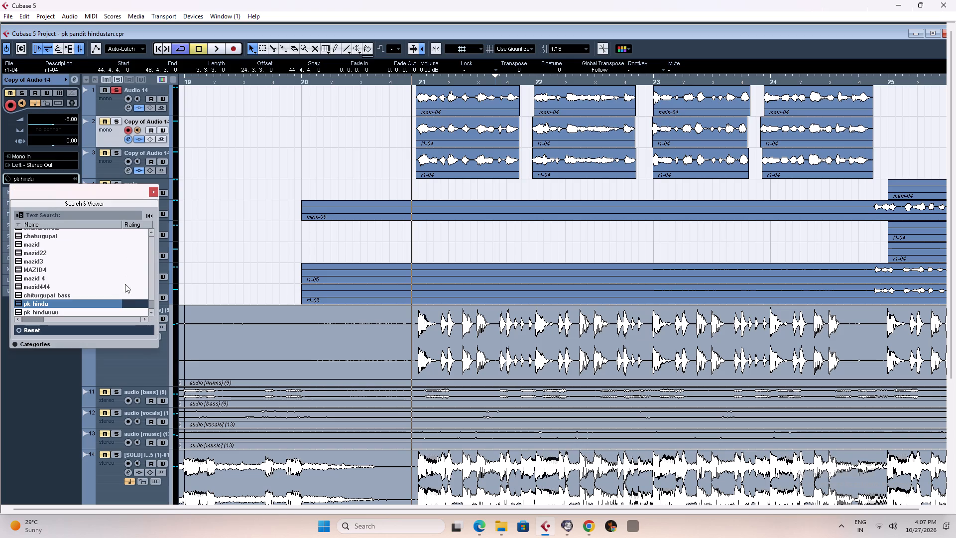
left_click_drag(151, 304, 149, 313)
left_click(83, 313)
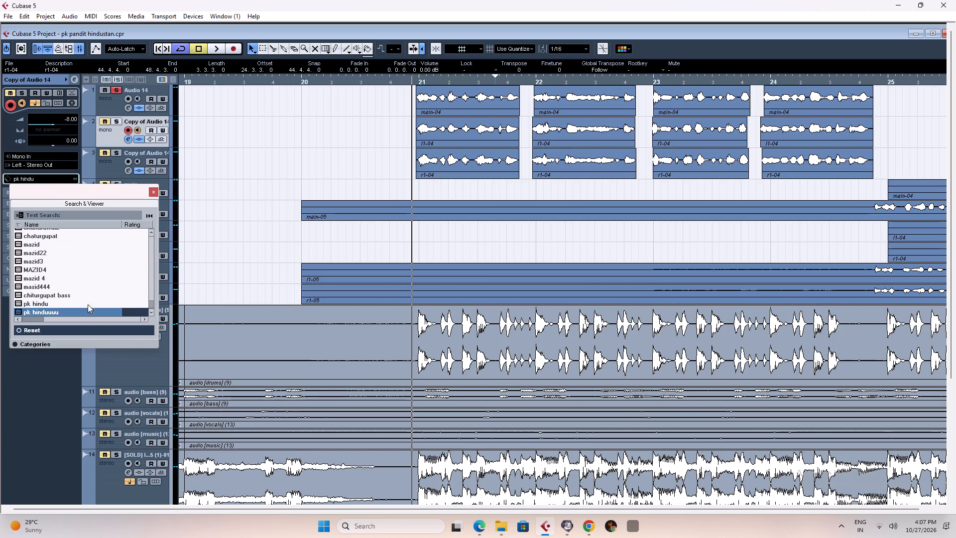
left_click(151, 192)
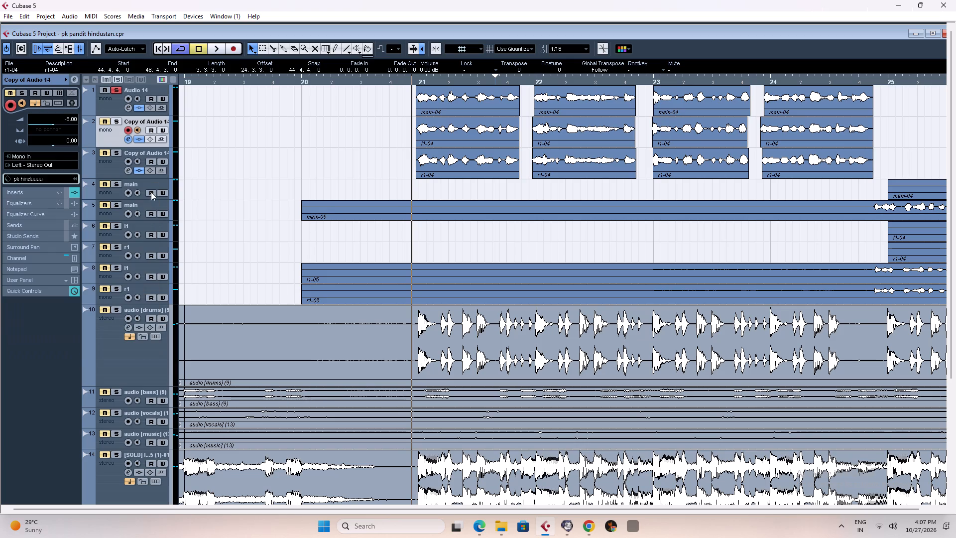
Apply the "pk hinduuuu" track preset to the second Copy of Audio 14 track, the one routed to Right.
left_click(112, 170)
left_click(37, 176)
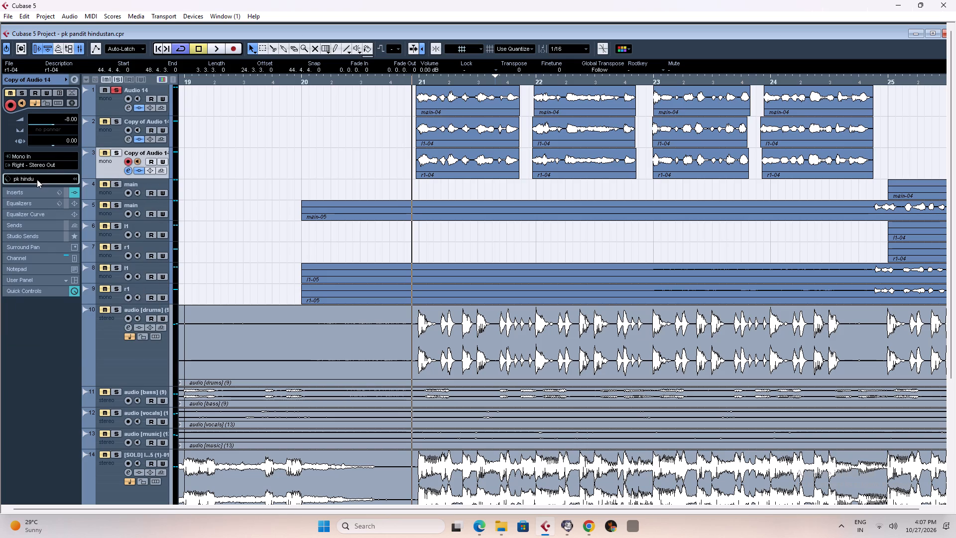
left_click(37, 180)
left_click(30, 180)
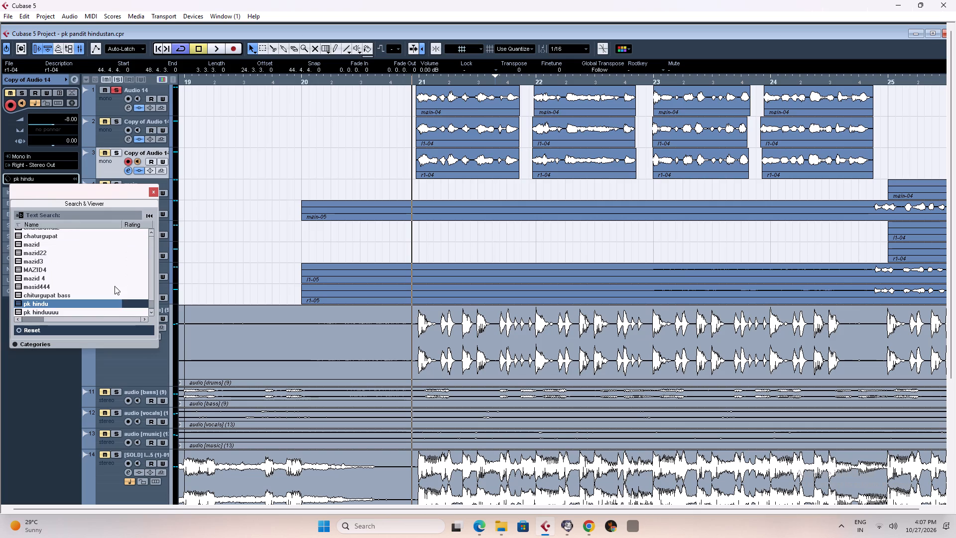
left_click_drag(150, 307, 147, 317)
left_click(80, 311)
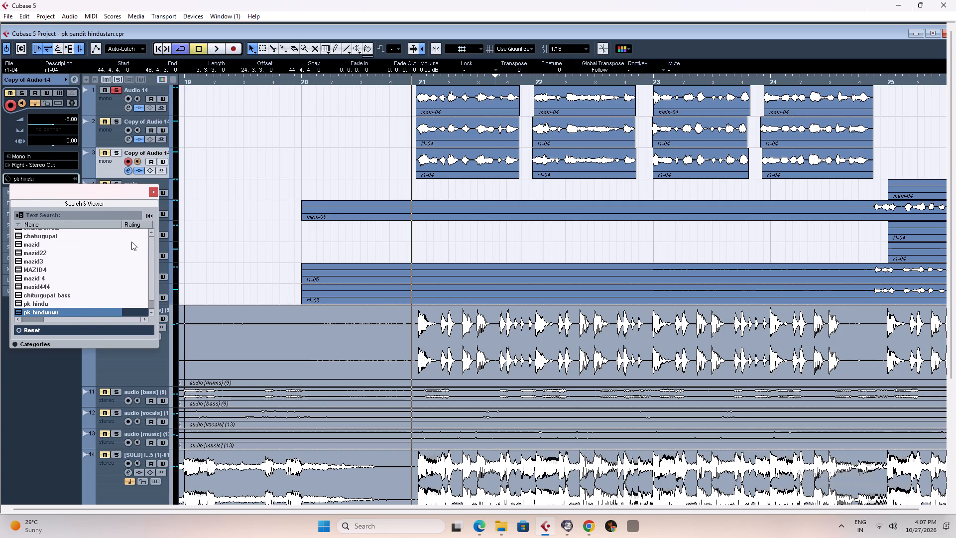
left_click(150, 193)
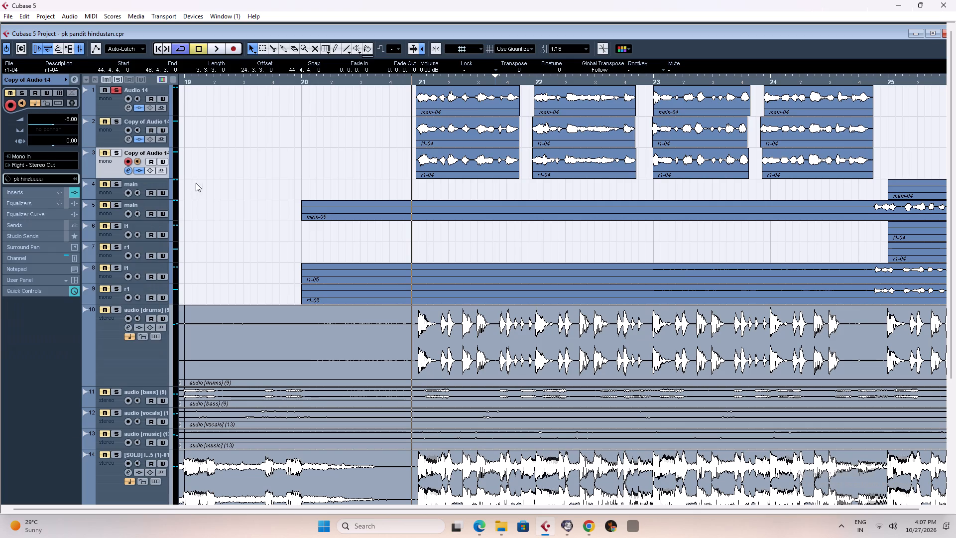
Unsolo Audio 14, set the playback position shortly after bar 20, and unmute both Copy of Audio 14 tracks.
left_click(116, 90)
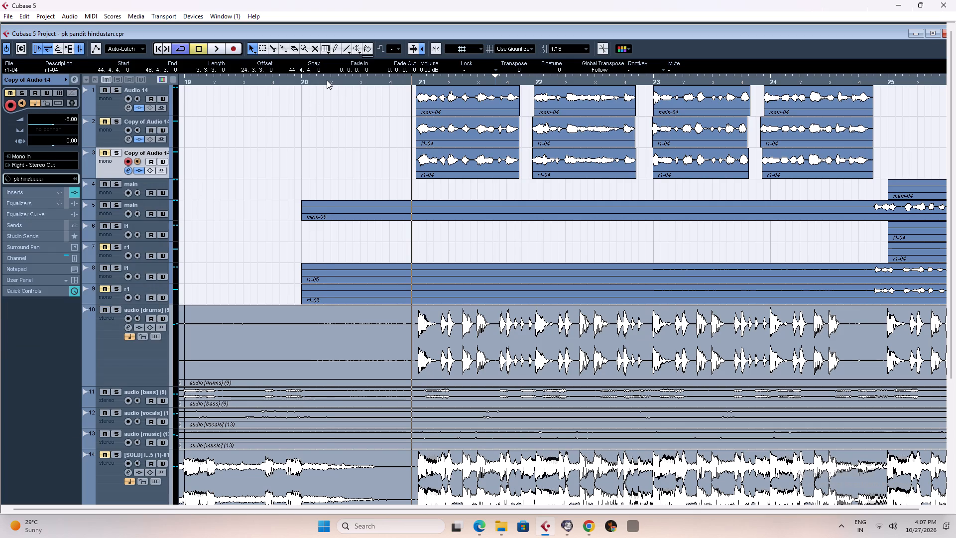
left_click(327, 80)
key("space")
key("space")
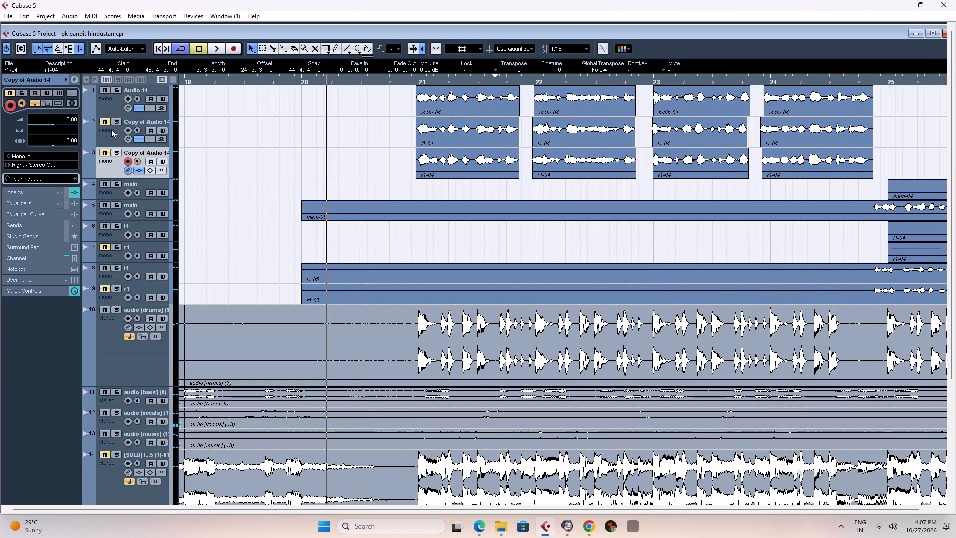
left_click(104, 122)
left_click(107, 154)
Audition Audio 14 and its two copies with the backing tracks from bar 20, and examine the whole song arrangement.
key("space")
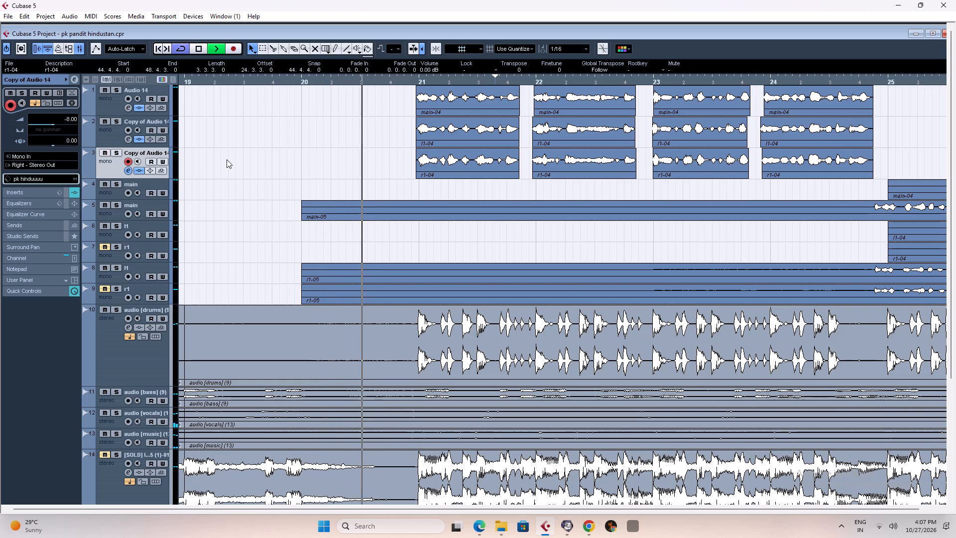
key("h")
key("h")
key("h")
key("h")
key("h")
key("h")
key("h")
key("h")
key("h")
key("h")
key("h")
key("h")
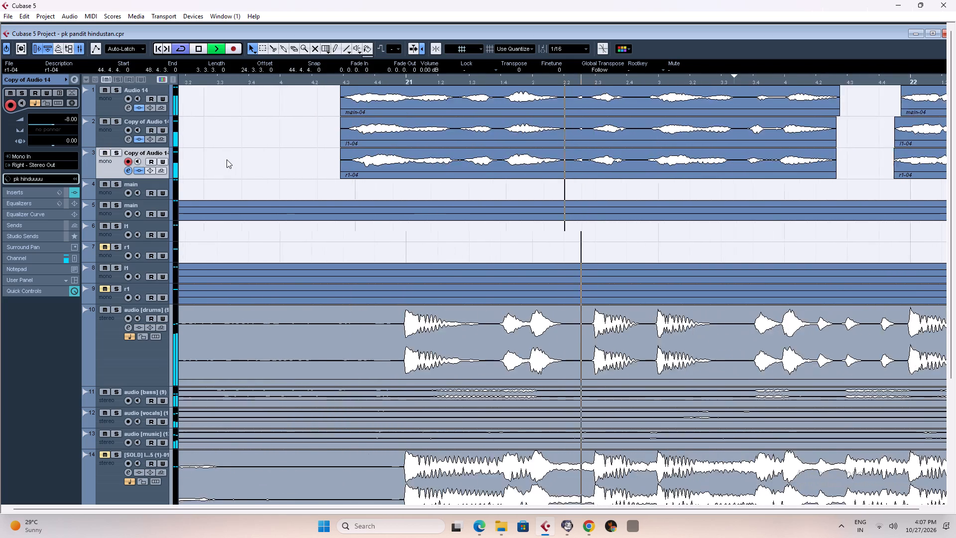
key("g")
key("g")
key("g")
key("g")
key("g")
key("g")
key("g")
key("g")
key("g")
key("g")
key("g")
key("g")
key("g")
key("g")
key("g")
key("g")
key("g")
key("g")
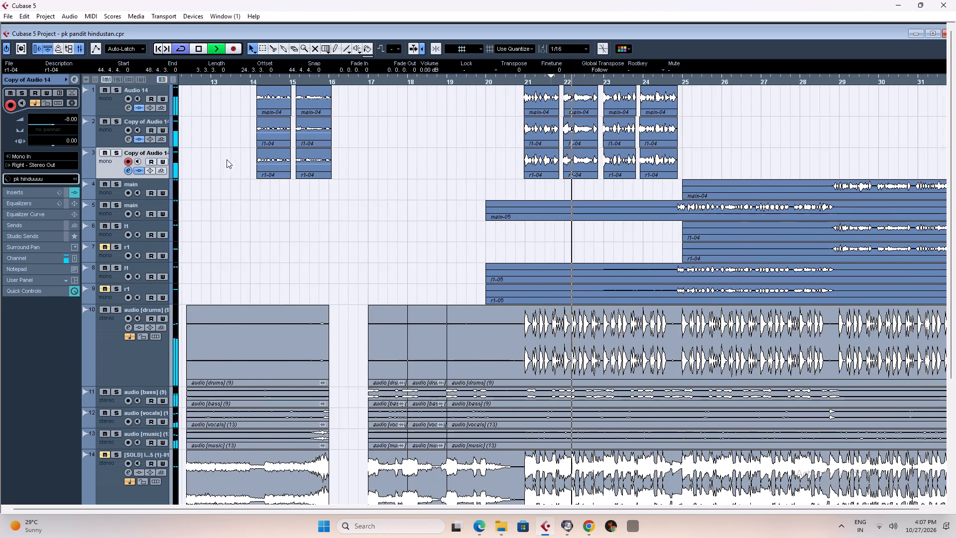
key("g")
key("g")
key("g")
key("g")
type("gg")
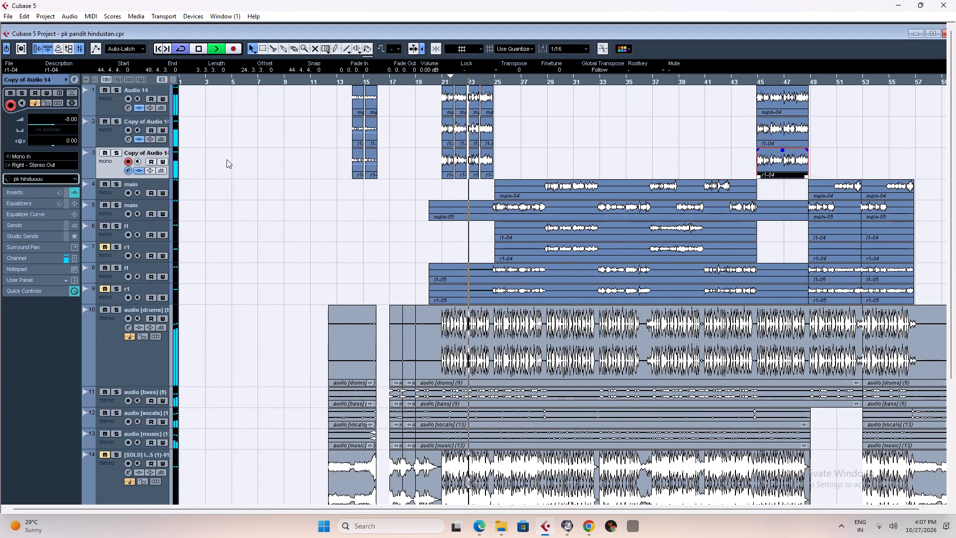
key("g")
key("g")
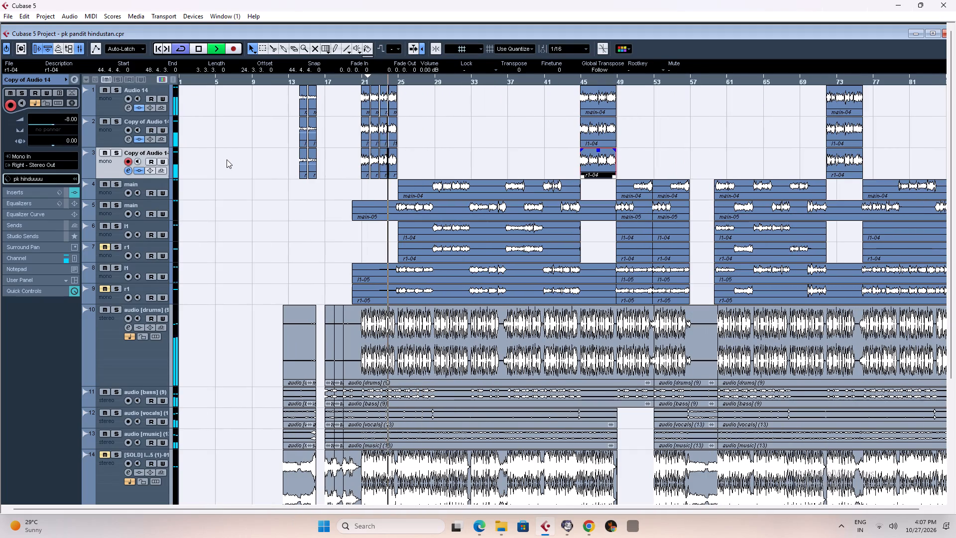
key("g")
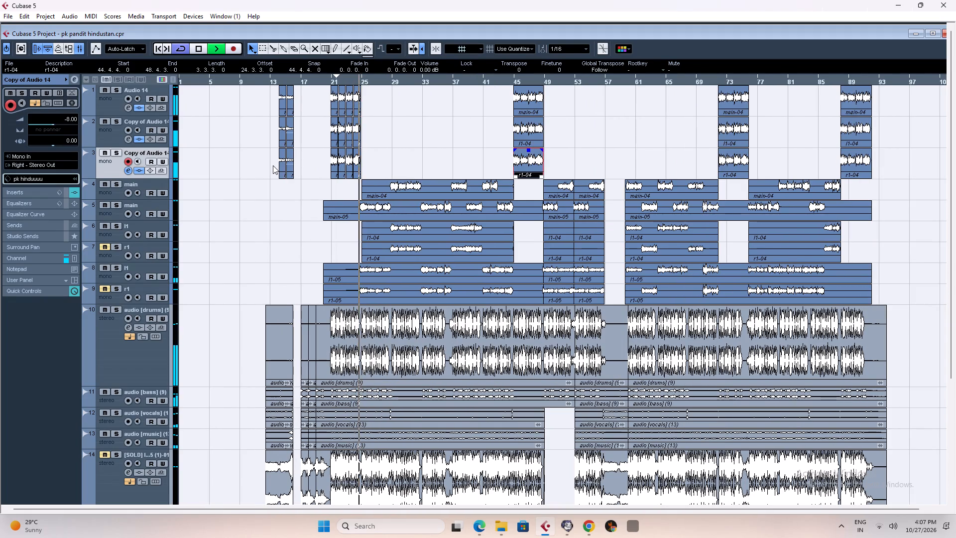
key("space")
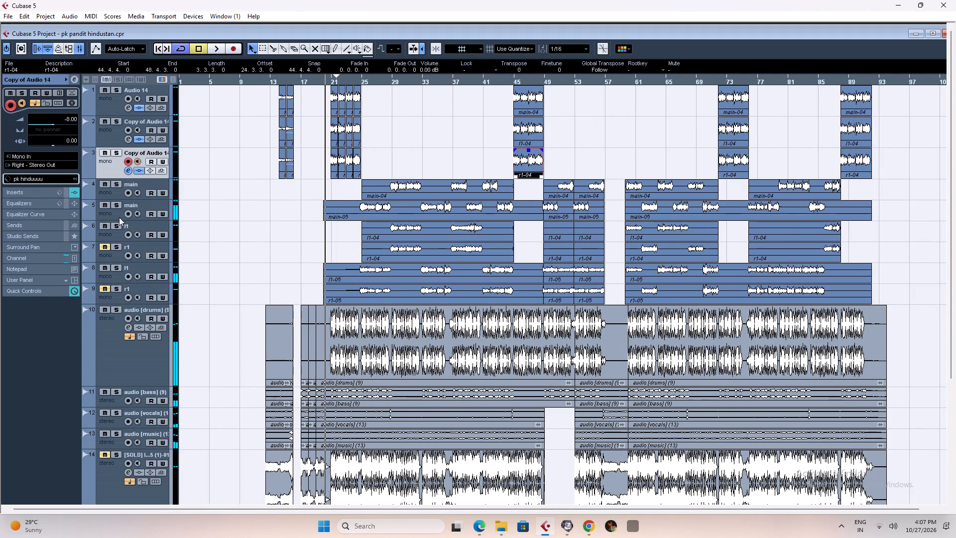
Apply the "pk hinduuuu" track preset to the first main vocal track, track 4.
left_click(119, 217)
left_click(109, 194)
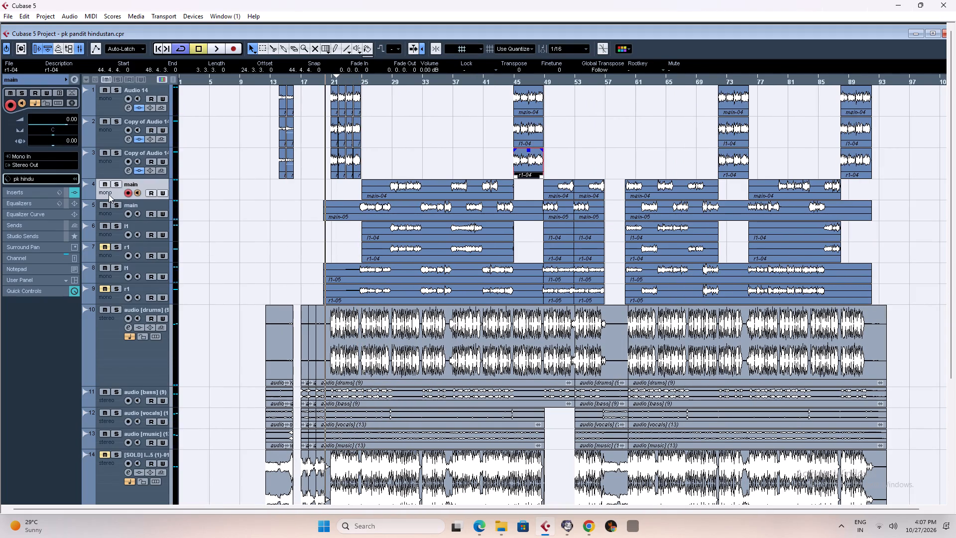
right_click(109, 194)
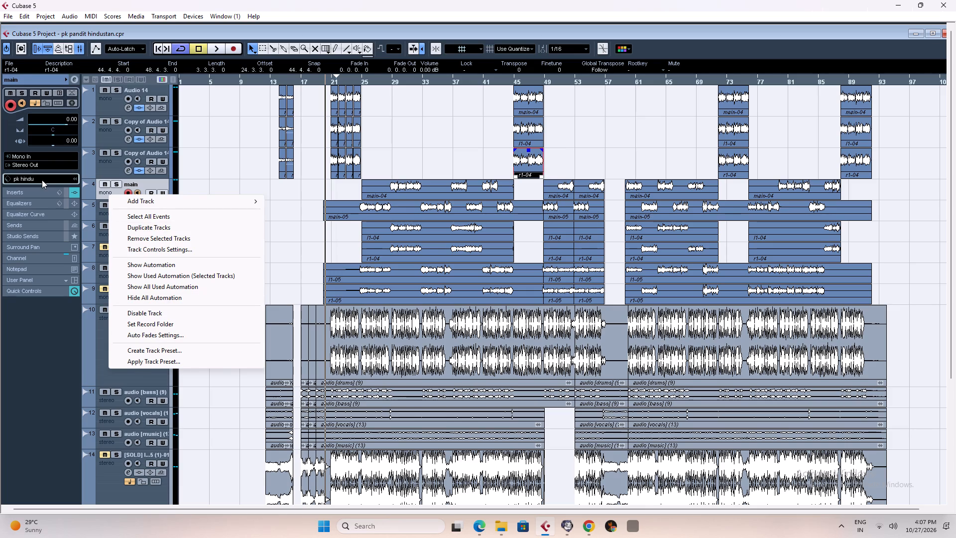
left_click(42, 179)
left_click(42, 179)
left_click_drag(150, 306, 147, 315)
left_click(95, 314)
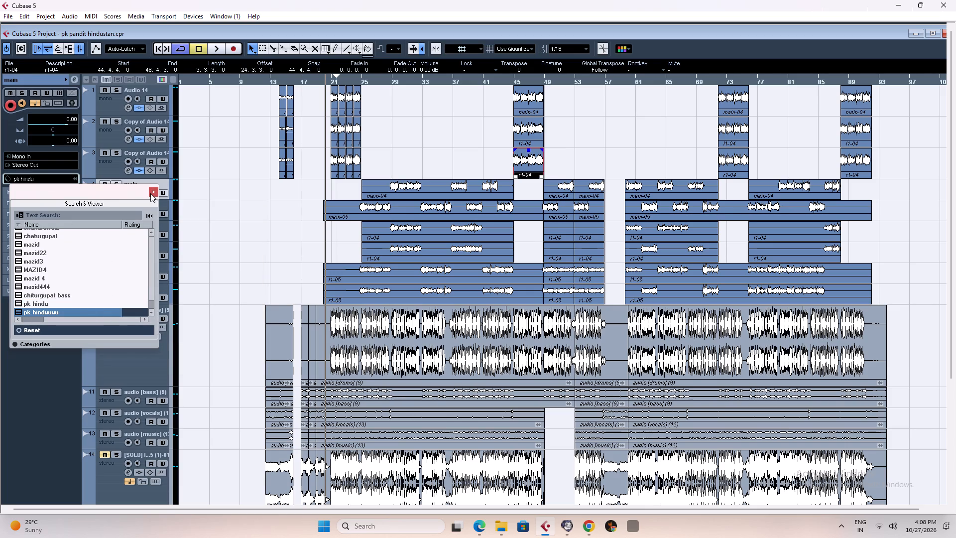
left_click(150, 193)
Apply the "pk hinduuuu" track preset to the second main vocal track, track 5.
left_click(105, 215)
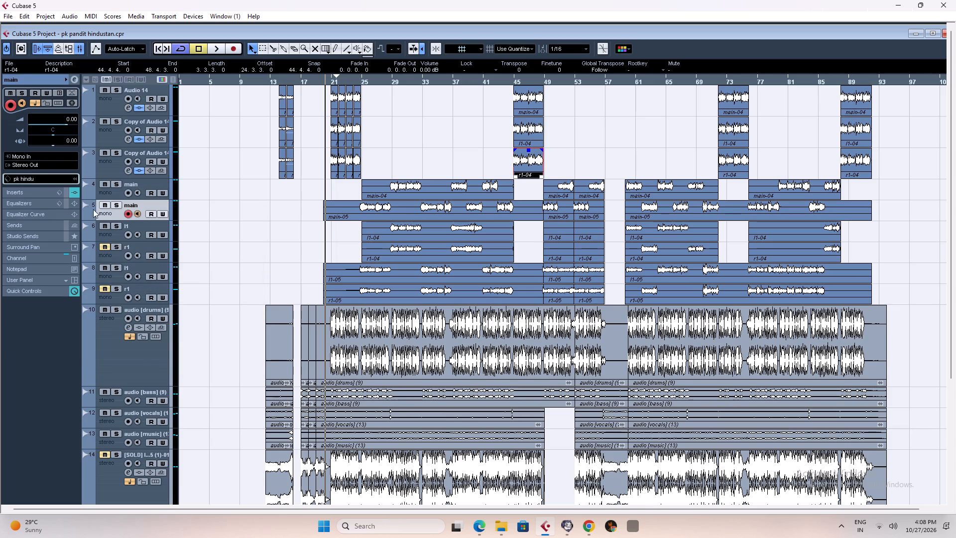
left_click(47, 179)
left_click_drag(151, 301, 149, 315)
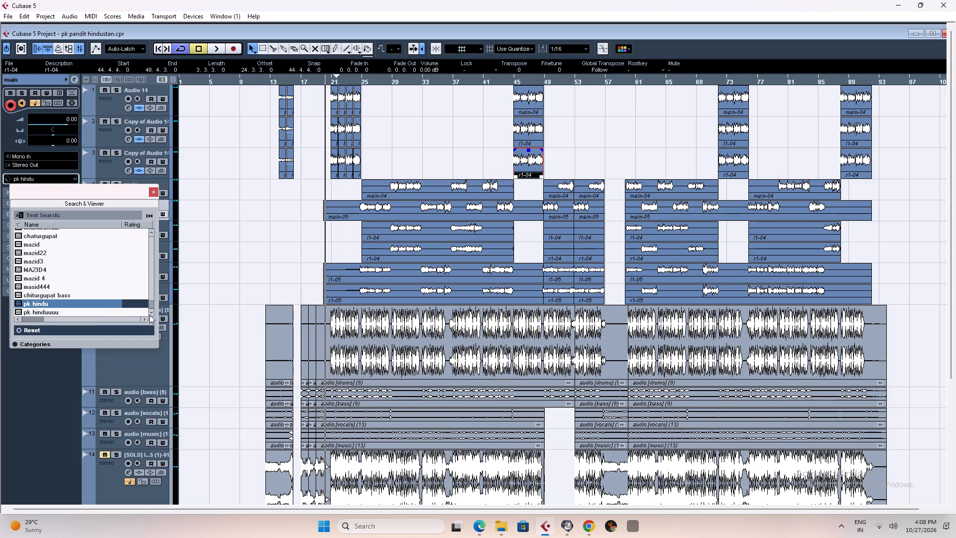
left_click_drag(149, 315, 146, 314)
left_click(101, 312)
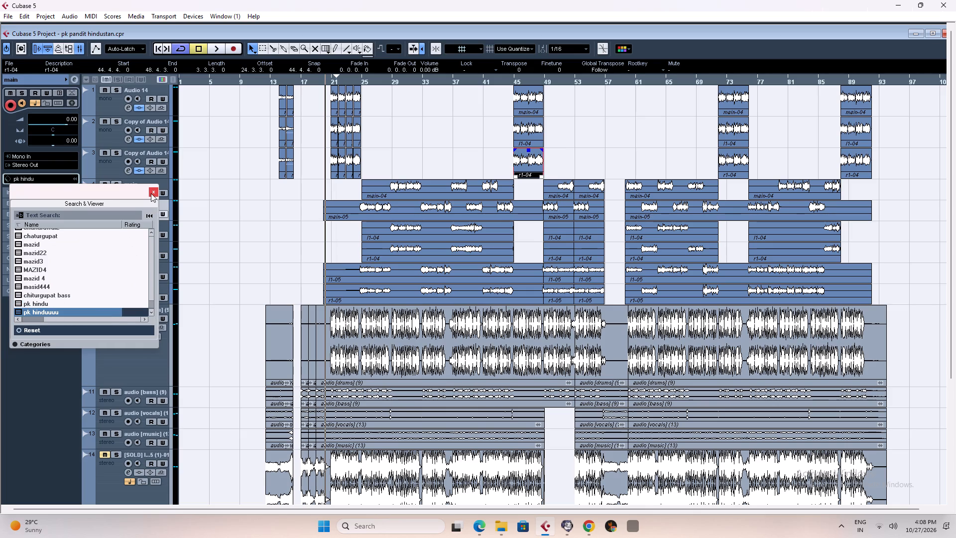
left_click(151, 193)
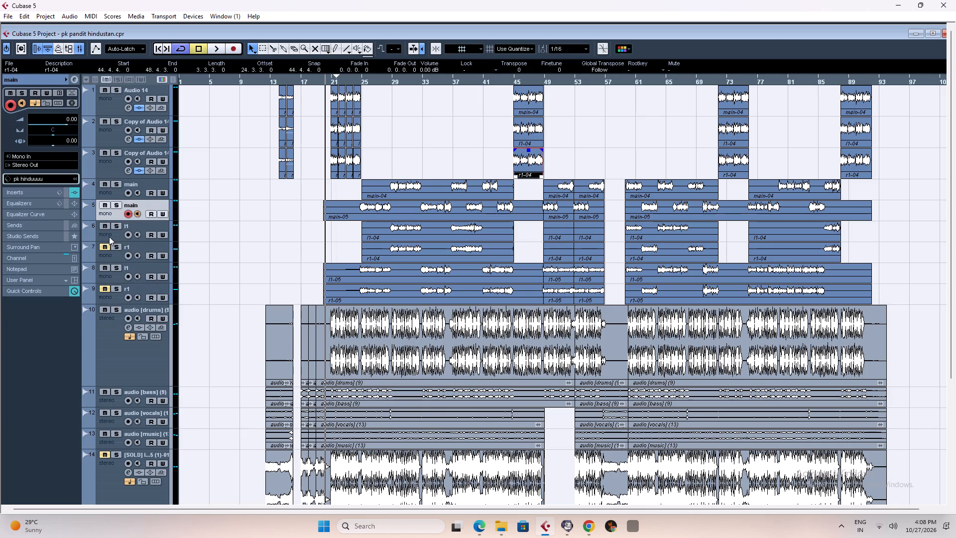
Apply the "pk hinduuuu" track preset to the first l1 backing track, track 6.
left_click(109, 236)
left_click(10, 177)
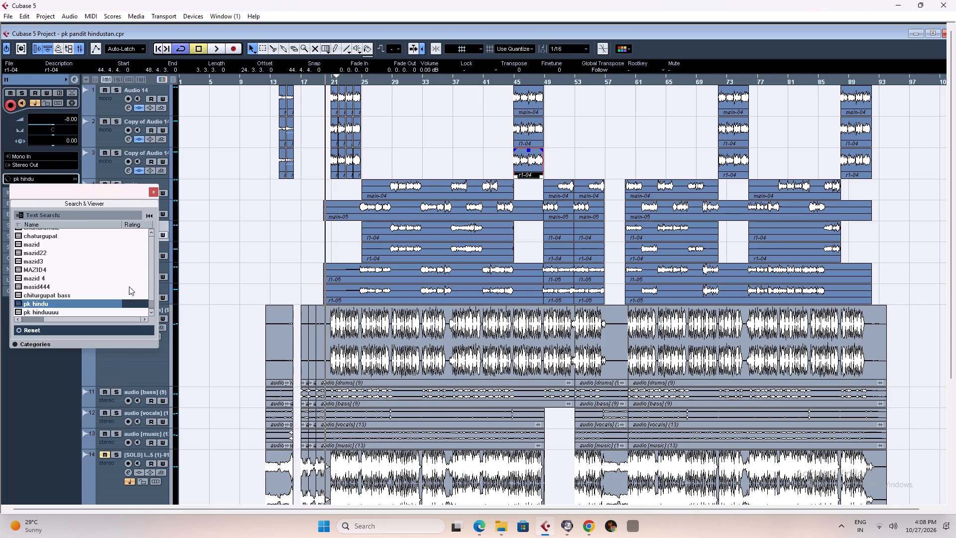
left_click_drag(150, 304, 145, 314)
left_click(84, 312)
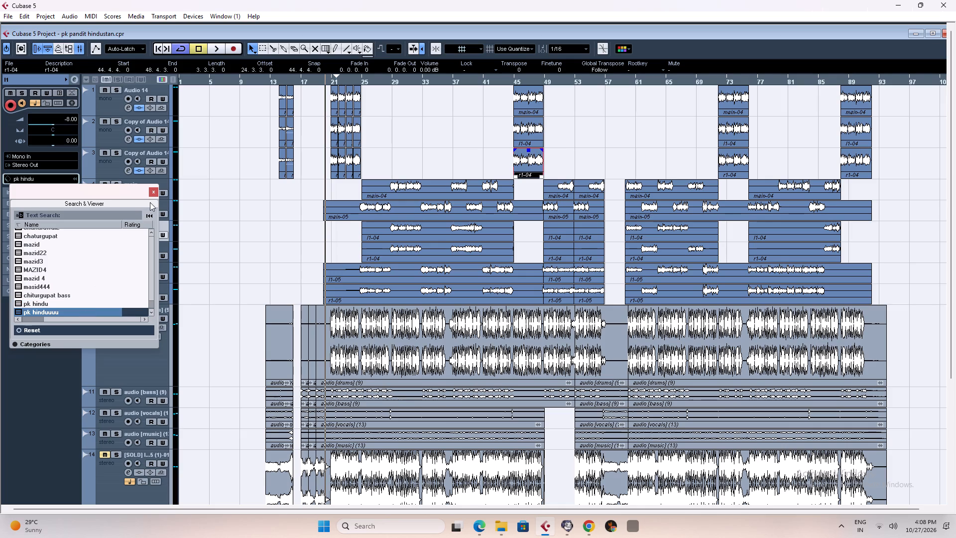
left_click(153, 194)
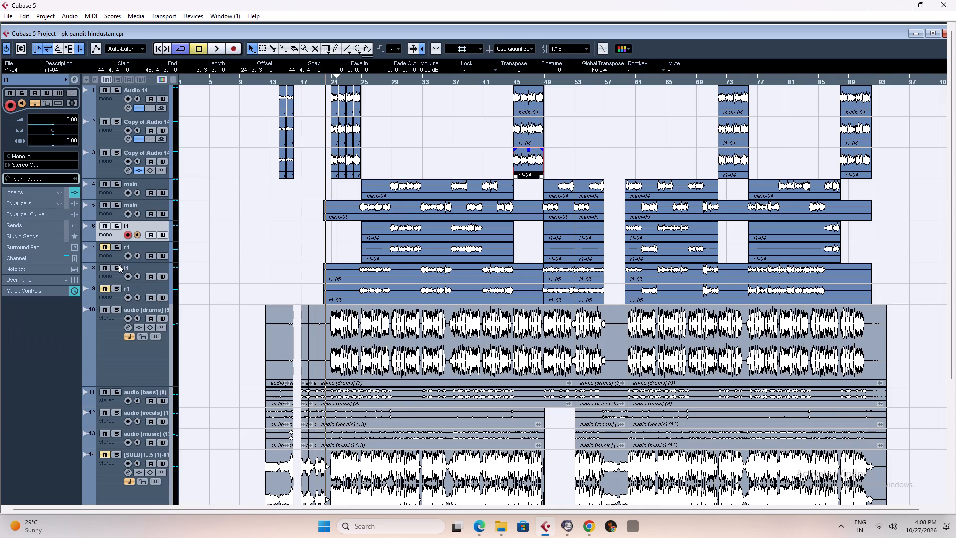
Apply the "pk hinduuuu" track preset to the first r1 backing track, track 7.
left_click(112, 258)
left_click(45, 179)
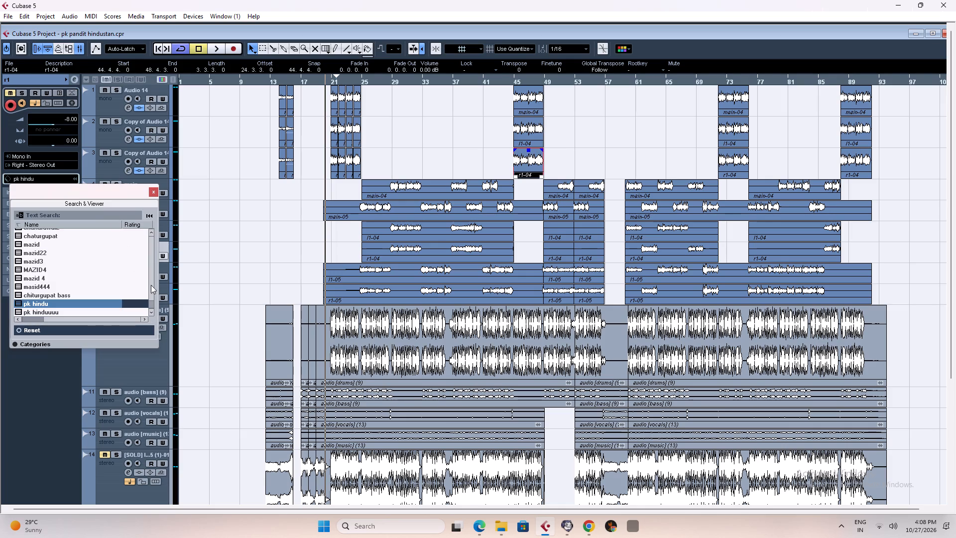
left_click_drag(152, 302, 148, 312)
left_click(106, 313)
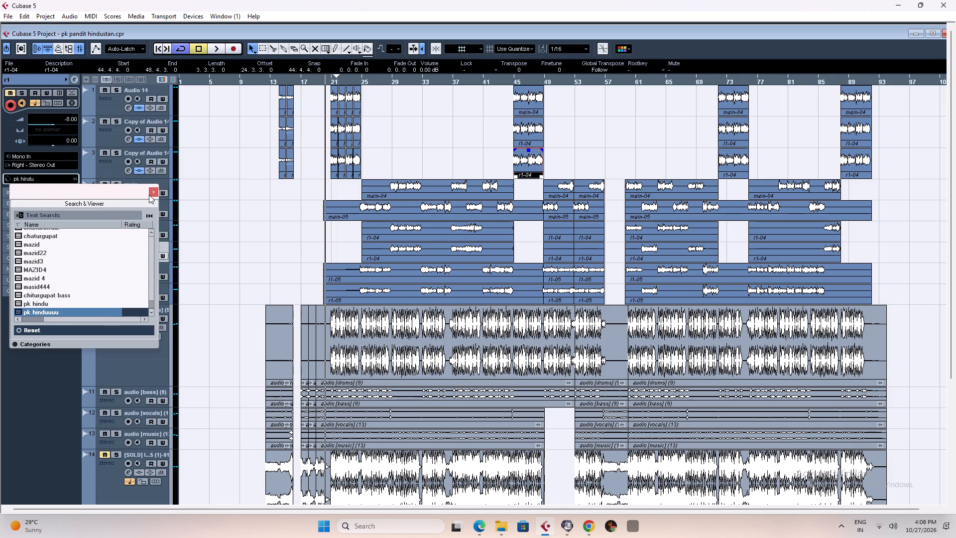
left_click(152, 193)
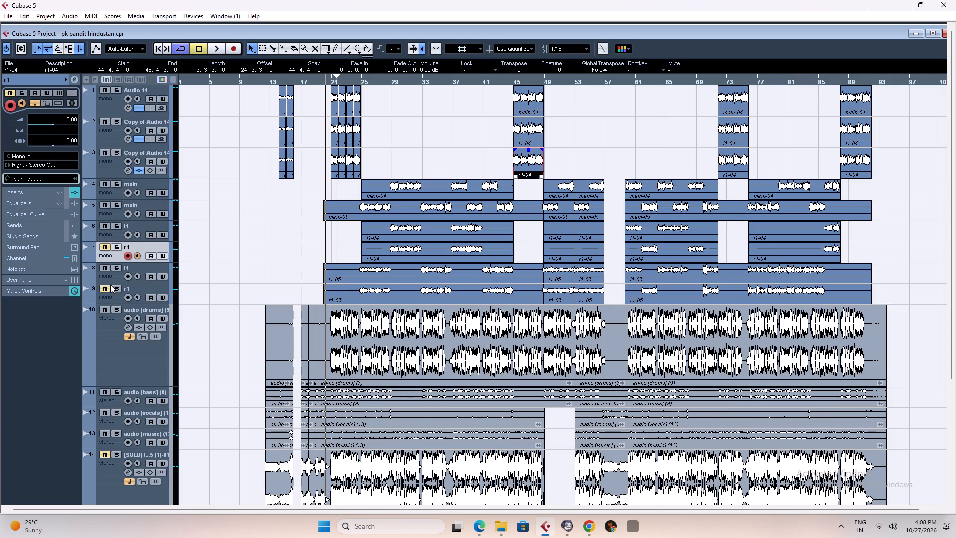
Apply the "pk hinduuuu" track preset to the second l1 backing track, track 8.
left_click(107, 278)
left_click(49, 178)
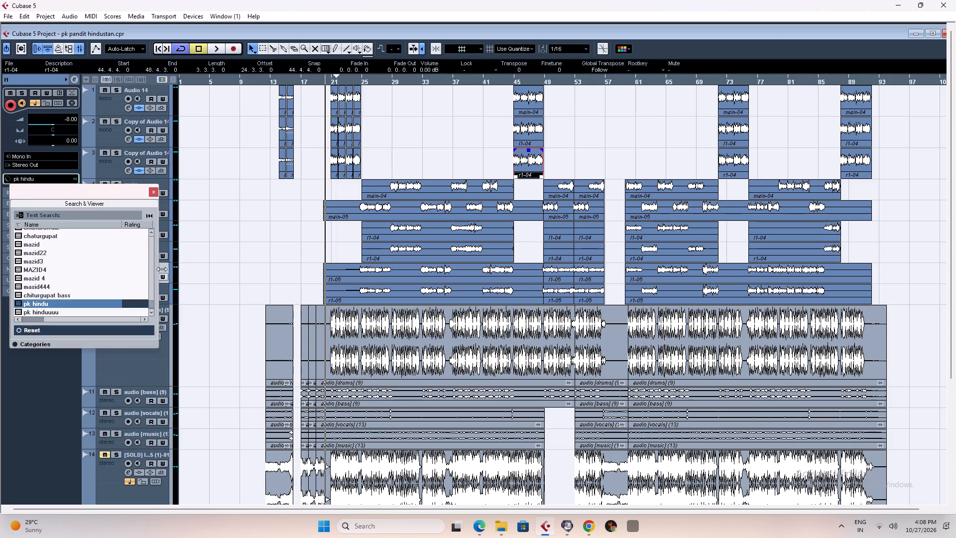
left_click_drag(150, 299, 151, 313)
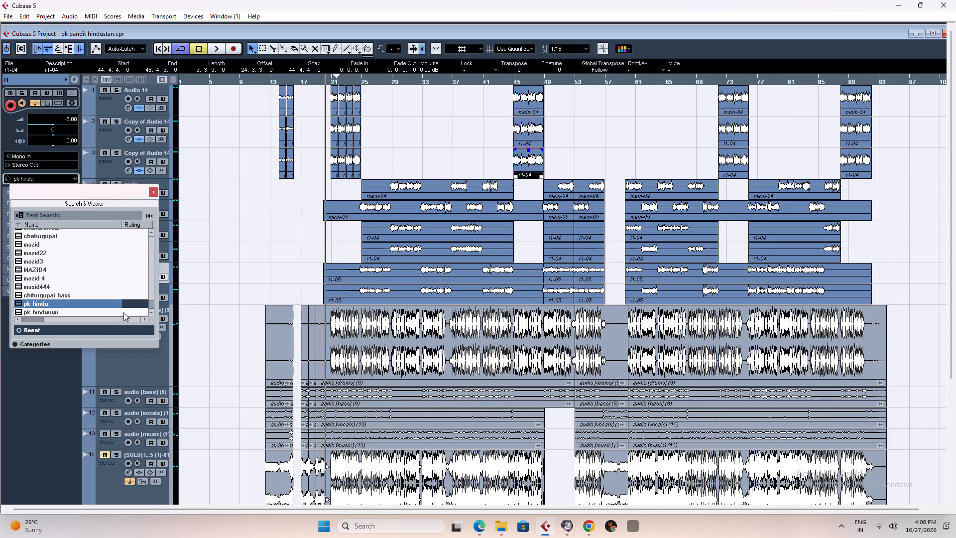
left_click(112, 312)
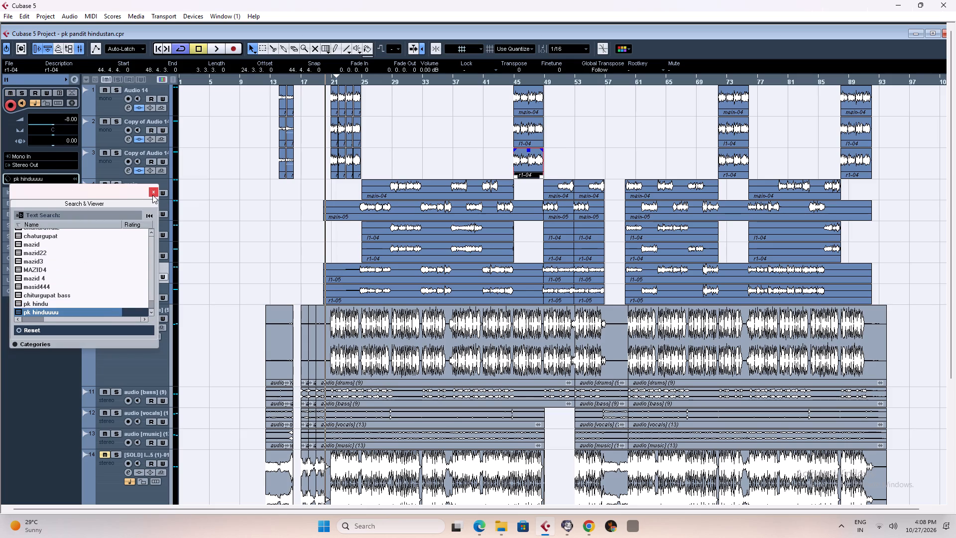
left_click(151, 193)
Apply the "pk hinduuuu" track preset to the second r1 backing track, track 9.
left_click(109, 296)
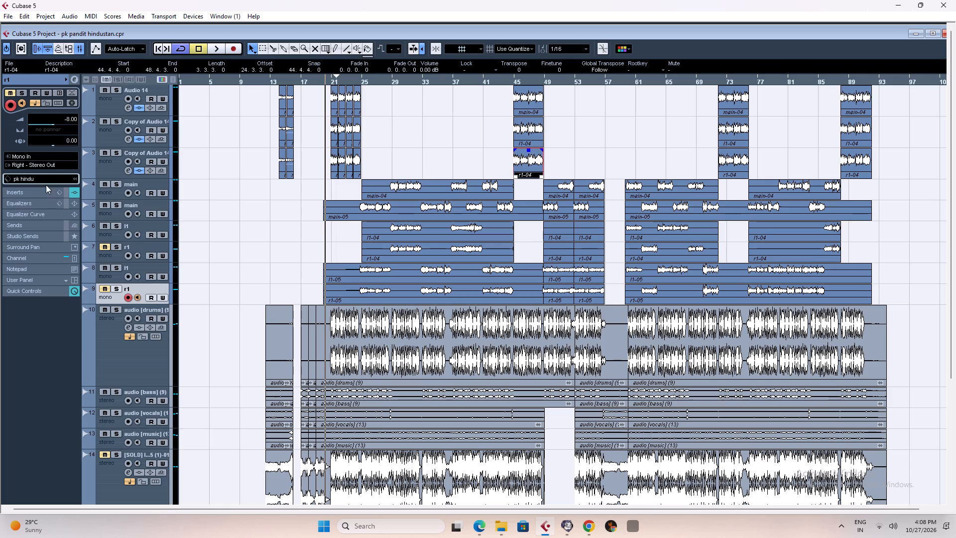
left_click(41, 180)
left_click_drag(152, 303, 152, 312)
left_click(42, 311)
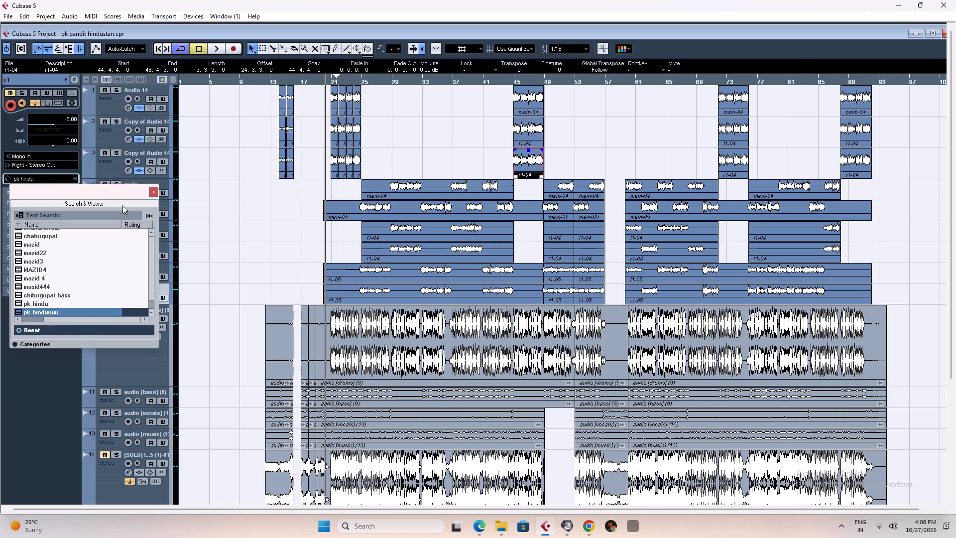
left_click(154, 194)
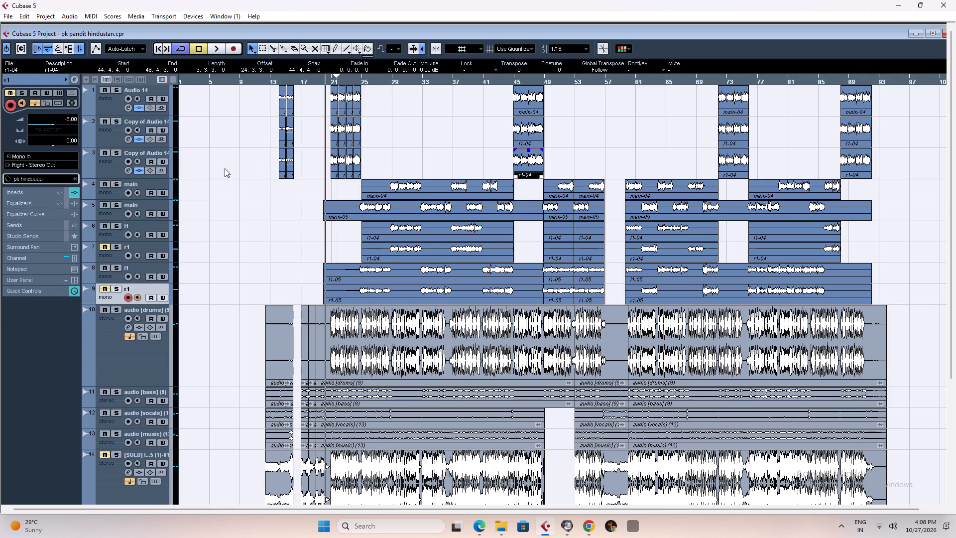
Select the second copy of Audio 14, track 3, and audition the mix from about bar 20, examining the vocal clips.
left_click(117, 166)
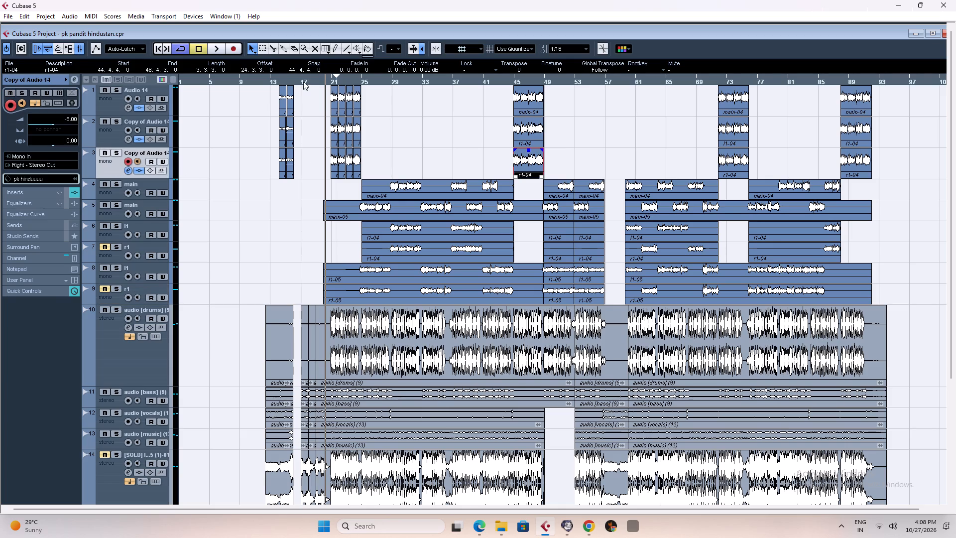
key("space")
left_click(417, 128)
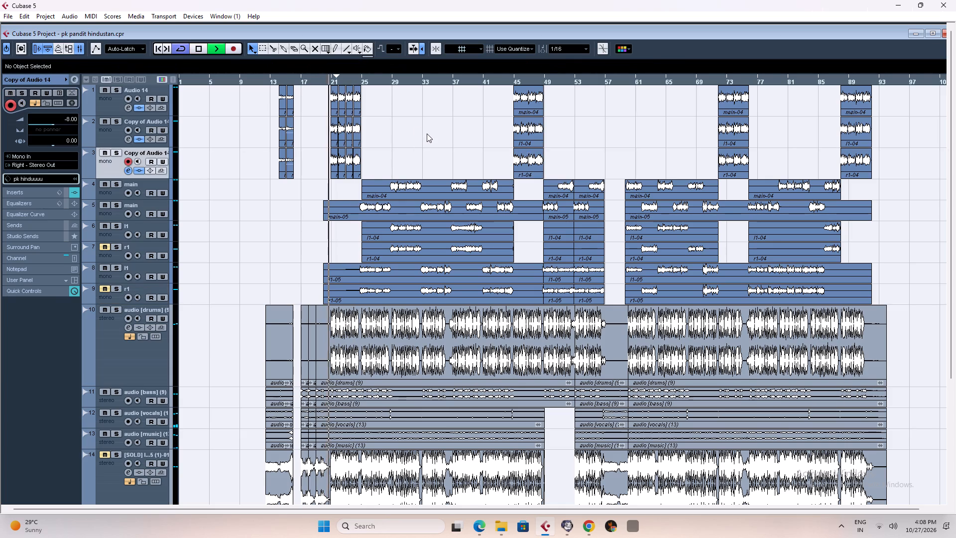
key("h")
key("h")
key("h")
key("h")
key("h")
key("h")
key("h")
key("h")
key("h")
key("h")
key("h")
key("h")
key("h")
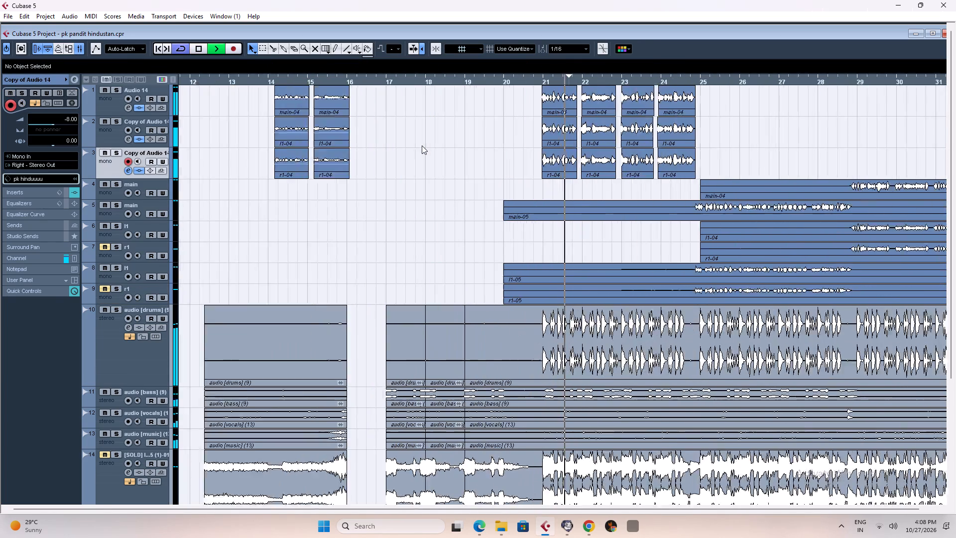
key("g")
key("g")
key("g")
key("g")
key("g")
key("g")
key("g")
key("g")
key("g")
key("g")
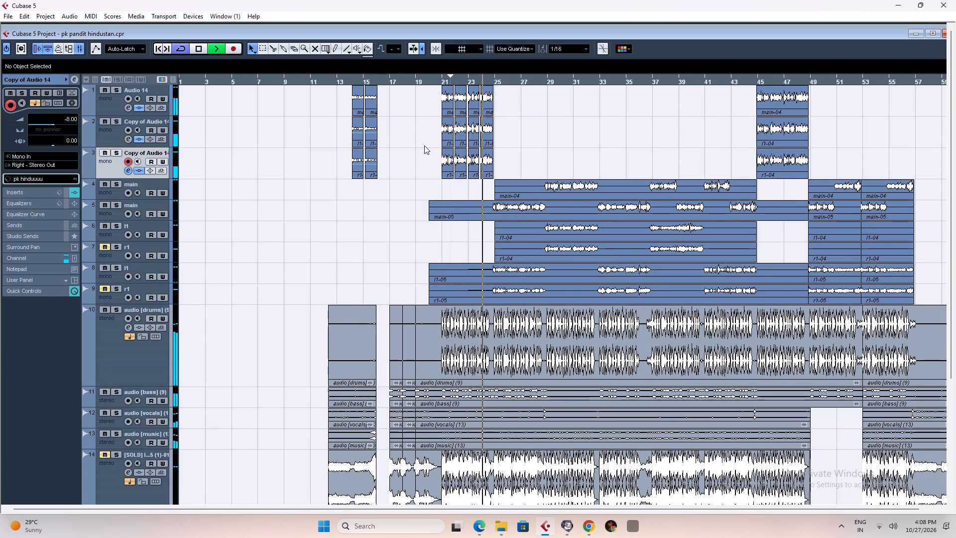
key("g")
key("g")
key("g")
key("g")
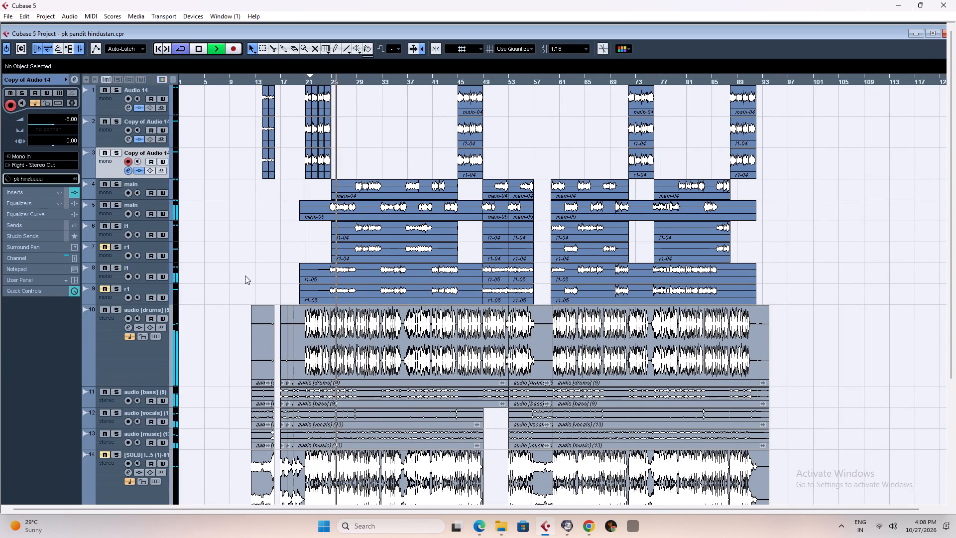
Unmute both r1 backing tracks, track 9 and track 7, while replaying the mix.
key("space")
key("space")
left_click(103, 292)
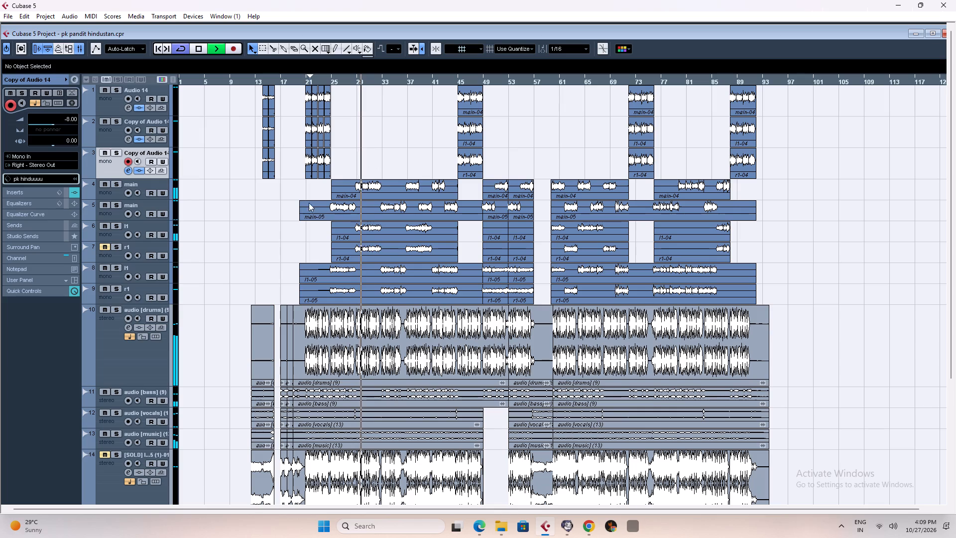
key("space")
key("space")
left_click(103, 247)
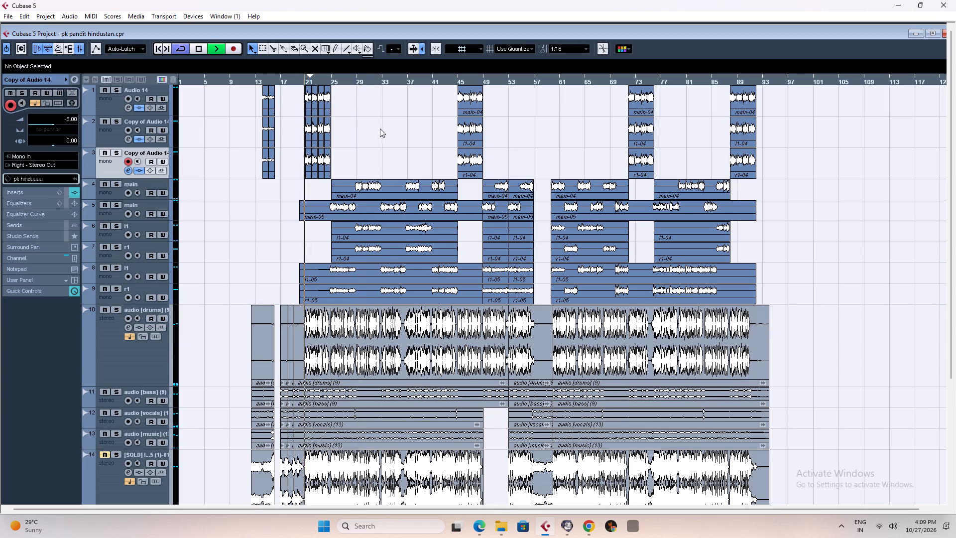
Audition the mix from about bar 25 and examine the main and backing vocal clips closely and in overview.
left_click(330, 79)
key("h")
key("h")
key("h")
key("h")
key("h")
key("h")
key("h")
key("h")
key("h")
key("h")
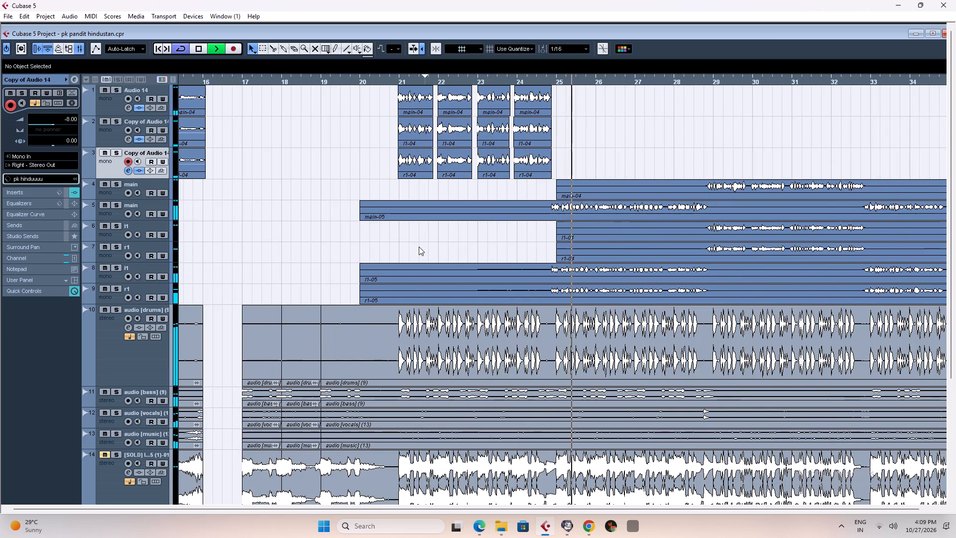
key("h")
key("h")
key("h")
key("h")
key("h")
key("h")
key("h")
key("h")
key("g")
key("g")
key("g")
key("g")
key("g")
key("g")
key("g")
key("g")
key("g")
key("g")
key("g")
key("g")
key("g")
key("g")
key("g")
key("g")
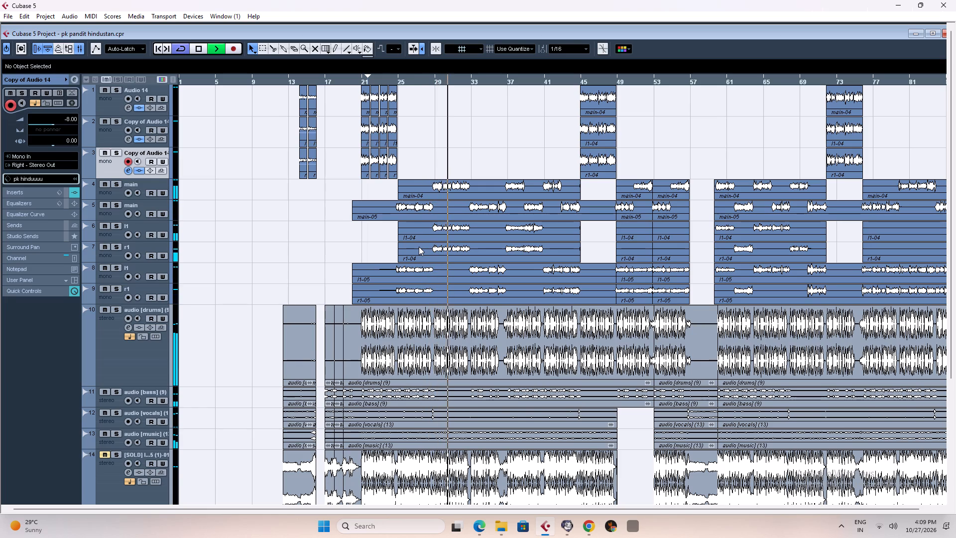
Audition the intro from about bar 14, examining the short vocal clips on tracks 1 to 3.
left_click(300, 79)
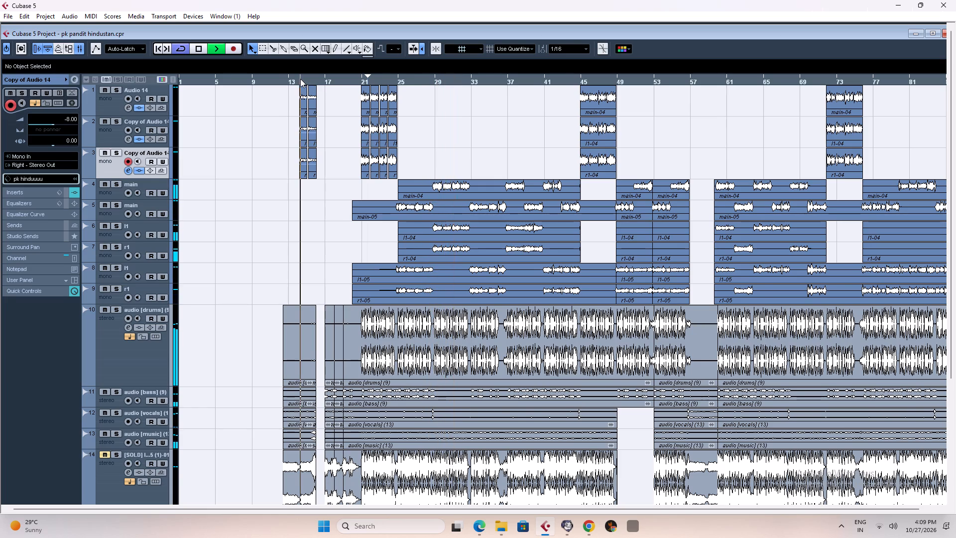
key("h")
key("h")
key("h")
key("h")
key("h")
key("h")
key("h")
key("h")
key("h")
key("h")
key("h")
key("g")
key("g")
key("g")
key("g")
key("g")
key("g")
key("g")
key("g")
key("g")
key("g")
key("g")
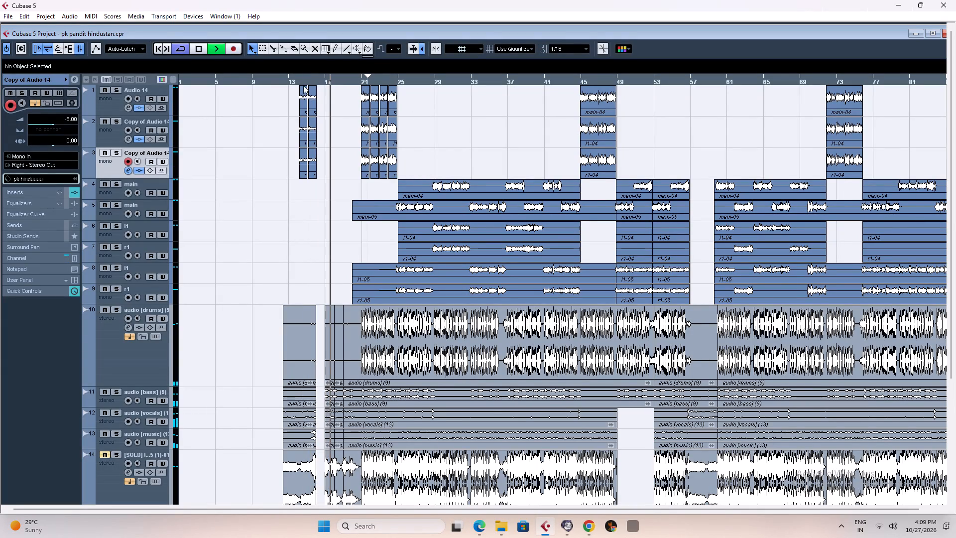
Audition the mix from just before bar 20, examining the vocal entry in detail and the whole song arrangement.
left_click(349, 78)
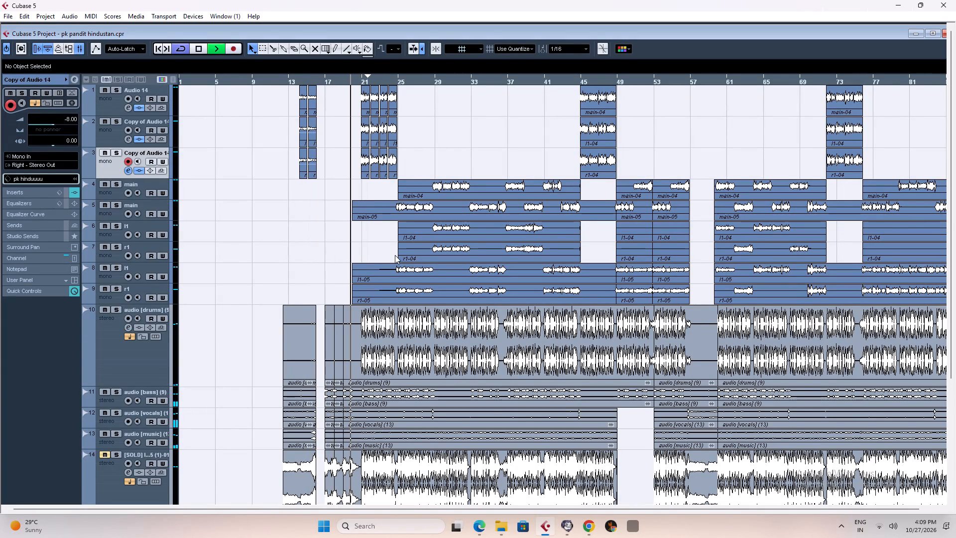
key("g")
key("g")
key("g")
key("g")
key("g")
key("g")
key("g")
key("g")
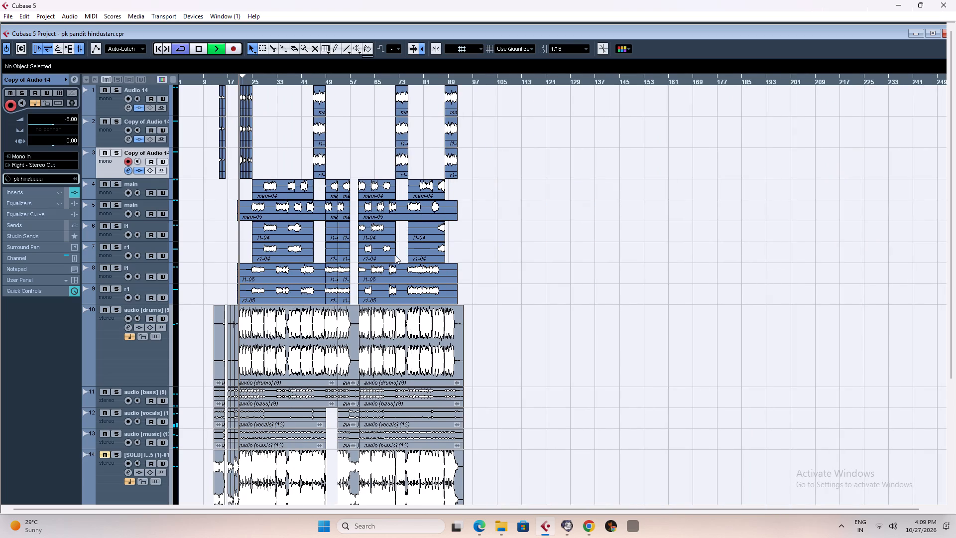
key("h")
key("h")
key("h")
key("h")
key("h")
key("h")
key("h")
key("h")
key("h")
key("h")
key("h")
key("h")
key("h")
key("g")
key("g")
key("g")
key("g")
key("g")
key("g")
key("g")
key("g")
key("g")
key("g")
key("g")
key("g")
key("g")
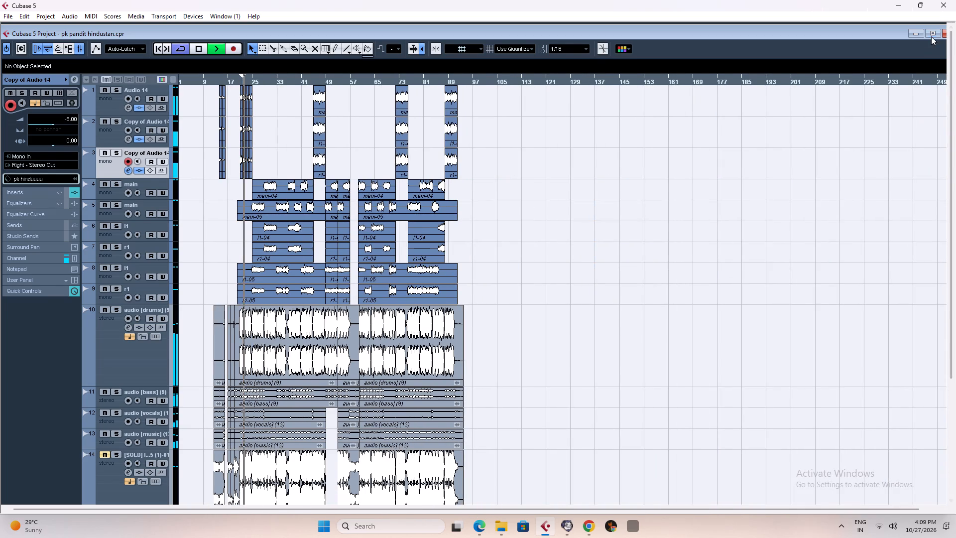
Maximize the project window, examine the lower tracks down to track 16, and replay the mix from about bar 19.
left_click(931, 35)
left_click_drag(950, 264, 950, 343)
key("space")
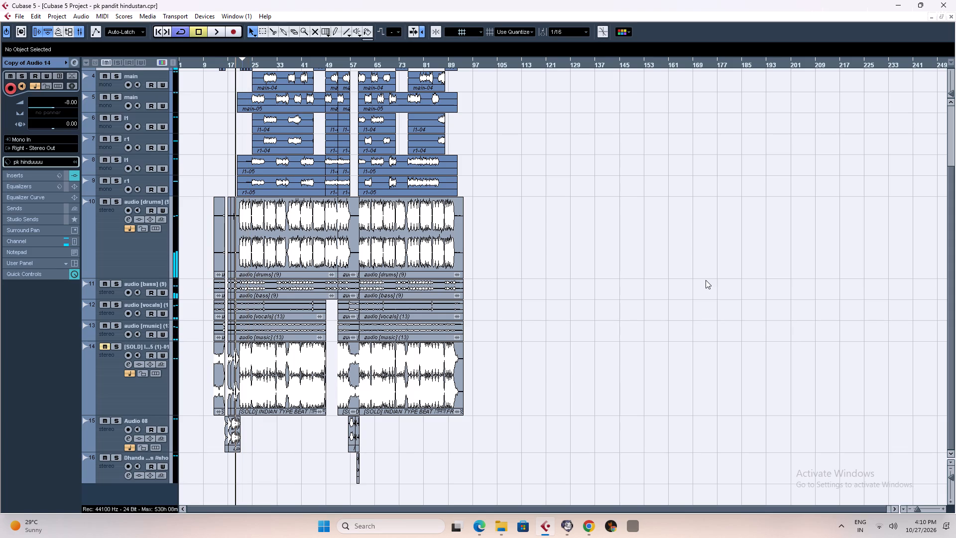
key("space")
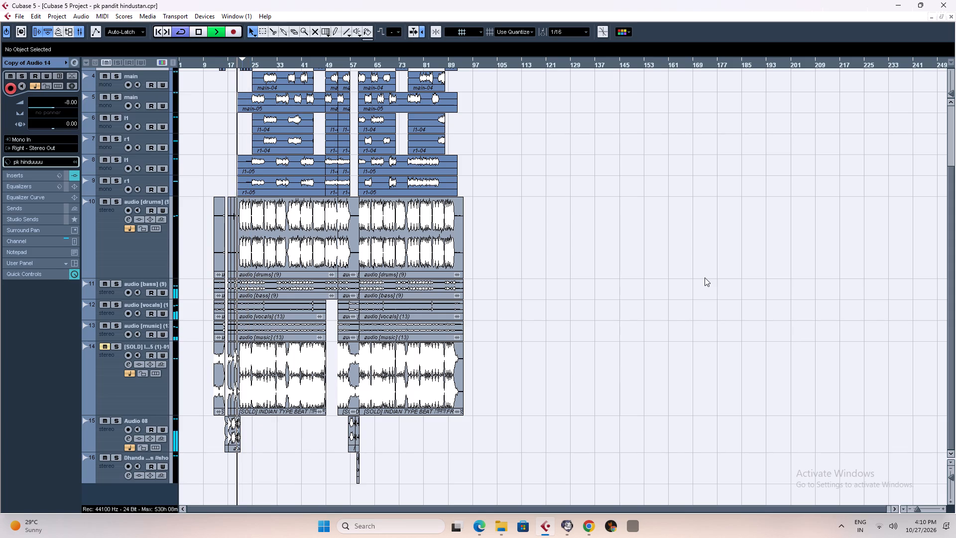
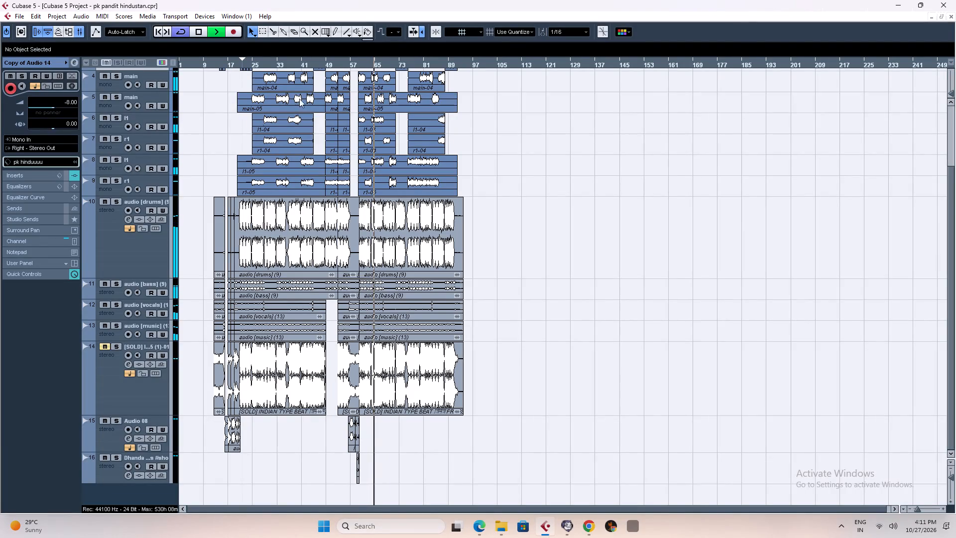
Solo main vocal track 5 and backing tracks 8 and 9, audition them from just before bar 25, and clear their solos.
left_click(251, 62)
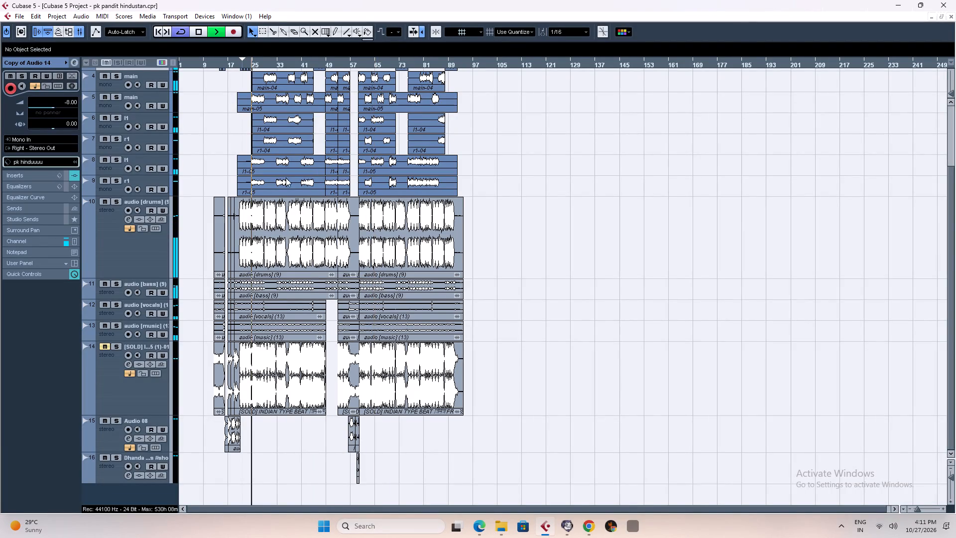
left_click(112, 161)
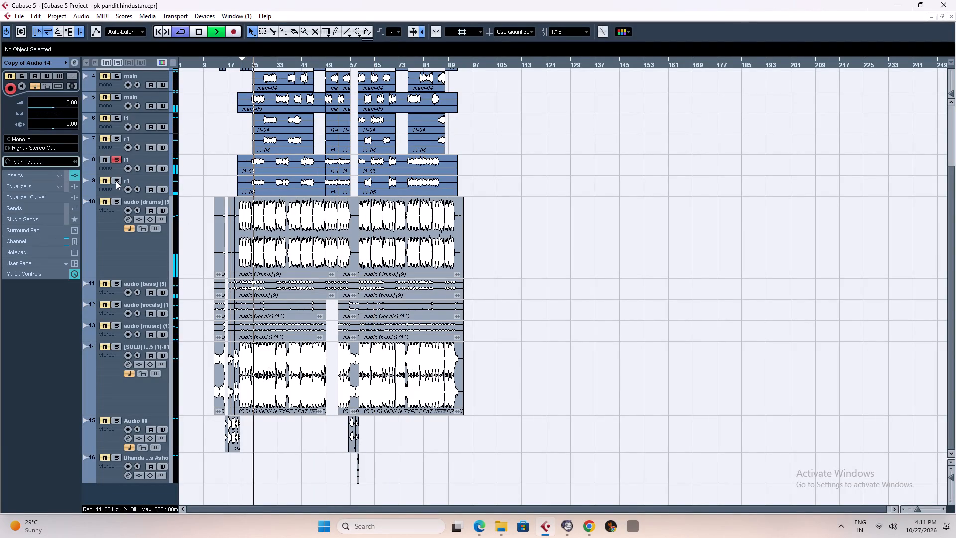
left_click(116, 181)
left_click(116, 101)
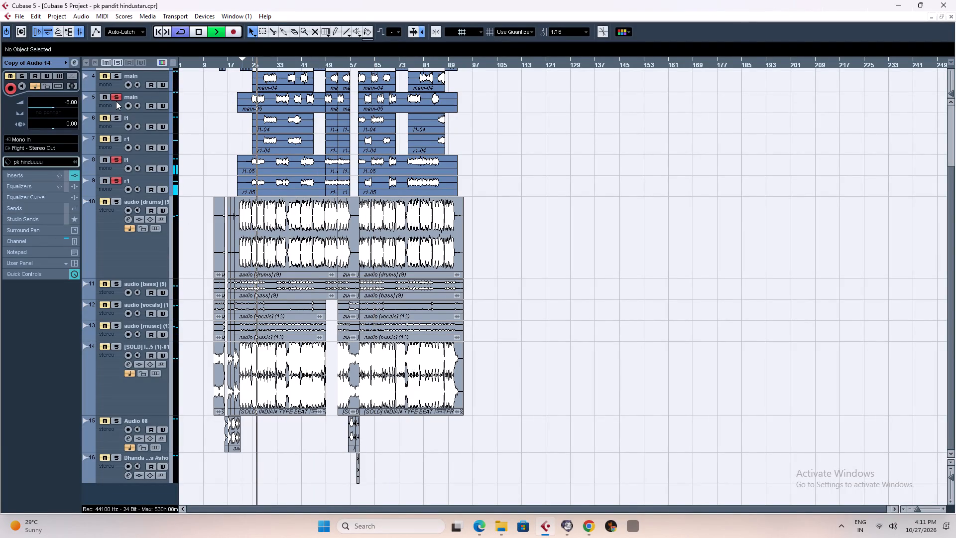
left_click(251, 63)
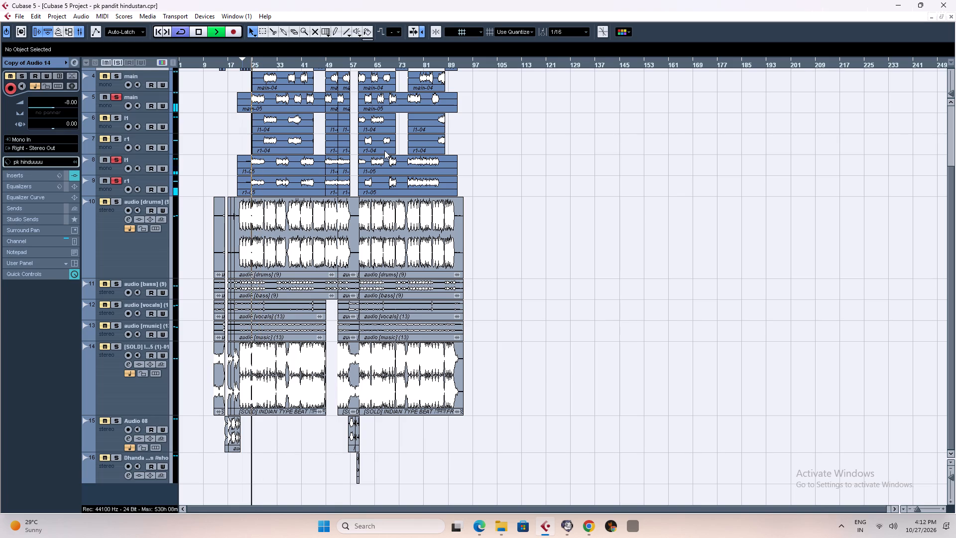
key("h")
key("h")
key("h")
key("h")
key("h")
key("h")
key("h")
key("h")
key("h")
key("h")
key("h")
key("h")
key("h")
key("h")
key("h")
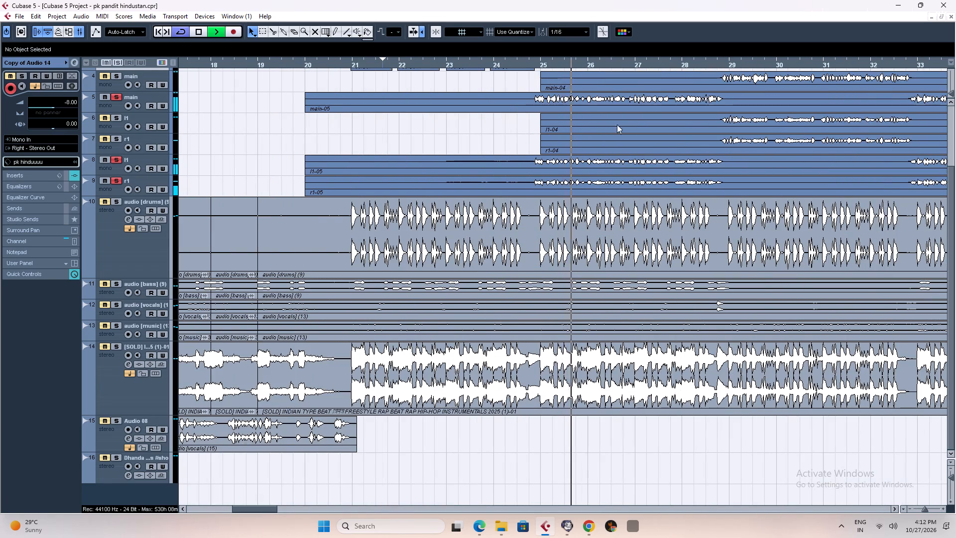
key("g")
key("g")
key("g")
key("g")
key("g")
key("g")
key("g")
key("g")
key("g")
key("g")
key("g")
key("g")
key("g")
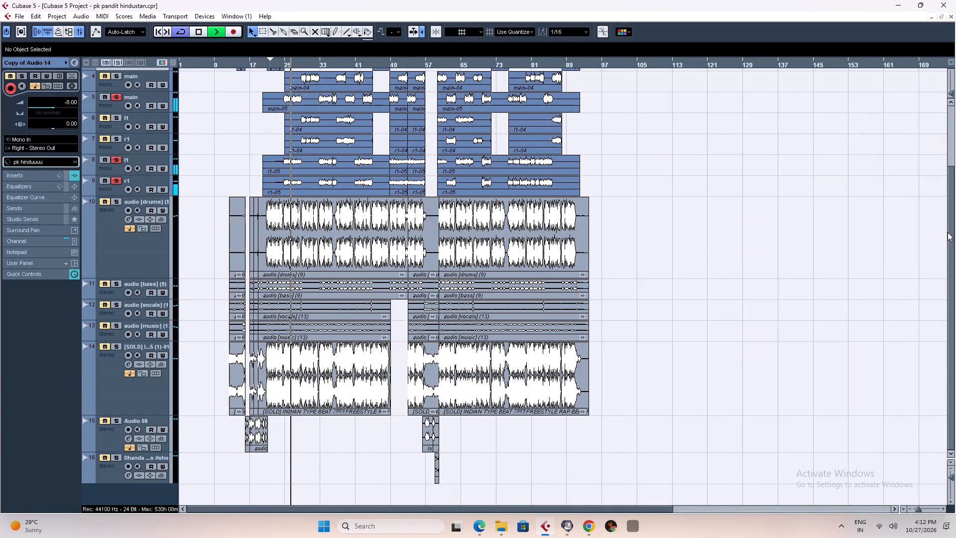
left_click_drag(953, 229, 941, 101)
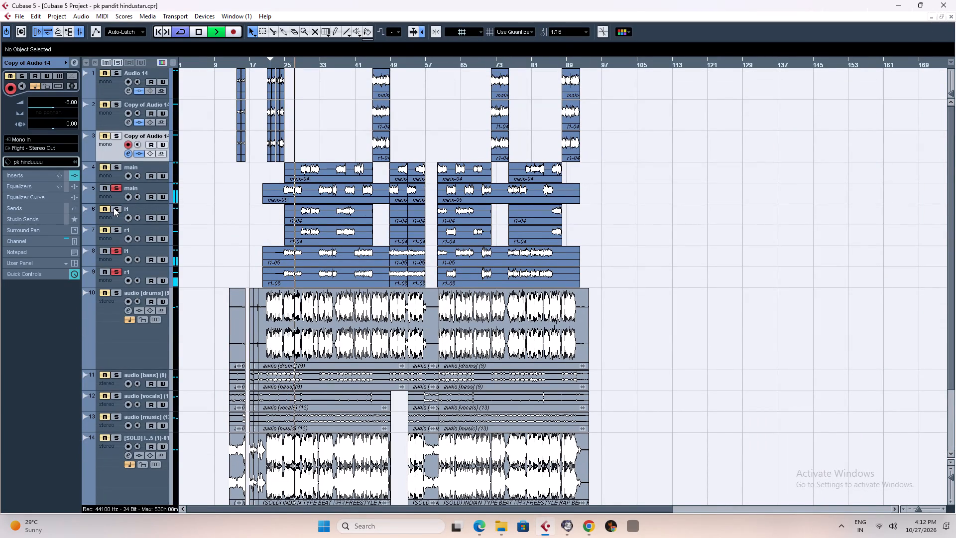
key("space")
left_click(118, 192)
left_click(115, 247)
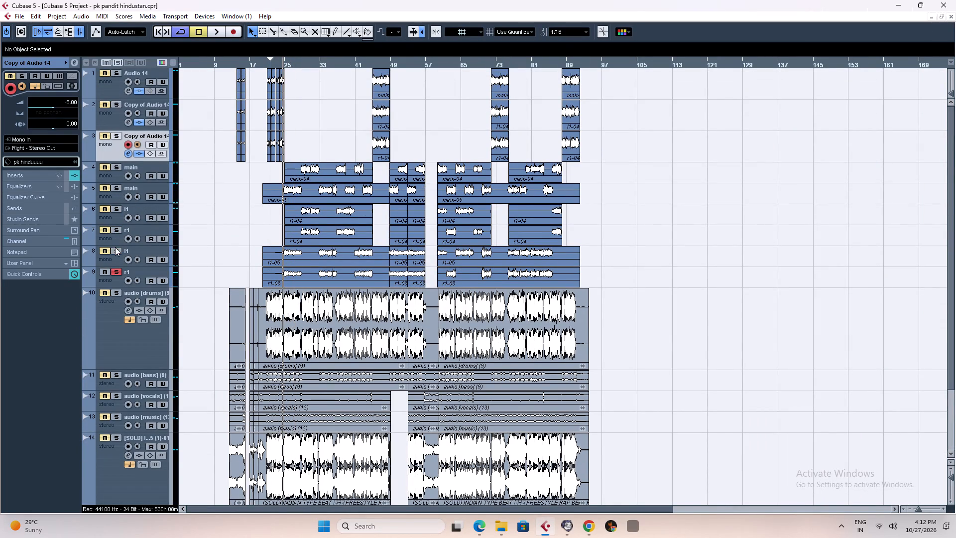
left_click(114, 272)
Move the playback position to just before bar 21, where the short vocal clips on tracks 1 to 3 begin.
key("h")
key("h")
key("h")
key("h")
key("h")
key("h")
key("h")
key("h")
key("h")
key("h")
key("h")
key("h")
key("h")
key("h")
key("h")
key("h")
key("h")
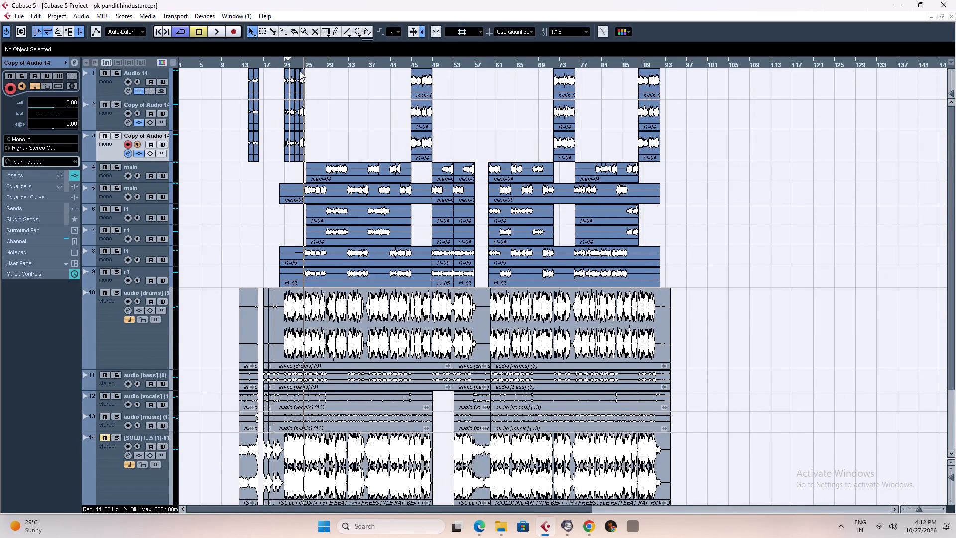
key("g")
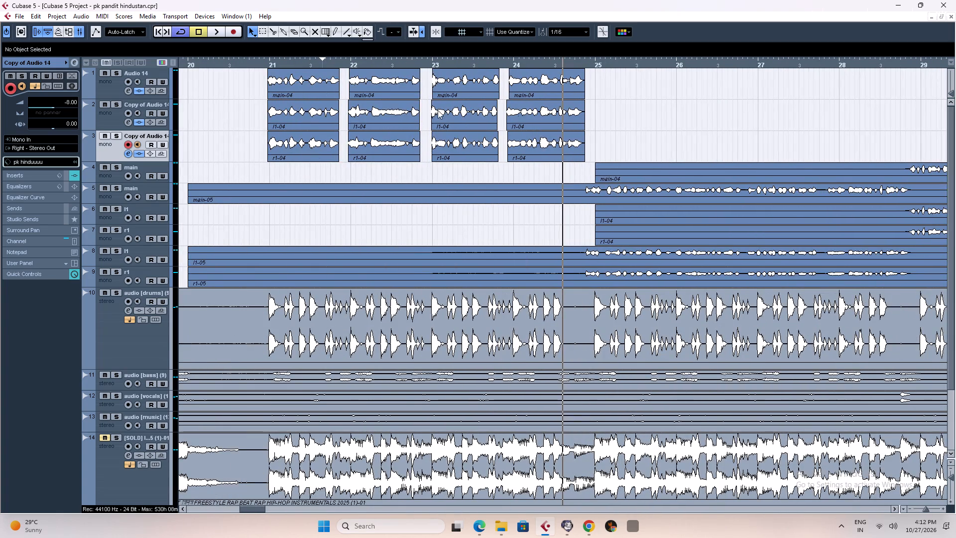
left_click(264, 61)
Examine the starts of the short vocal clips on tracks 1 to 3 around bar 21, closely and in overview.
key("h")
key("h")
key("h")
key("h")
key("h")
key("h")
key("h")
key("h")
key("h")
key("h")
key("h")
key("h")
key("h")
key("h")
key("h")
key("h")
key("h")
key("h")
key("h")
key("h")
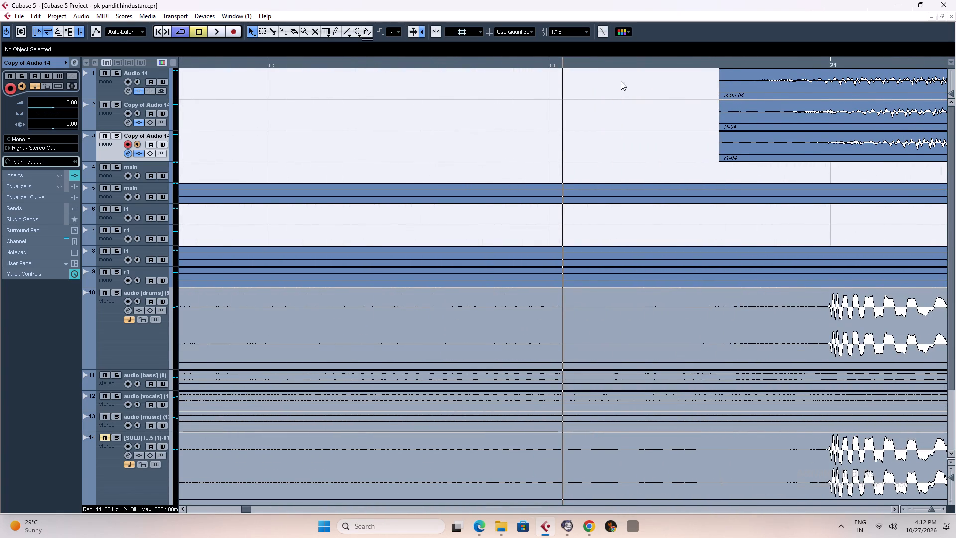
key("g")
key("g")
key("g")
key("g")
key("g")
key("g")
key("g")
key("g")
key("g")
key("g")
key("g")
key("h")
key("h")
key("h")
key("h")
key("h")
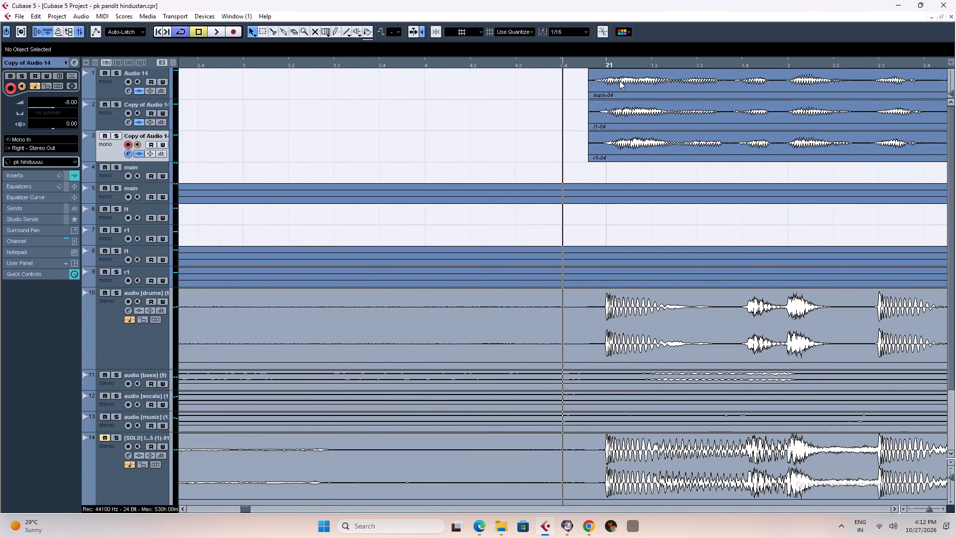
key("g")
key("g")
key("g")
key("g")
key("g")
key("g")
key("g")
key("g")
key("g")
key("g")
key("g")
key("g")
key("g")
key("g")
key("g")
key("g")
key("g")
key("g")
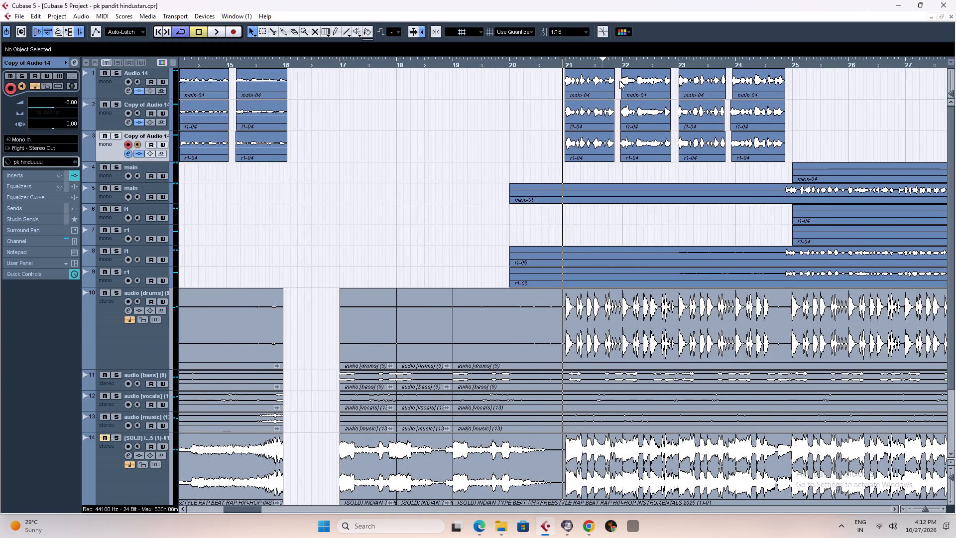
key("g")
key("g")
key("h")
key("h")
key("h")
key("h")
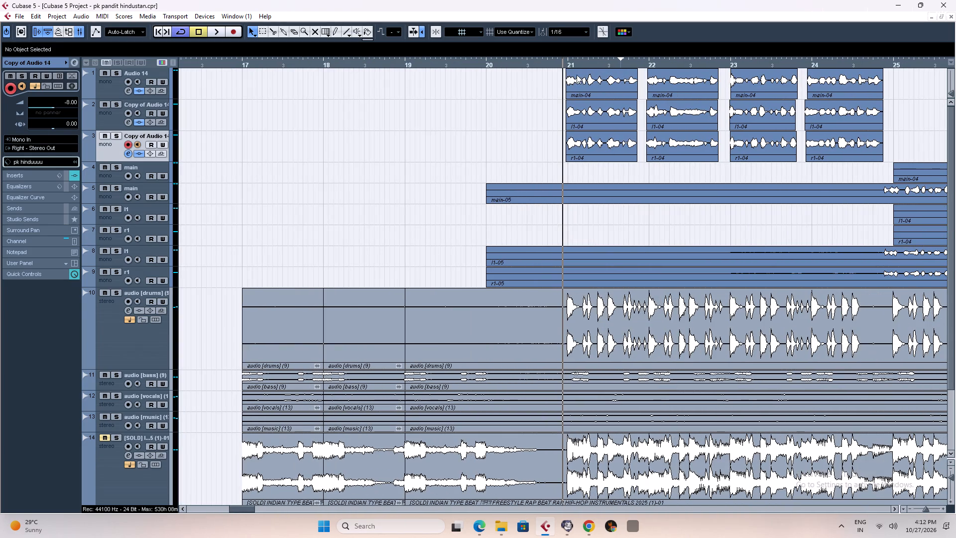
Solo vocal tracks 1 to 3 and audition their clips from just before bar 21, examining them closely and in overview.
left_click(122, 75)
left_click(117, 103)
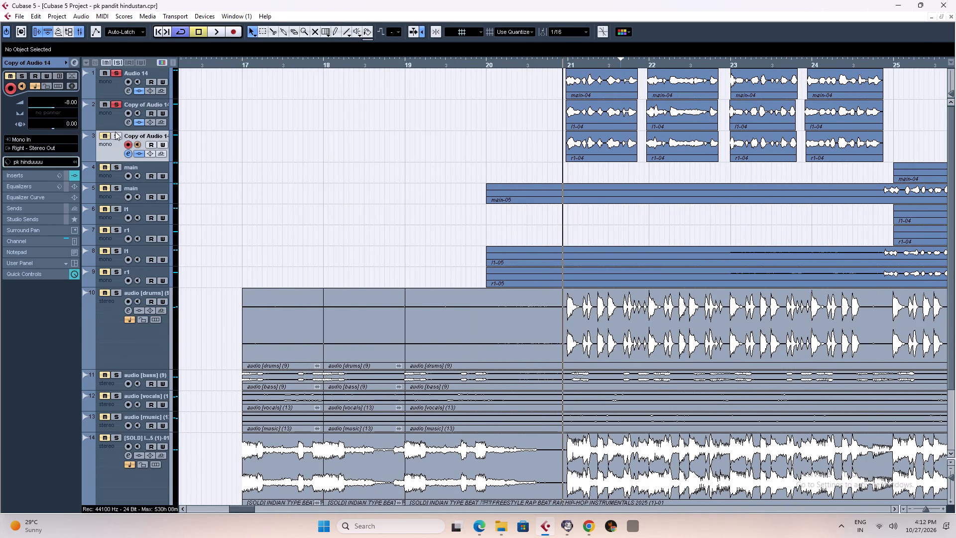
left_click(117, 139)
key("space")
key("g")
key("g")
key("g")
key("g")
key("g")
key("g")
key("g")
key("g")
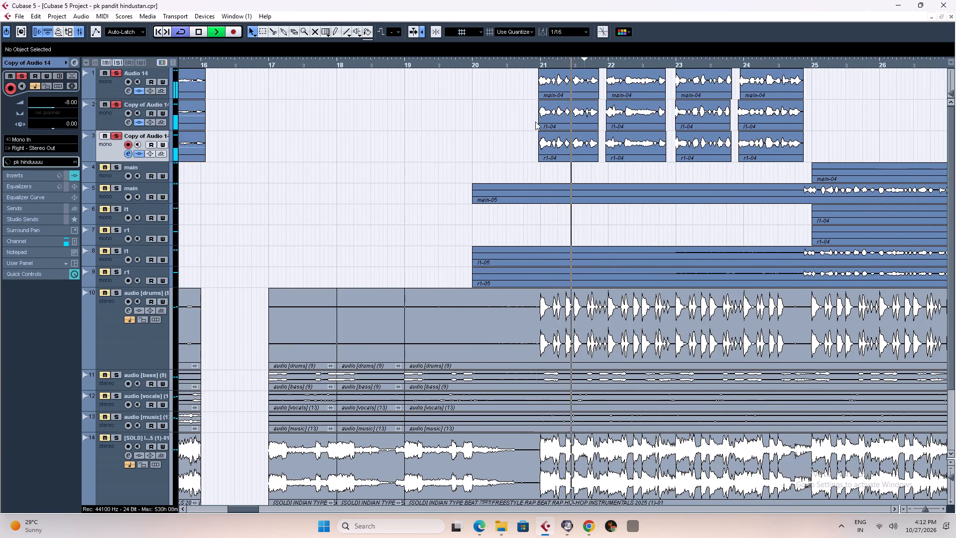
key("h")
key("h")
key("h")
key("h")
key("h")
key("h")
key("h")
key("h")
key("h")
key("h")
key("h")
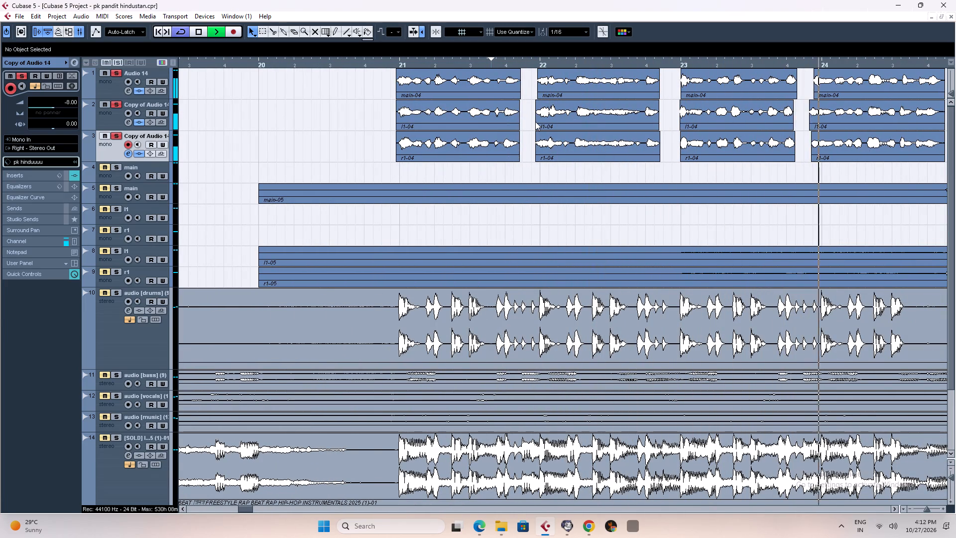
key("g")
key("g")
key("g")
key("g")
key("g")
key("g")
key("g")
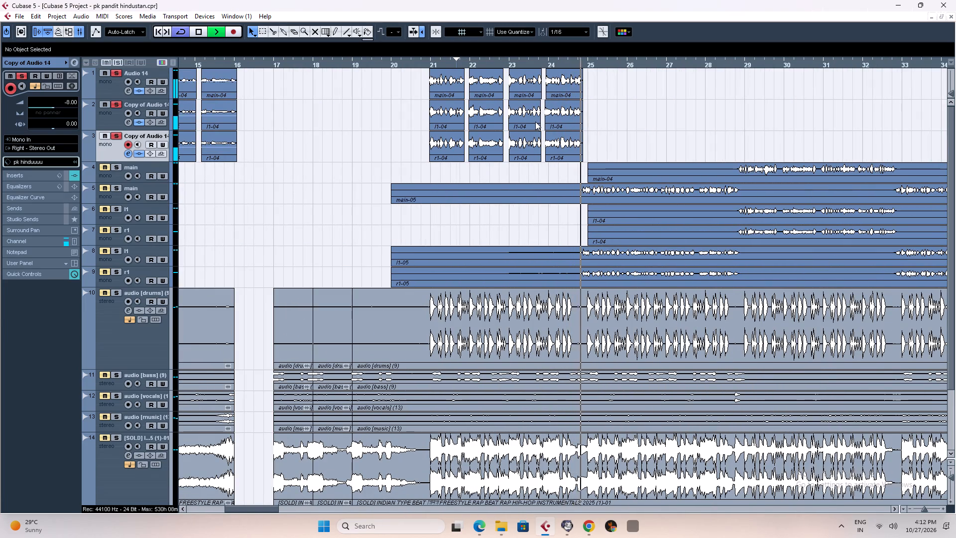
Replay the soloed vocal clips on tracks 1 to 3 from around bar 21.
key("space")
key("space")
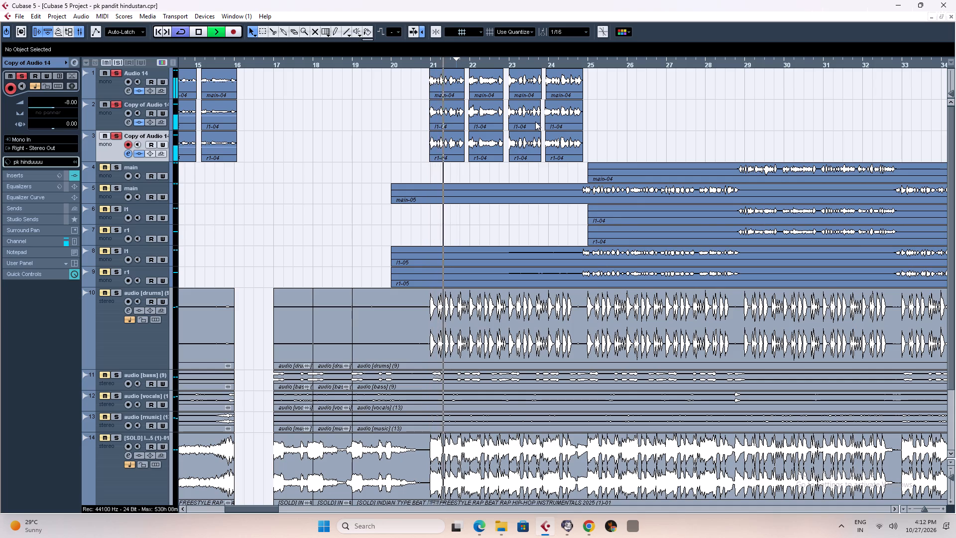
left_click(448, 61)
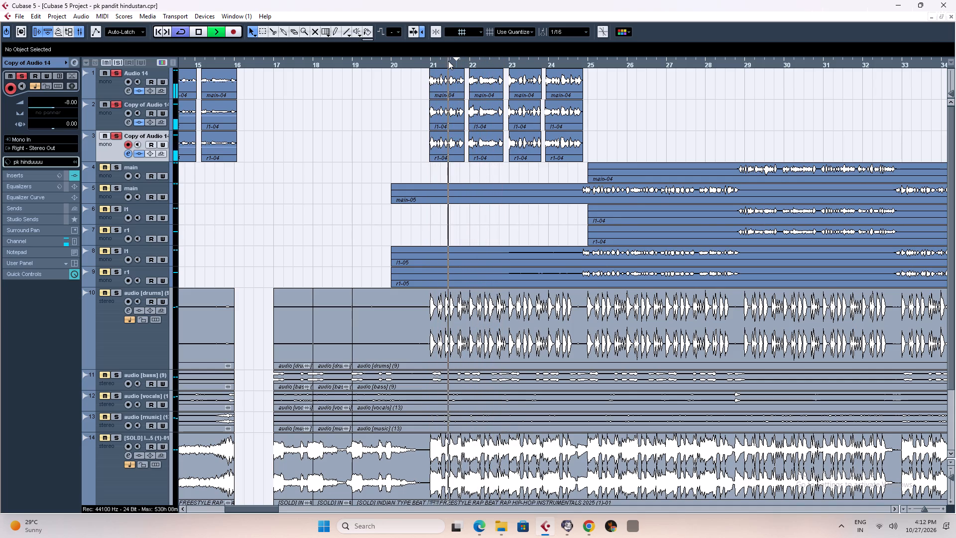
left_click(428, 62)
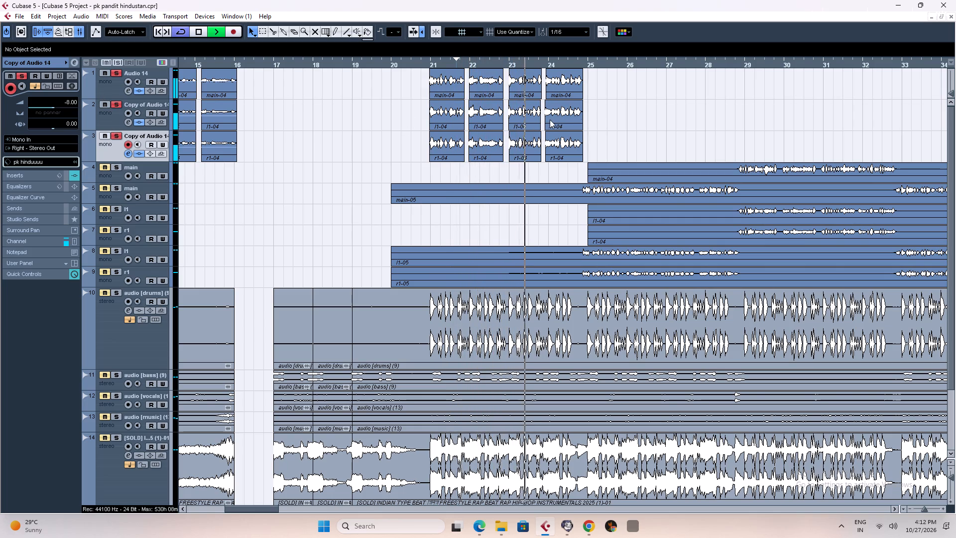
key("space")
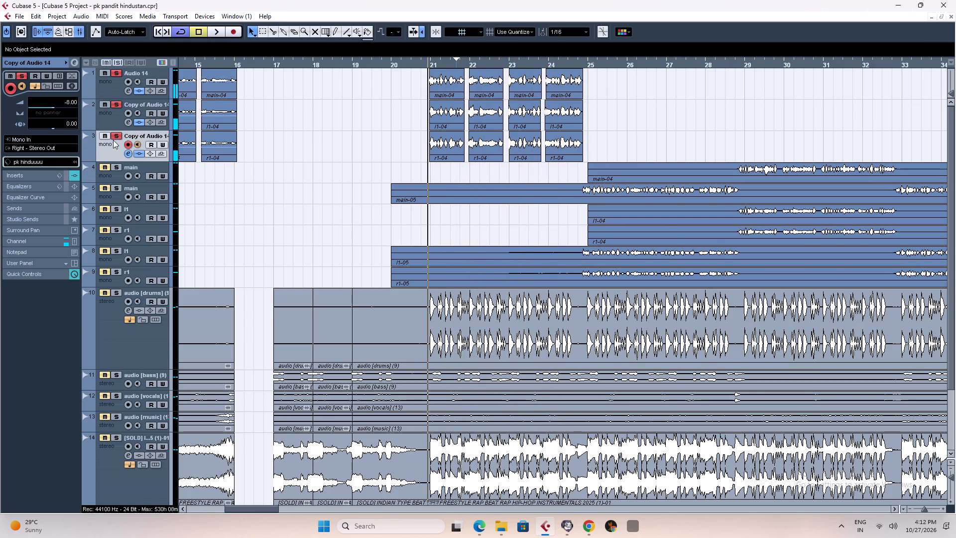
Clear the solos on tracks 1 to 3 and audition the full mix from just before bar 21.
left_click(115, 138)
left_click(112, 106)
left_click(117, 75)
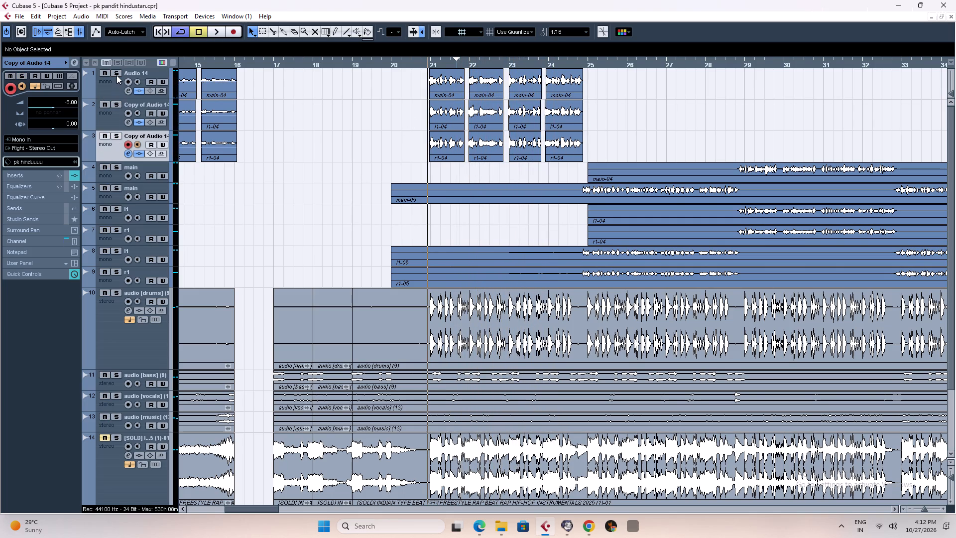
key("space")
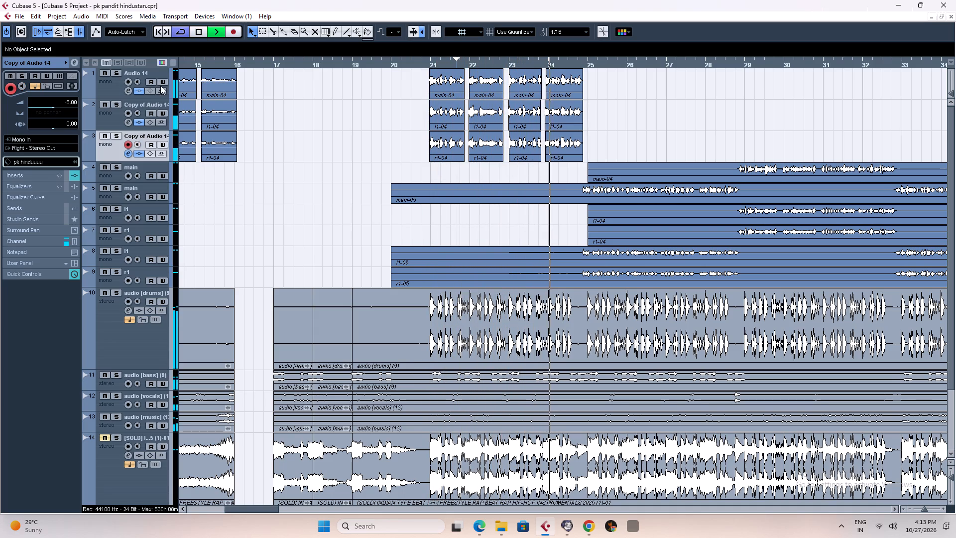
Replay the full mix from just before bar 21 and stop playback near the start of the short vocal clips.
key("g")
key("g")
key("g")
key("g")
key("g")
key("g")
key("g")
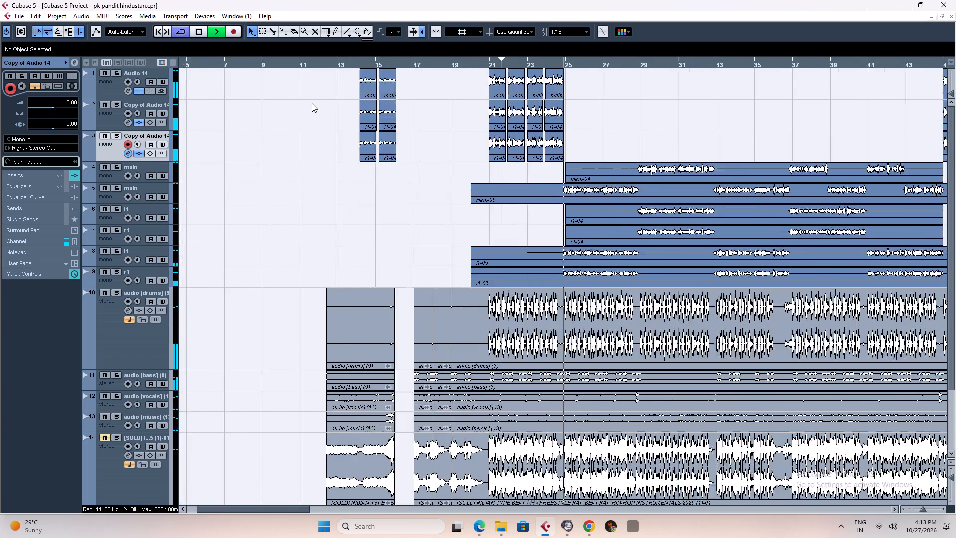
left_click(397, 62)
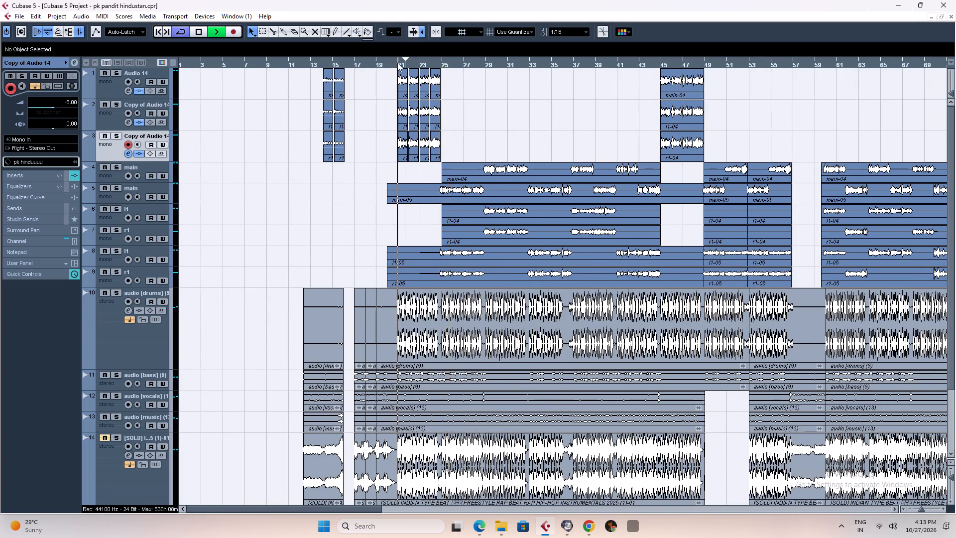
key("h")
key("h")
key("h")
key("h")
key("h")
key("h")
key("h")
key("h")
key("h")
key("h")
key("h")
key("h")
key("h")
key("h")
key("h")
key("space")
Set the grid type to Beat and turn on Snap.
left_click(506, 35)
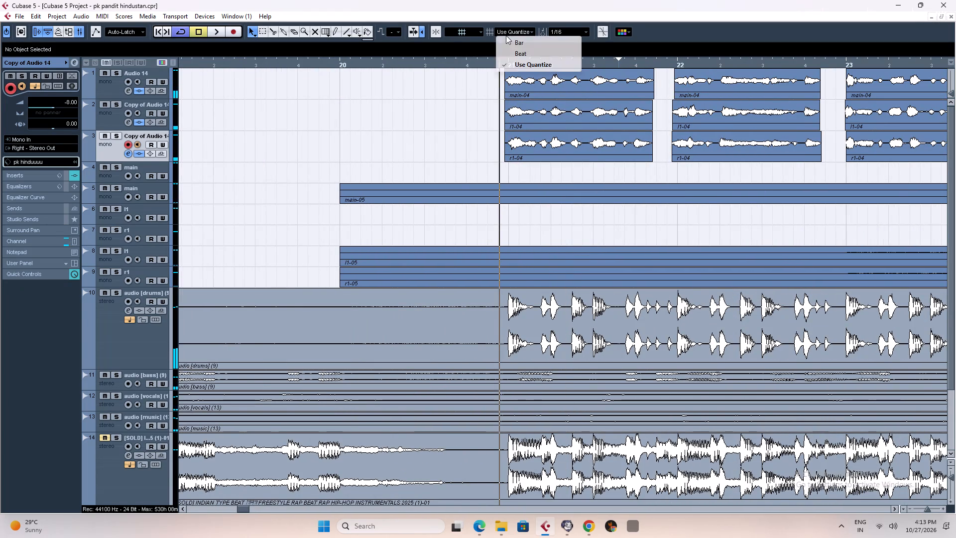
left_click(516, 53)
left_click(429, 30)
left_click(434, 31)
Examine how the short vocal clips on tracks 1 to 3 sit against the beat grid around bar 21.
key("g")
key("g")
key("g")
key("g")
key("g")
key("g")
key("g")
key("g")
key("g")
key("g")
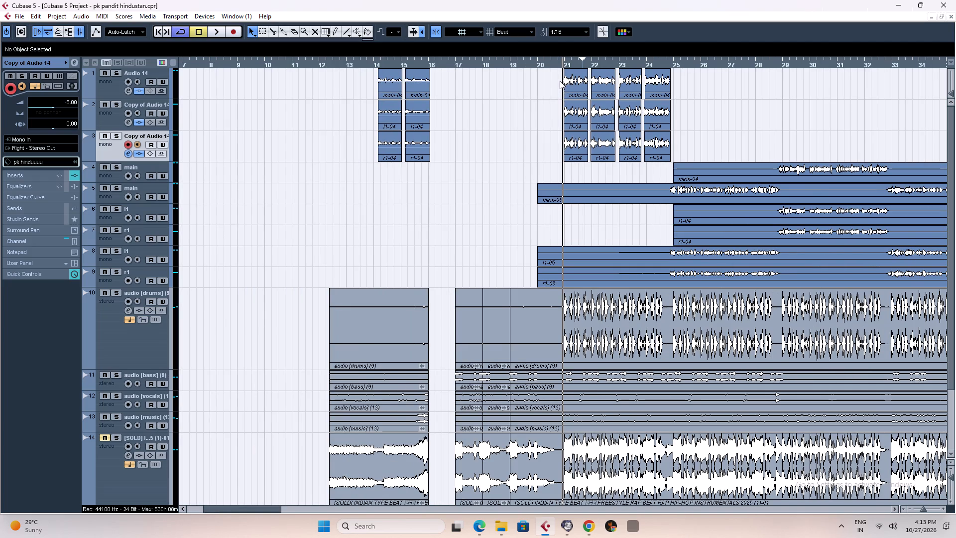
key("h")
key("h")
key("h")
key("h")
key("h")
key("h")
key("h")
key("h")
key("h")
key("h")
key("h")
key("h")
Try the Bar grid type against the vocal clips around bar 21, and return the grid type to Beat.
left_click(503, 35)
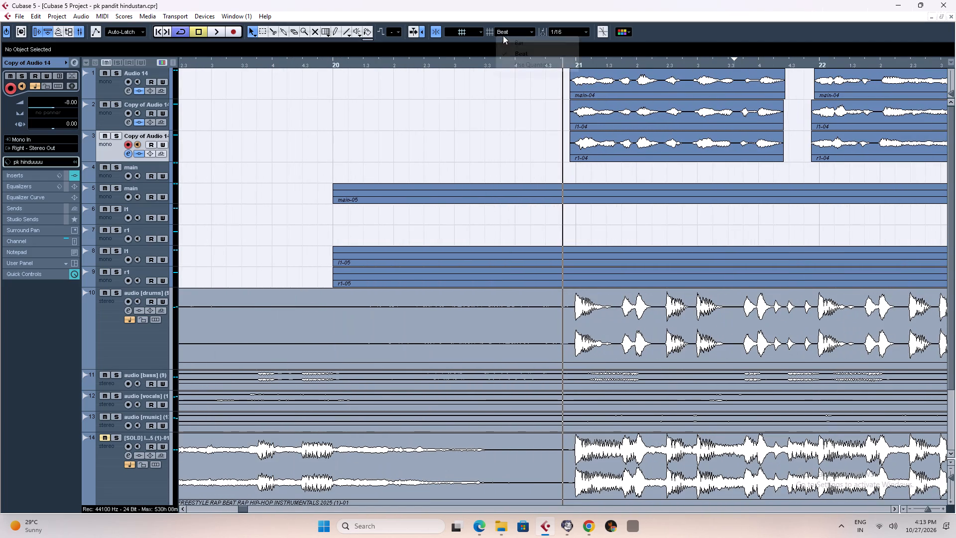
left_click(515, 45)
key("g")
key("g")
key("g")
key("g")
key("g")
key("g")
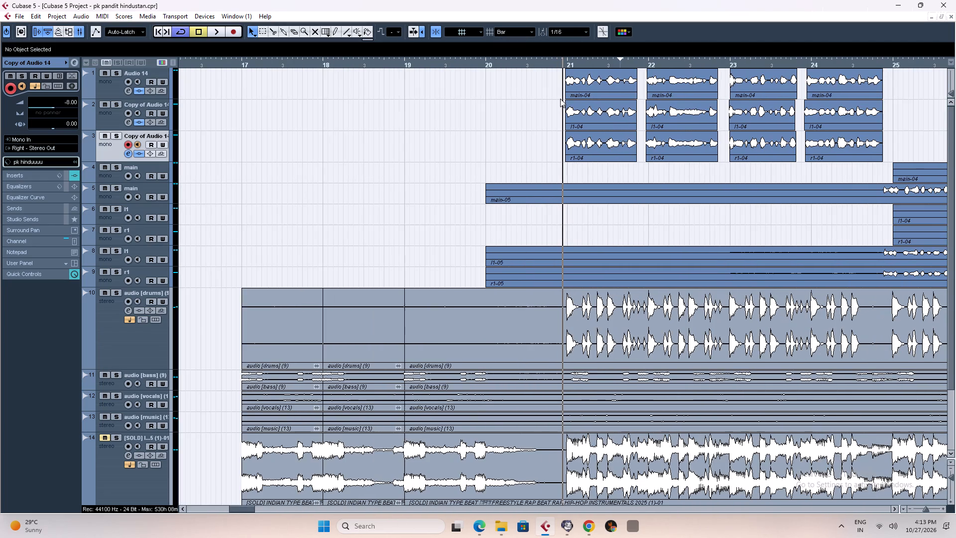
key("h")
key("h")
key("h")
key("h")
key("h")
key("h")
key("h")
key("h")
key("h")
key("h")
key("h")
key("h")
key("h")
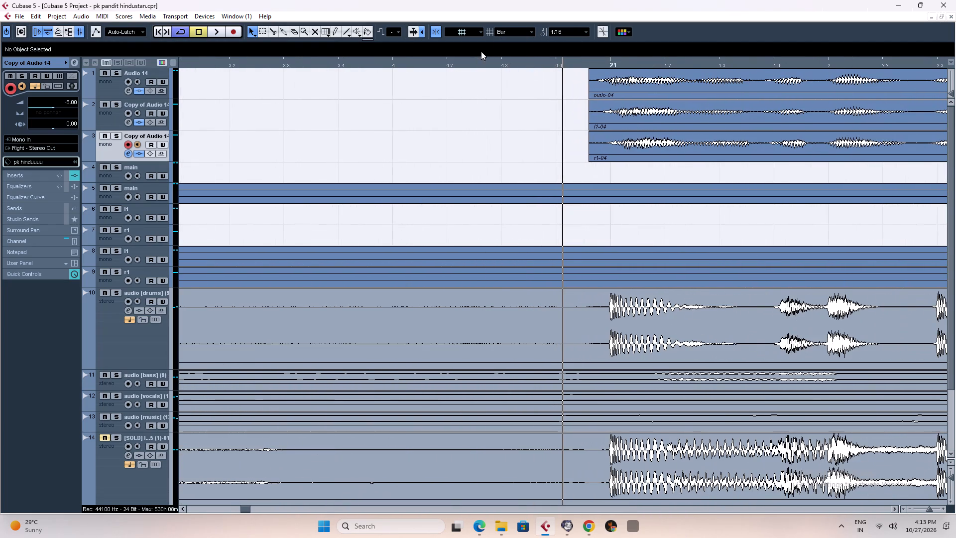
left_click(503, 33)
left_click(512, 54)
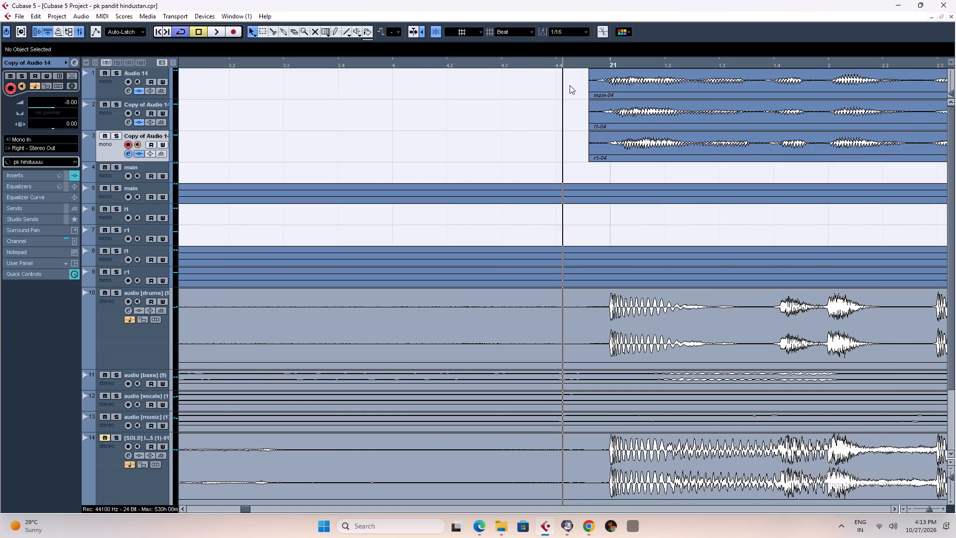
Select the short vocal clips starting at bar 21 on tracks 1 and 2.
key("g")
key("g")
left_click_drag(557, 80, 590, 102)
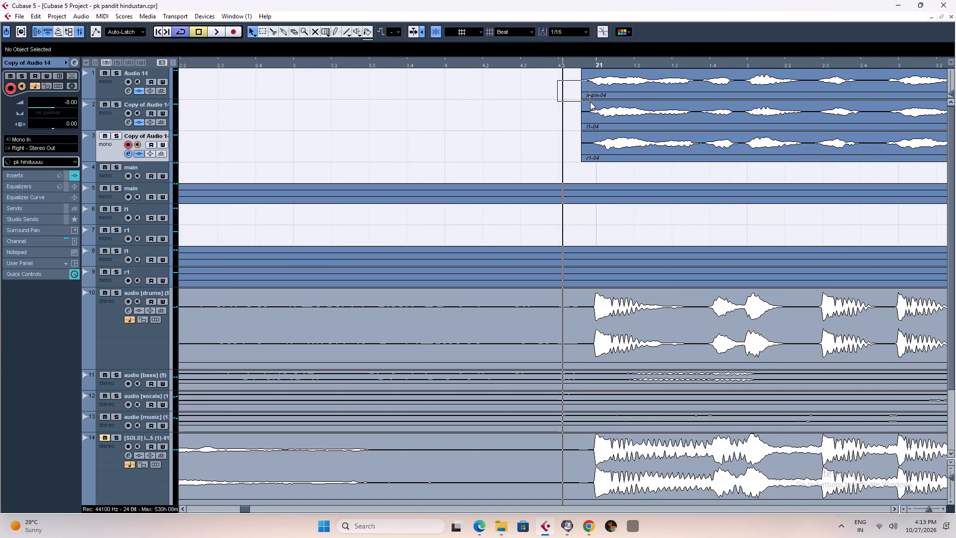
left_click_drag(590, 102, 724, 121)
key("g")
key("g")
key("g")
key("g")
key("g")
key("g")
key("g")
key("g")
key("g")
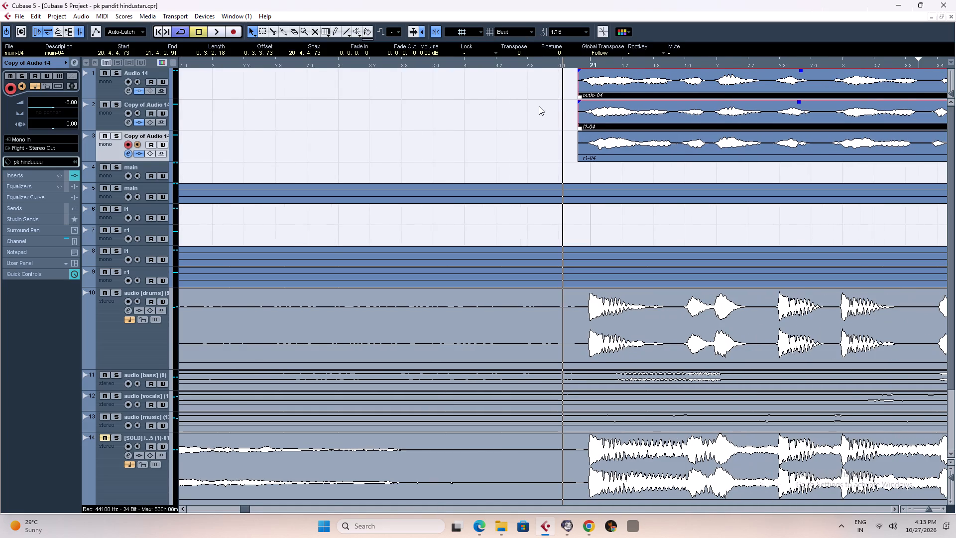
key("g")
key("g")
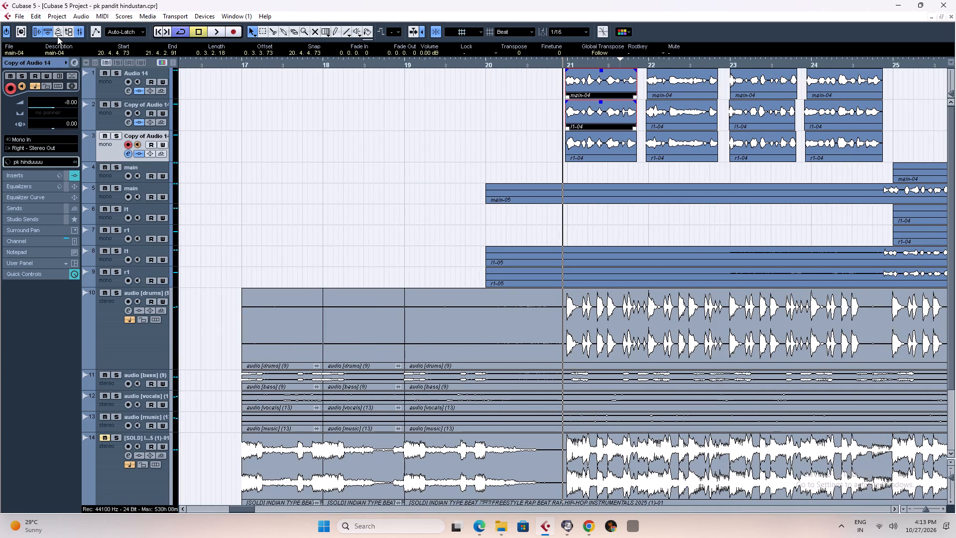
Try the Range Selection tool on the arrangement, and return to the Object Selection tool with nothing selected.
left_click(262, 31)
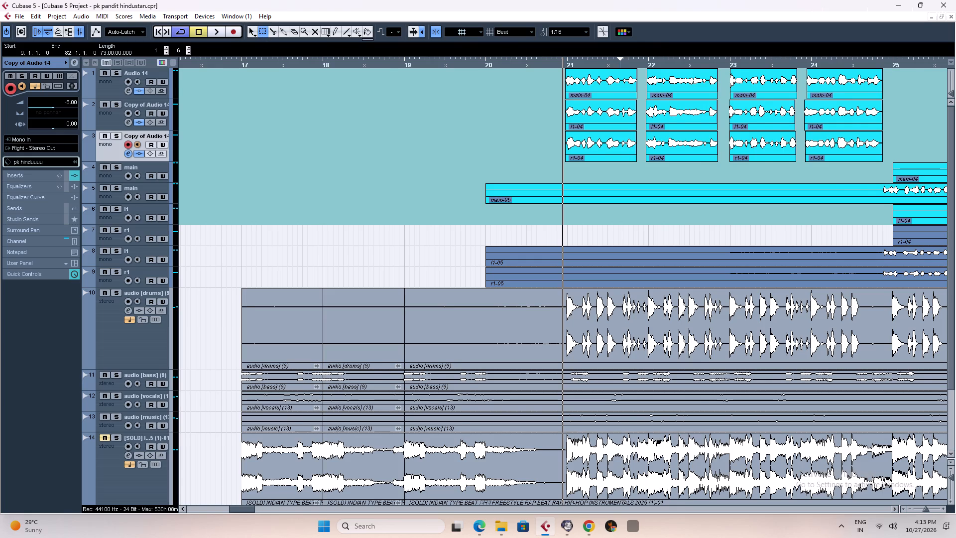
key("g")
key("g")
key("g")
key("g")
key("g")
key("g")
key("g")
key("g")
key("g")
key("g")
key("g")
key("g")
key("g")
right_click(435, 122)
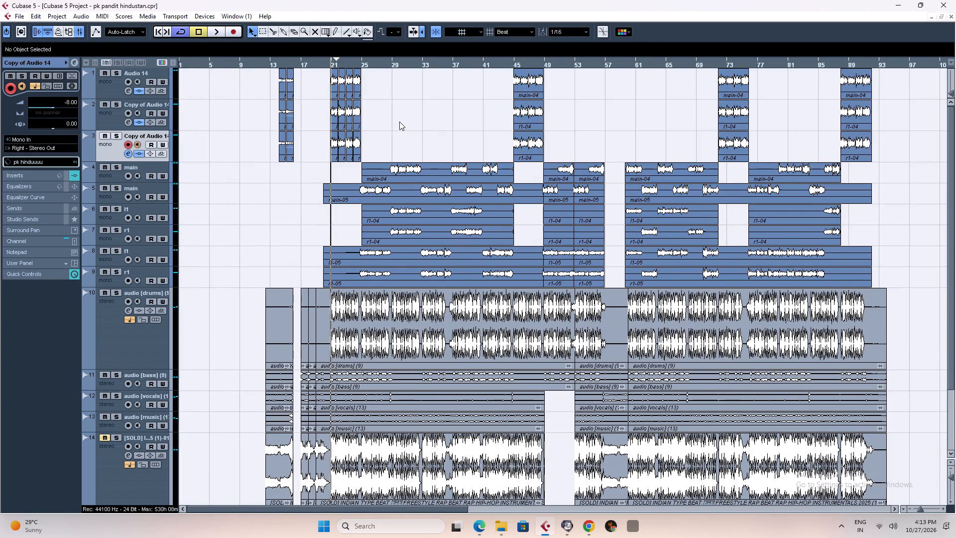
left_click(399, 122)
Activate the Range Selection tool and clear the old range covering tracks 1 to 6.
key("h")
key("h")
key("h")
key("h")
key("h")
key("h")
key("h")
key("h")
key("h")
key("h")
key("h")
key("h")
key("h")
key("h")
key("h")
key("h")
key("h")
key("h")
key("h")
right_click_drag(493, 95, 503, 98)
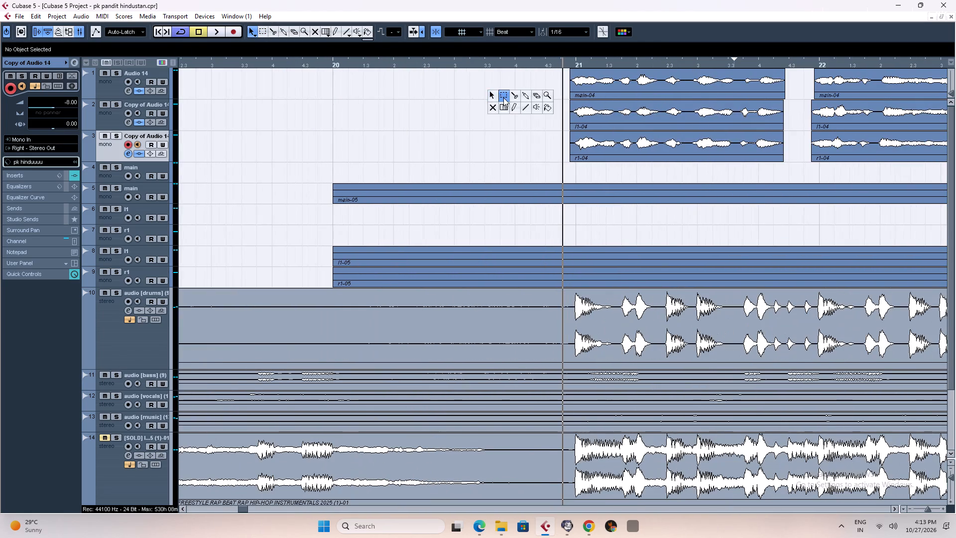
right_click_drag(503, 98, 504, 98)
key("g")
key("g")
key("g")
key("g")
key("g")
key("g")
key("g")
key("g")
key("g")
key("g")
key("g")
key("g")
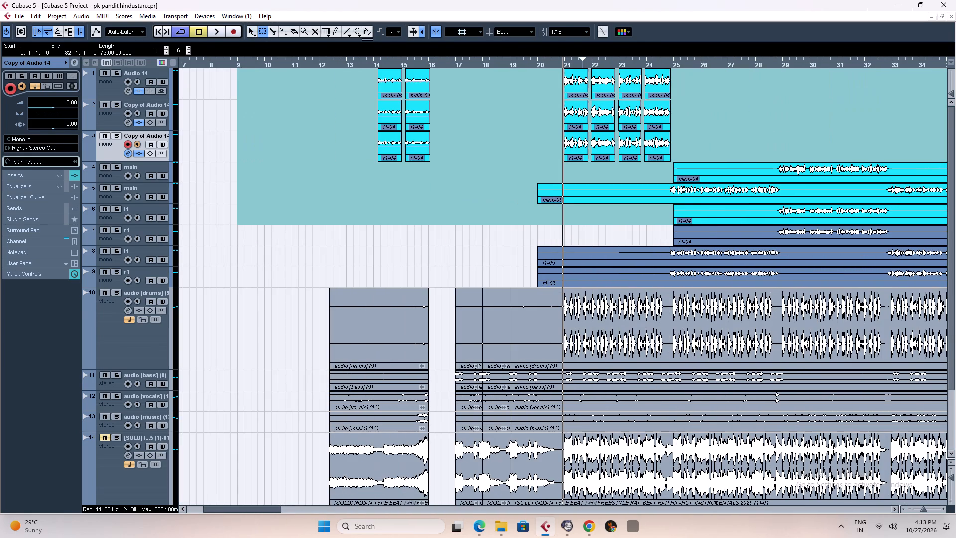
left_click(458, 237)
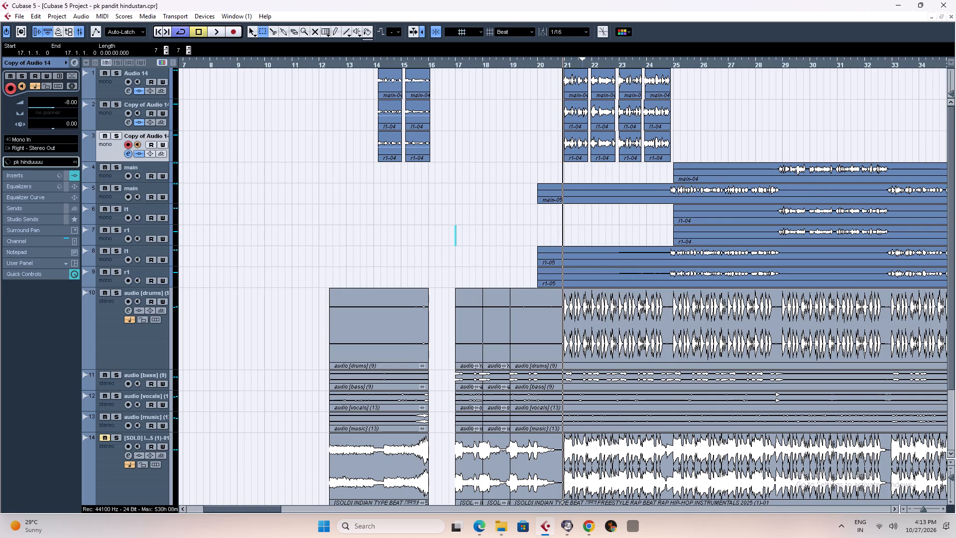
left_click(544, 76)
Bounce the vocal range from 20.4.1 to 25.1.1 on tracks 1 to 3 into one clip per track, replacing the original events.
key("h")
key("h")
key("h")
key("h")
key("h")
key("h")
key("h")
key("h")
key("h")
key("h")
key("h")
key("h")
key("h")
key("h")
key("h")
key("h")
key("h")
key("h")
key("h")
key("h")
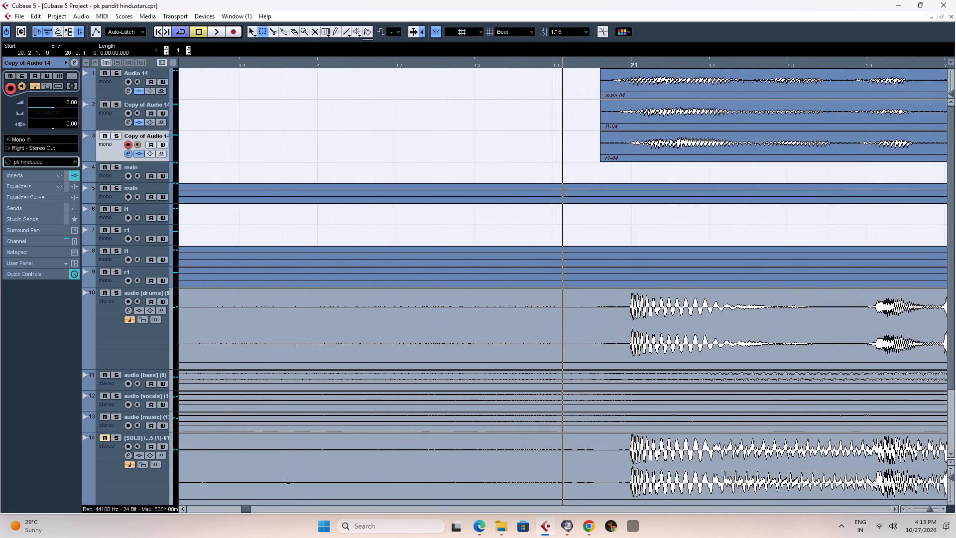
left_click_drag(552, 82, 659, 114)
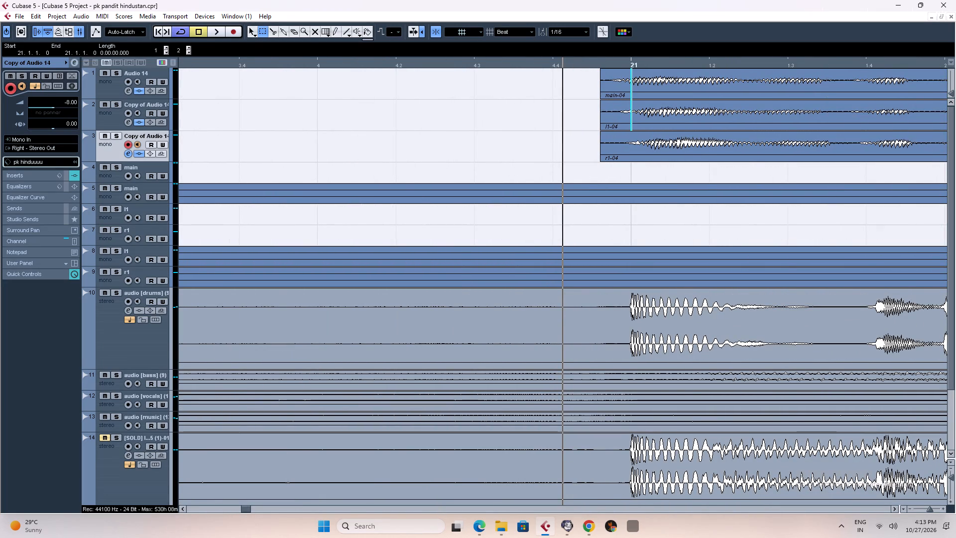
left_click(491, 99)
left_click_drag(320, 83, 482, 111)
left_click(386, 156)
left_click_drag(317, 79, 597, 155)
key("g")
key("g")
key("g")
key("g")
key("g")
key("g")
key("g")
key("g")
key("g")
key("g")
key("g")
key("g")
key("g")
key("g")
key("g")
key("g")
key("g")
key("g")
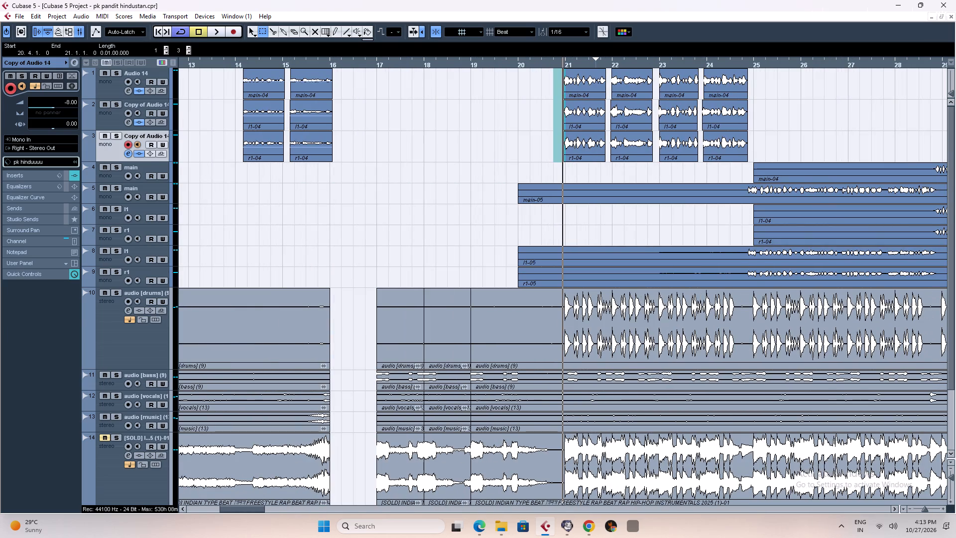
left_click_drag(564, 137, 604, 139)
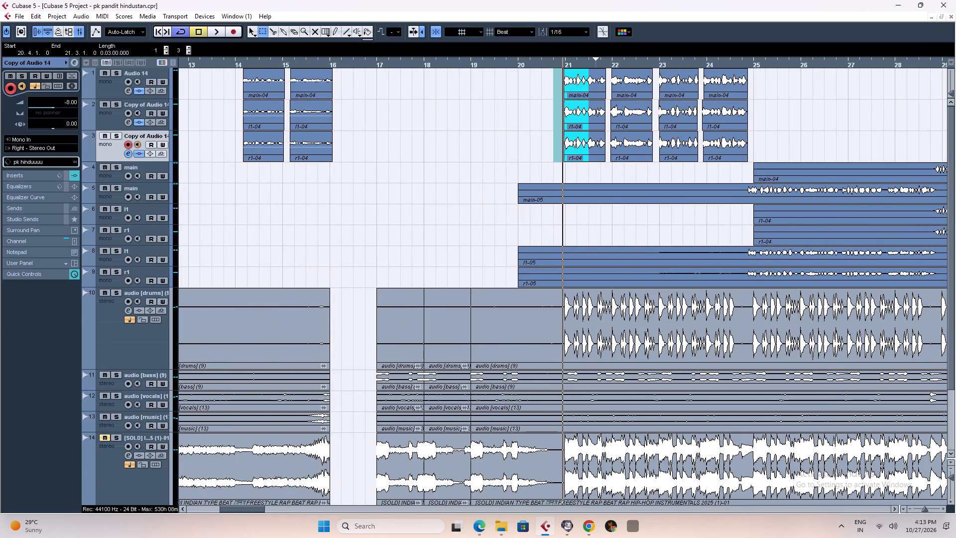
left_click_drag(604, 139, 748, 140)
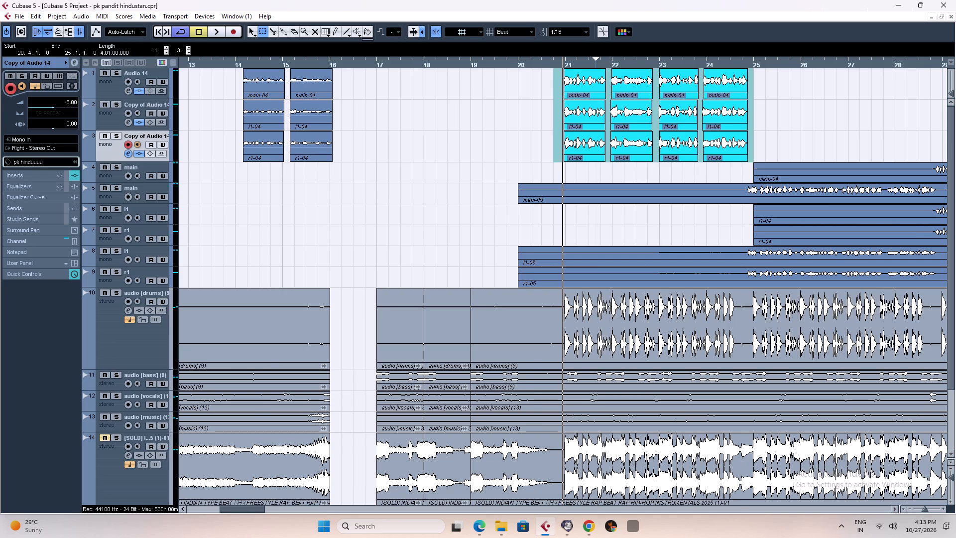
key("g")
key("g")
key("g")
key("g")
key("g")
key("g")
key("g")
key("g")
key("g")
key("g")
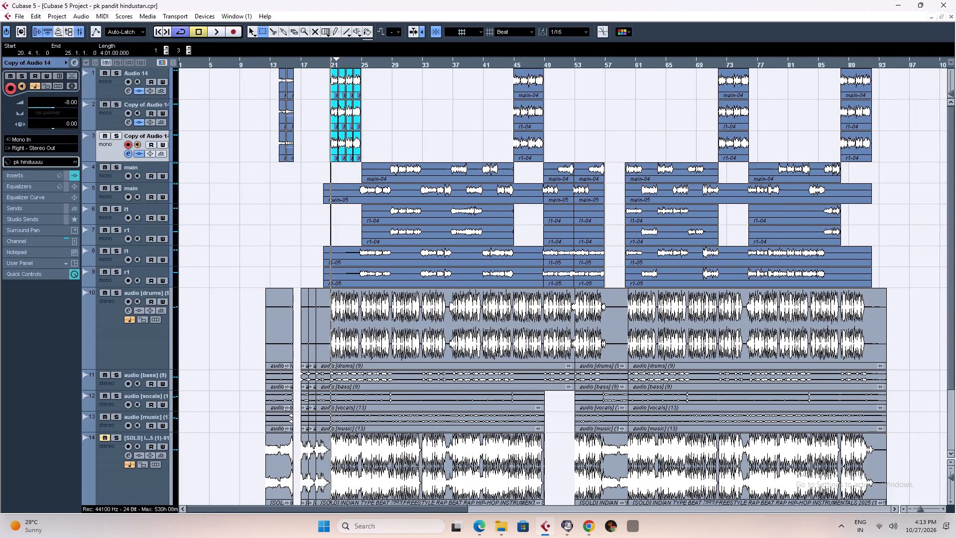
key("alt+b")
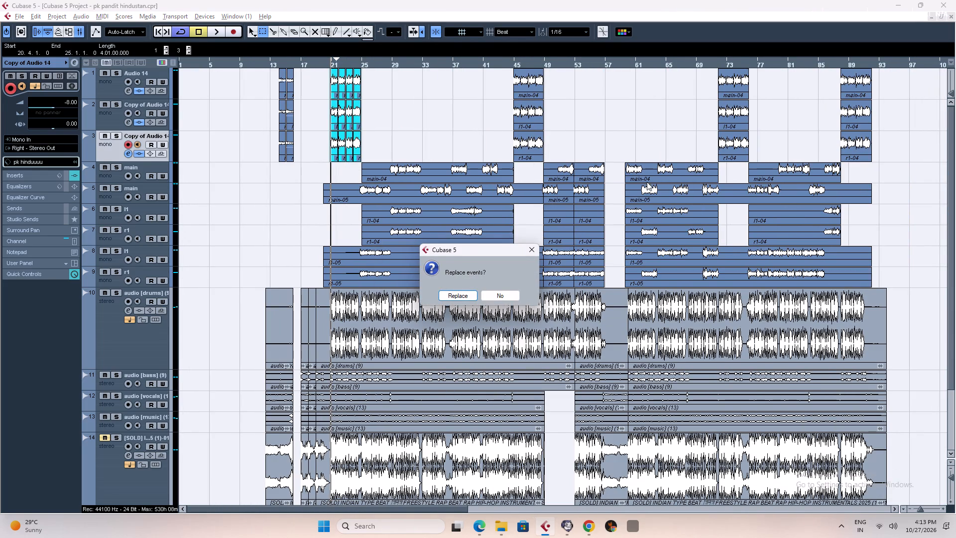
left_click(469, 295)
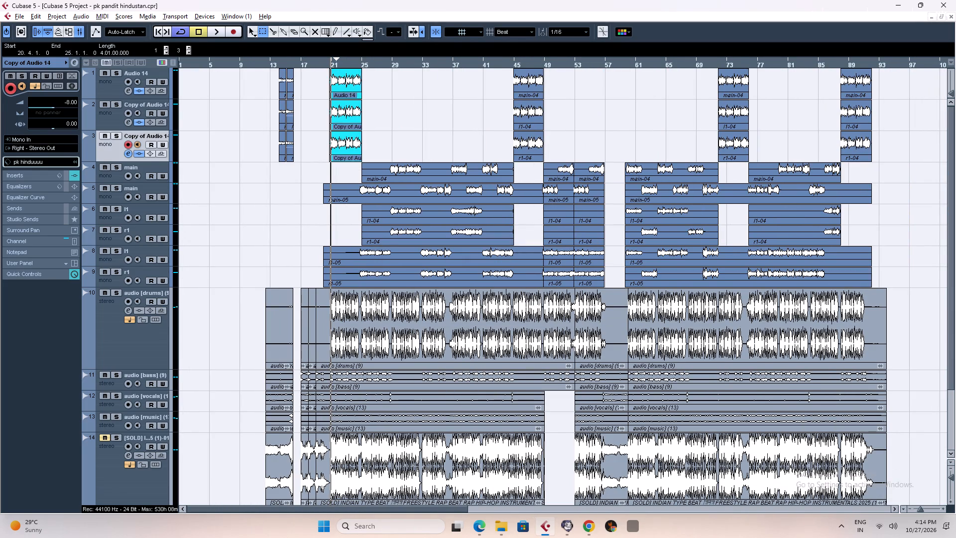
Return to the Object Selection tool and delete the old vocal clips near bars 45, 72 and 88 on tracks 1 to 3.
left_click_drag(481, 84, 897, 143)
right_click(908, 122)
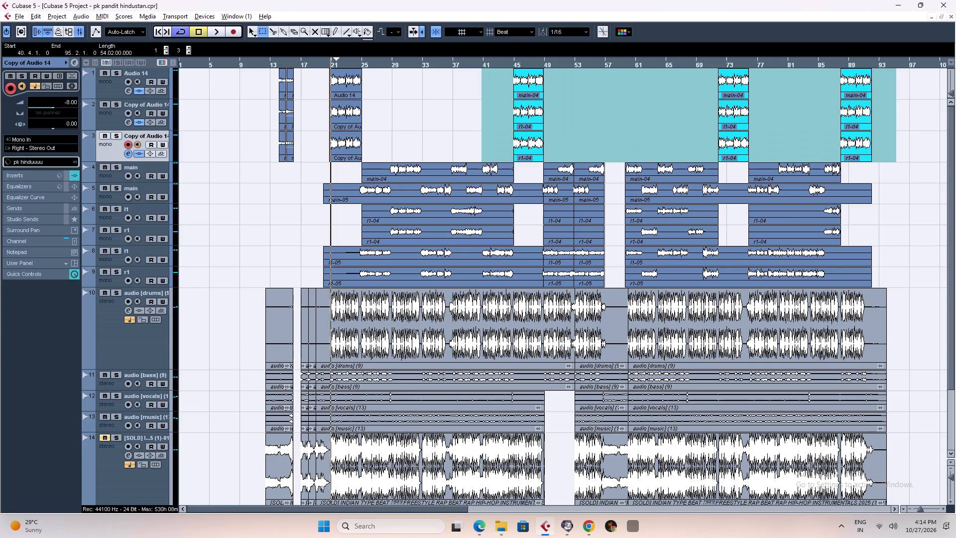
left_click(906, 132)
right_click(891, 123)
left_click(891, 123)
left_click(891, 123)
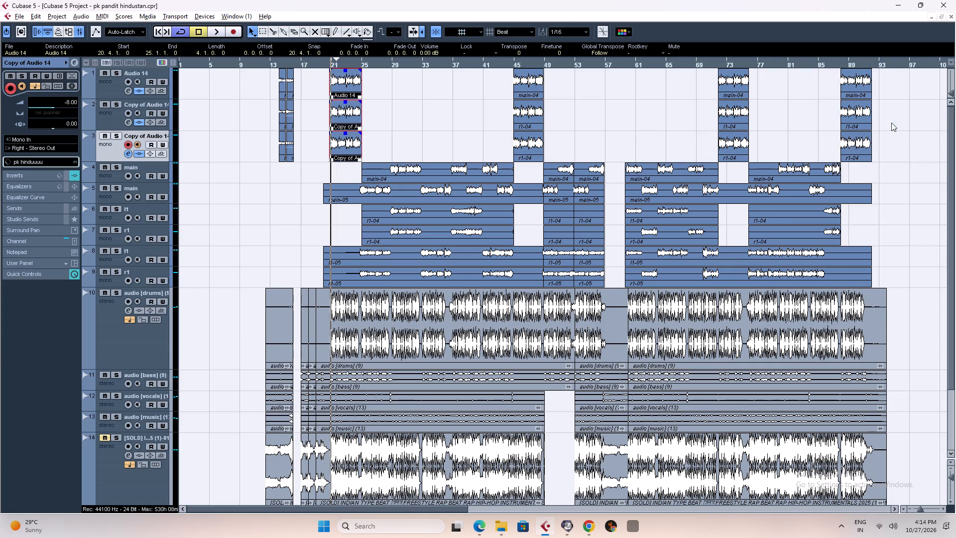
left_click(892, 121)
left_click_drag(897, 142, 477, 85)
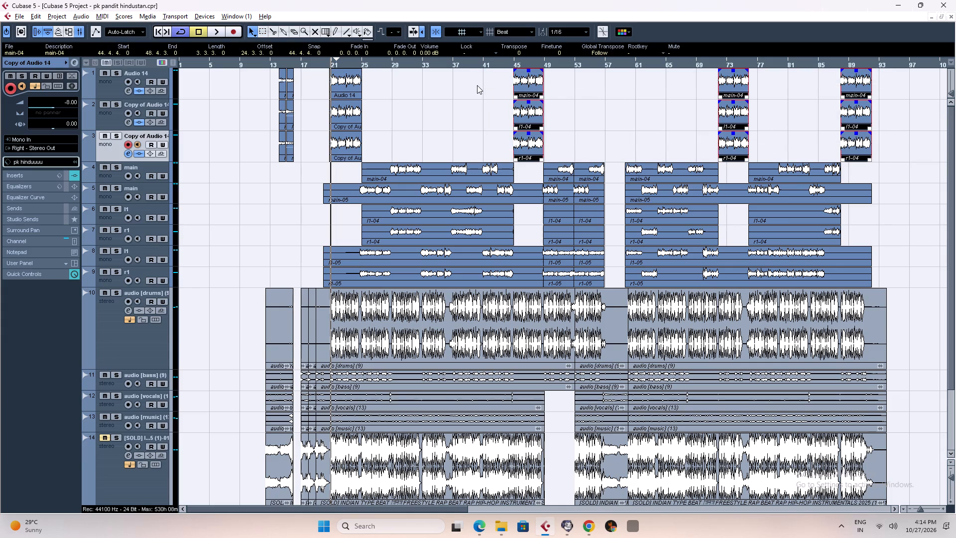
key("Delete")
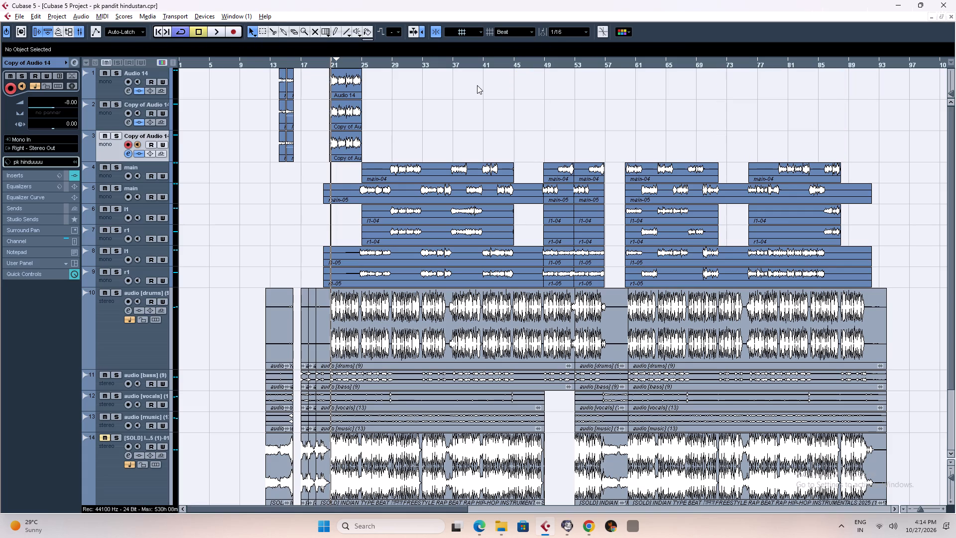
Examine the start of the bounced vocal clips on tracks 1 to 3 against the beat at bar 21.
key("h")
key("h")
key("h")
key("h")
key("h")
key("h")
key("h")
key("h")
key("h")
key("h")
key("h")
key("h")
key("h")
key("h")
key("h")
key("h")
key("h")
key("h")
key("h")
key("h")
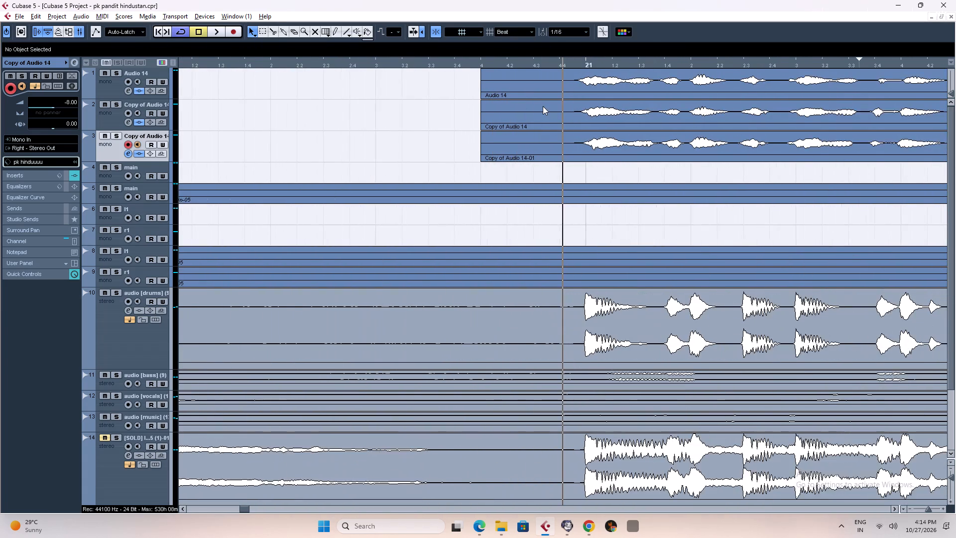
key("g")
key("g")
key("g")
key("g")
key("g")
key("g")
key("g")
key("g")
key("g")
key("g")
key("g")
key("g")
key("g")
key("g")
key("g")
key("g")
key("g")
key("g")
key("g")
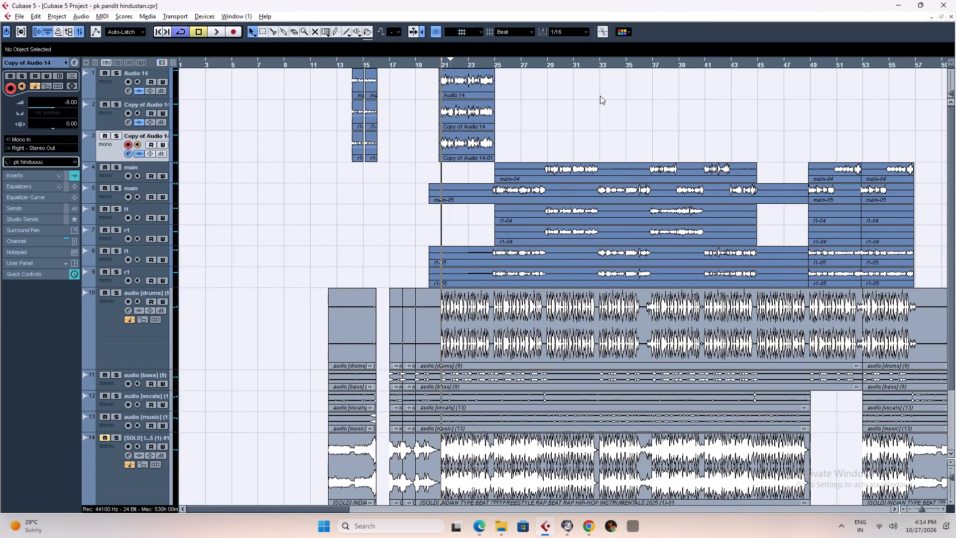
Copy the three bounced vocal clips at bar 21 on tracks 1 to 3 to start at 45.2.1, 70.4.1 and 87.1.1.
key("g")
left_click_drag(476, 80, 392, 144)
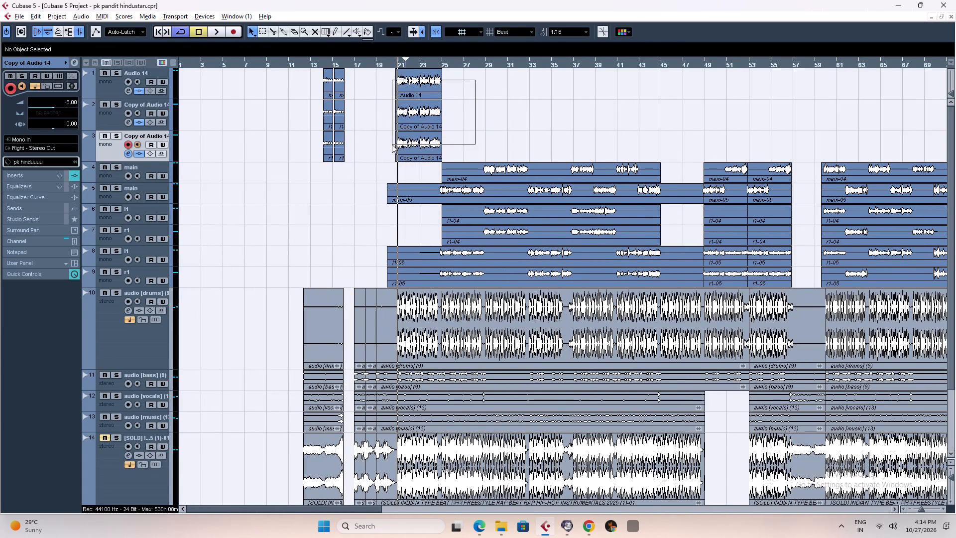
left_click_drag(392, 144, 391, 144)
key("g")
key("g")
key("g")
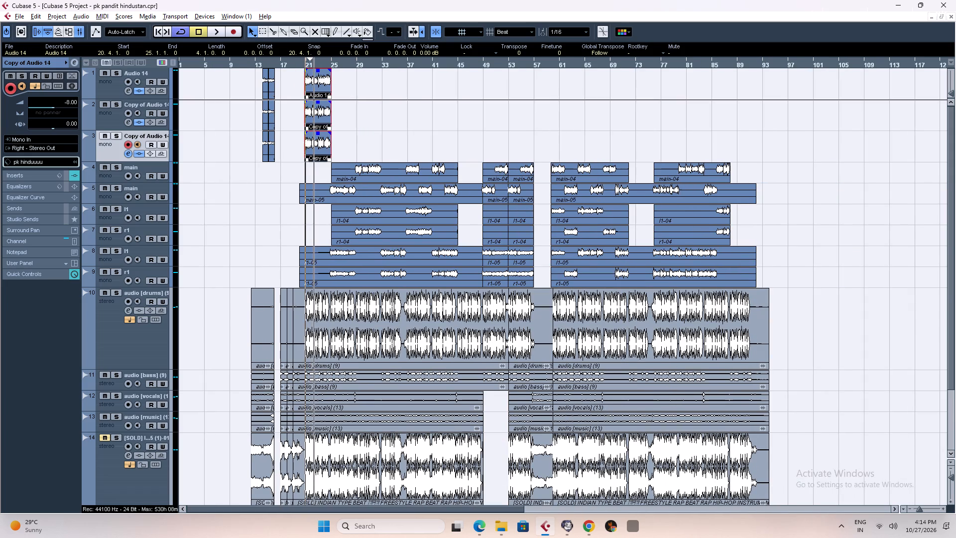
left_click_drag(314, 78, 470, 93, "alt")
left_click_drag(466, 86, 628, 96, "alt")
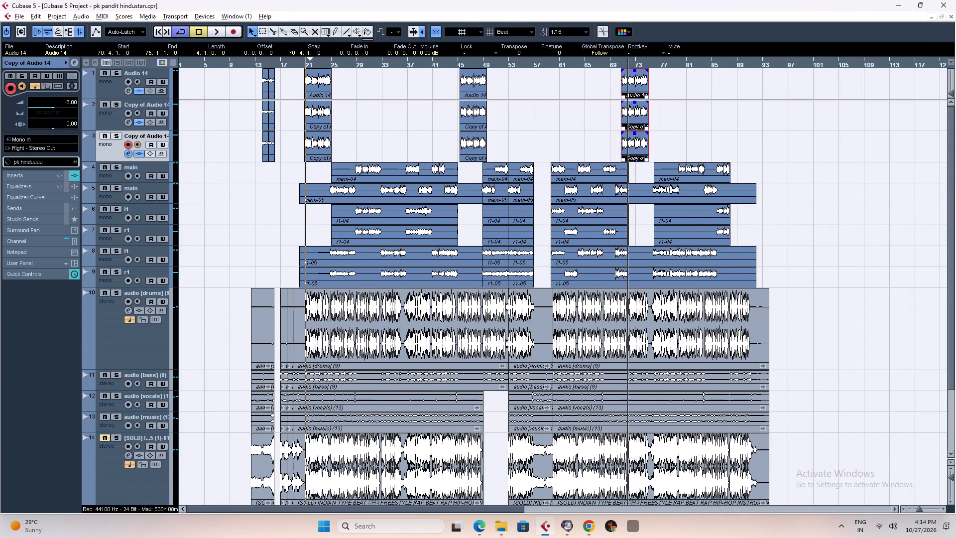
left_click_drag(627, 87, 730, 92, "alt")
Move the three bounced vocal clips near bar 45 on tracks 1 to 3 earlier so they start at 44.4.1.
left_click(459, 61)
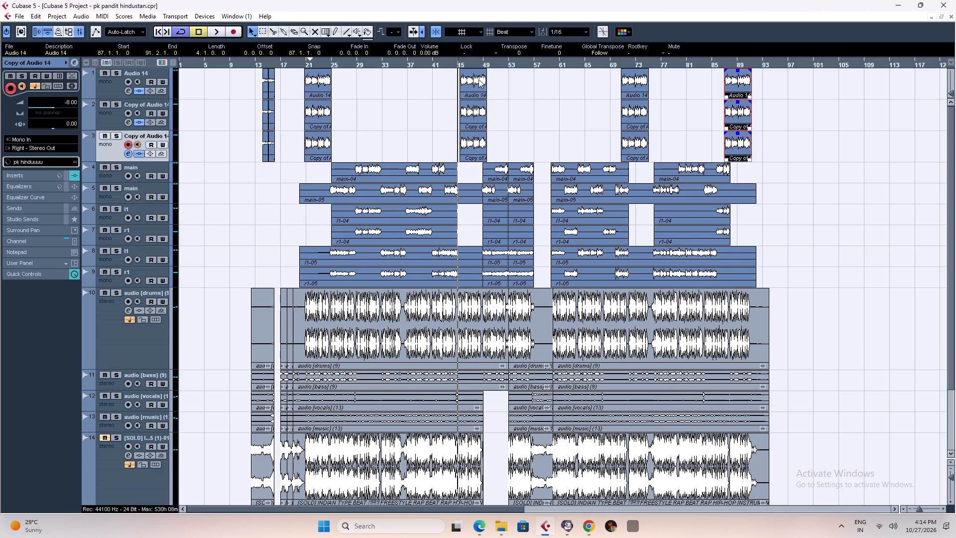
key("h")
key("h")
key("h")
key("h")
key("h")
key("h")
key("h")
key("h")
key("h")
key("h")
key("h")
key("h")
key("h")
key("h")
key("h")
key("h")
key("h")
key("h")
key("h")
key("h")
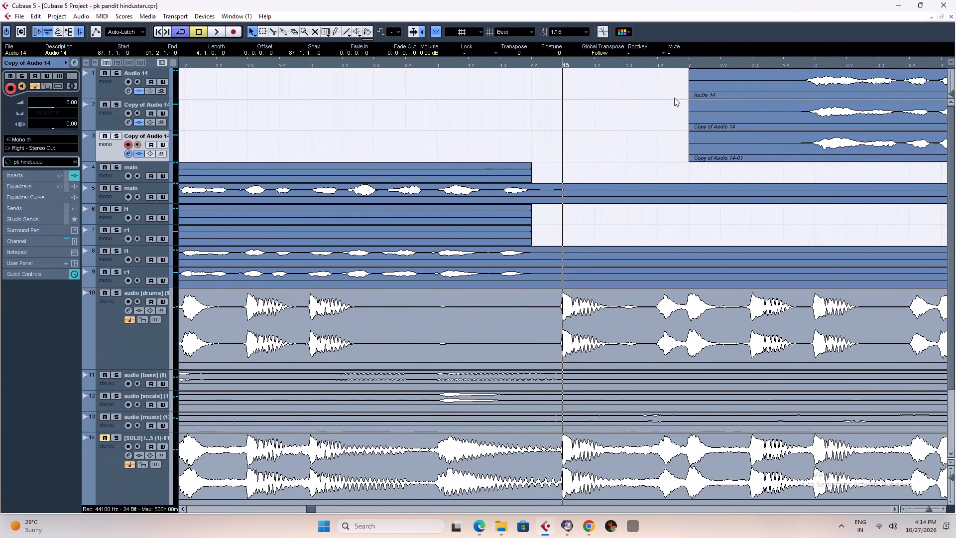
left_click(715, 81)
left_click(674, 85)
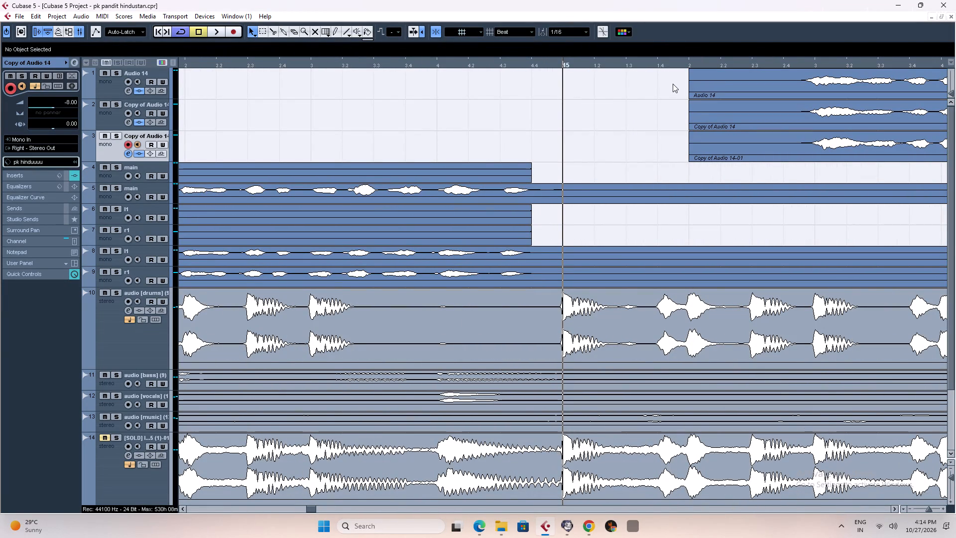
left_click_drag(673, 83, 743, 152)
left_click_drag(725, 86, 564, 86)
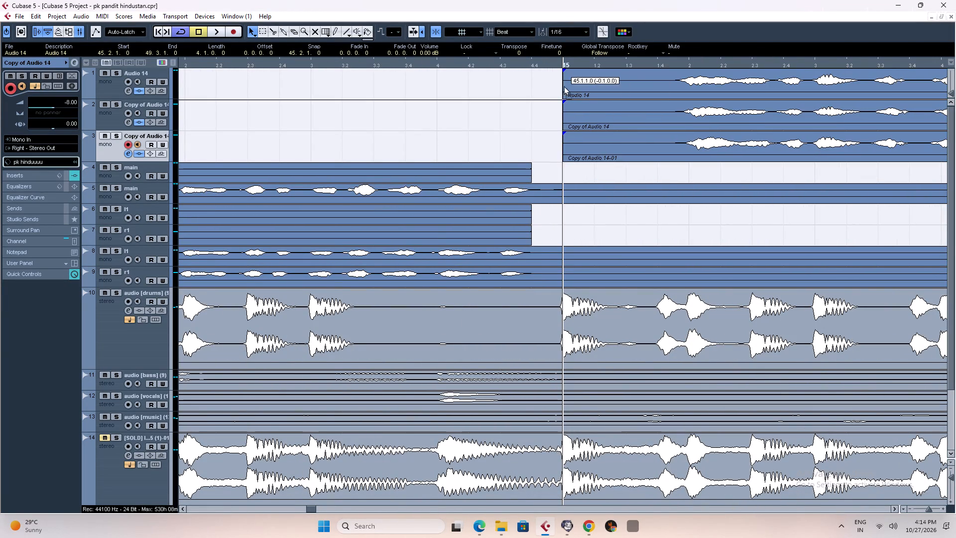
left_click_drag(564, 86, 525, 91)
Move the three bounced vocal clips near bar 71 on tracks 1 to 3 one bar later to start at 71.4.1.
key("g")
key("g")
key("g")
key("g")
key("g")
key("g")
key("g")
key("g")
key("g")
key("g")
key("g")
key("g")
key("g")
key("g")
key("g")
key("g")
key("g")
key("g")
key("g")
key("g")
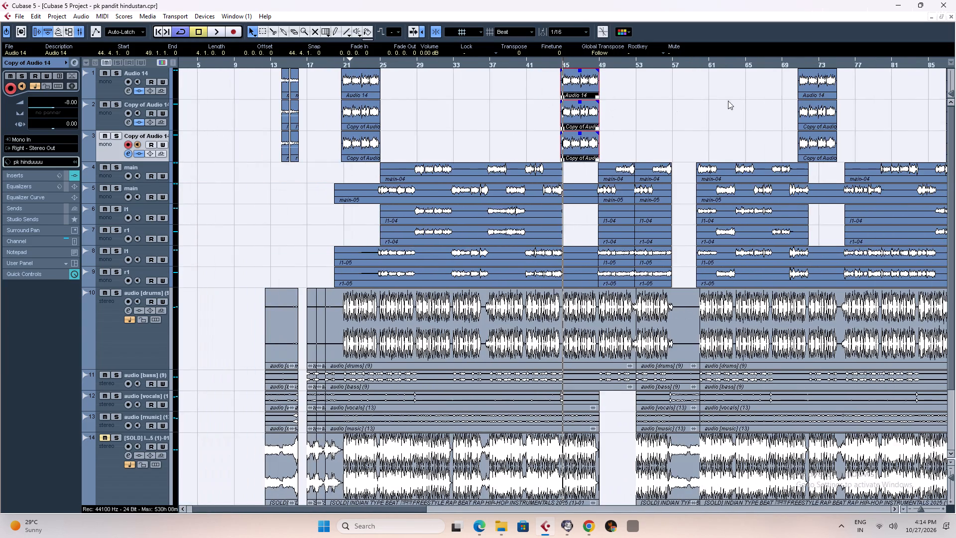
key("g")
key("g")
key("g")
left_click_drag(540, 81, 580, 135)
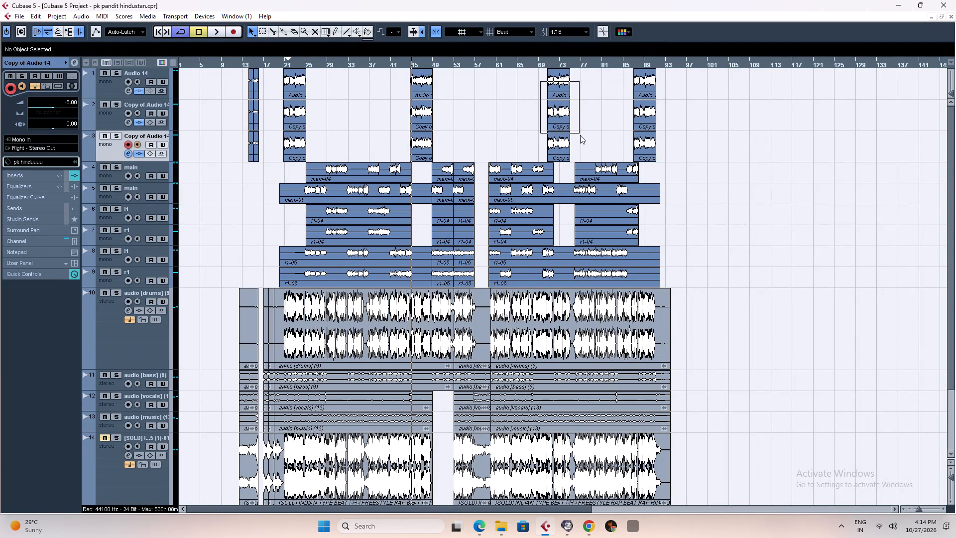
left_click_drag(580, 135, 588, 146)
left_click(546, 63)
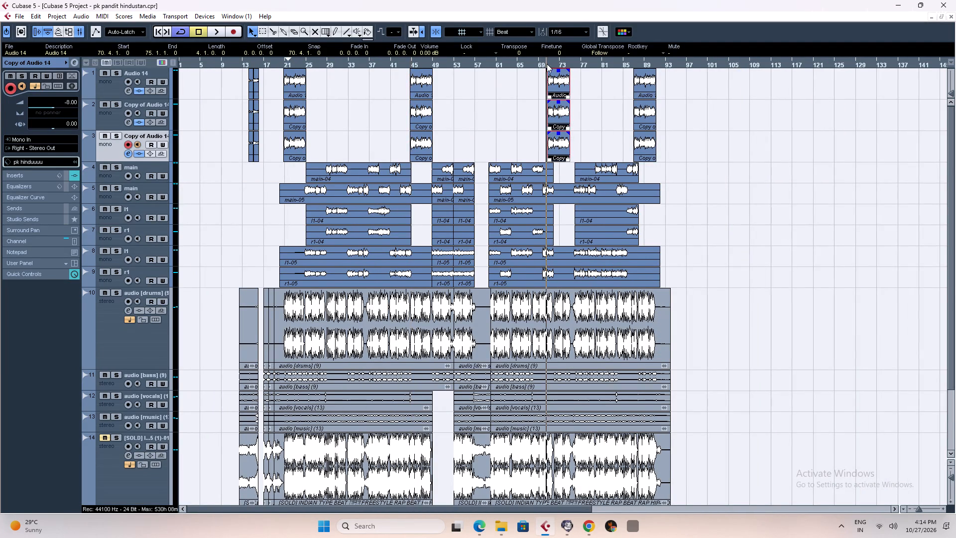
key("h")
key("h")
key("h")
key("h")
key("h")
key("h")
key("h")
key("h")
key("h")
key("h")
key("h")
key("h")
key("h")
key("h")
key("h")
key("h")
key("h")
key("h")
key("h")
key("h")
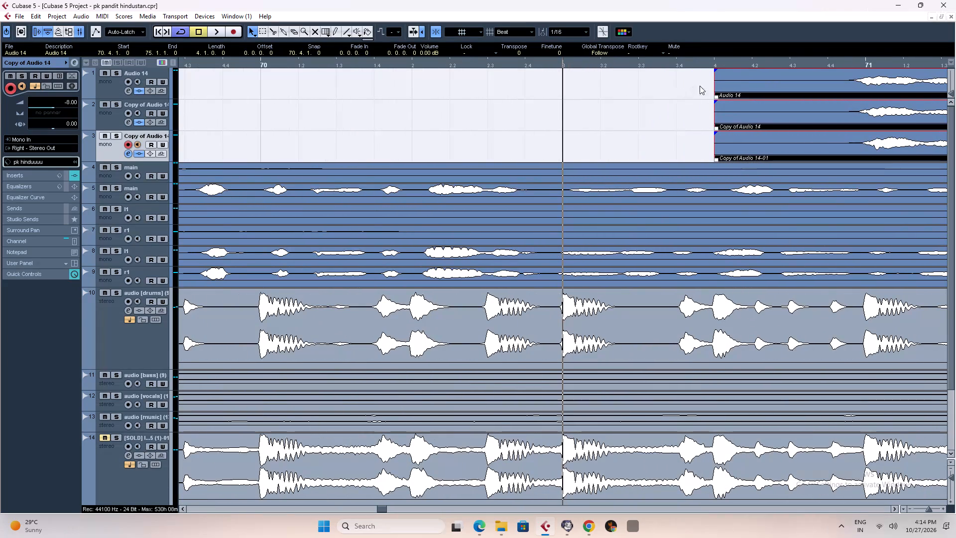
key("g")
key("g")
key("g")
key("g")
key("g")
key("g")
key("g")
key("g")
key("g")
key("g")
key("g")
key("g")
key("g")
key("g")
key("g")
key("g")
key("g")
key("g")
key("g")
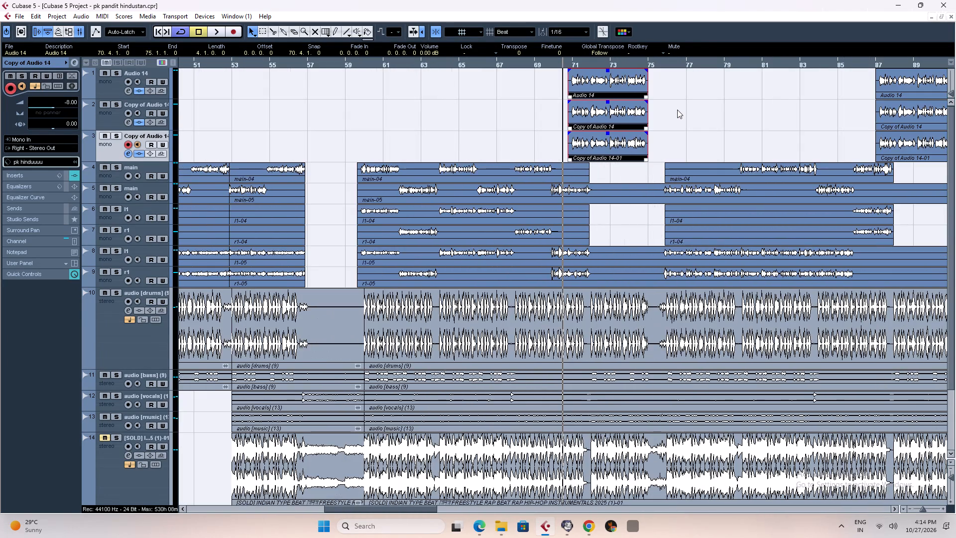
key("g")
key("h")
key("h")
key("h")
key("h")
key("h")
key("h")
key("h")
key("h")
key("h")
key("h")
key("h")
key("h")
key("h")
key("h")
key("h")
key("h")
key("h")
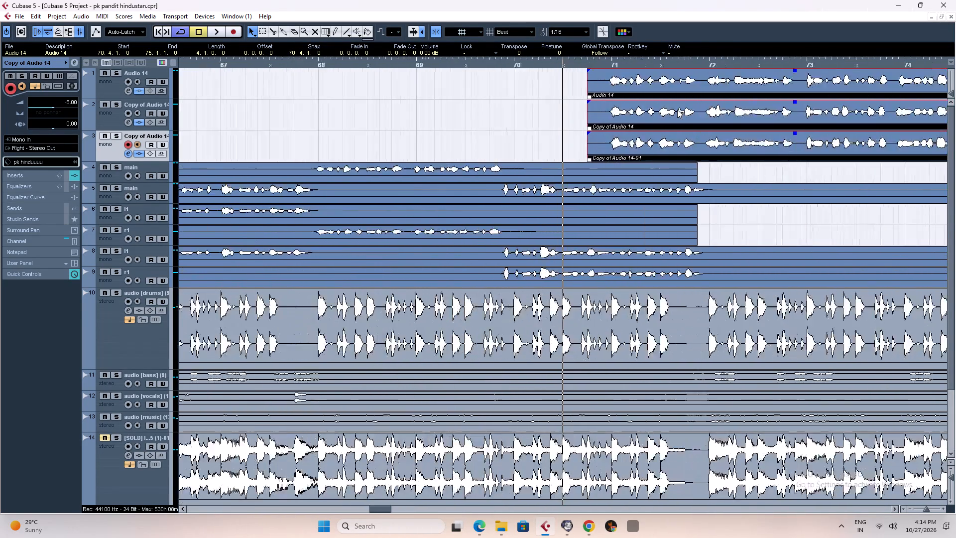
key("g")
key("g")
key("g")
key("g")
key("g")
key("g")
key("g")
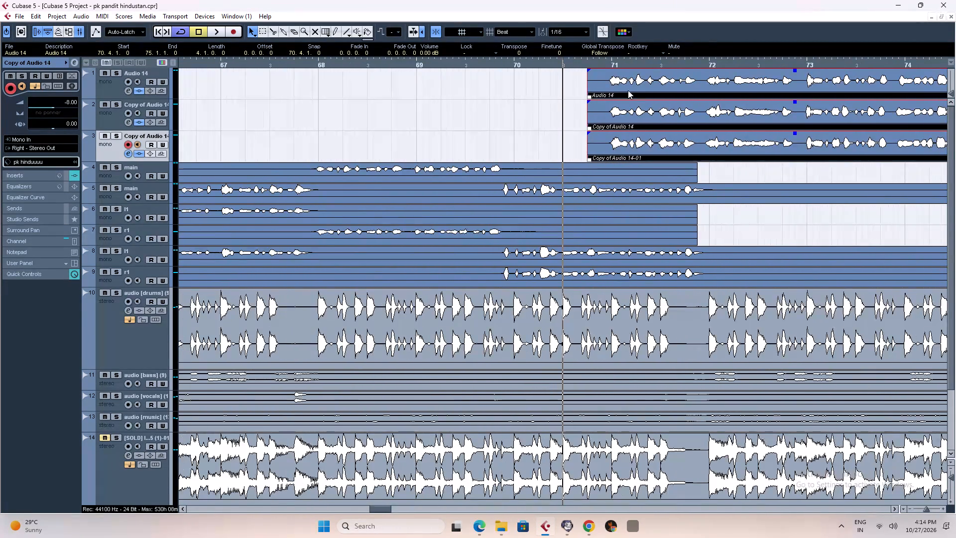
key("g")
left_click_drag(594, 79, 671, 84)
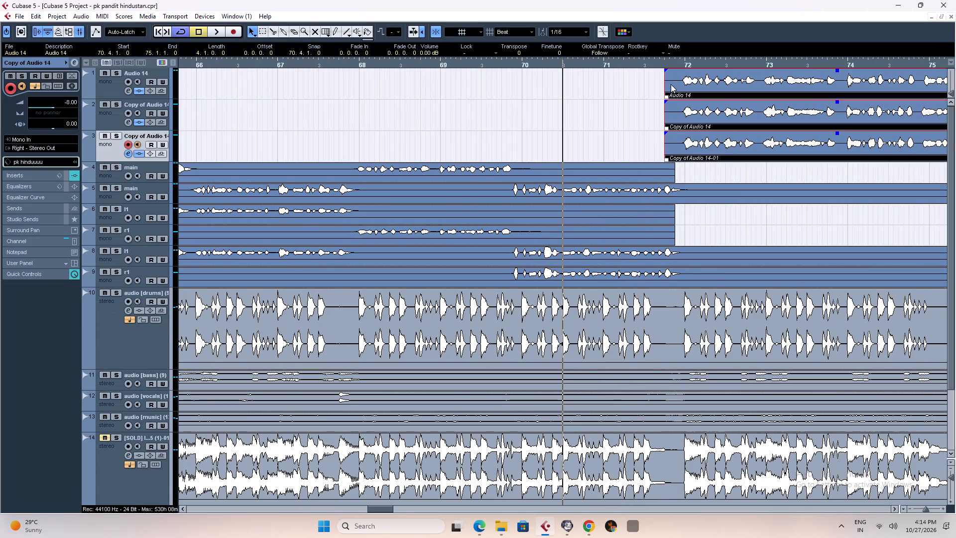
Examine the start of the vocal clips at 71.4.1 against the drum beat and play the section from there.
left_click(659, 63)
key("h")
key("h")
key("h")
key("h")
key("h")
key("h")
key("h")
key("h")
key("h")
key("h")
key("h")
key("h")
key("h")
key("h")
key("h")
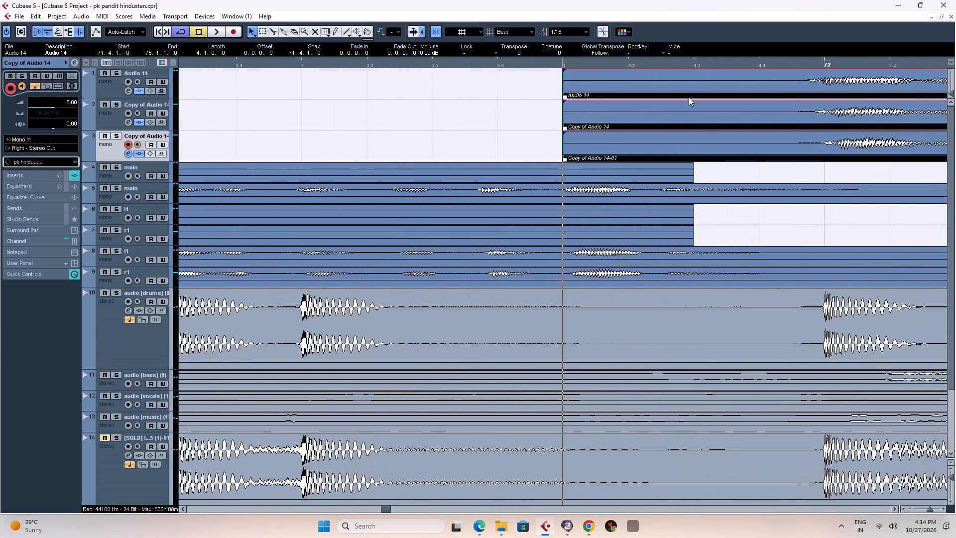
key("space")
type("g")
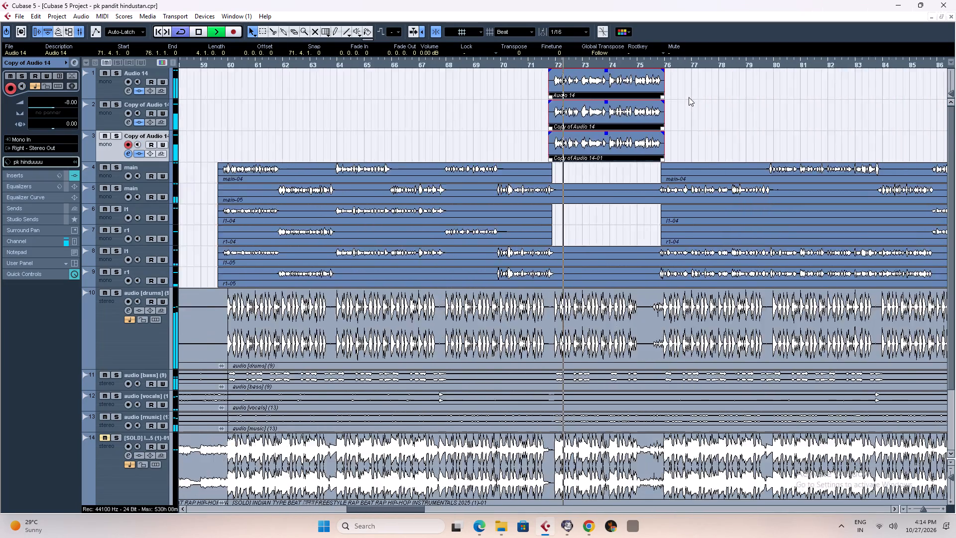
Move the three bounced vocal clips near bar 87 on tracks 1 to 3 later so they start at 87.4.1.
left_click(693, 63)
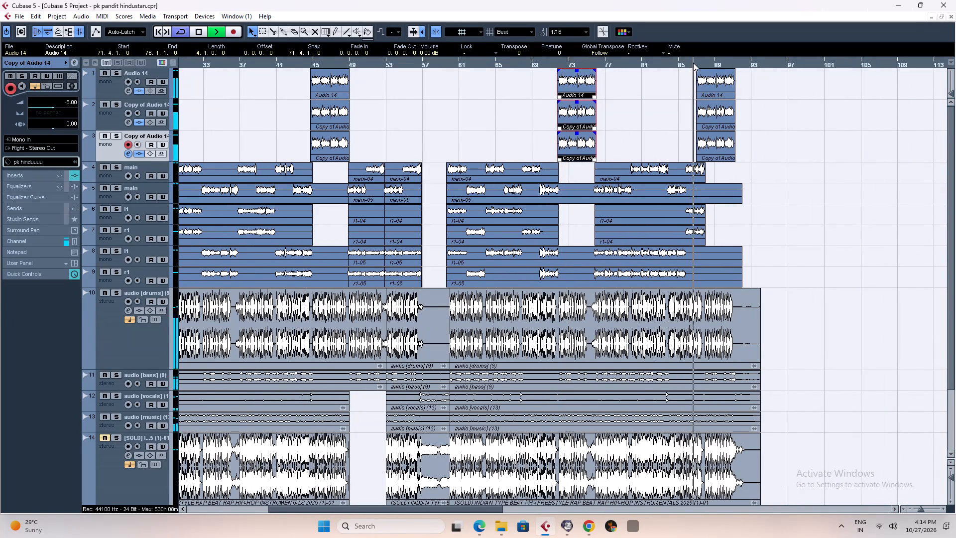
key("space")
type("h")
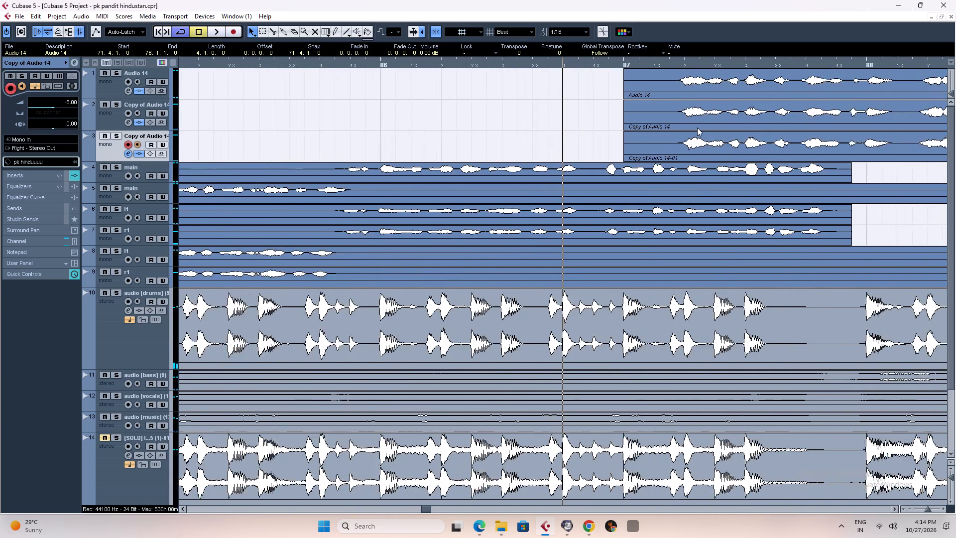
key("g")
key("g")
key("g")
key("g")
key("g")
key("g")
key("g")
key("g")
left_click_drag(563, 81, 644, 134)
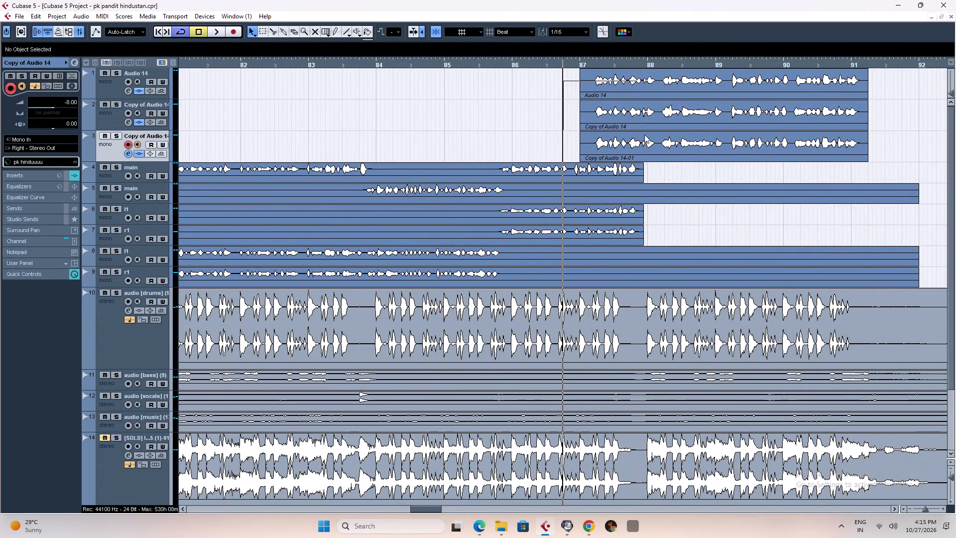
left_click_drag(644, 134, 672, 149)
left_click_drag(590, 79, 638, 80)
Examine the start of the vocal clips at 87.4.1 against the drum beat, and review the placement of all the hook copies.
left_click(629, 64)
key("h")
key("h")
key("h")
key("h")
key("h")
key("h")
key("h")
key("h")
key("h")
key("h")
key("h")
key("h")
key("h")
key("h")
key("h")
key("h")
key("h")
key("h")
key("h")
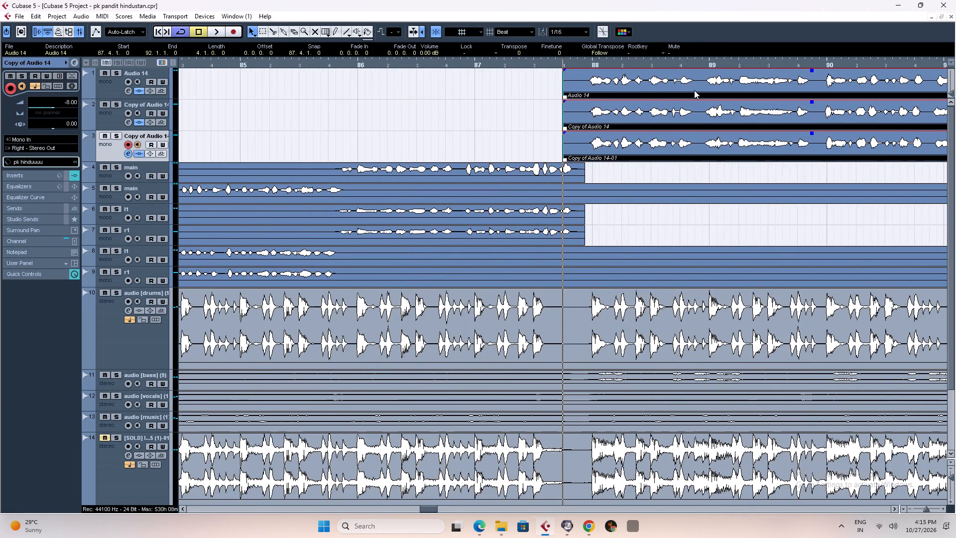
key("g")
key("g")
key("g")
key("g")
key("g")
key("g")
key("g")
key("g")
key("g")
key("g")
key("g")
key("g")
key("g")
key("g")
key("g")
key("g")
key("g")
key("g")
key("g")
key("g")
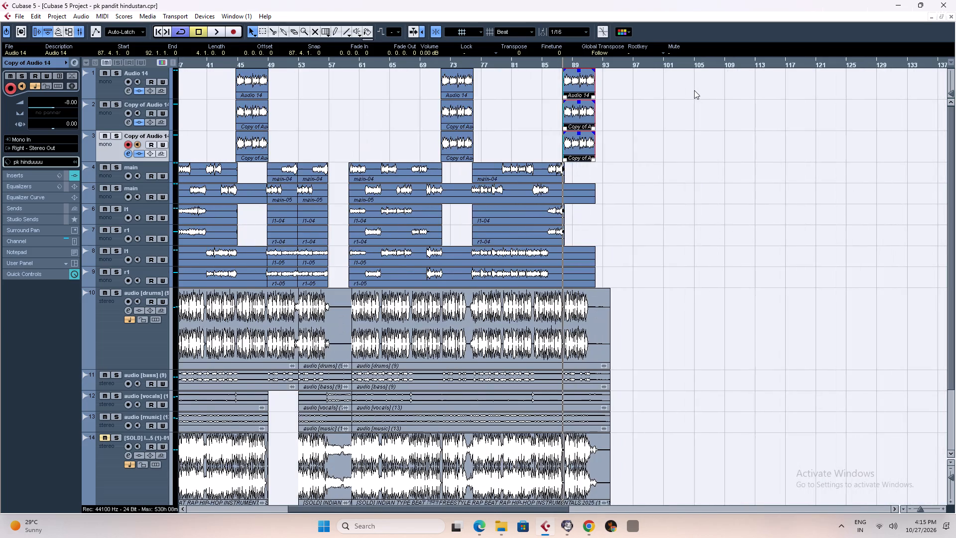
key("g")
key("g")
key("g")
key("g")
key("g")
key("g")
key("g")
key("g")
key("g")
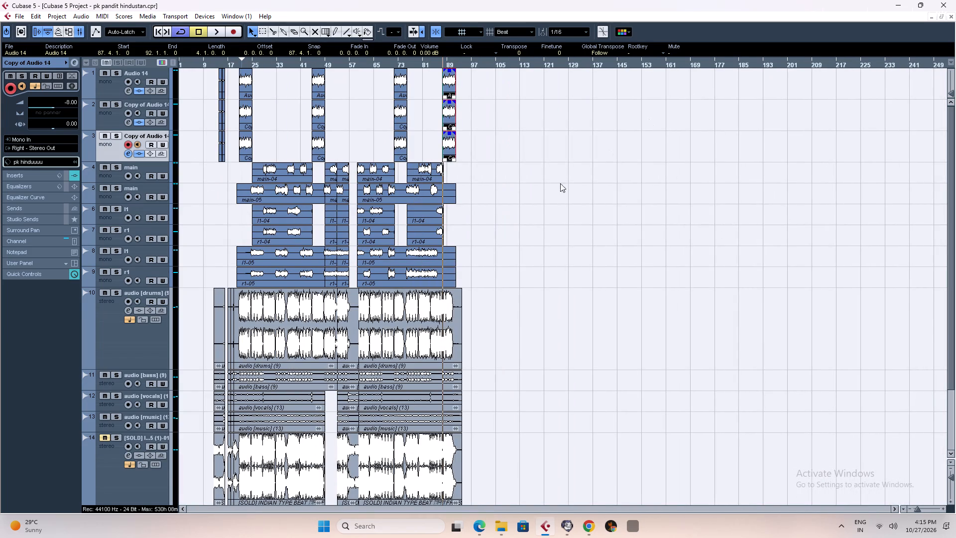
Review the insert effects of the Audio 14 track and the curve of its Pro-Q 3 equalizer.
left_click(104, 88)
left_click(73, 65)
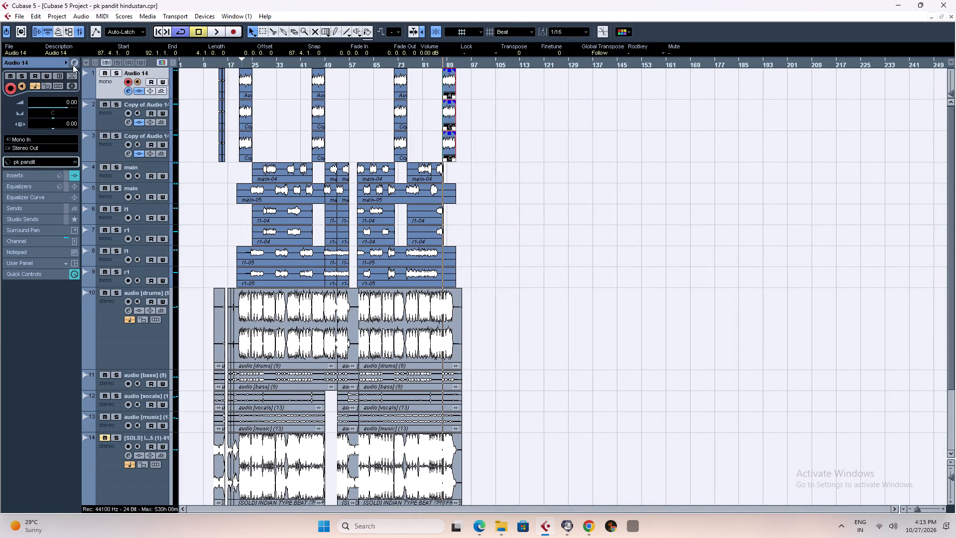
left_click(75, 63)
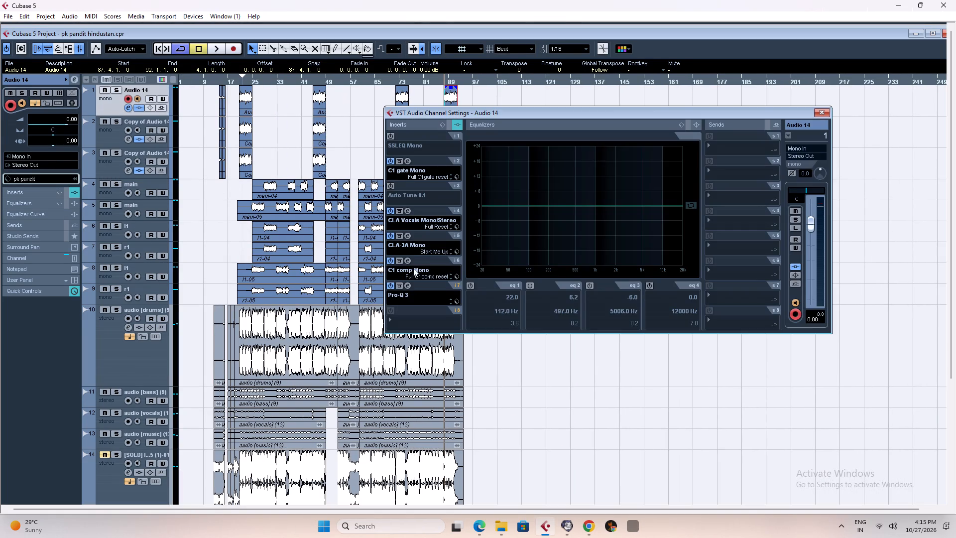
left_click(409, 284)
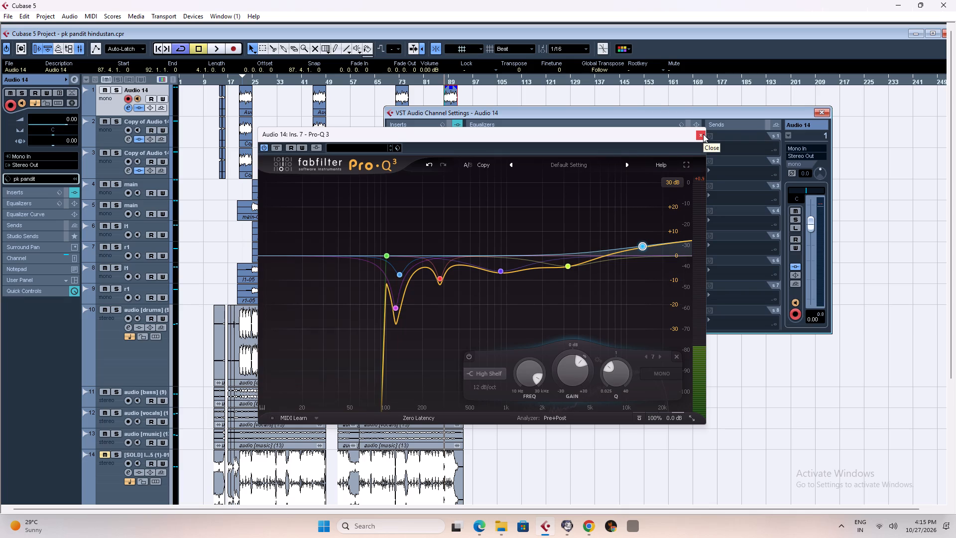
left_click(703, 134)
left_click(818, 115)
Play the hook section from 87.4.1 to check how the moved vocals sit with the beat.
key("space")
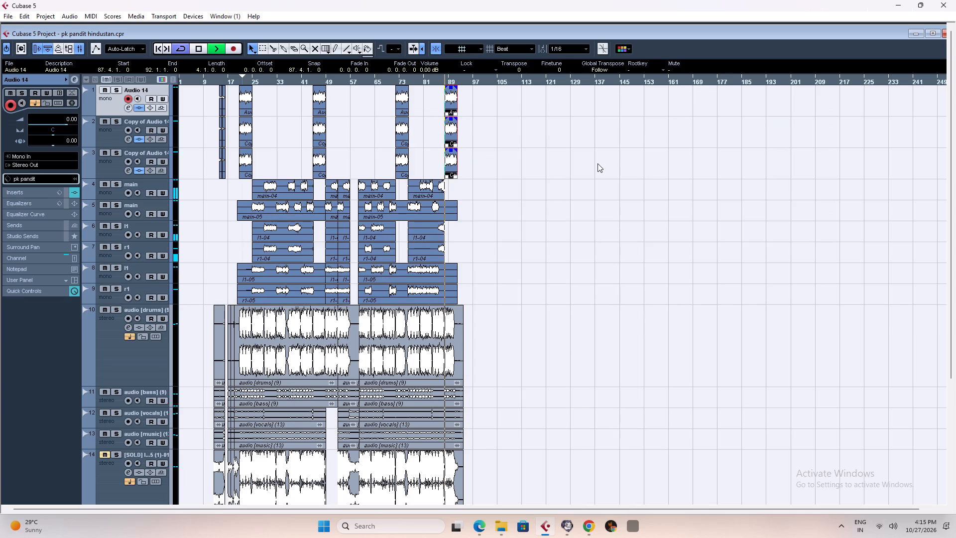
key("h")
key("h")
key("h")
key("h")
key("h")
key("h")
key("h")
key("h")
key("h")
key("g")
key("g")
key("g")
key("g")
key("g")
key("g")
key("g")
key("g")
key("g")
key("g")
key("g")
key("g")
key("g")
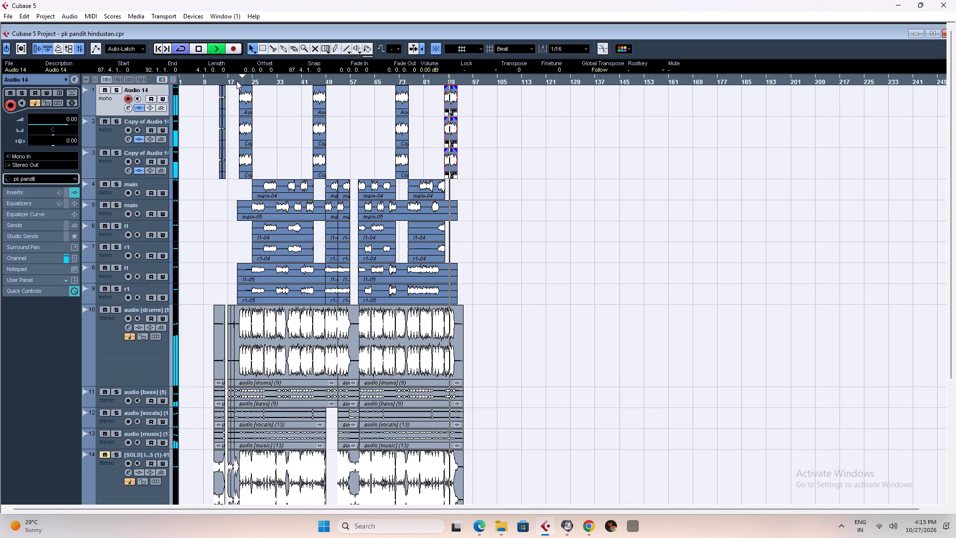
Play the arrangement from about bar 21 through the first hook into the verse vocals at bar 25.
left_click(238, 80)
right_click(671, 195)
left_click(606, 205)
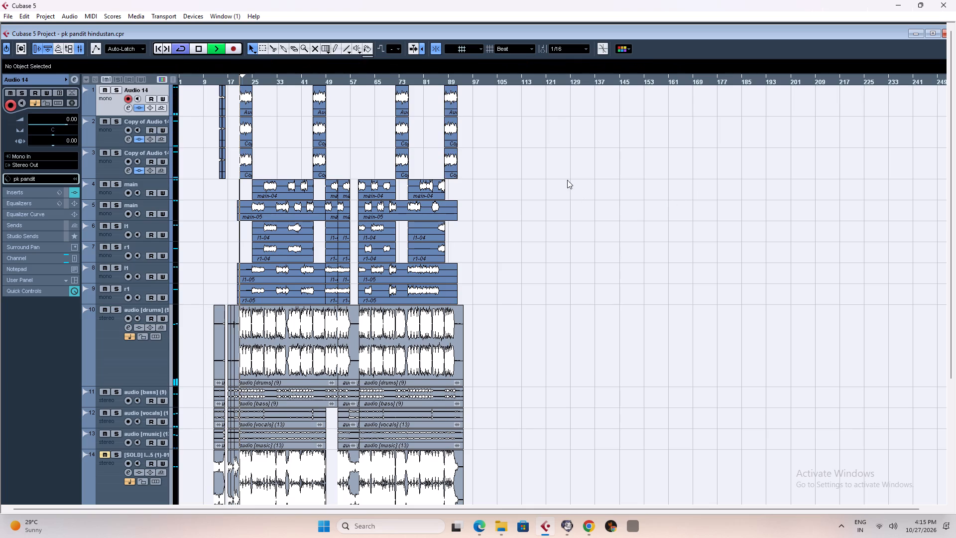
key("h")
key("h")
key("h")
key("h")
key("h")
key("h")
key("h")
key("h")
key("h")
key("h")
key("h")
key("h")
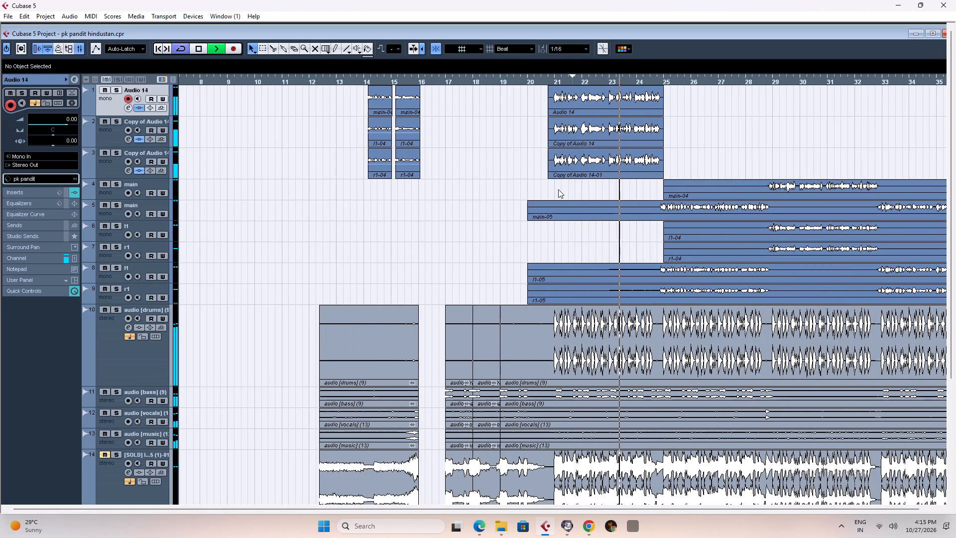
key("g")
key("g")
key("g")
key("g")
key("g")
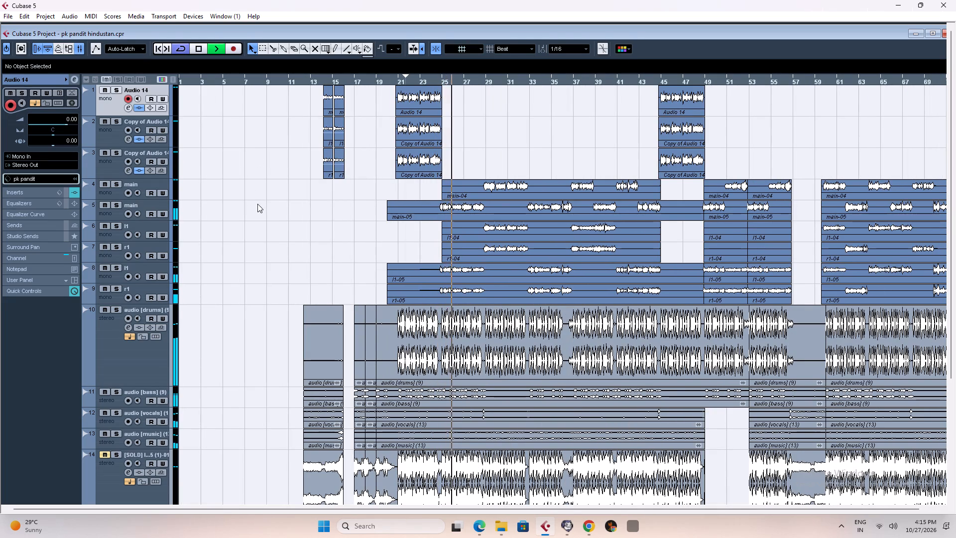
Solo the main vocal on track 5.
left_click(119, 207)
Play the soloed main vocal repeatedly around bar 25 to locate where its opening phrase ends.
key("h")
key("h")
key("h")
key("h")
key("h")
key("h")
key("h")
key("h")
key("h")
key("h")
key("h")
key("h")
key("h")
key("h")
key("h")
key("h")
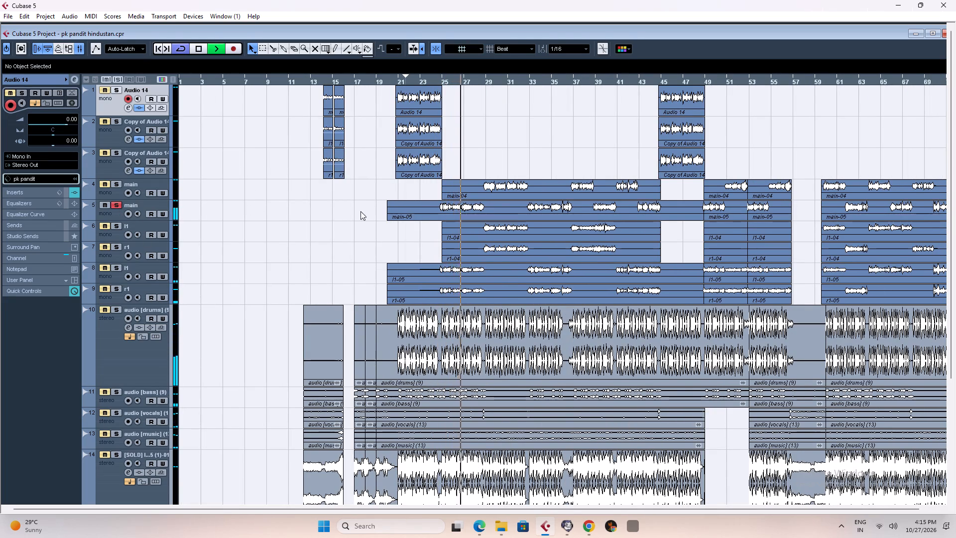
type("g g")
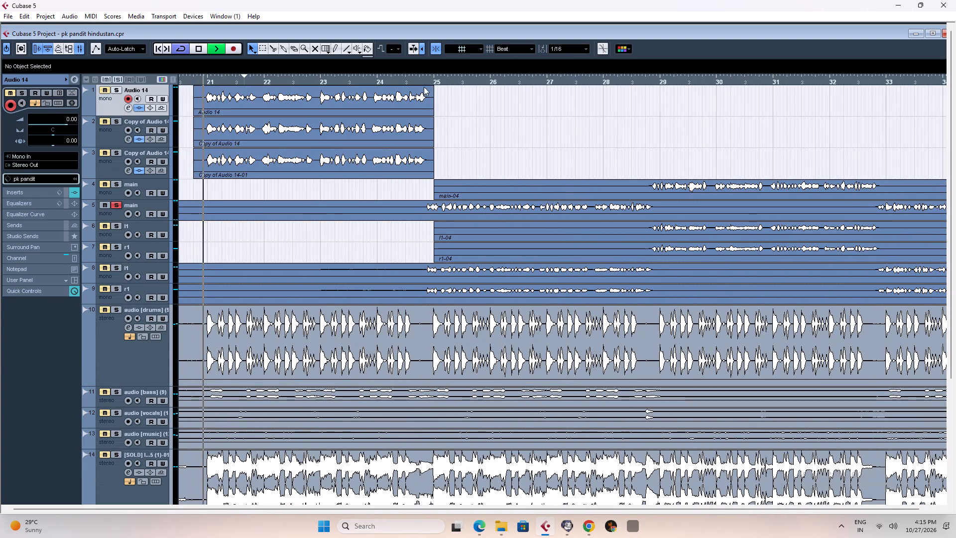
left_click(425, 81)
key("h")
key("h")
key("h")
key("h")
key("h")
key("h")
key("h")
key("h")
key("h")
key("h")
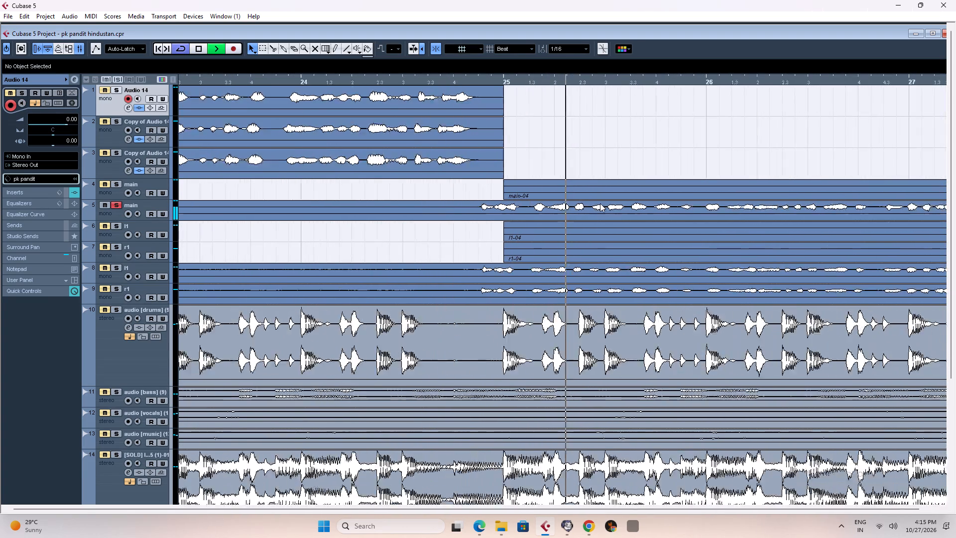
left_click(472, 79)
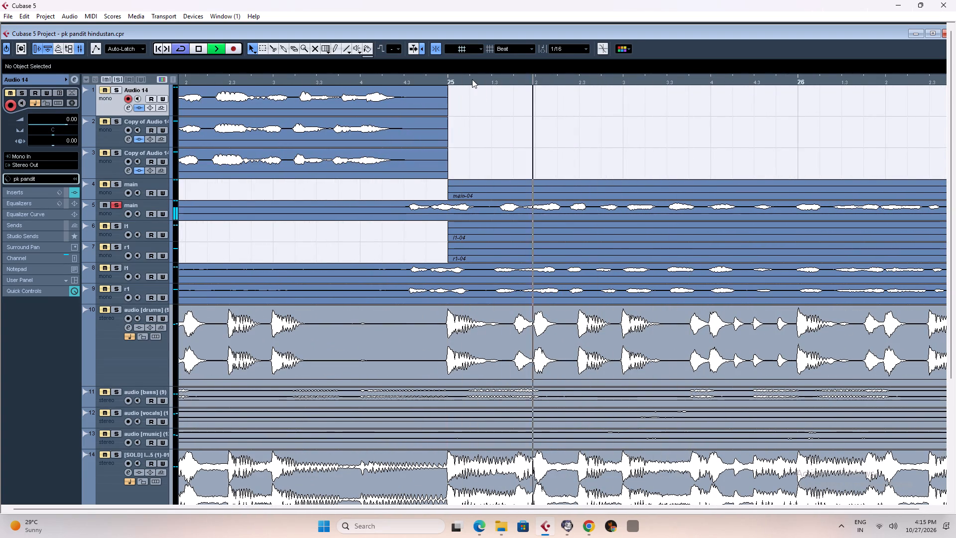
left_click(476, 79)
left_click(482, 79)
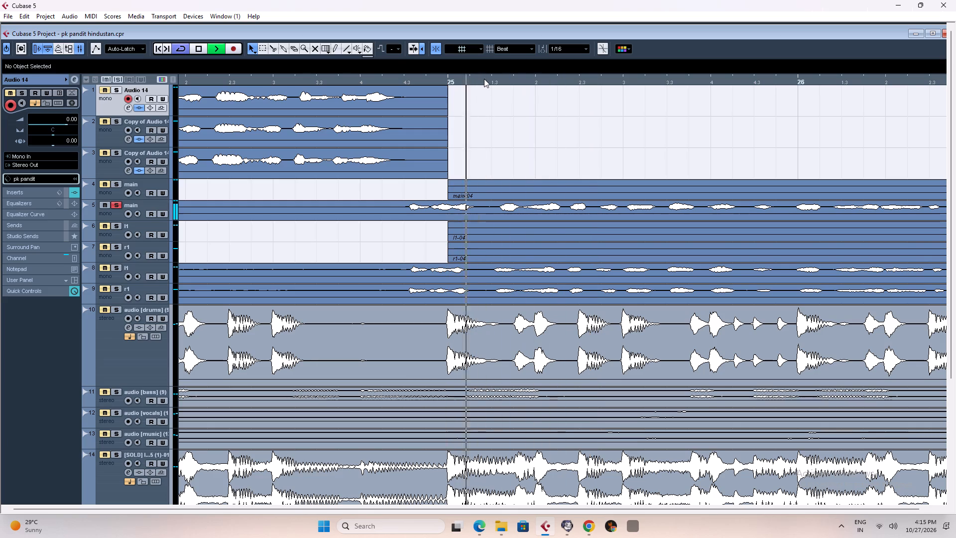
left_click(485, 79)
left_click(507, 77)
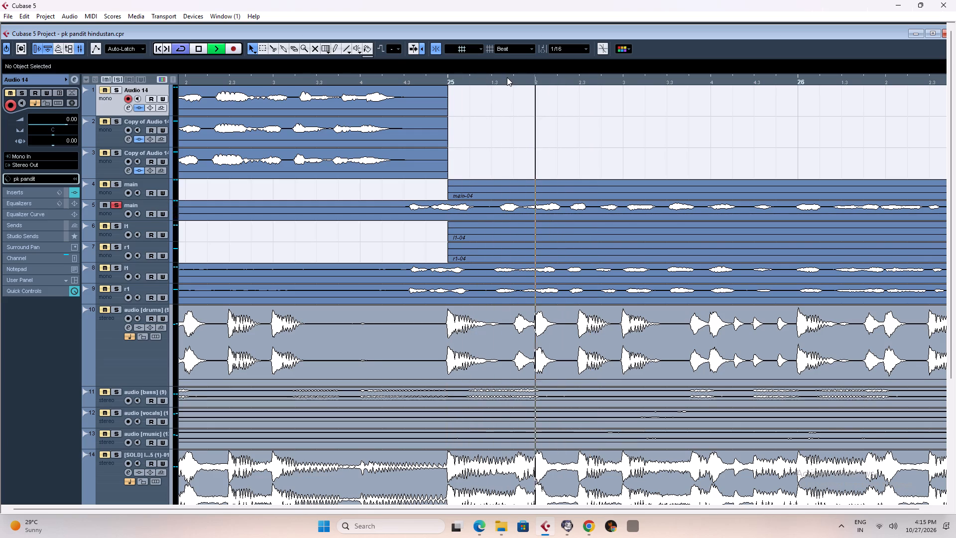
left_click(498, 77)
left_click(478, 78)
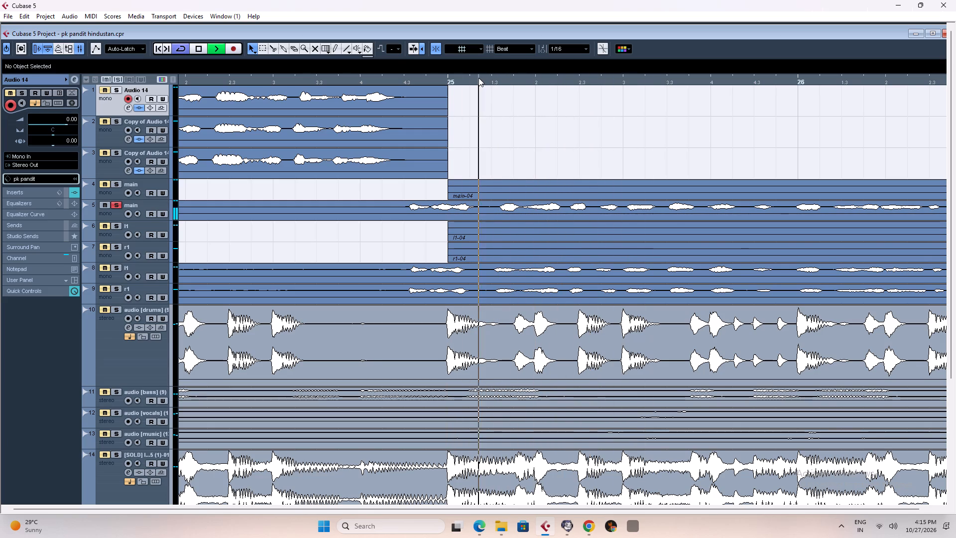
Turn off snapping and split the main-05 clip on track 5 at about 25.1.2.31, in the gap after the first phrase.
key("space")
key("h")
key("h")
key("h")
key("h")
key("h")
key("h")
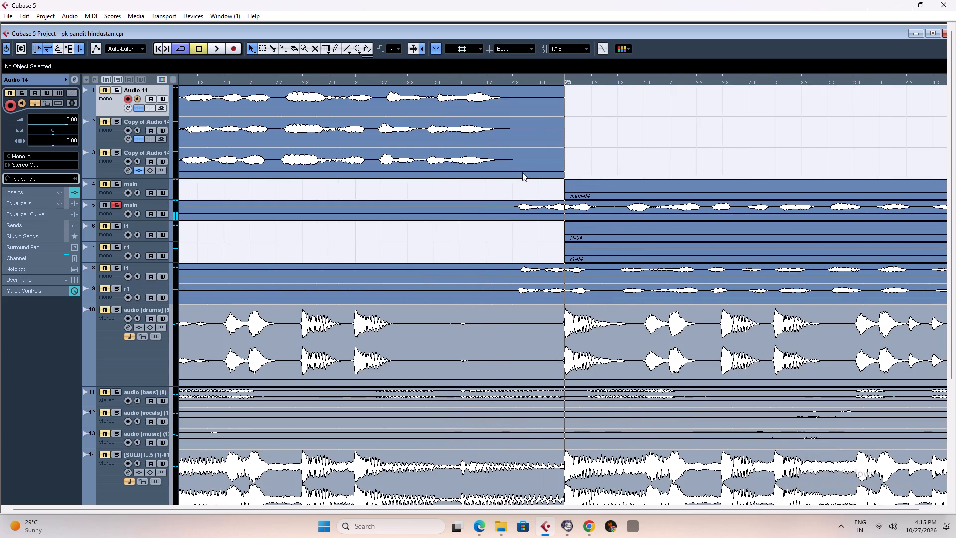
key("space")
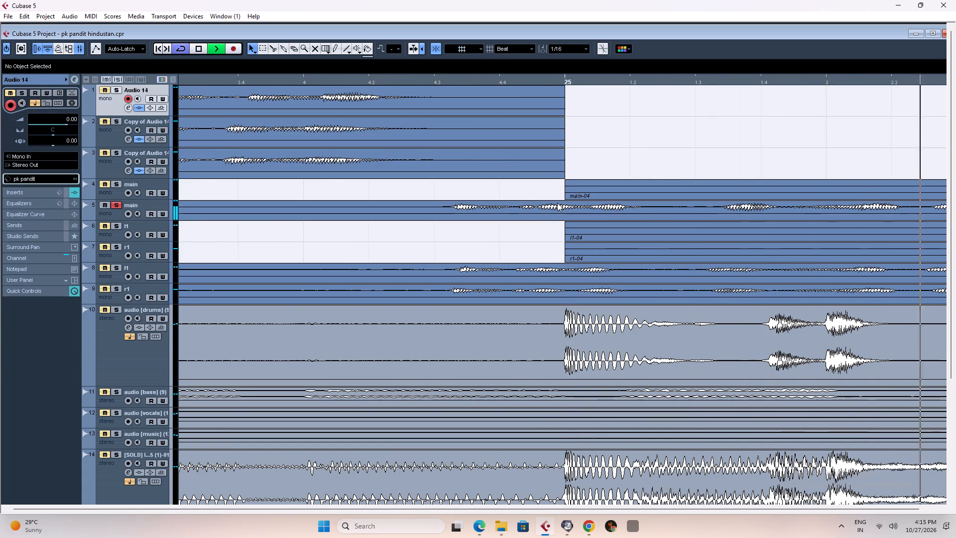
key("space")
right_click_drag(631, 207, 655, 205)
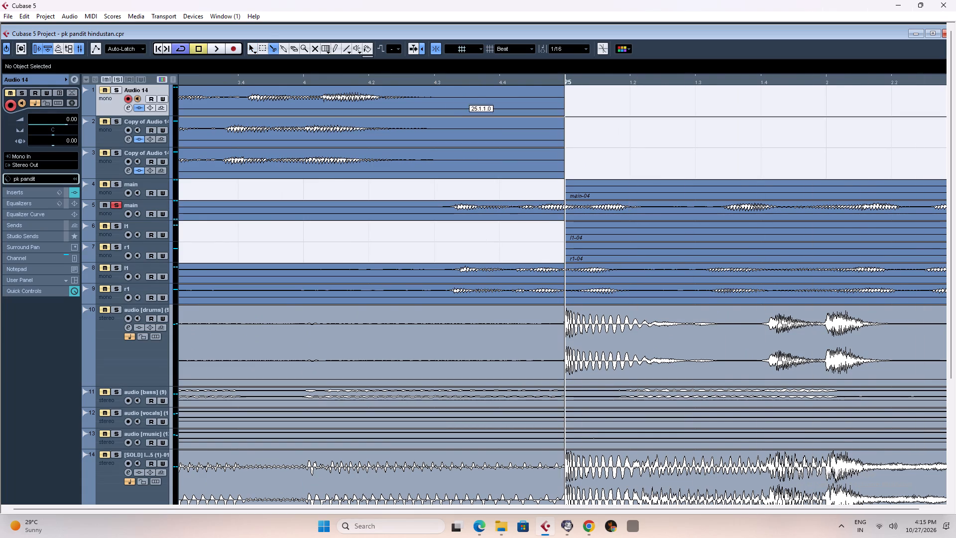
left_click(437, 49)
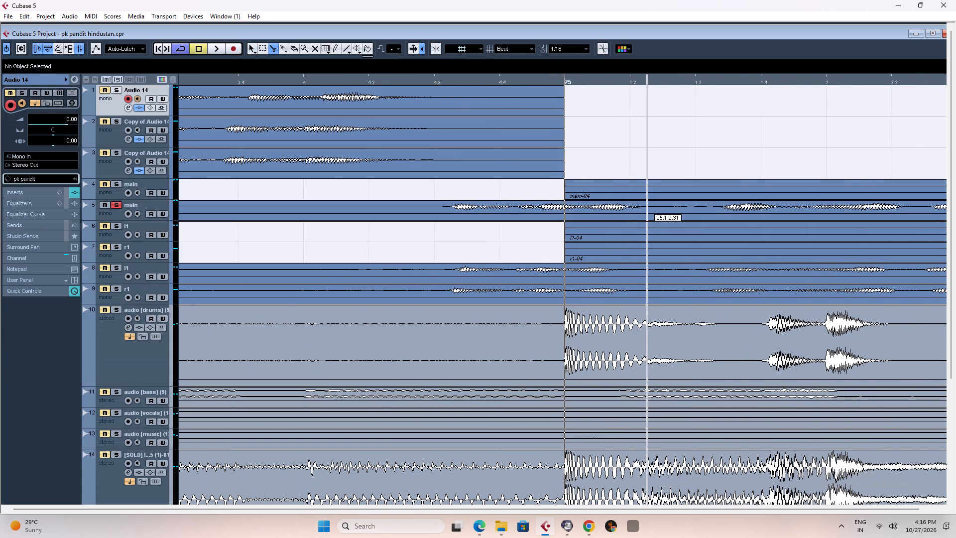
left_click(645, 205)
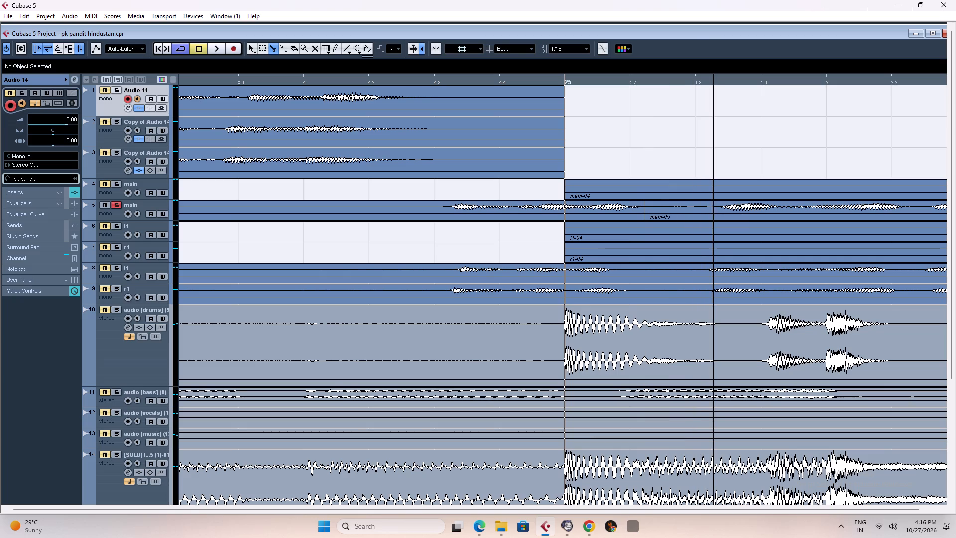
Split the main-05 clip on track 5 at about 25.1.3.33 and delete the short piece between the two cuts.
left_click(713, 210)
right_click(693, 209)
left_click(693, 209)
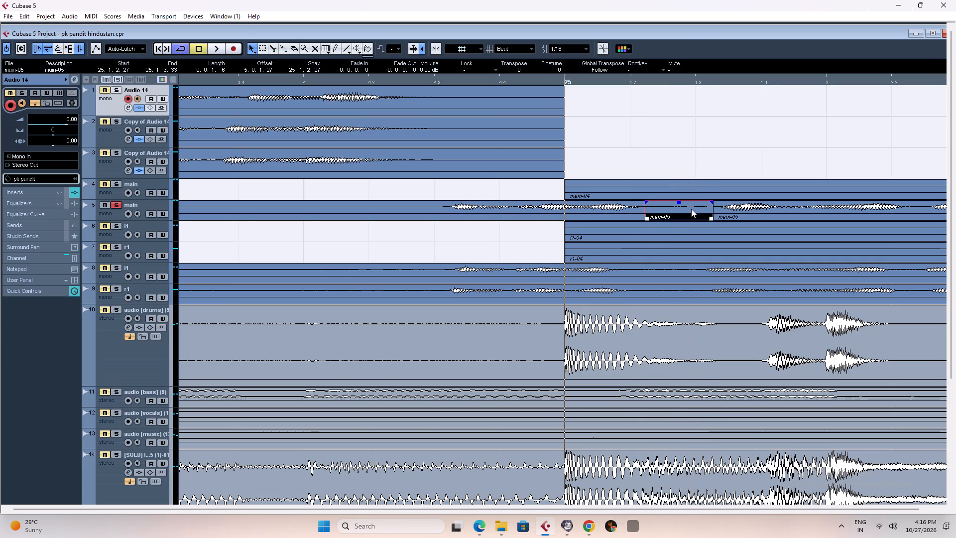
key("Delete")
Play the soloed main vocal from about beat 24.4 through the cut gap at bar 25 to check the edit.
key("space")
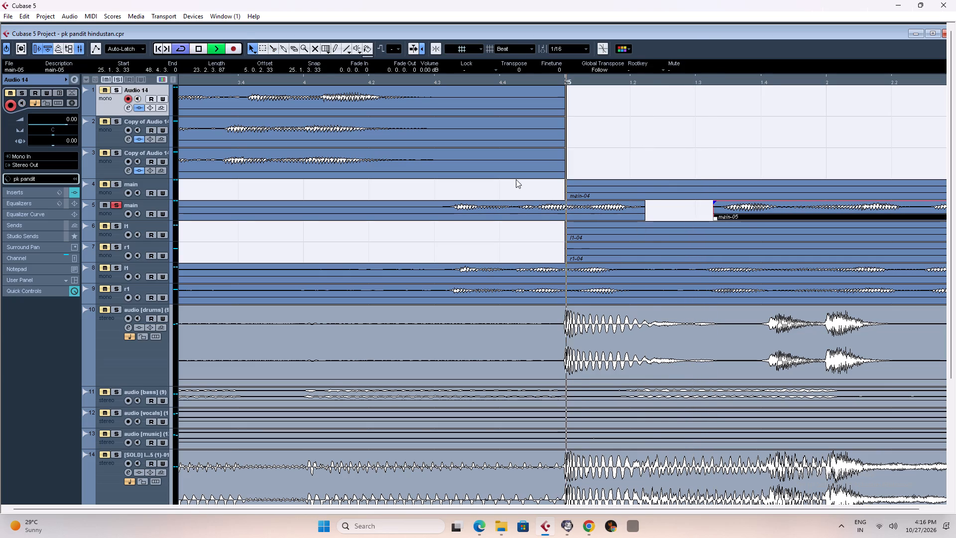
key("space")
left_click(353, 79)
key("space")
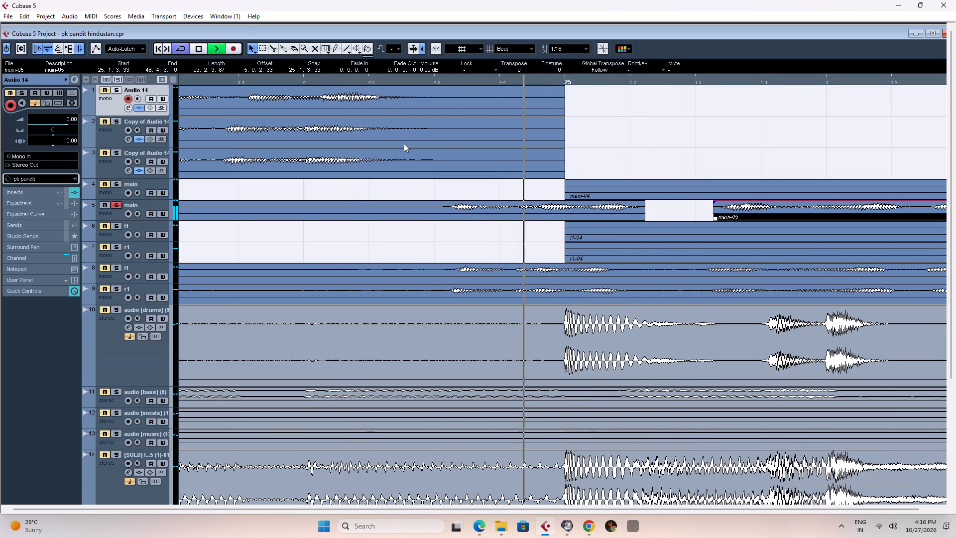
key("space")
key("space")
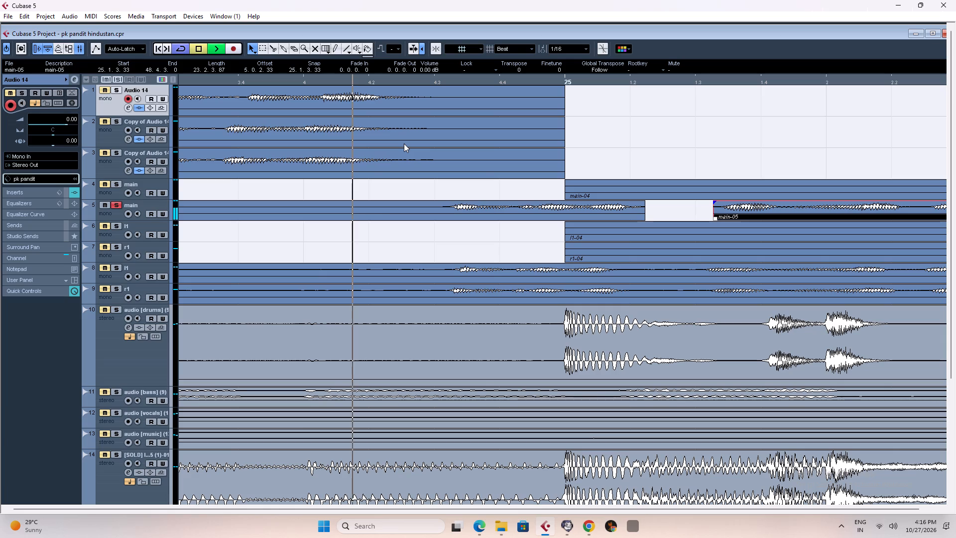
key("g")
key("g")
key("g")
key("g")
key("g")
key("g")
key("g")
key("g")
key("g")
key("g")
key("g")
key("g")
key("g")
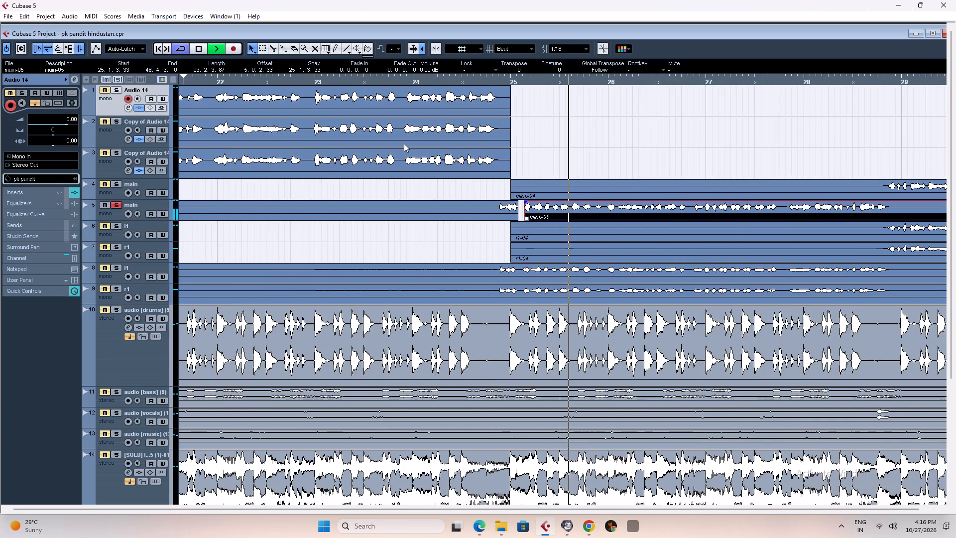
key("space")
key("space")
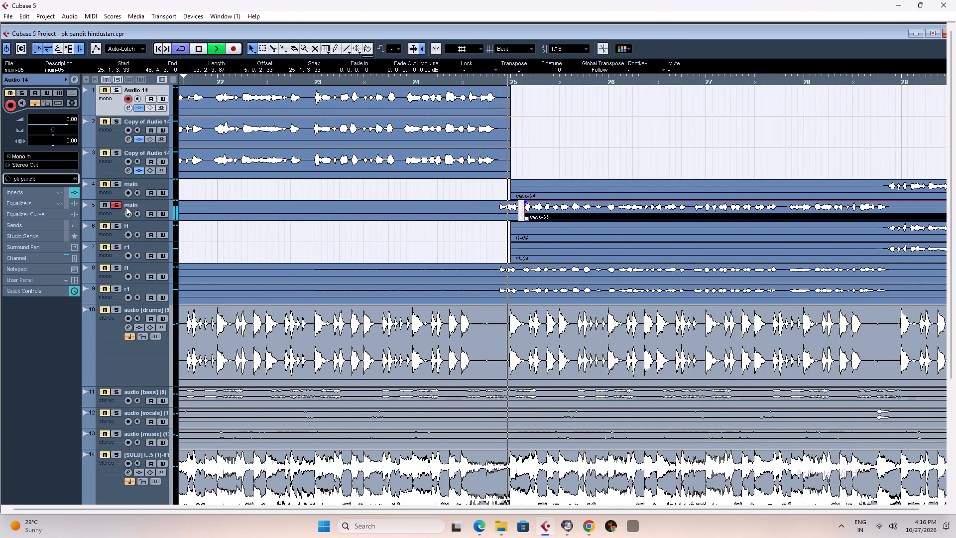
key("space")
Unsolo track 5 and audition bar 25 from about 23.4, with l1 and r1 on tracks 8 and 9 muted only during playback.
left_click(122, 206)
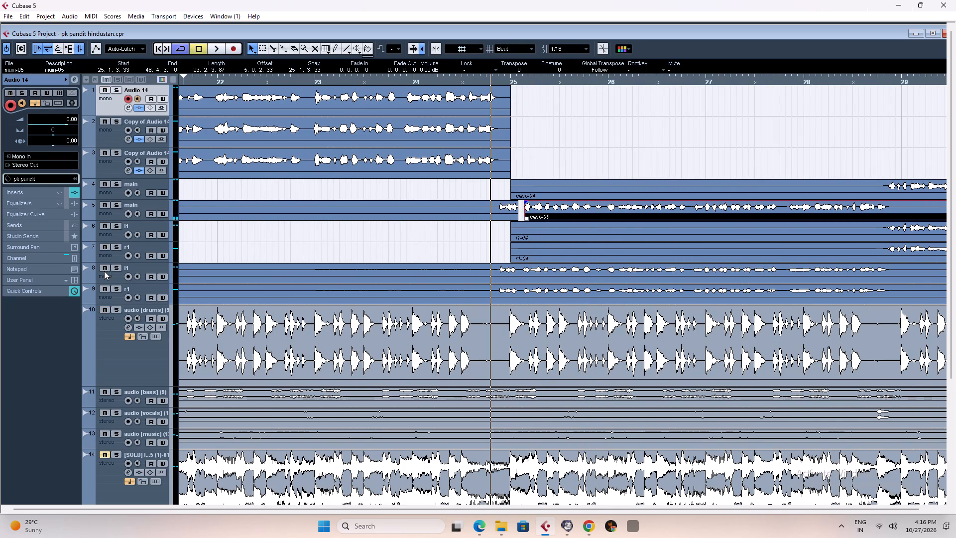
left_click(104, 271)
left_click(105, 289)
left_click(388, 78)
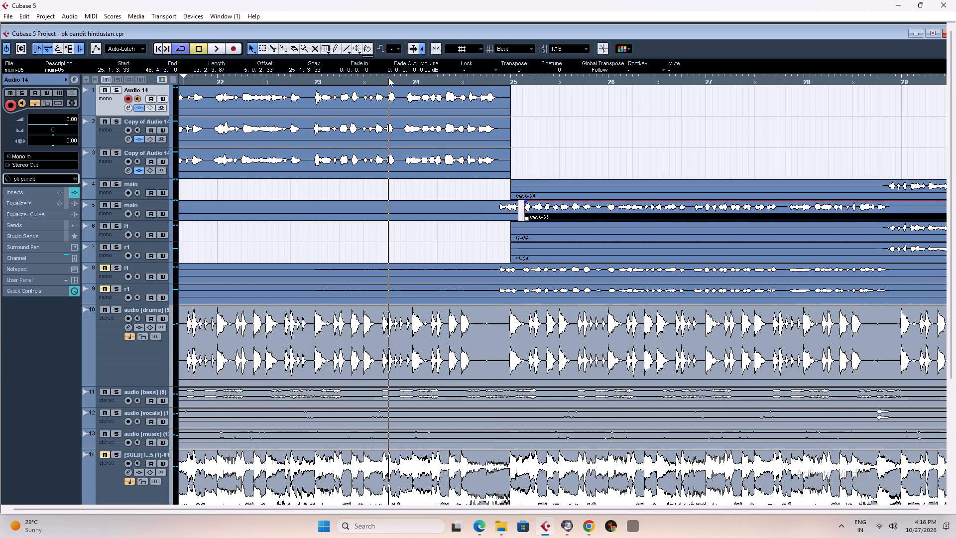
key("space")
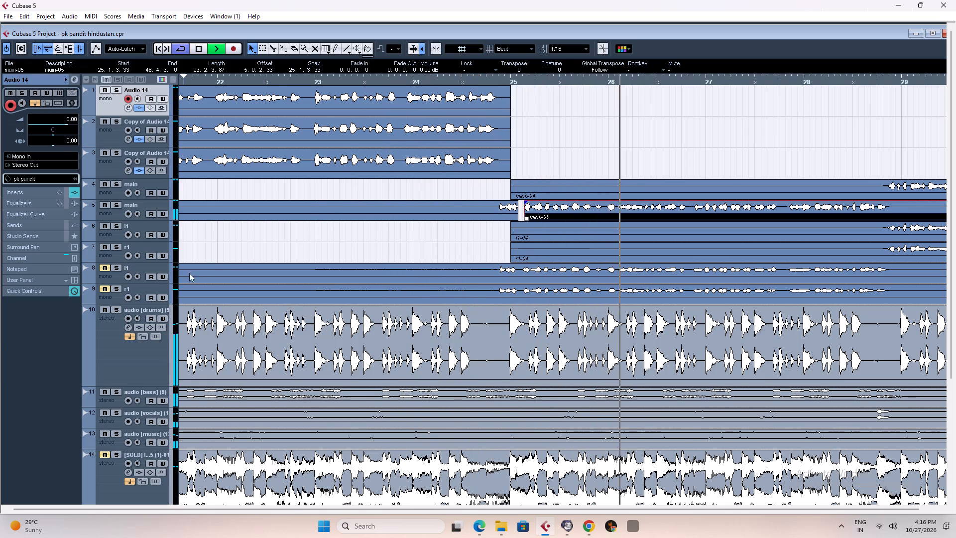
key("space")
left_click(105, 286)
left_click(106, 267)
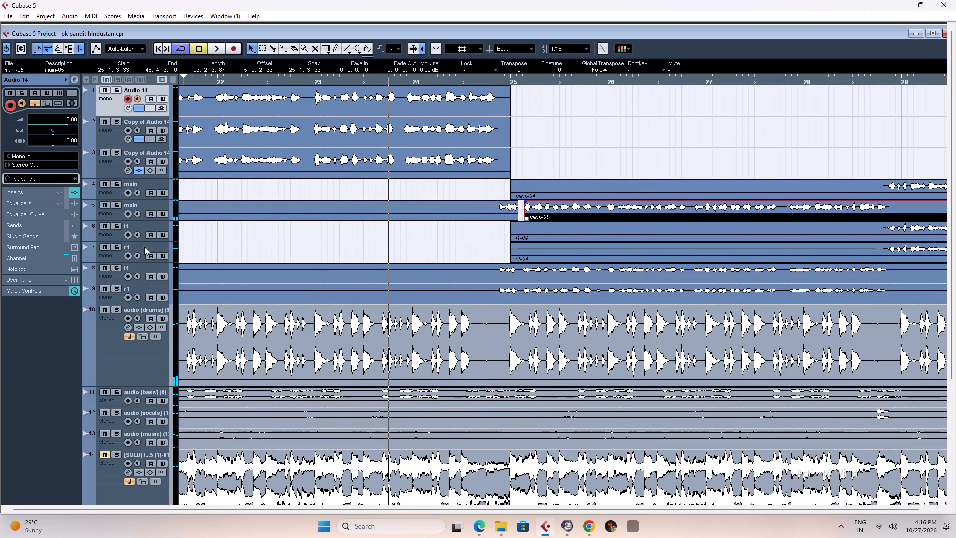
Solo the main vocal on track 5 again and play it closely across the gap at bar 25.
left_click(118, 203)
key("space")
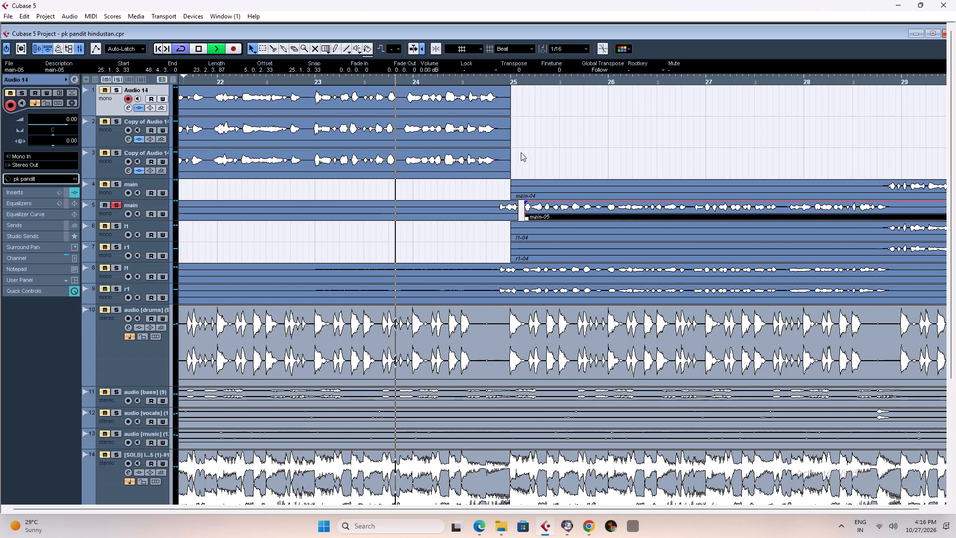
key("h")
key("h")
key("h")
key("h")
key("h")
key("h")
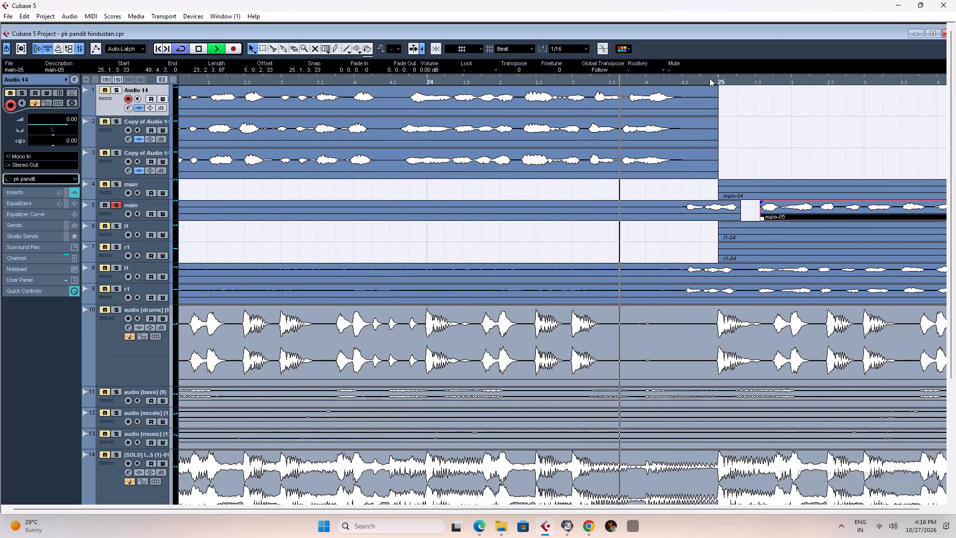
left_click(701, 79)
key("h")
key("h")
key("h")
key("h")
key("h")
key("h")
key("h")
key("h")
key("h")
key("space")
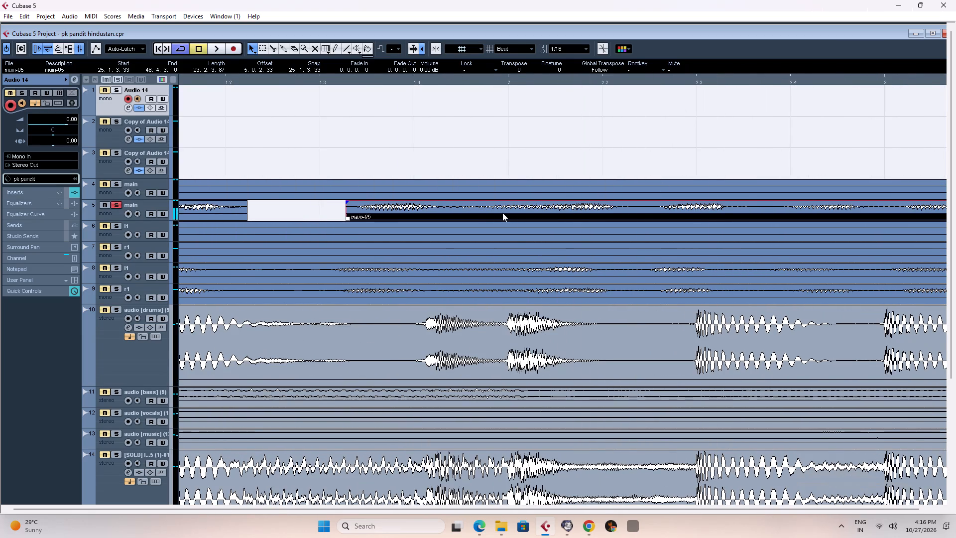
key("g")
key("g")
key("g")
key("g")
key("g")
key("space")
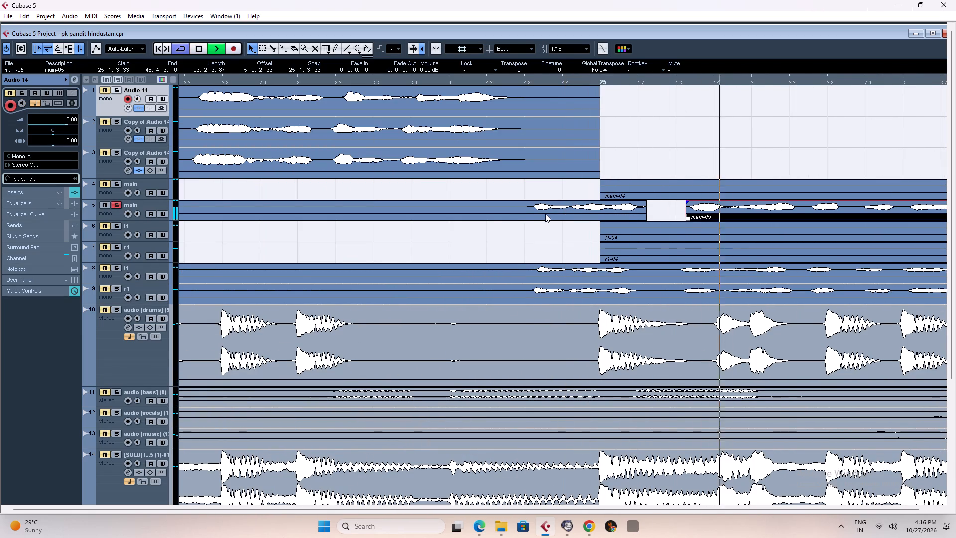
key("space")
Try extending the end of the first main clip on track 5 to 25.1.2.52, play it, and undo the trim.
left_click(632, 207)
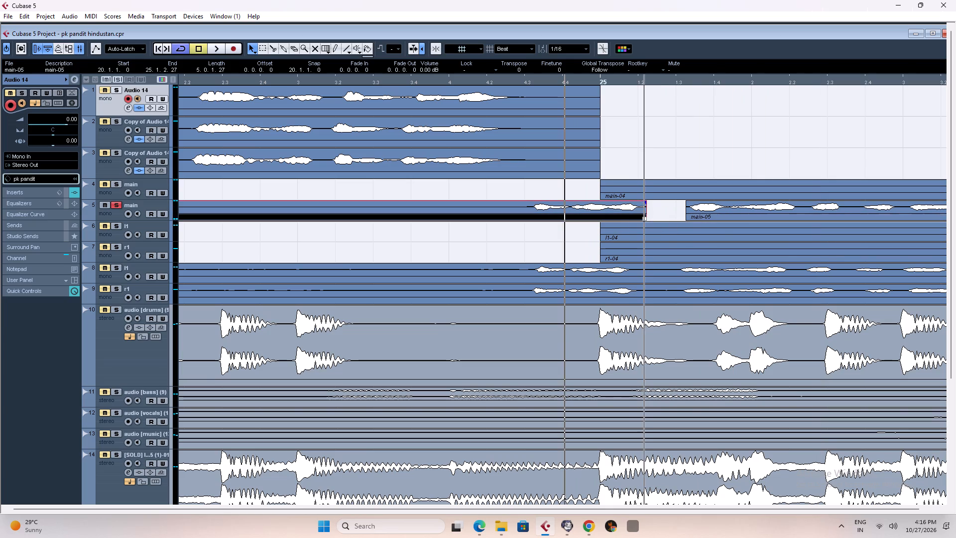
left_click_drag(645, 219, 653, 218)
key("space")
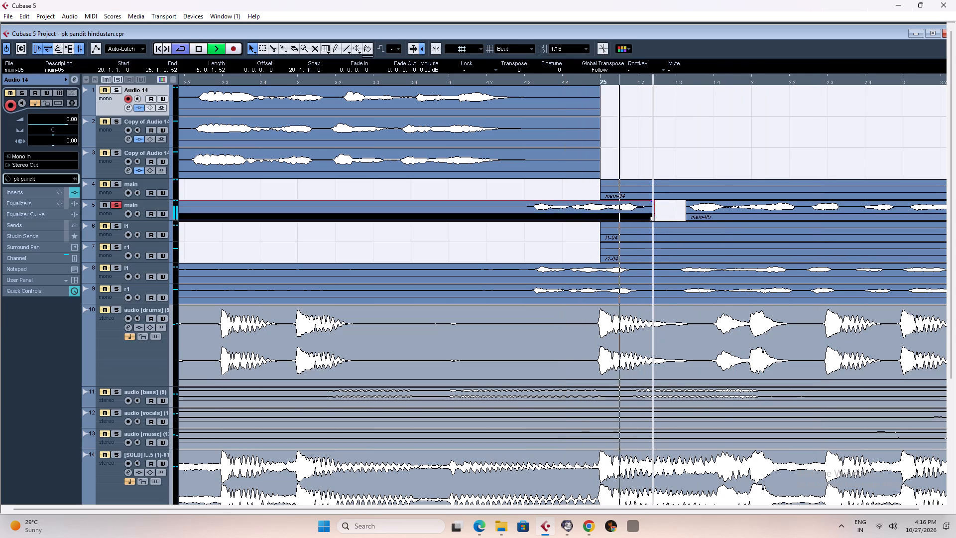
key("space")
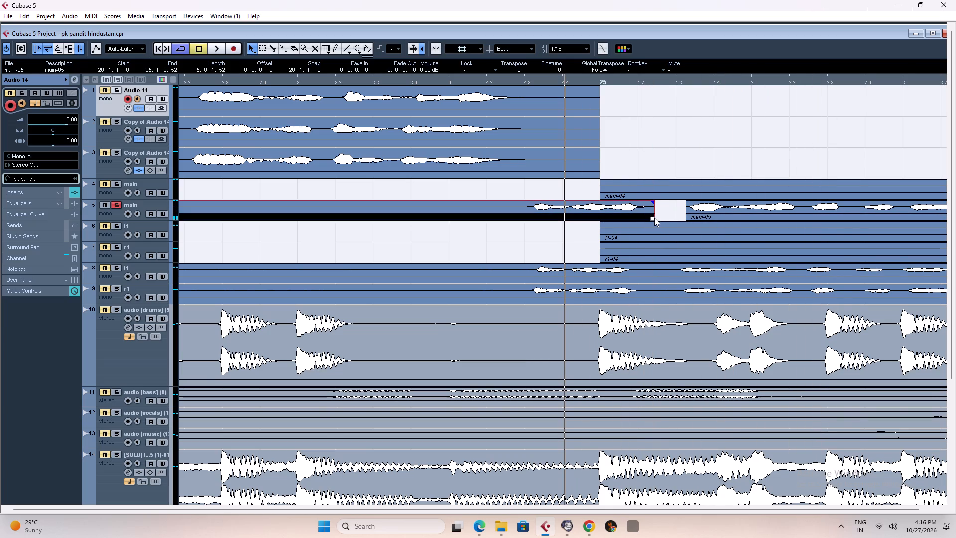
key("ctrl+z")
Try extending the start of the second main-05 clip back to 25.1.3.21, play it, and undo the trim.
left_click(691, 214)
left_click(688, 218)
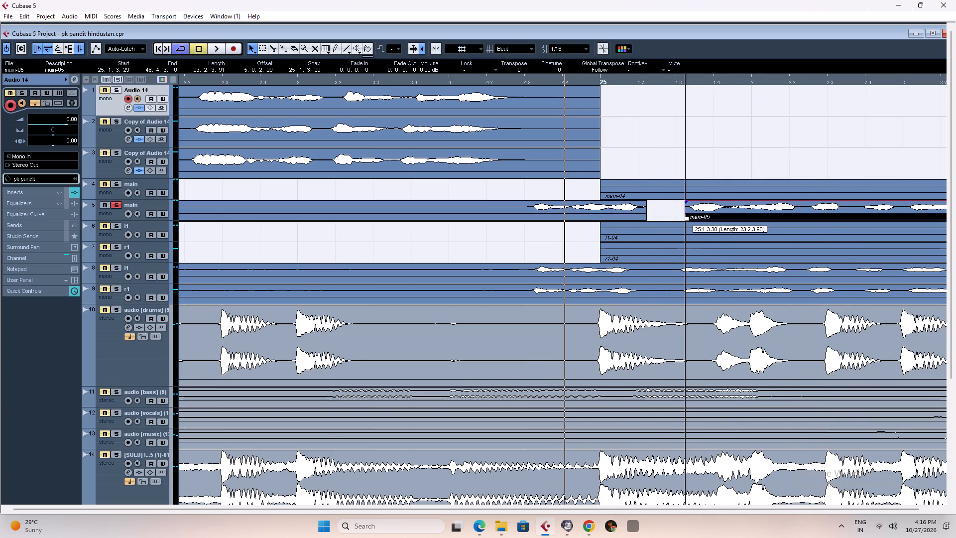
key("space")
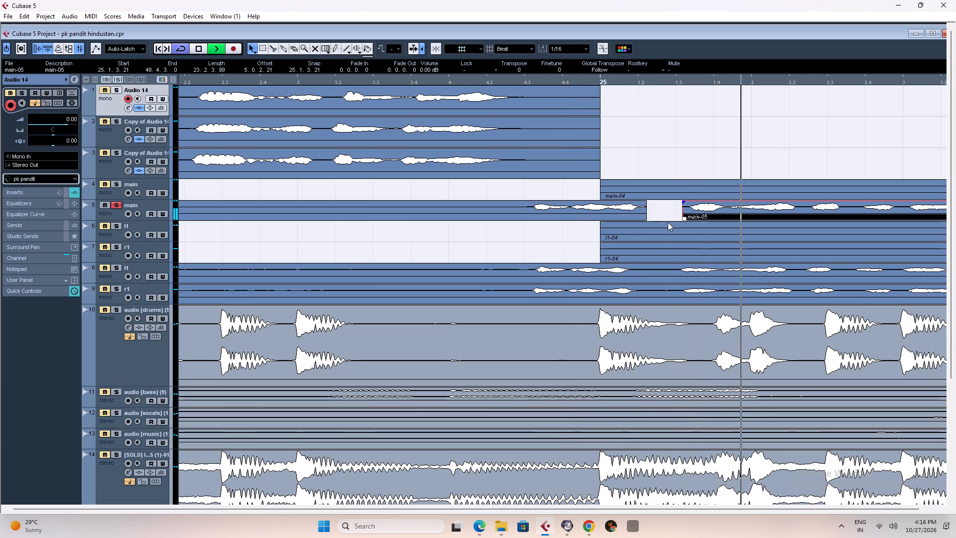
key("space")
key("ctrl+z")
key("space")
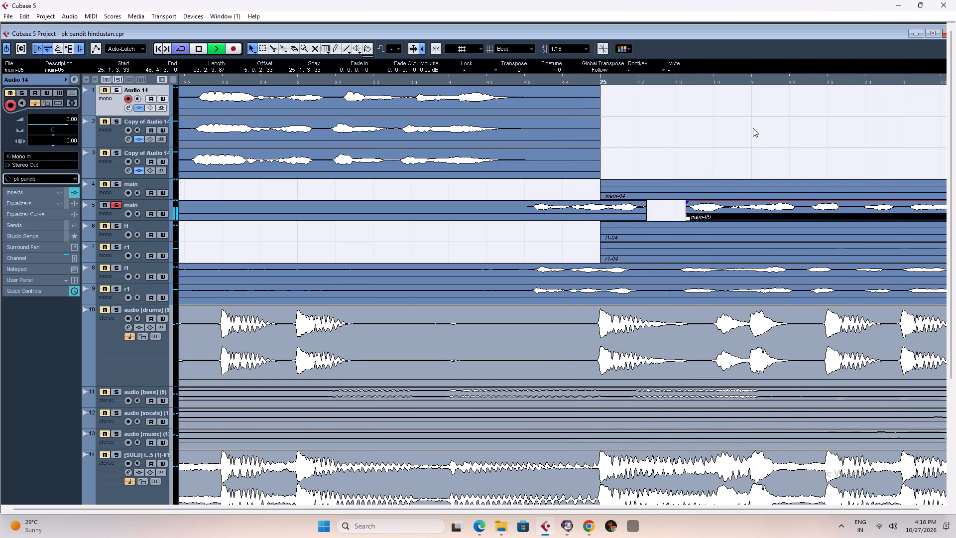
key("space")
Turn off cycle playback and turn on autoscroll for the project view.
left_click(763, 78)
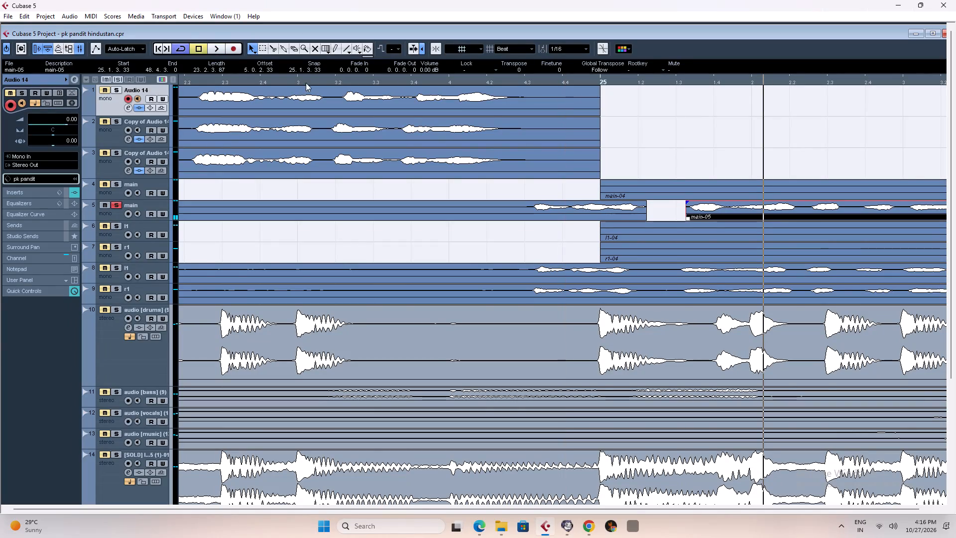
left_click(177, 48)
left_click(177, 48)
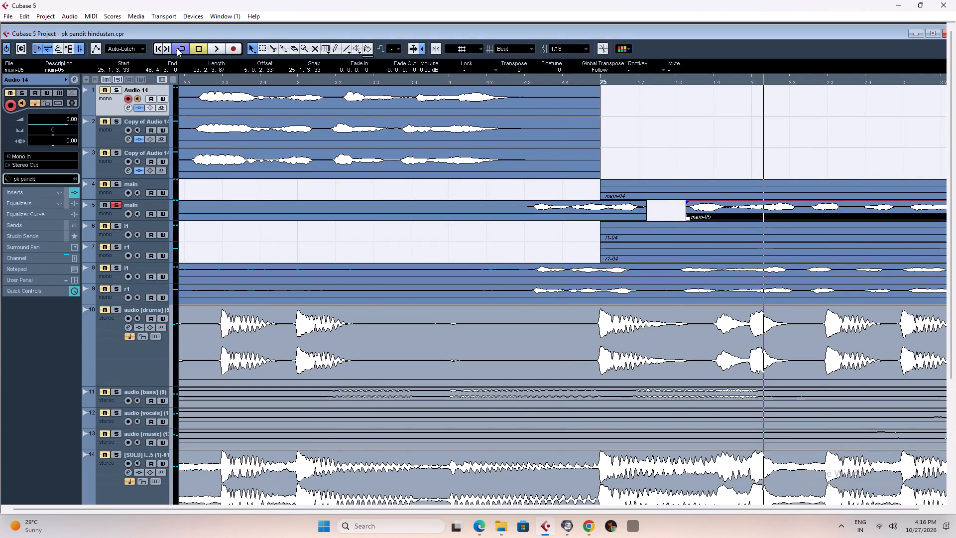
key("space")
key("space")
left_click(177, 48)
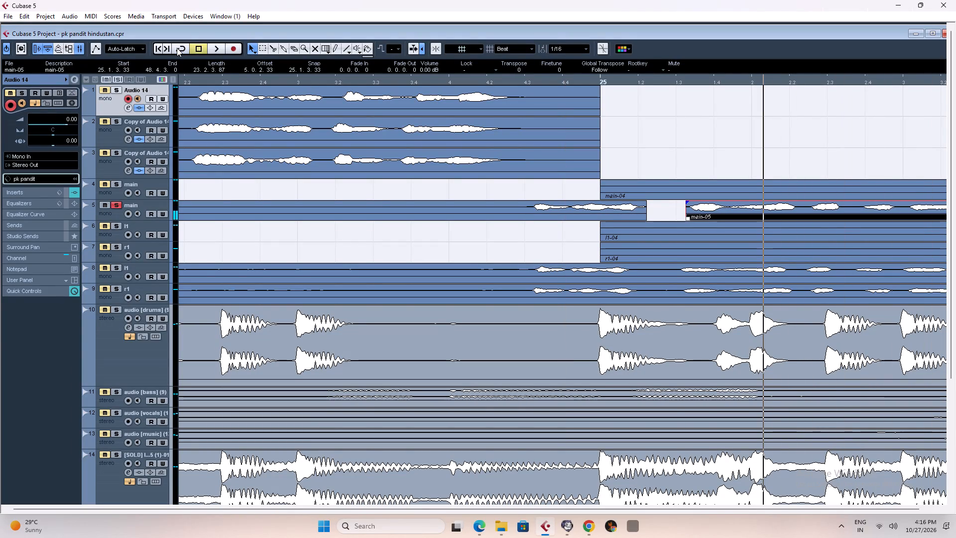
key("space")
key("space")
left_click(177, 48)
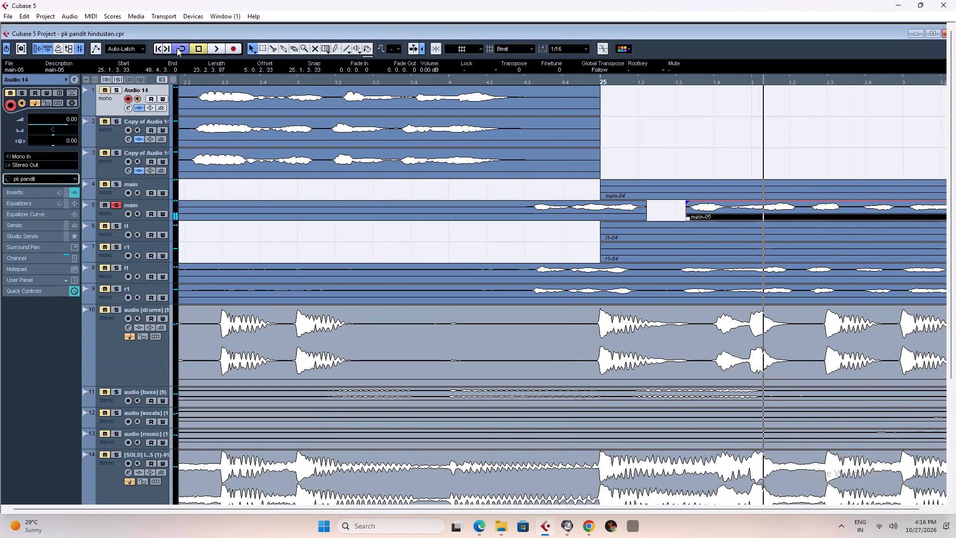
left_click(177, 48)
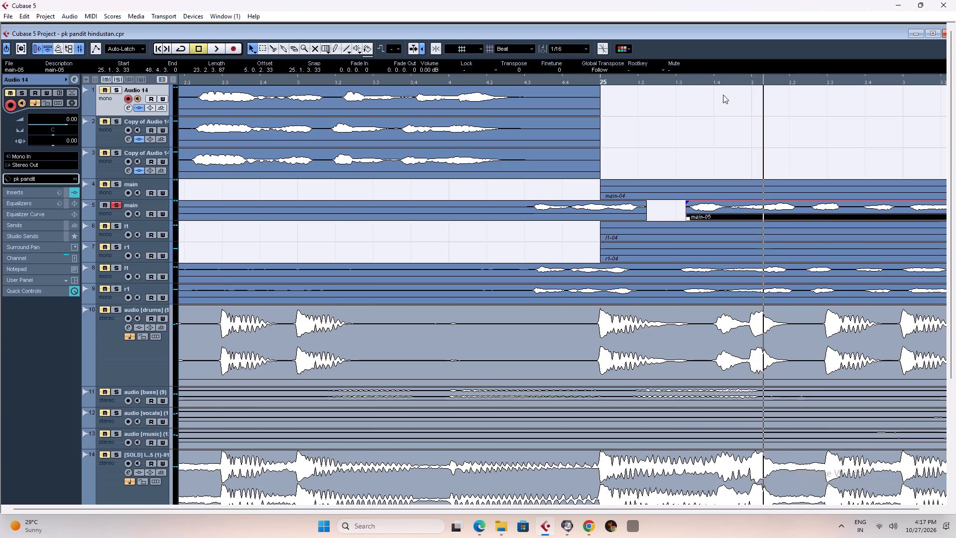
left_click(410, 49)
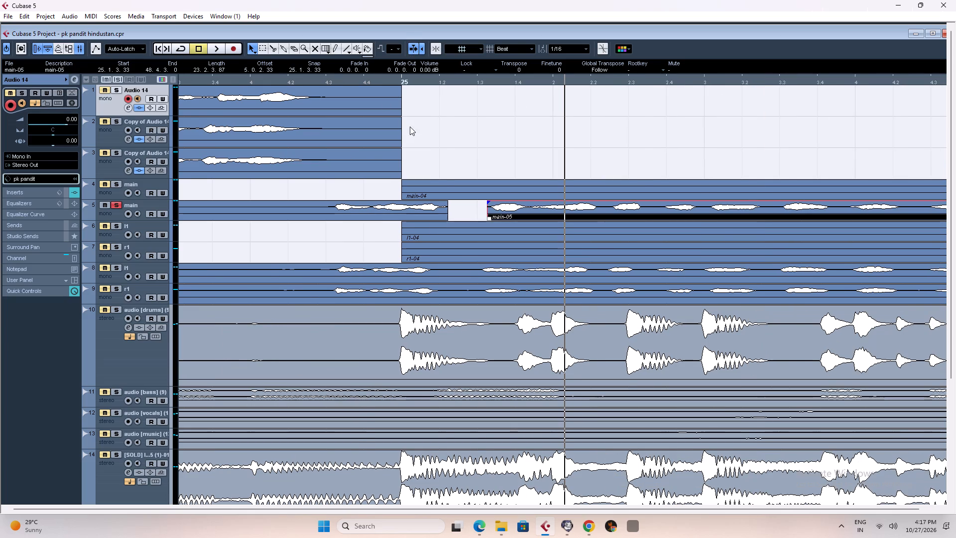
Play the soloed main vocal in sections from about bar 25 to bar 27 to check the rest of the phrase.
key("space")
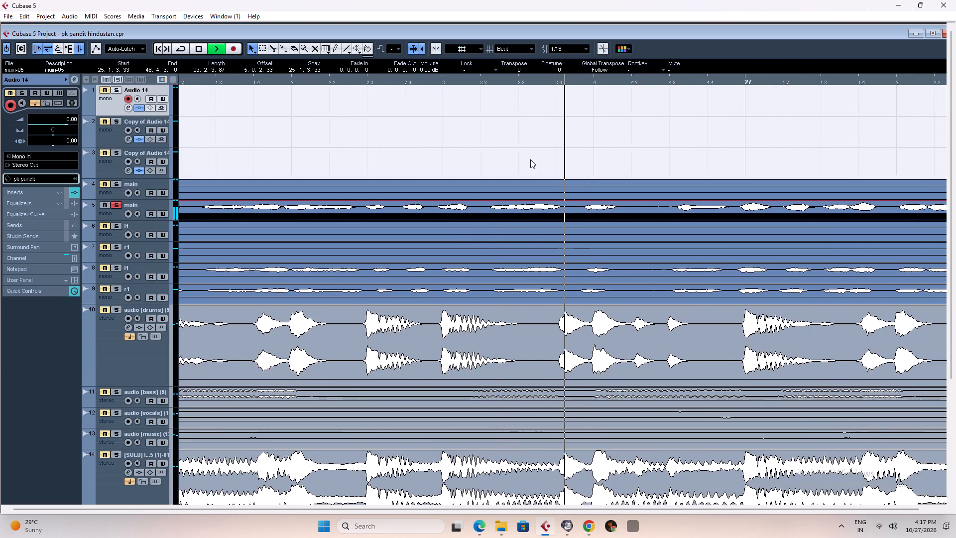
key("space")
left_click(775, 81)
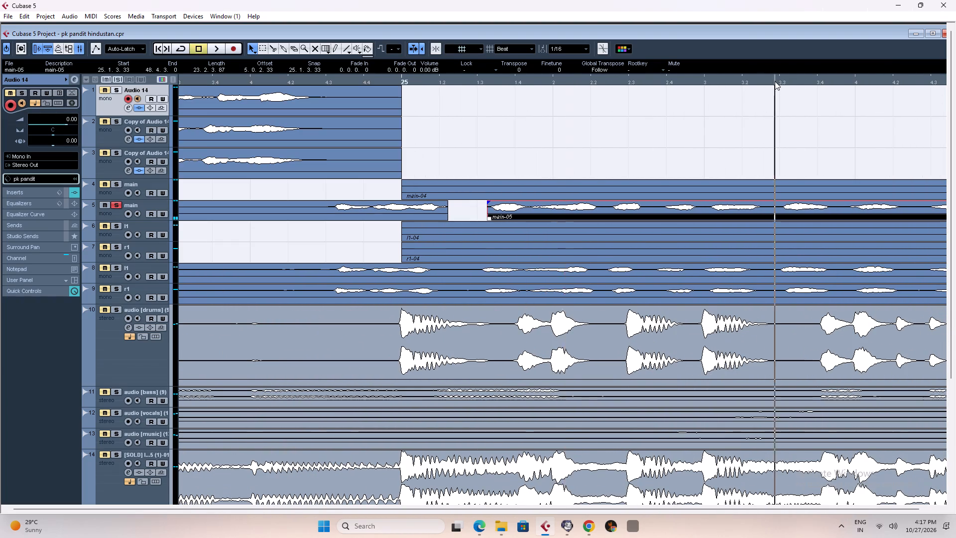
key("space")
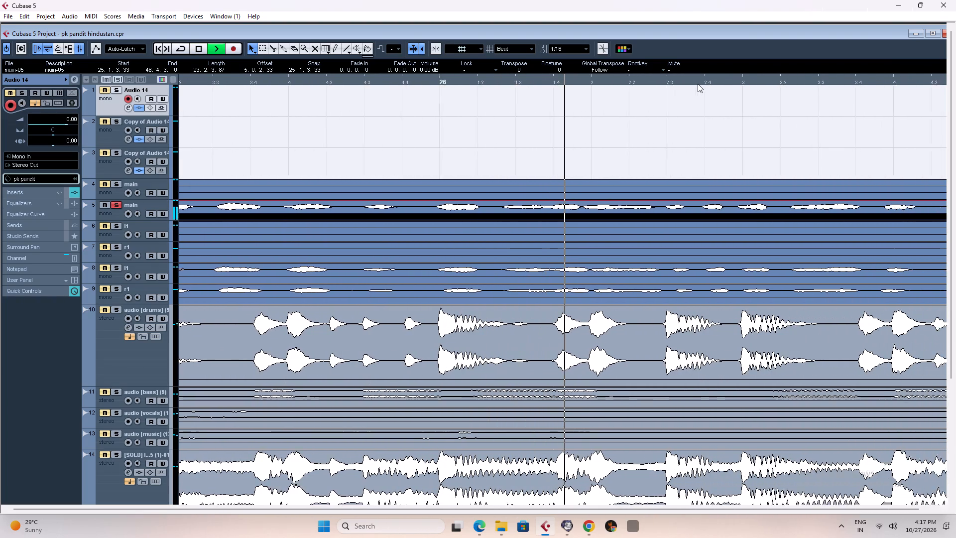
key("space")
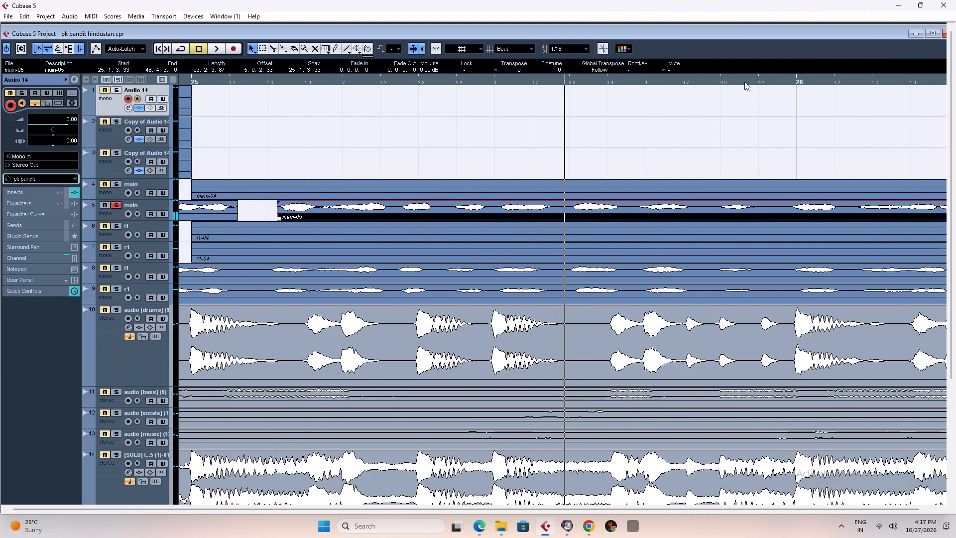
left_click(815, 81)
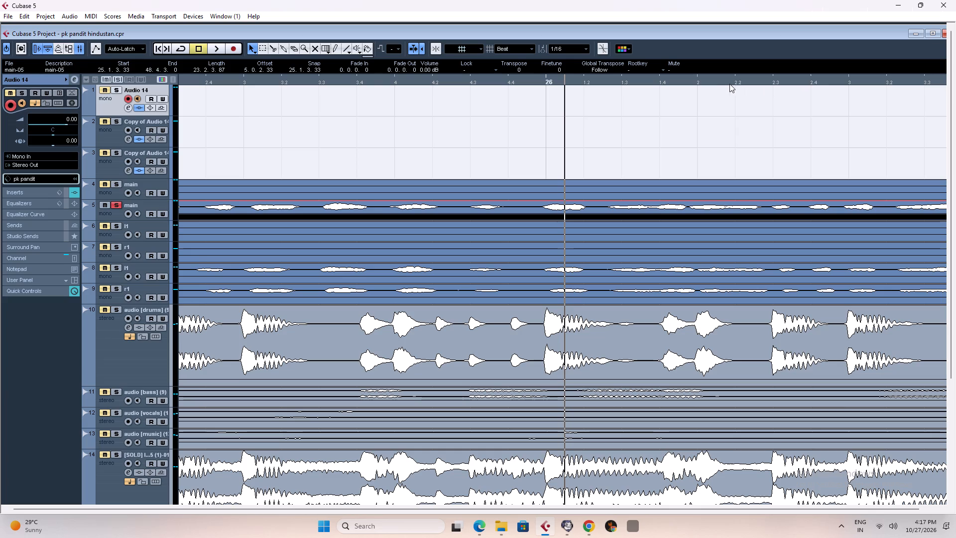
left_click(674, 80)
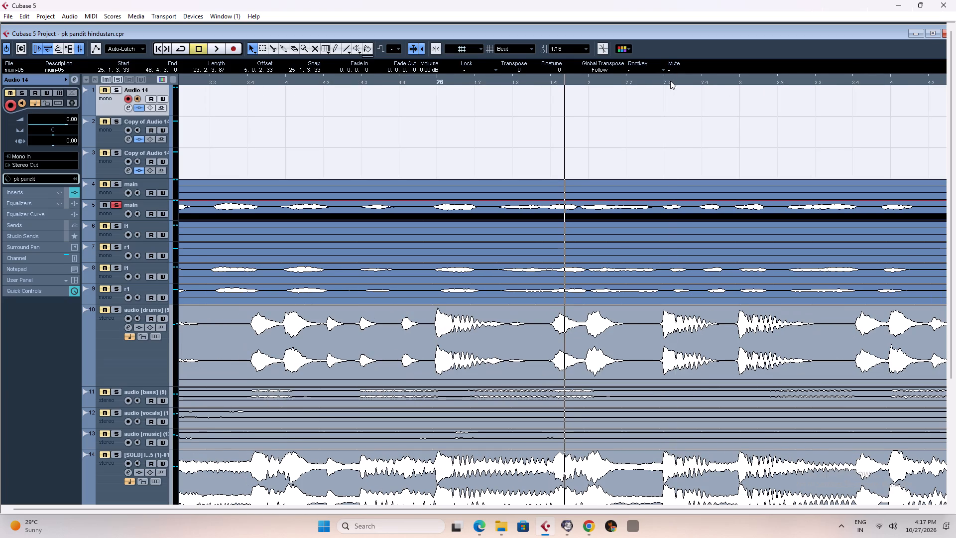
left_click(396, 82)
key("space")
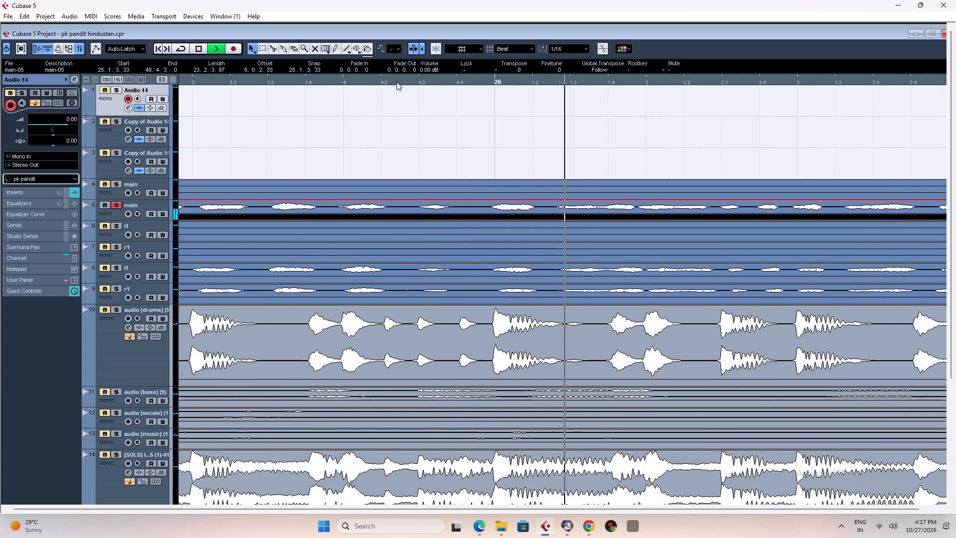
left_click(633, 81)
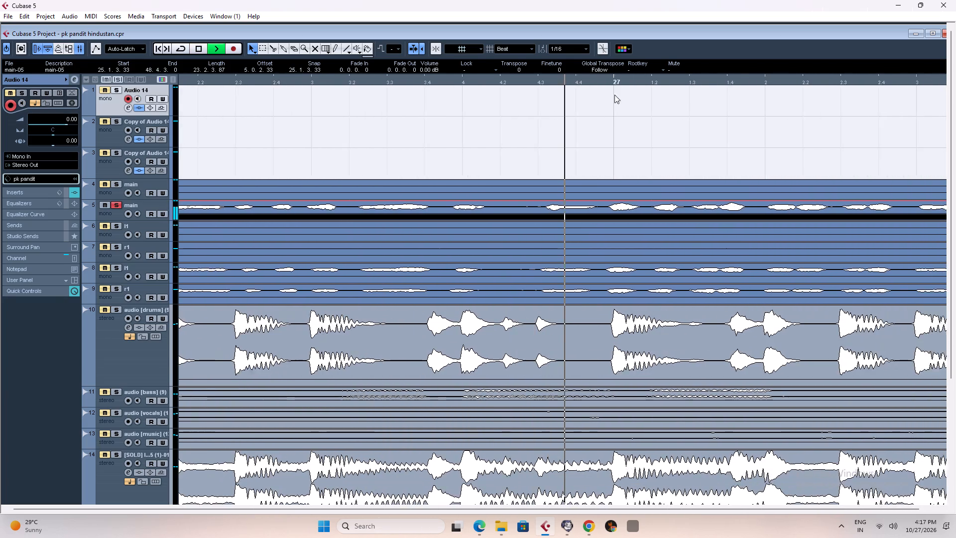
key("space")
key("g")
key("g")
key("g")
key("g")
key("g")
key("g")
key("g")
key("g")
key("g")
key("g")
key("g")
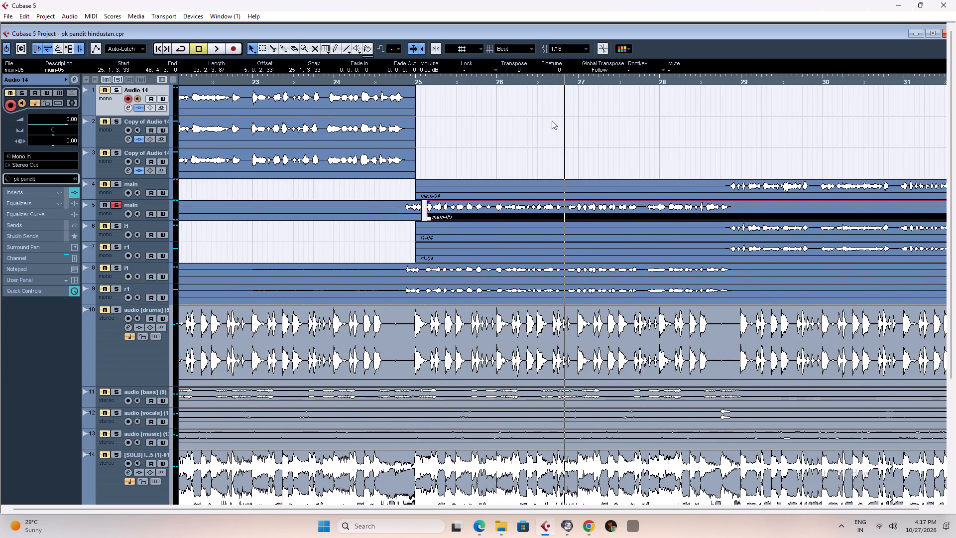
Split the main-05 clip on track 5 at 26.4.1.82 and 26.4.3.14, around the pause before bar 27.
key("h")
key("h")
key("h")
key("h")
key("h")
key("h")
key("g")
key("g")
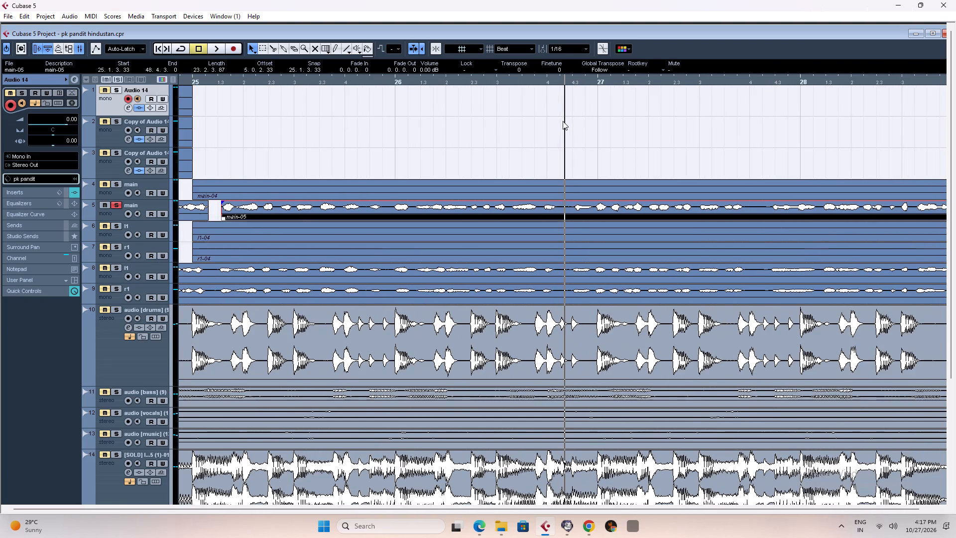
left_click(558, 80)
key("h")
key("h")
key("h")
key("h")
key("h")
key("h")
key("h")
key("h")
key("h")
key("h")
key("h")
key("h")
key("h")
key("h")
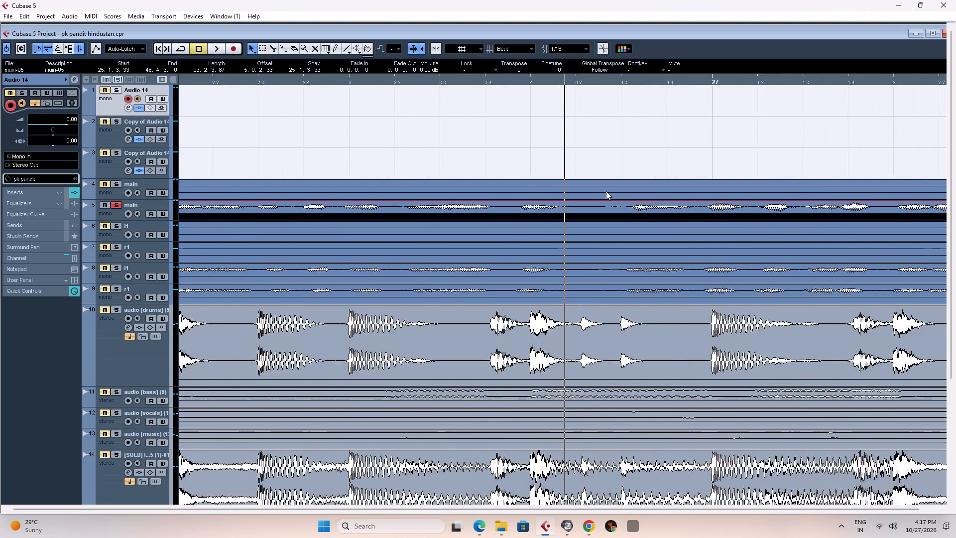
right_click_drag(543, 208, 561, 208)
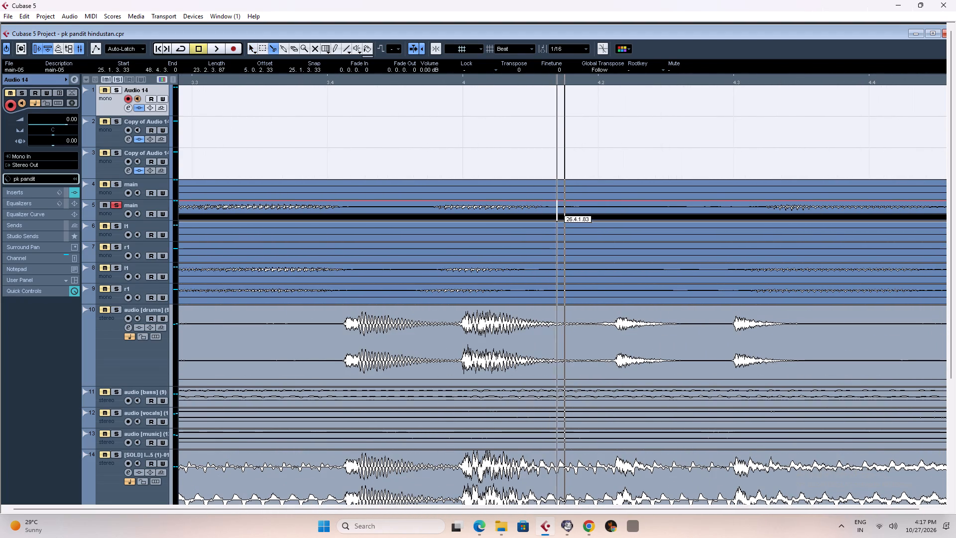
left_click(555, 206)
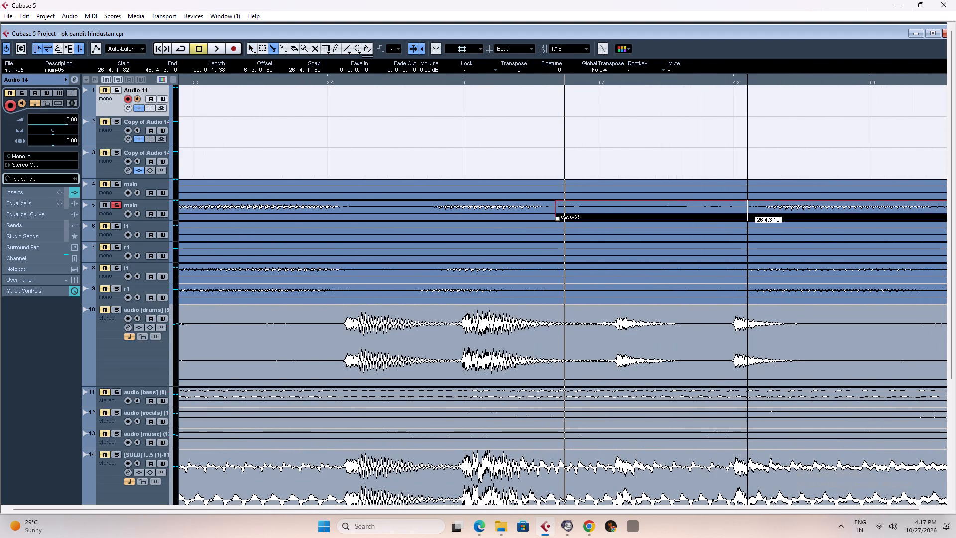
left_click(750, 208)
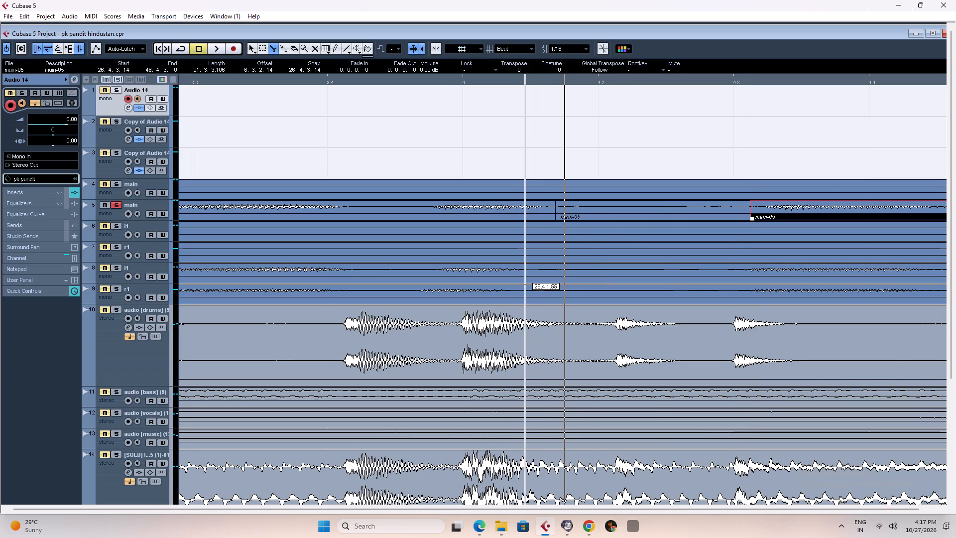
Split the l1 clip on track 8 at 26.4.1.55 and 26.4.3.10, and the r1 clip on track 9 at 26.4.1.42 and about 26.4.3.10.
left_click(524, 273)
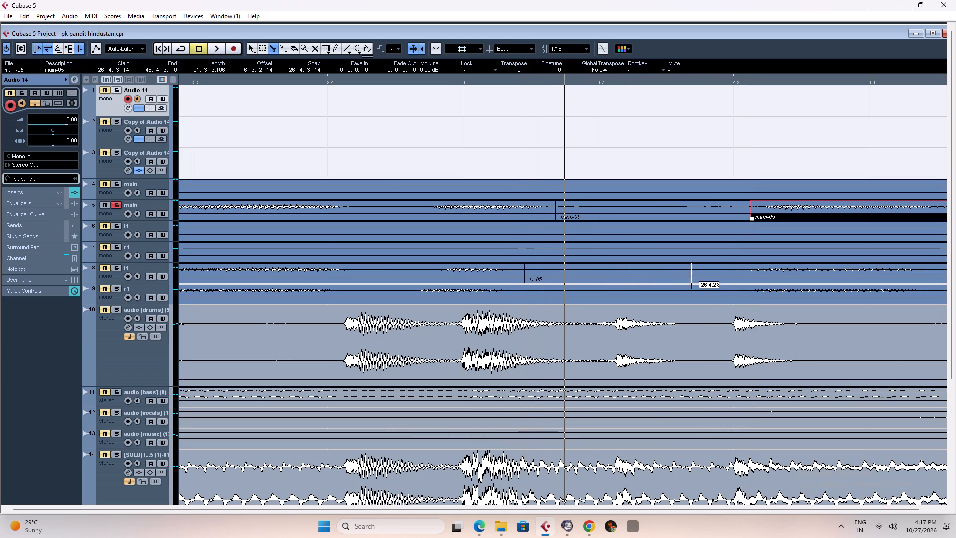
left_click(745, 275)
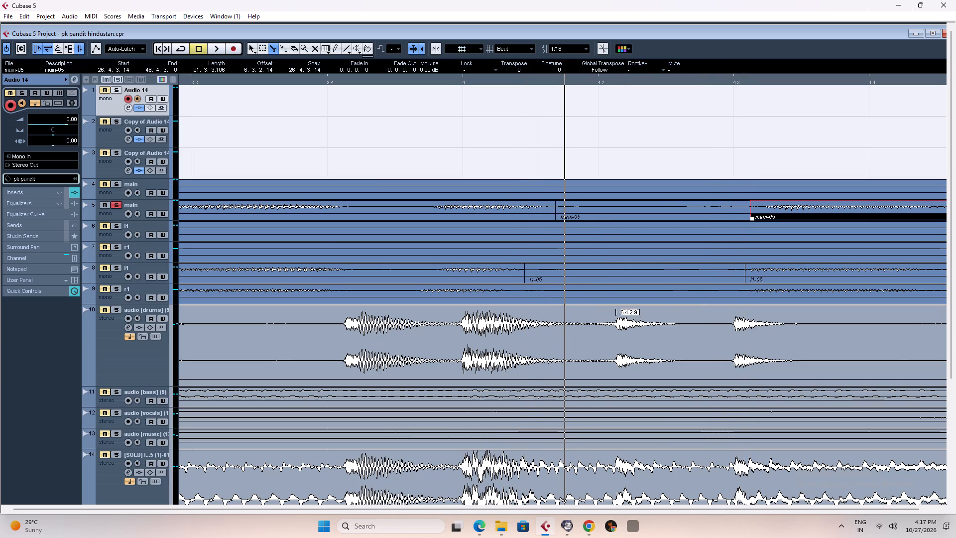
left_click(510, 296)
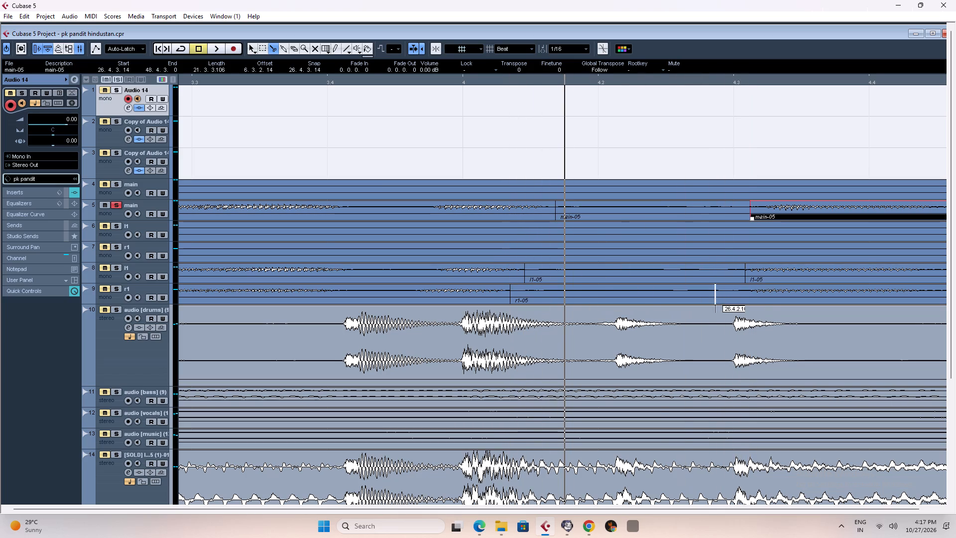
left_click(744, 297)
Delete the short pieces between the cuts before bar 27 on the r1, l1 and main tracks 9, 8 and 5.
right_click(706, 297)
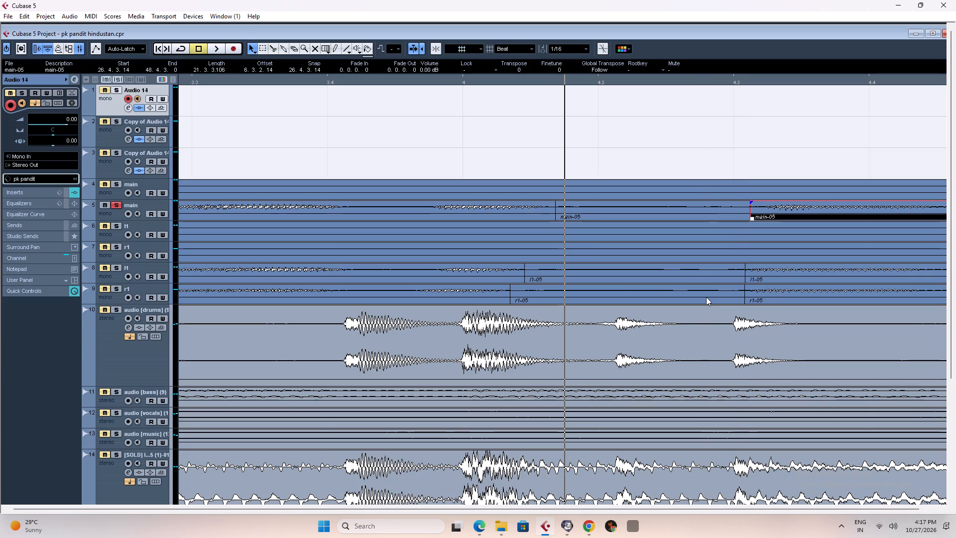
left_click(706, 297)
key("Delete")
left_click(674, 265)
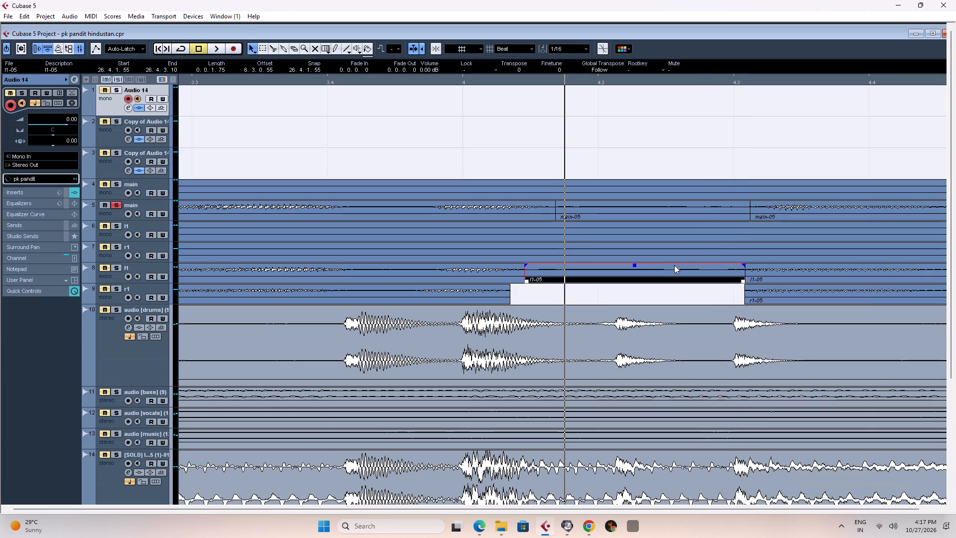
key("Delete")
left_click(649, 208)
key("Delete")
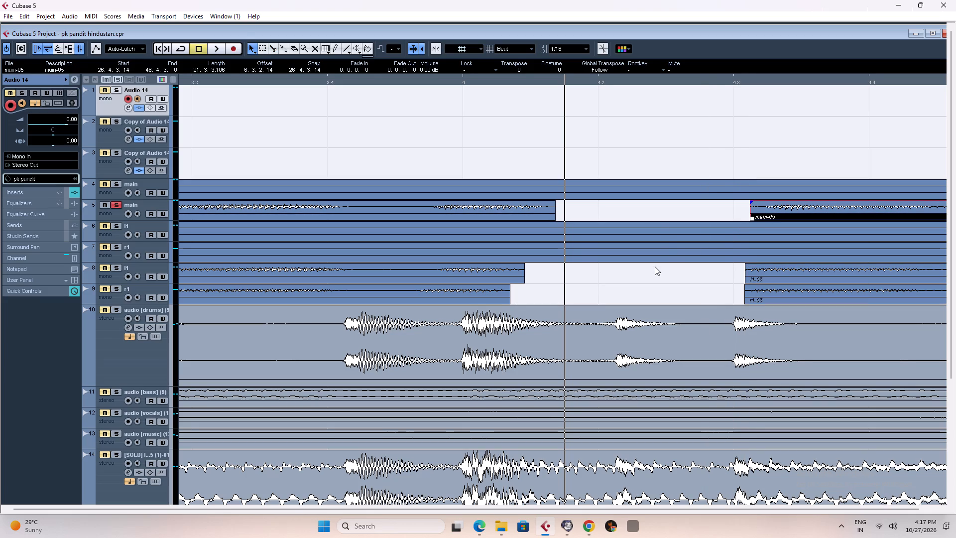
Play the soloed main vocal from the middle of bar 26 into bar 27 to check the cut gap.
key("g")
key("g")
key("g")
key("g")
key("g")
key("g")
key("g")
key("g")
key("g")
key("g")
key("g")
key("g")
key("g")
key("g")
key("g")
key("g")
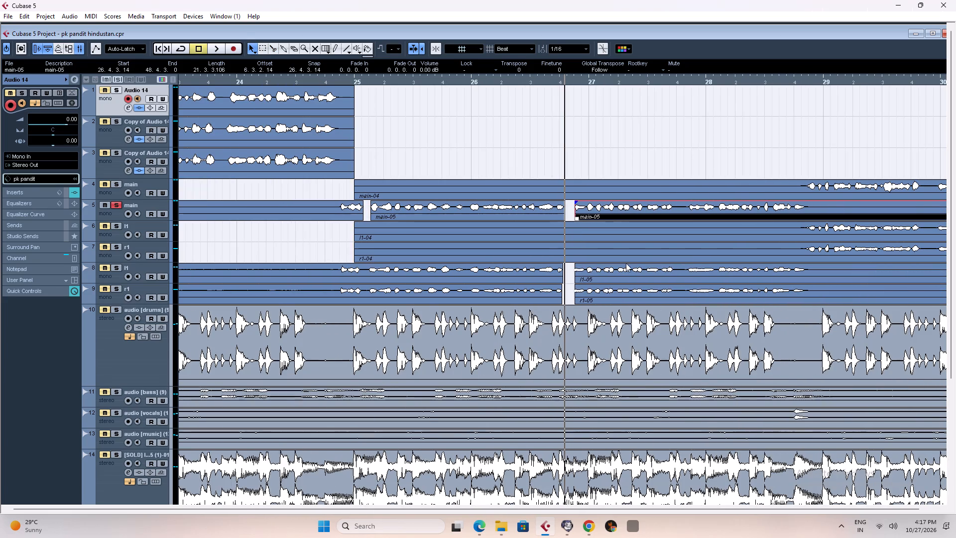
left_click(530, 81)
key("space")
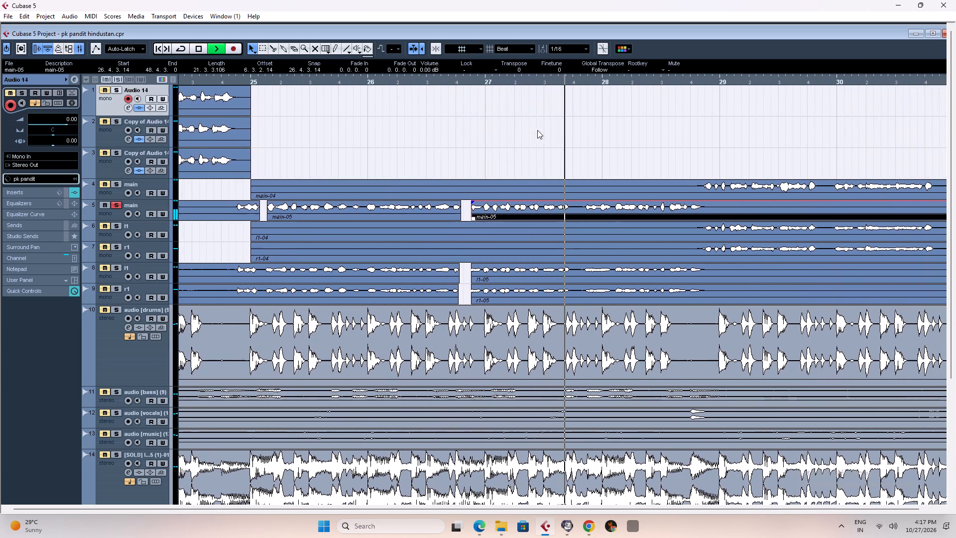
key("space")
Cut the l1 clip on track 8 at 25.1.1.95 and 25.1.3.15 and delete the piece between the cuts.
left_click(383, 82)
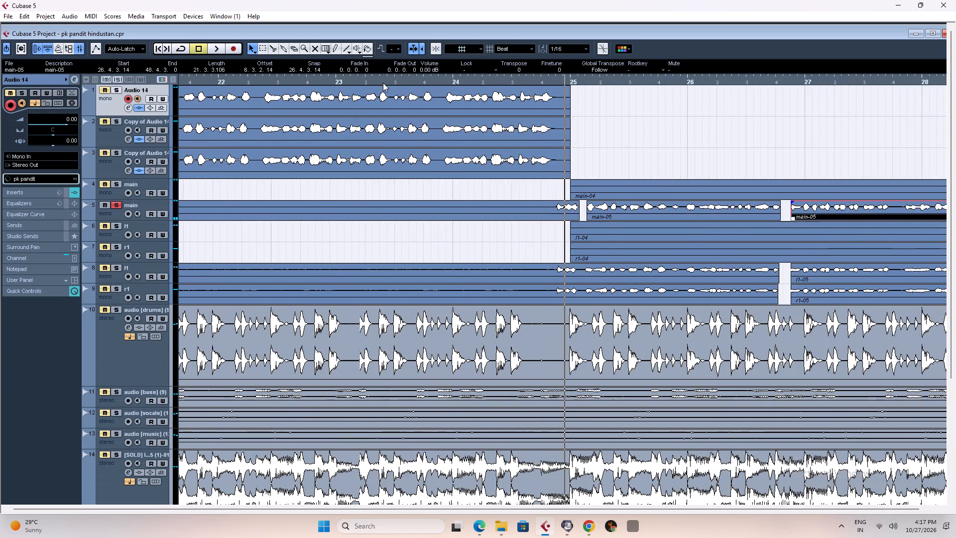
key("h")
key("h")
key("h")
key("h")
key("h")
key("h")
key("h")
key("h")
key("h")
key("h")
key("h")
key("h")
key("h")
key("h")
key("h")
right_click_drag(720, 270, 723, 270)
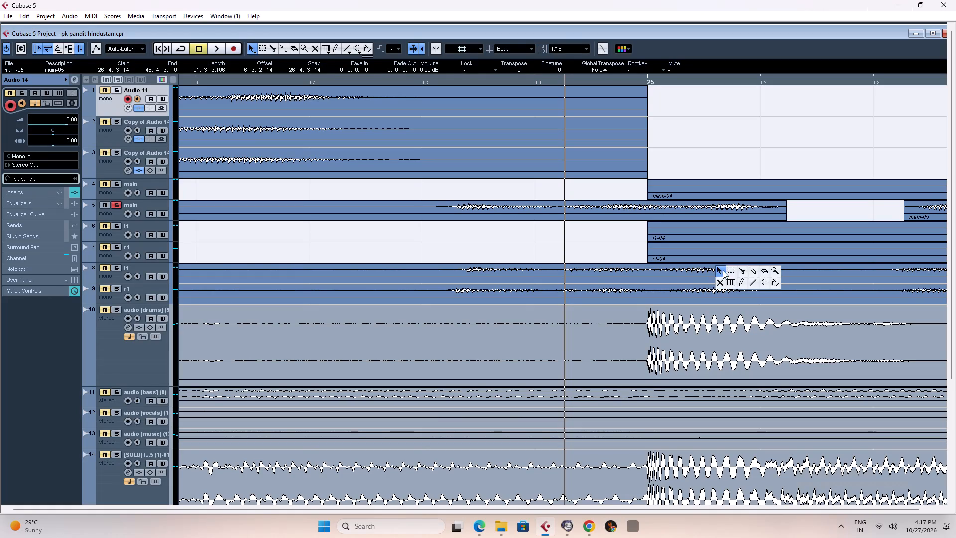
right_click_drag(723, 270, 739, 269)
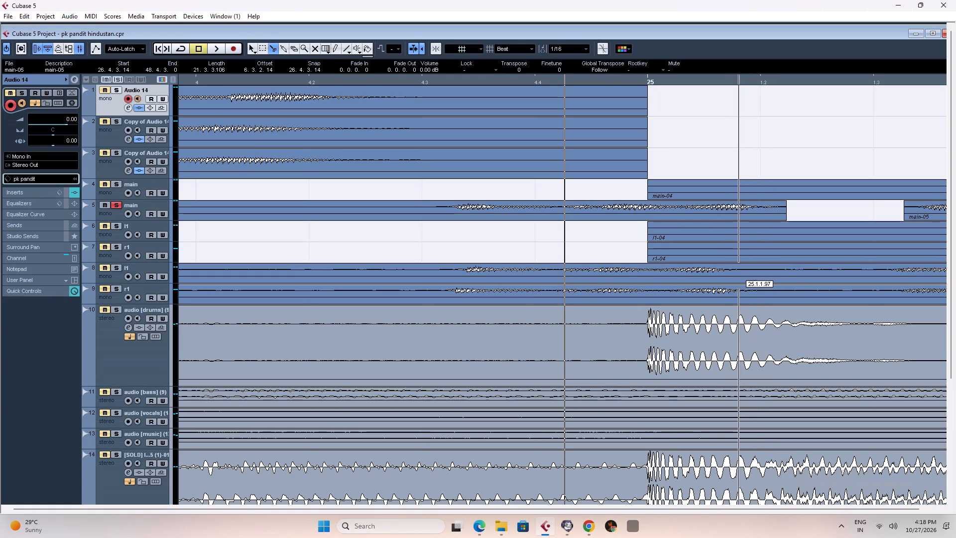
left_click(736, 271)
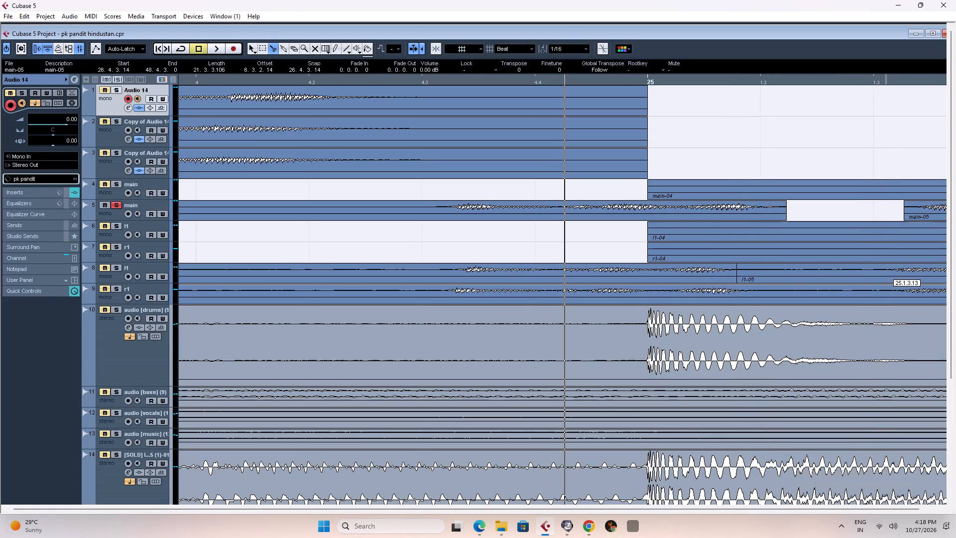
left_click(887, 271)
right_click(838, 273)
left_click(834, 273)
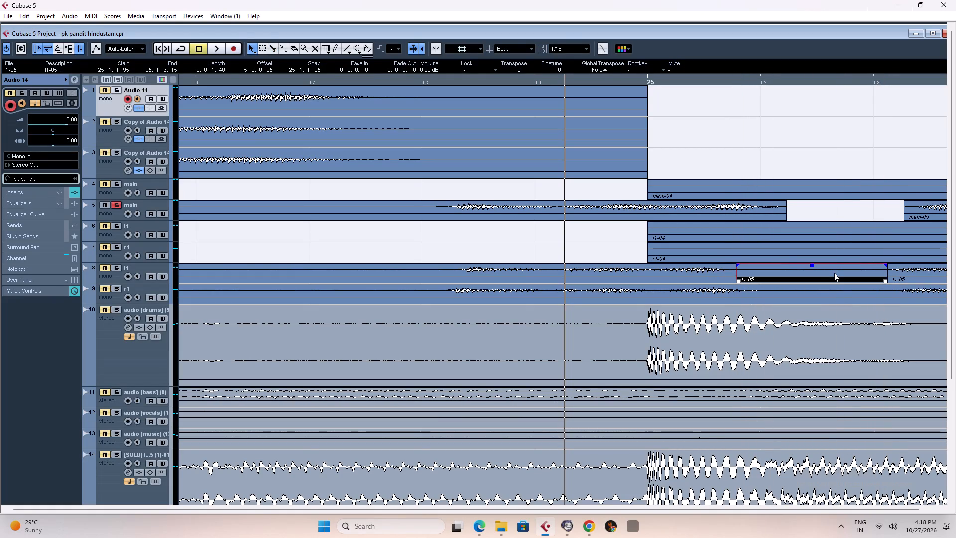
key("Delete")
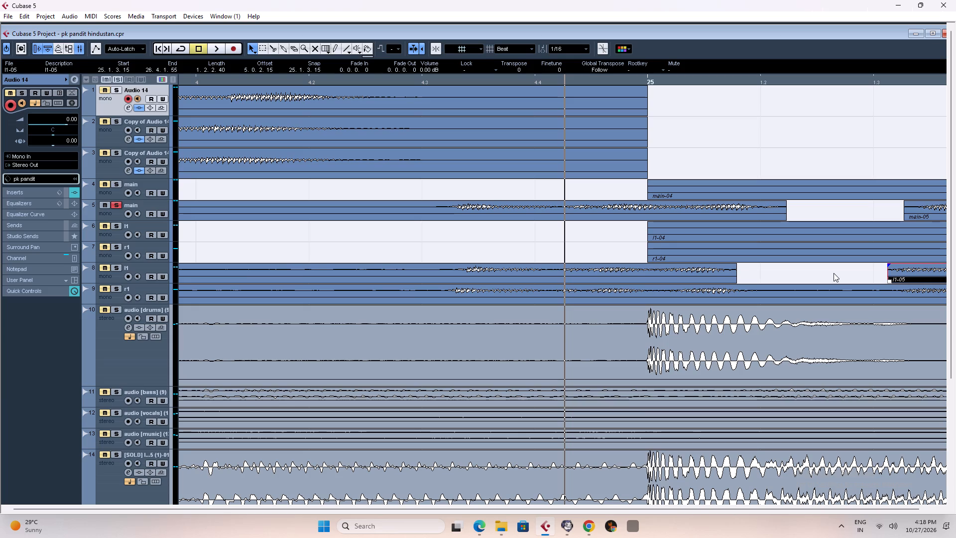
Solo the l1 and r1 tracks 8 and 9 alongside the soloed main vocal.
left_click(116, 269)
left_click(115, 289)
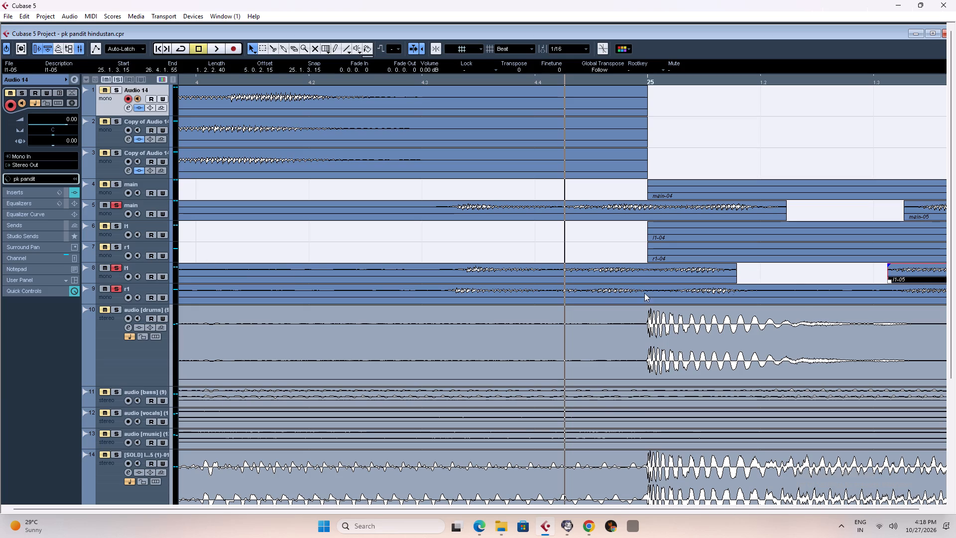
Cut the r1 clip on track 9 at 25.1.1.104 and 25.1.3.21 and delete the piece between the cuts.
right_click_drag(737, 289, 754, 287)
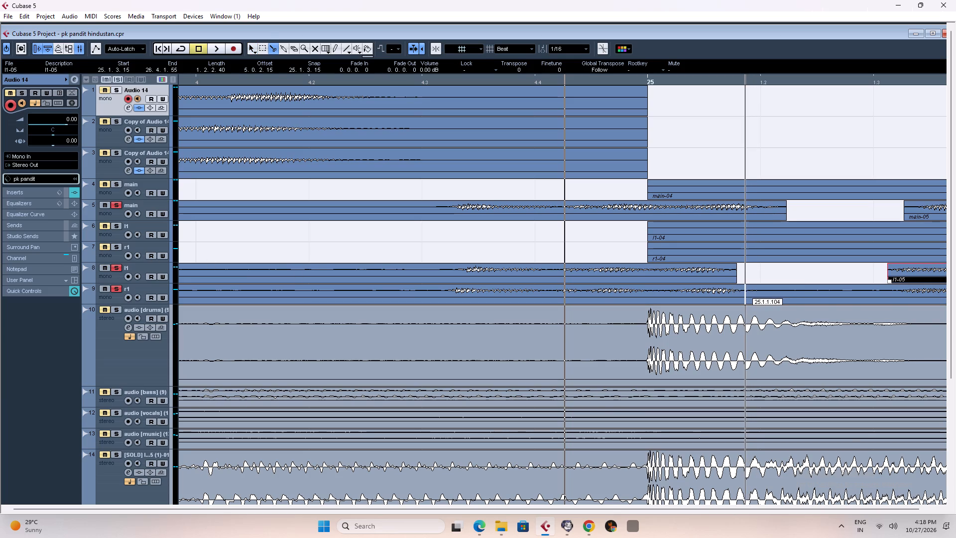
left_click(745, 290)
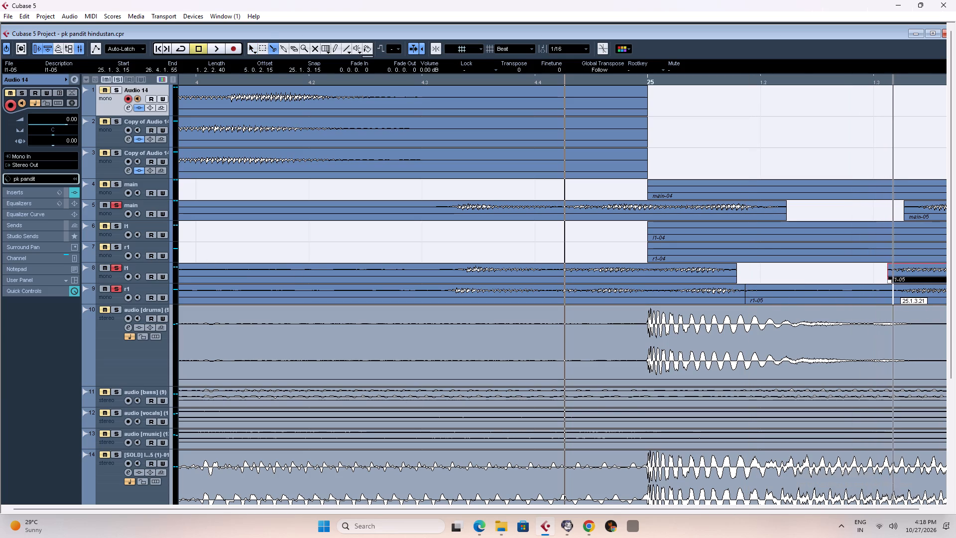
left_click(893, 289)
right_click(853, 295)
left_click(853, 295)
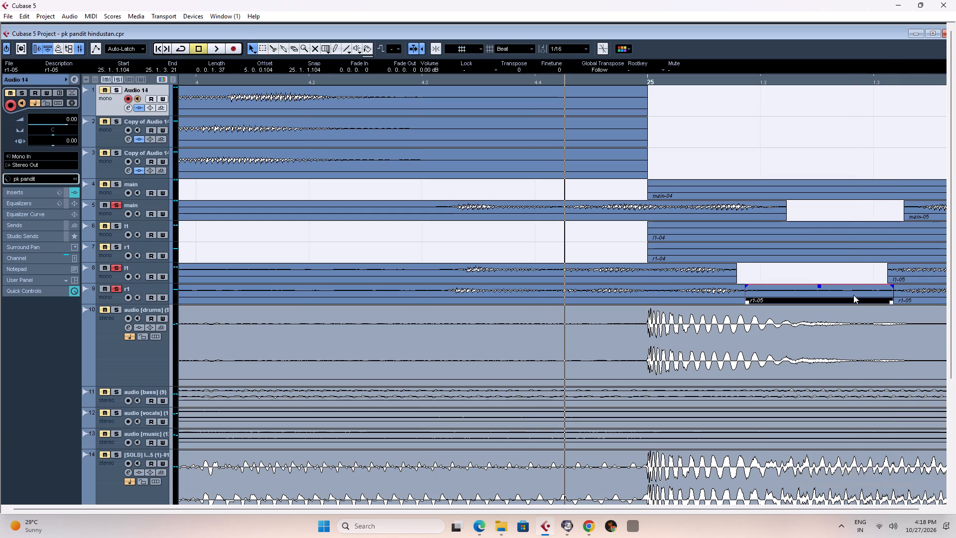
key("Delete")
Play the soloed main, l1 and r1 vocals from just before bar 25 through bar 26 to check the cuts.
key("space")
type("g")
key("space")
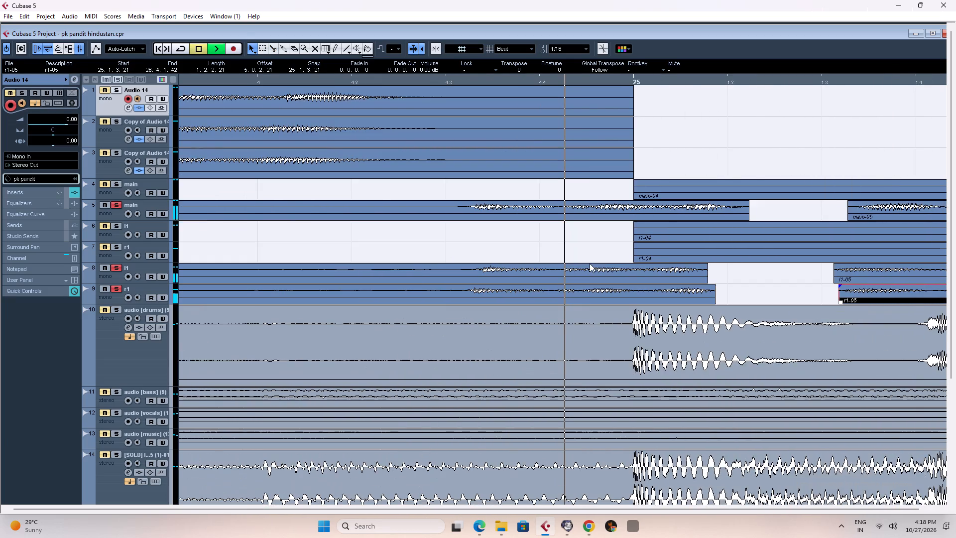
key("space")
key("g")
key("g")
key("g")
key("g")
key("g")
key("g")
key("g")
key("g")
key("g")
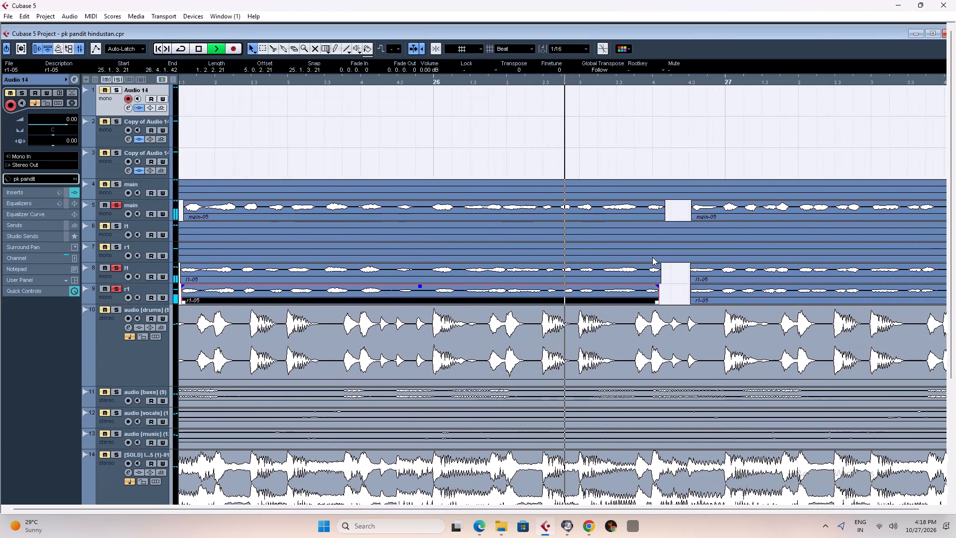
key("space")
type("g")
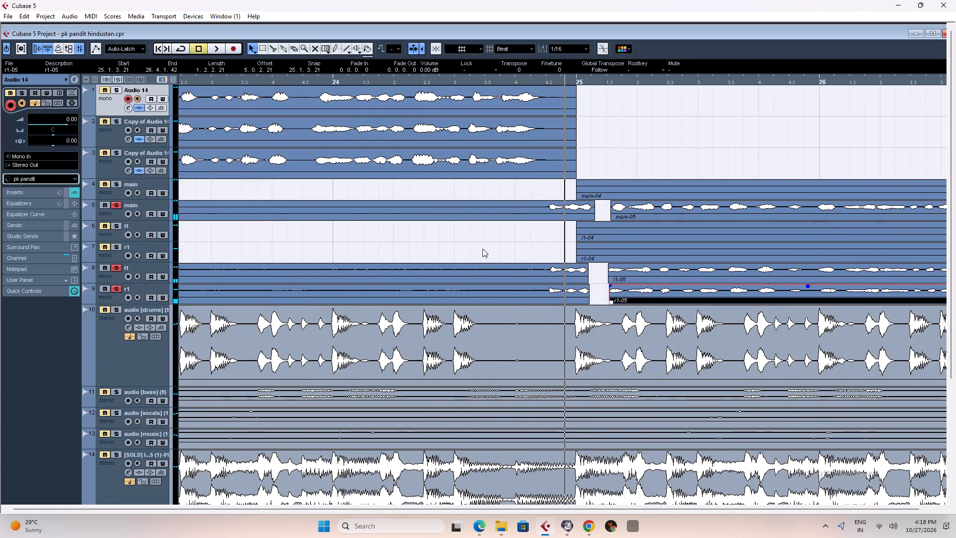
Clear all track solos and play the full mix from about bar 24 into bar 27.
left_click(523, 79)
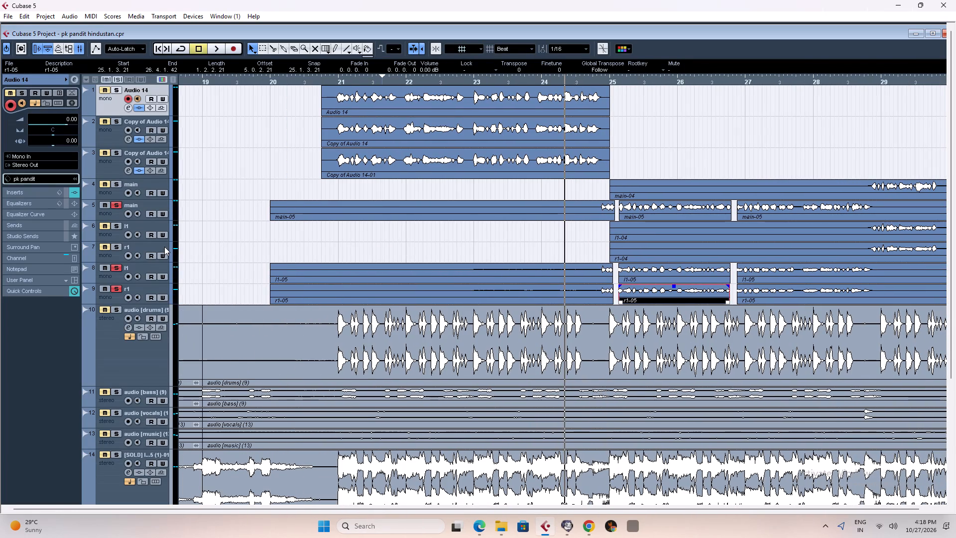
left_click(116, 76)
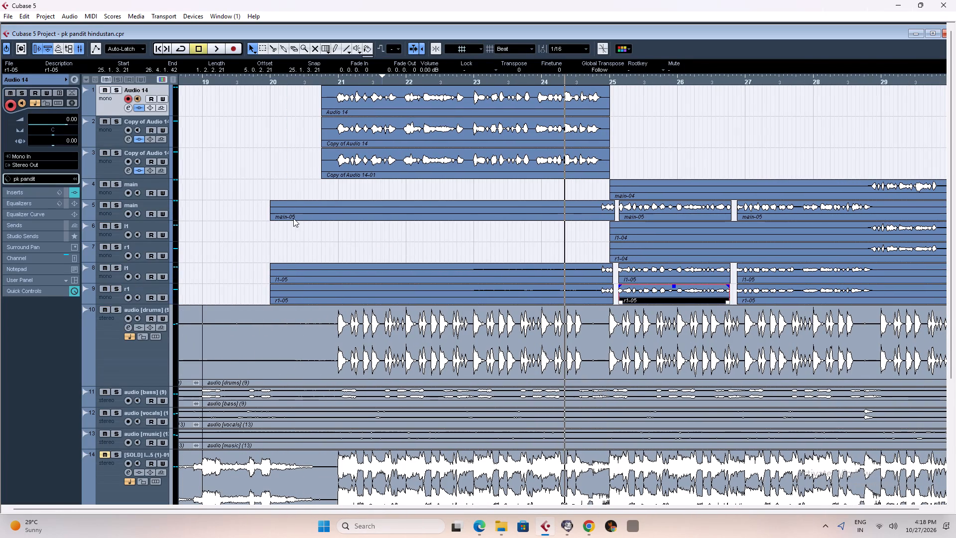
key("space")
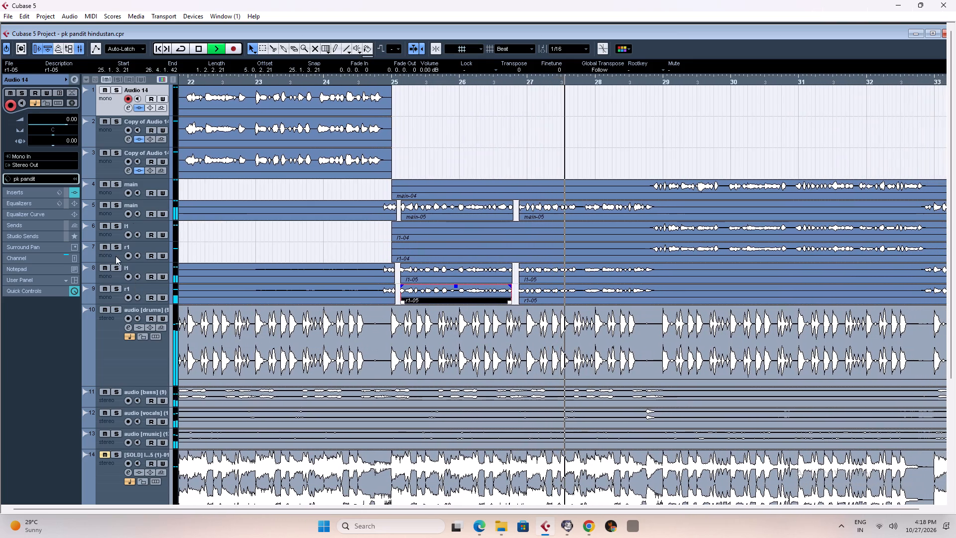
key("space")
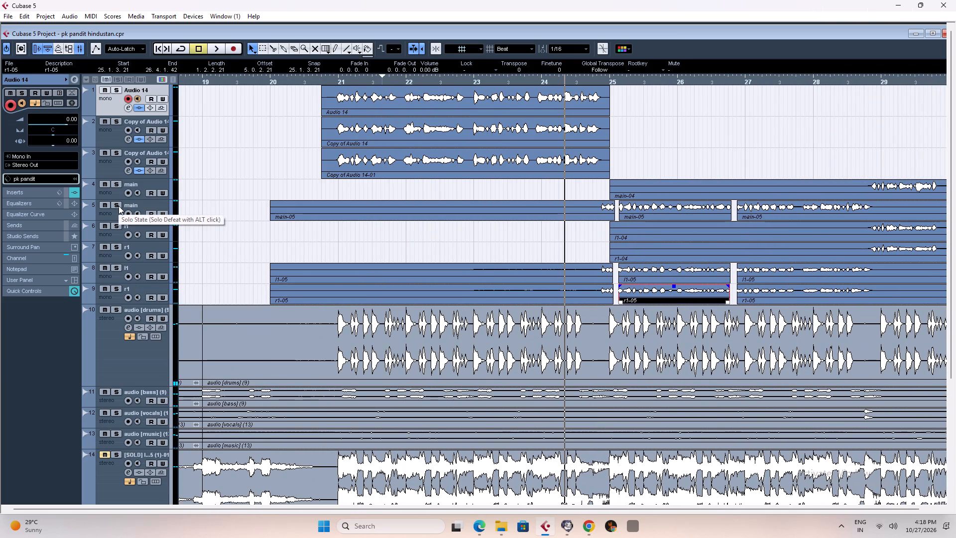
Solo the main, l1 and r1 vocal tracks 4 to 9.
left_click(119, 206)
left_click(119, 183)
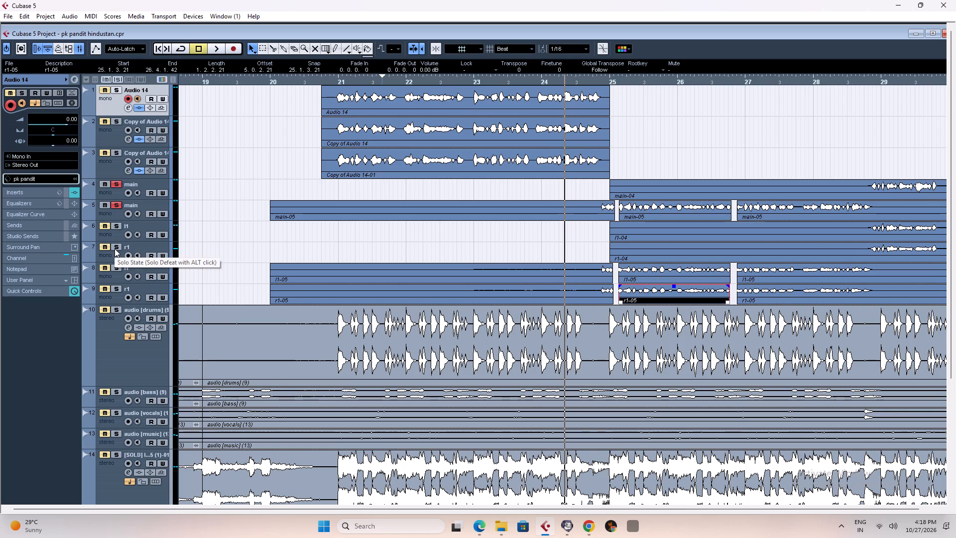
left_click(115, 249)
left_click(117, 230)
left_click(117, 268)
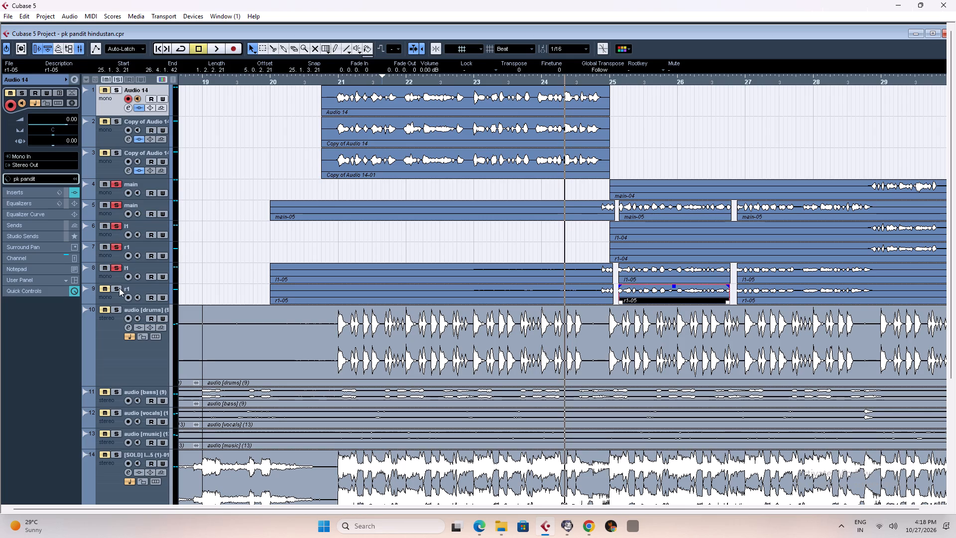
left_click(119, 288)
Play the soloed main, l1 and r1 vocals from about 26.3 into bar 27 and locate the next pause, near 27.3.4.
left_click(705, 85)
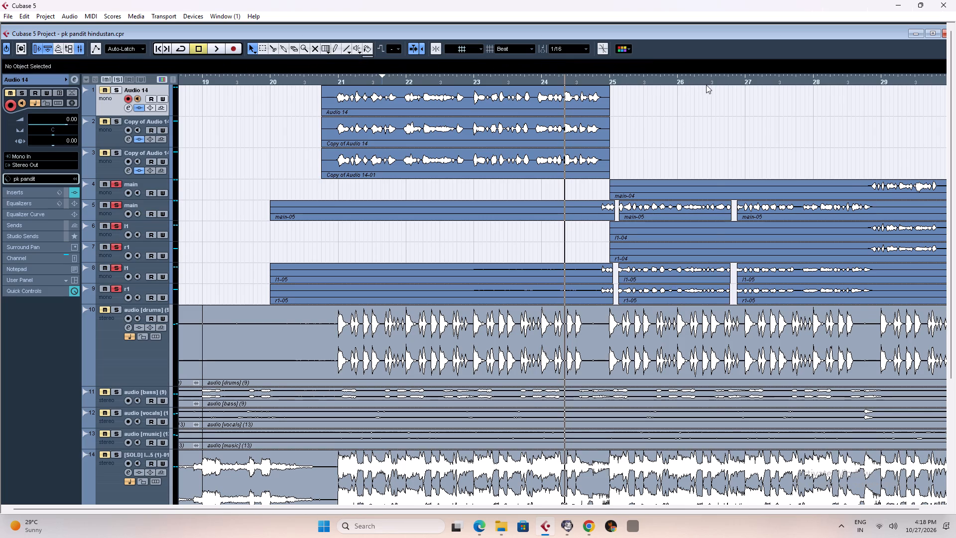
left_click(714, 81)
key("space")
key("h")
key("h")
key("h")
key("h")
key("h")
key("h")
key("h")
key("h")
key("h")
key("h")
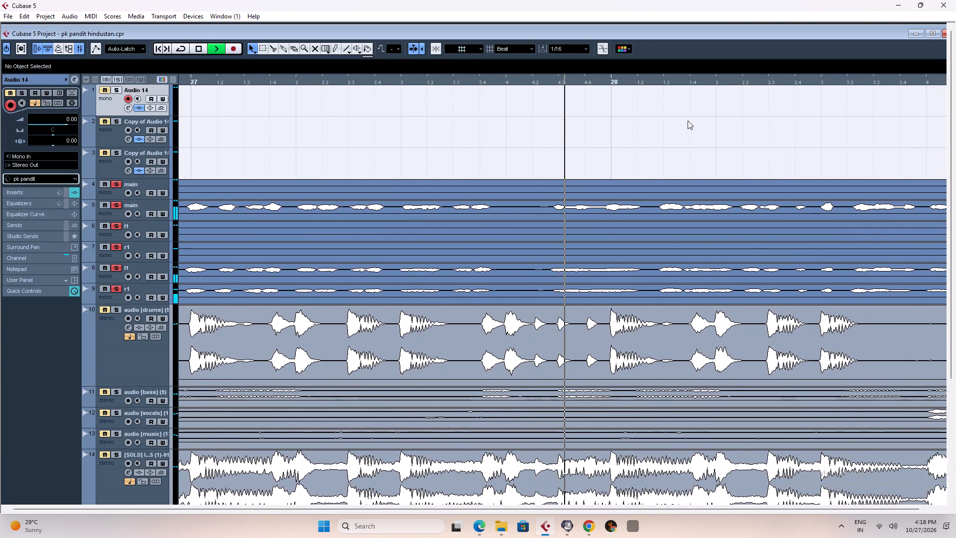
key("space")
left_click(840, 82)
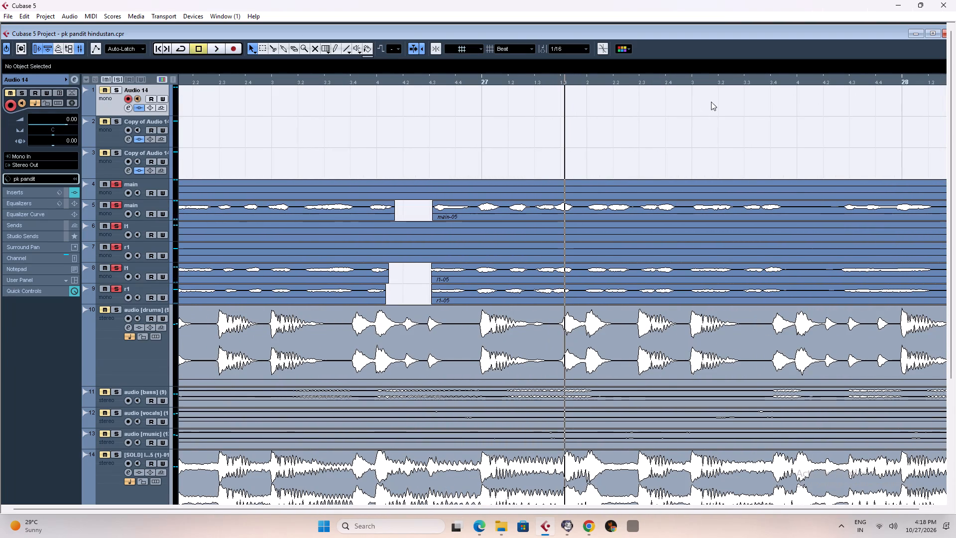
left_click(762, 82)
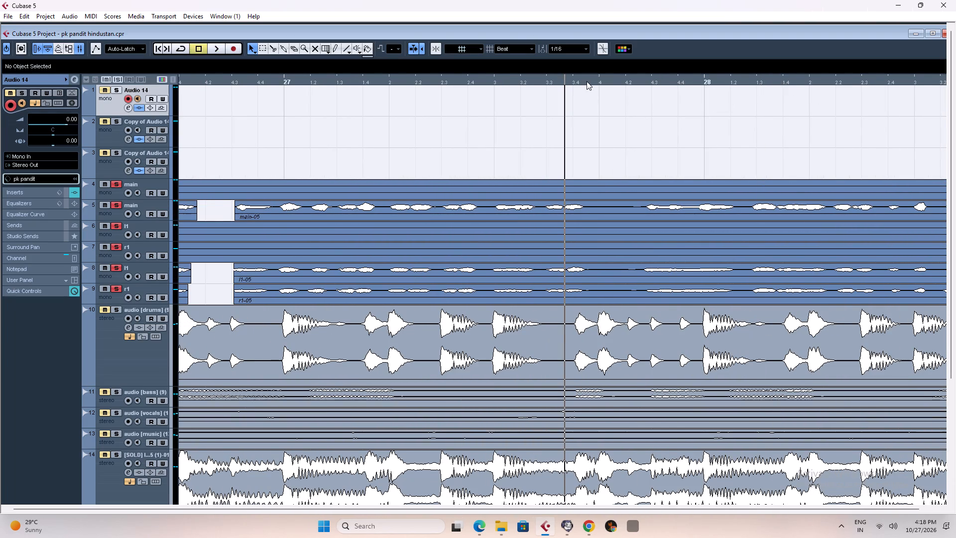
left_click(587, 81)
key("space")
key("space")
Split the main, l1 and r1 clips on tracks 5, 8 and 9 around the pause, at about 27.3.4.60 and 27.4.2.92.
key("h")
key("h")
key("h")
key("h")
key("h")
key("h")
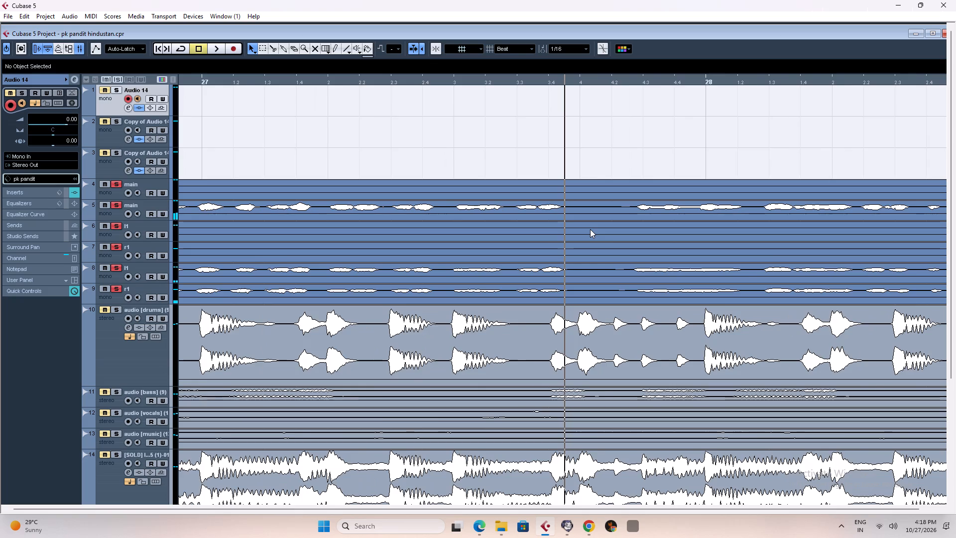
right_click_drag(558, 212, 576, 209)
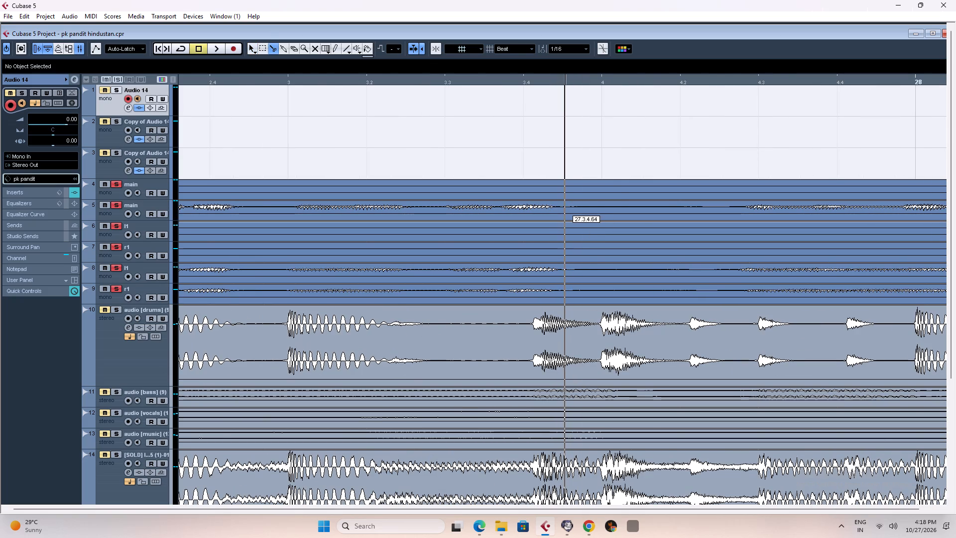
left_click(562, 207)
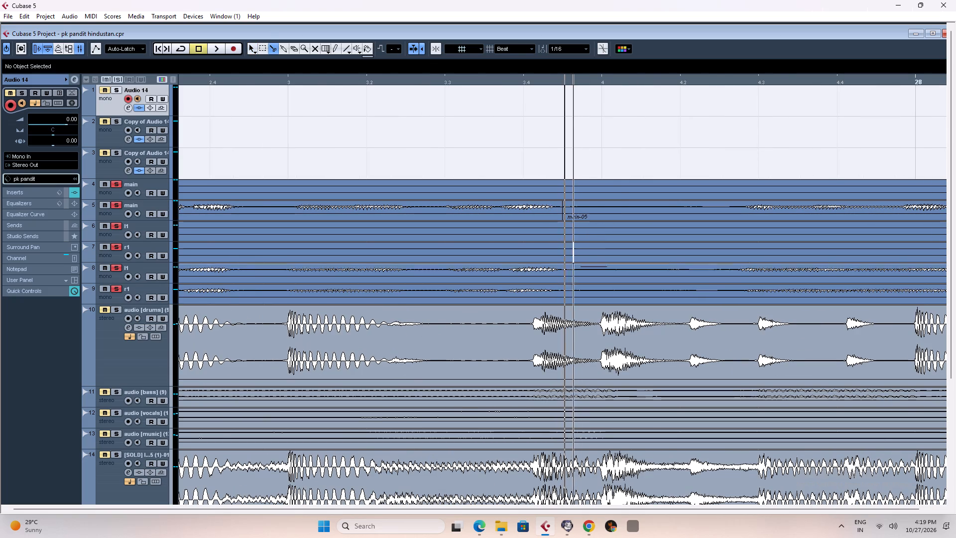
left_click(562, 270)
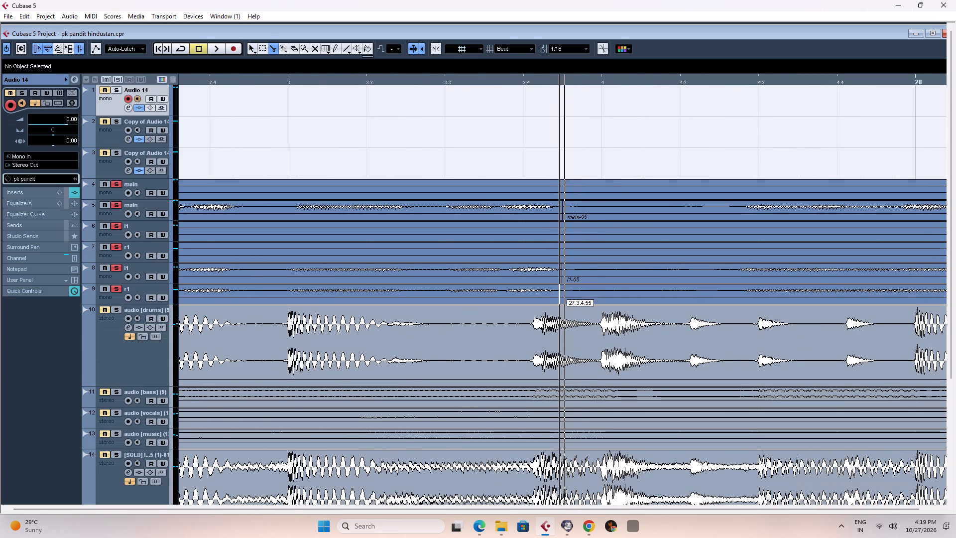
left_click(560, 291)
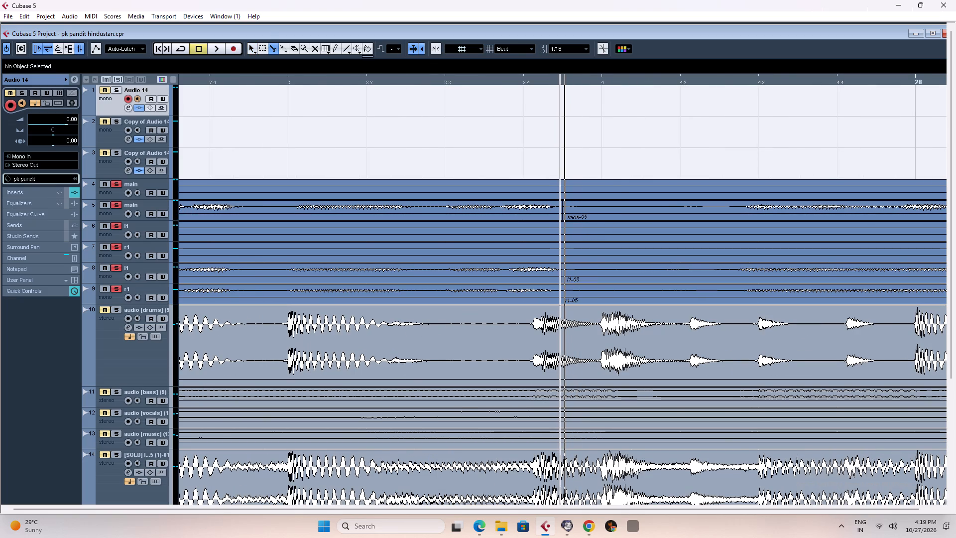
left_click(742, 293)
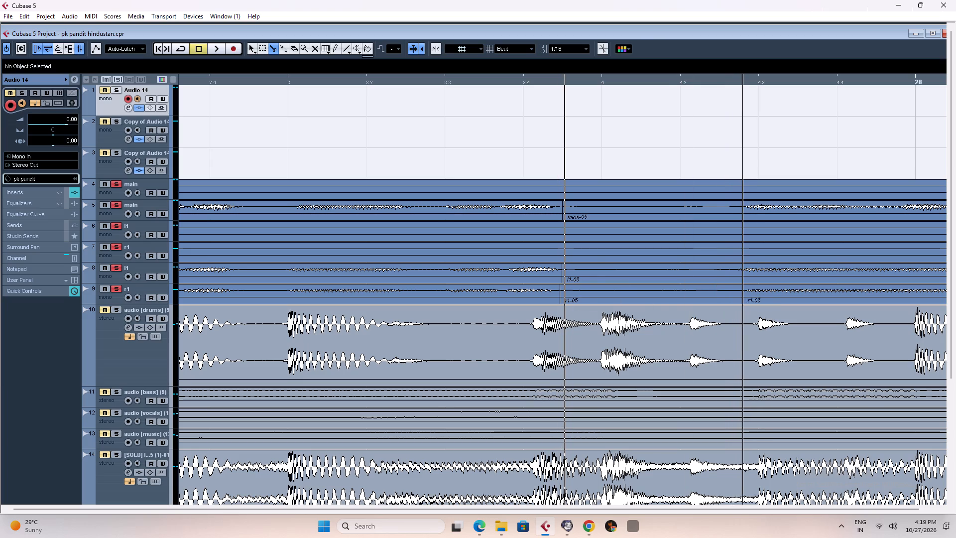
left_click(731, 269)
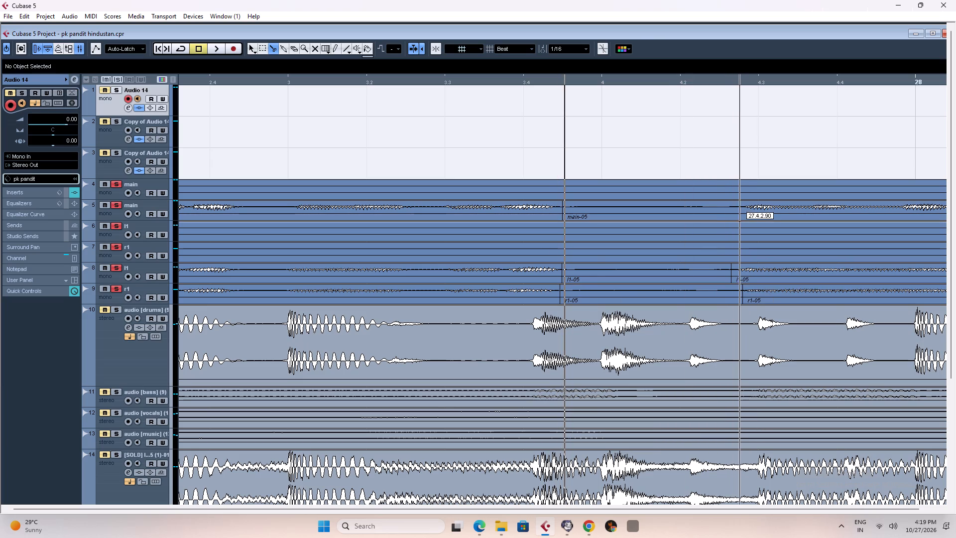
left_click(740, 206)
Delete the pause pieces between the bar 27 cuts on the main, l1 and r1 tracks 5, 8 and 9.
right_click(660, 210)
left_click(660, 210)
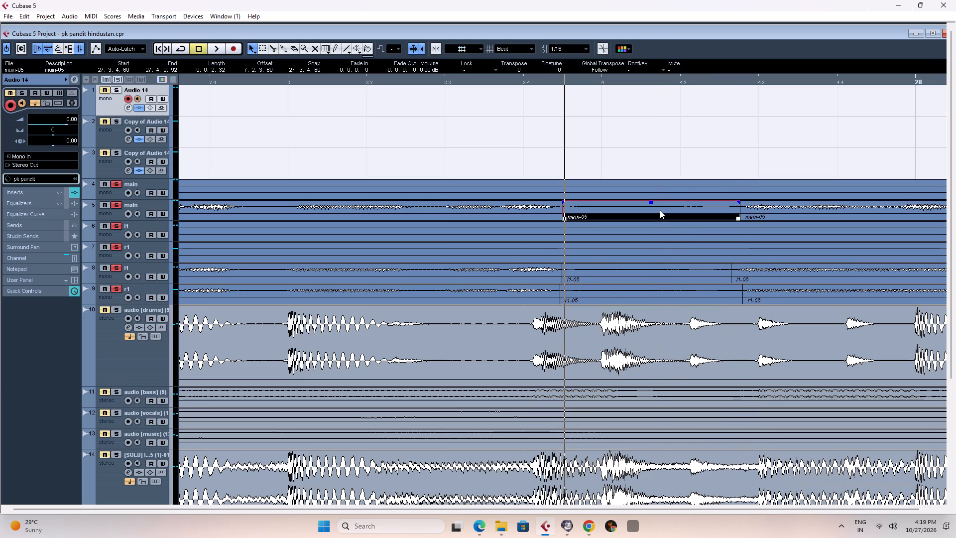
key("Delete")
left_click(627, 277)
key("Delete")
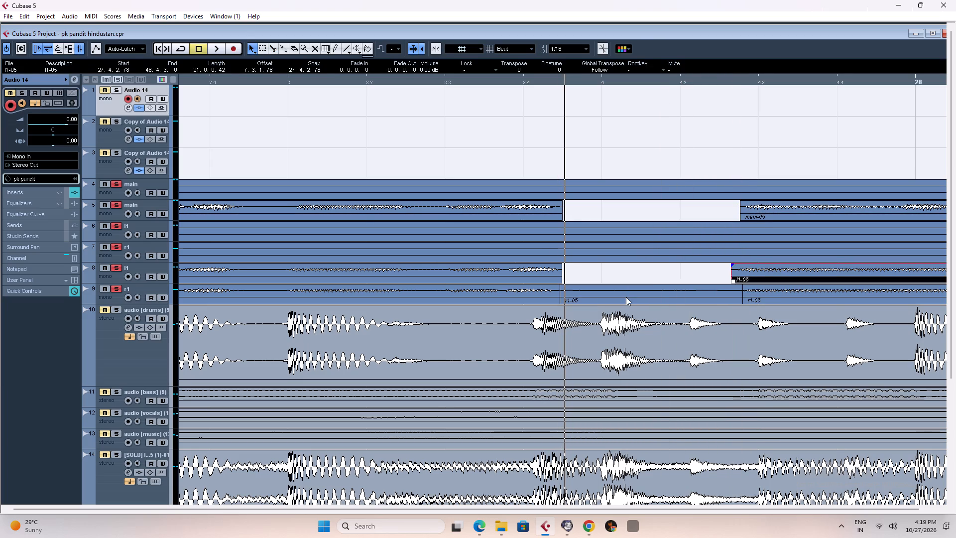
left_click(626, 297)
key("Delete")
Play the soloed vocals from about 27.3.2 through bar 29 to check the cuts and find the next pause.
left_click(366, 82)
key("space")
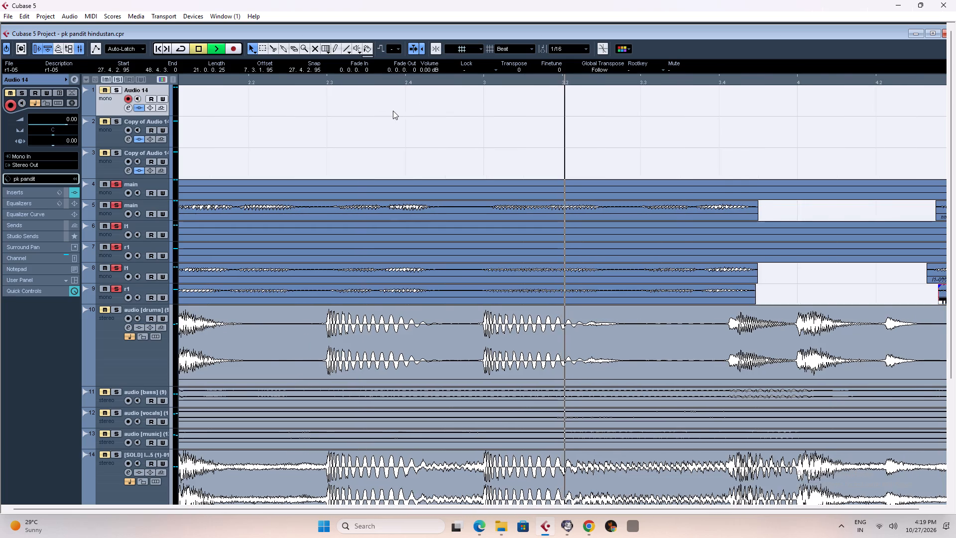
key("space")
key("space")
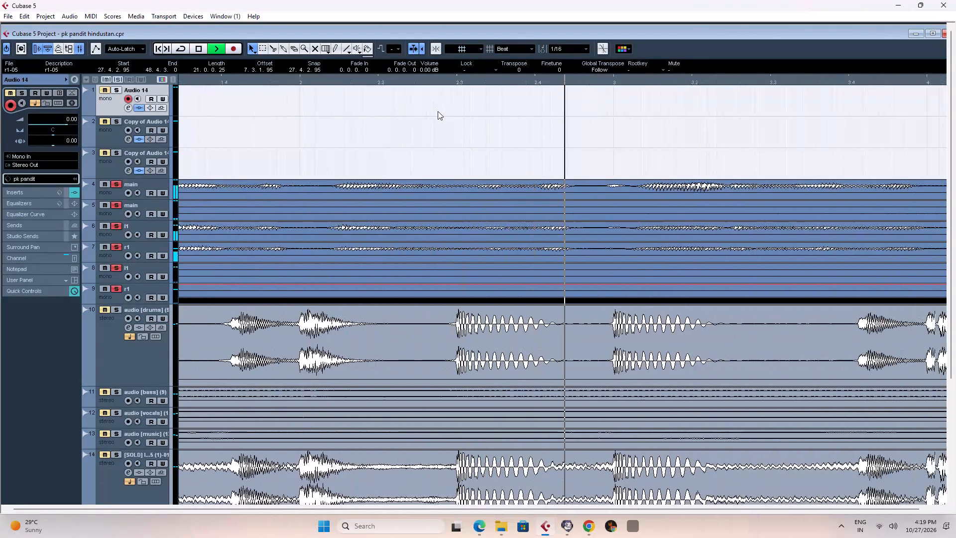
key("space")
key("space")
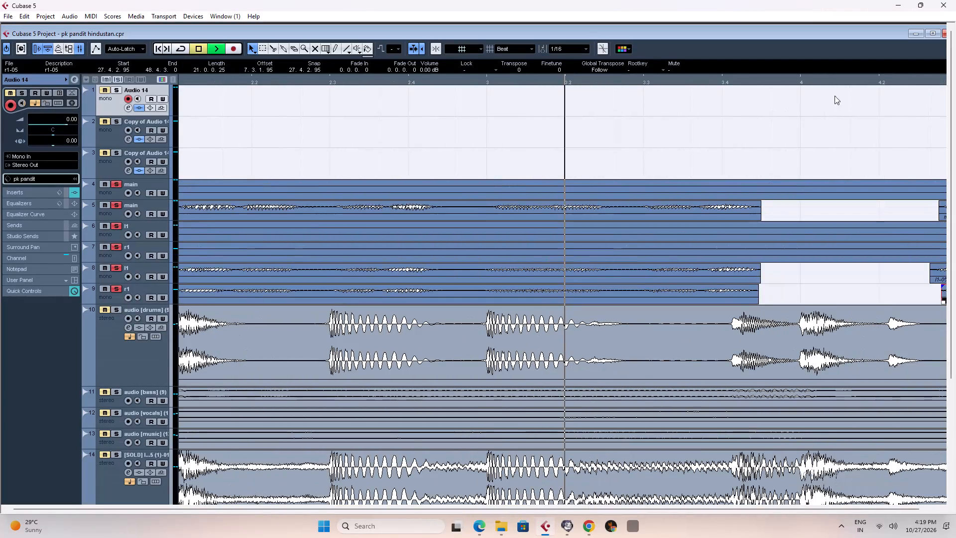
left_click(851, 80)
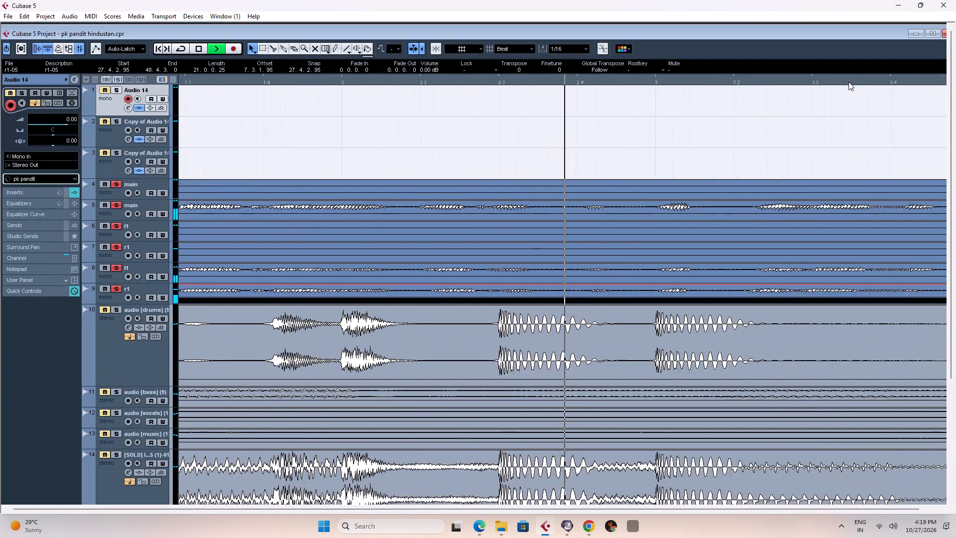
key("g")
key("g")
key("g")
key("g")
key("g")
key("g")
key("g")
key("g")
key("g")
key("g")
key("g")
key("g")
key("g")
key("g")
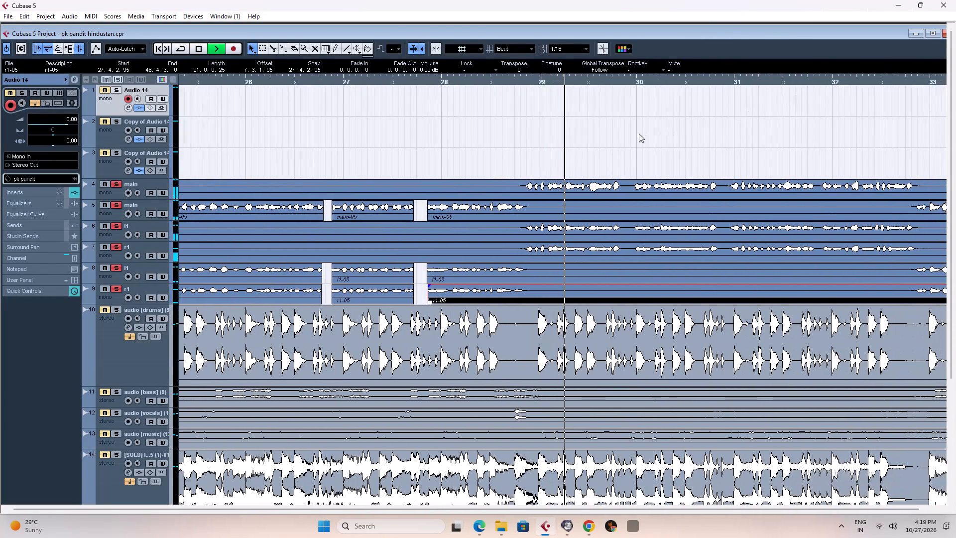
left_click(565, 81)
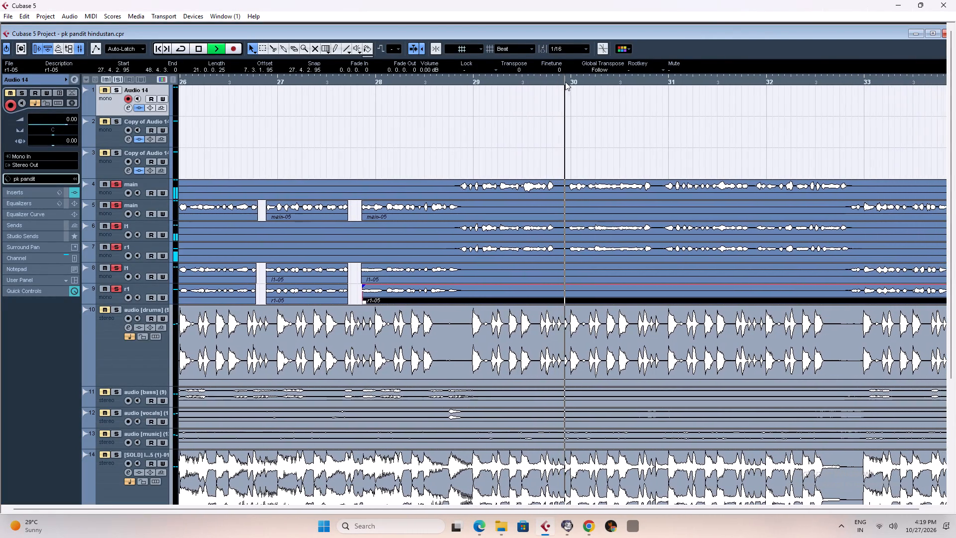
key("space")
Split the main, l1 and r1 clips on tracks 4, 6 and 7 around the pause, just after 29.4.2 and at about 29.4.4.90.
left_click(570, 81)
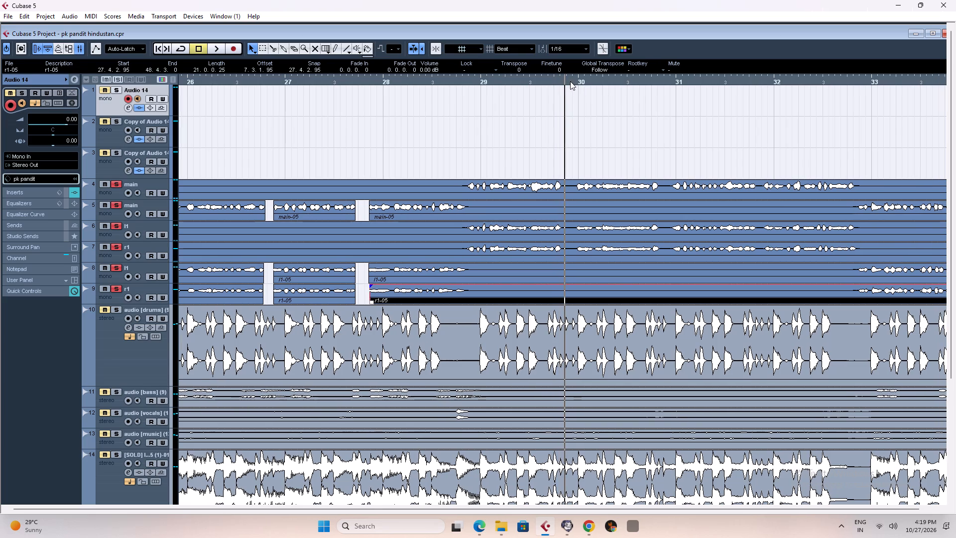
key("h")
key("h")
key("h")
key("h")
key("h")
key("h")
key("h")
key("h")
key("h")
key("h")
key("h")
key("h")
key("h")
key("h")
key("h")
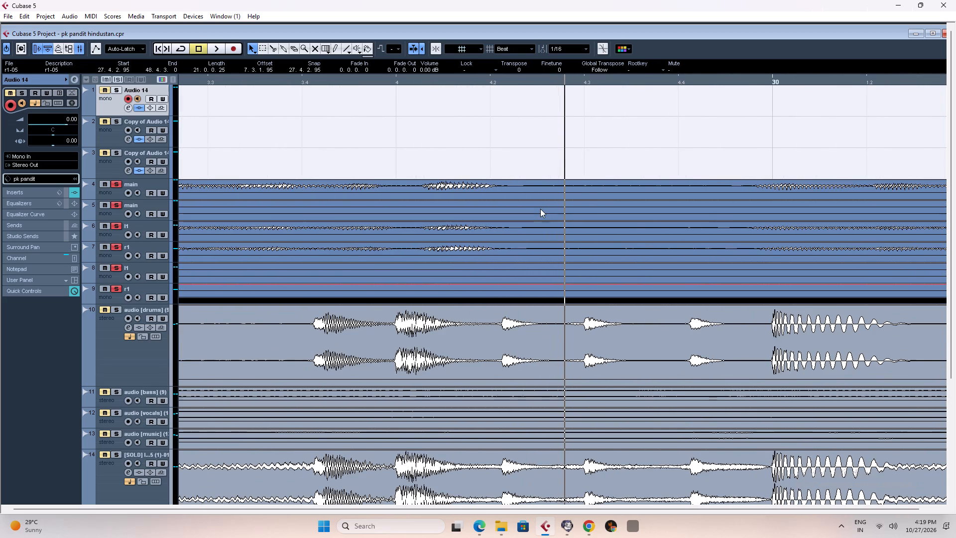
right_click_drag(496, 164, 516, 163)
key("h")
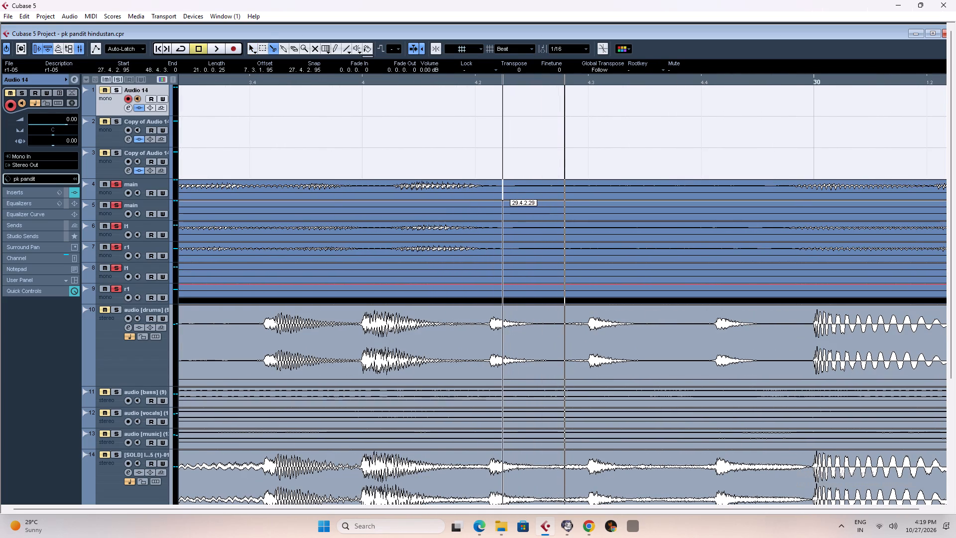
left_click(500, 190)
left_click(499, 224)
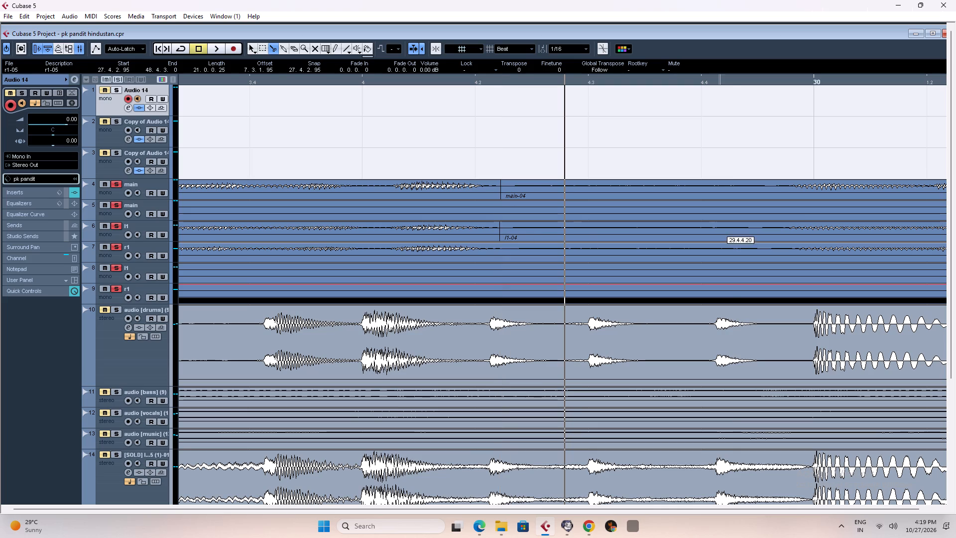
left_click(785, 230)
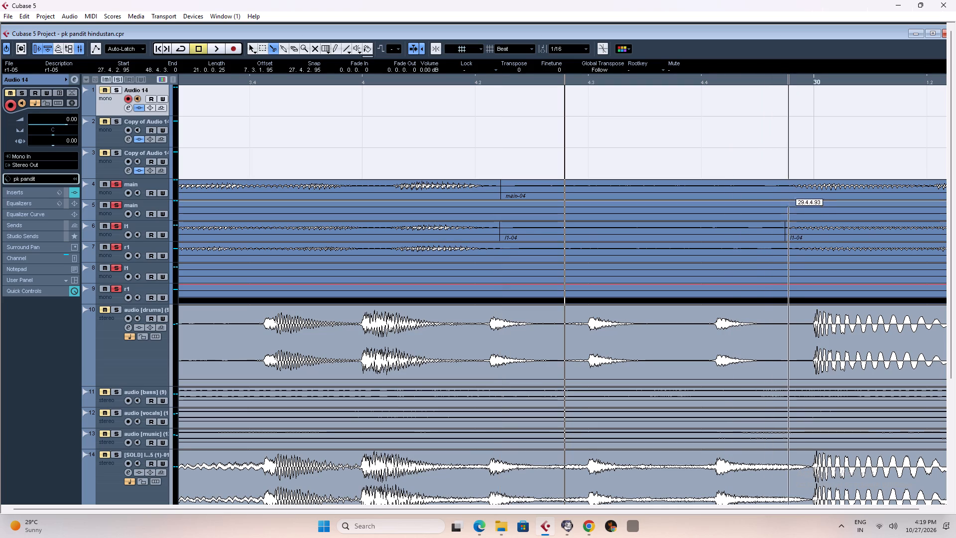
left_click(786, 184)
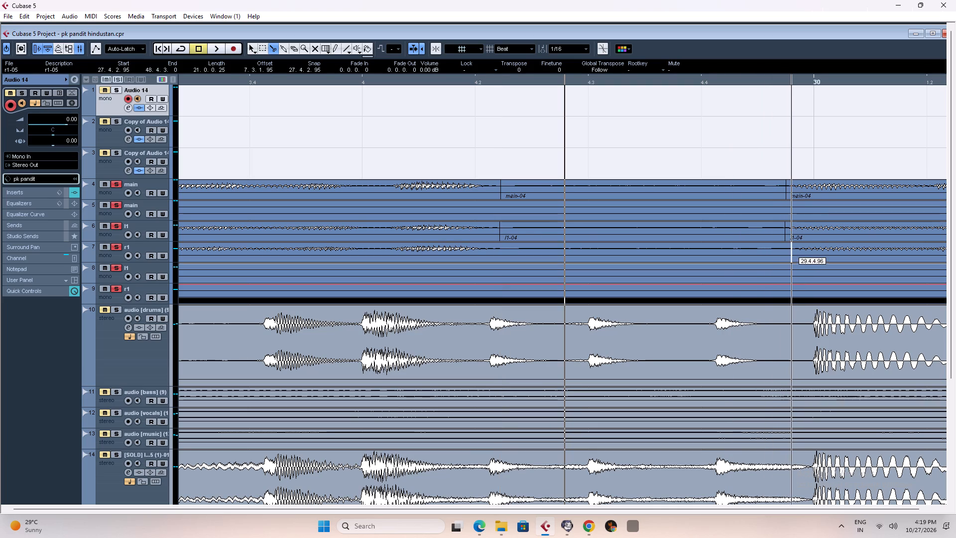
left_click(791, 249)
left_click(499, 254)
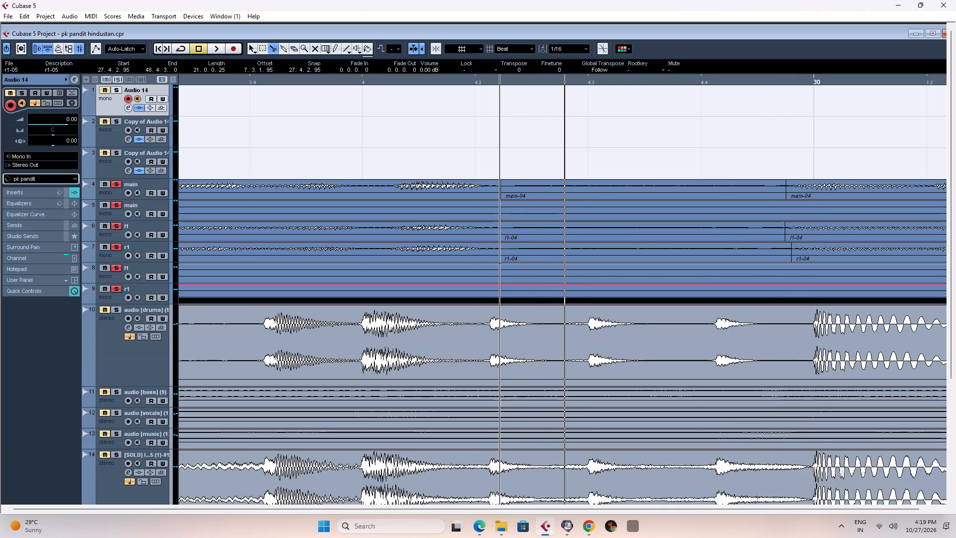
Delete the pause pieces between the cuts at the end of bar 29 on the r1, l1 and main tracks 7, 6 and 4.
right_click(542, 253)
left_click(542, 253)
key("Delete")
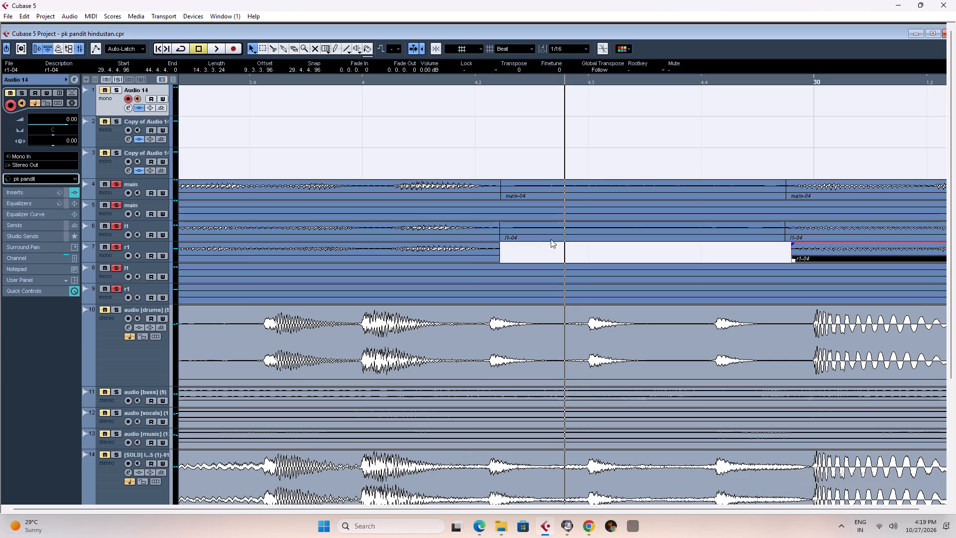
left_click(549, 231)
key("Delete")
left_click(549, 188)
key("Delete")
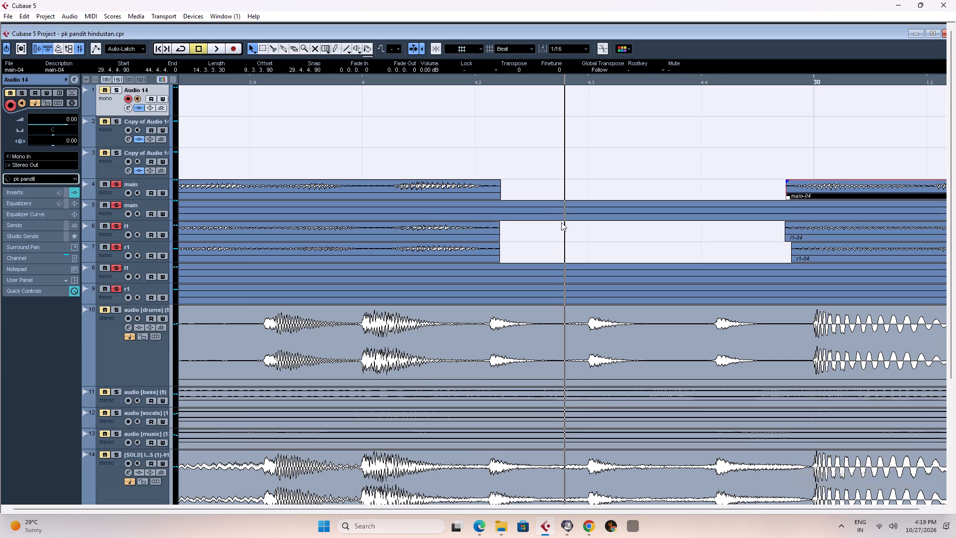
Play the soloed vocals from about 29.4.3 into bar 31 and locate the pause near 30.4.
key("space")
type("g")
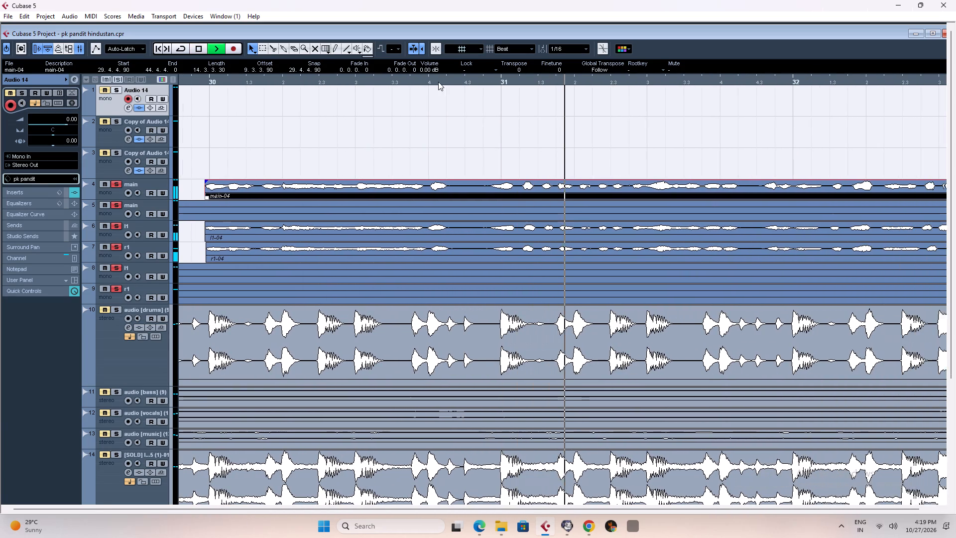
left_click(431, 82)
key("space")
Split the main, l1 and r1 clips on tracks 4, 6 and 7 at the start of the pause, at about 30.4.2.16.
key("h")
key("h")
key("h")
key("h")
key("h")
key("h")
key("h")
key("h")
key("h")
key("h")
key("h")
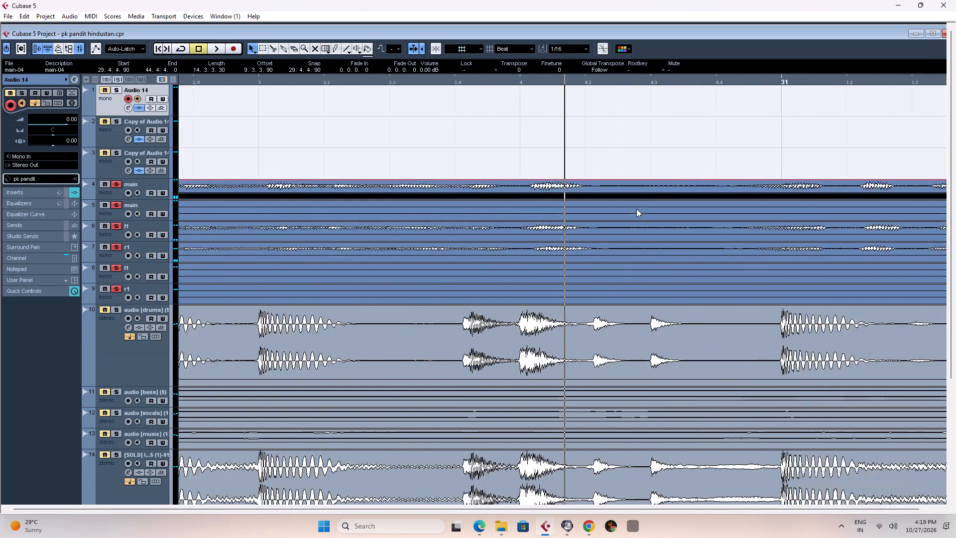
right_click_drag(614, 189, 635, 190)
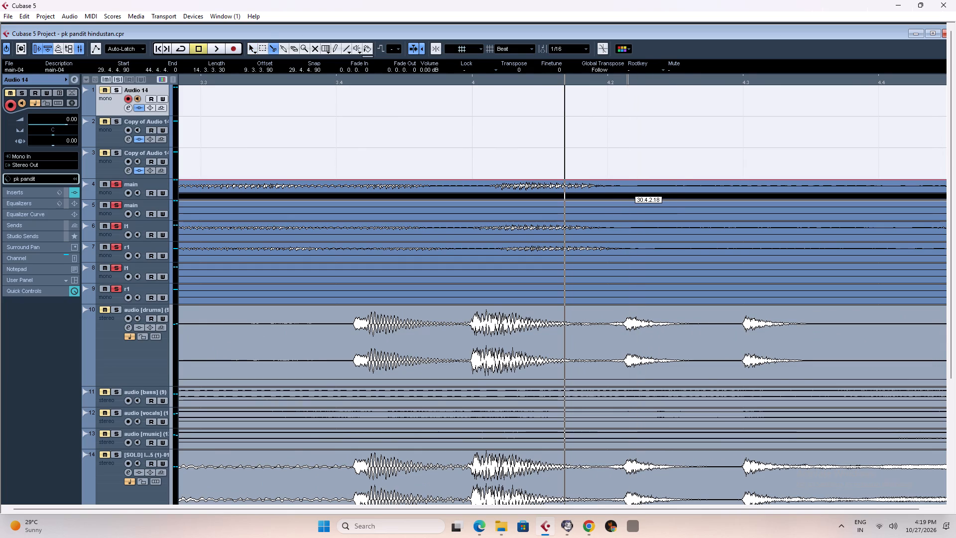
left_click(625, 187)
left_click(619, 227)
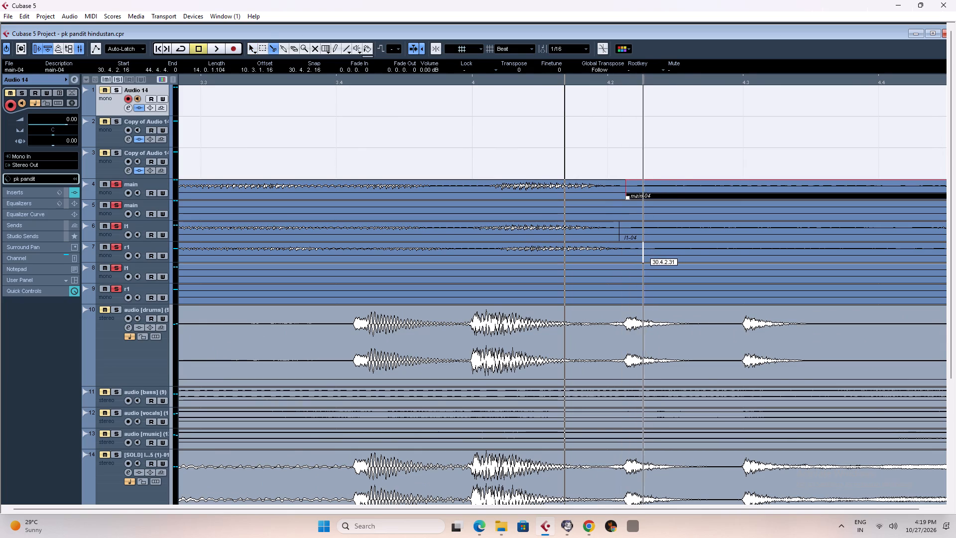
left_click(638, 250)
Split the main, l1 and r1 clips on tracks 4, 6 and 7 where the next phrase begins, around 30.4.4.56.
key("g")
key("g")
key("g")
key("g")
key("g")
key("g")
key("g")
key("g")
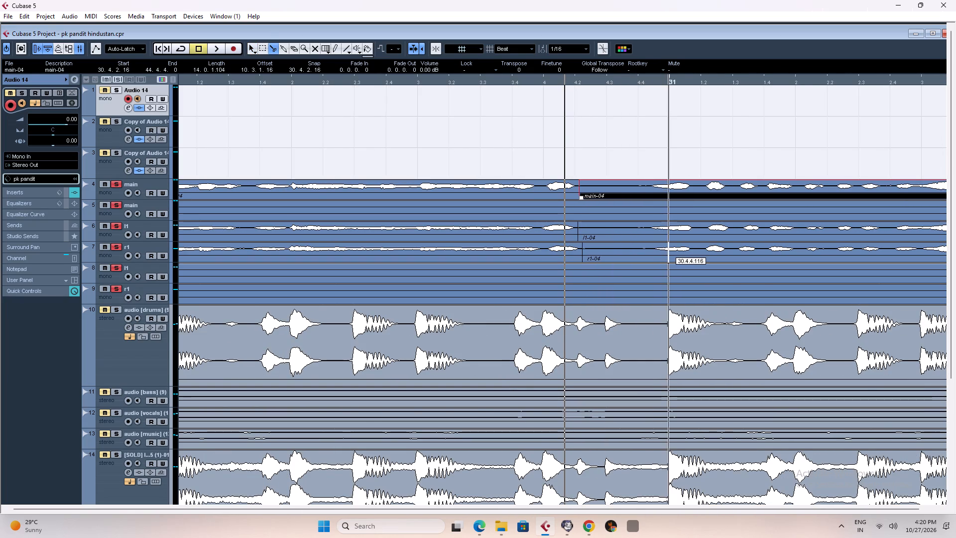
left_click(651, 81)
key("h")
key("h")
key("h")
key("h")
key("h")
key("h")
key("h")
key("h")
key("h")
key("h")
key("h")
key("h")
key("h")
key("h")
key("h")
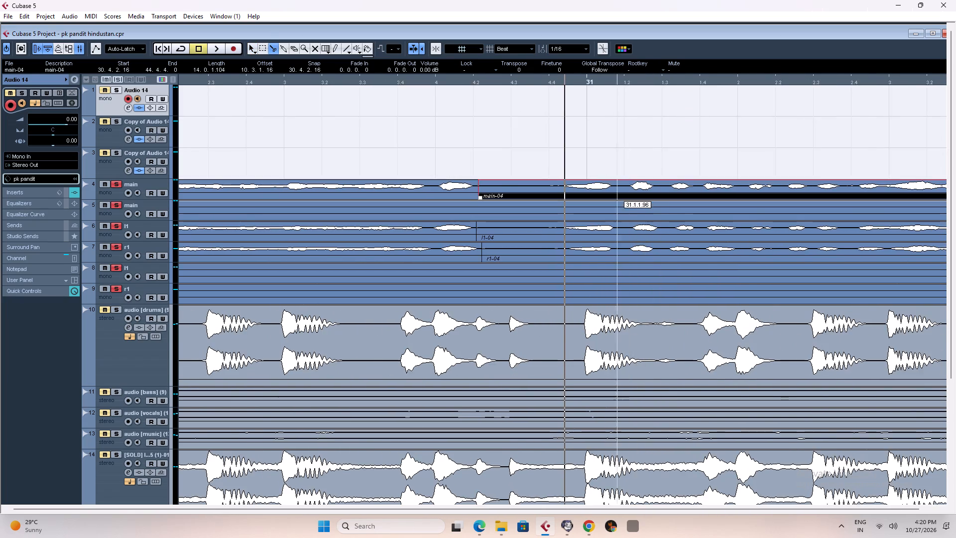
left_click(577, 185)
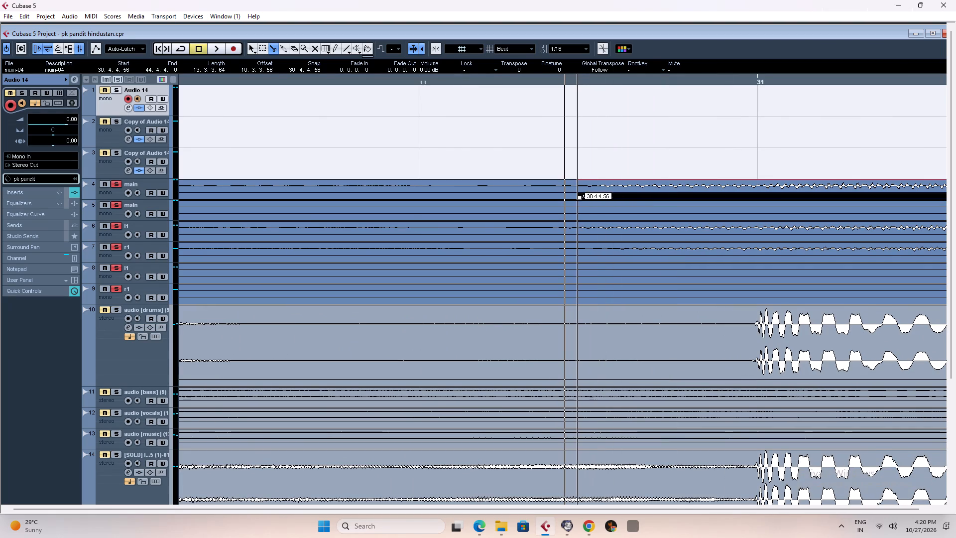
left_click(558, 226)
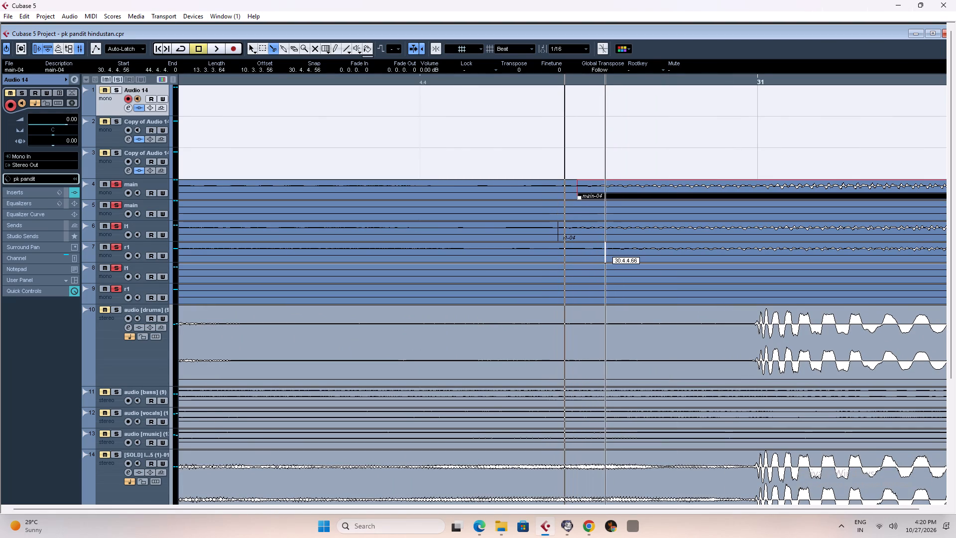
left_click(605, 249)
Delete the pause pieces between the cuts at the end of bar 30 on the r1, l1 and main tracks 7, 6 and 4.
right_click(566, 250)
left_click(566, 250)
key("g")
key("g")
key("g")
key("g")
key("g")
key("g")
key("g")
key("g")
key("g")
key("g")
key("g")
key("g")
key("g")
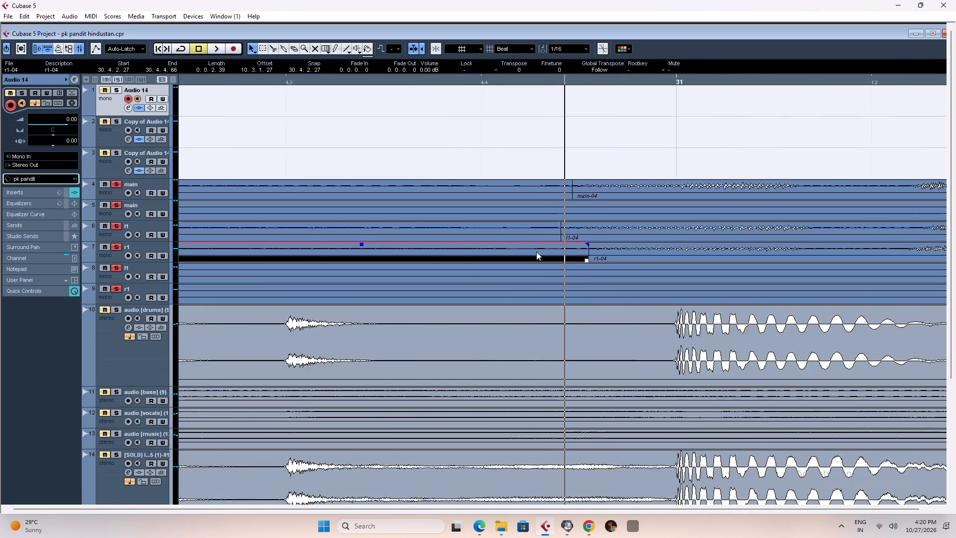
key("Delete")
left_click(520, 232)
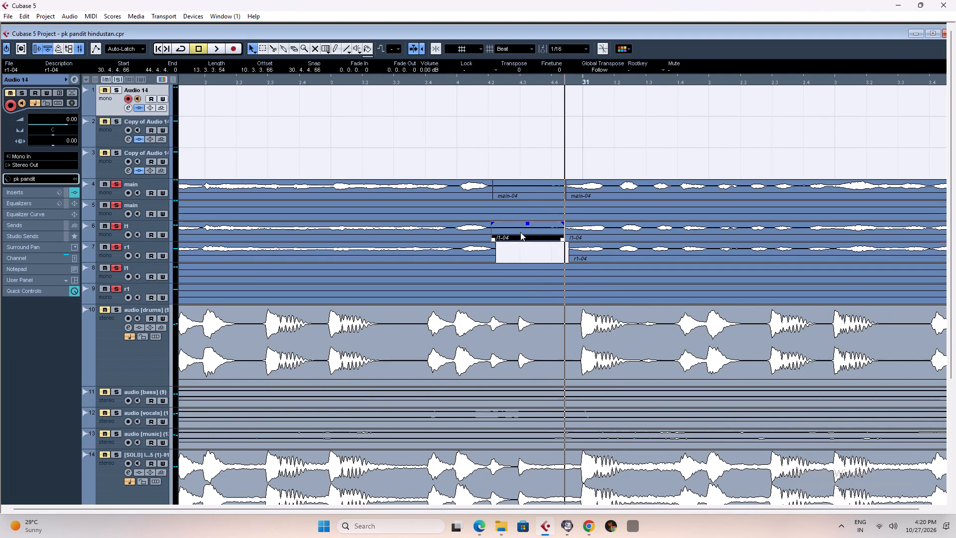
key("Delete")
left_click(522, 193)
key("Delete")
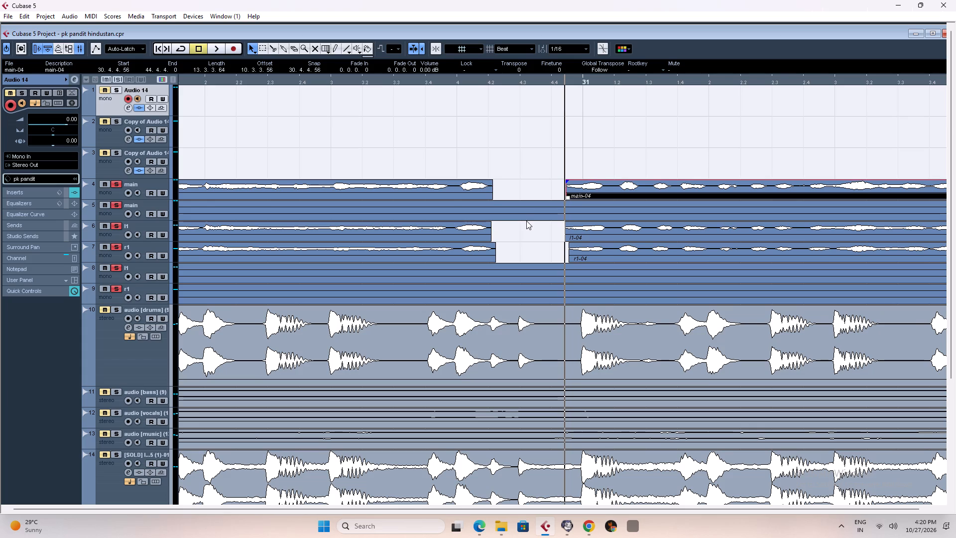
Play the soloed vocals from the end of bar 30 into bar 32 and locate the pause near 31.4.2.
key("space")
type("h")
key("space")
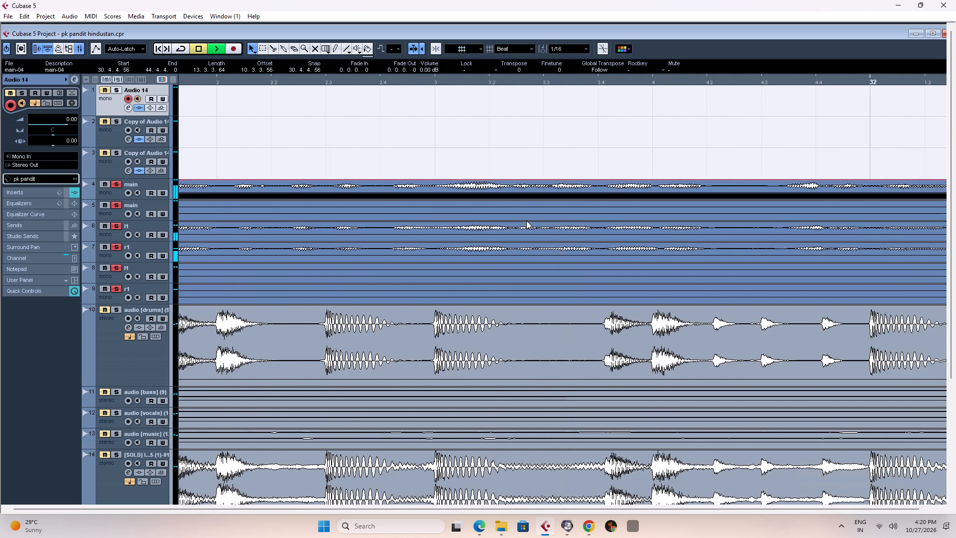
key("space")
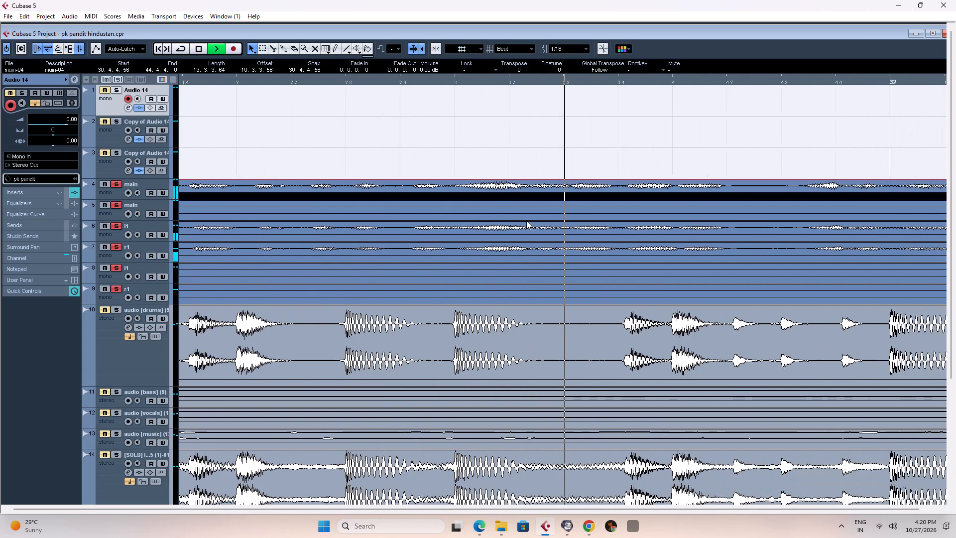
key("space")
key("space")
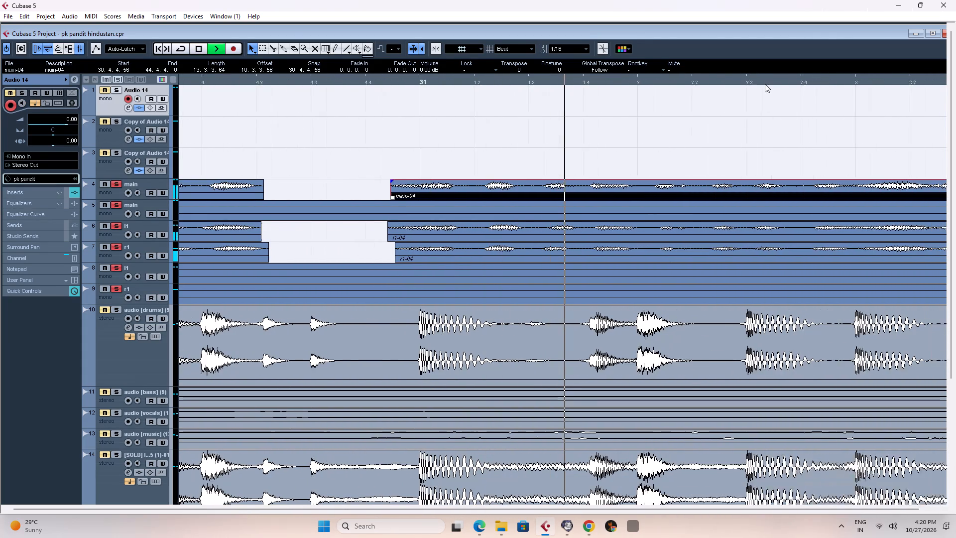
left_click(751, 79)
key("space")
key("space")
key("space")
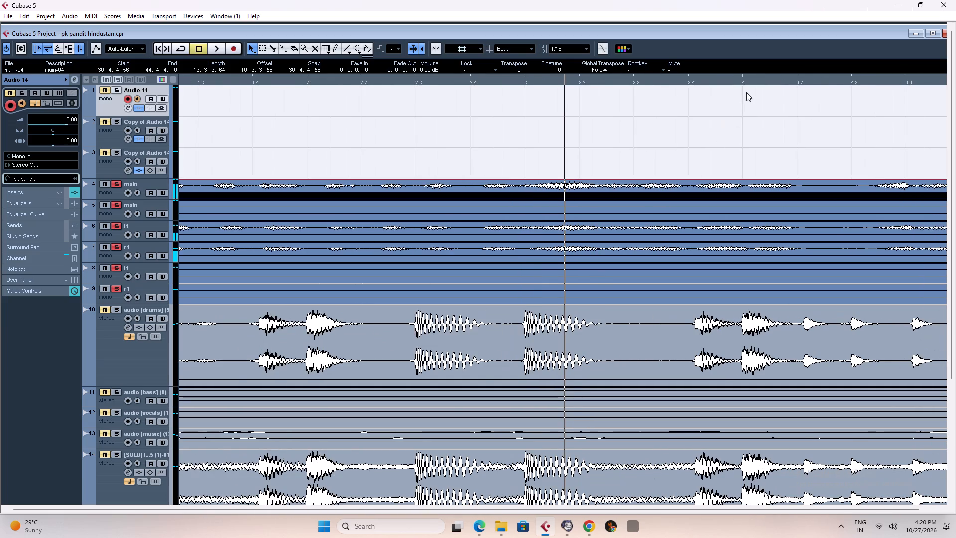
left_click(778, 79)
key("space")
key("space")
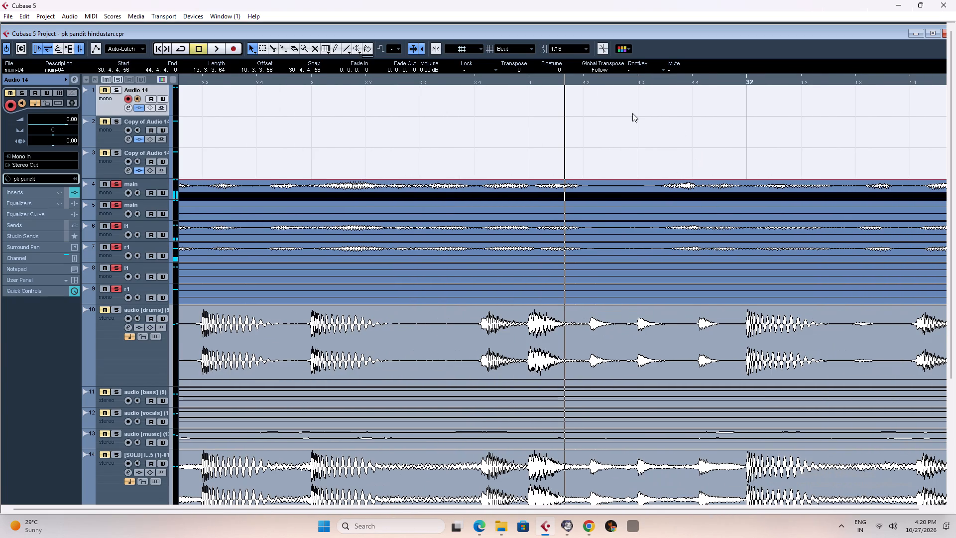
left_click(584, 82)
key("space")
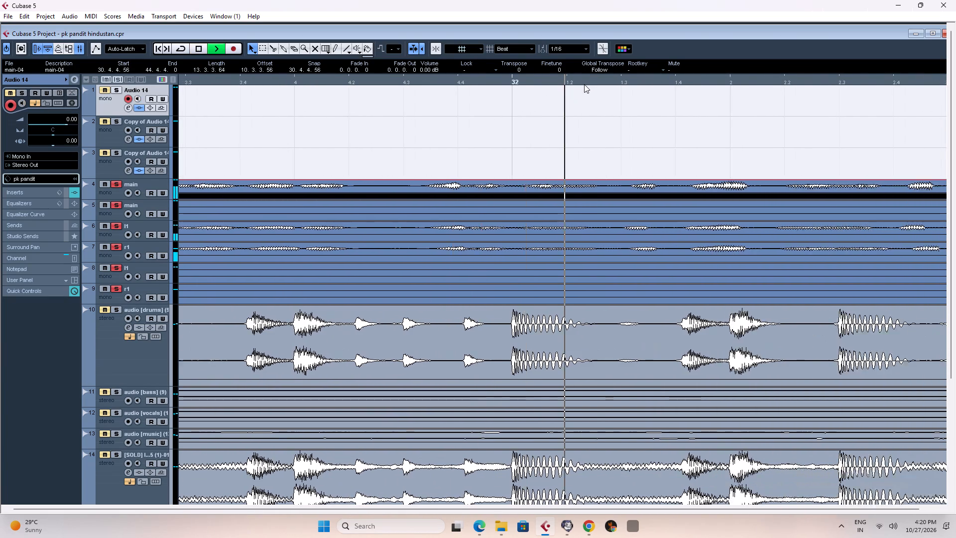
key("space")
key("space")
key("space")
With snap off, split the main, l1 and r1 clips on tracks 4, 6 and 7 around the pause, near 31.4.2 and from 31.4.3.53 to 31.4.3.68.
key("j")
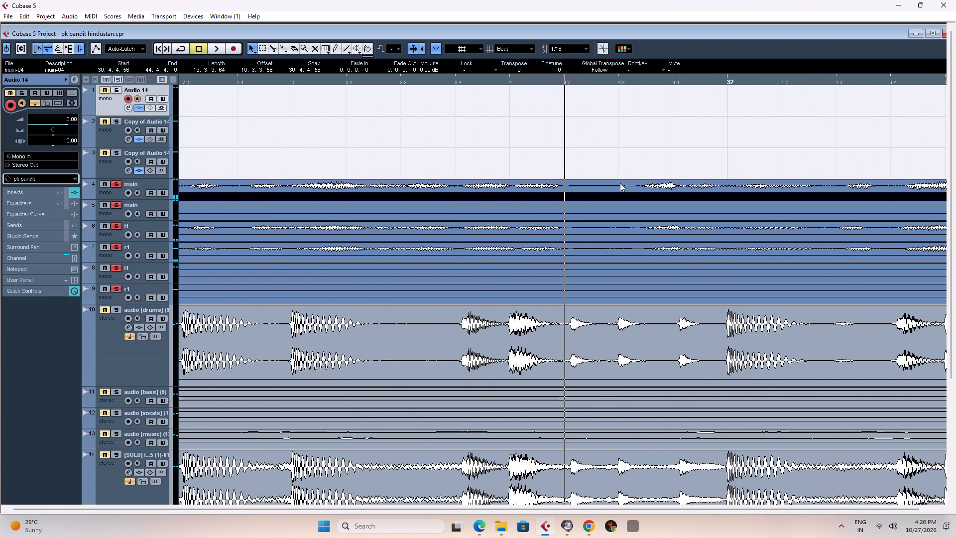
type("jjh")
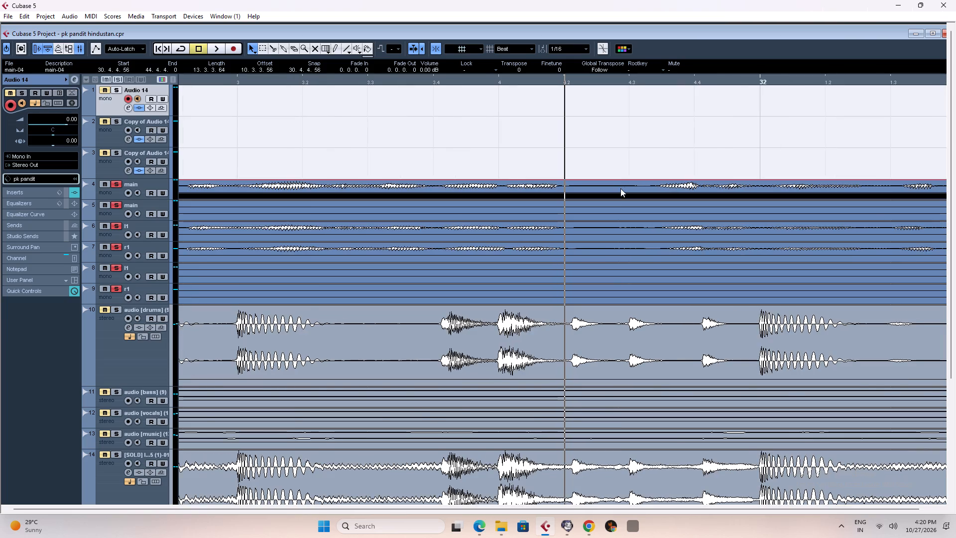
right_click_drag(554, 185, 562, 185)
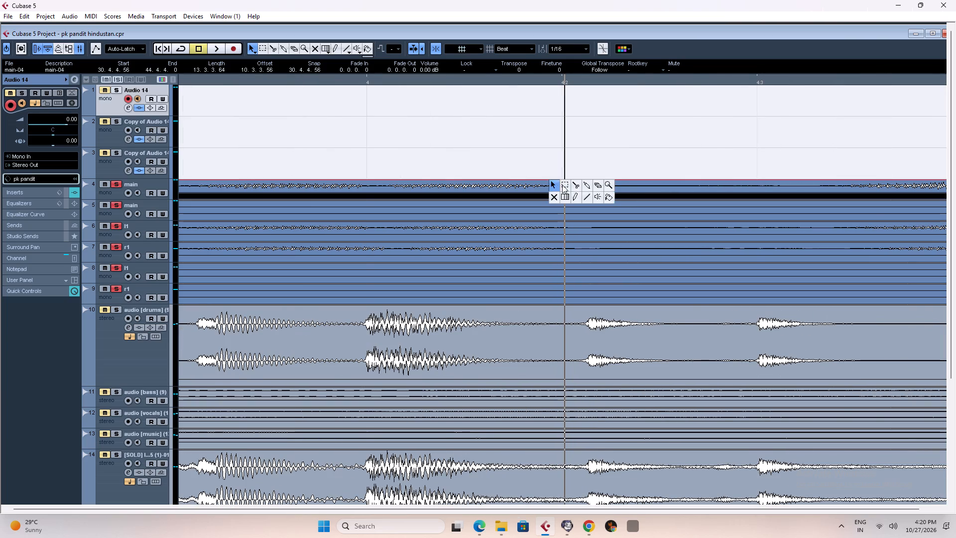
right_click_drag(562, 185, 573, 185)
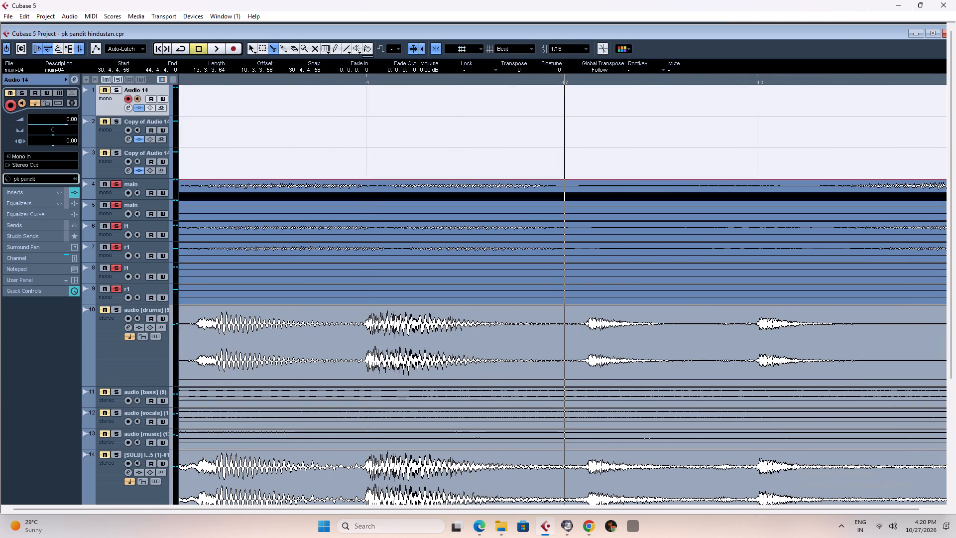
left_click(433, 49)
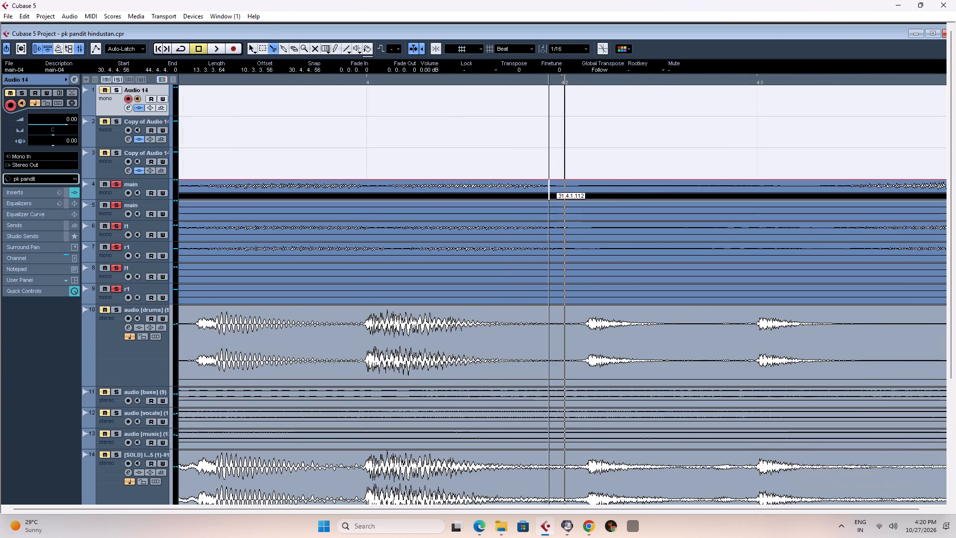
left_click(559, 187)
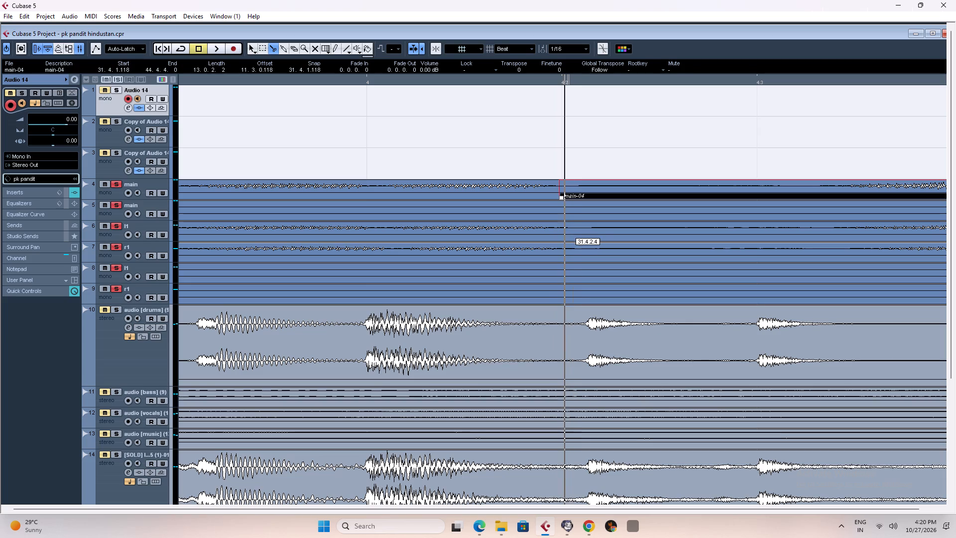
left_click(563, 229)
left_click(565, 252)
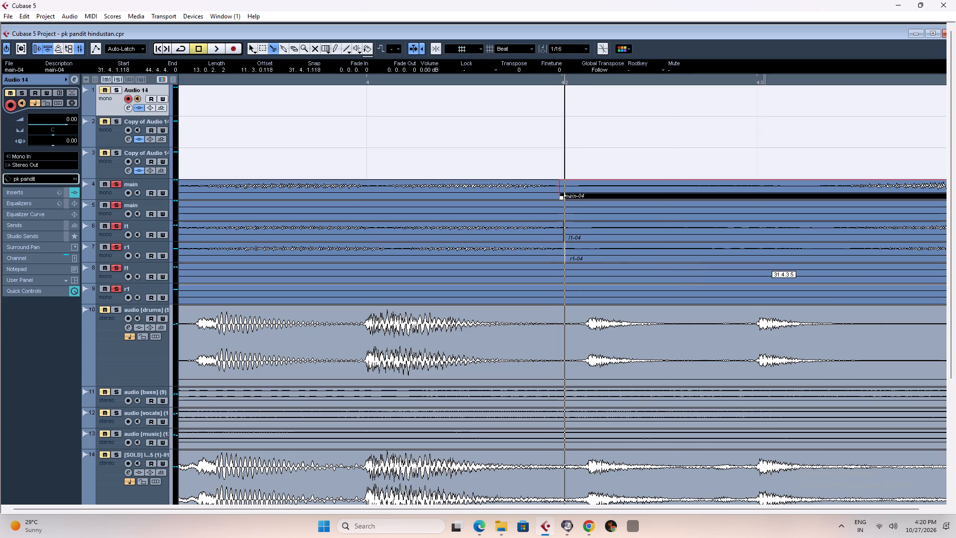
left_click(867, 253)
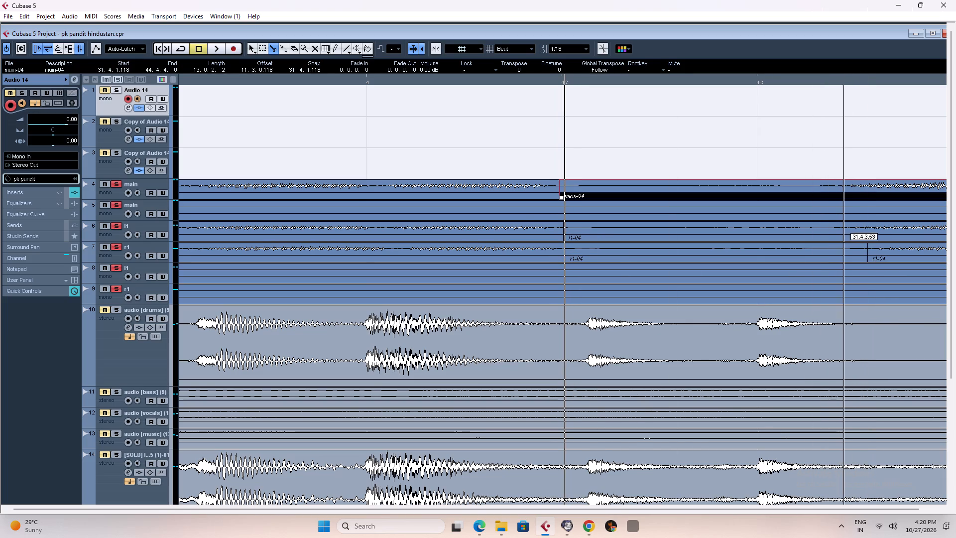
left_click(845, 226)
left_click(843, 187)
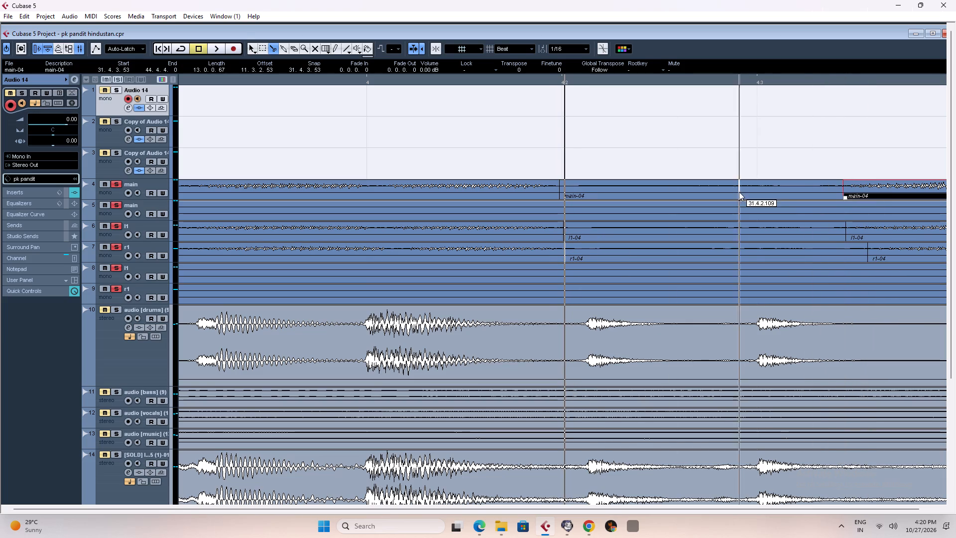
Delete the pause pieces between the cuts in beat 4 of bar 31 on the main, l1 and r1 tracks 4, 6 and 7.
right_click(739, 192)
left_click(739, 192)
key("Delete")
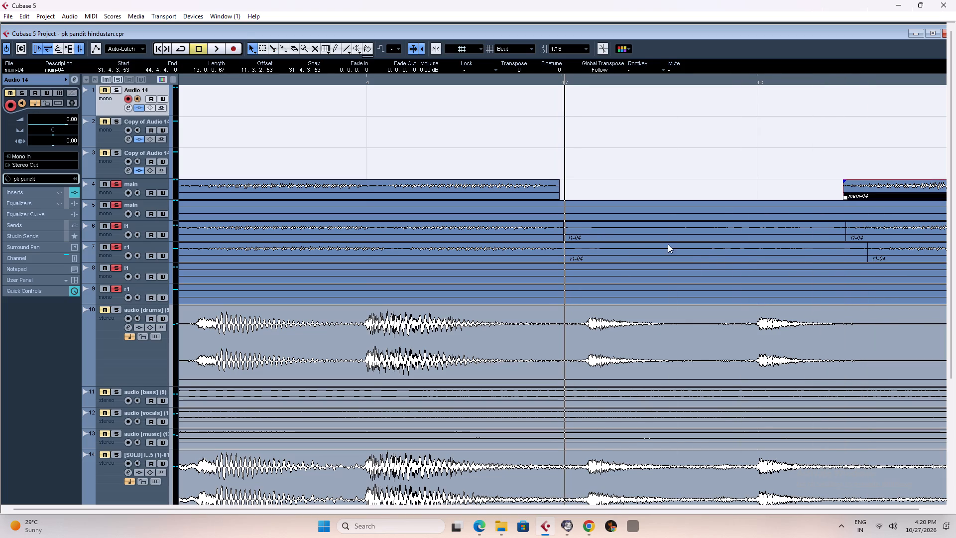
left_click(642, 230)
key("Delete")
left_click(645, 249)
key("Delete")
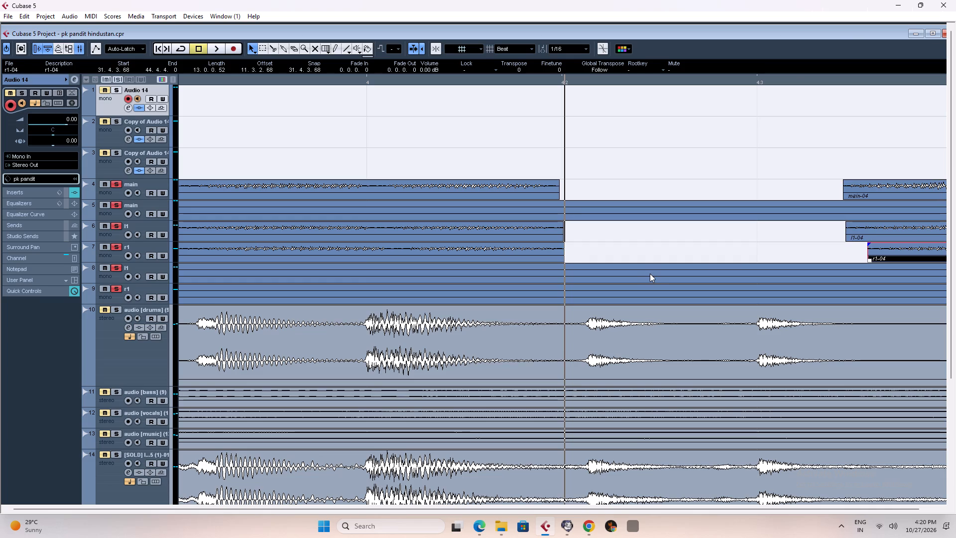
Save the project.
key("g")
key("g")
key("g")
key("g")
key("g")
key("g")
key("g")
key("g")
key("g")
key("g")
key("g")
key("g")
key("g")
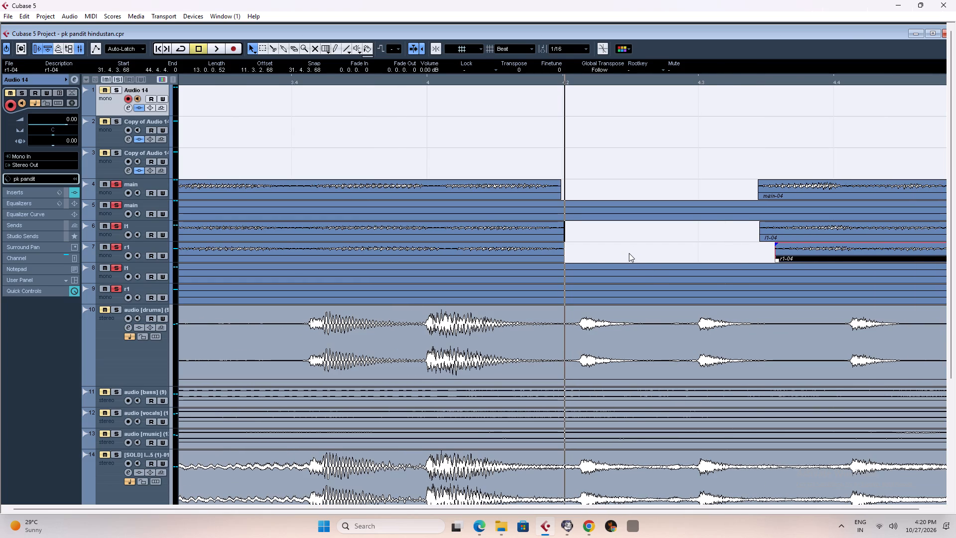
key("ctrl+s")
Play the soloed vocals from the end of beat 31.3 into bar 33 and examine the phrase handover around 32.4.
left_click(403, 81)
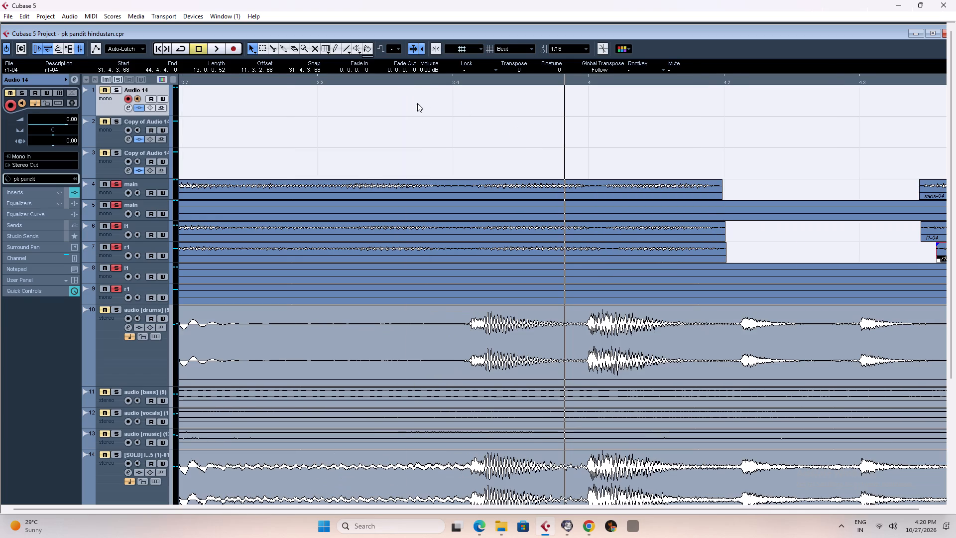
type("hg")
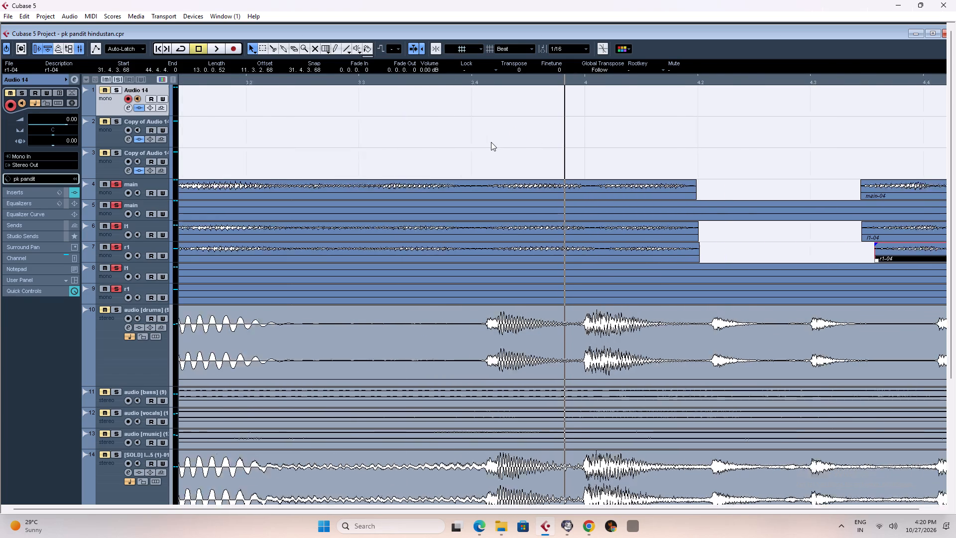
left_click(504, 80)
key("space")
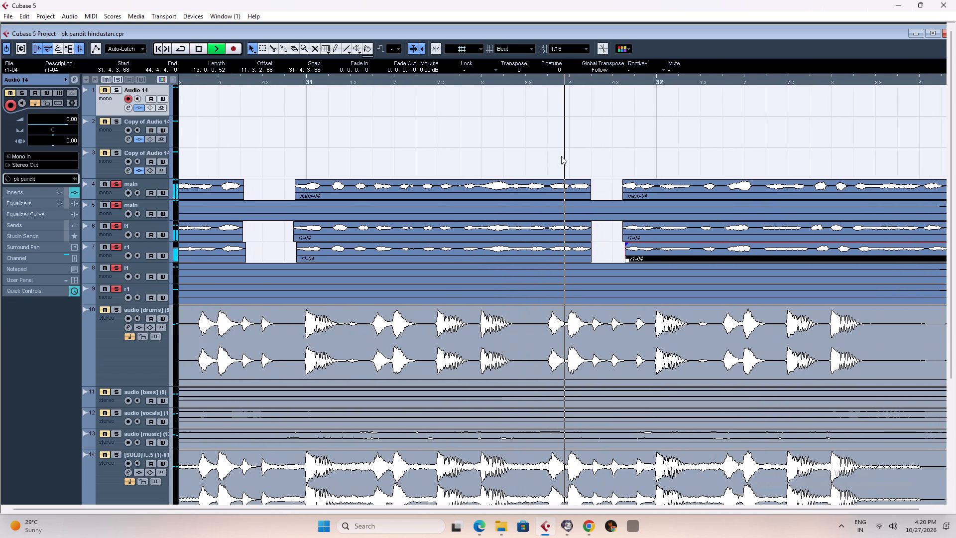
key("space")
key("space")
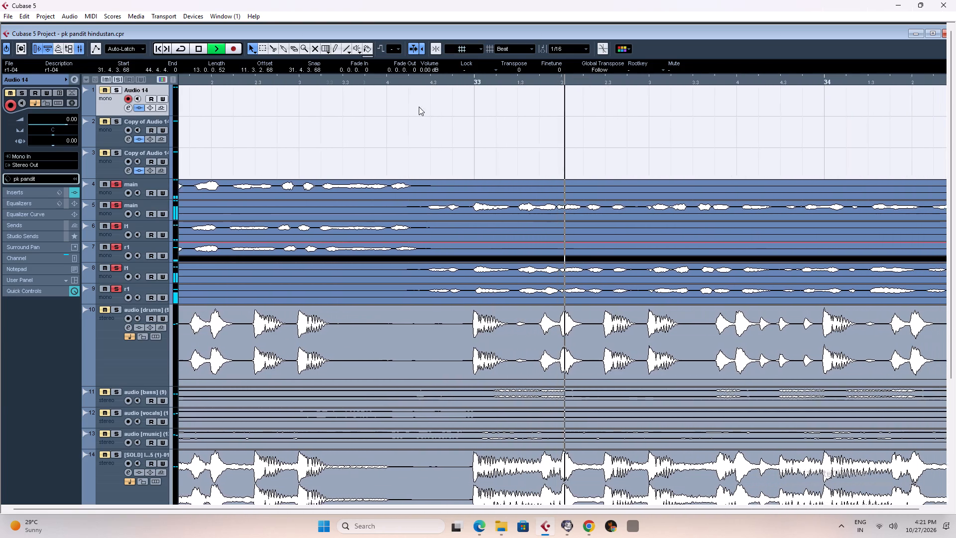
left_click(353, 80)
key("space")
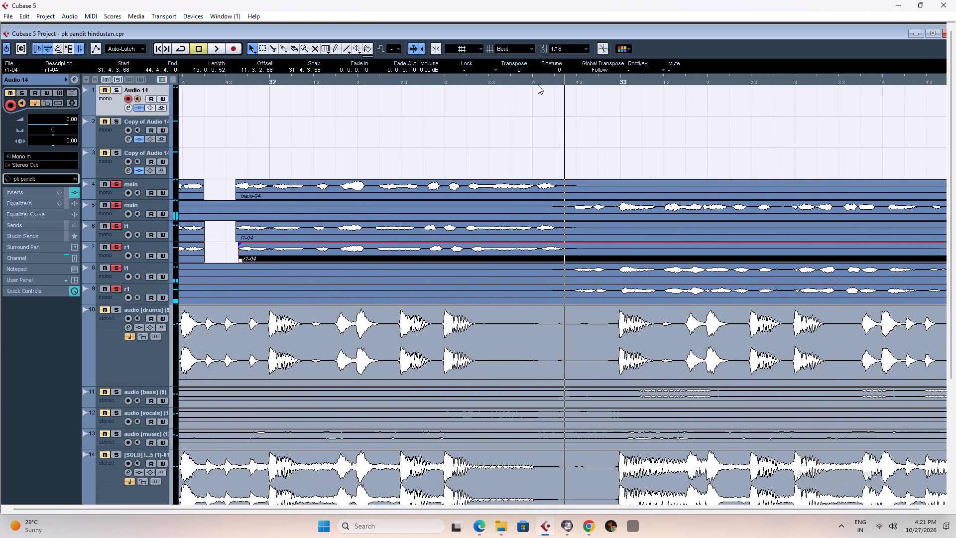
left_click(528, 79)
key("space")
key("space")
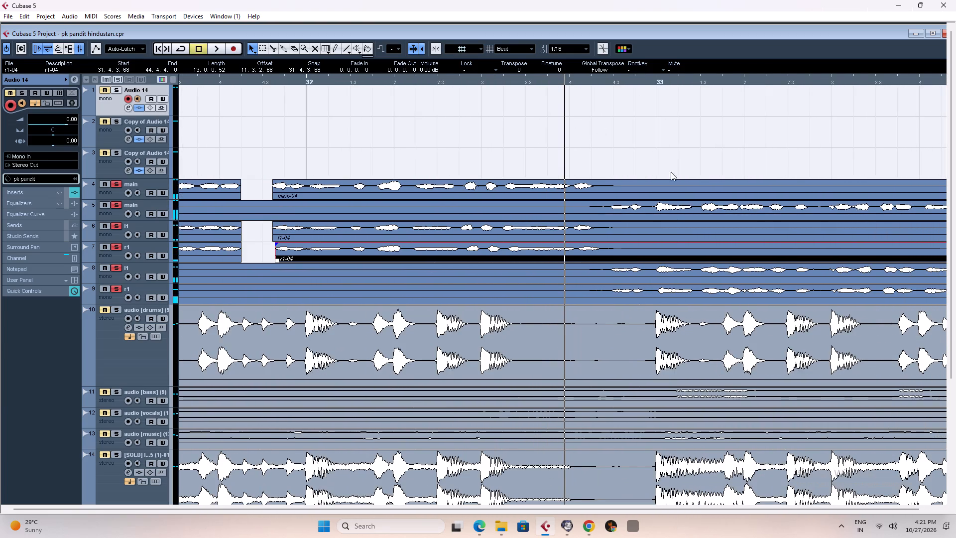
Split the main clip on track 4 near 32.4.2.62 and within 32.4.3, and on track 5 just before beat 32.4 and at 32.4.2.90.
key("h")
key("h")
key("h")
key("h")
key("h")
key("h")
key("h")
key("h")
key("h")
type("gg")
key("g")
type("gg")
right_click_drag(601, 205, 619, 206)
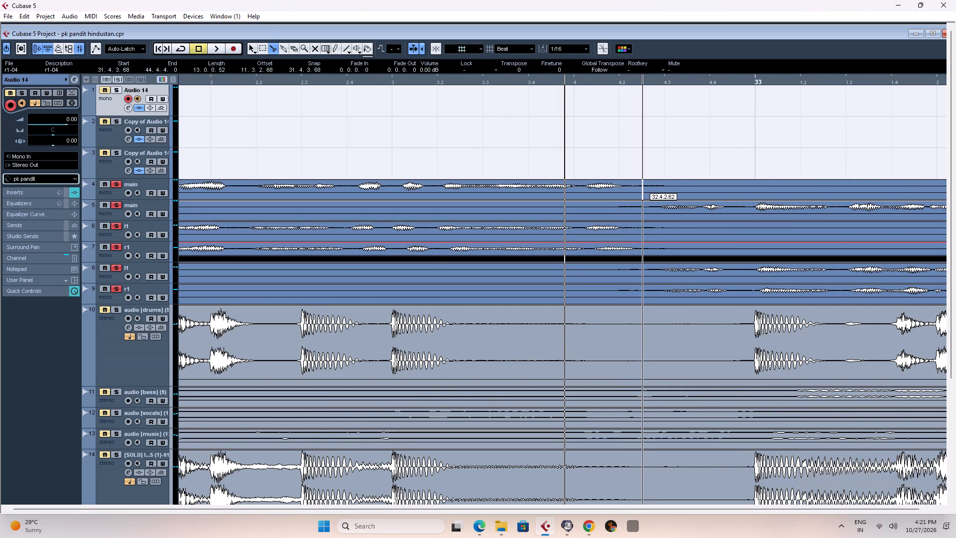
left_click(644, 185)
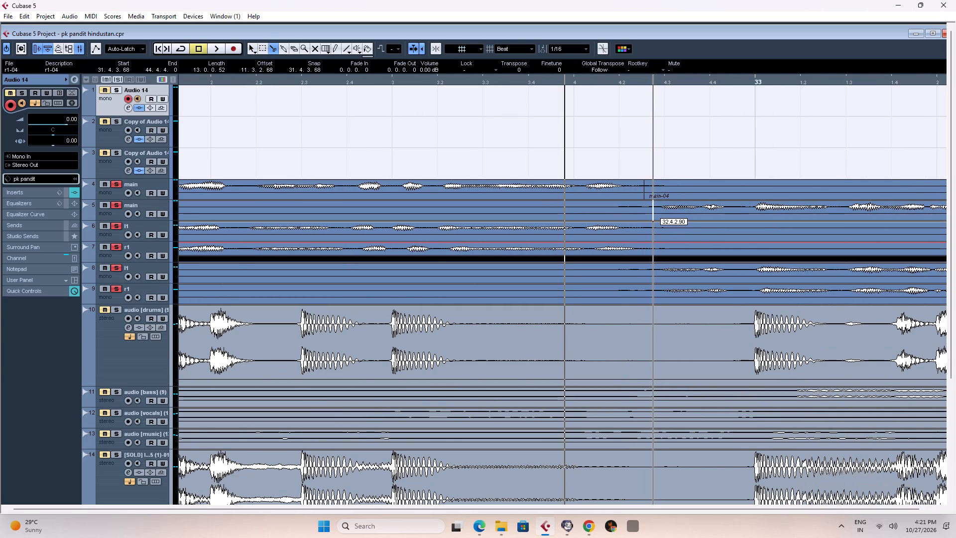
left_click(653, 210)
left_click(570, 211)
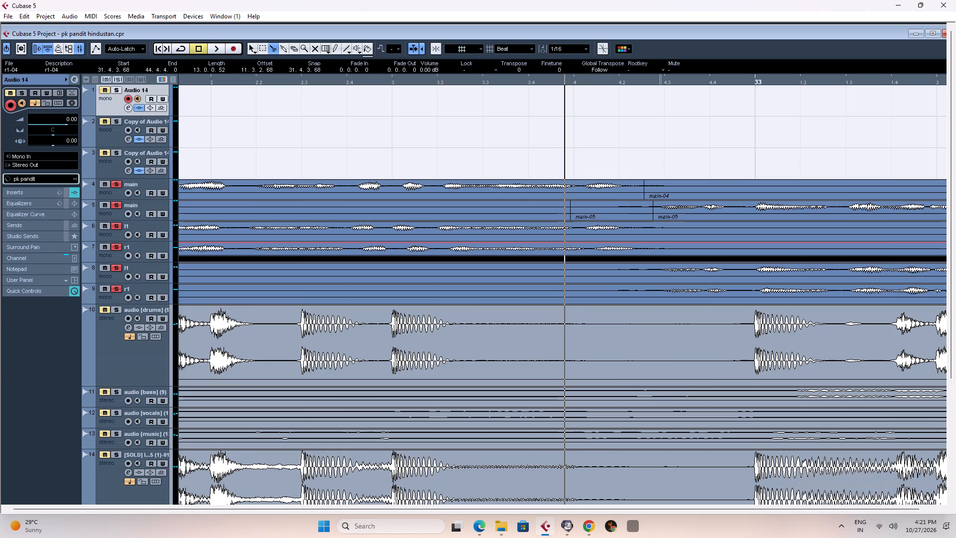
left_click(684, 188)
Delete the short pause pieces between the cuts around beat 32.4 on main tracks 4 and 5.
right_click(670, 188)
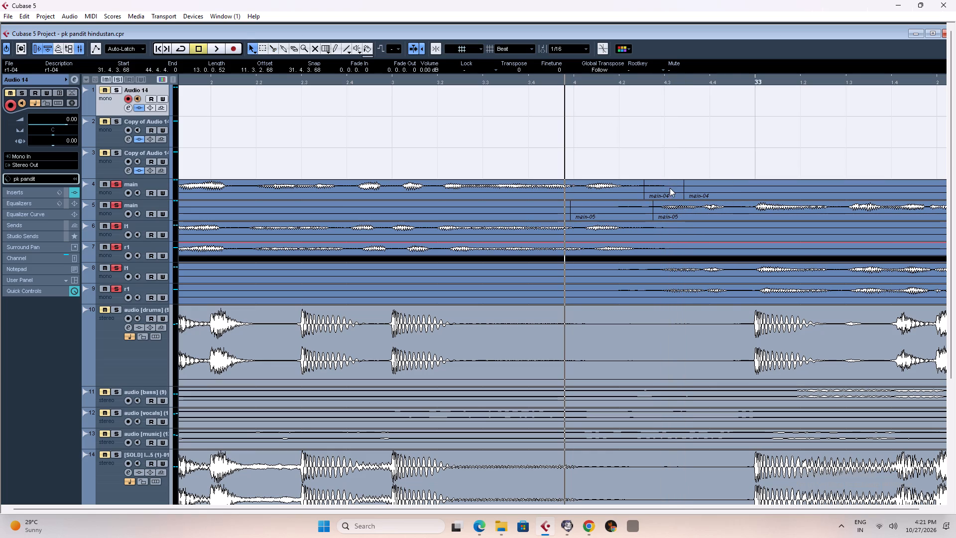
left_click(670, 188)
key("Delete")
left_click(629, 210)
key("Delete")
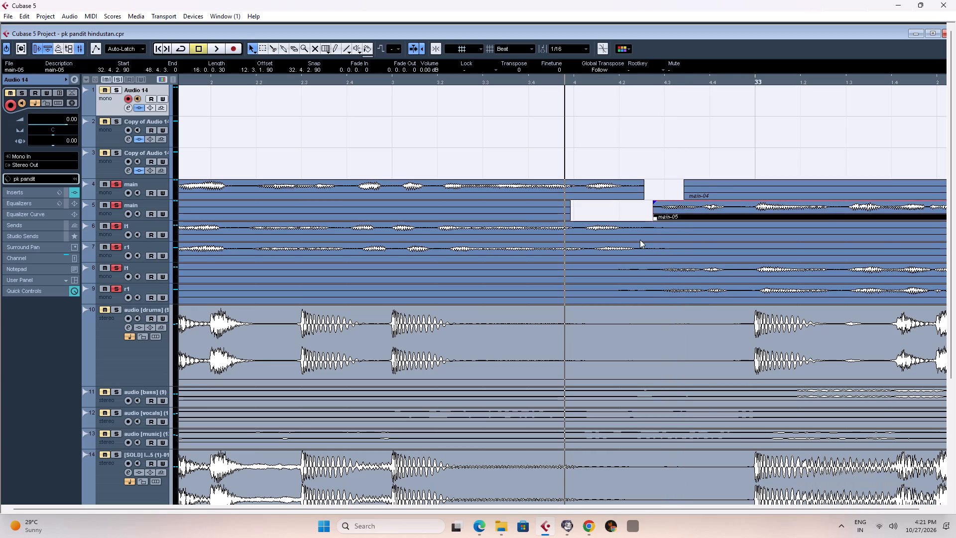
Cut the pause out of the l1 clip on track 6, from about 32.4.2.45 to 32.4.3.40.
right_click_drag(631, 225, 649, 222)
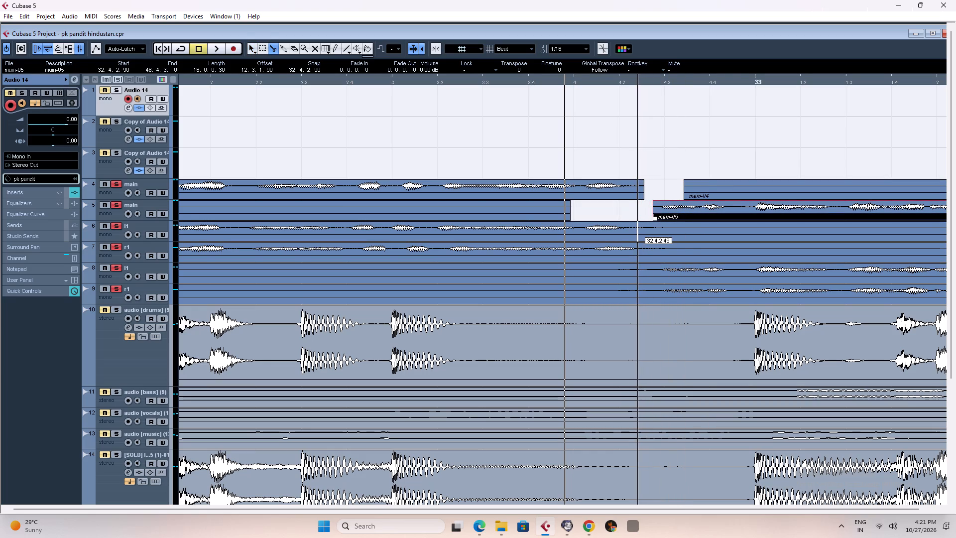
left_click(634, 227)
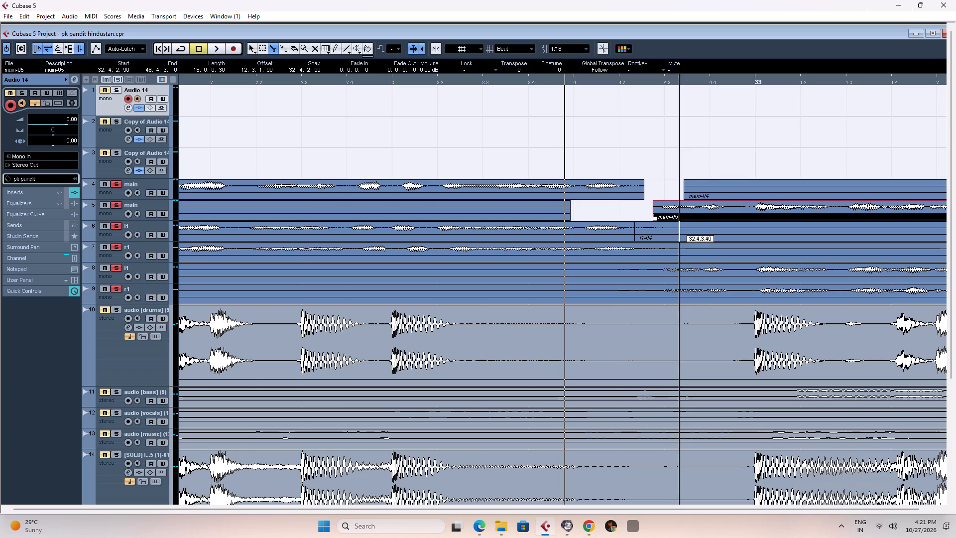
left_click(679, 227)
right_click(657, 231)
left_click(657, 231)
key("Delete")
Cut the pause out of the r1 clip on track 7, from 32.4.2.61 to 32.4.3.45.
right_click_drag(615, 266, 635, 265)
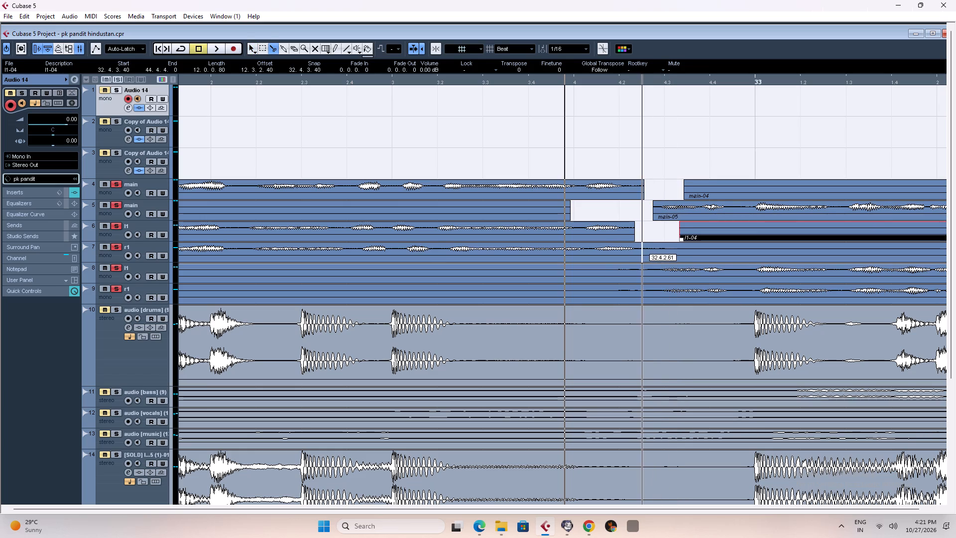
left_click(642, 246)
left_click(681, 247)
right_click(659, 249)
left_click(659, 249)
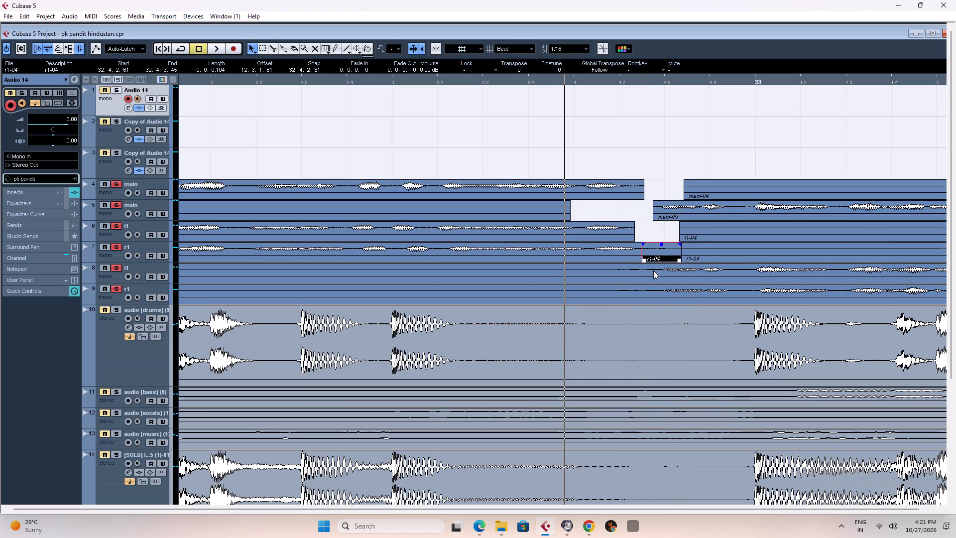
key("Delete")
Cut out the pause before the phrase on l1 track 8 and r1 track 9, from 32.4.1 to 32.4.2.96 and 32.4.2.91.
right_click_drag(617, 267, 633, 266)
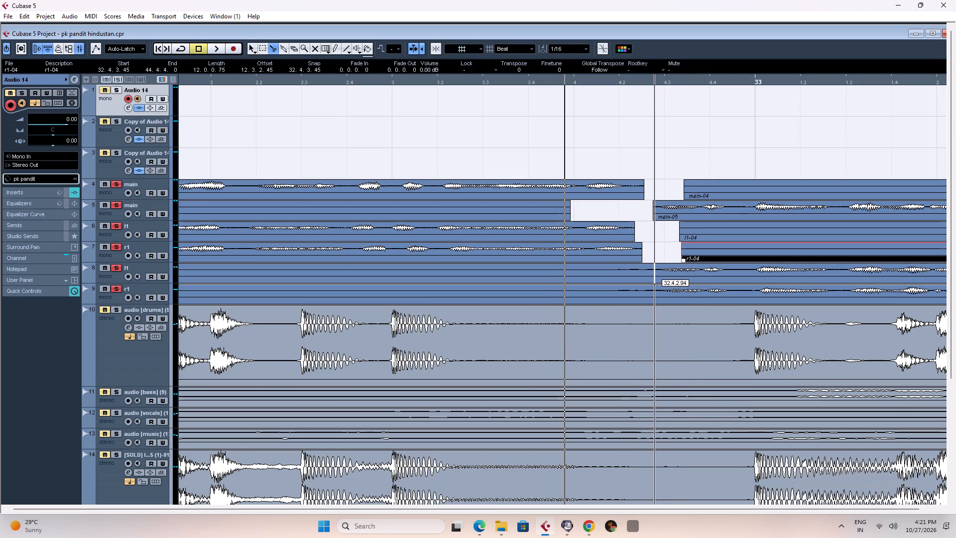
left_click(655, 269)
left_click(653, 288)
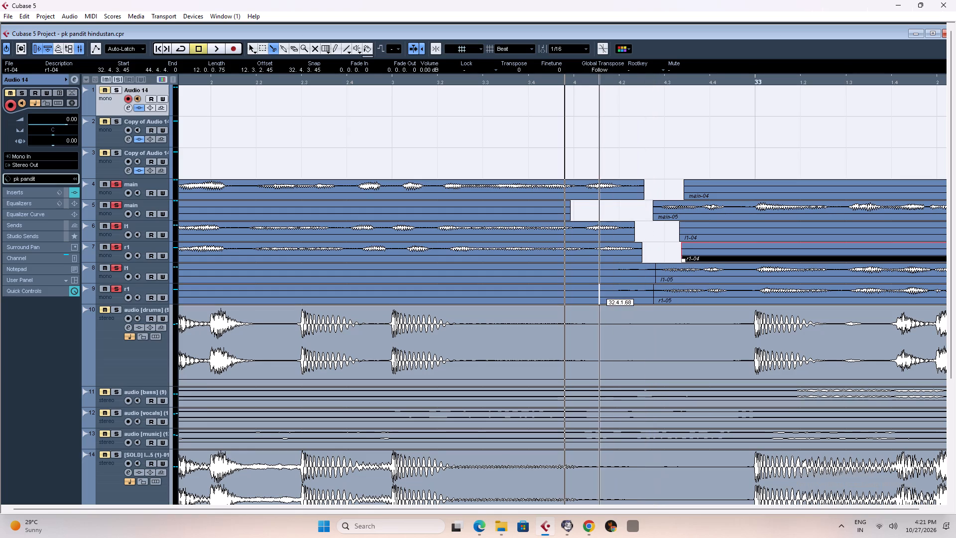
left_click(597, 291)
left_click(595, 272)
right_click(617, 272)
left_click(617, 272)
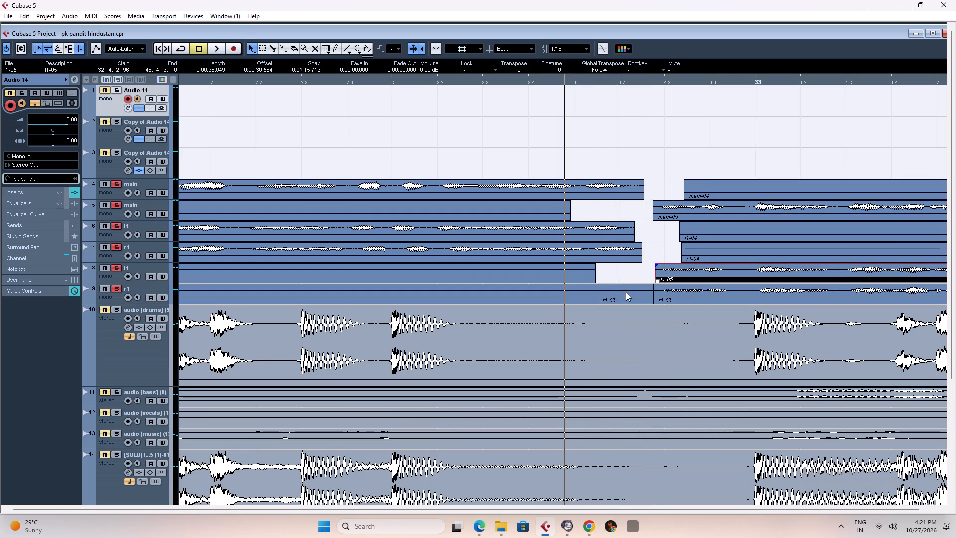
left_click(625, 292)
key("Delete")
Play the soloed vocals from beat 32.4 into bar 33 repeatedly and examine the phrase handover at the new gaps.
key("space")
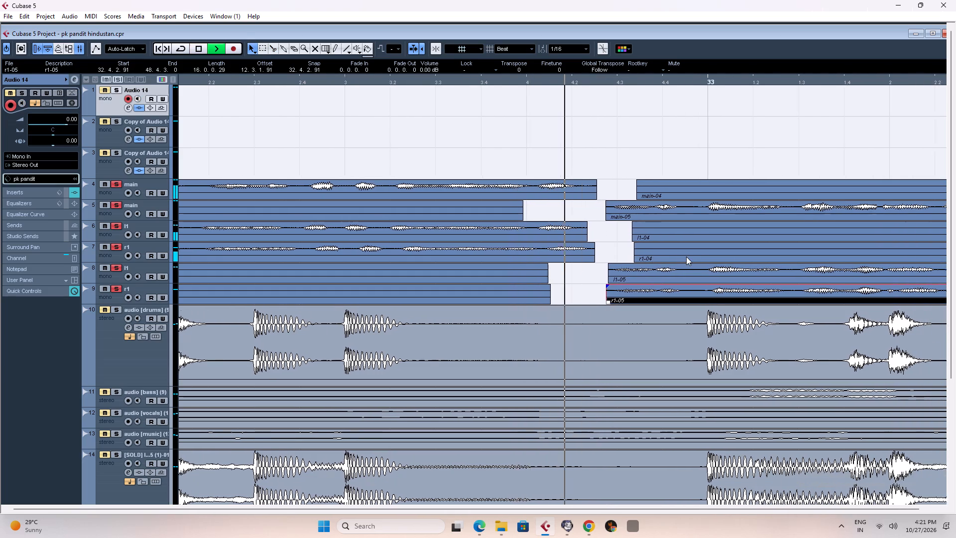
key("space")
key("space")
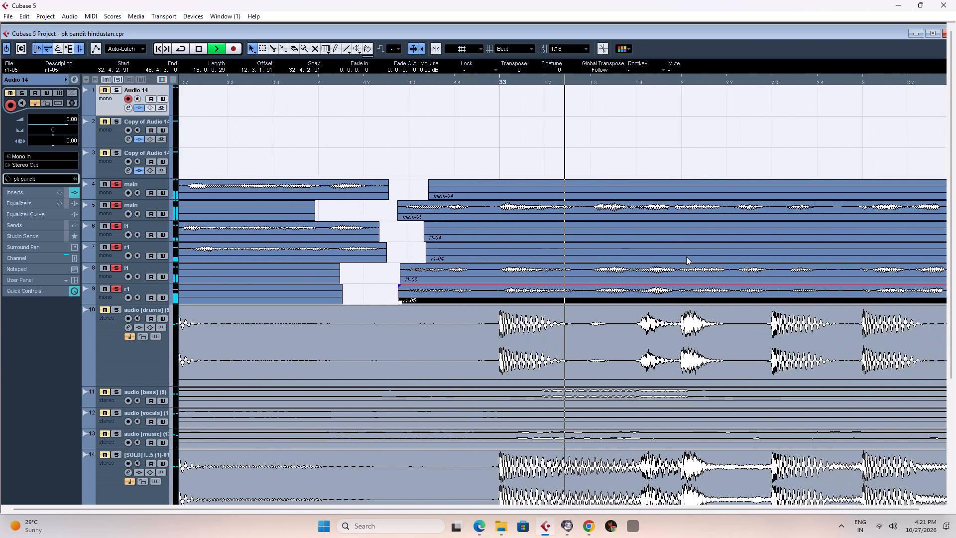
key("space")
key("space")
key("space")
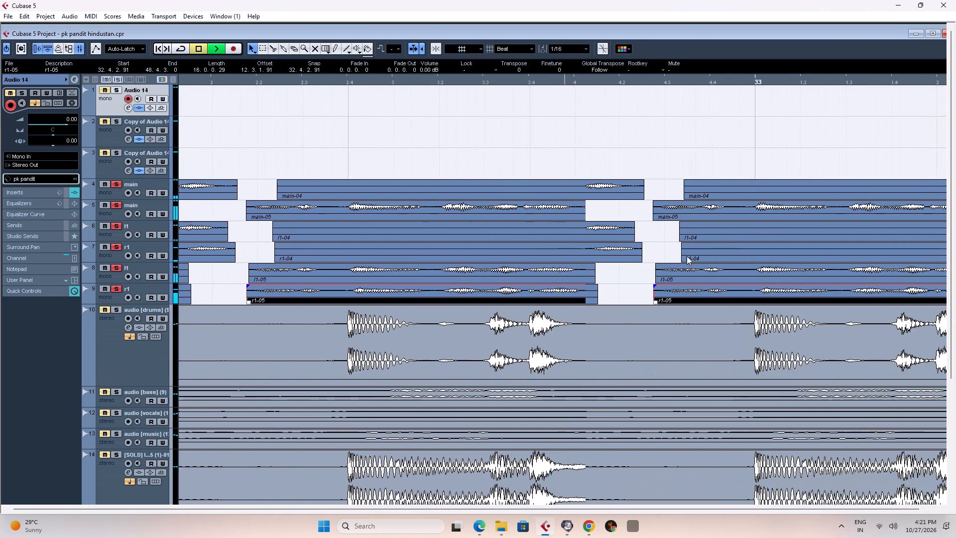
left_click(721, 82)
key("space")
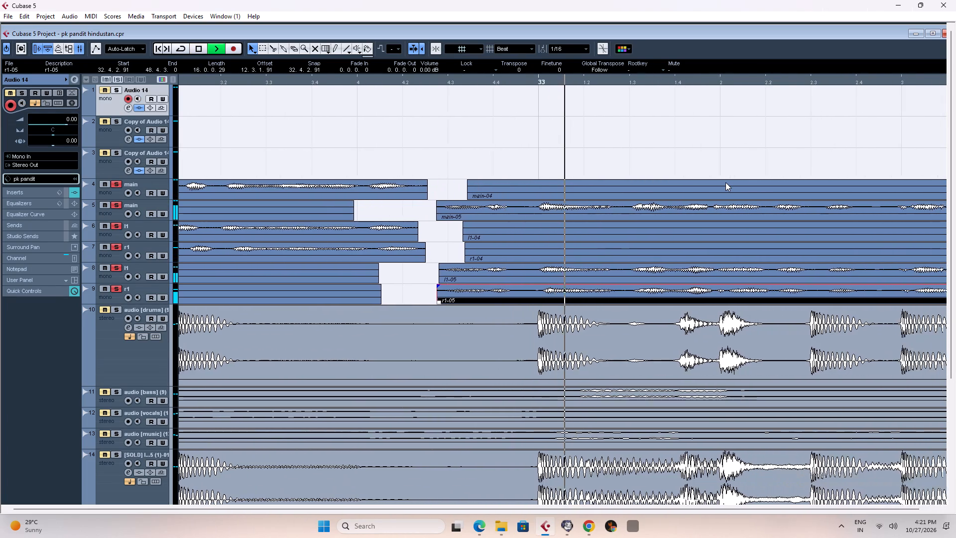
key("space")
key("space")
key("space")
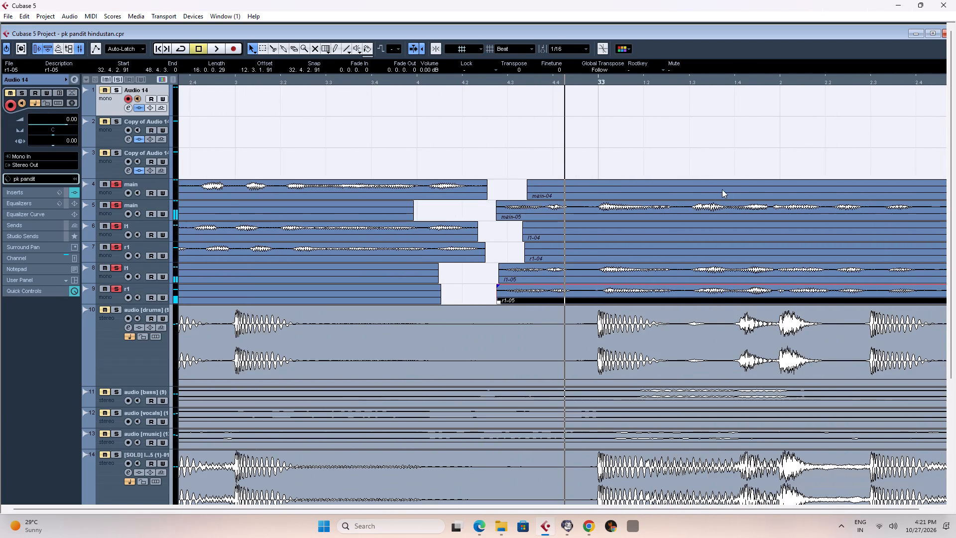
Temporarily enlarge main track 5 and examine its waveform between 32.4.3 and the start of bar 33.
key("h")
key("h")
key("h")
key("h")
key("h")
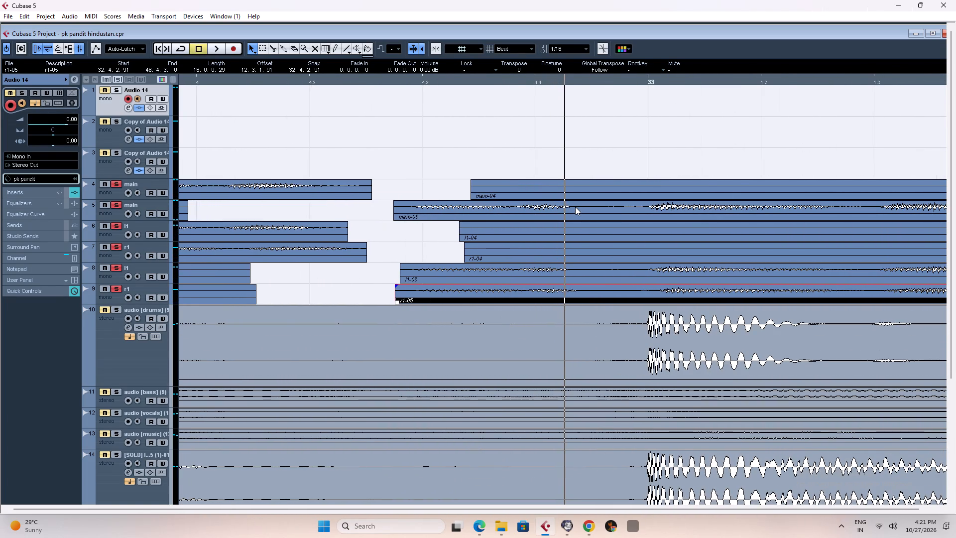
left_click_drag(126, 219, 125, 267)
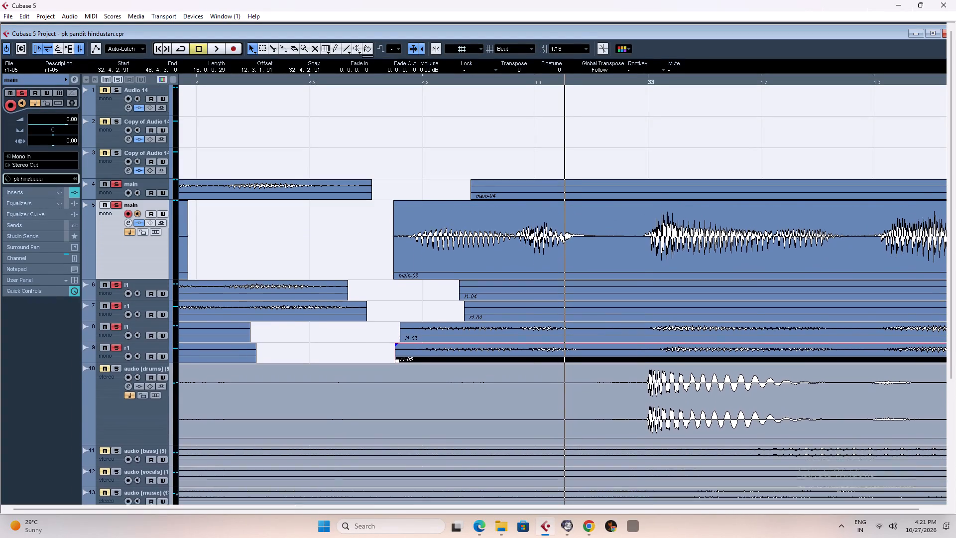
left_click_drag(125, 267, 122, 266)
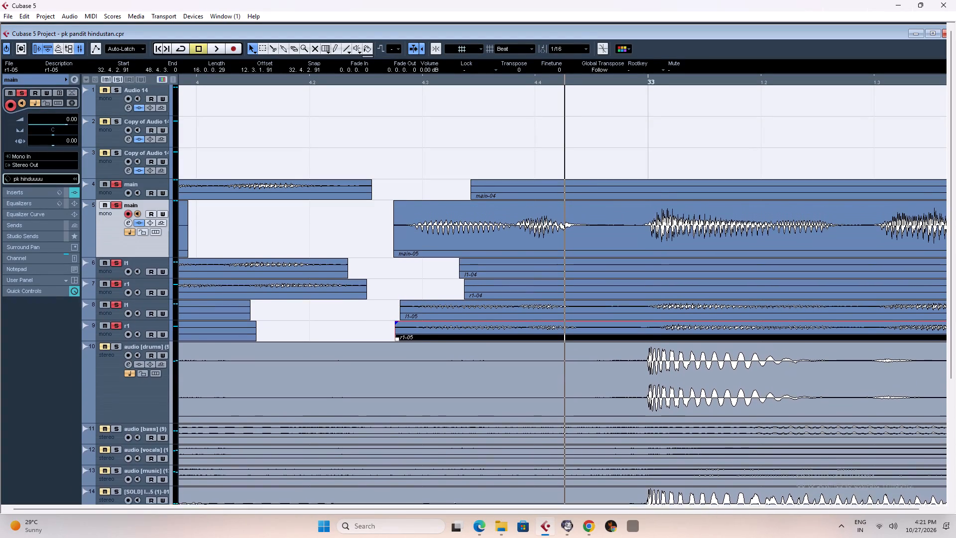
left_click_drag(122, 266, 122, 295)
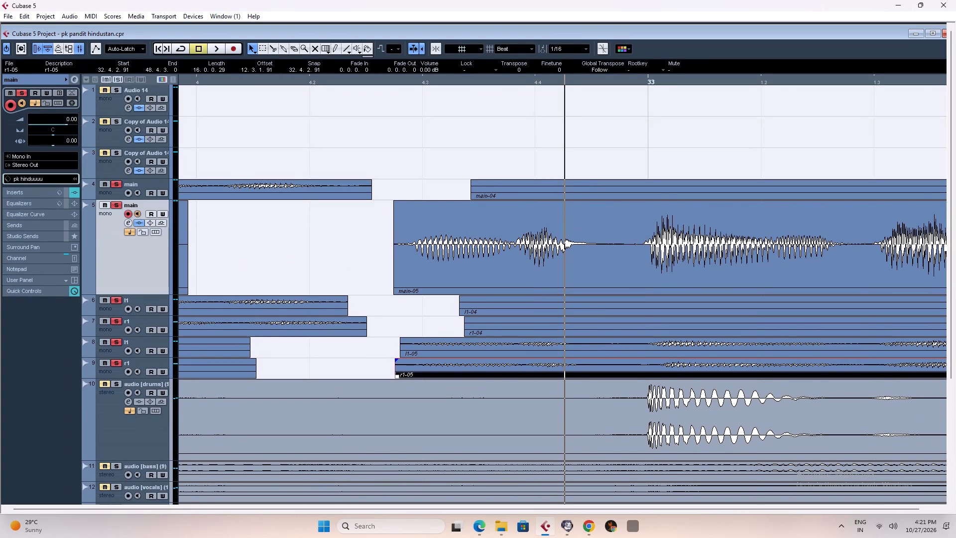
left_click_drag(122, 295, 122, 304)
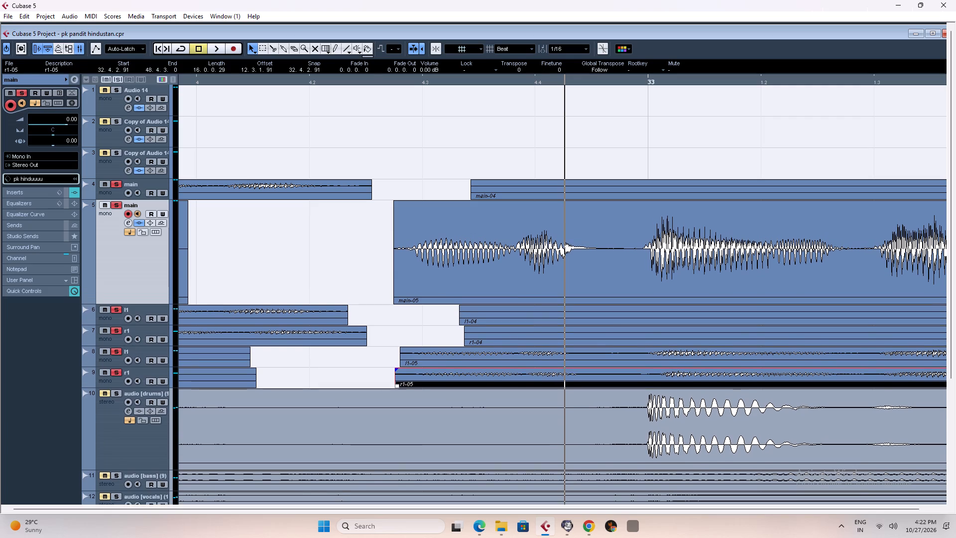
left_click_drag(122, 304, 112, 223)
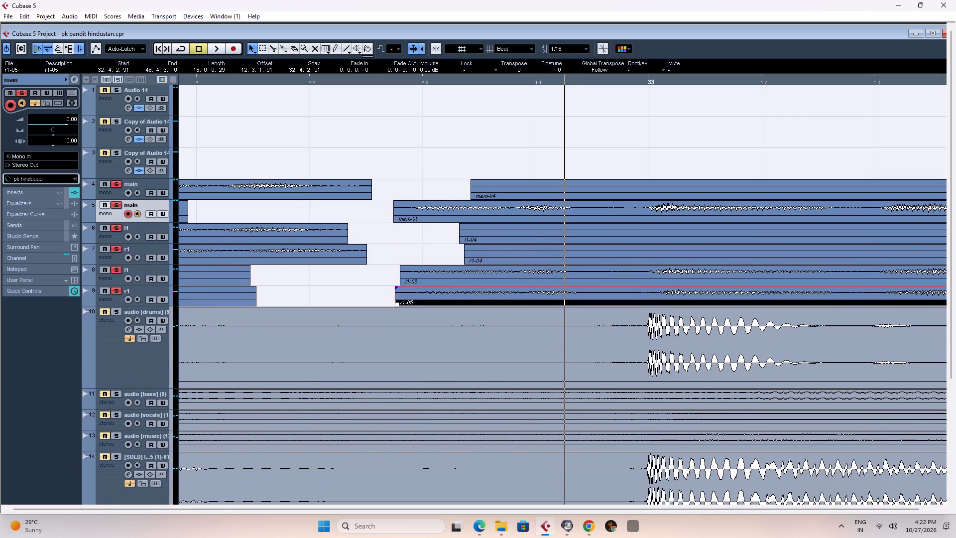
left_click_drag(112, 223, 114, 257)
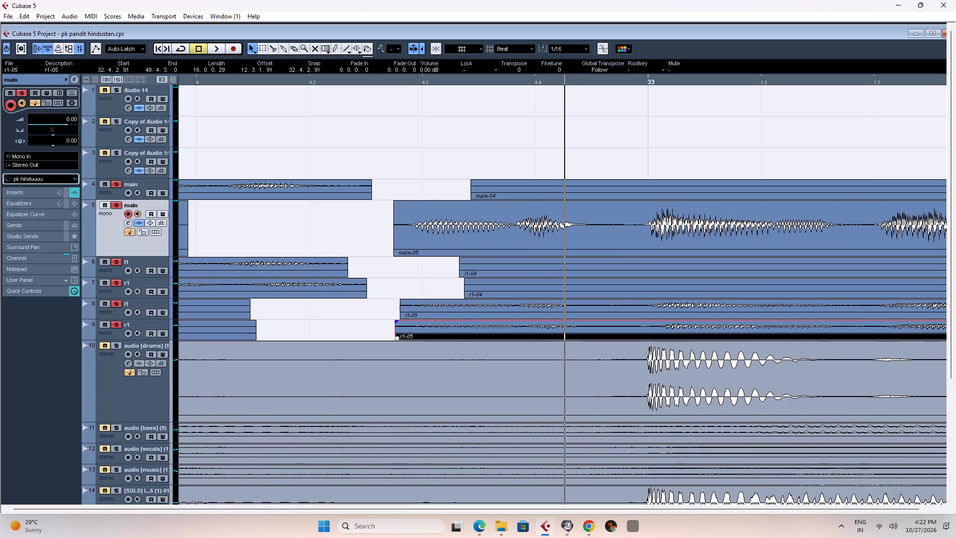
left_click_drag(114, 257, 109, 223)
Replay the vocals from 32.4.4 into bar 33 and listen to the short pause just before the bar line.
key("space")
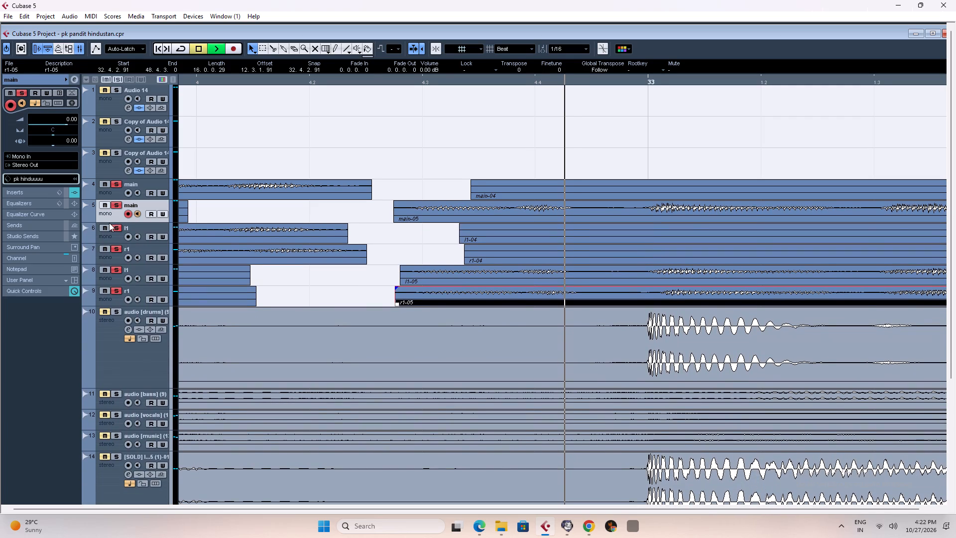
key("space")
key("space")
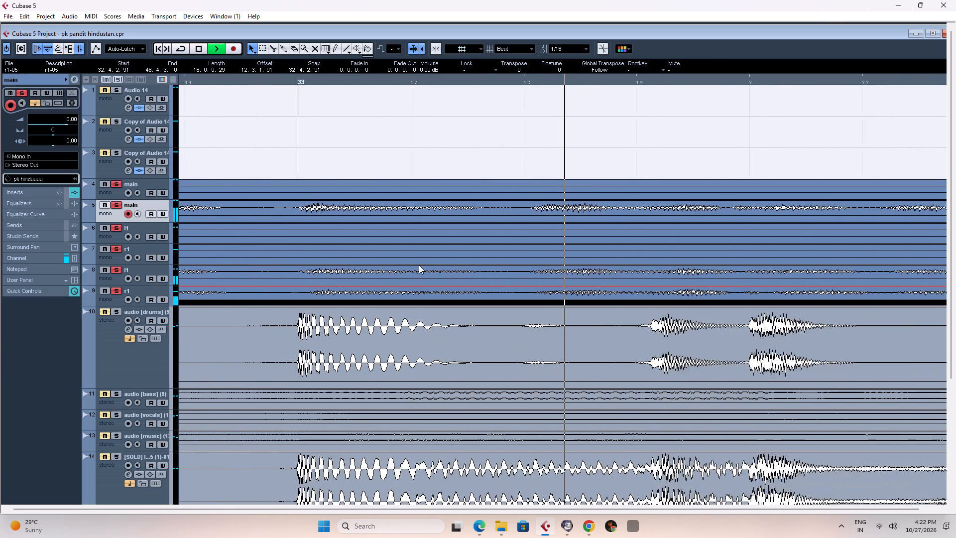
key("space")
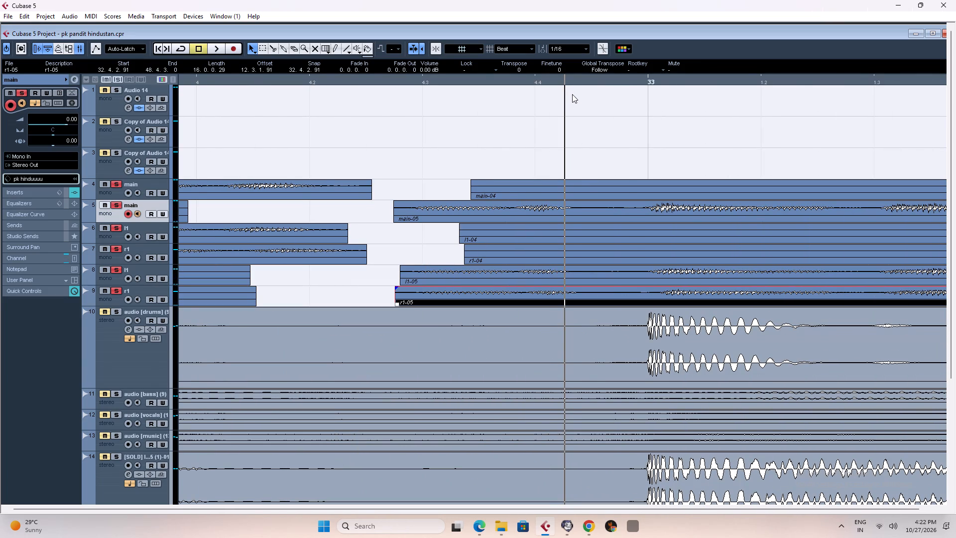
left_click(573, 80)
key("space")
key("space")
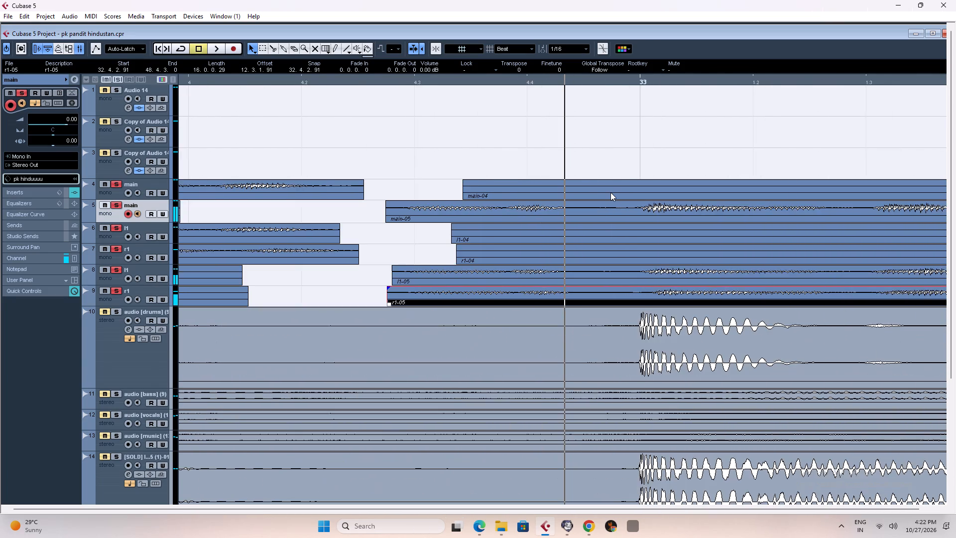
Split main track 5 near 32.4.4.40 and 32.4.4.118, l1 track 8 near 32.4.4.38 and at 33.1.1.0, r1 track 9 at 32.4.4.44 and 33.1.1.10.
key("h")
key("h")
type("hh")
key("h")
right_click_drag(558, 210, 577, 207)
left_click(564, 209)
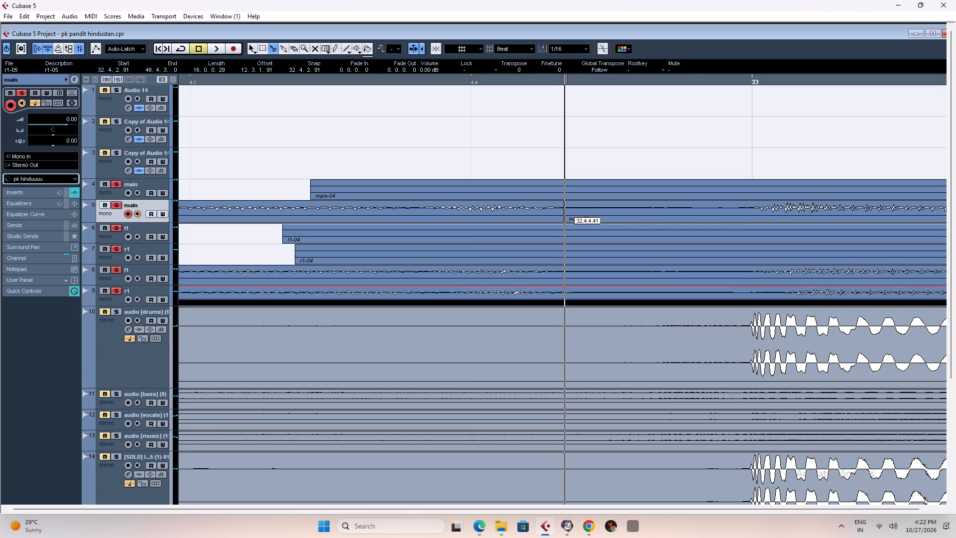
left_click(746, 208)
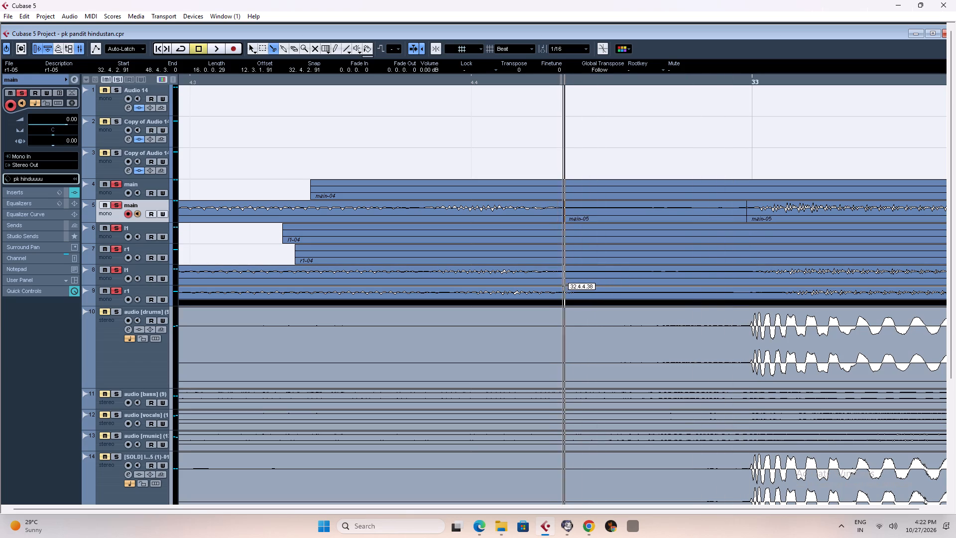
left_click(561, 272)
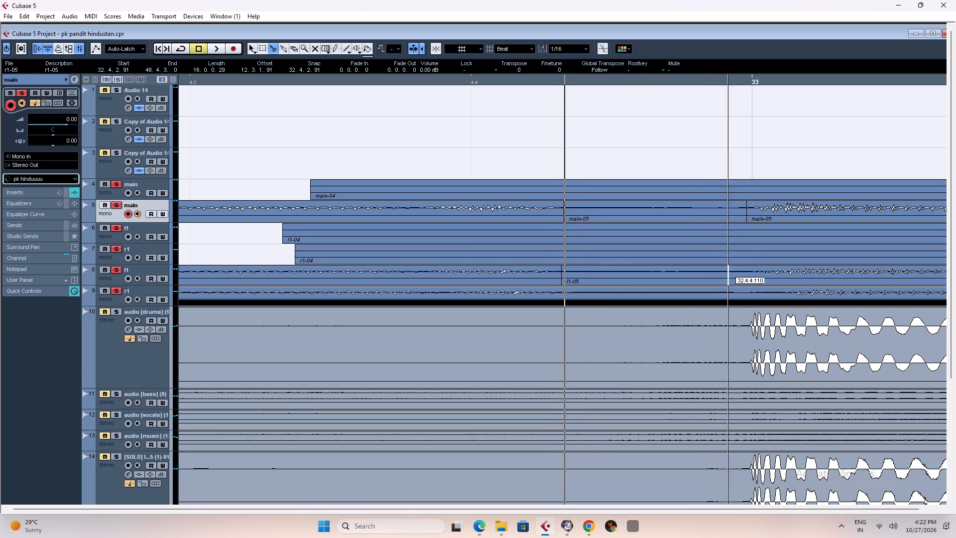
left_click(751, 272)
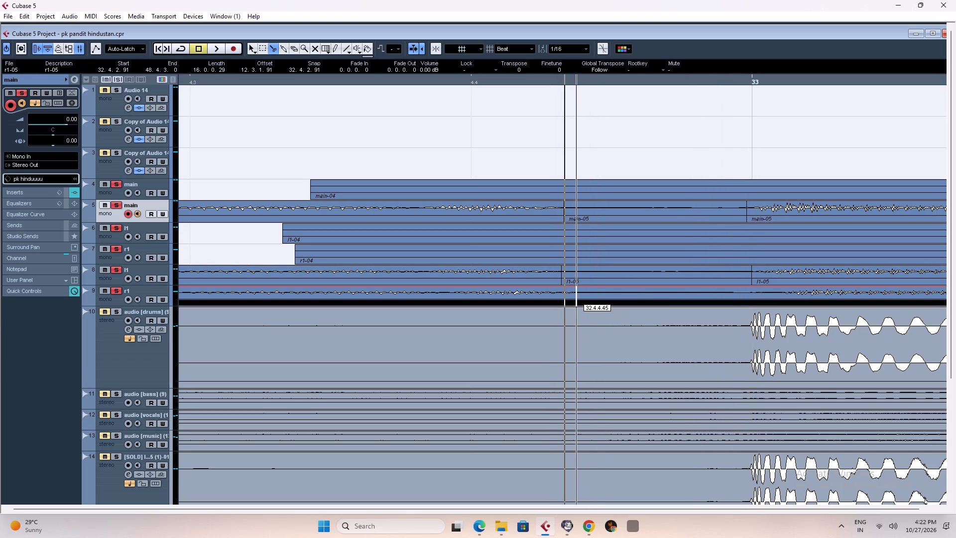
left_click(574, 294)
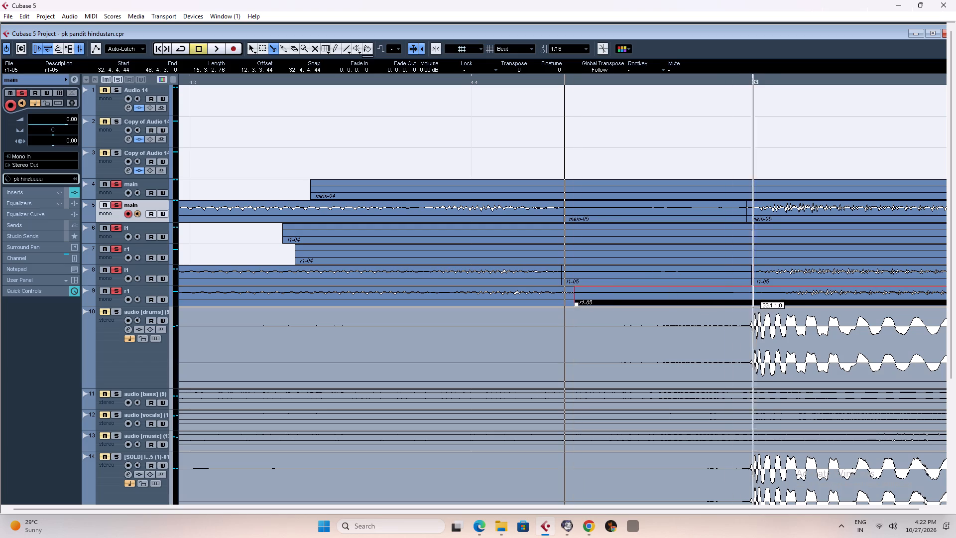
left_click(776, 295)
Delete the silent segments just before bar 33 on r1 track 9, l1 track 8 and main track 5.
right_click(721, 296)
left_click(721, 296)
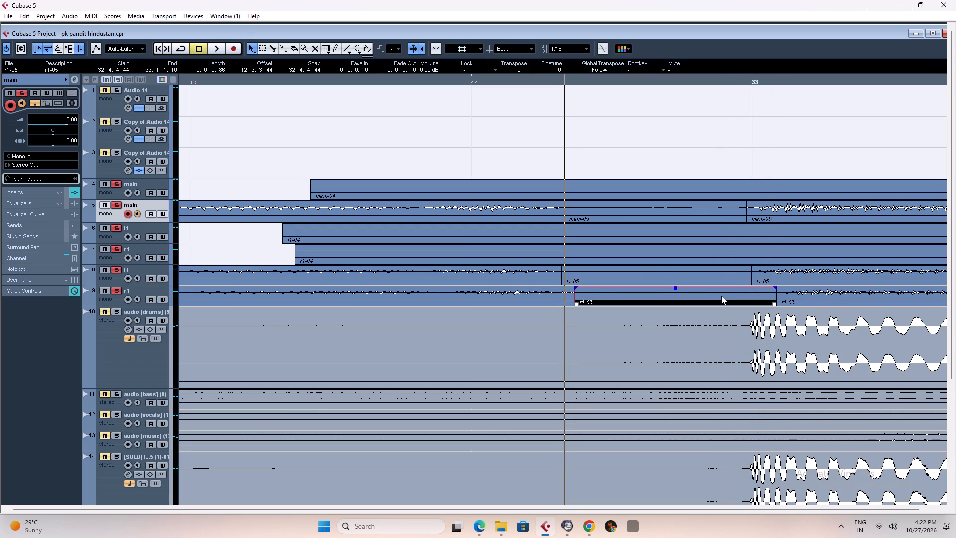
key("Delete")
left_click(659, 270)
key("Delete")
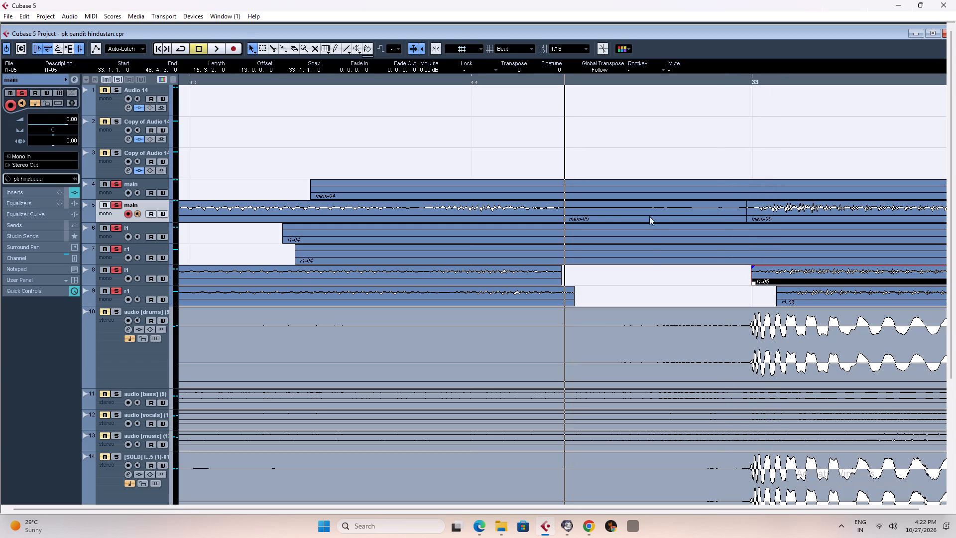
left_click(645, 212)
key("Delete")
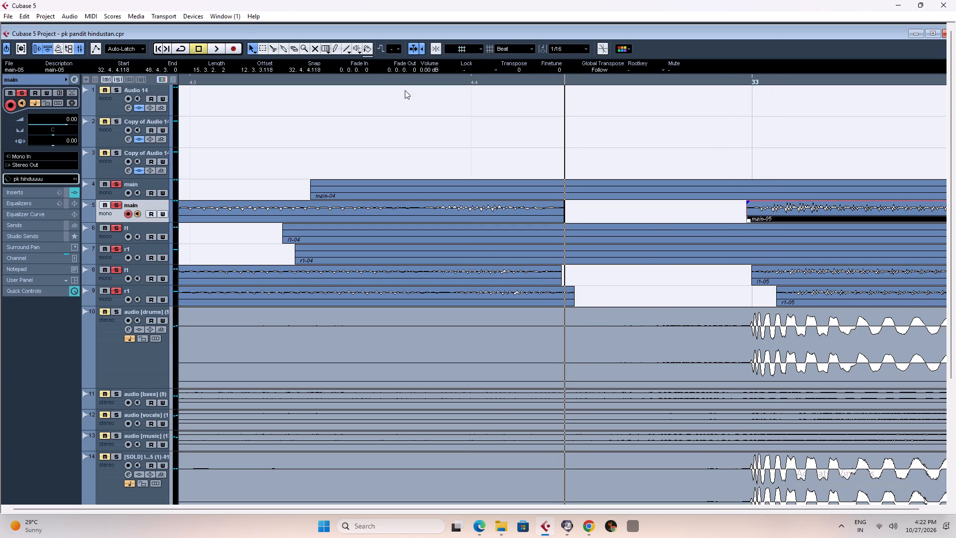
Play the vocals from between 32.4.3 and 32.4.4 across the new gap and on through bars 33 and 34, checking for the next pause.
left_click(388, 83)
key("space")
key("g")
key("g")
key("g")
key("g")
key("g")
key("g")
key("g")
key("g")
key("g")
key("g")
key("g")
key("g")
key("g")
key("g")
key("g")
key("g")
key("g")
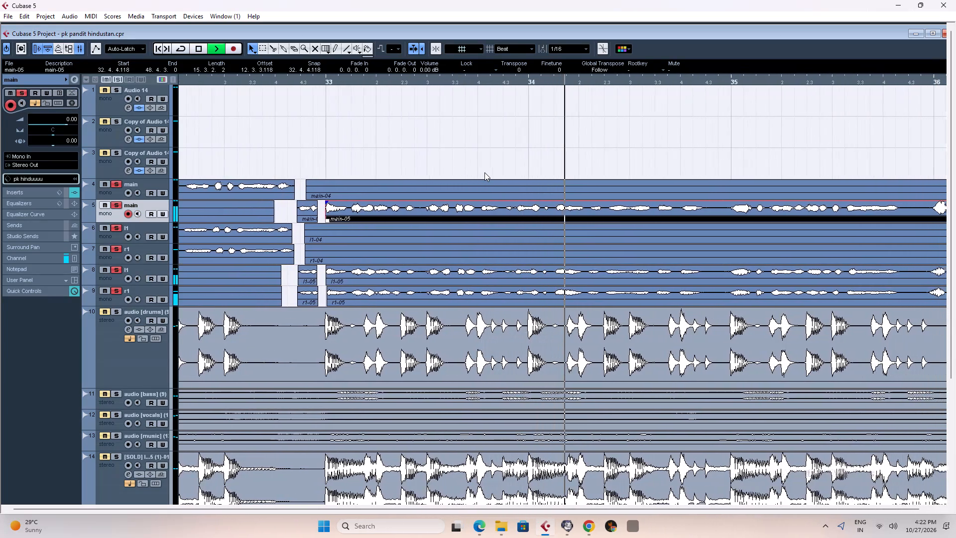
key("g")
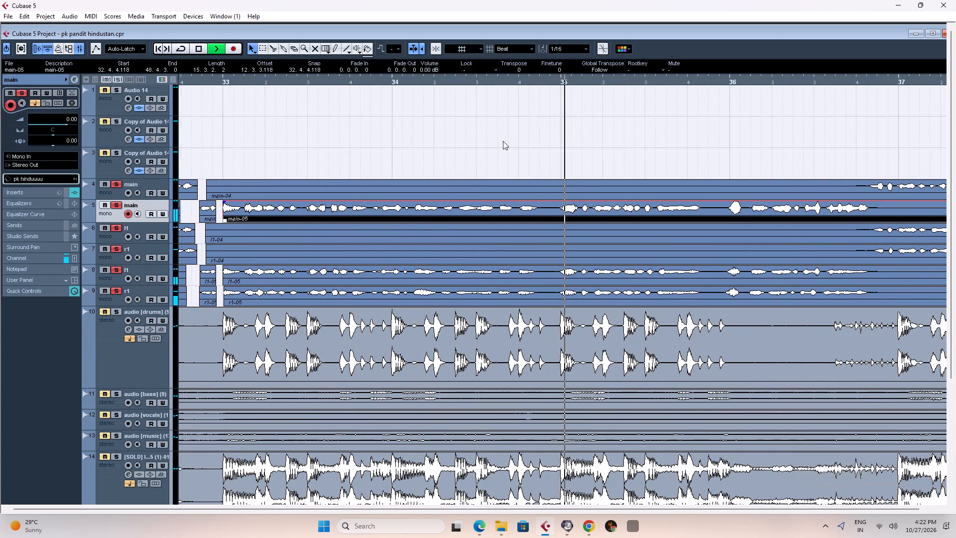
left_click(488, 80)
key("space")
Split main track 5 at 34.4.2.116 and 34.4.4.112, l1 track 8 near 34.4.2.85 and 34.4.4.108, r1 track 9 at 34.4.2.87 and 34.4.4.112.
key("h")
key("h")
key("h")
key("h")
key("h")
key("h")
key("h")
key("h")
key("h")
key("h")
key("h")
key("h")
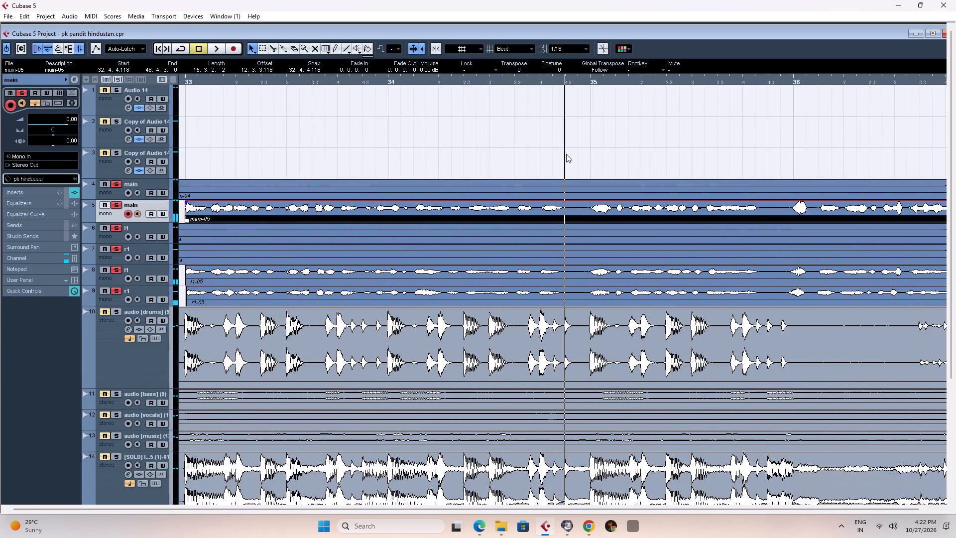
right_click_drag(541, 209, 549, 209)
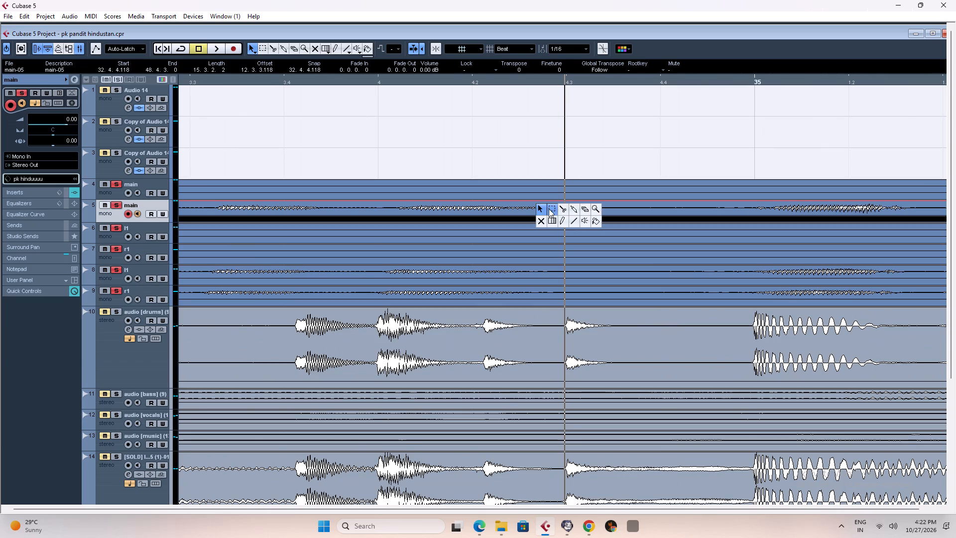
right_click_drag(549, 209, 563, 208)
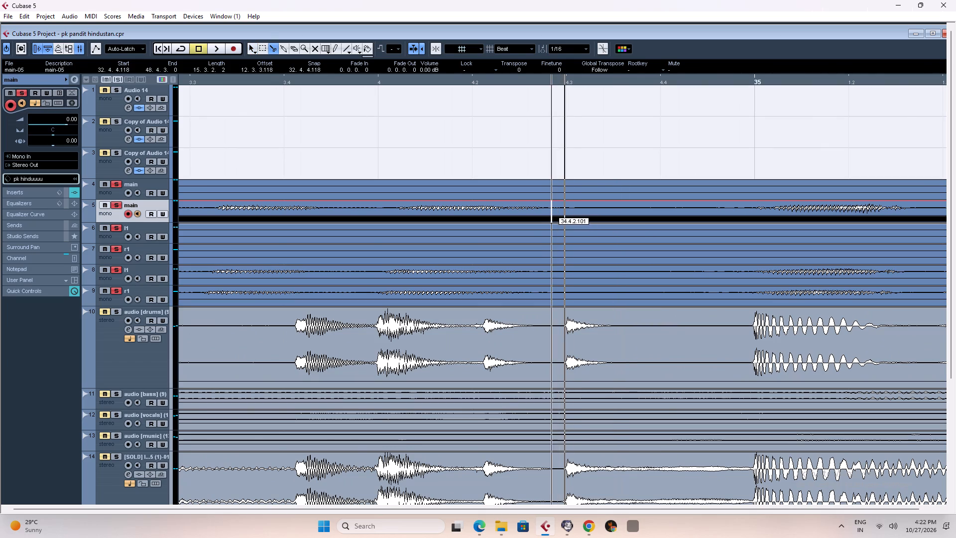
key("h")
key("h")
key("h")
key("h")
key("h")
key("h")
key("h")
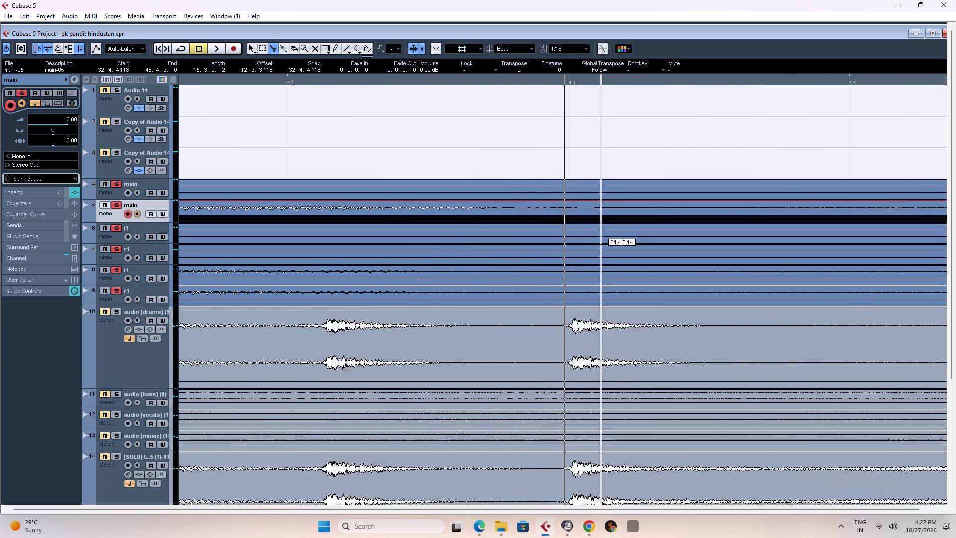
key("g")
key("g")
key("g")
key("g")
key("g")
key("g")
key("g")
key("g")
key("g")
key("g")
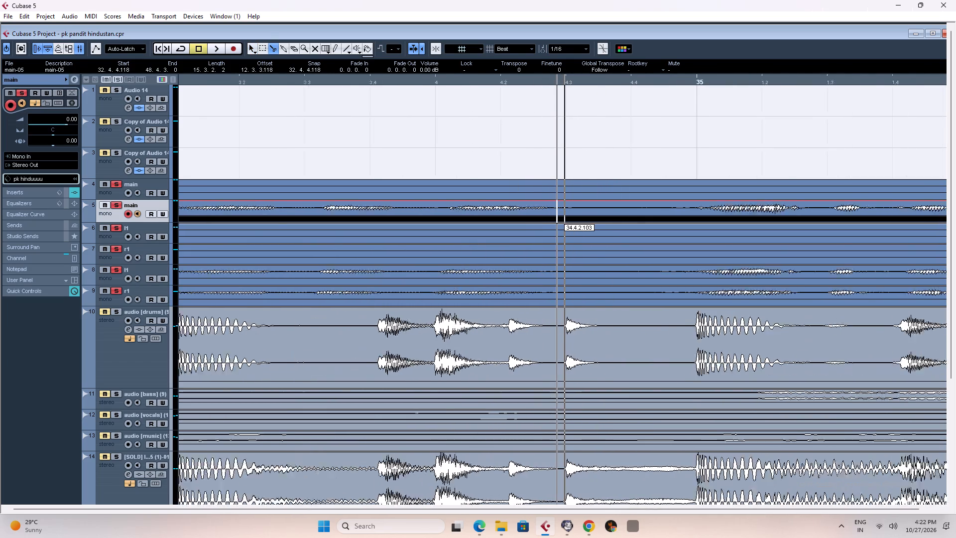
key("space")
key("space")
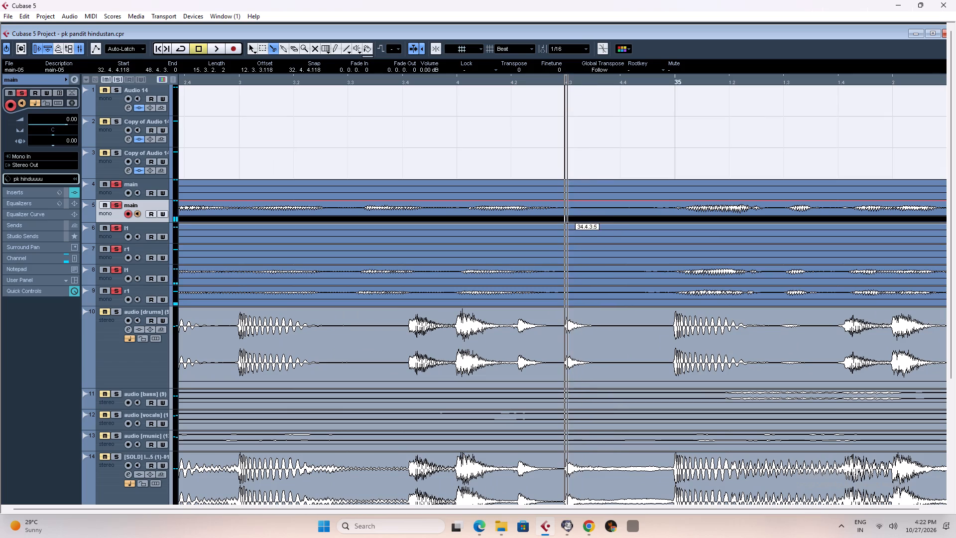
left_click(564, 212)
left_click(548, 273)
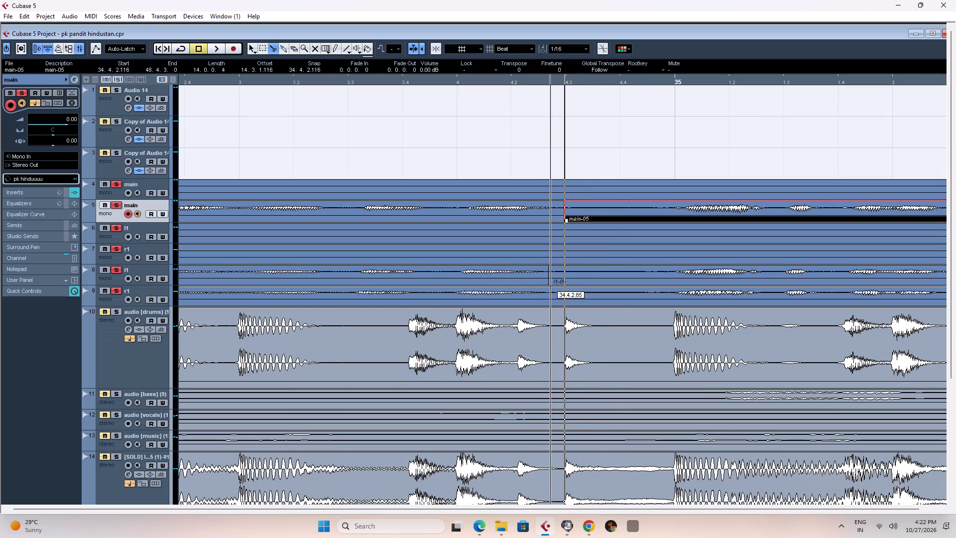
left_click(551, 295)
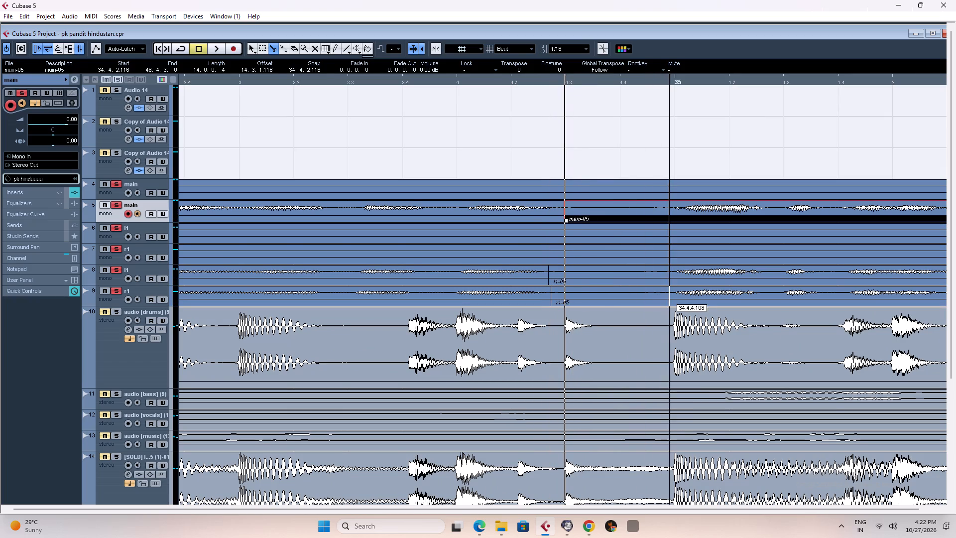
left_click(671, 295)
left_click(669, 272)
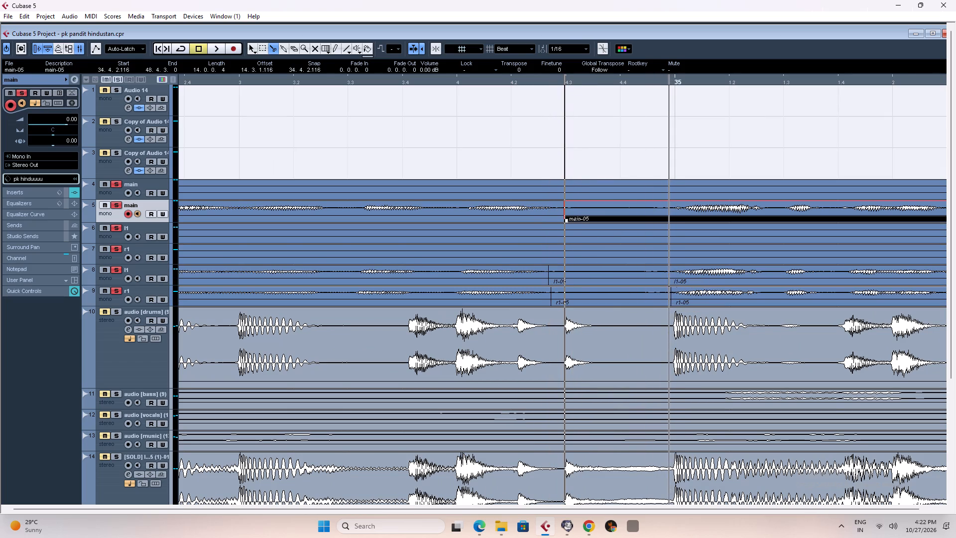
left_click(671, 207)
Delete the silent segments just before bar 35 on main track 5, l1 track 8 and r1 track 9.
right_click(634, 212)
left_click(634, 212)
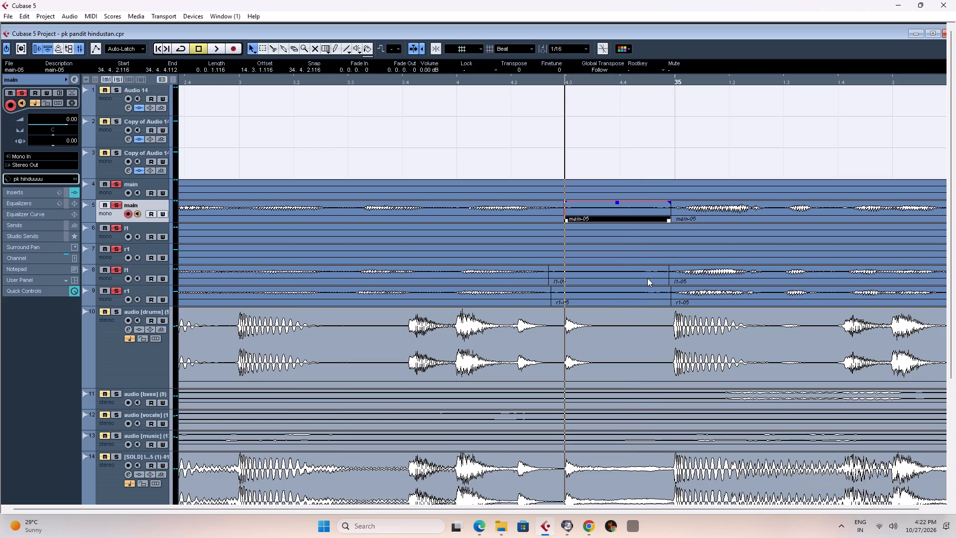
key("Delete")
left_click(605, 278)
key("Delete")
left_click(602, 297)
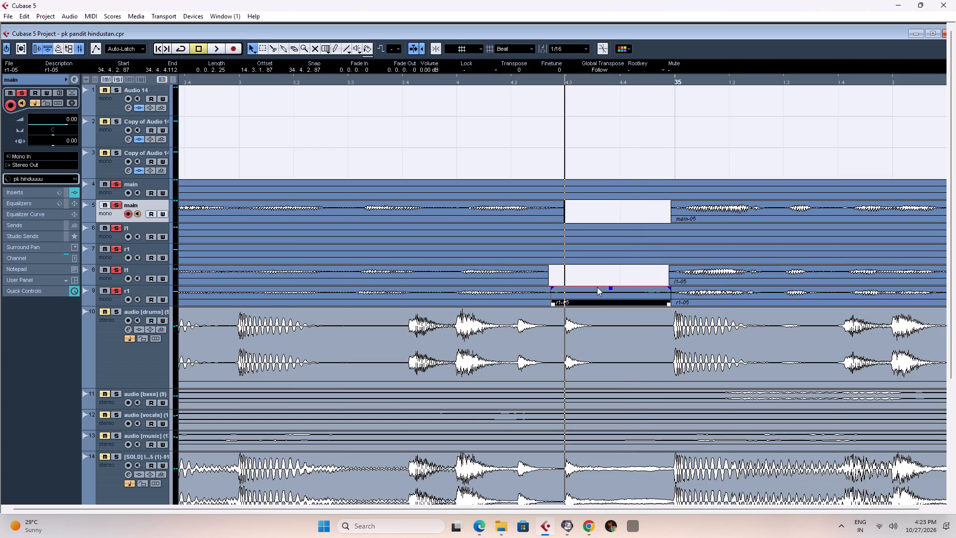
key("Delete")
Play the vocals from just before 34.4 across the new gap and through bar 35, checking for the pause before bar 36.
left_click(447, 80)
key("space")
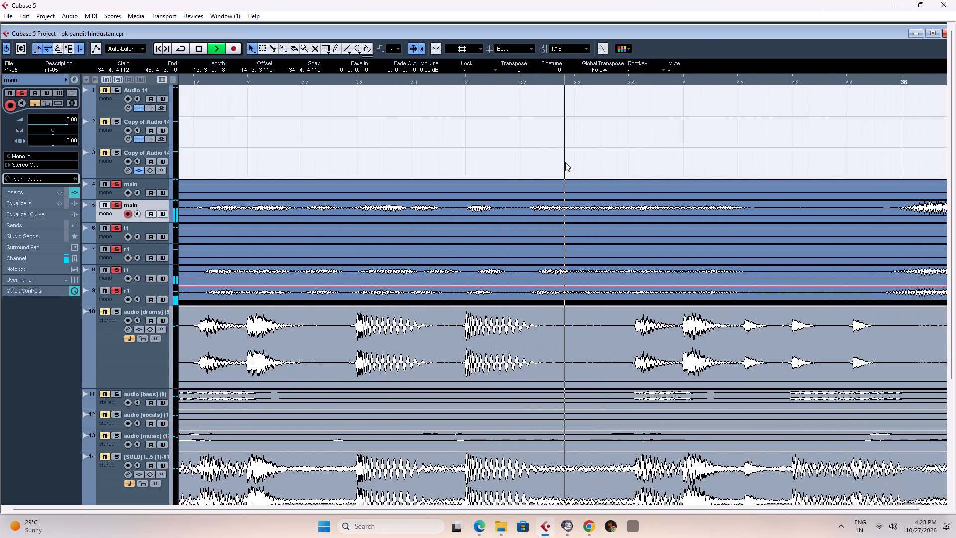
key("space")
key("space")
left_click(836, 79)
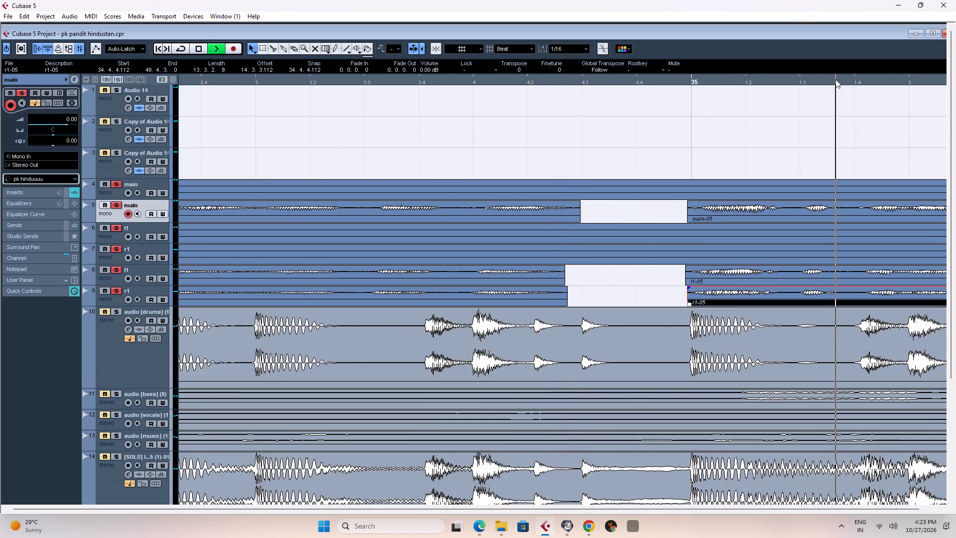
left_click(691, 85)
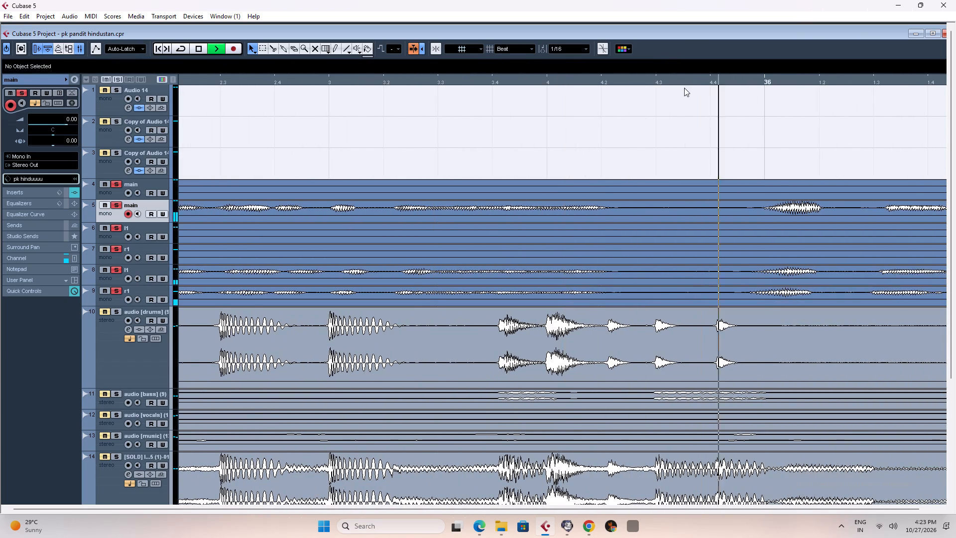
key("space")
left_click(680, 80)
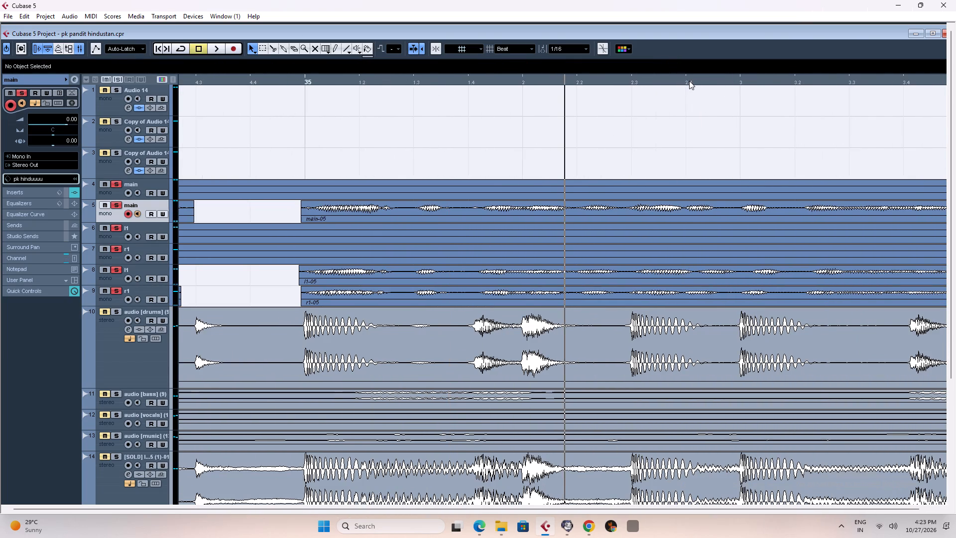
left_click(711, 81)
left_click(650, 83)
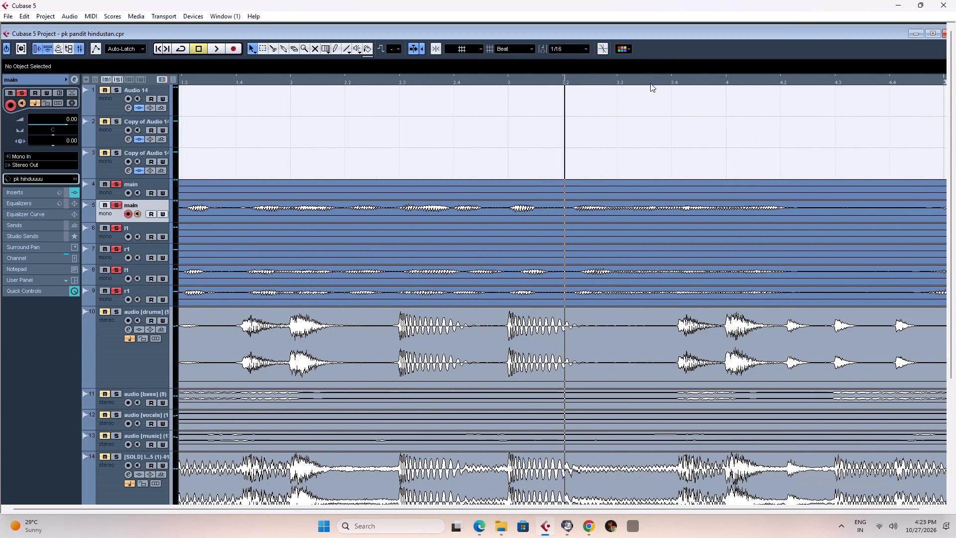
left_click(768, 81)
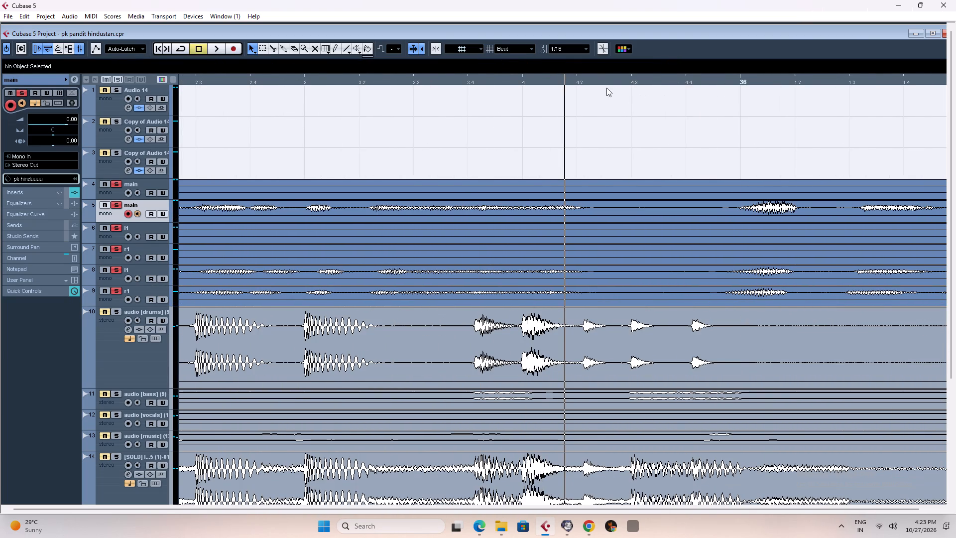
Split main track 5 at 35.4.2.29 and 35.4.4.107, l1 track 8 and r1 track 9 near 35.4.2.29, r1 at 35.4.4.78 and l1 just after it.
left_click(589, 83)
type("h")
key("space")
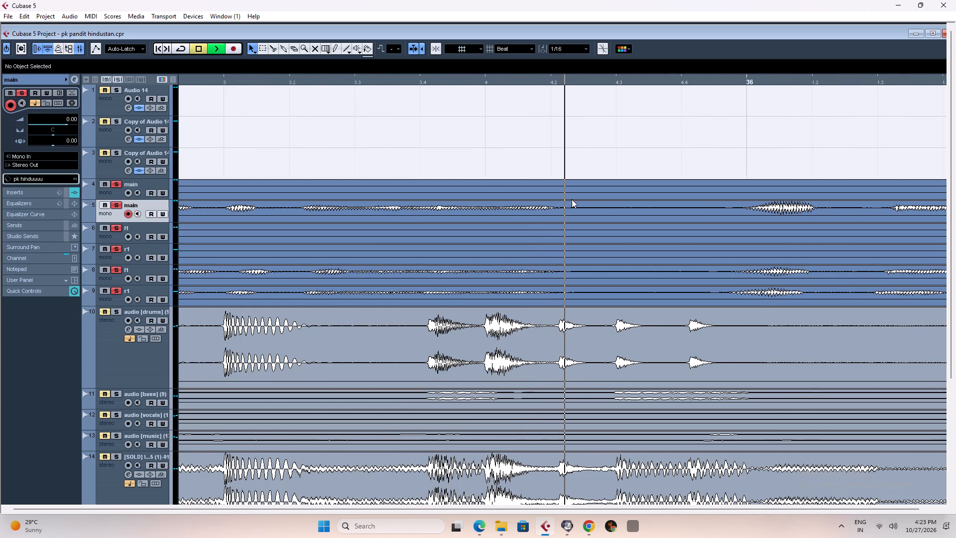
key("space")
right_click_drag(557, 211, 577, 209)
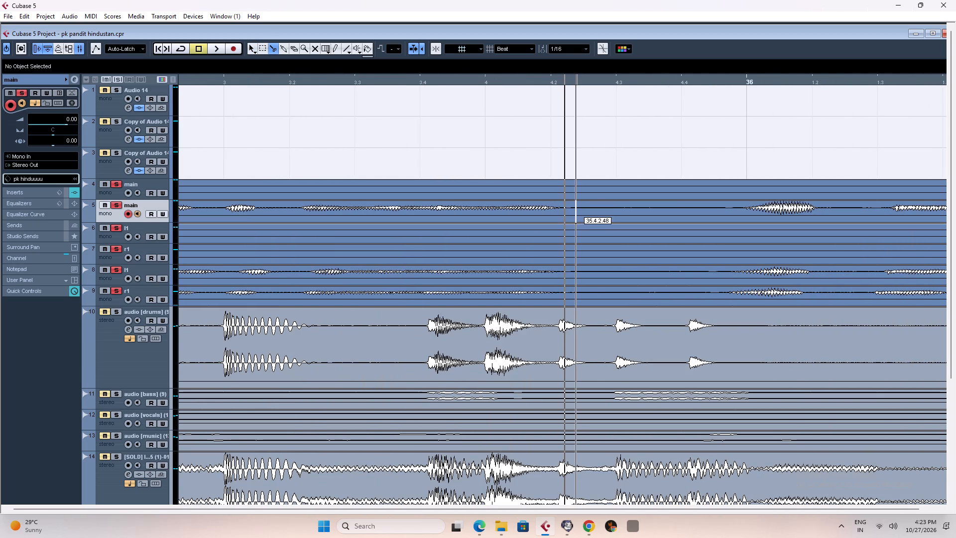
left_click(566, 208)
left_click(564, 269)
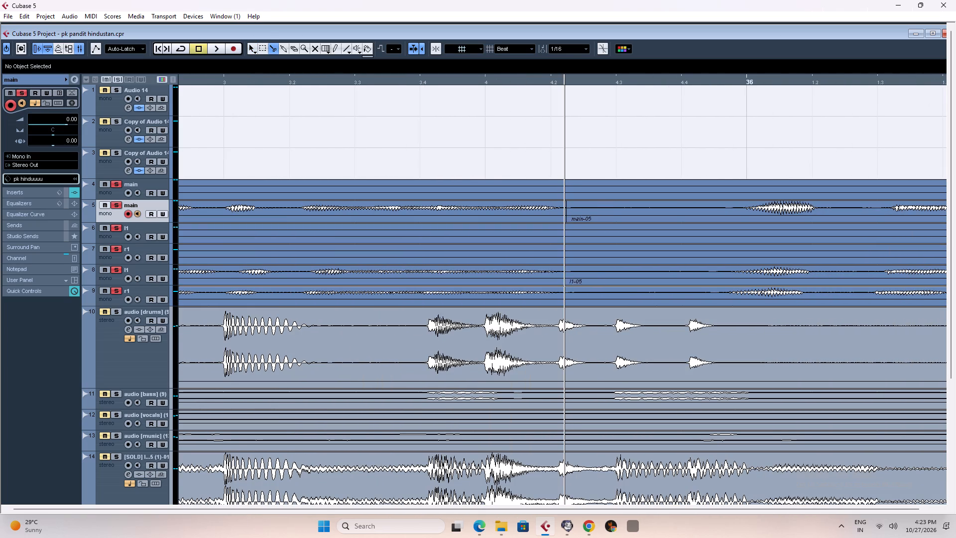
left_click(564, 295)
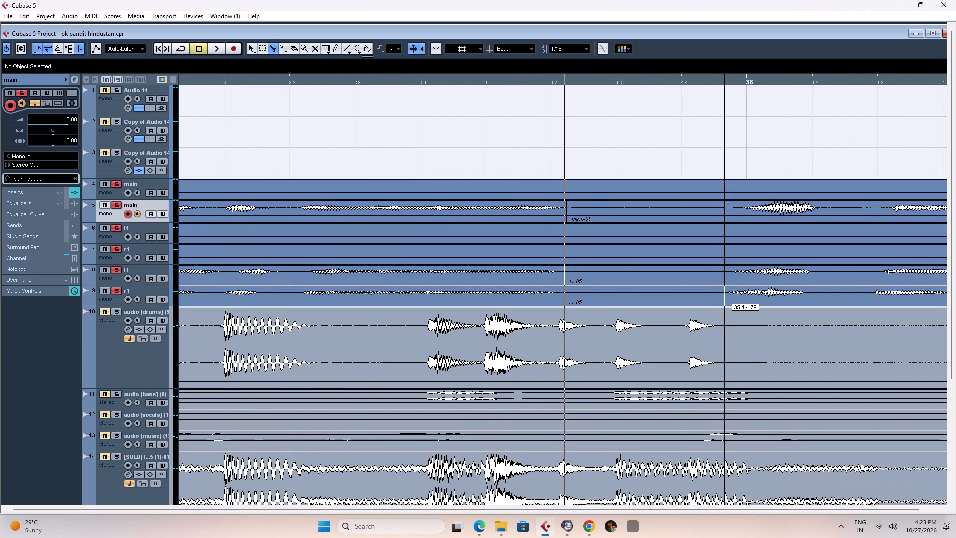
left_click(723, 295)
left_click(730, 272)
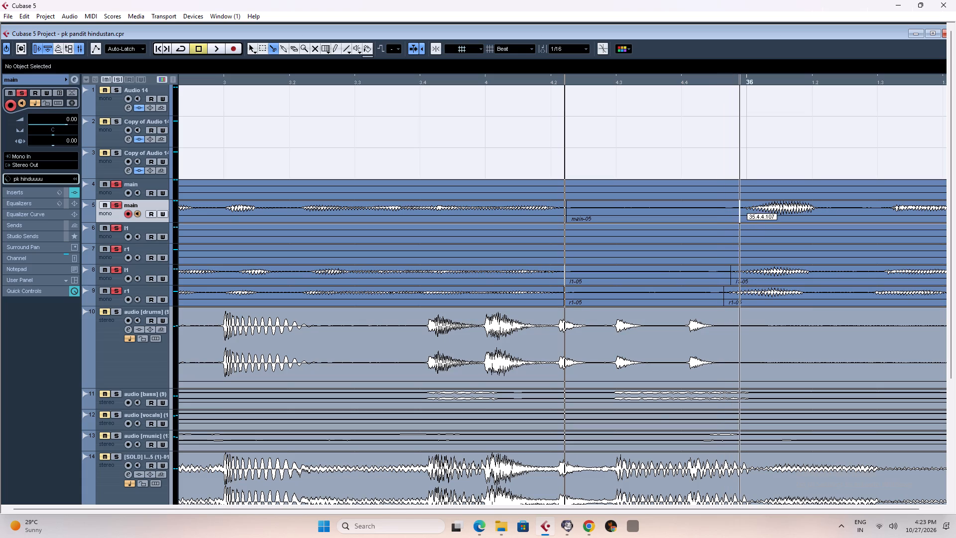
left_click(739, 205)
Delete the silent segments just before bar 36 on main track 5, l1 track 8 and r1 track 9.
right_click(660, 214)
left_click(651, 213)
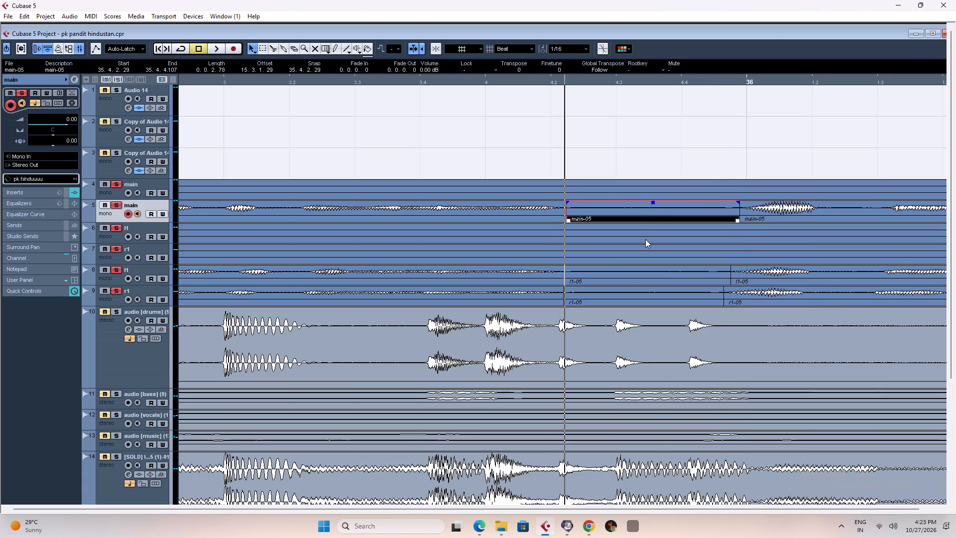
key("Delete")
left_click(619, 280)
key("Delete")
left_click(617, 295)
key("Delete")
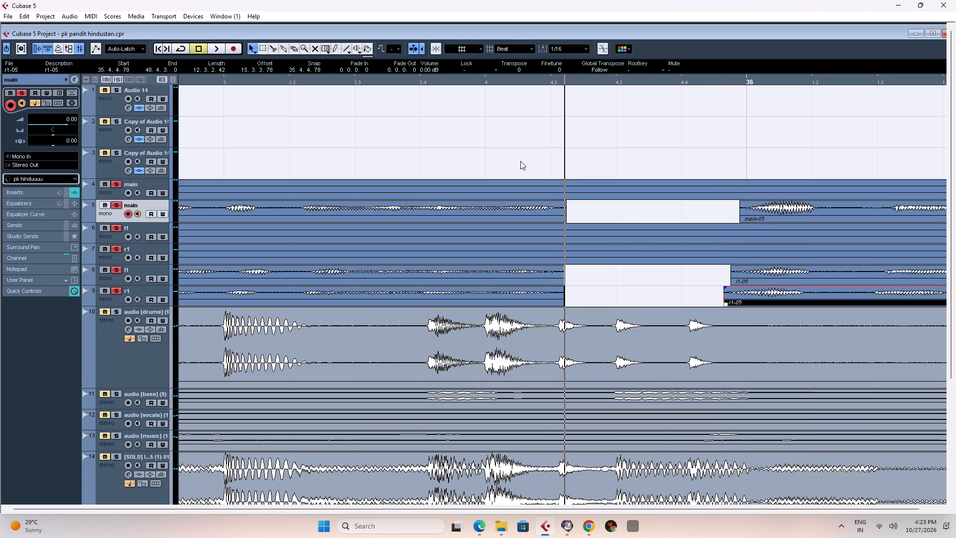
Play the vocals across the new gap before bar 36 and through bar 36, checking for the pause before bar 37.
left_click(379, 78)
key("space")
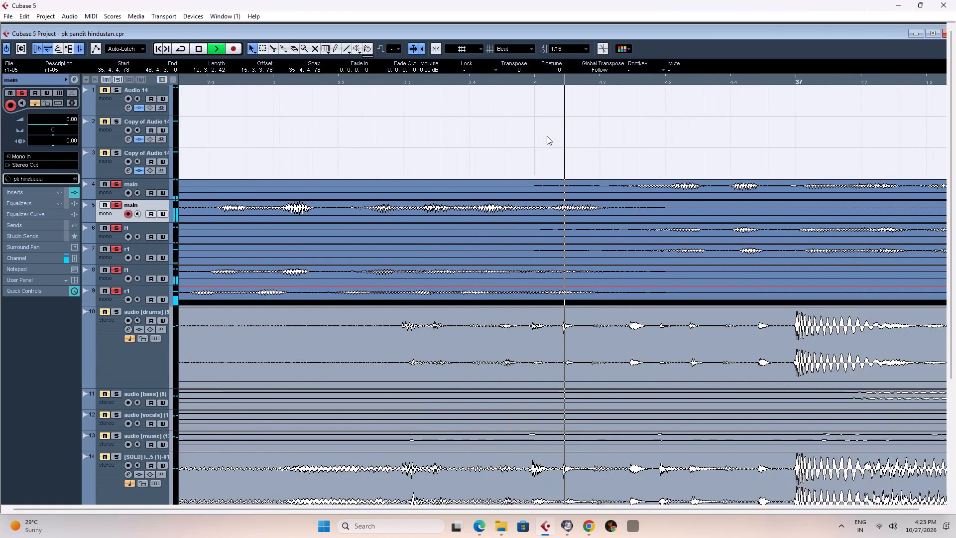
key("space")
key("space")
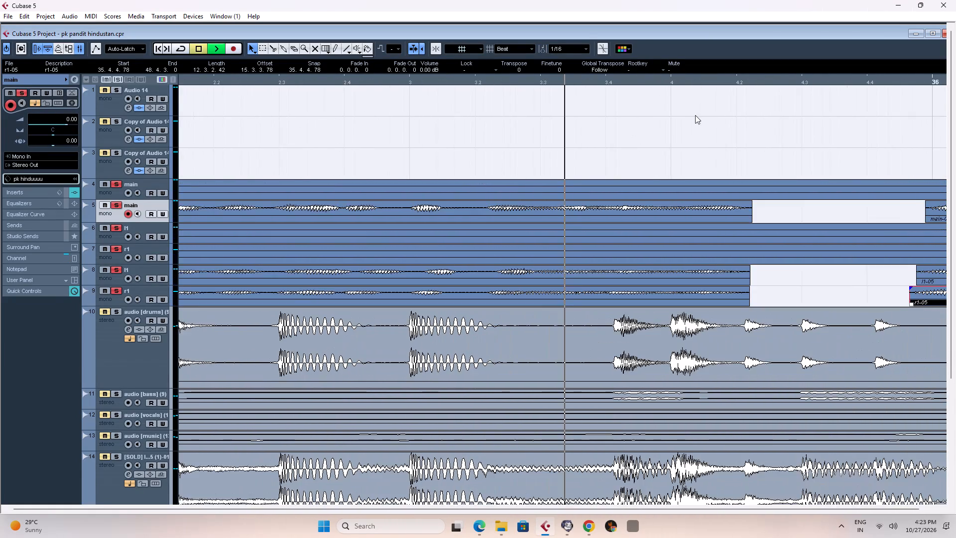
left_click(784, 81)
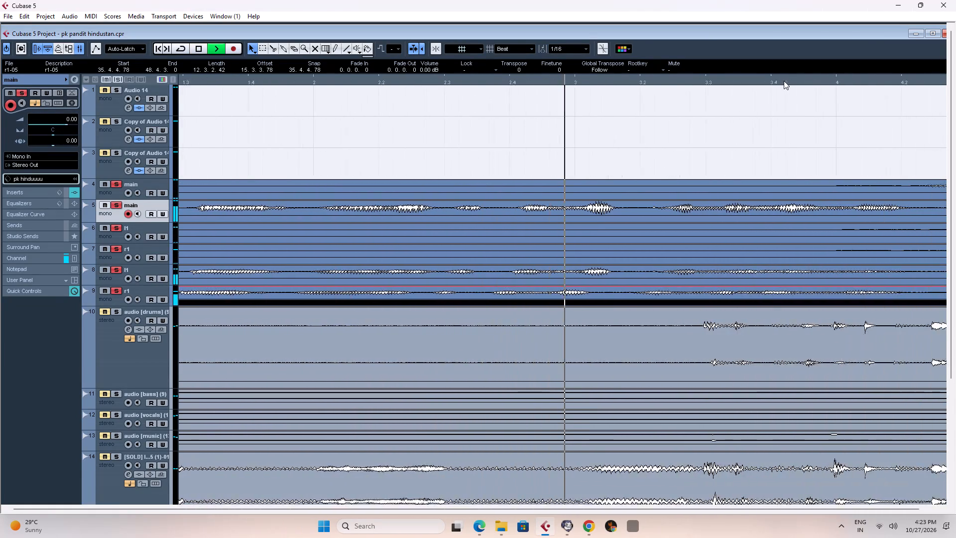
key("space")
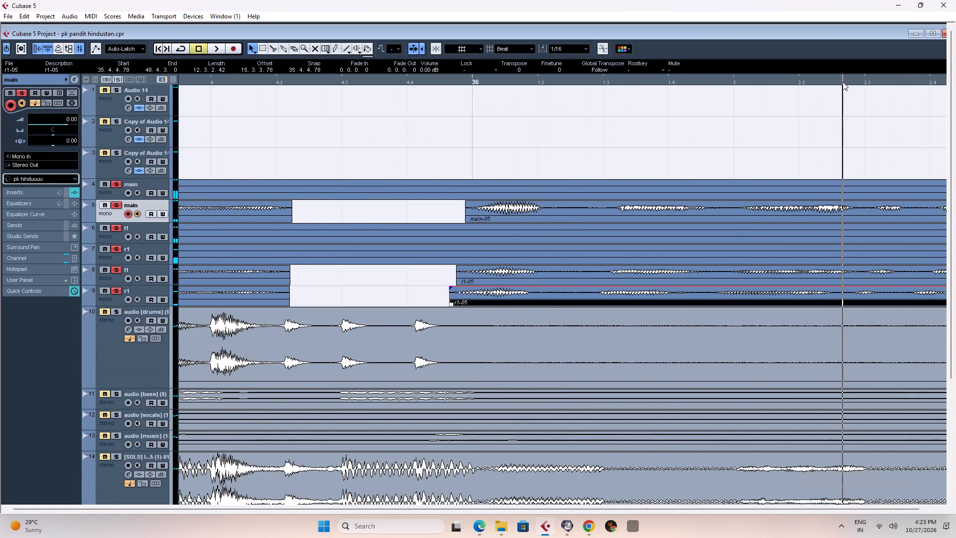
left_click(842, 82)
left_click(841, 82)
left_click(841, 82)
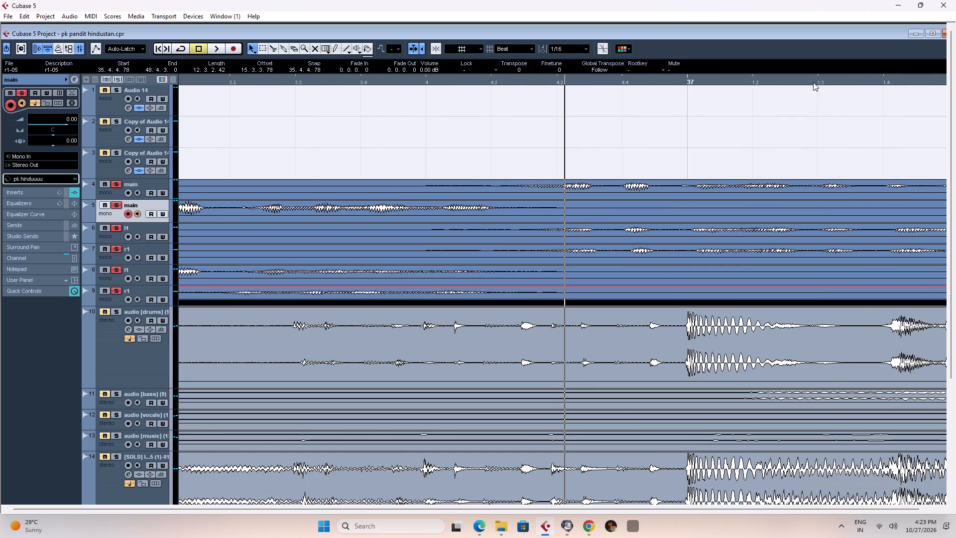
left_click(425, 81)
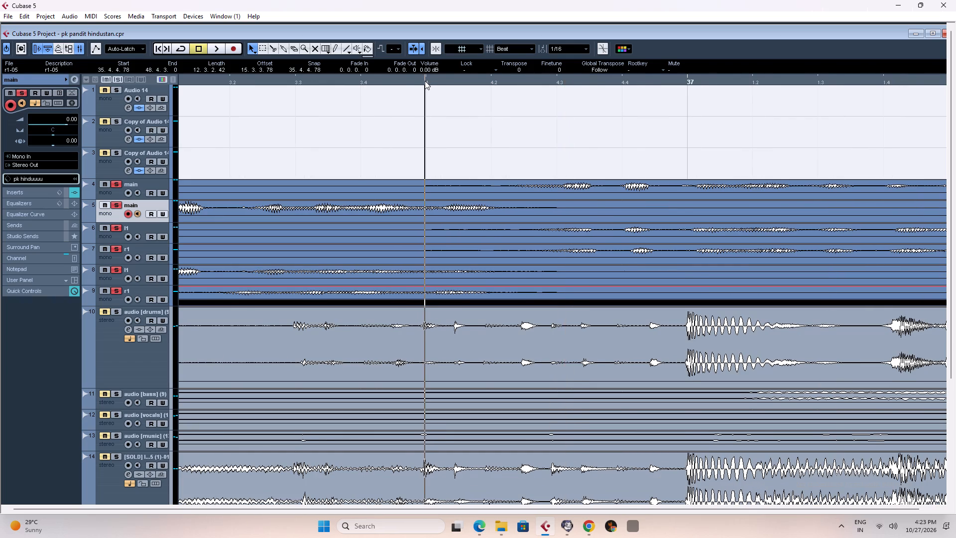
key("space")
key("space")
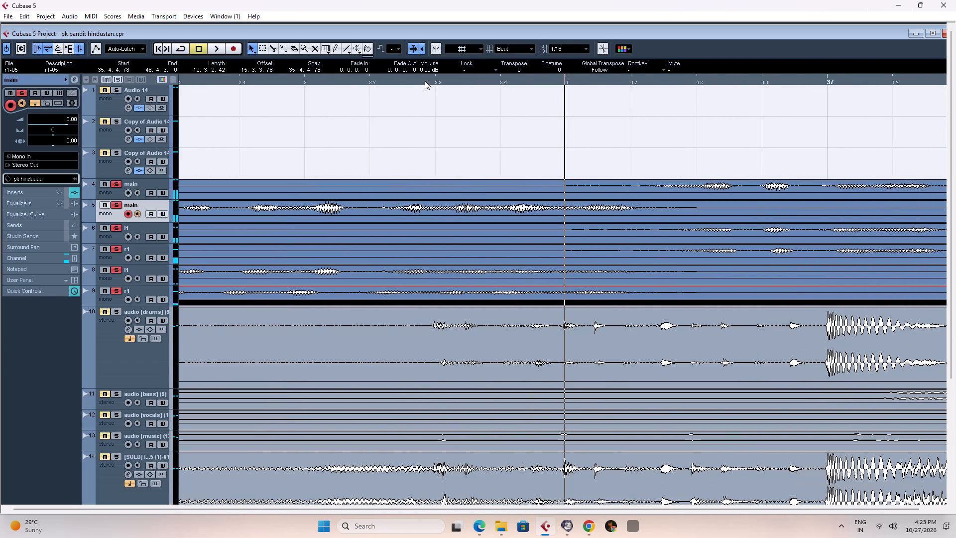
left_click(414, 83)
key("space")
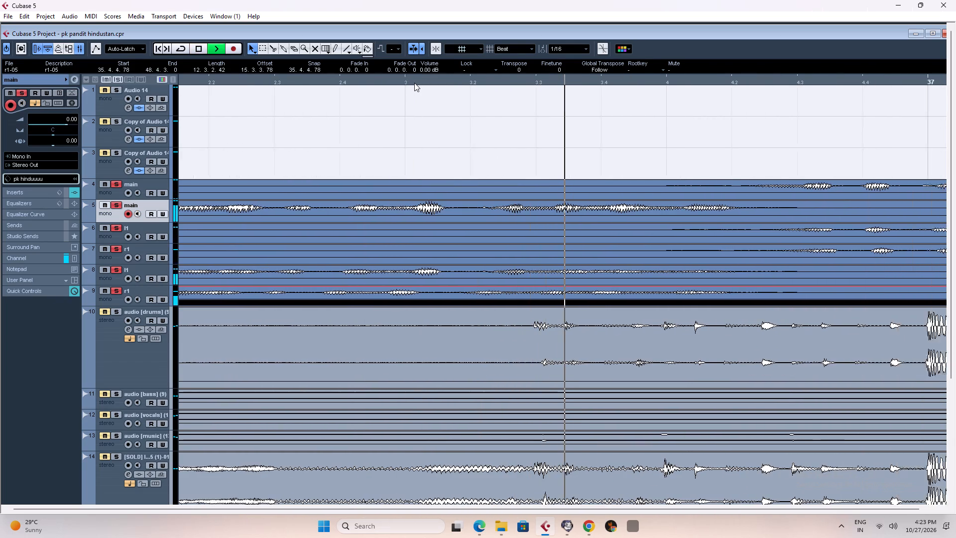
key("space")
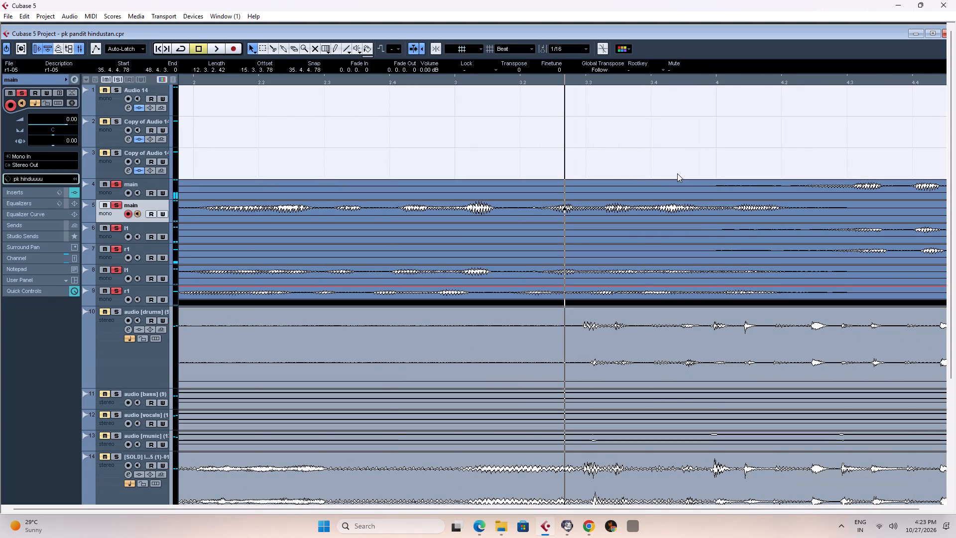
Split main track 4 at about 36.4.2, just before its phrase leading into bar 37 begins.
key("g")
key("g")
key("g")
key("g")
key("g")
key("g")
key("g")
key("g")
key("g")
key("g")
key("g")
key("g")
key("g")
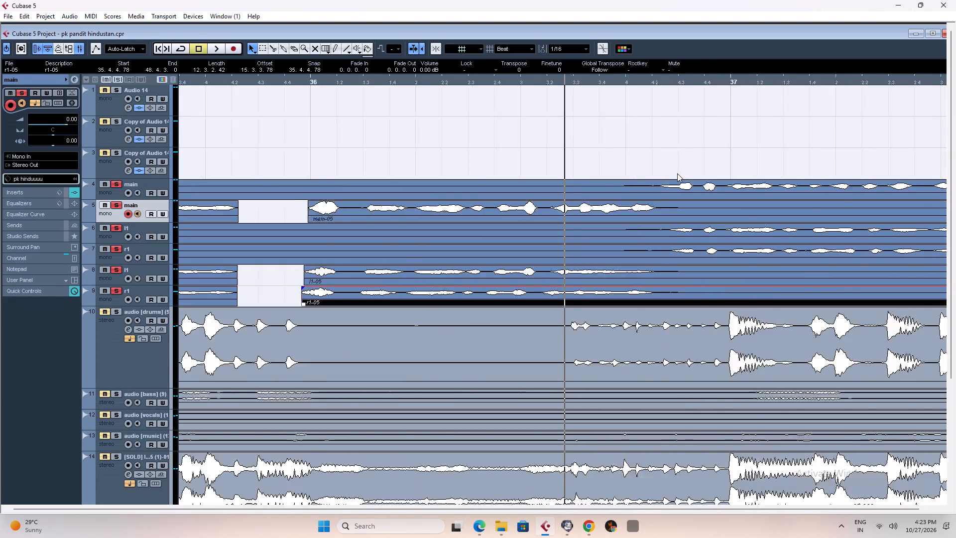
key("h")
key("h")
key("h")
key("h")
key("h")
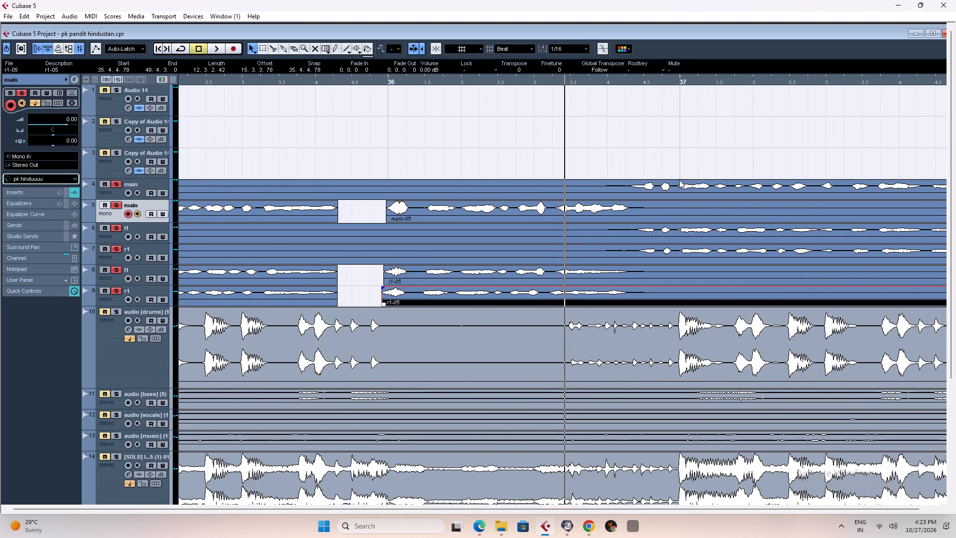
key("h")
key("h")
type("hh")
right_click_drag(676, 227, 696, 225)
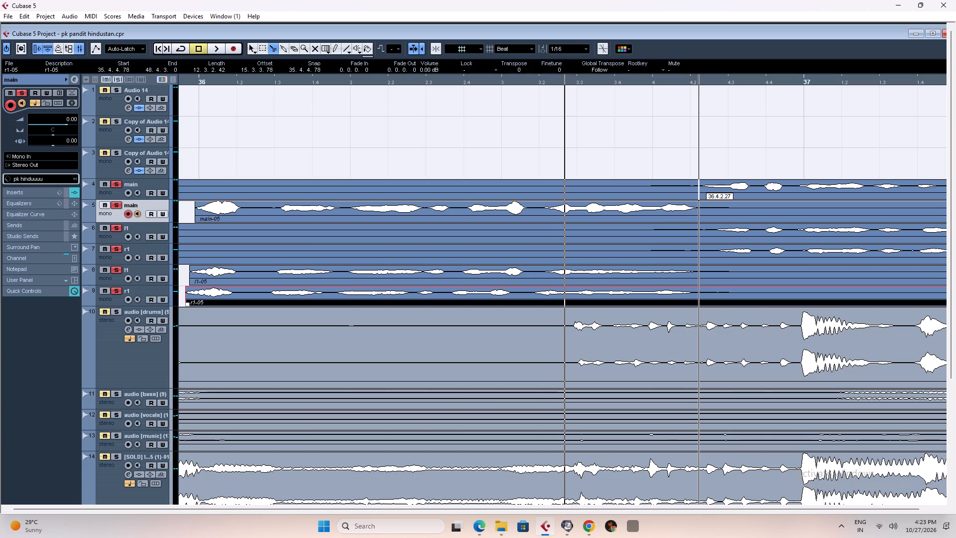
left_click(697, 185)
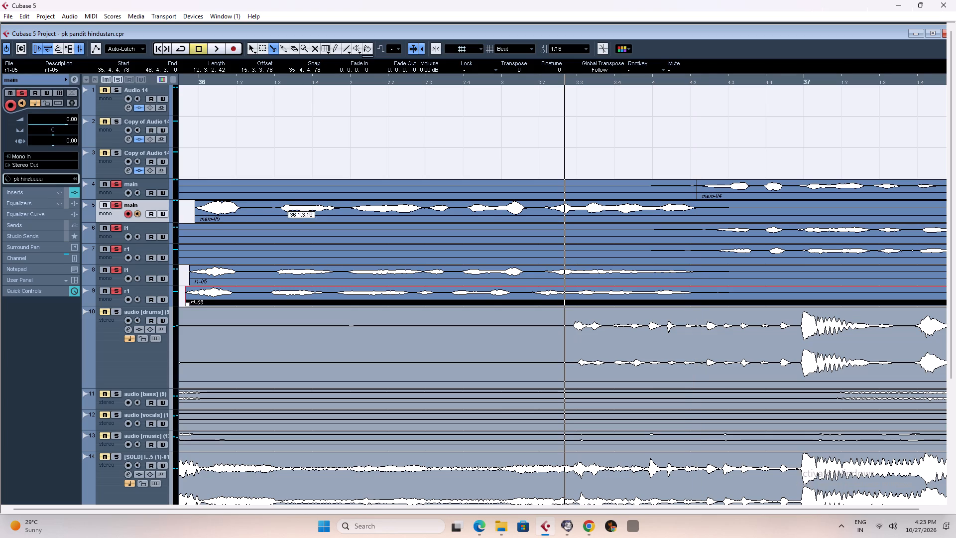
Make main track 4 slightly taller so its waveform is easier to read.
left_click_drag(118, 198, 120, 243)
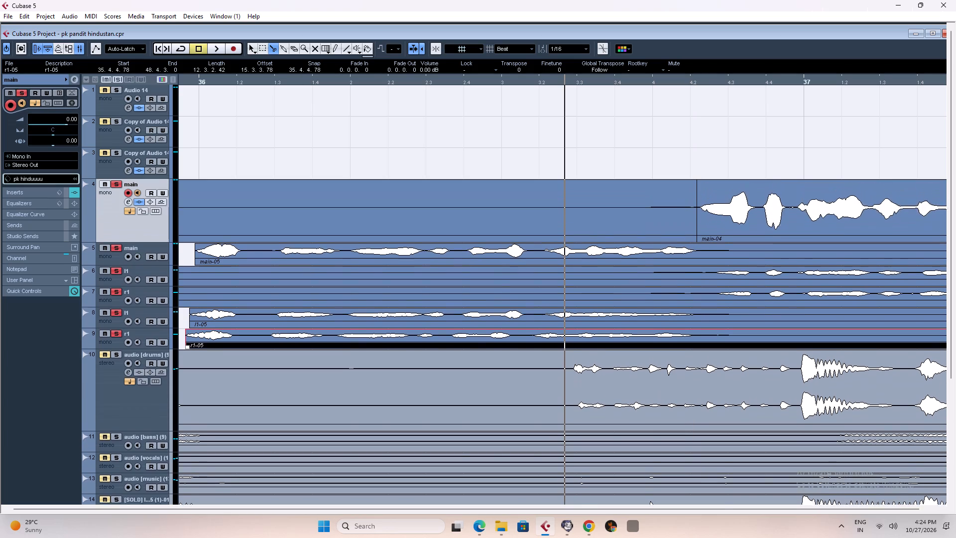
left_click_drag(120, 243, 123, 209)
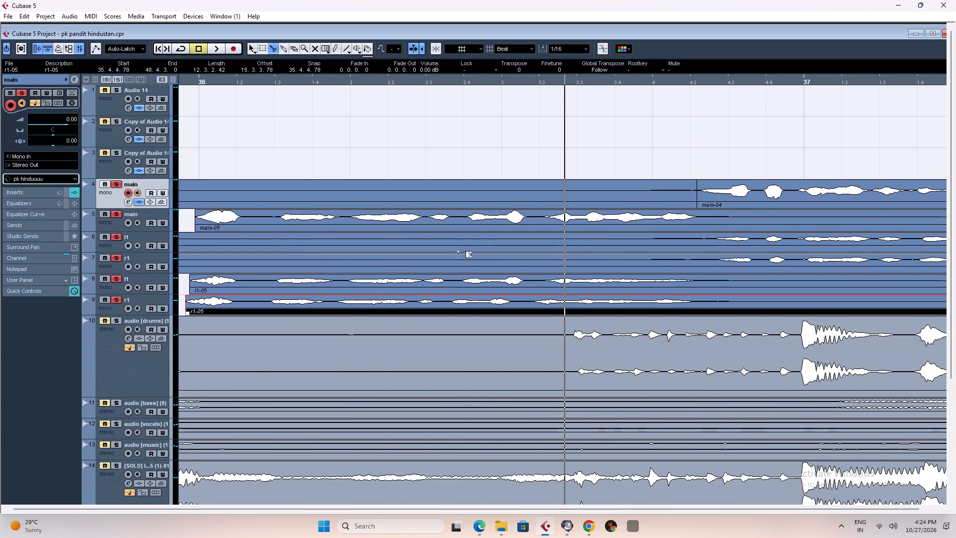
Split l1 track 6 at 36.4.2.77 and 36.3.4.89, r1 track 7 close to both points, and main track 4 near 36.3.4.89.
key("h")
key("h")
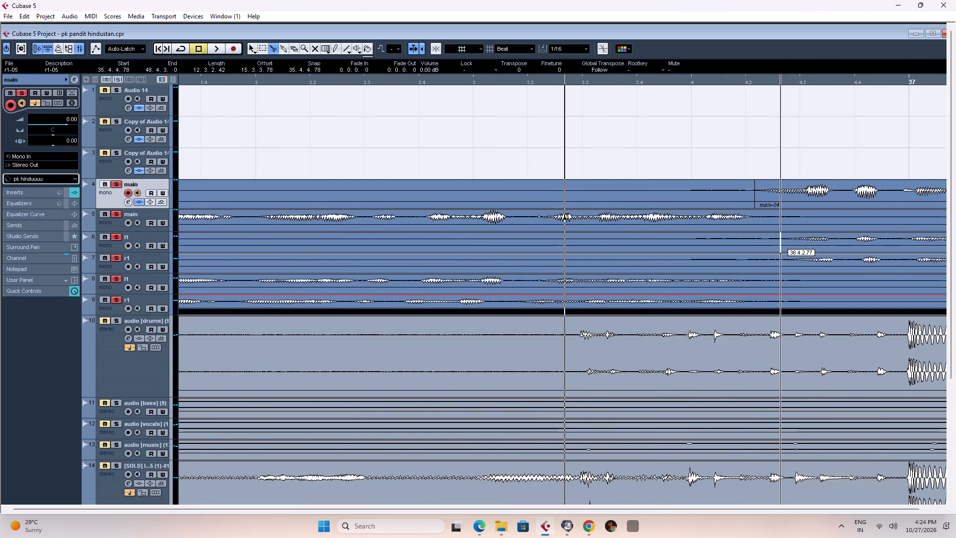
left_click(780, 241)
left_click(783, 263)
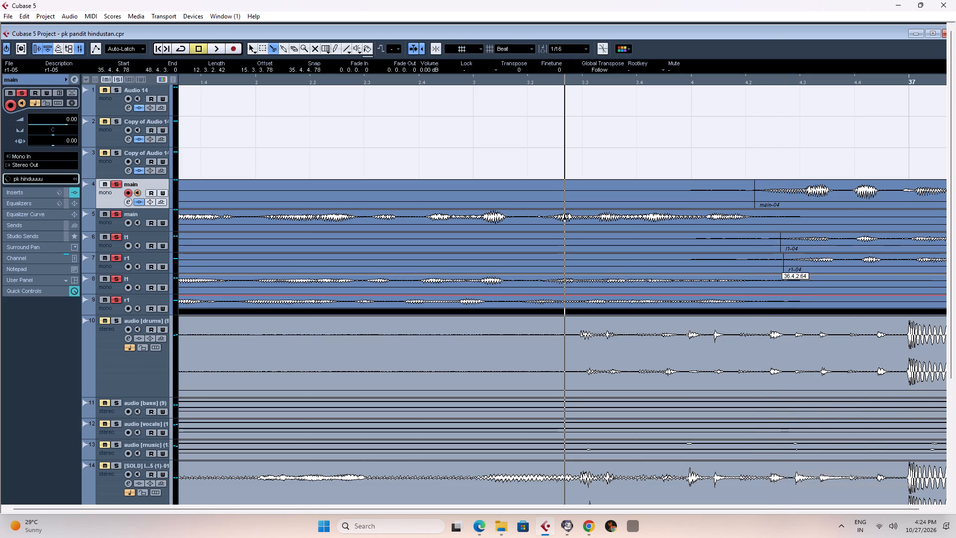
left_click(670, 264)
left_click(677, 244)
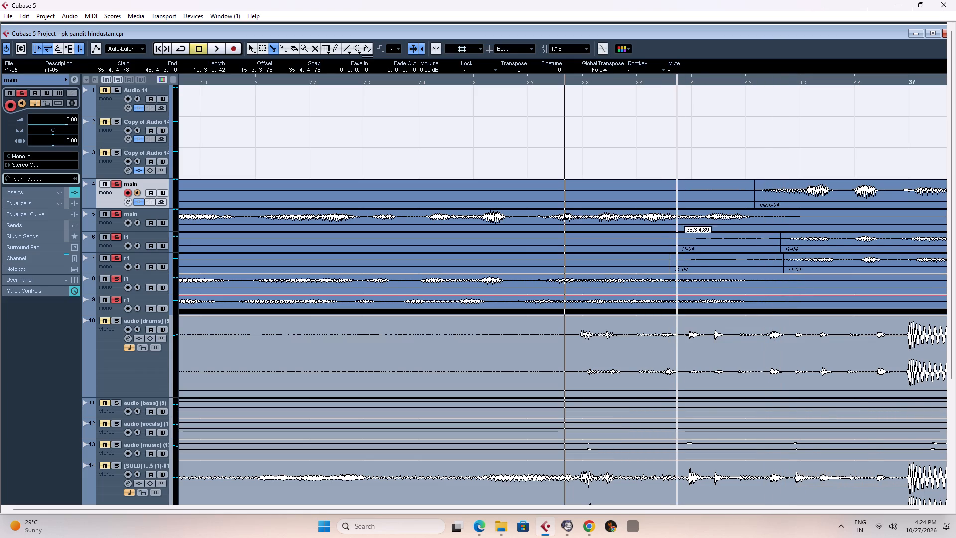
left_click(678, 195)
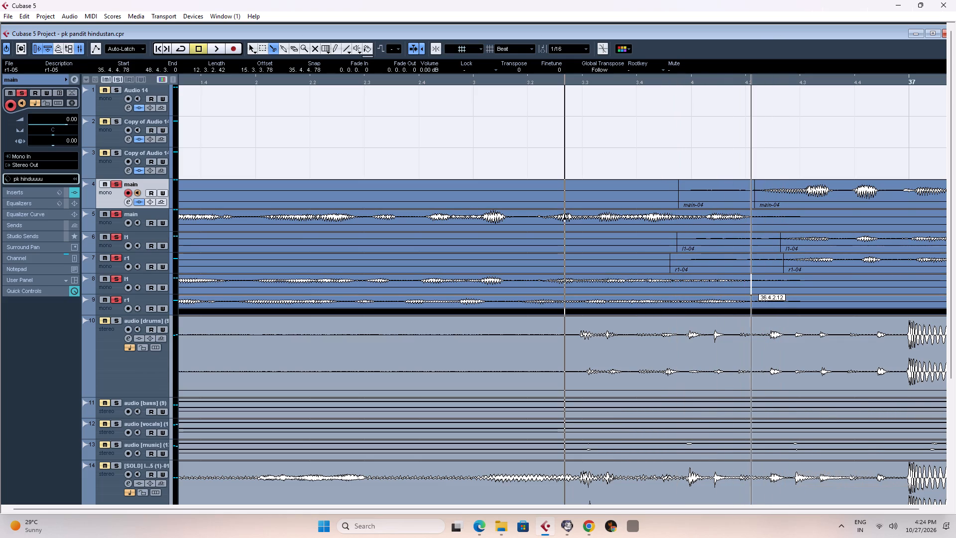
Split l1 track 8 at 36.4.2.15 and 36.4.3.21, and r1 track 9 at 36.4.2.14 and 36.4.3.16.
left_click(752, 286)
left_click(752, 304)
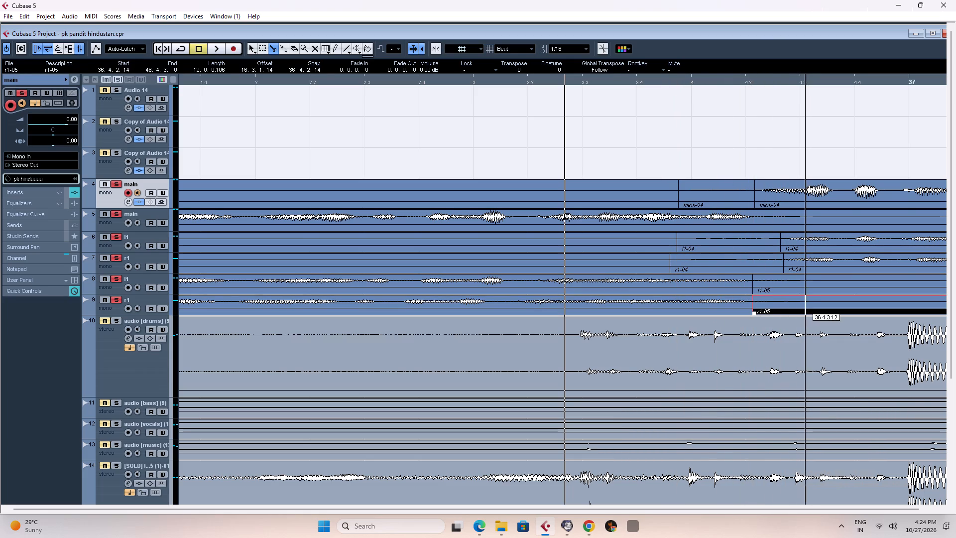
left_click(807, 306)
left_click(809, 281)
Delete the short segments before bar 37 on r1 track 7, l1 track 6, main track 4, l1 track 8 and r1 track 9.
right_click(715, 258)
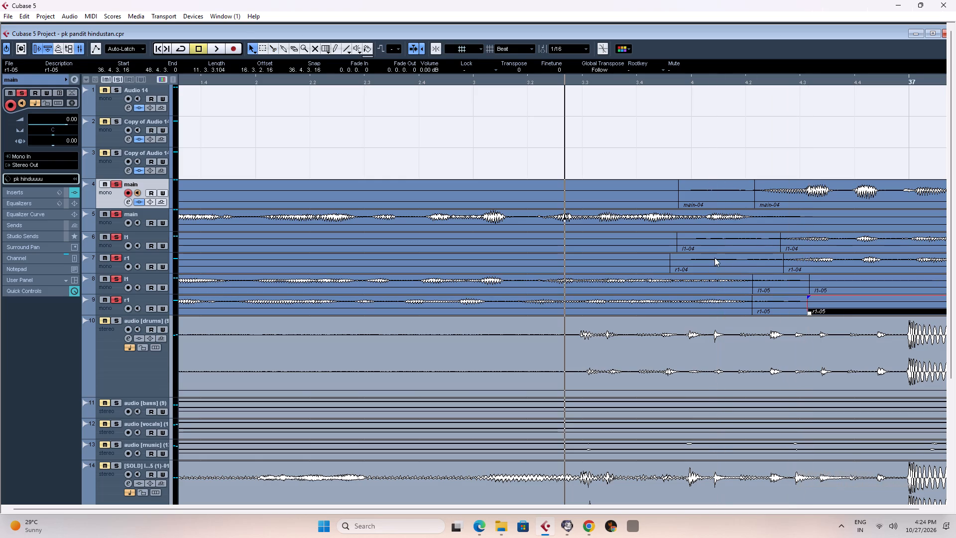
left_click(715, 258)
key("Delete")
left_click(709, 241)
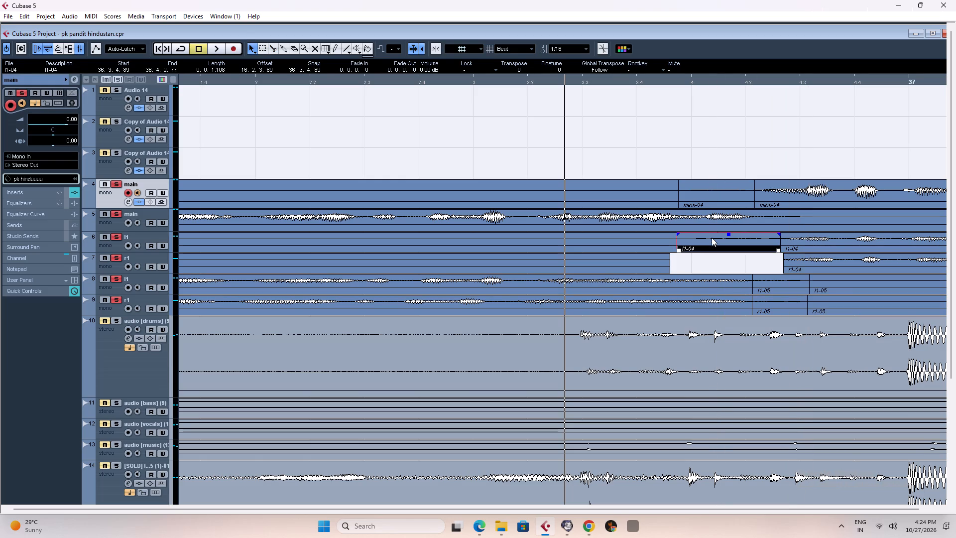
key("Delete")
left_click(701, 195)
key("Delete")
left_click(766, 282)
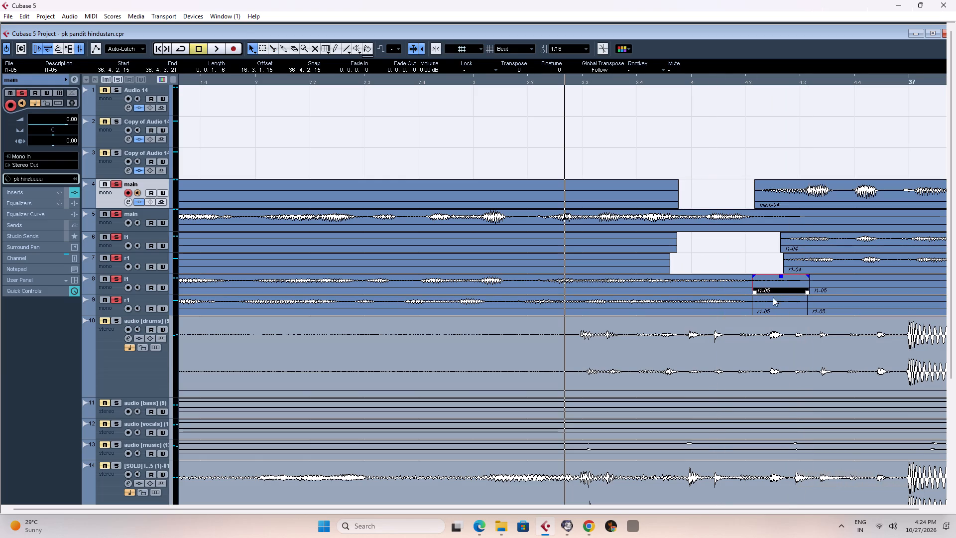
key("Delete")
left_click(773, 303)
key("Delete")
Cut main track 5 after its phrase at about 36.4.2 and at 36.4.3.13, and delete the segment between the cuts.
right_click_drag(750, 213, 751, 213)
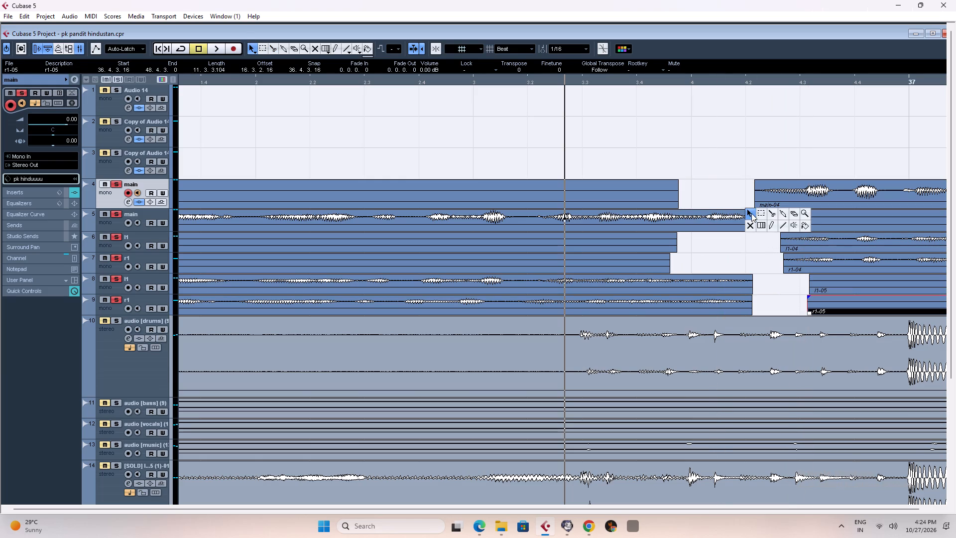
right_click_drag(751, 213, 769, 214)
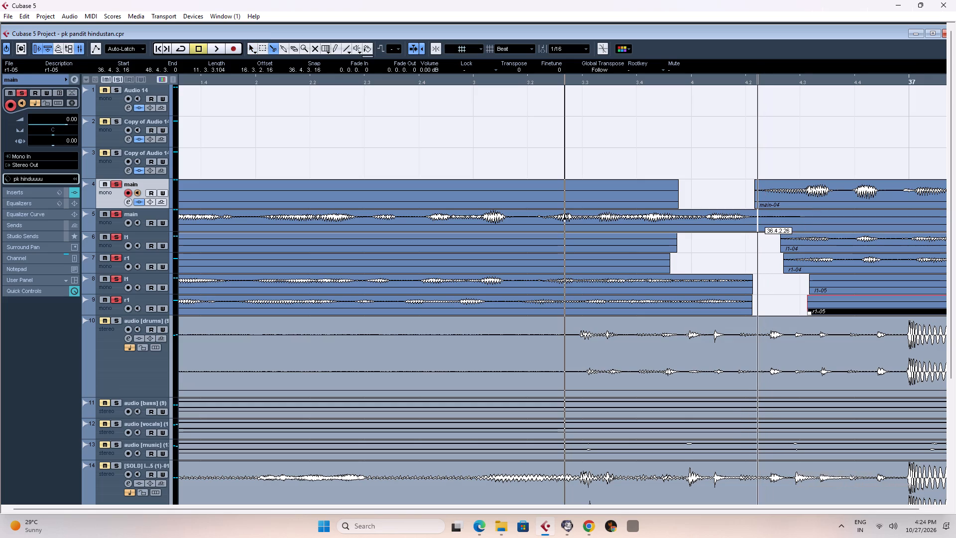
left_click(755, 218)
left_click(806, 217)
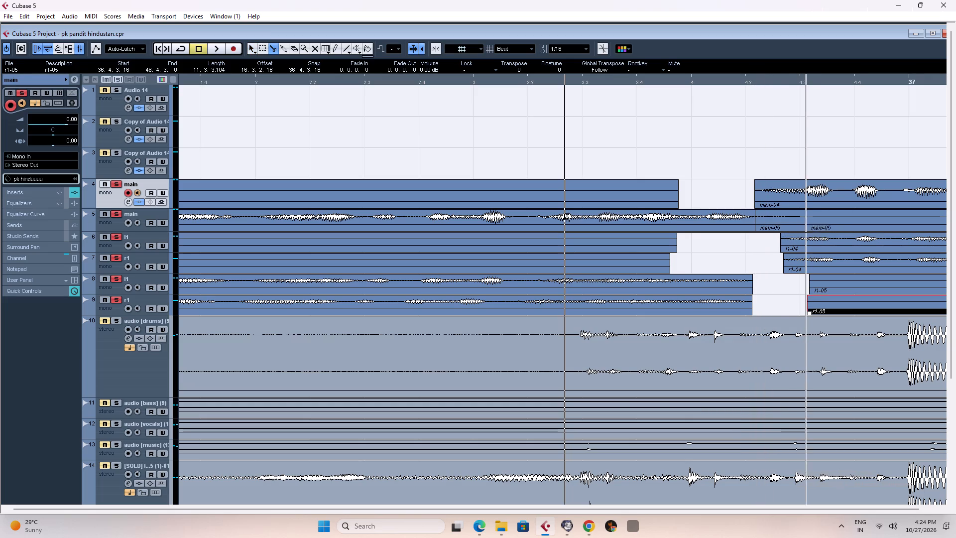
right_click(779, 218)
left_click(779, 218)
key("Delete")
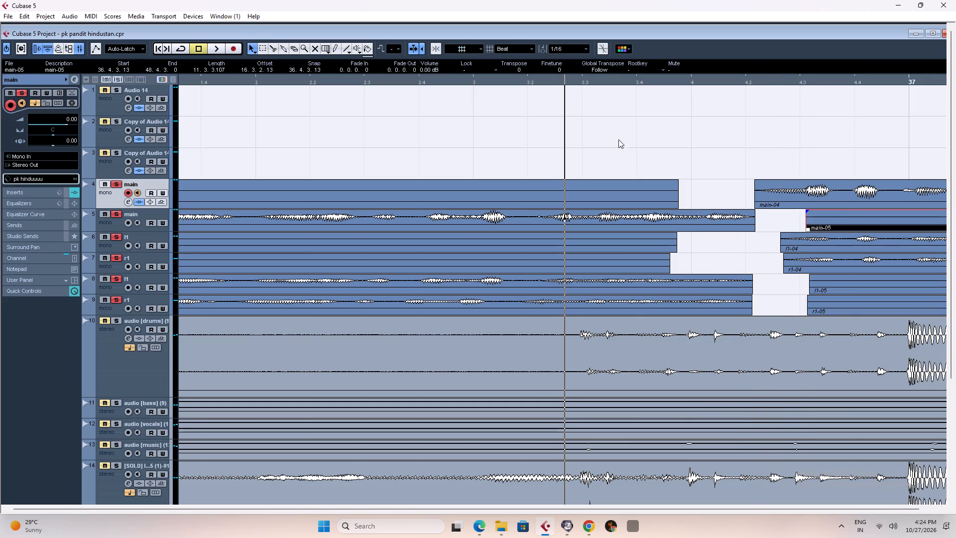
Play the vocals from around 36.3 across the new gaps and on into bar 42.
key("space")
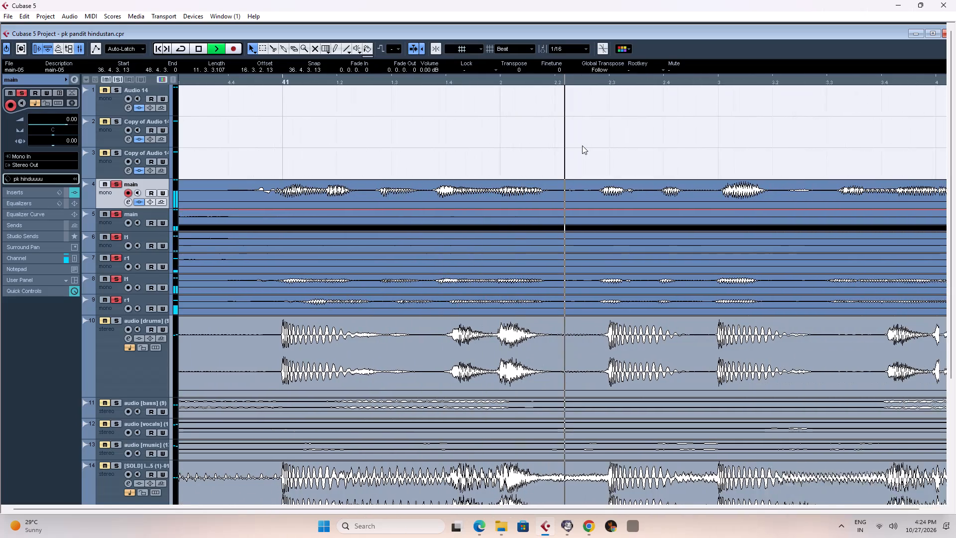
key("g")
key("g")
key("g")
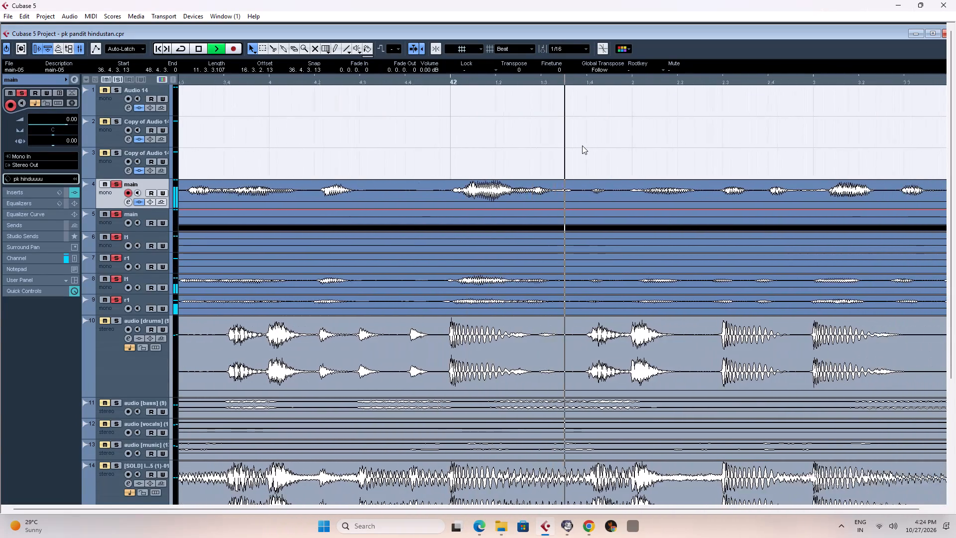
key("space")
Audition spots from bar 37 to bar 41, checking the vocal handover and pause just before bar 41.
left_click(872, 81)
left_click(883, 81)
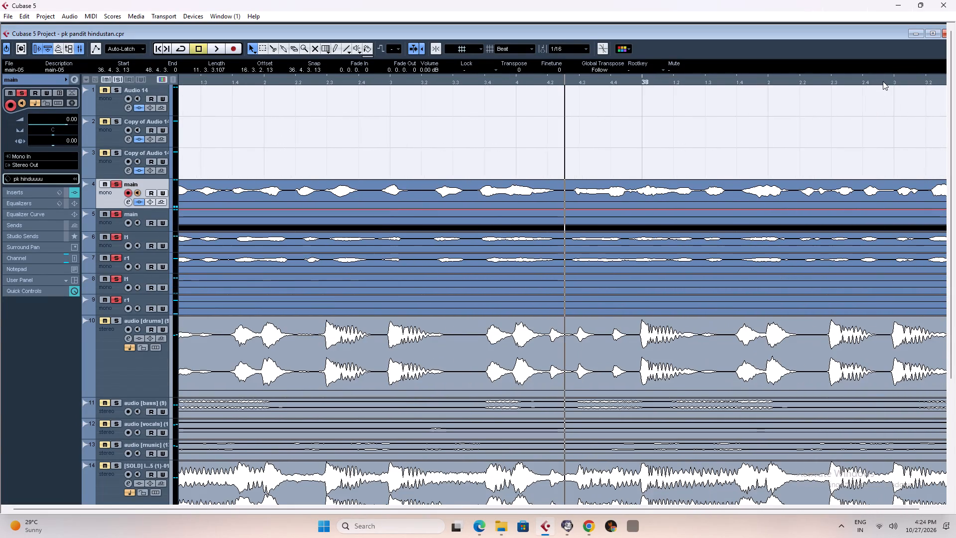
left_click(883, 81)
left_click(862, 80)
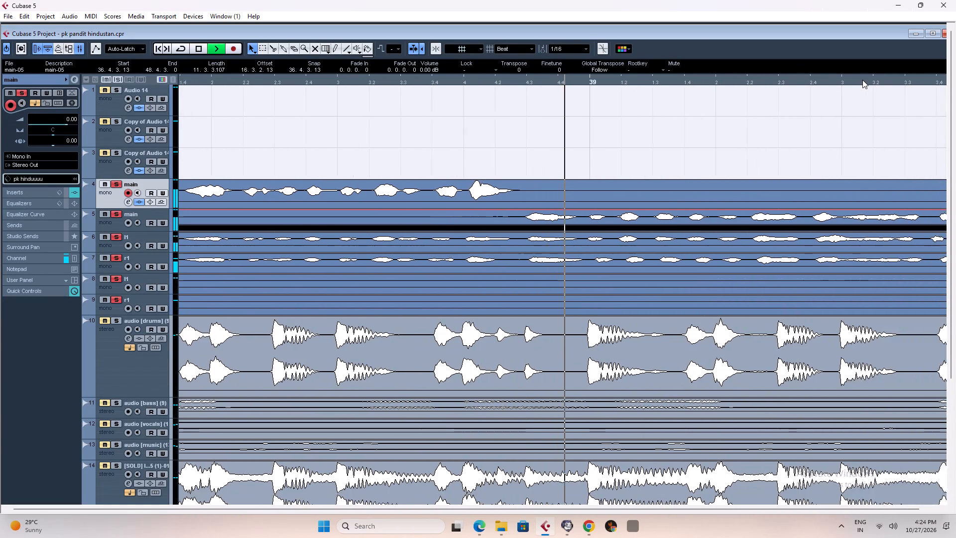
left_click(724, 81)
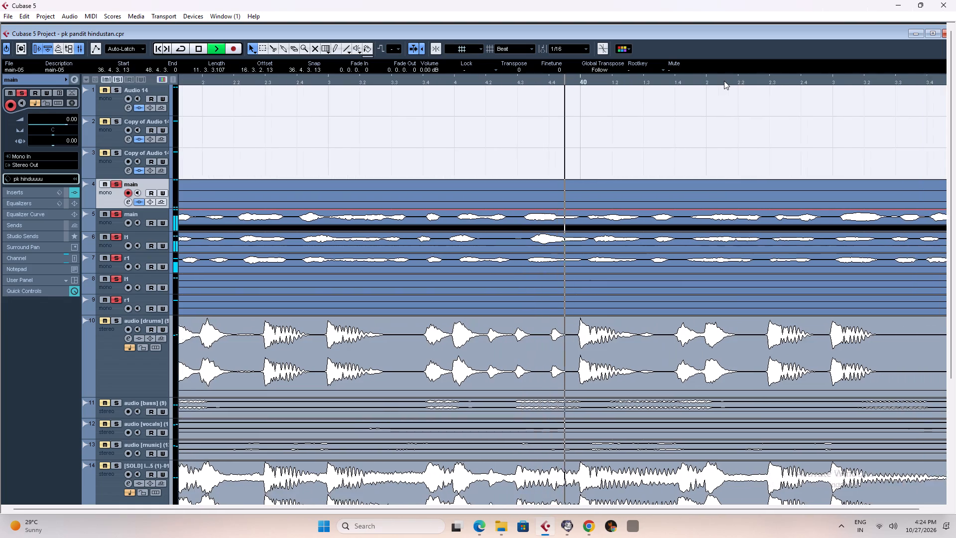
left_click(607, 77)
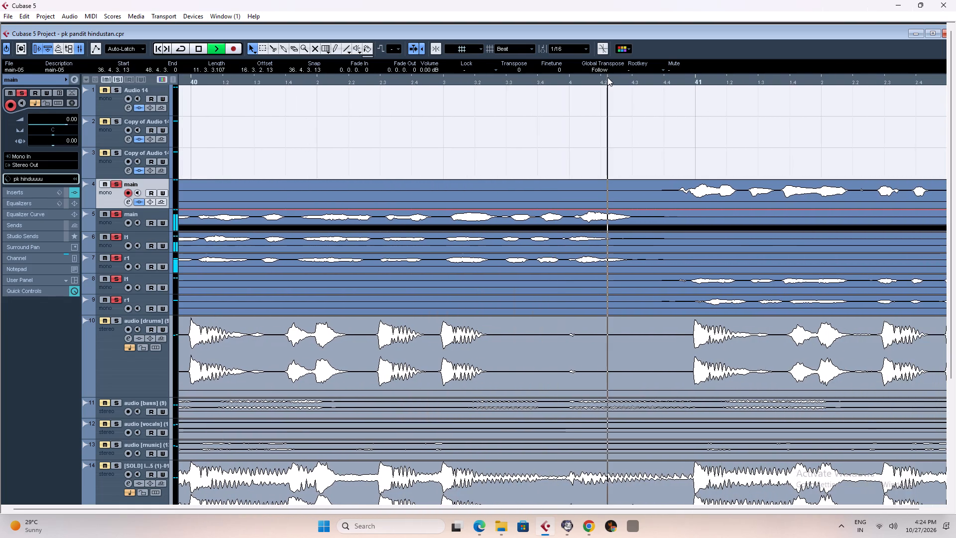
key("space")
key("space")
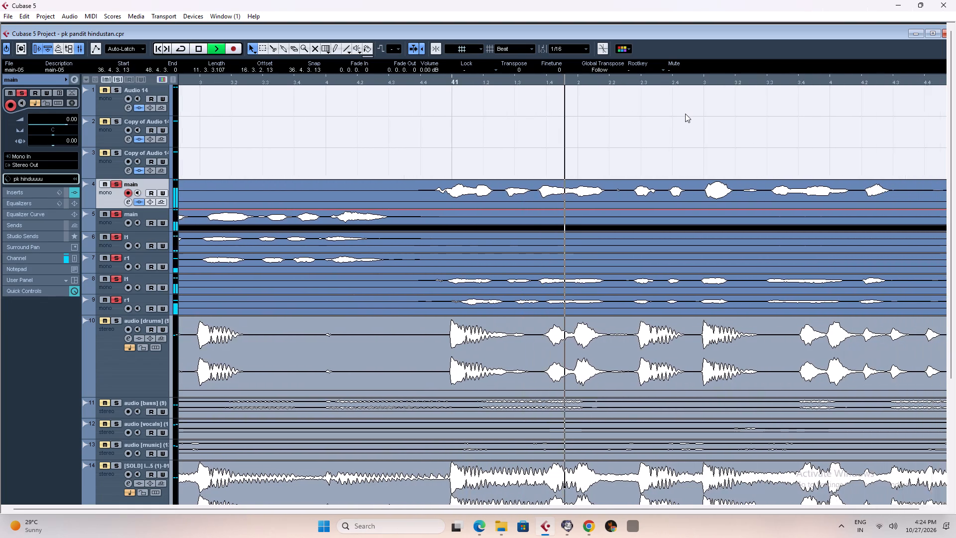
key("space")
key("space")
key("space")
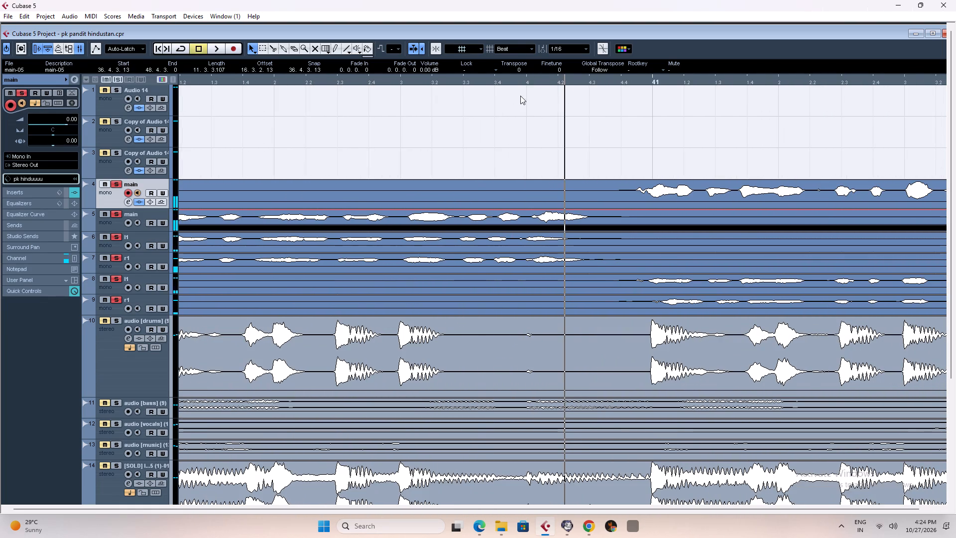
Cut l1 track 6 at 40.4.3, main track 5 at 40.4.3.11 and 40.4.4.51, and main track 4 at 40.4.4.54.
left_click(478, 83)
key("space")
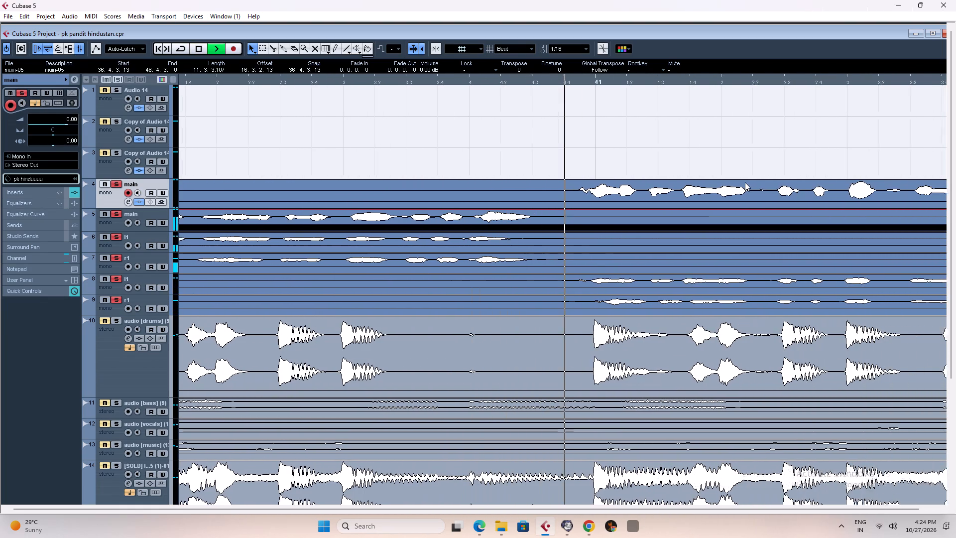
key("space")
left_click(654, 79)
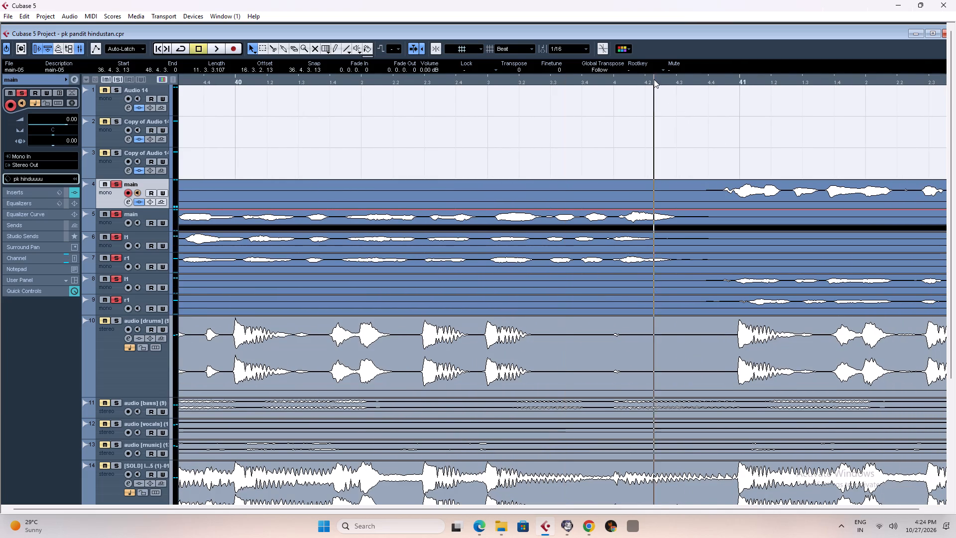
key("h")
key("h")
key("h")
left_click(599, 83)
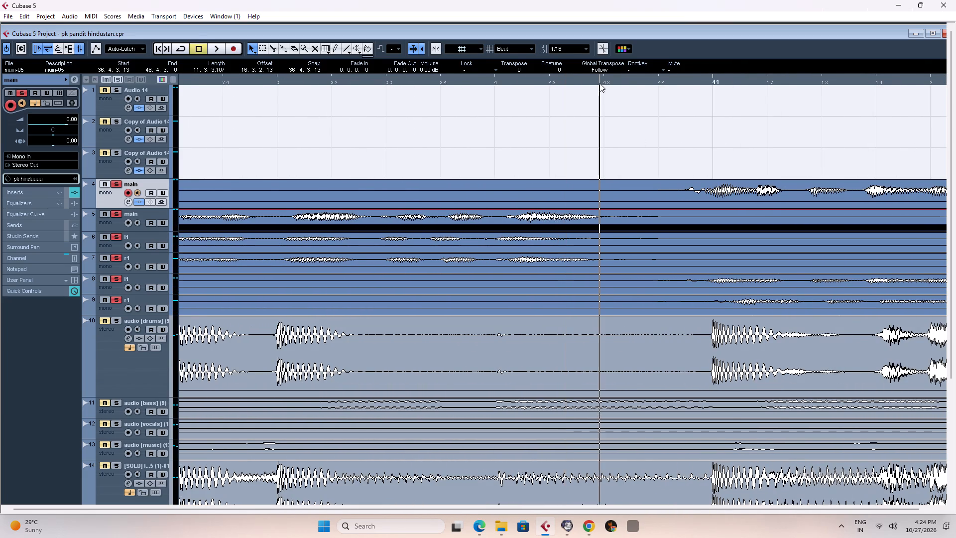
right_click_drag(581, 212, 602, 210)
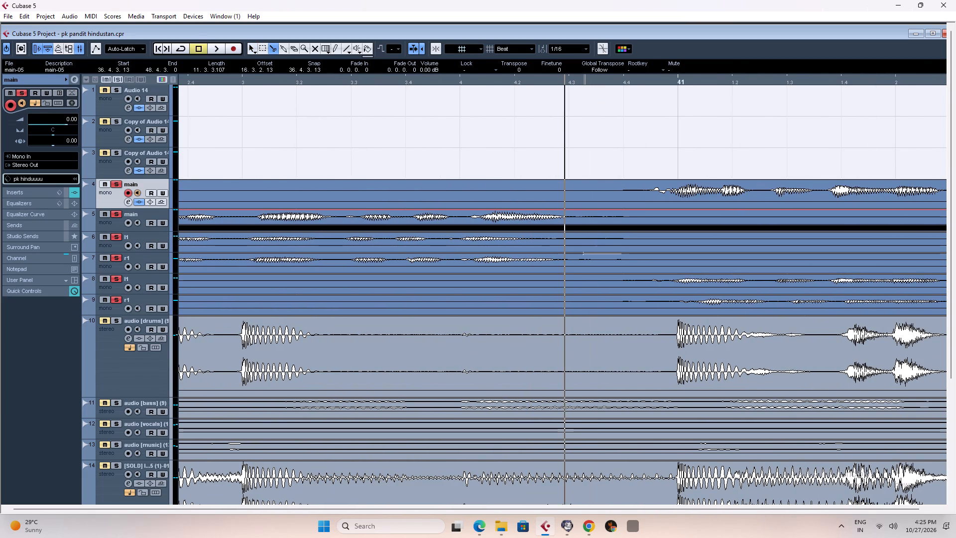
left_click(569, 242)
left_click(574, 216)
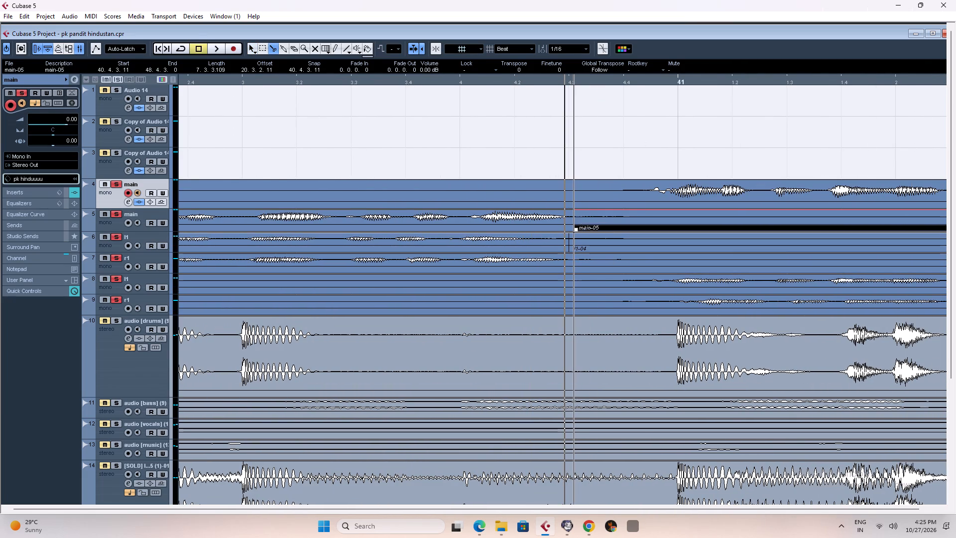
left_click(646, 217)
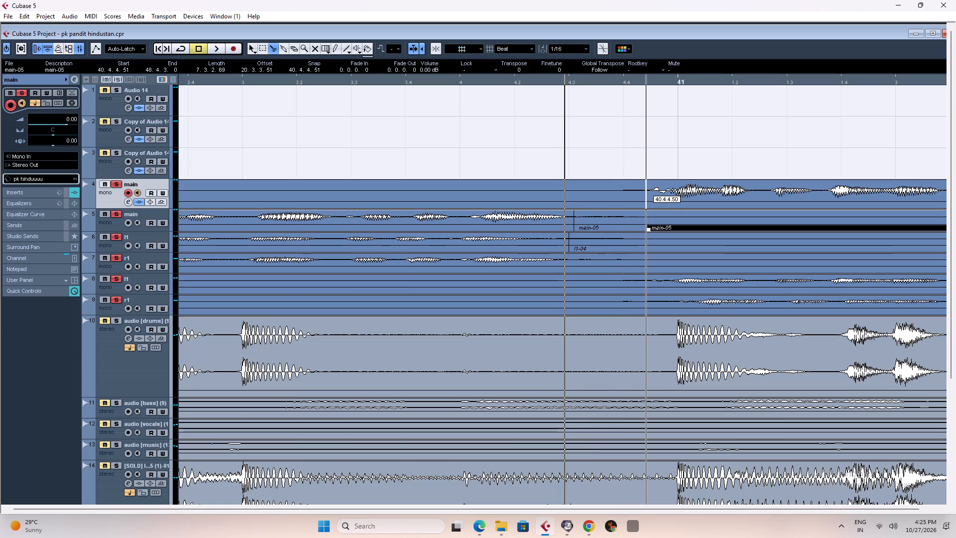
left_click(648, 187)
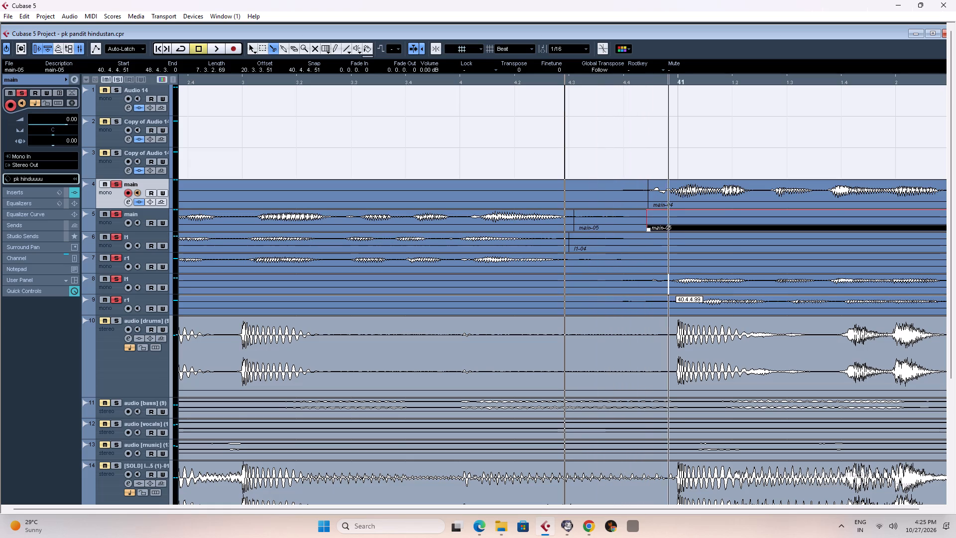
Cut the pause before bar 41 out of l1 track 8 and r1 track 9, resuming at 40.4.4.99 and 40.4.4.110; split r1 track 7 near 40.4.3.
left_click(668, 283)
left_click(673, 303)
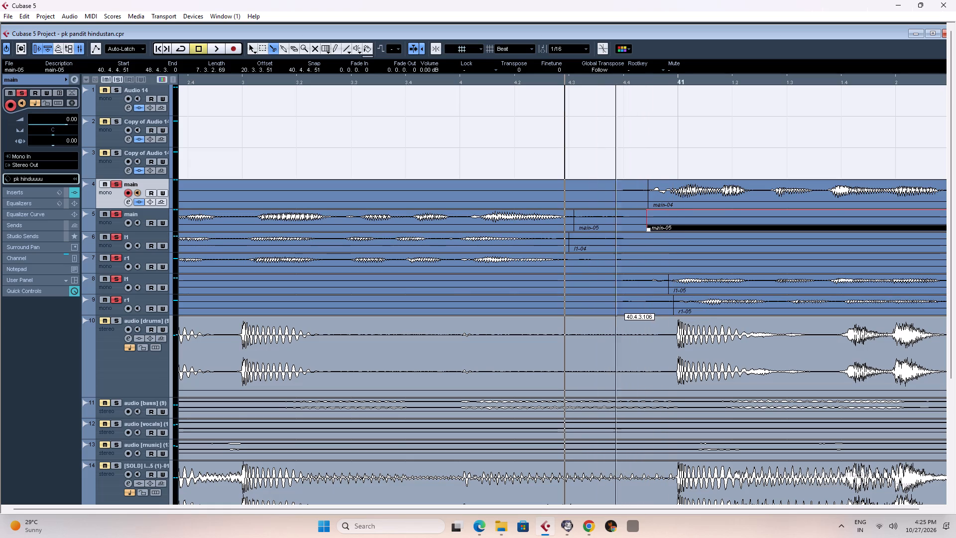
left_click(567, 280)
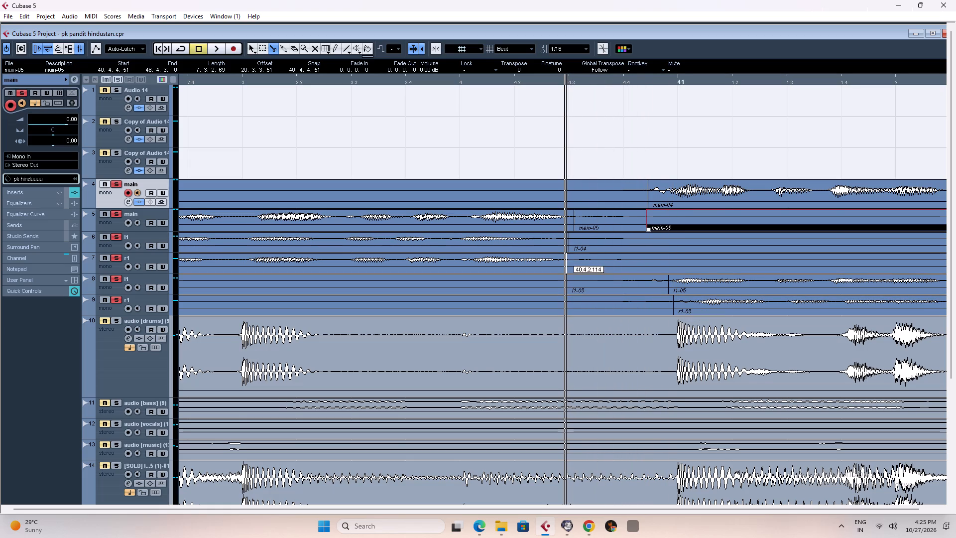
left_click(568, 259)
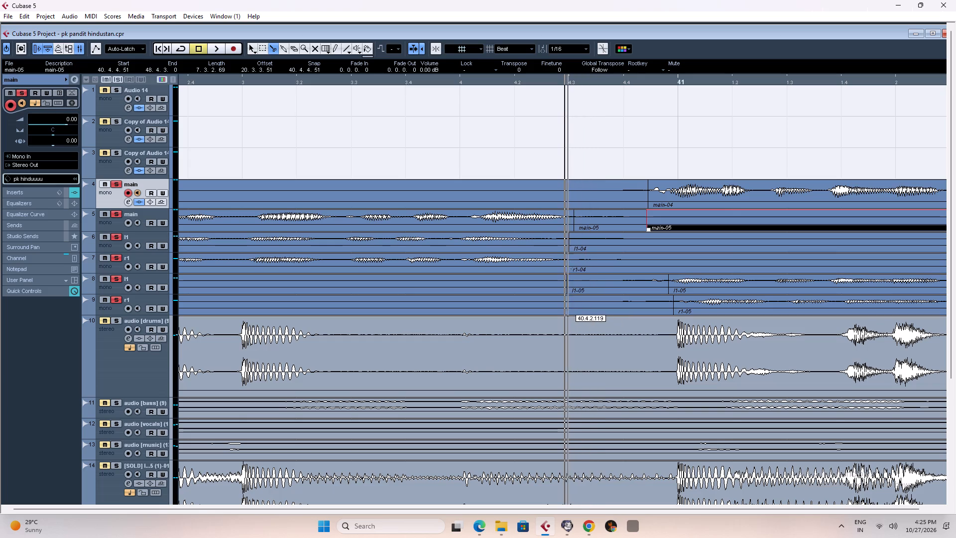
left_click(567, 305)
right_click(589, 306)
left_click(589, 306)
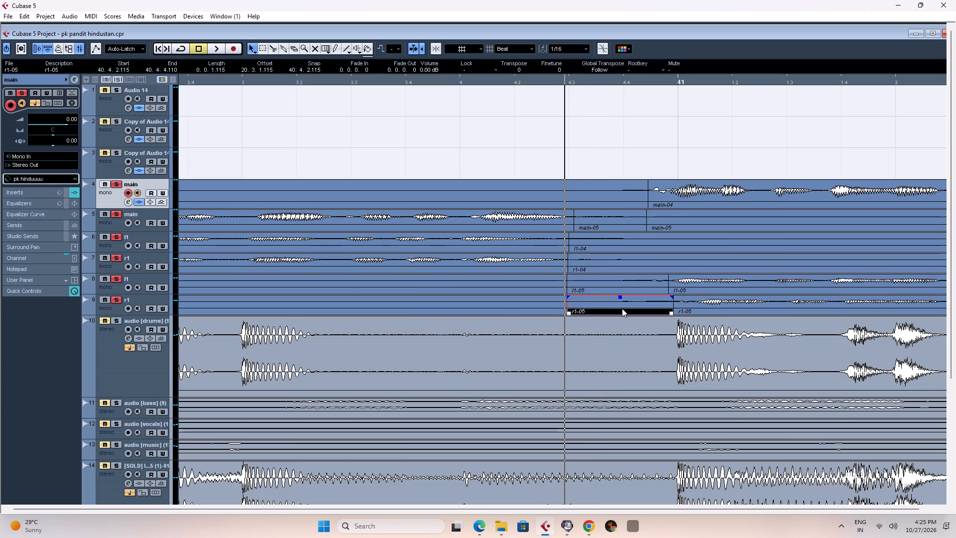
key("Delete")
left_click(613, 282)
key("Delete")
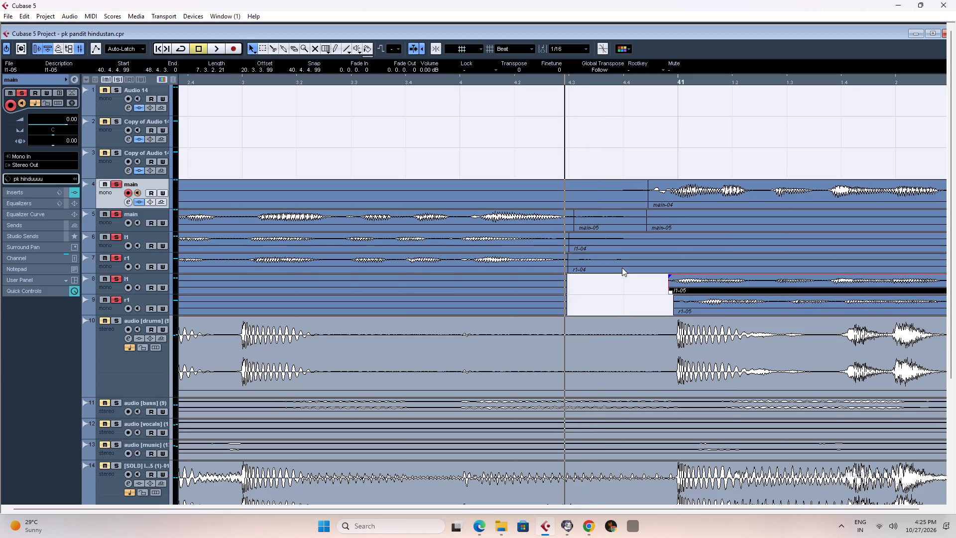
Cut r1 track 7 at 40.4.4.52 and l1 track 6 at 40.4.4.50, just before bar 41.
right_click_drag(618, 259, 639, 257)
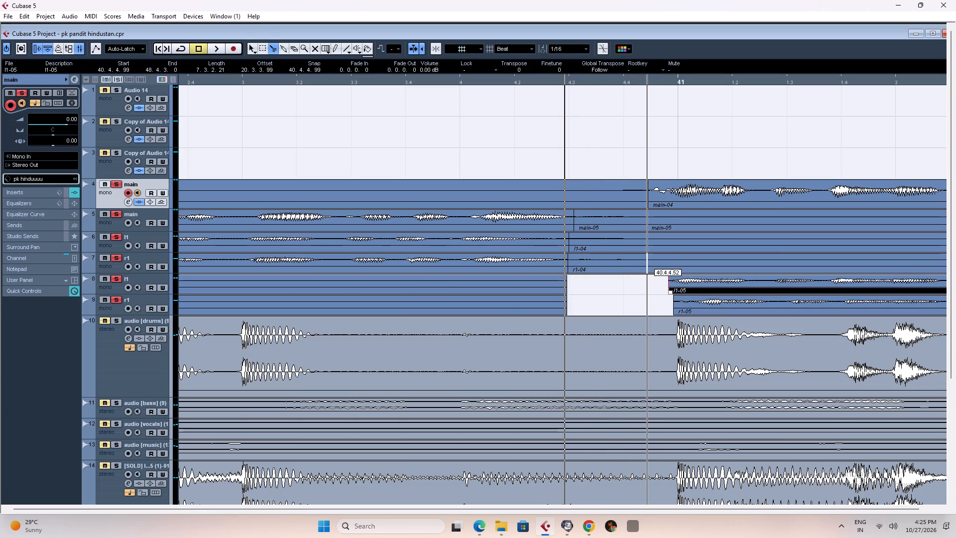
left_click(647, 260)
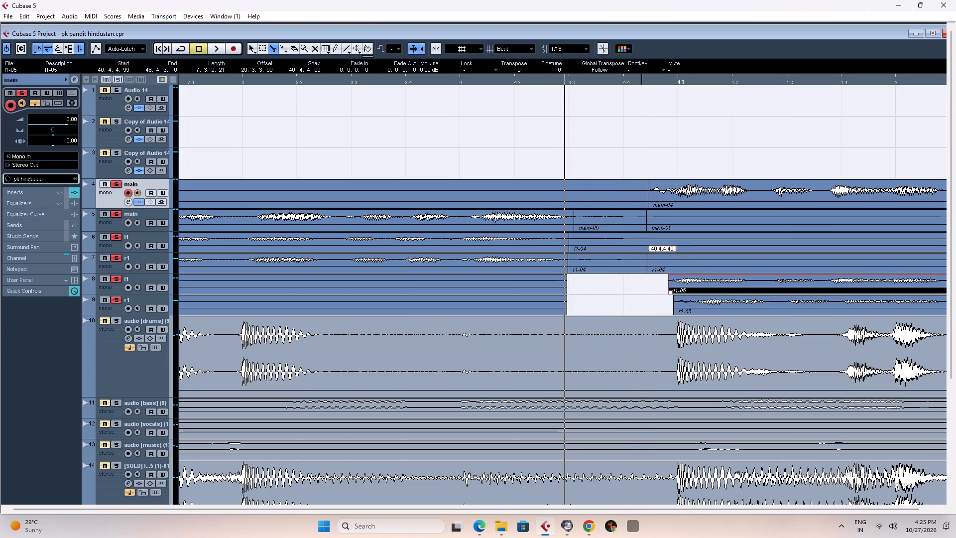
left_click(646, 236)
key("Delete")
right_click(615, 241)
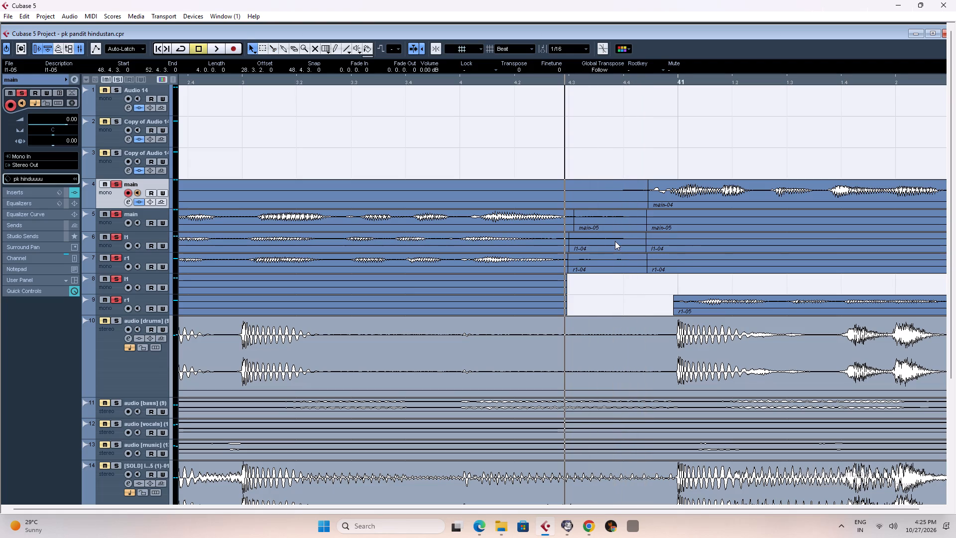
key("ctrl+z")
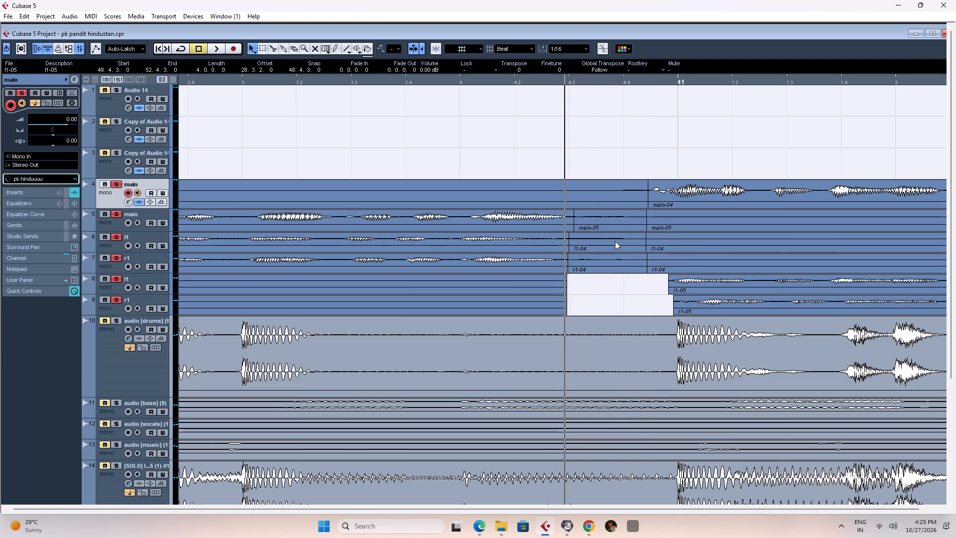
Delete the short segments between the cuts before bar 41 on l1 track 6, r1 track 7 and main track 5.
right_click(614, 241)
left_click(614, 241)
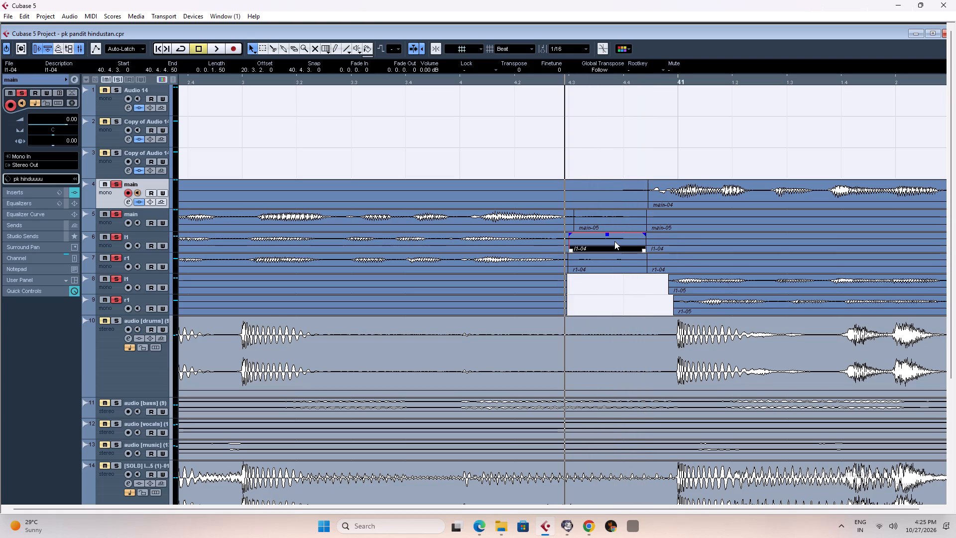
key("Delete")
left_click(610, 266)
key("Delete")
left_click(609, 217)
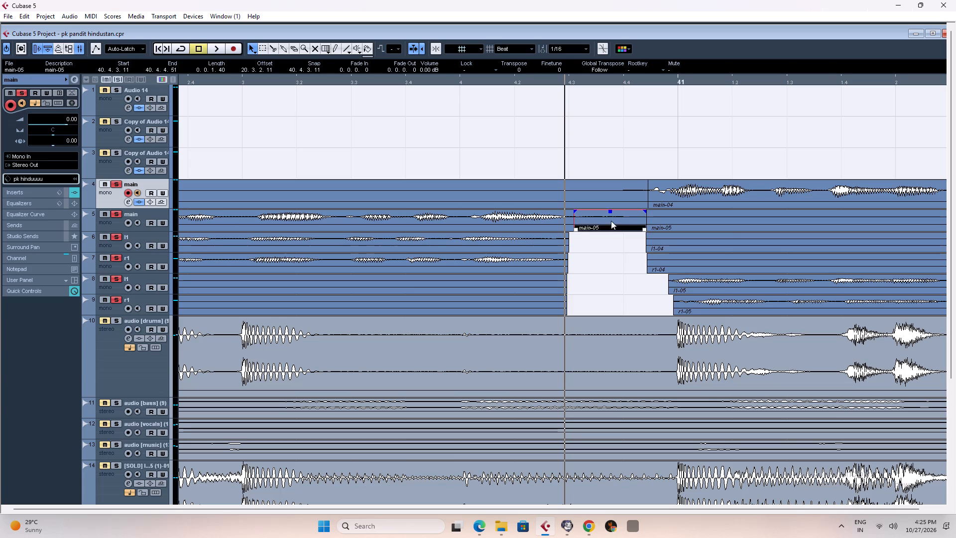
key("Delete")
Cut main track 4 at about 40.4.3.11 and delete the segment from there to 40.4.4.54.
right_click_drag(589, 193, 609, 193)
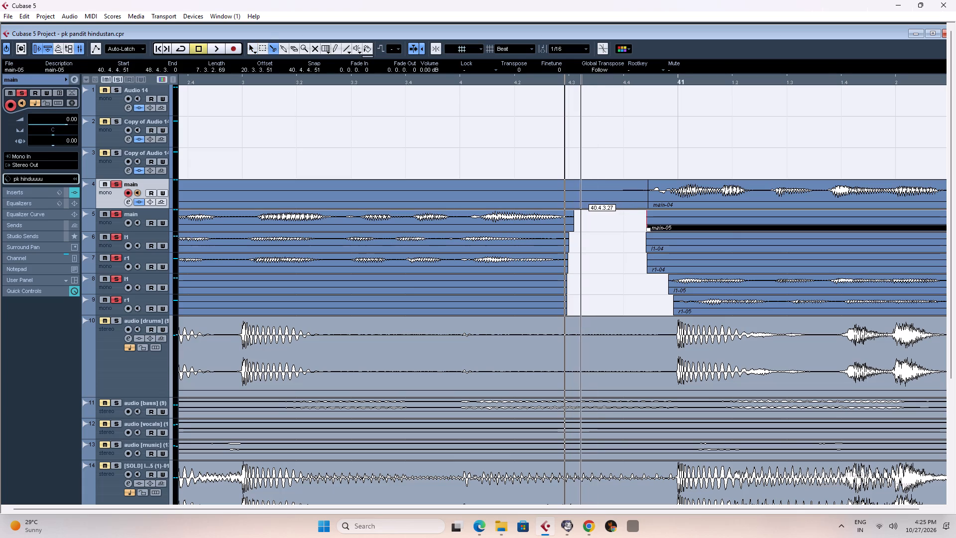
left_click(574, 194)
right_click(587, 197)
left_click(587, 197)
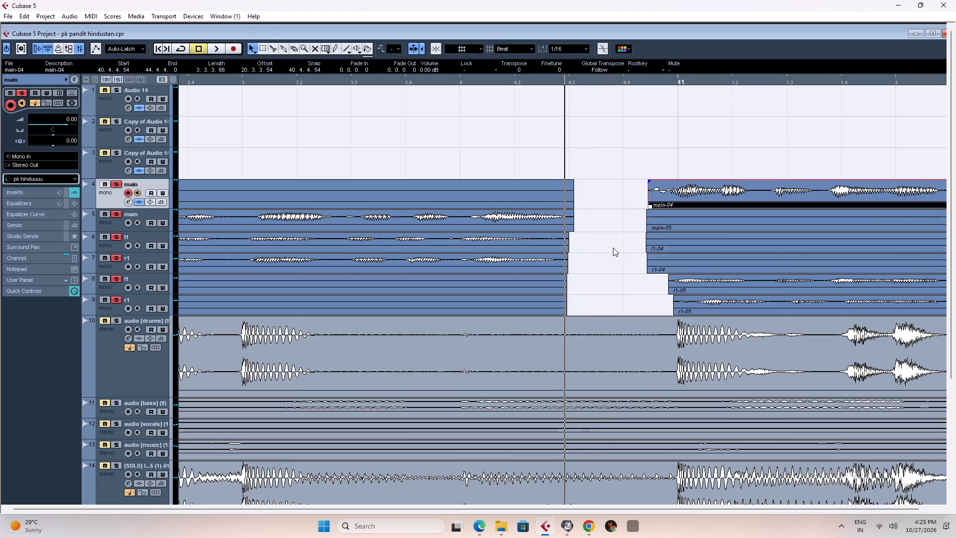
Clear the event selection and save the project.
key("space")
key("space")
type("h")
key("g")
key("g")
key("g")
key("g")
key("g")
key("g")
key("g")
key("g")
key("g")
key("g")
key("g")
key("g")
key("g")
key("g")
key("g")
key("g")
key("g")
key("g")
key("g")
key("g")
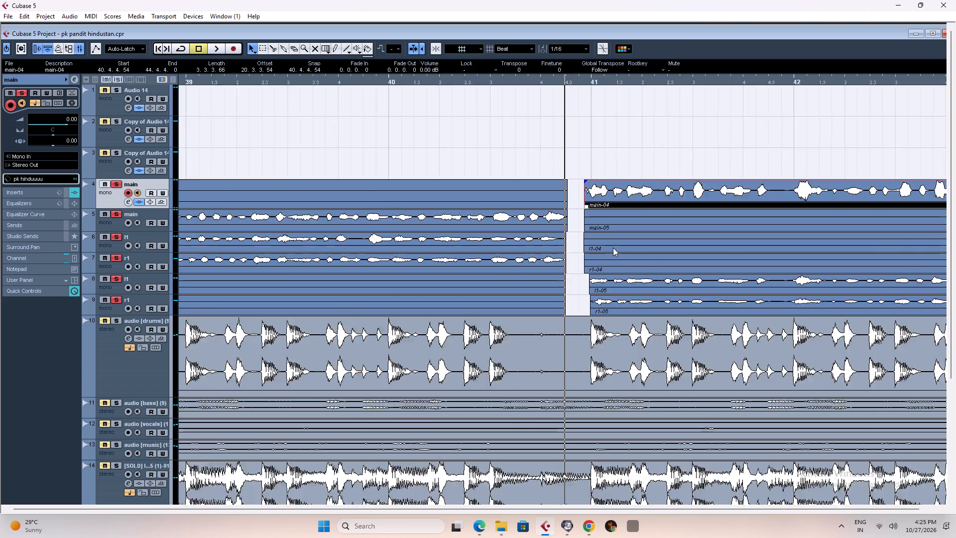
right_click(807, 197)
left_click(807, 197)
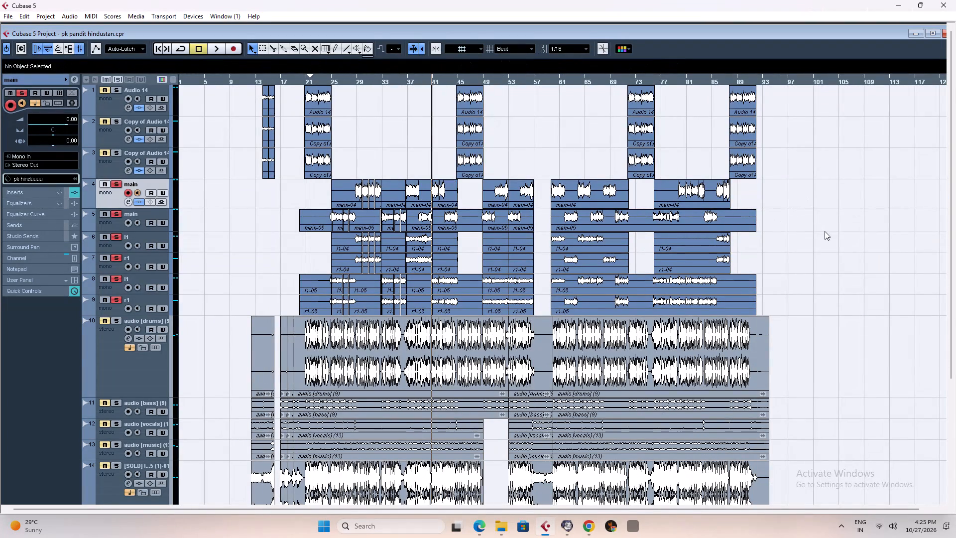
key("ctrl+s")
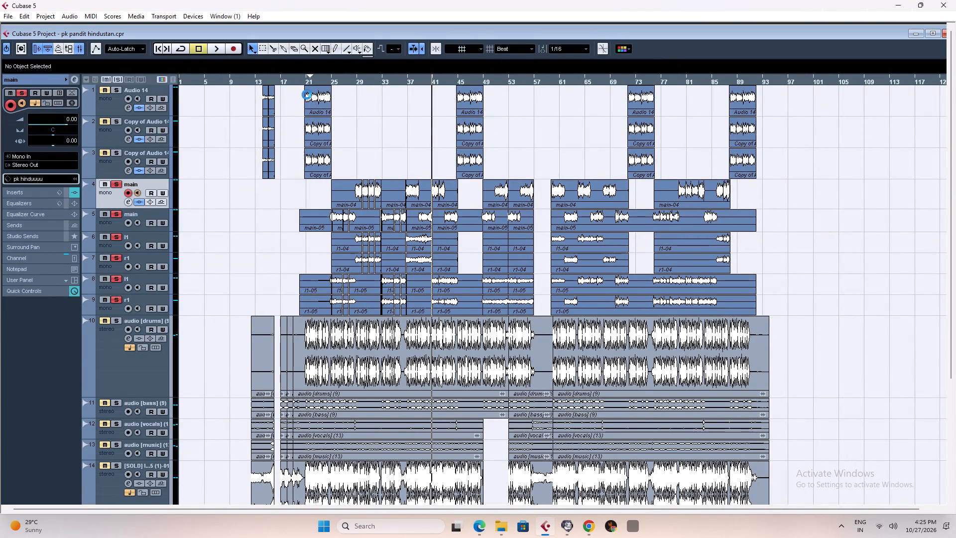
Unsolo all tracks and play the full mix from just before bar 14 to around bar 25.
left_click(291, 80)
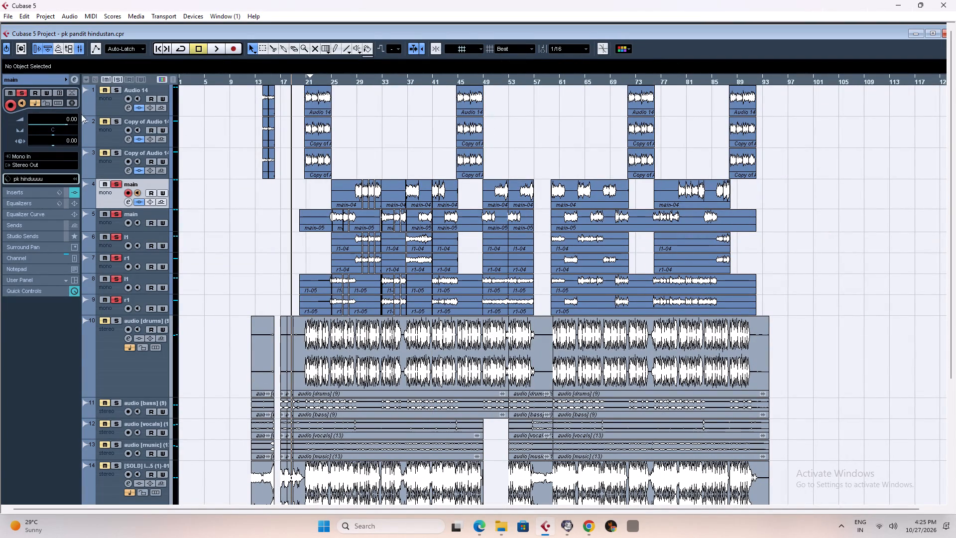
left_click(114, 82)
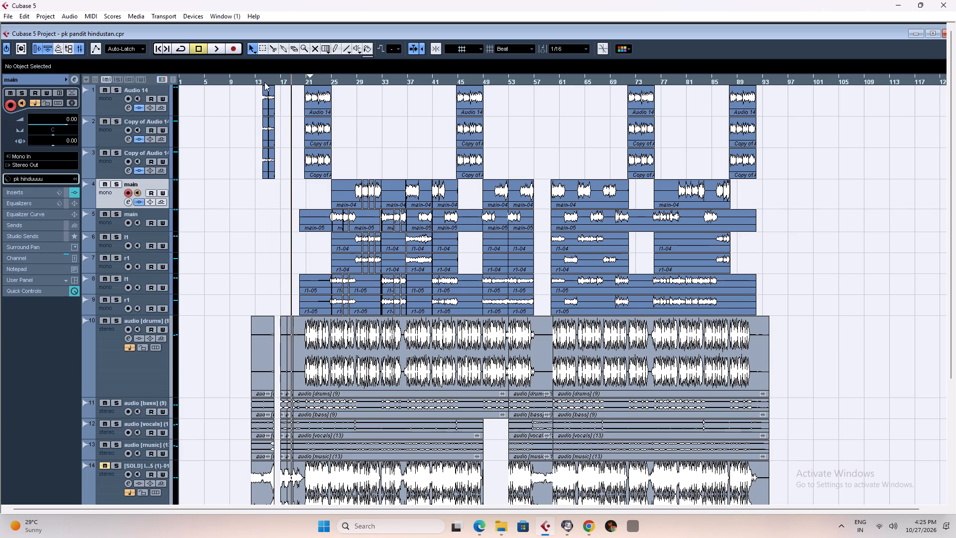
left_click(262, 81)
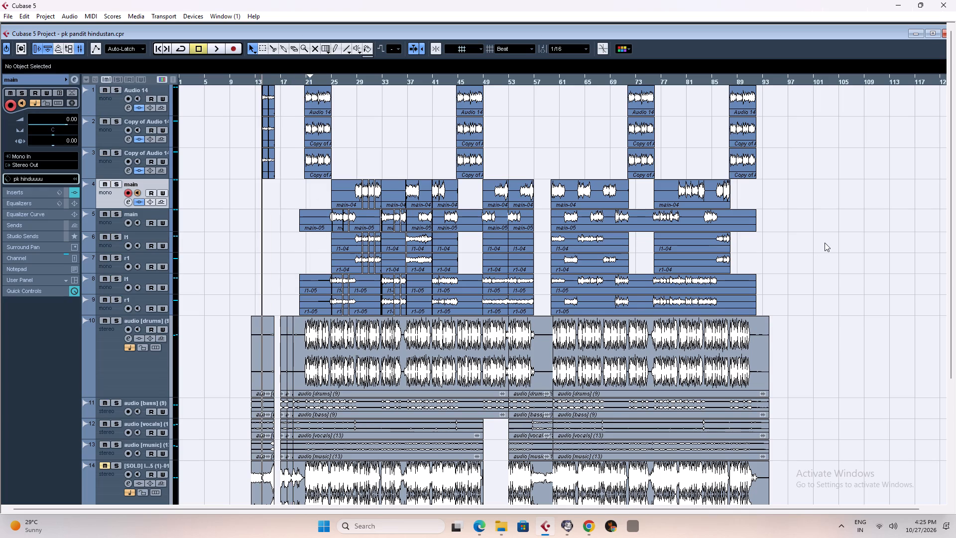
key("space")
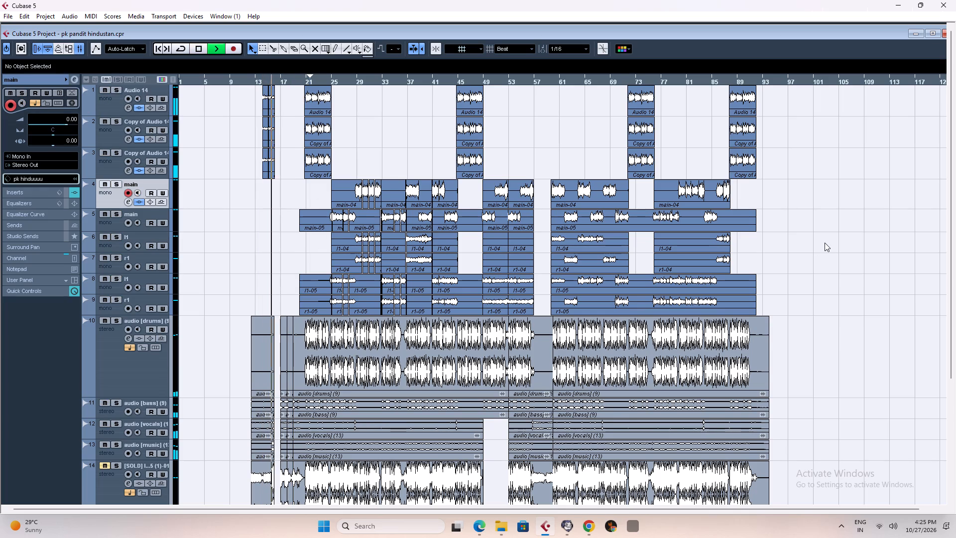
key("space")
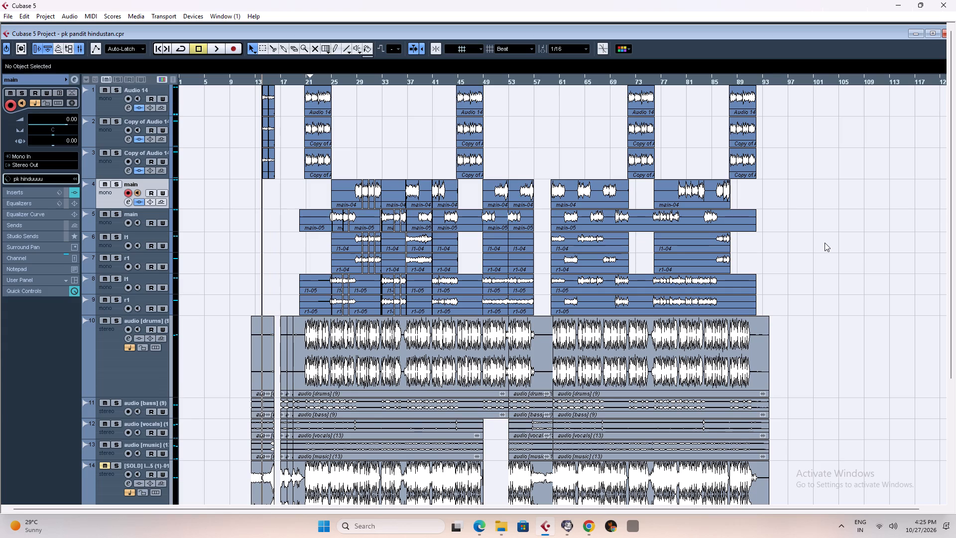
key("space")
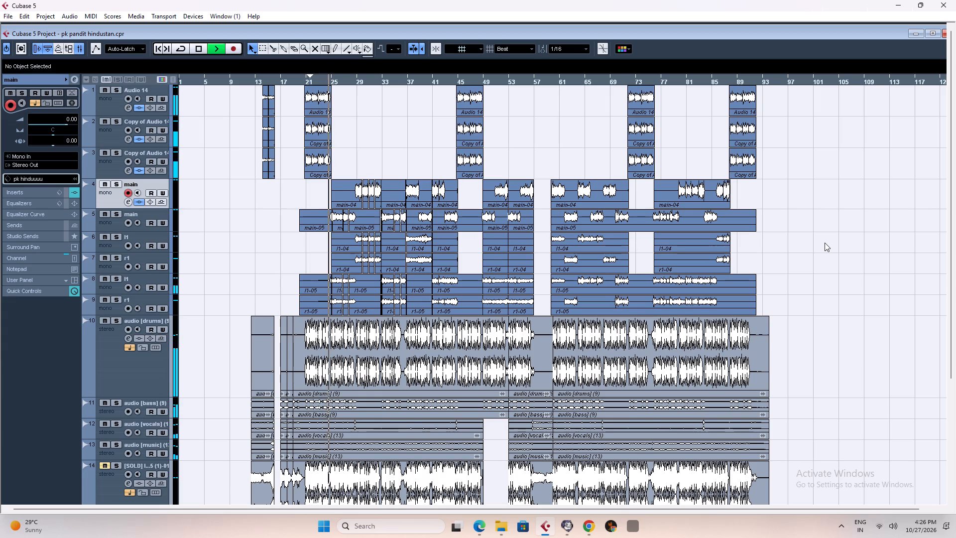
key("space")
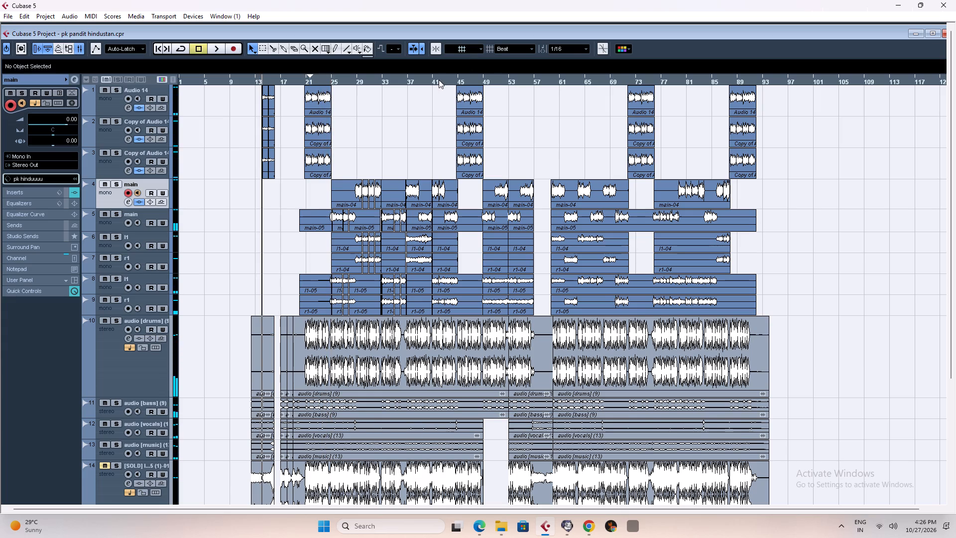
Place the cursor in the gap just before bar 41 and solo the main, l1 and r1 vocals on tracks 4 to 9 again.
left_click(439, 80)
key("h")
key("h")
key("h")
key("h")
key("h")
key("h")
key("h")
key("h")
key("h")
key("h")
key("h")
key("h")
key("h")
key("h")
key("h")
key("h")
key("h")
key("h")
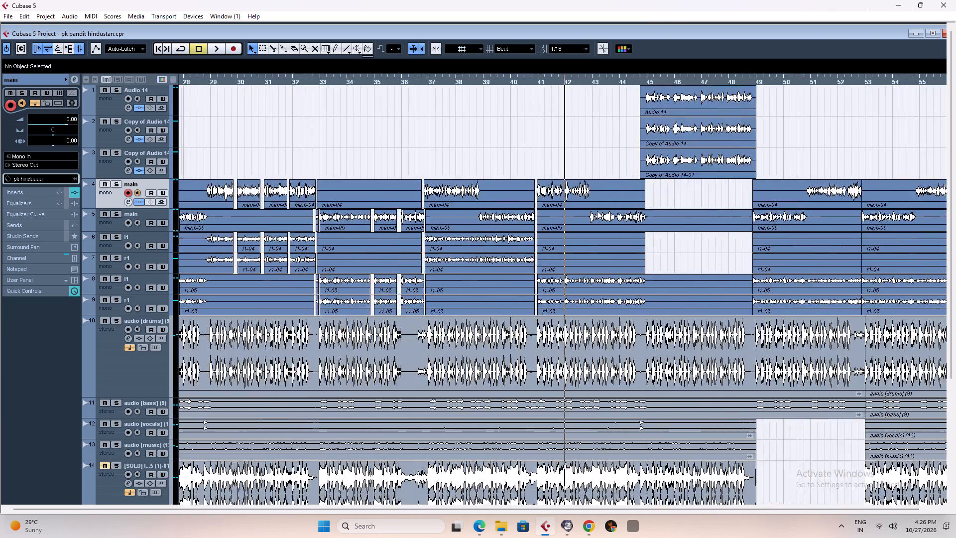
left_click(391, 80)
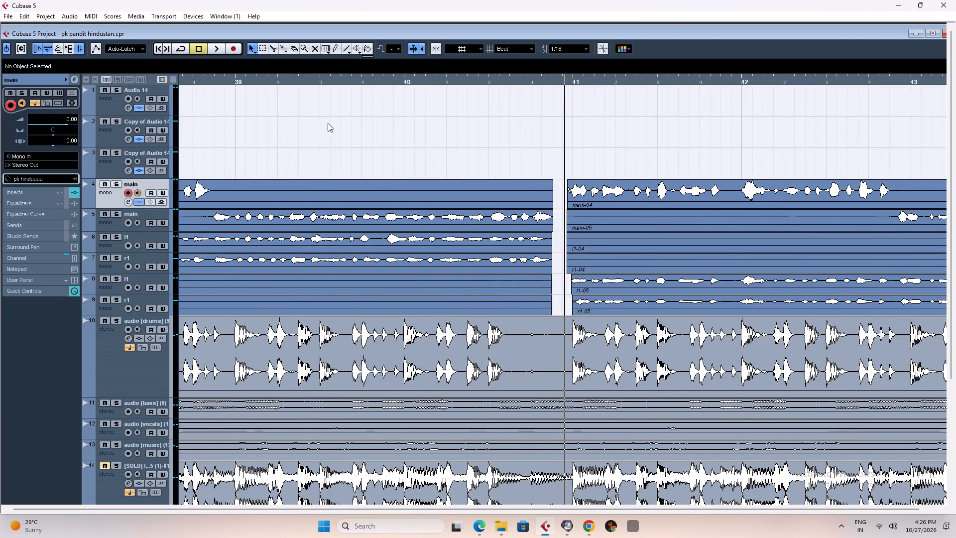
left_click(114, 183)
left_click(114, 214)
left_click(115, 242)
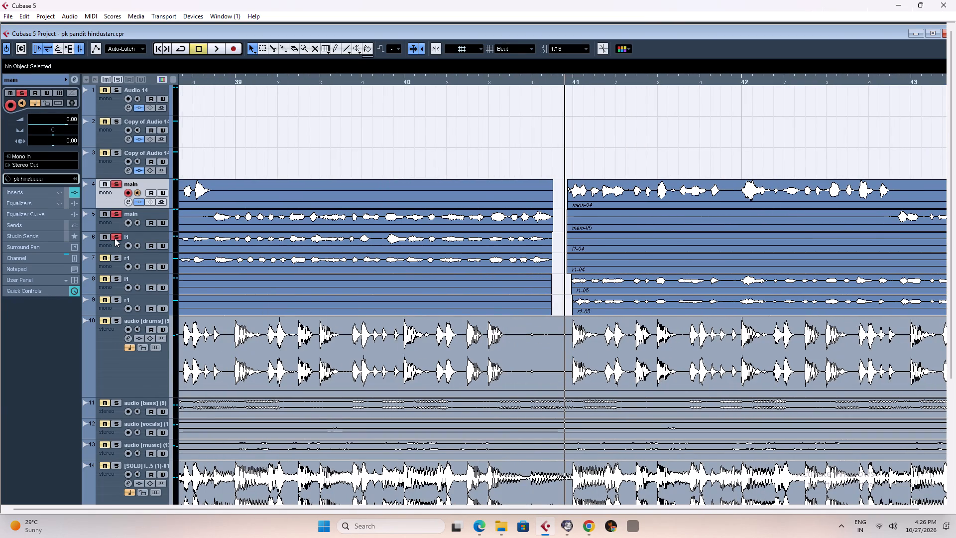
left_click(115, 257)
left_click(115, 276)
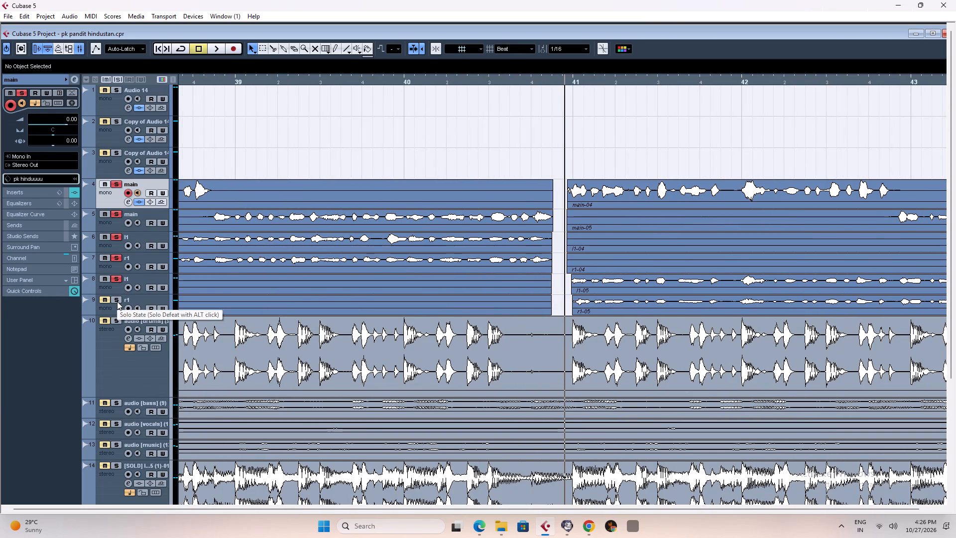
left_click(117, 301)
key("h")
key("h")
key("h")
key("h")
key("h")
key("h")
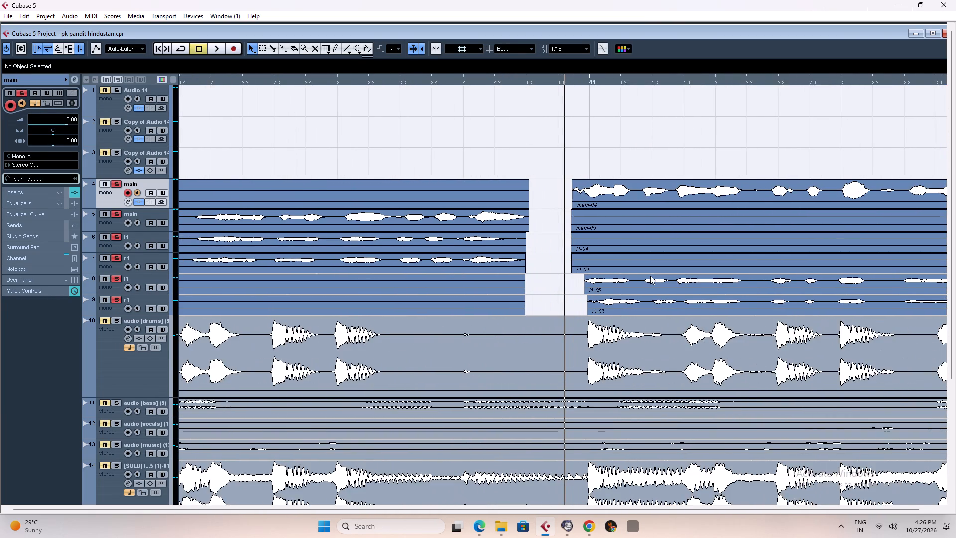
Play the soloed vocals from just before bar 41 and place the cursor in the pause before bar 42.
key("g")
key("g")
key("g")
key("g")
key("g")
key("g")
key("g")
key("g")
key("g")
key("g")
key("g")
key("g")
key("g")
key("g")
key("g")
key("g")
key("g")
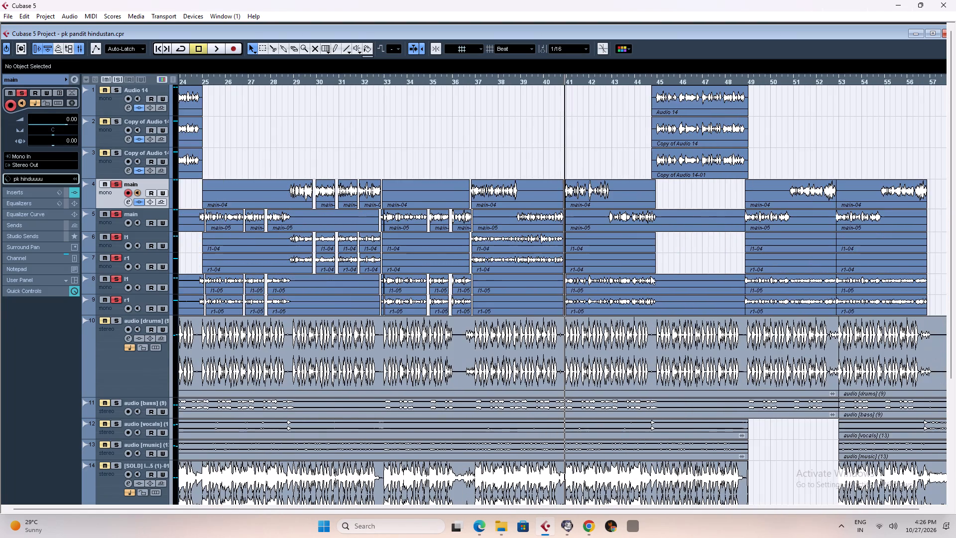
key("space")
key("j")
key("j")
key("j")
key("j")
key("j")
key("j")
key("j")
key("j")
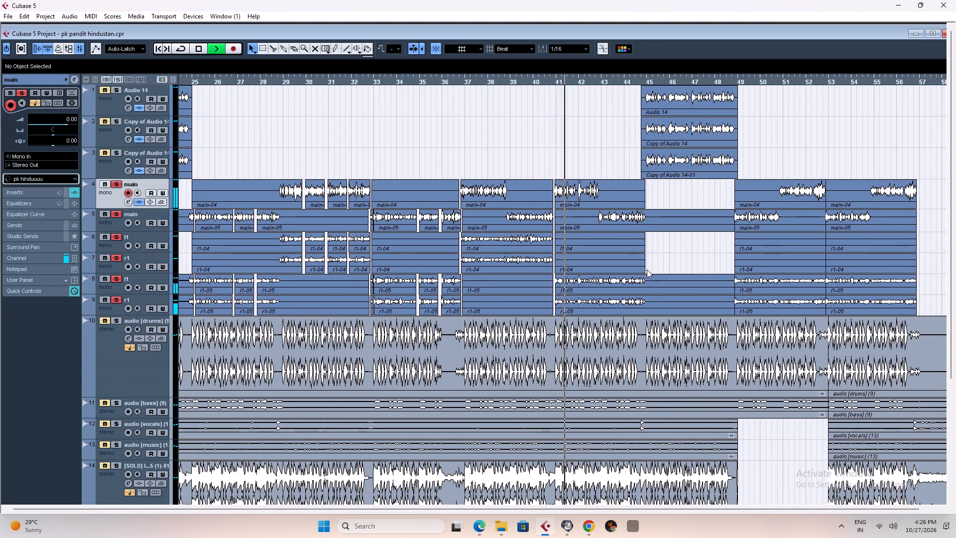
key("h")
key("h")
key("h")
key("h")
key("h")
key("h")
key("h")
key("h")
key("h")
key("h")
key("h")
key("h")
key("h")
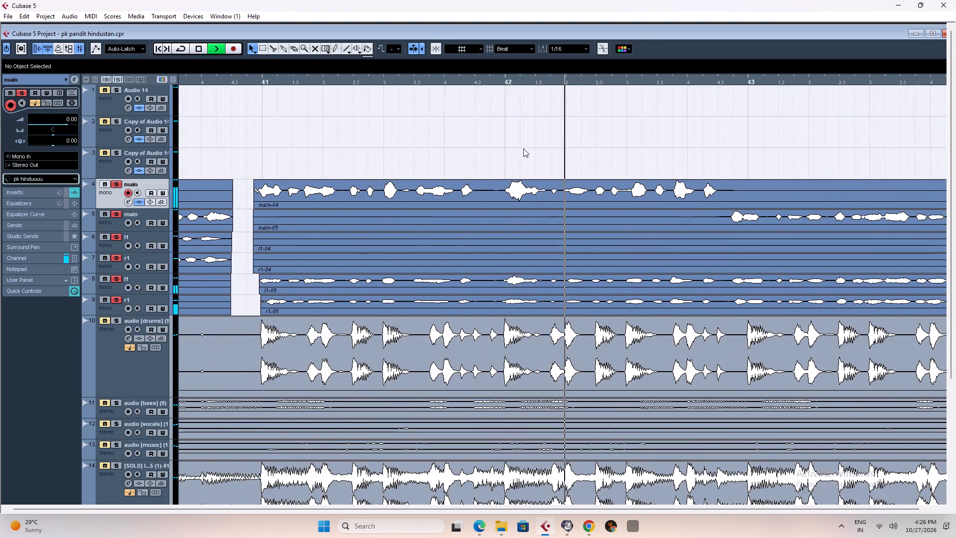
key("space")
left_click(779, 81)
key("space")
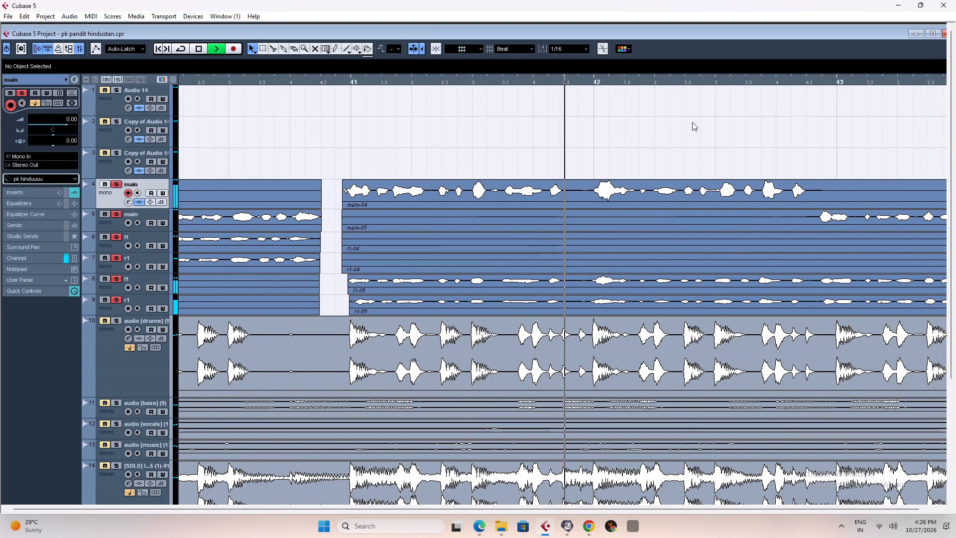
key("space")
left_click(570, 82)
left_click(572, 82)
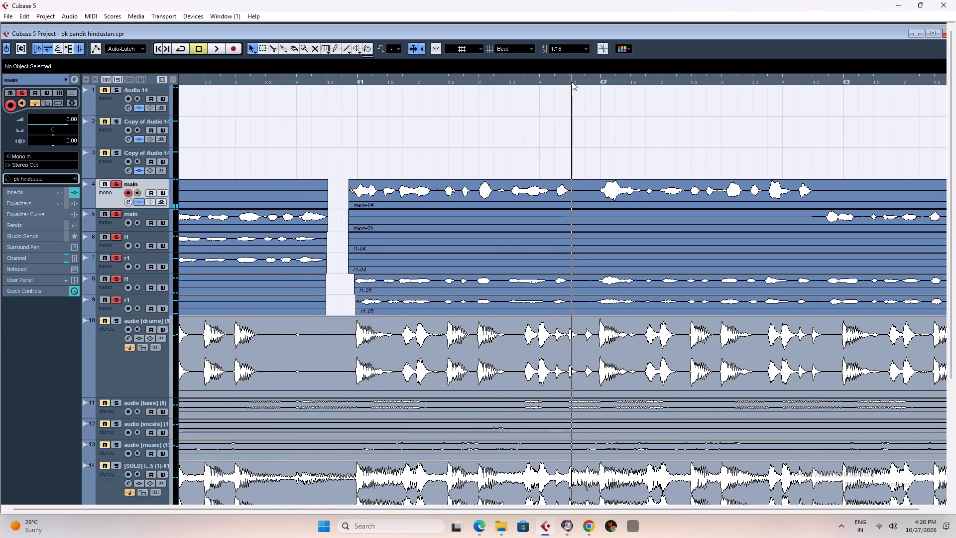
key("space")
key("space")
key("j")
key("j")
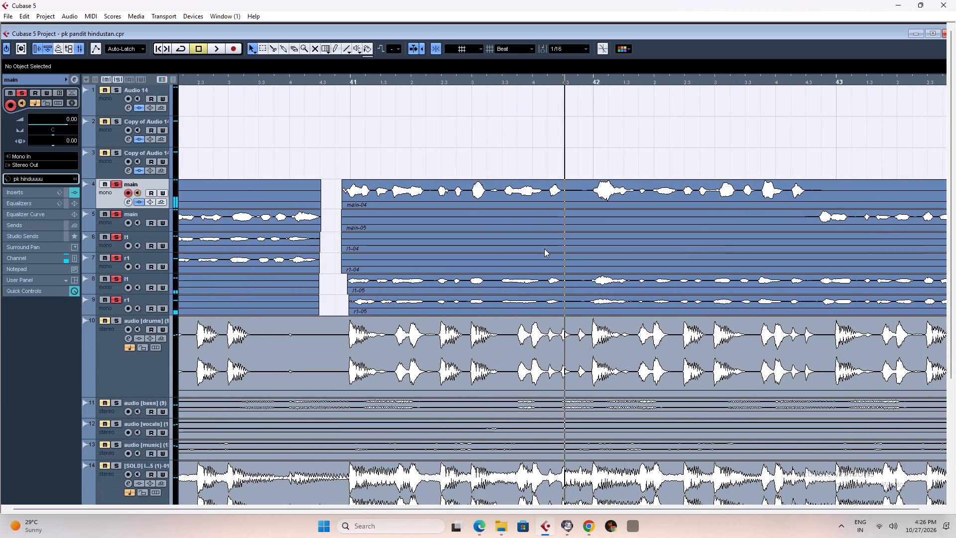
Split main track 4, l1 track 8 and r1 track 9 at both ends of the pause, around 41.4.2 and bar 42.
key("h")
key("h")
key("h")
key("h")
key("h")
key("h")
key("h")
key("h")
key("h")
key("h")
right_click_drag(542, 200, 555, 200)
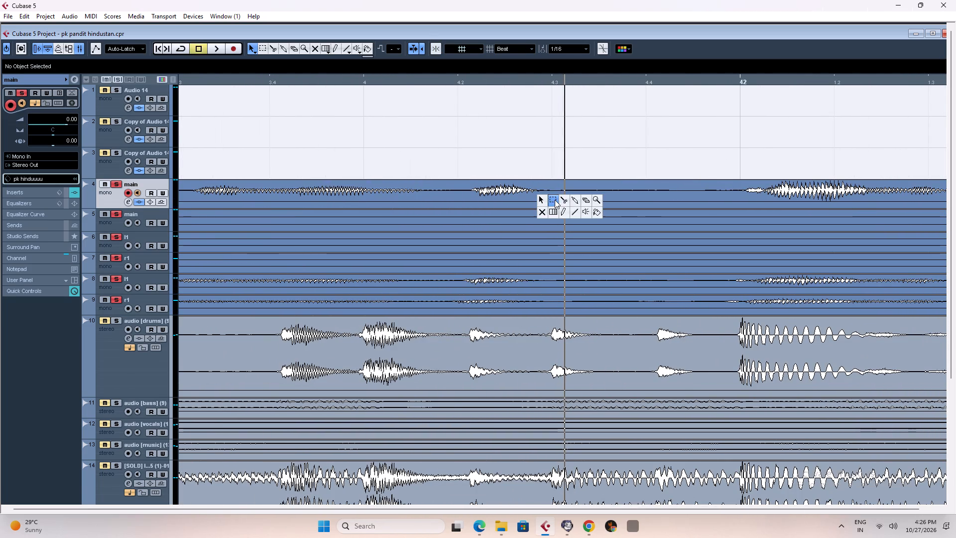
right_click_drag(555, 200, 563, 201)
left_click(545, 191)
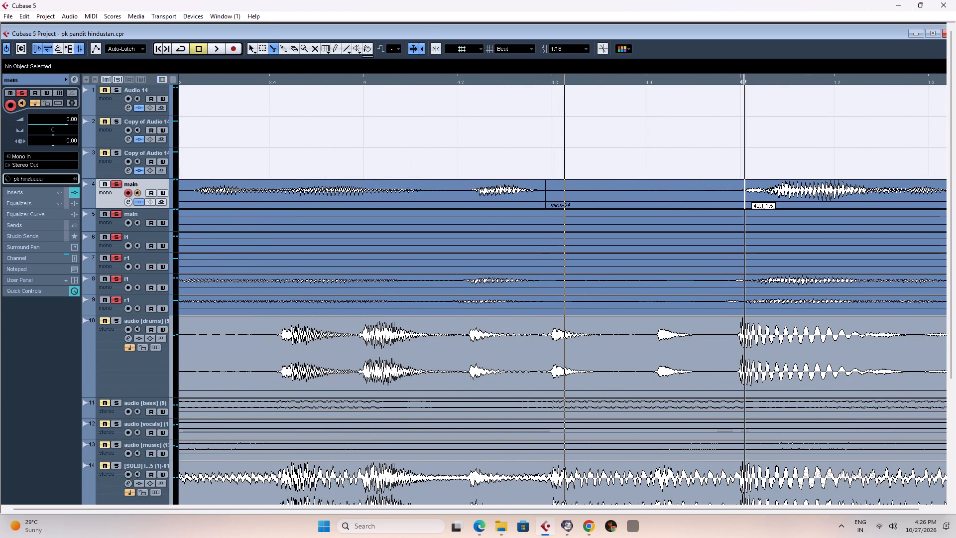
left_click(740, 190)
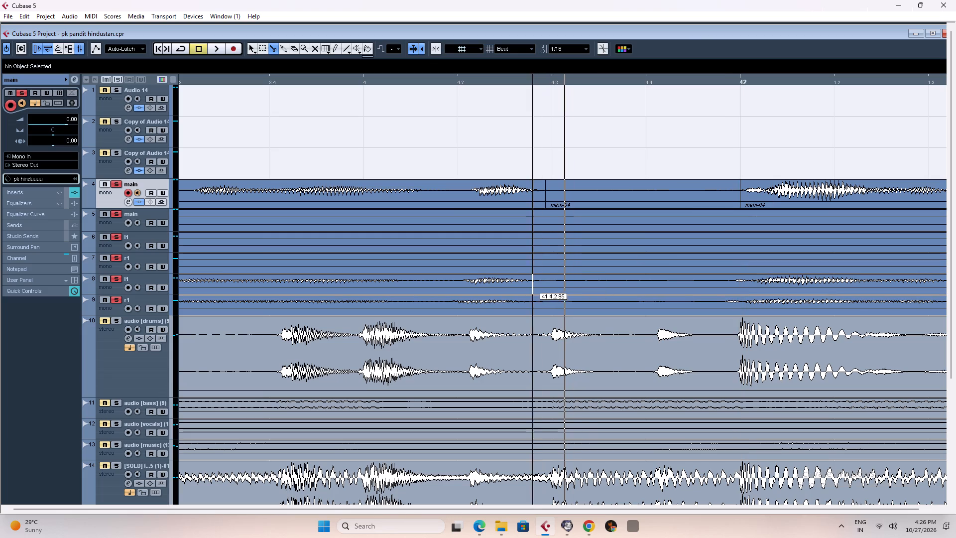
left_click(536, 282)
left_click(731, 286)
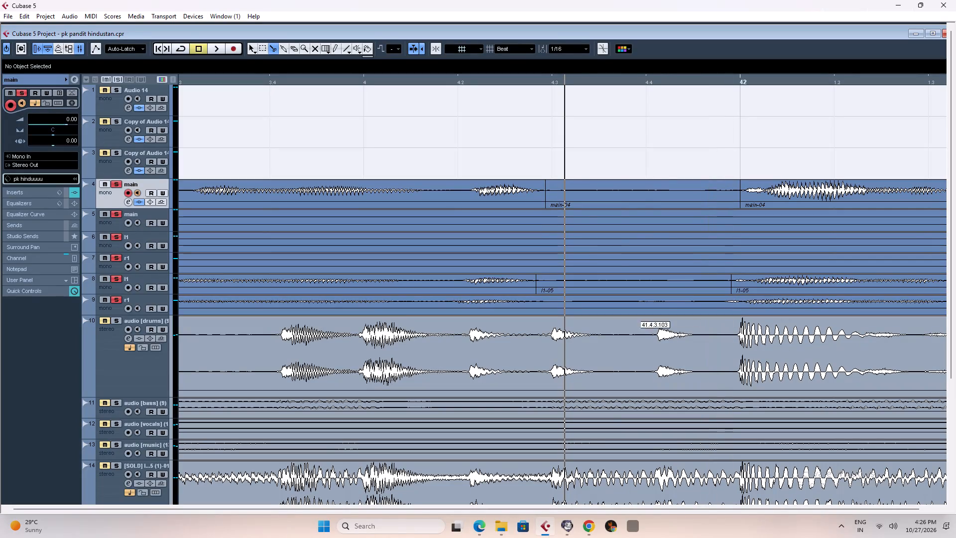
left_click(533, 308)
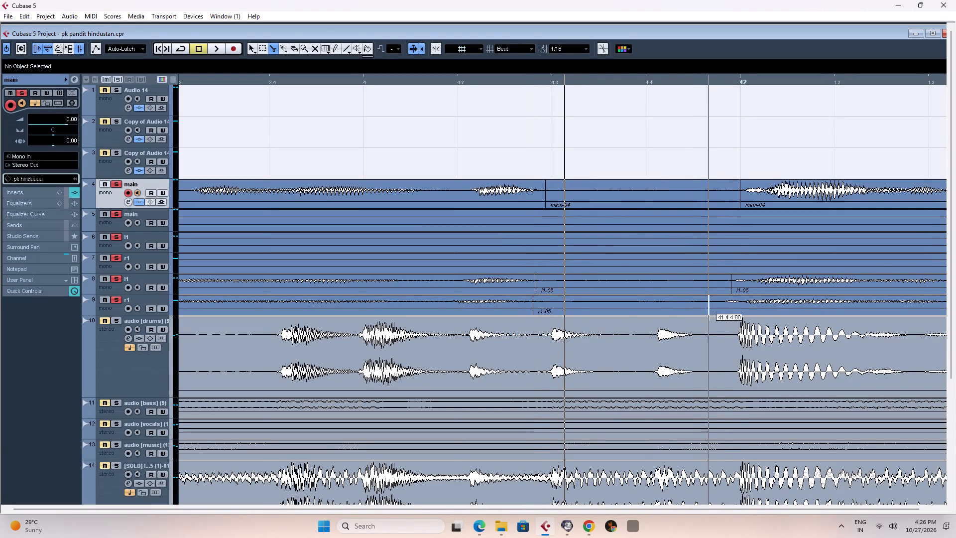
left_click(743, 304)
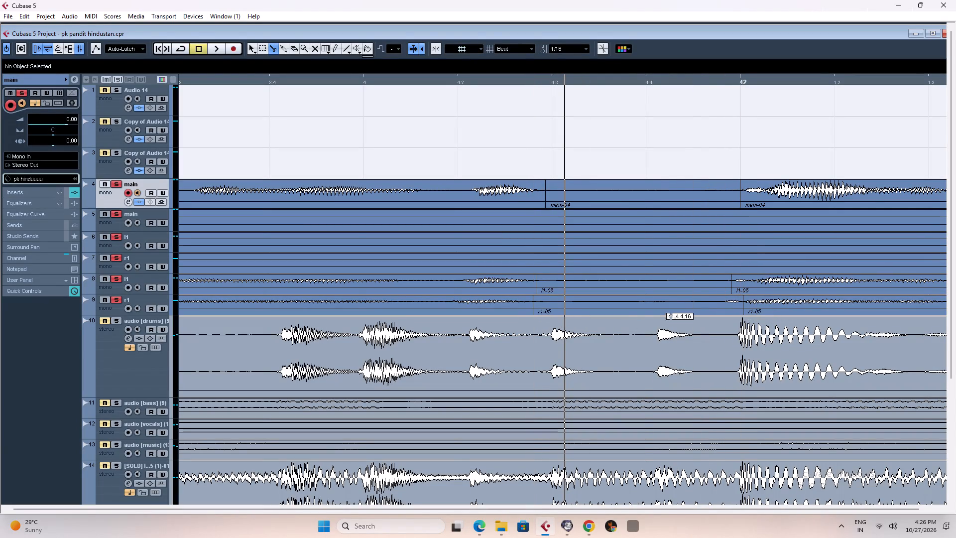
Delete the cut-out pause segments before bar 42 on r1 track 9, l1 track 8 and main track 4.
right_click(644, 305)
left_click(644, 305)
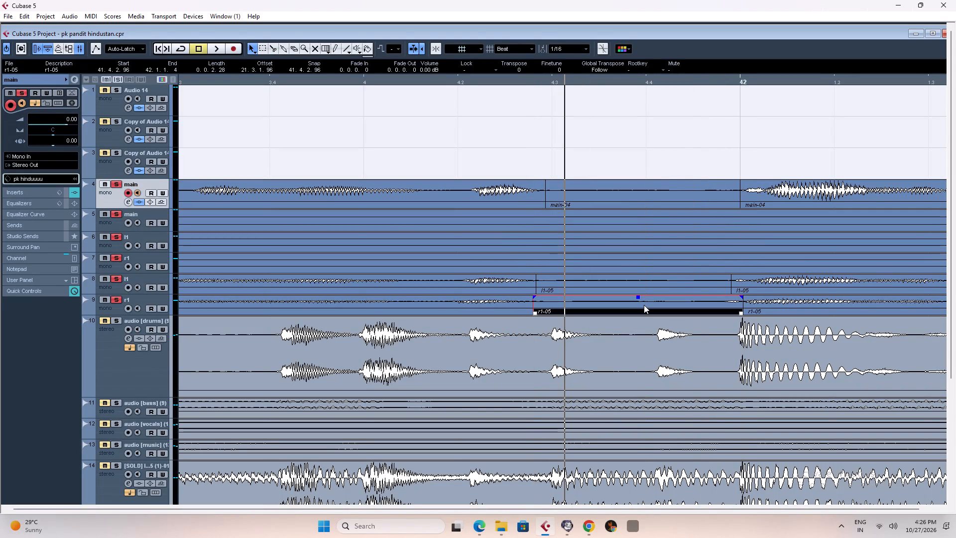
key("Delete")
left_click(598, 281)
key("Delete")
left_click(593, 195)
key("Delete")
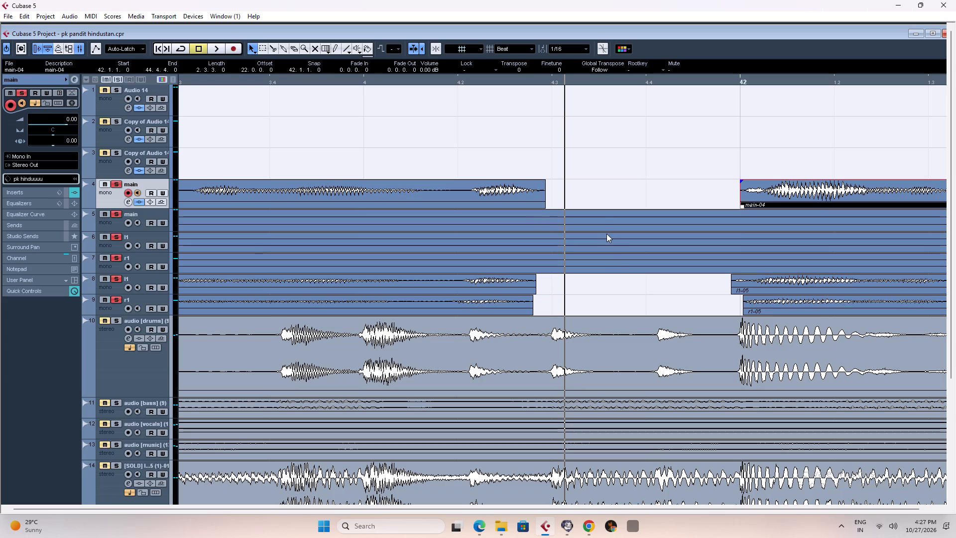
Play the soloed vocals from about bar 42 and place the cursor near the phrase pause before bar 44.
key("g")
key("g")
key("g")
key("g")
key("g")
key("g")
key("g")
key("g")
key("g")
key("g")
key("g")
key("g")
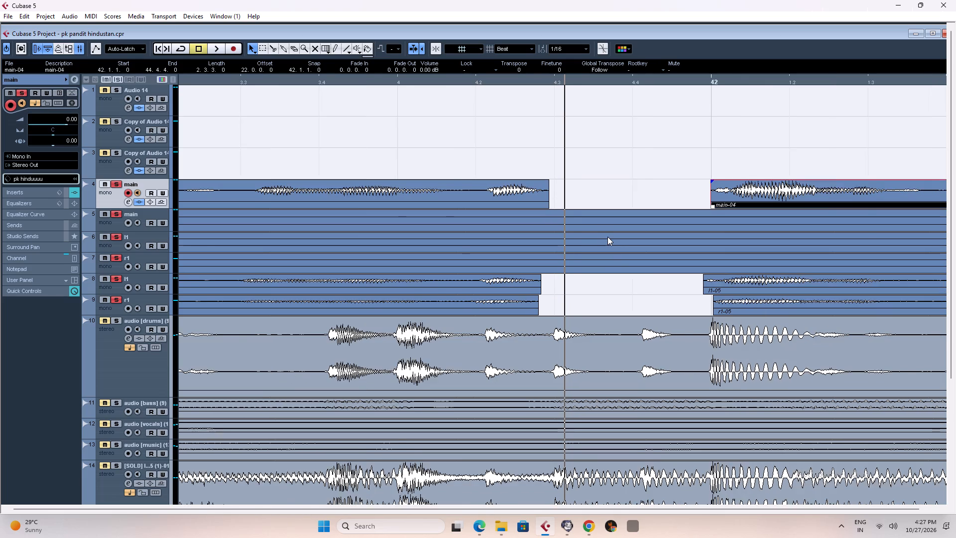
key("g")
key("g")
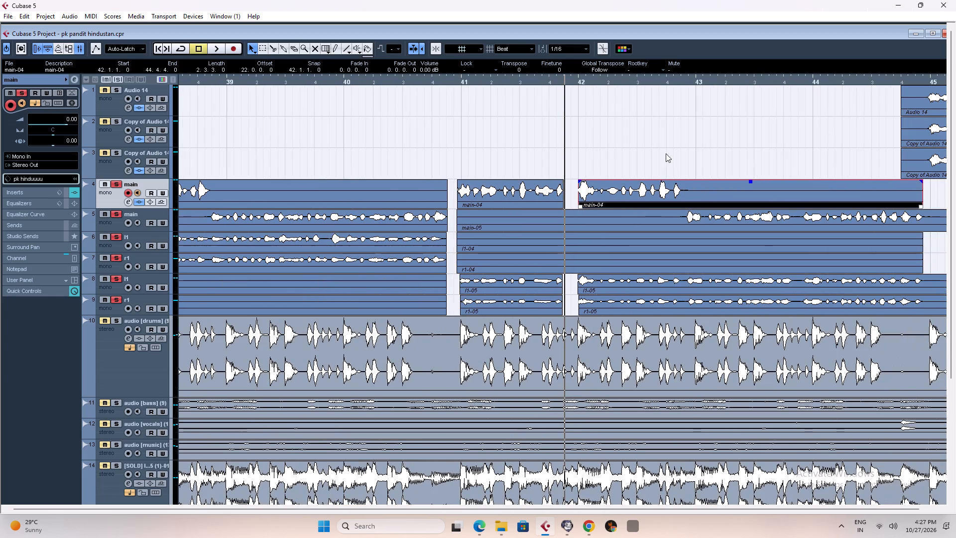
left_click(677, 80)
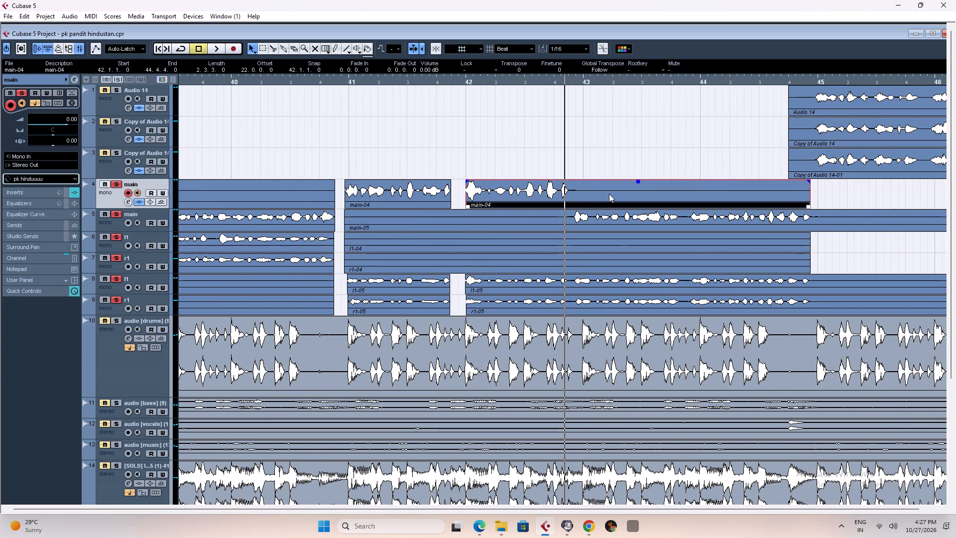
left_click(569, 80)
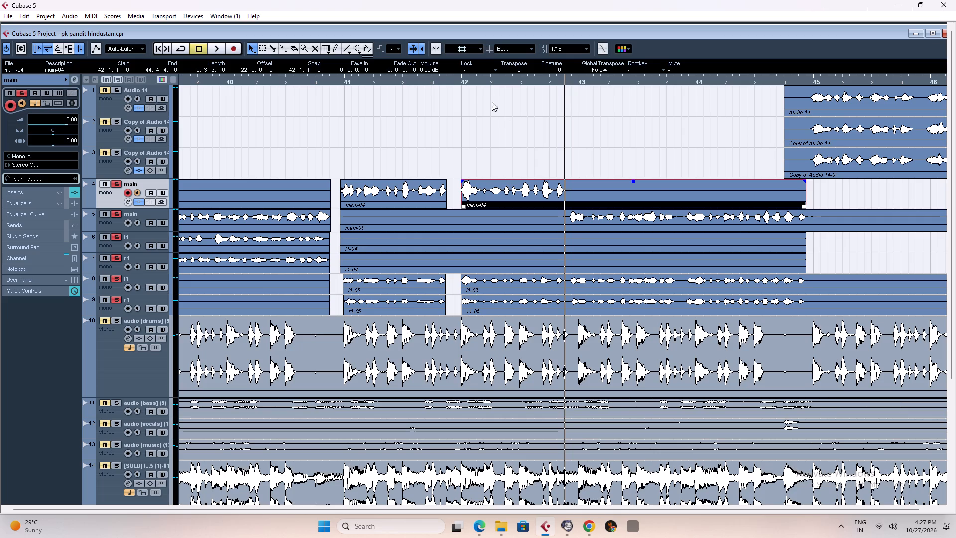
left_click(472, 80)
key("space")
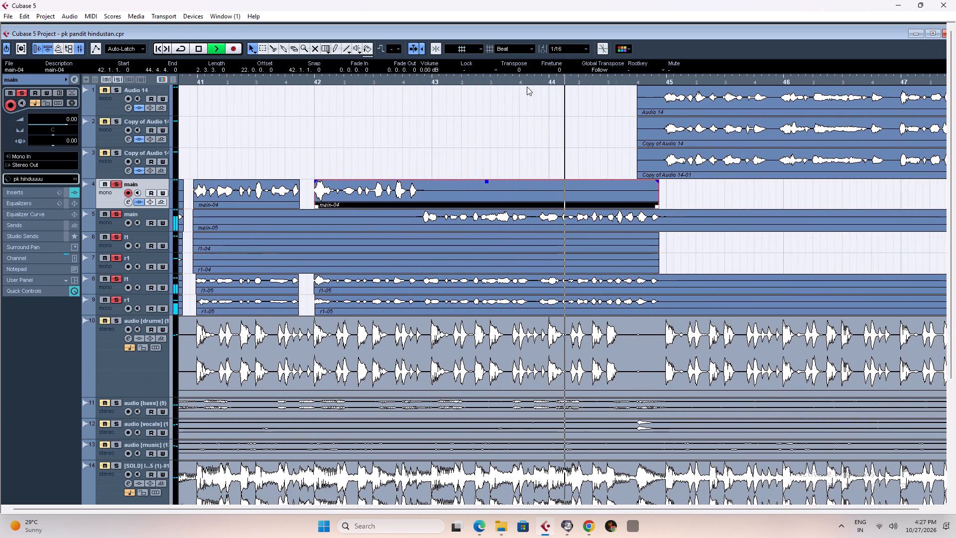
left_click(506, 81)
key("space")
Split main track 5, l1 track 8 and r1 track 9 at both ends of the pause, around 43.4.1 and 43.4.3.
key("h")
key("h")
key("h")
key("h")
key("h")
key("h")
key("h")
key("h")
key("h")
key("h")
key("h")
key("h")
key("h")
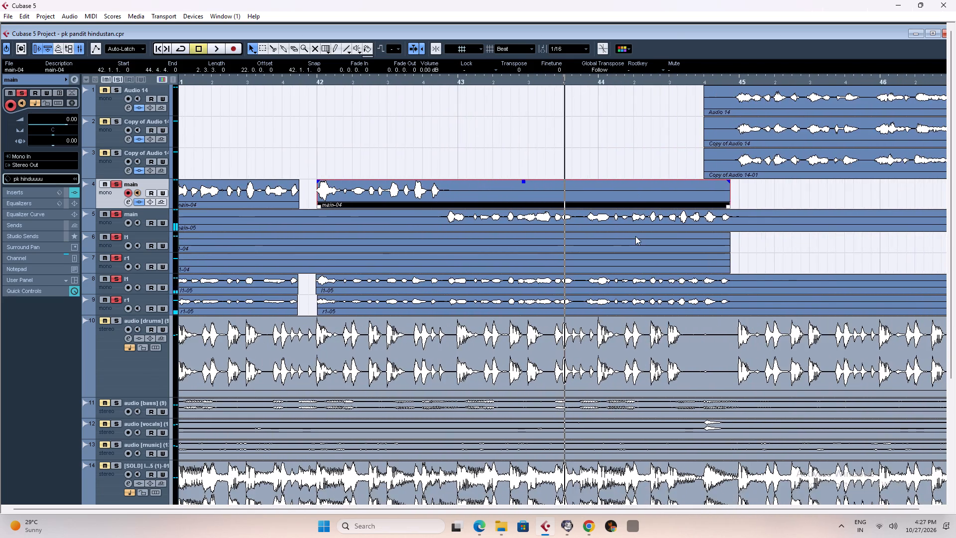
right_click_drag(607, 220, 628, 221)
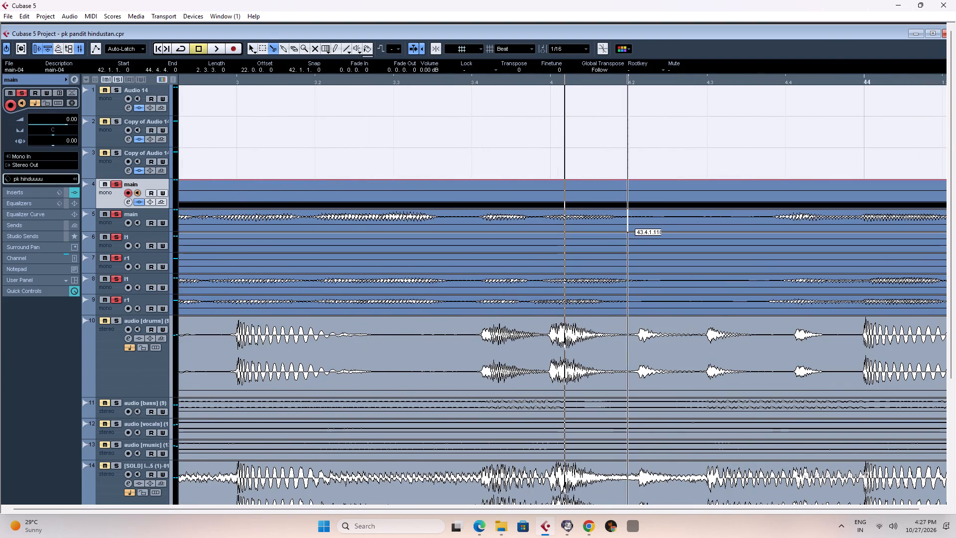
left_click(622, 219)
left_click(767, 220)
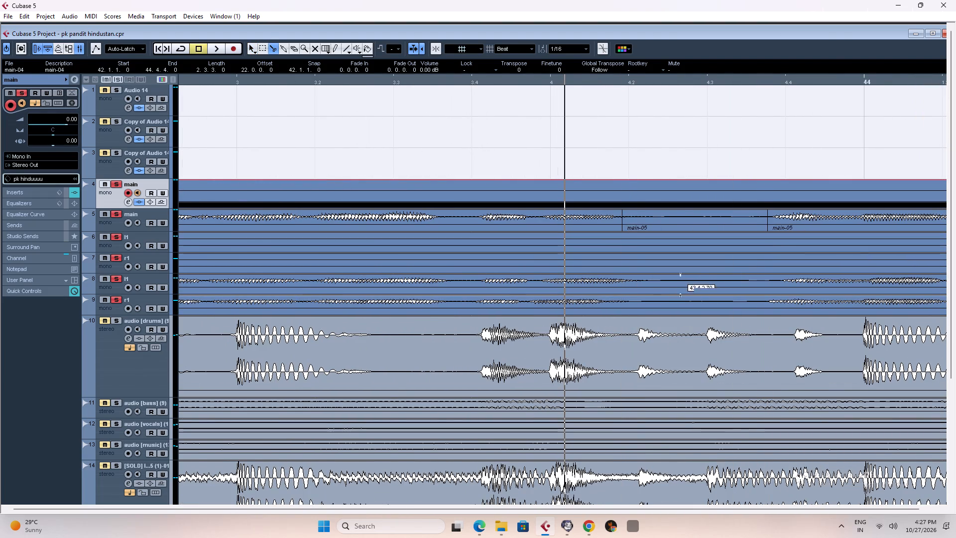
left_click(635, 281)
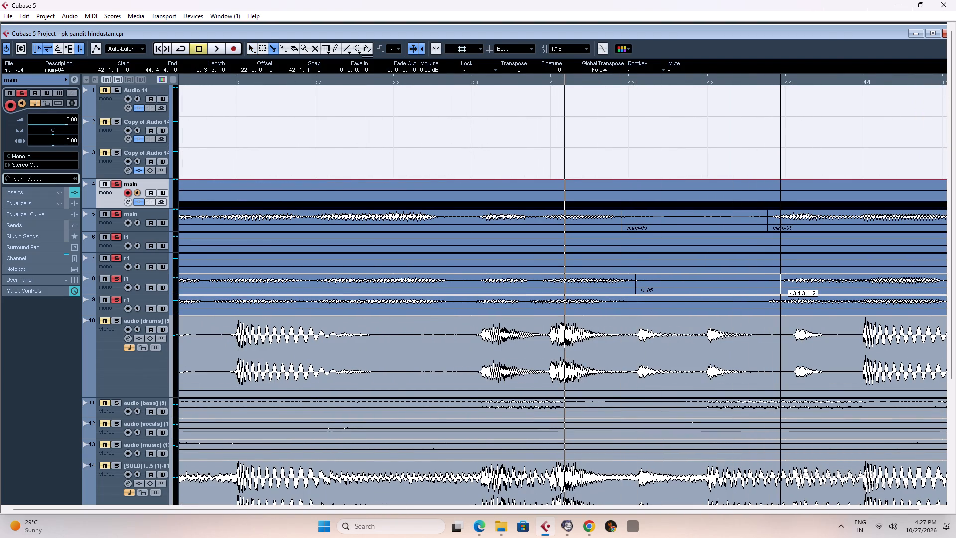
left_click(781, 281)
left_click(618, 307)
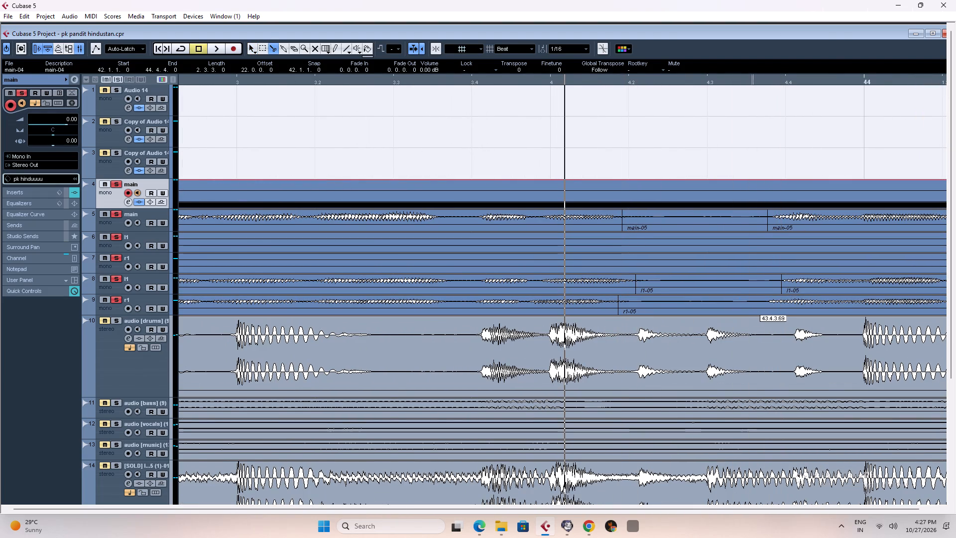
left_click(765, 304)
Delete the cut-out pause segments before bar 44 on r1 track 9, l1 track 8 and main track 5.
right_click(699, 306)
left_click(699, 306)
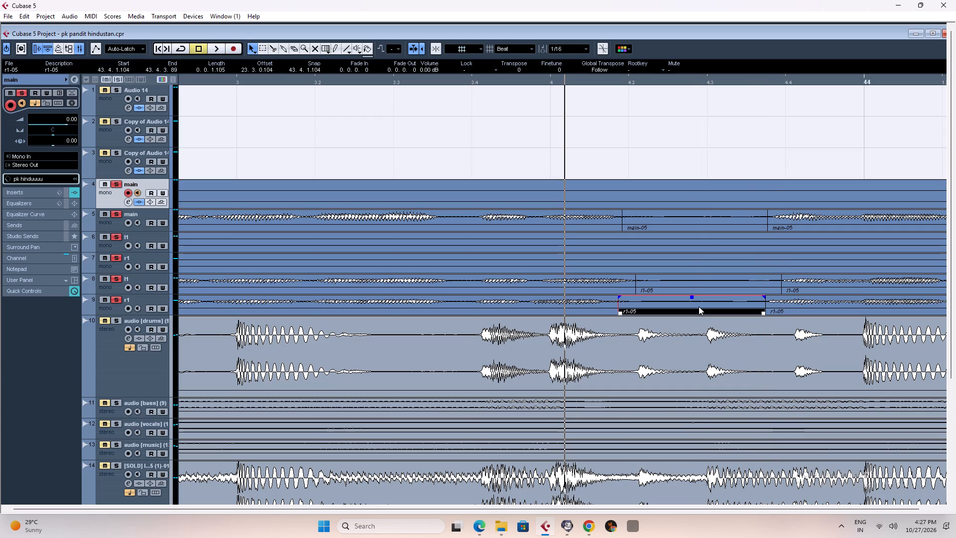
key("Delete")
left_click(683, 281)
key("Delete")
left_click(659, 217)
key("Delete")
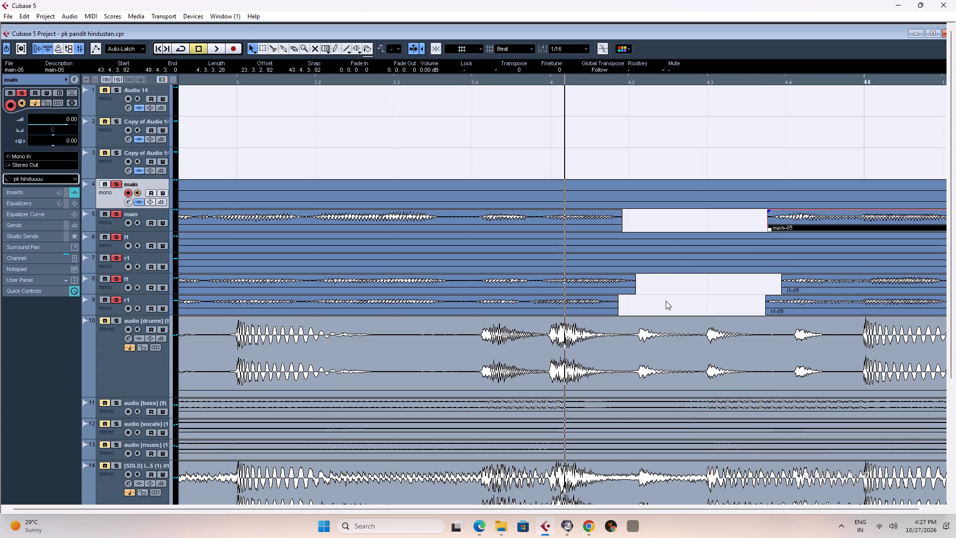
Play the soloed vocals from shortly after bar 43 through the new gap to past bar 45.
key("g")
key("g")
key("g")
key("g")
key("g")
key("g")
key("g")
key("g")
key("g")
key("g")
key("g")
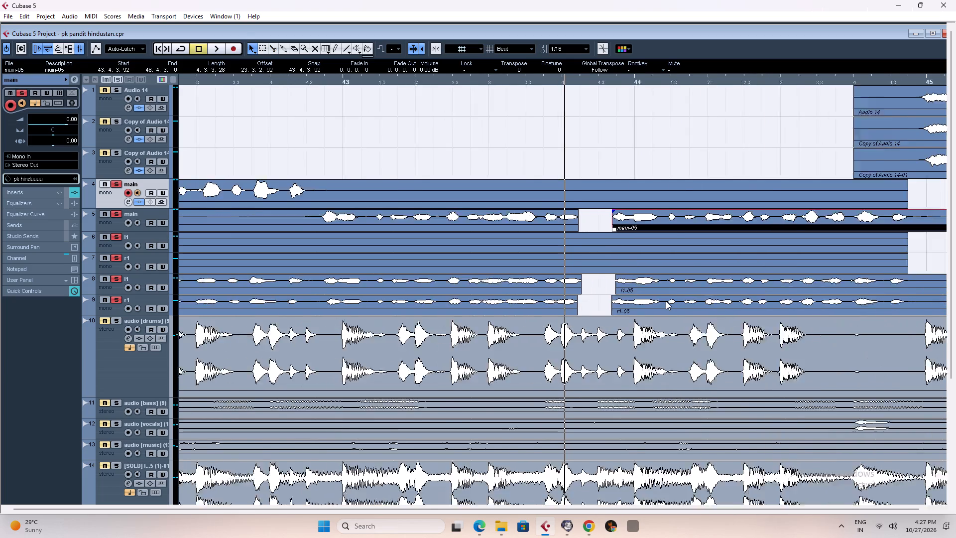
key("space")
key("space")
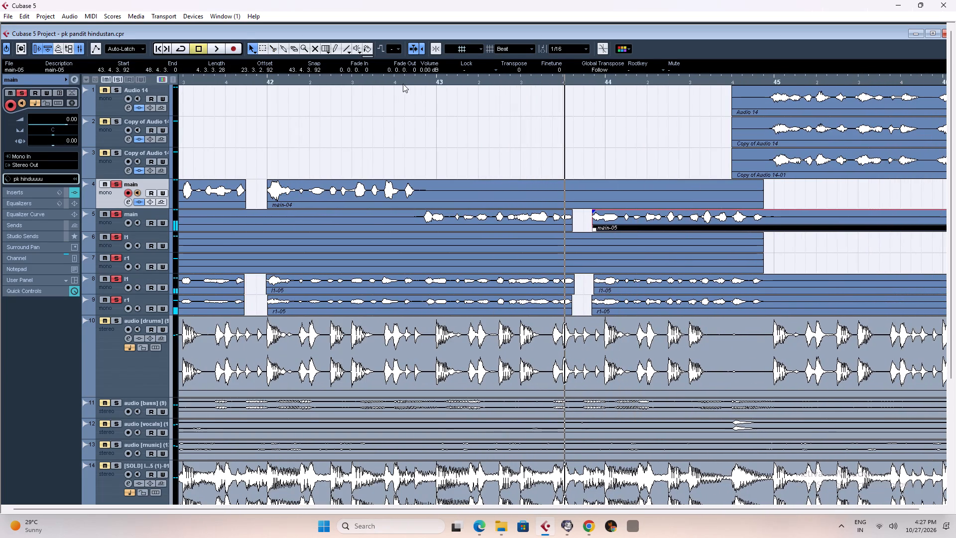
left_click(487, 83)
key("space")
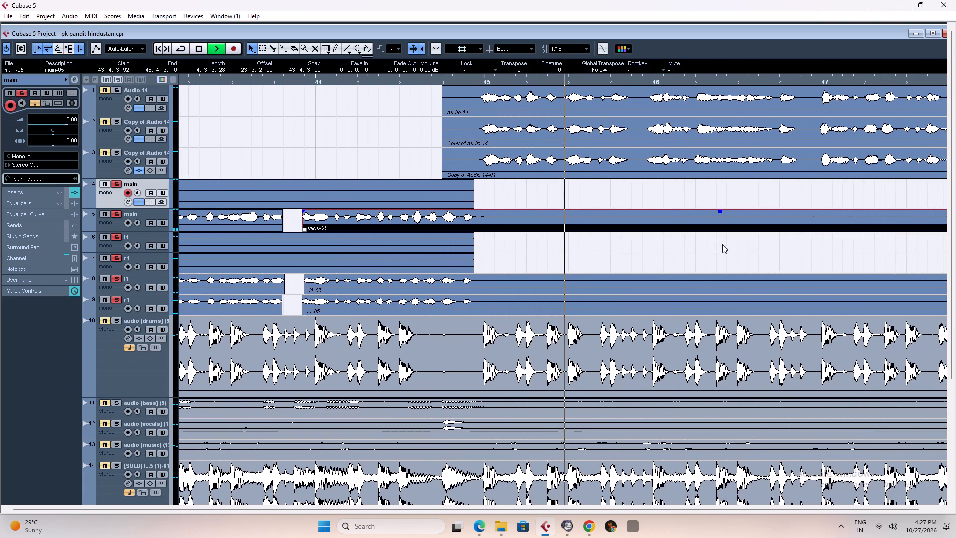
Jump playback from bar 46 to bar 49 and listen to the start of the next soloed vocal phrases.
key("g")
key("g")
key("g")
key("g")
key("g")
key("g")
key("g")
key("g")
key("g")
key("g")
key("g")
key("g")
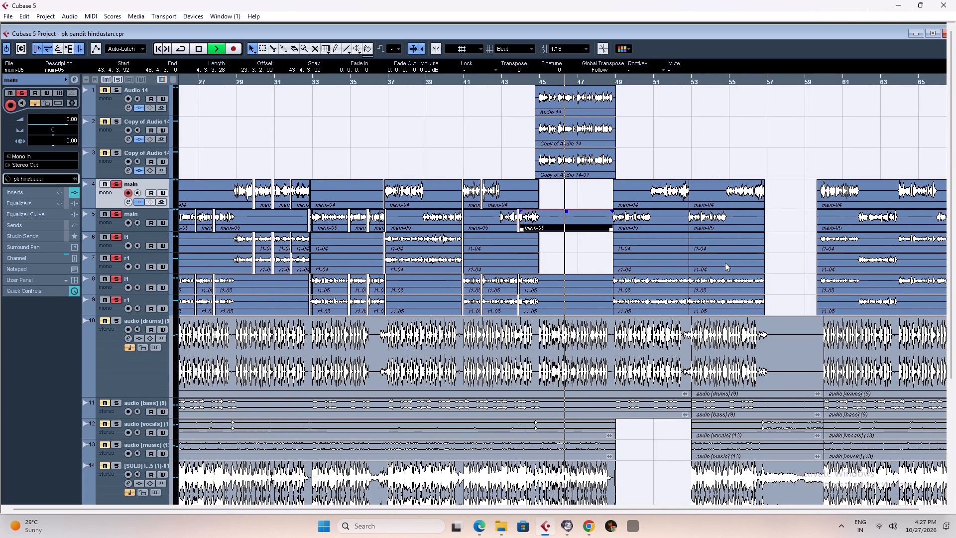
left_click(605, 81)
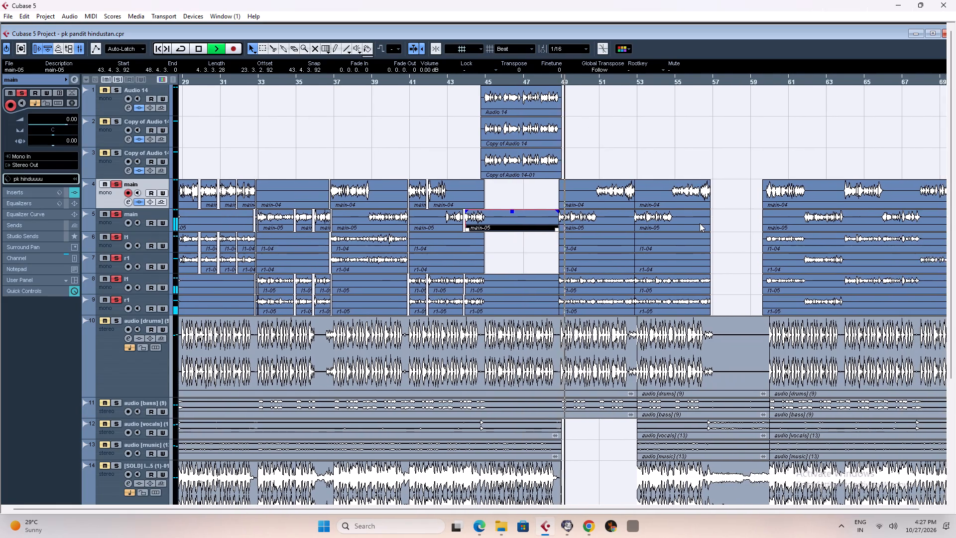
key("h")
key("h")
key("h")
key("h")
key("h")
key("h")
key("h")
key("h")
key("h")
key("h")
key("h")
key("h")
key("h")
key("h")
key("space")
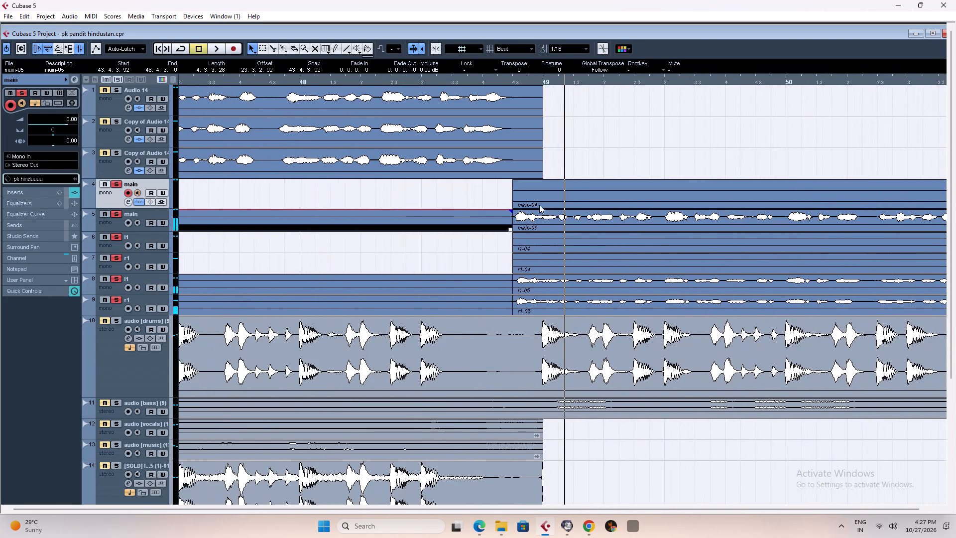
Play the soloed vocals on through bar 50 and place the cursor in the phrase pause around 50.2.2.
key("space")
key("h")
key("h")
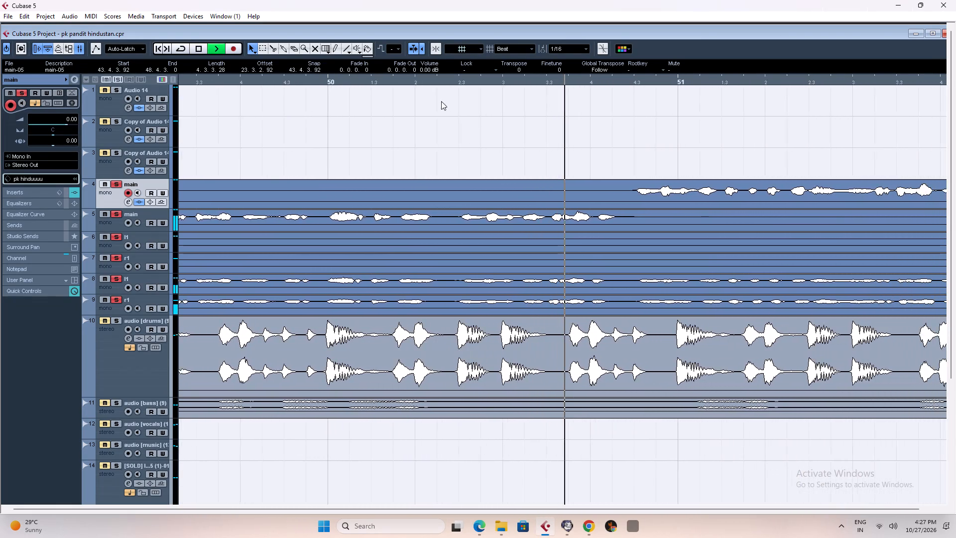
key("space")
left_click(812, 81)
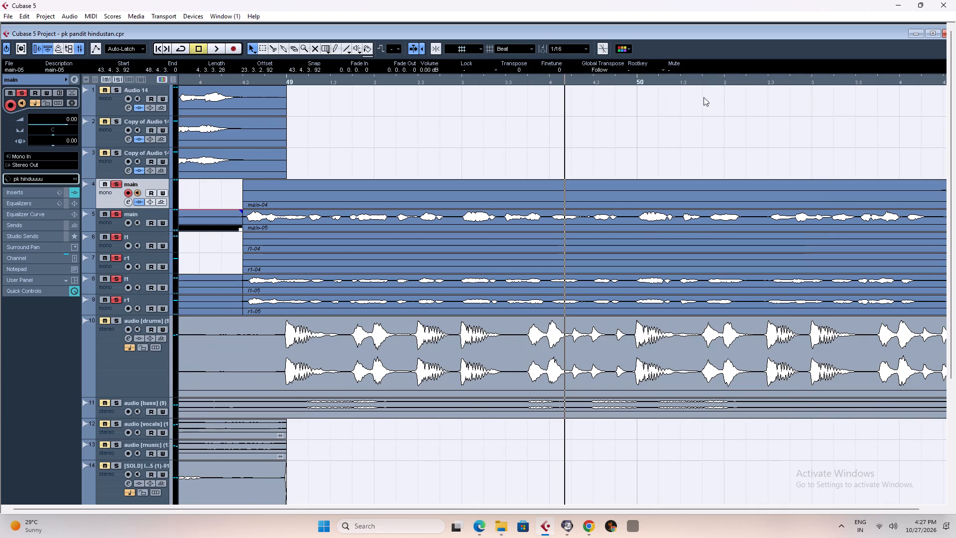
left_click(712, 79)
left_click(410, 48)
key("space")
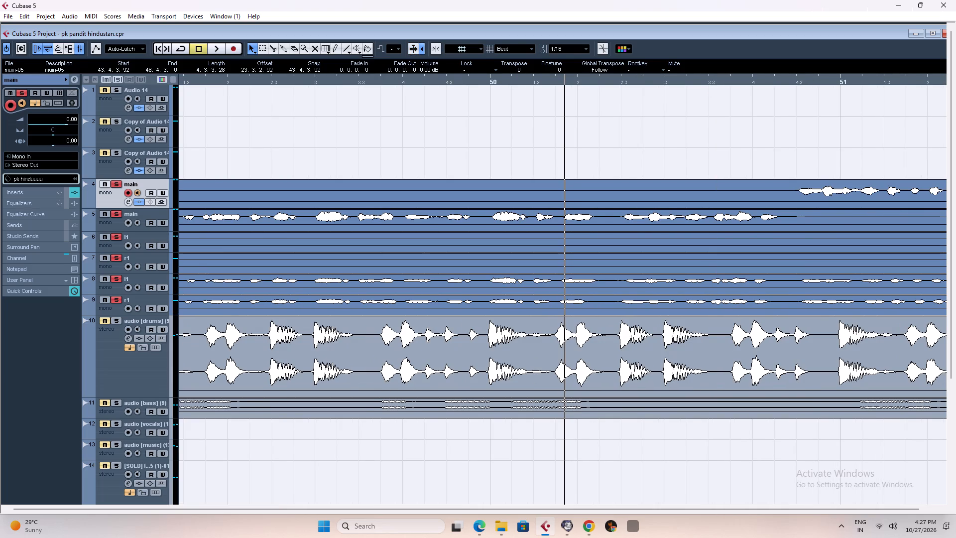
key("space")
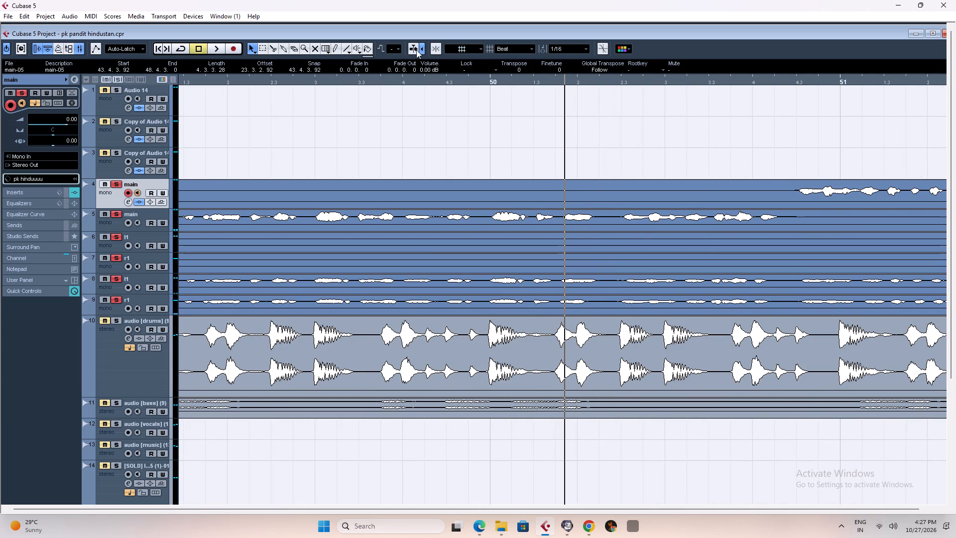
left_click(414, 48)
left_click(605, 82)
Split main track 5, l1 track 8 and r1 track 9 at both ends of the pause, around 50.2.1 and 50.2.3.
key("h")
key("h")
key("h")
key("h")
key("h")
key("h")
key("h")
key("h")
key("h")
key("h")
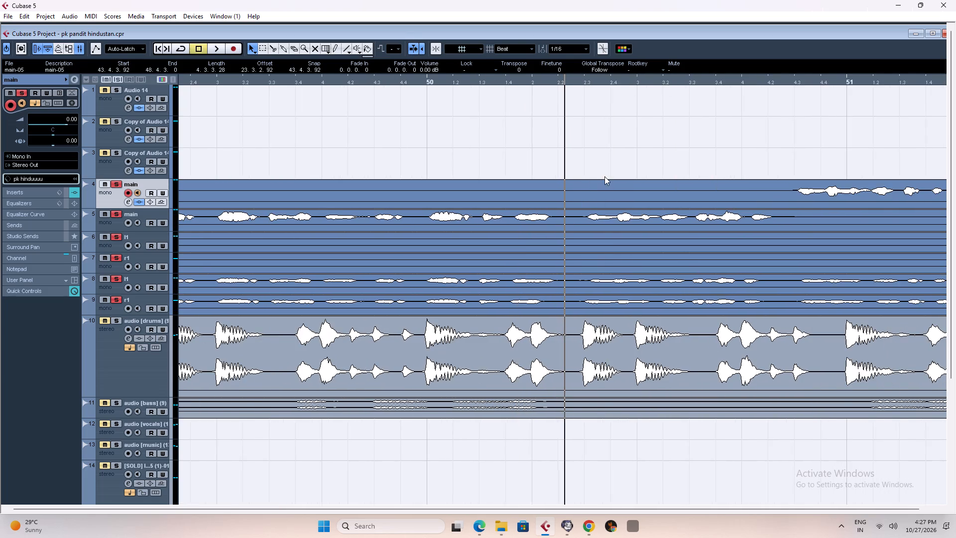
right_click_drag(493, 226, 519, 223)
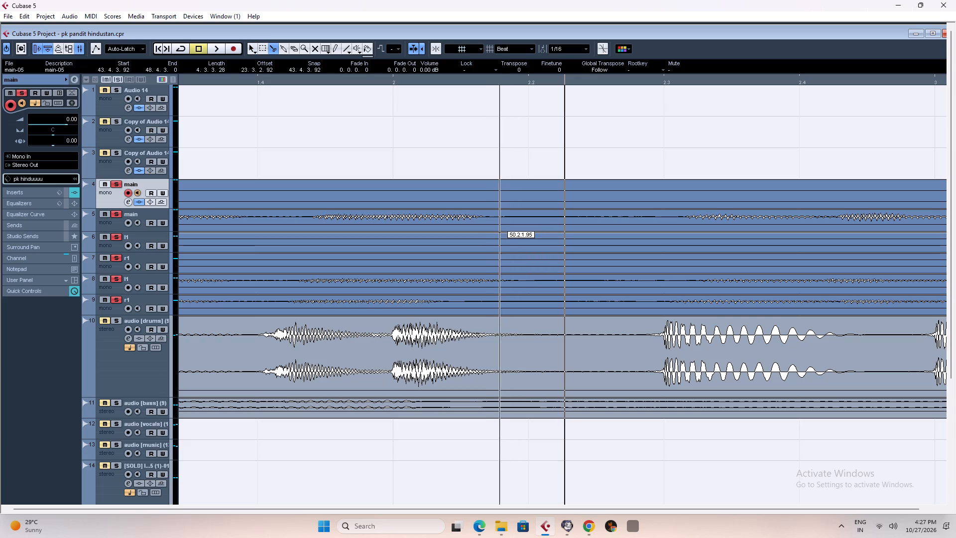
left_click(493, 217)
left_click(681, 217)
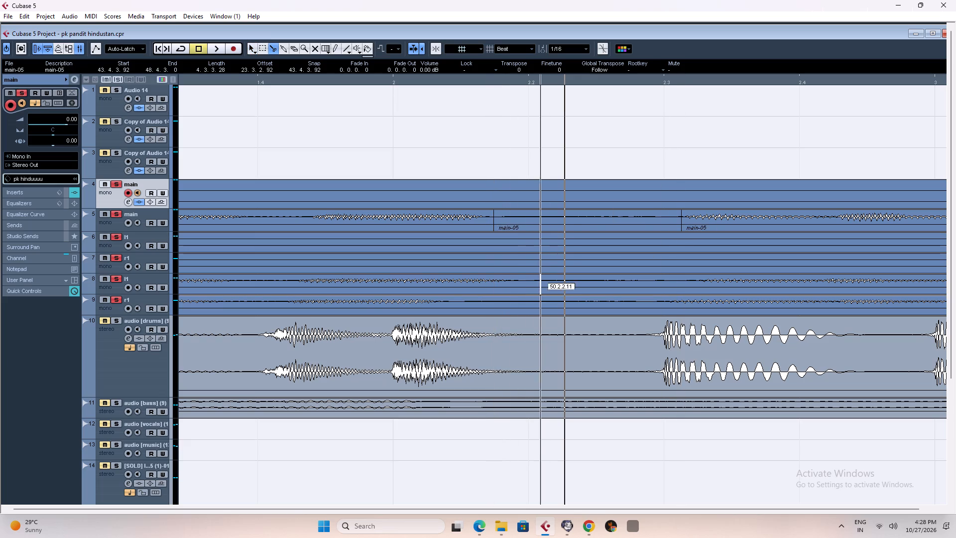
left_click(517, 282)
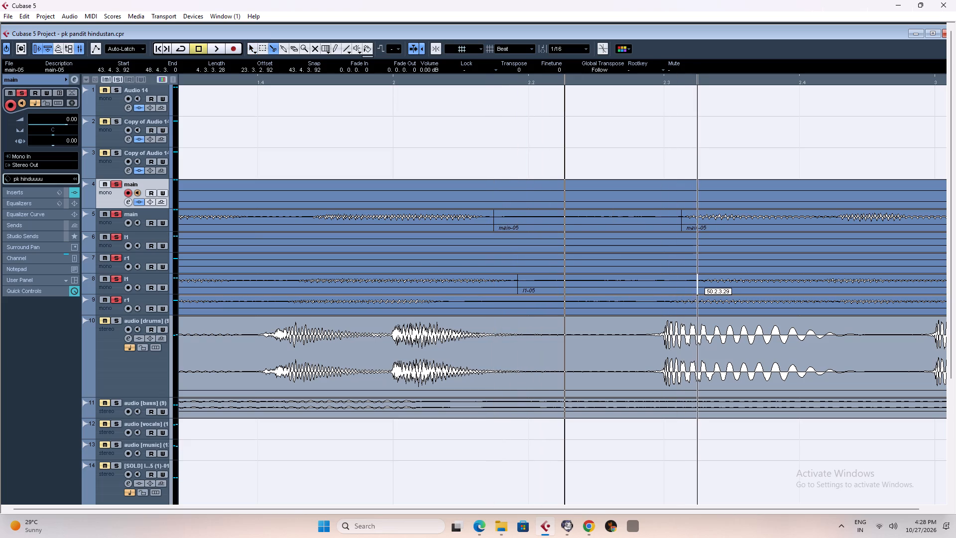
left_click(697, 280)
left_click(449, 305)
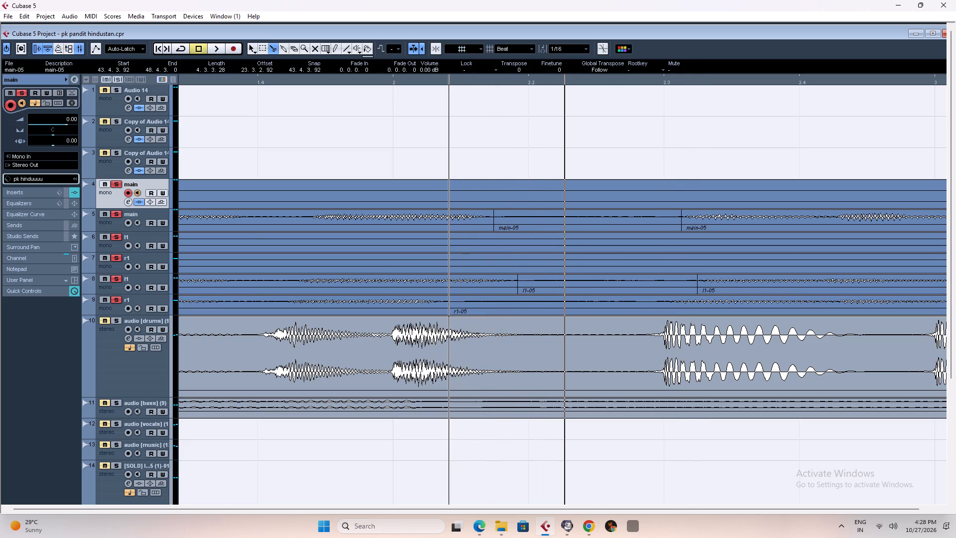
left_click(663, 305)
Delete the cut-out pause segments around 50.2.2 on r1 track 9, l1 track 8 and main track 5.
right_click(608, 306)
left_click(608, 306)
key("Delete")
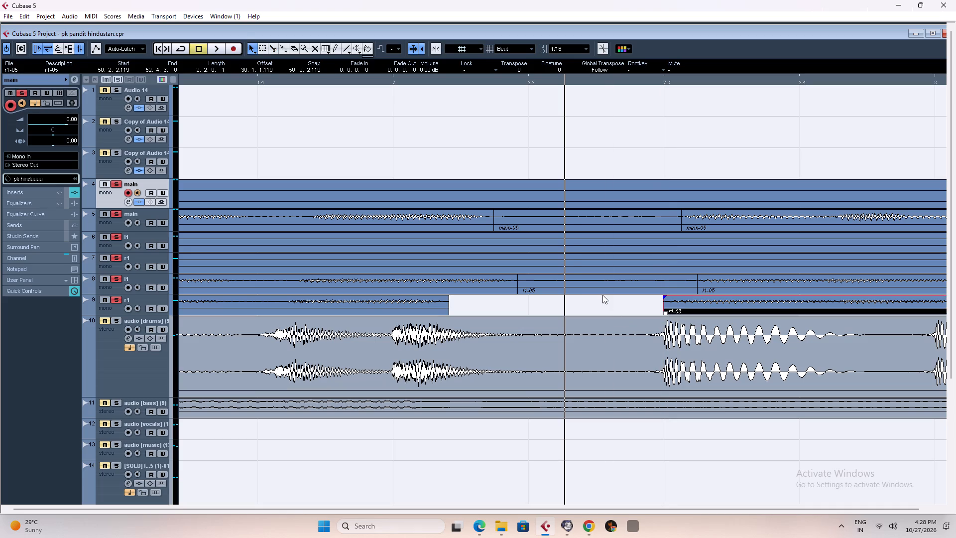
left_click(599, 287)
key("Delete")
left_click(564, 212)
key("Delete")
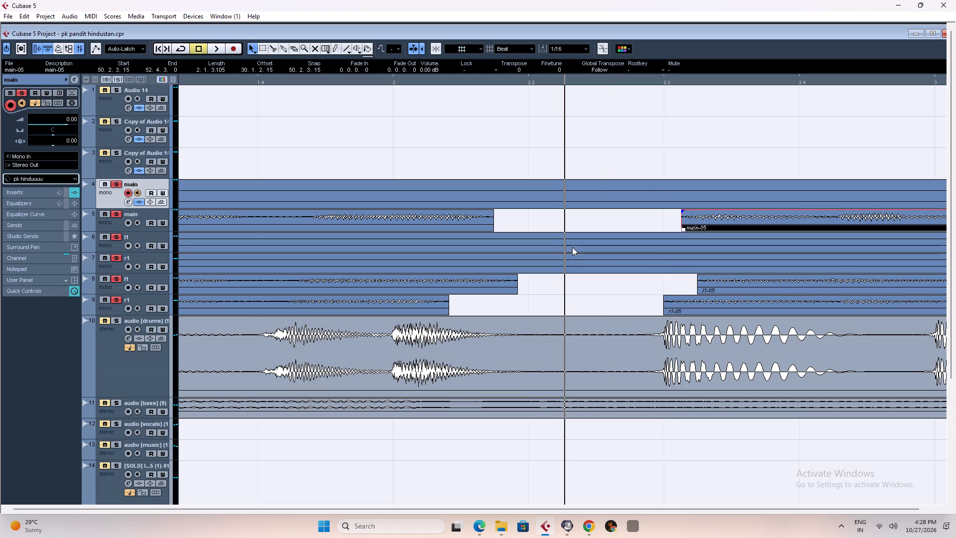
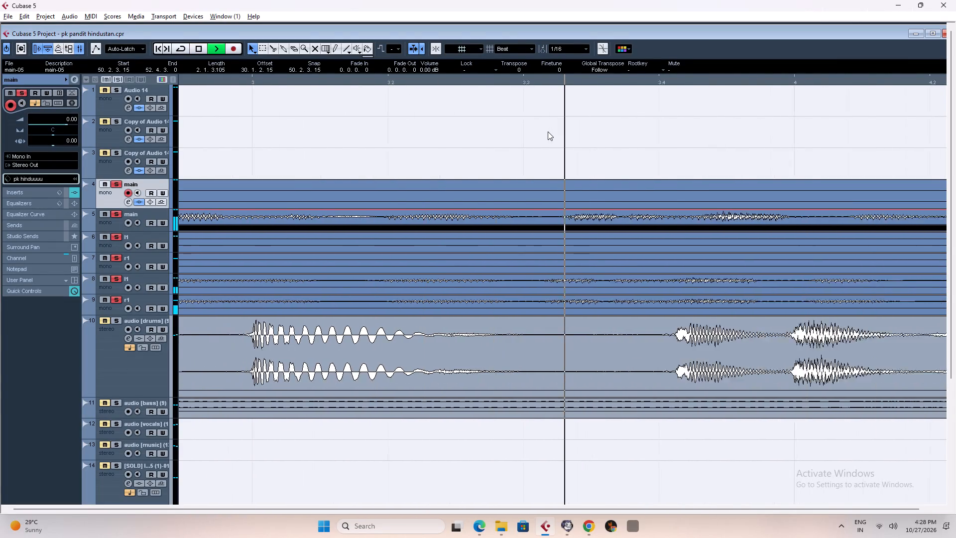
Play the soloed vocals further into bar 50 and place the cursor at the phrase end around 50.4.1.
key("g")
key("g")
key("g")
key("g")
key("g")
key("g")
key("g")
key("g")
key("space")
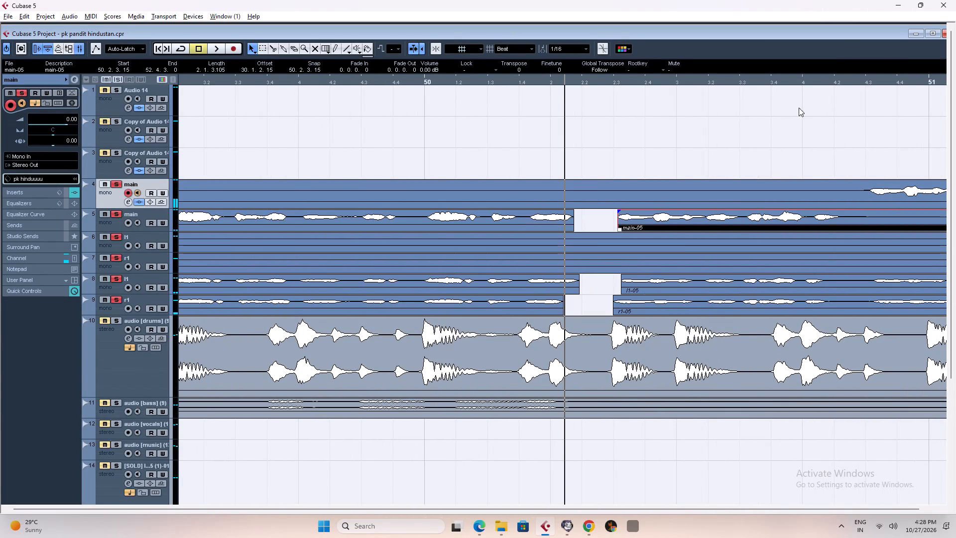
left_click(828, 82)
key("space")
key("space")
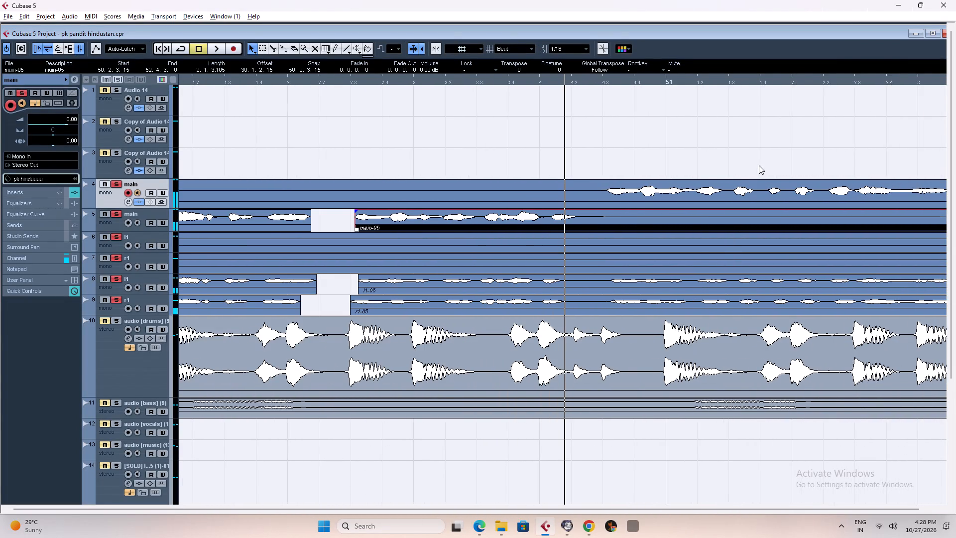
key("h")
key("h")
key("h")
key("h")
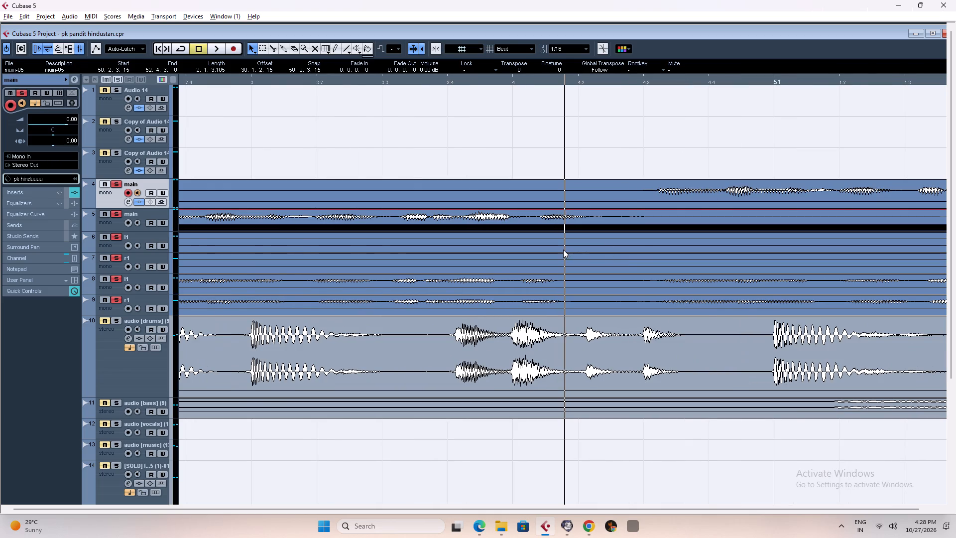
Split l1 track 8, r1 track 9 and main tracks 5 and 4 at both ends of the pause, between about 50.4.1 and 50.4.3.
right_click_drag(563, 250, 584, 248)
left_click(563, 283)
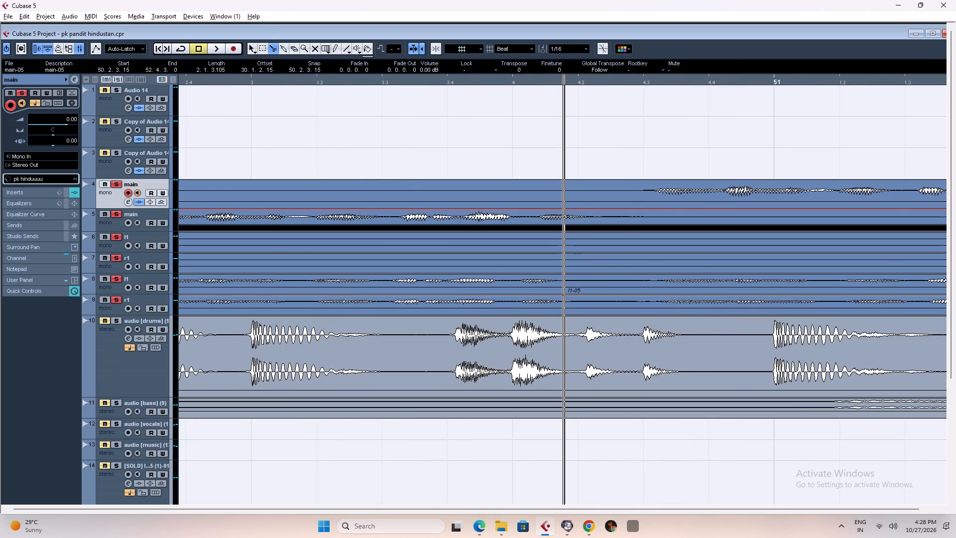
left_click(658, 281)
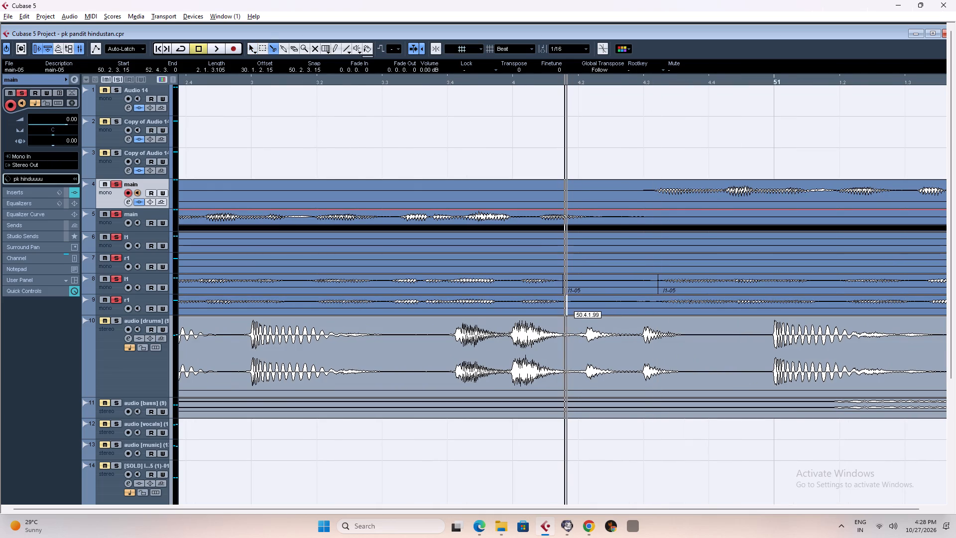
left_click(567, 303)
left_click(659, 302)
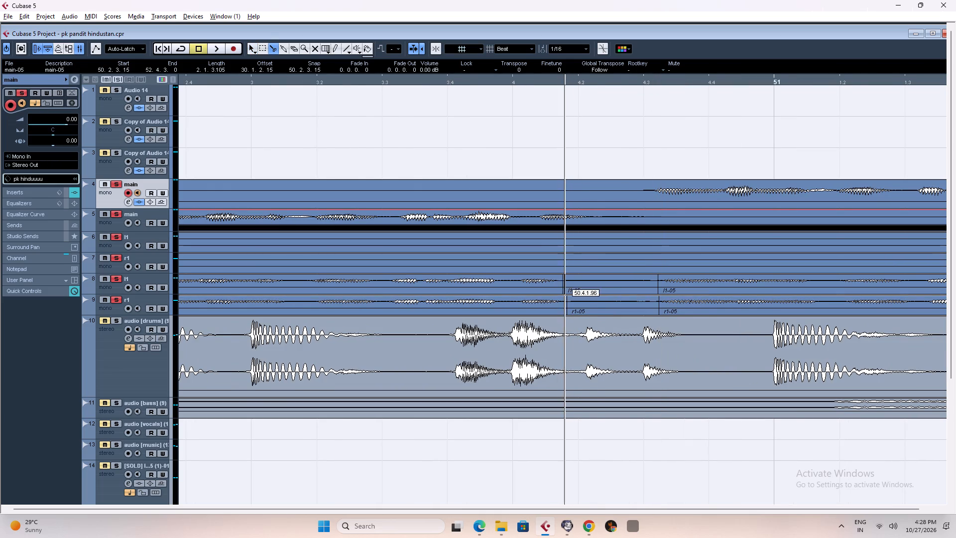
left_click(599, 217)
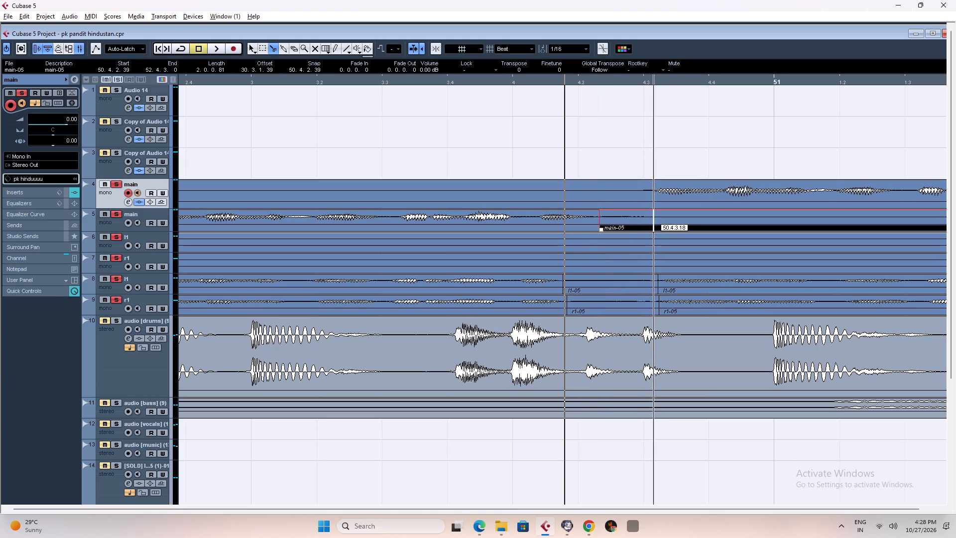
left_click(654, 216)
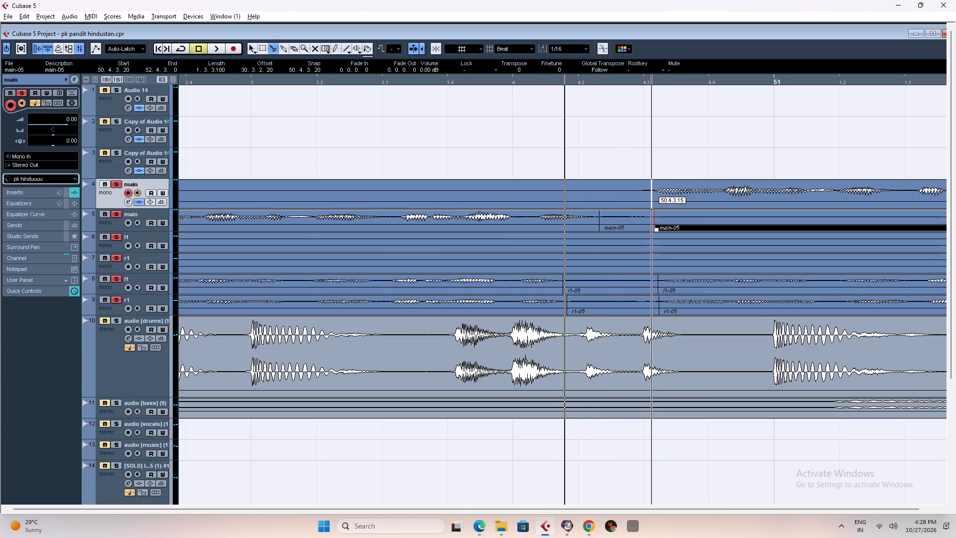
left_click(651, 189)
left_click(594, 191)
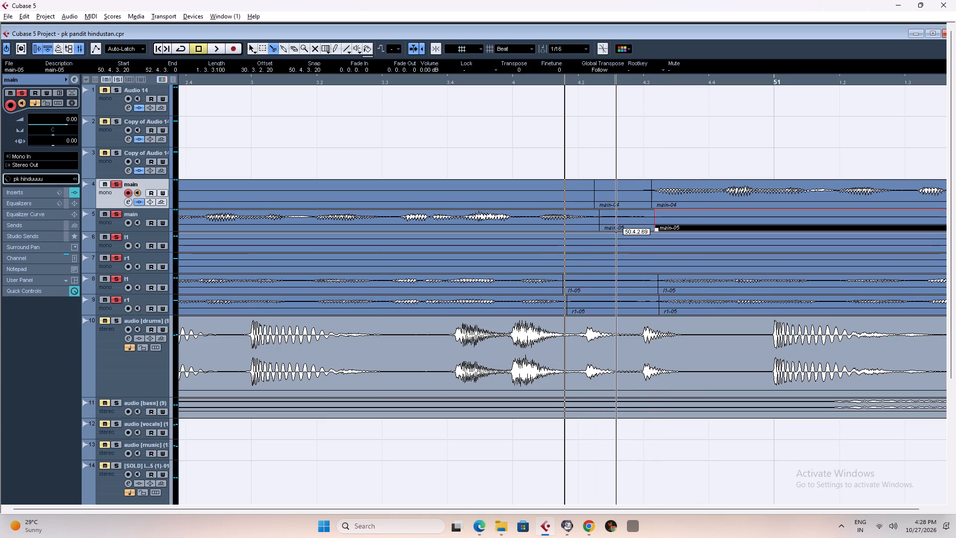
Delete the cut-out pause segments around 50.4.2 on main tracks 4 and 5, l1 track 8 and r1 track 9.
right_click(615, 193)
left_click(615, 193)
key("Delete")
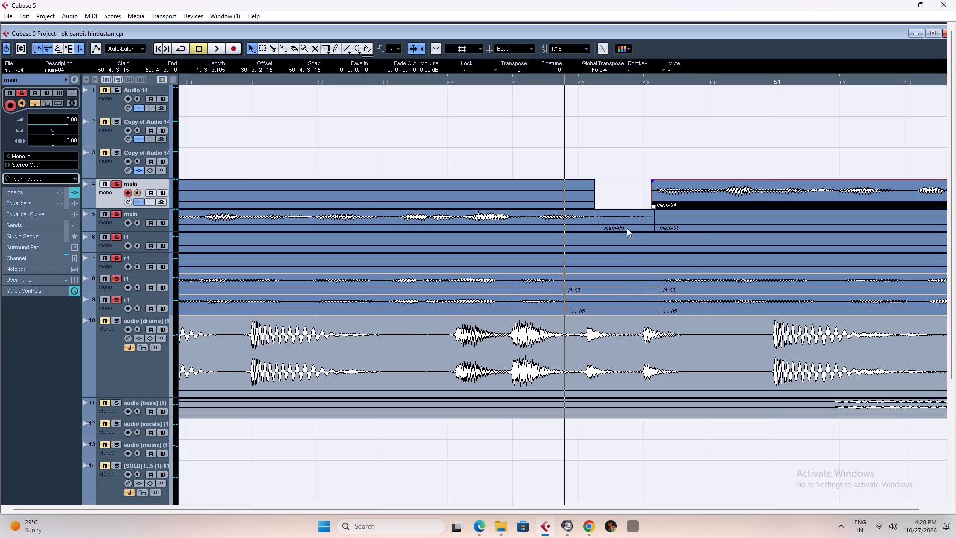
left_click(626, 226)
key("Delete")
left_click(599, 290)
key("Delete")
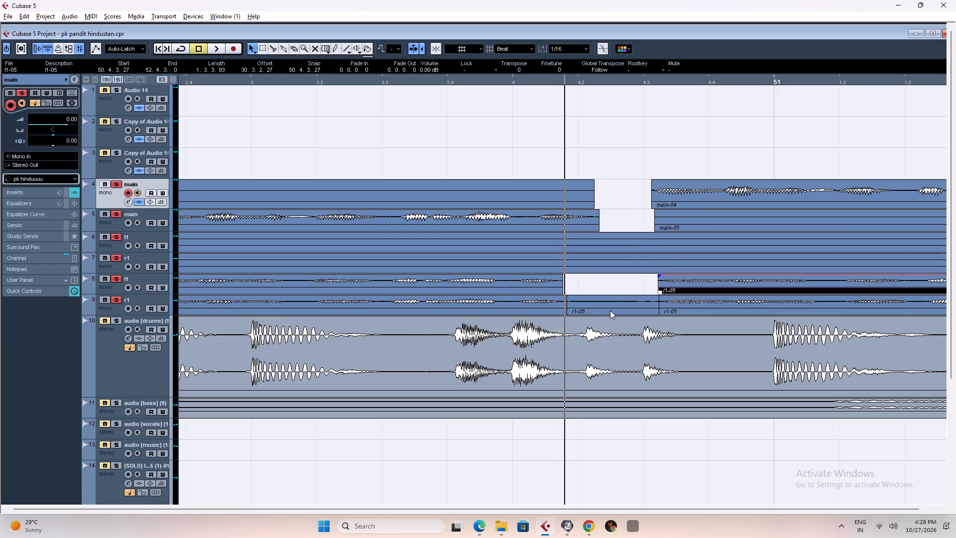
left_click(606, 307)
key("Delete")
Play the soloed vocals on through bar 51 into bar 52 and place the cursor in the pause around 52.2.1.
key("space")
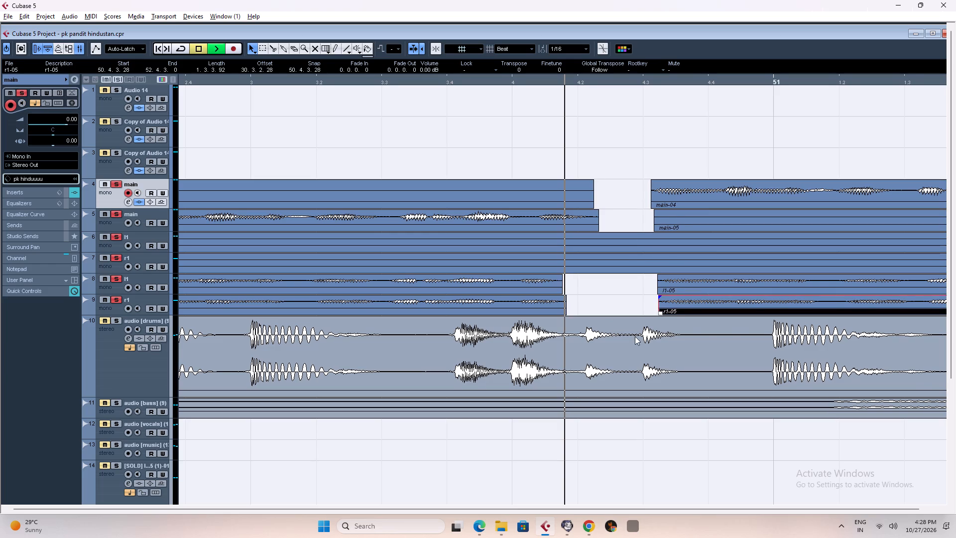
type("g")
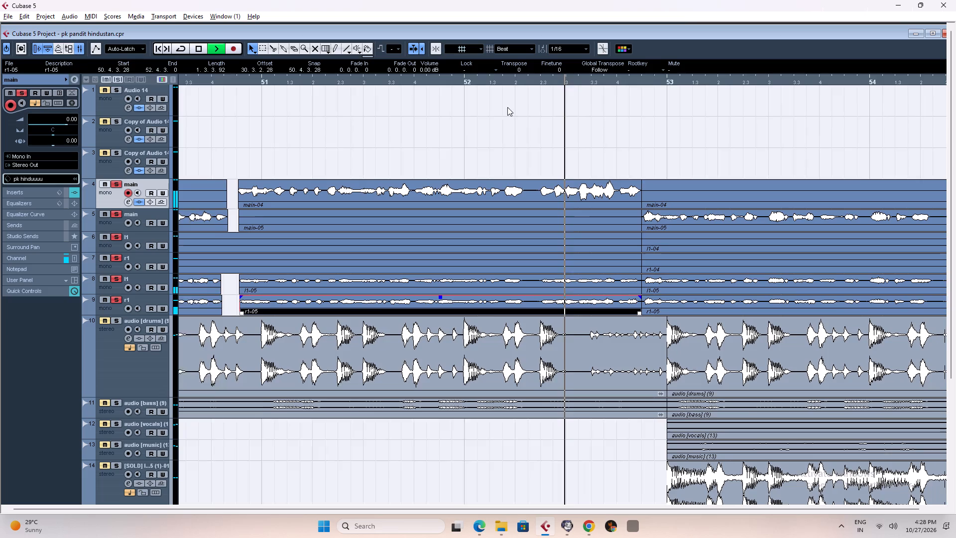
left_click(474, 79)
key("space")
key("h")
key("h")
key("h")
key("h")
key("h")
key("h")
key("h")
key("h")
key("h")
key("h")
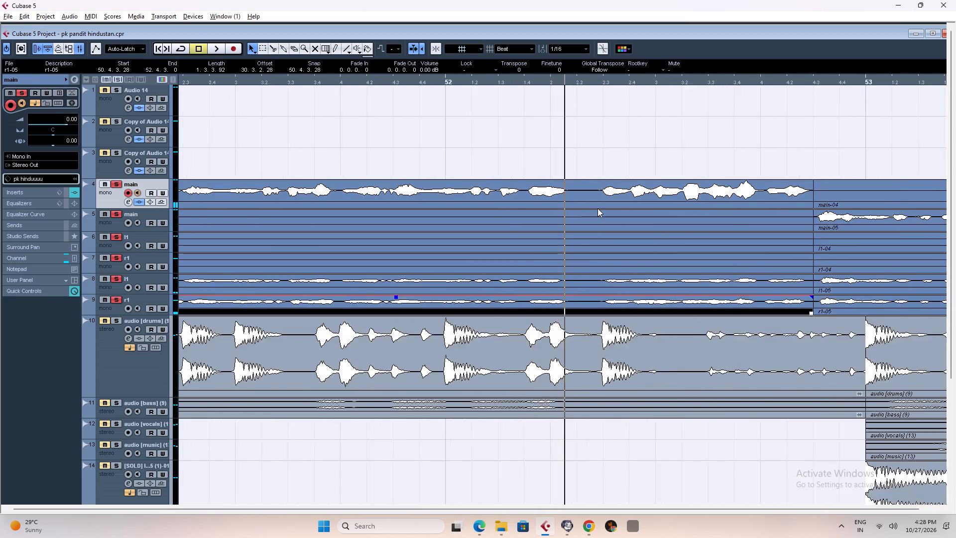
Split main track 4, l1 track 8 and r1 track 9 at both ends of the pause, around 52.2.1 and 52.2.3.
right_click_drag(573, 194, 595, 193)
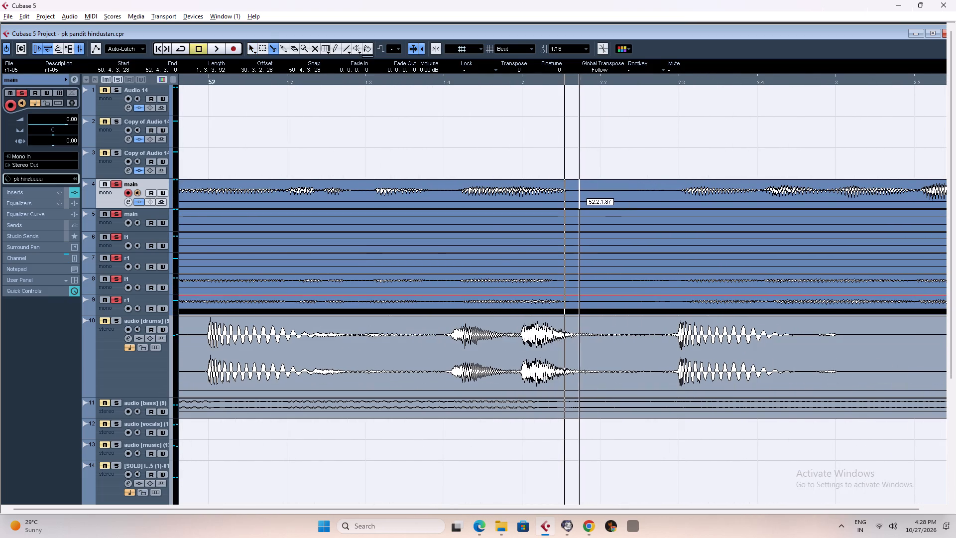
left_click(574, 189)
left_click(679, 191)
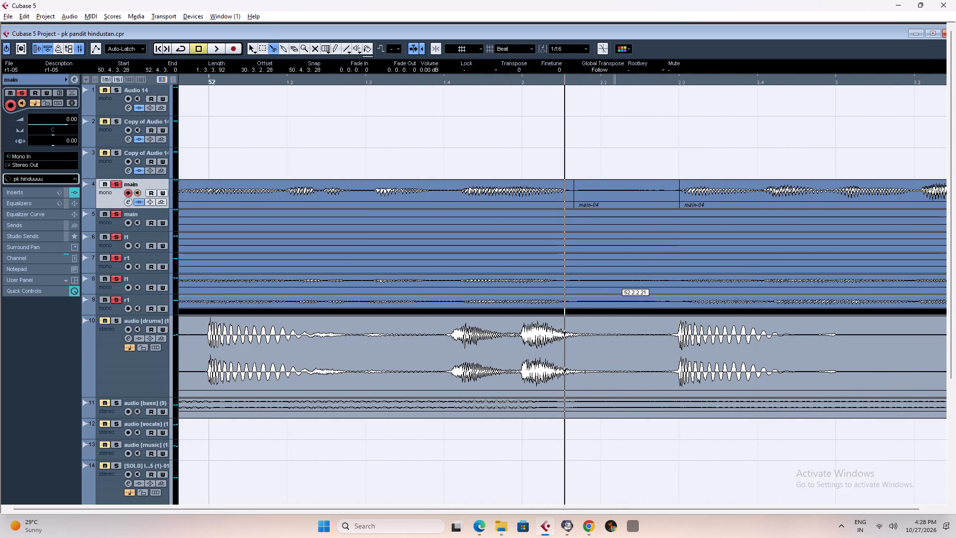
left_click(559, 281)
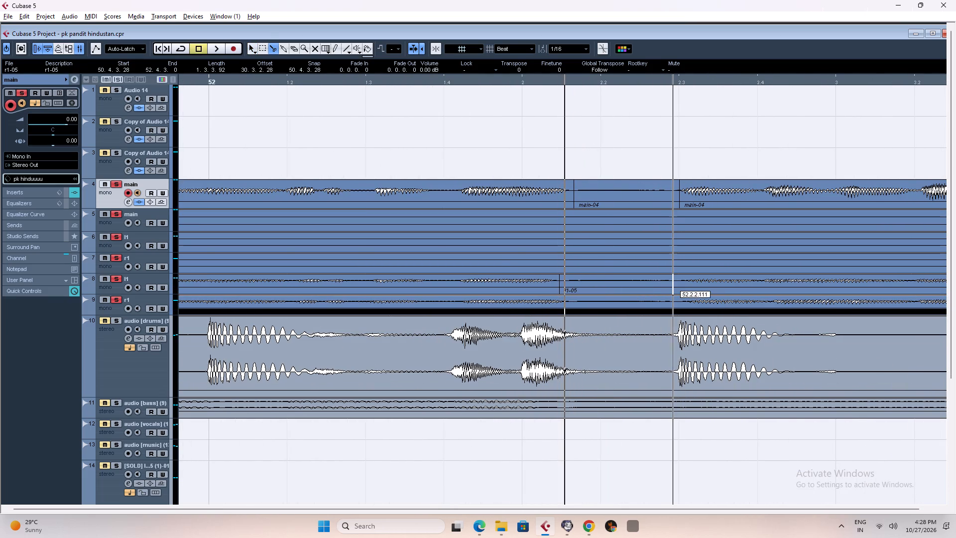
left_click(679, 279)
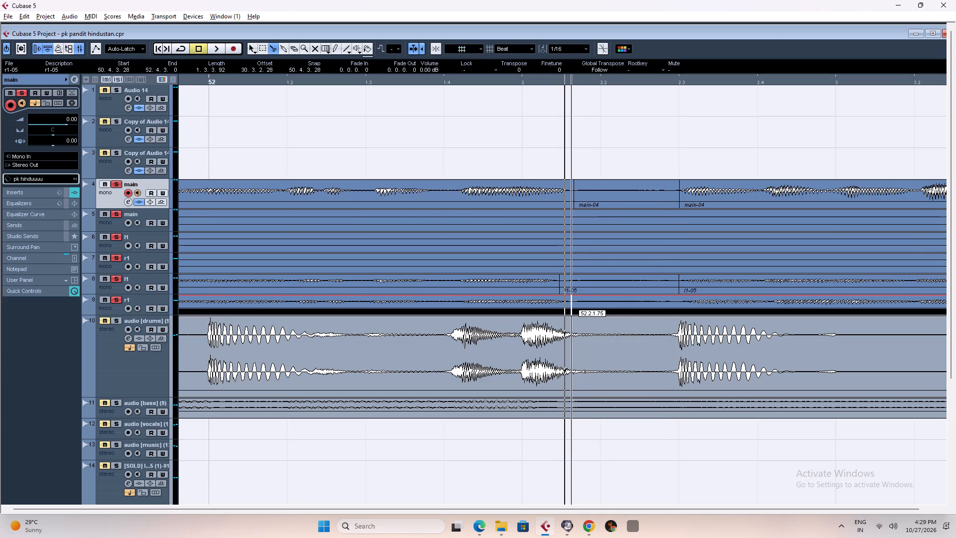
left_click(571, 302)
left_click(685, 303)
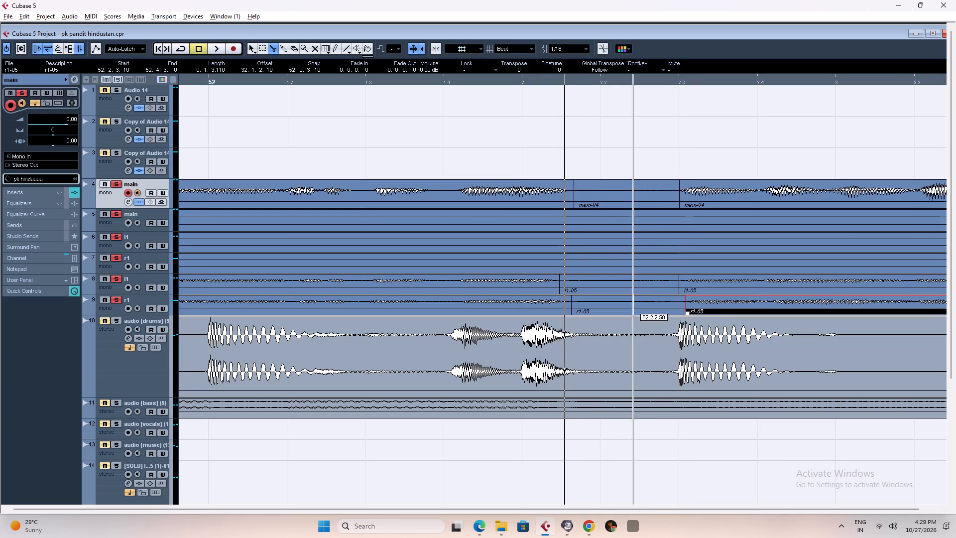
Delete the cut-out pause segments around 52.2.2 on r1 track 9, l1 track 8 and main track 4, and save the project.
right_click(633, 306)
left_click(633, 306)
key("Delete")
left_click(613, 281)
key("Delete")
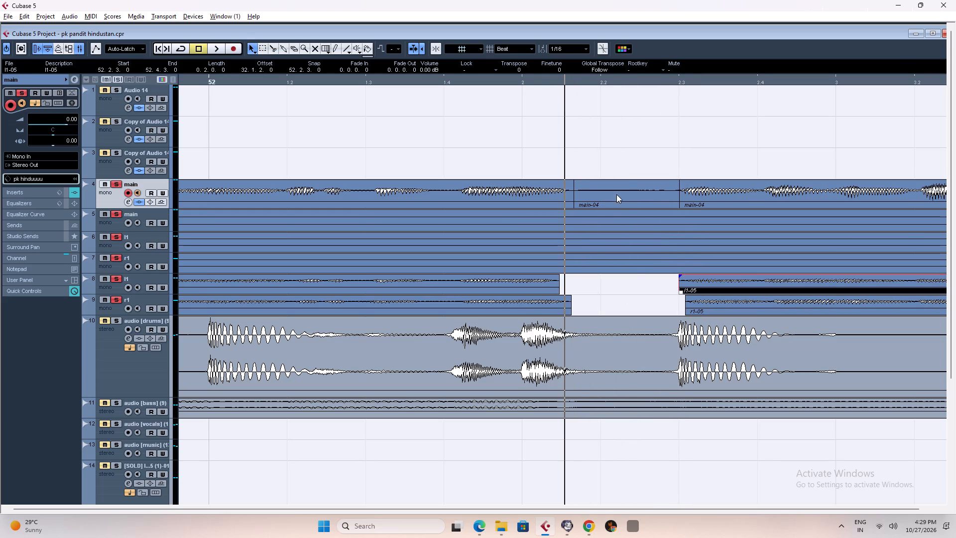
left_click(616, 194)
key("Delete")
key("ctrl+s")
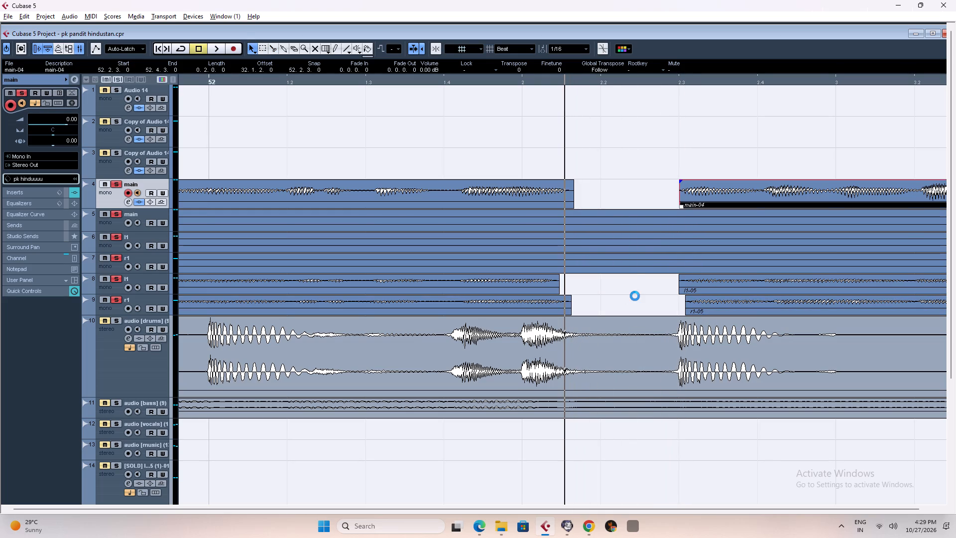
Play the soloed vocals on through bar 53 into bar 54 and return to the phrase pause around 54.2.1.
key("space")
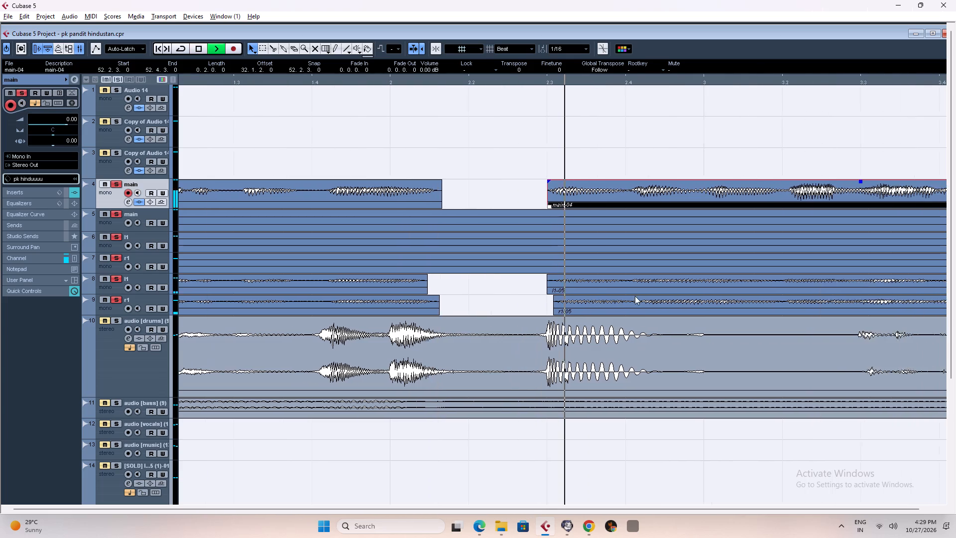
key("g")
key("g")
key("g")
key("g")
key("g")
key("g")
key("g")
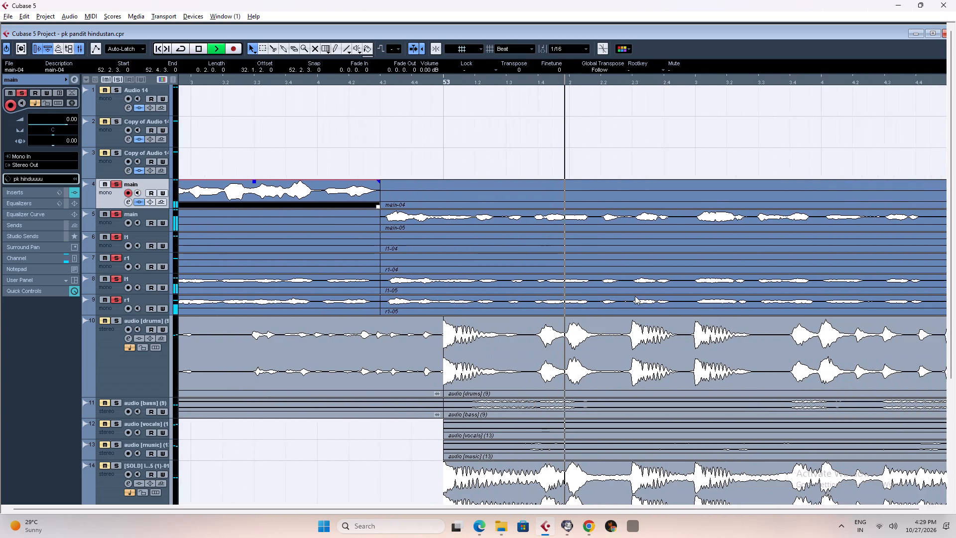
key("g")
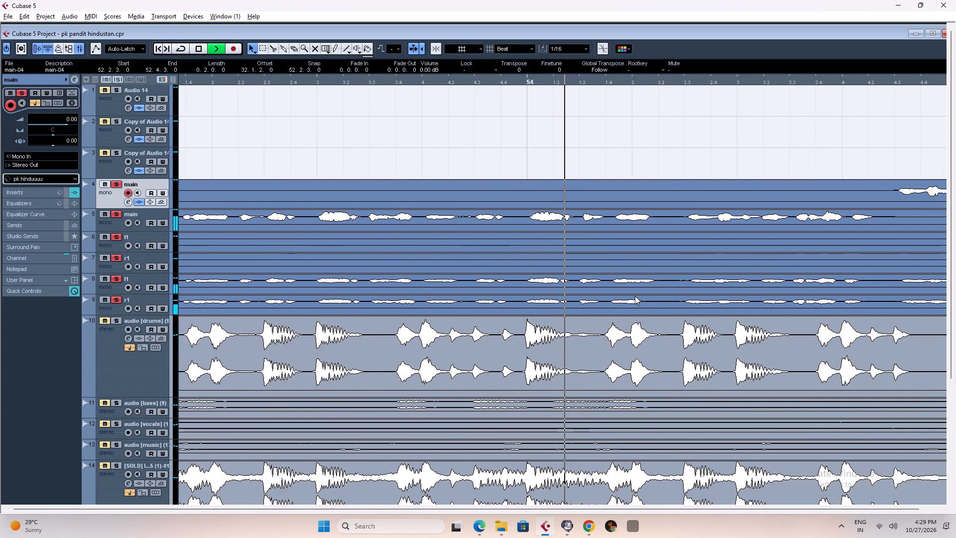
left_click(403, 88)
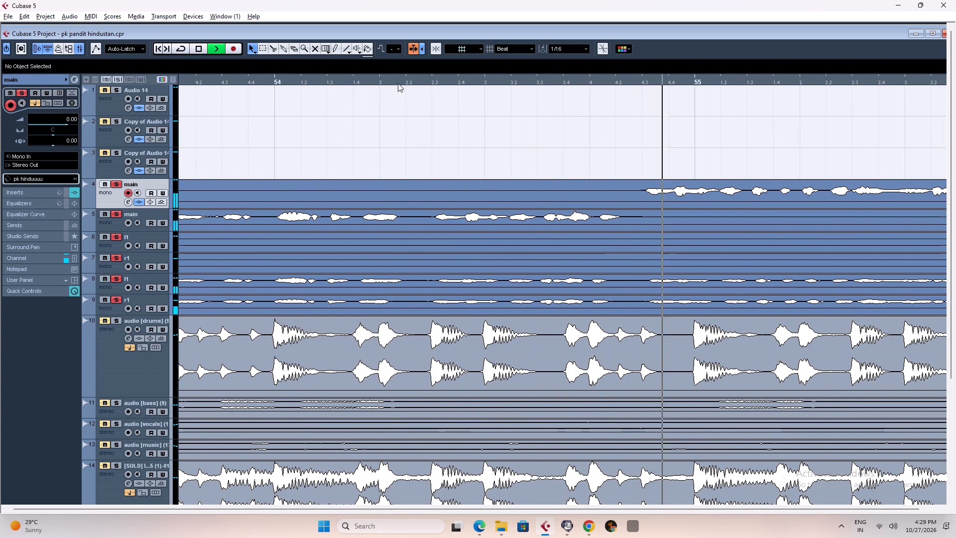
left_click(397, 83)
key("space")
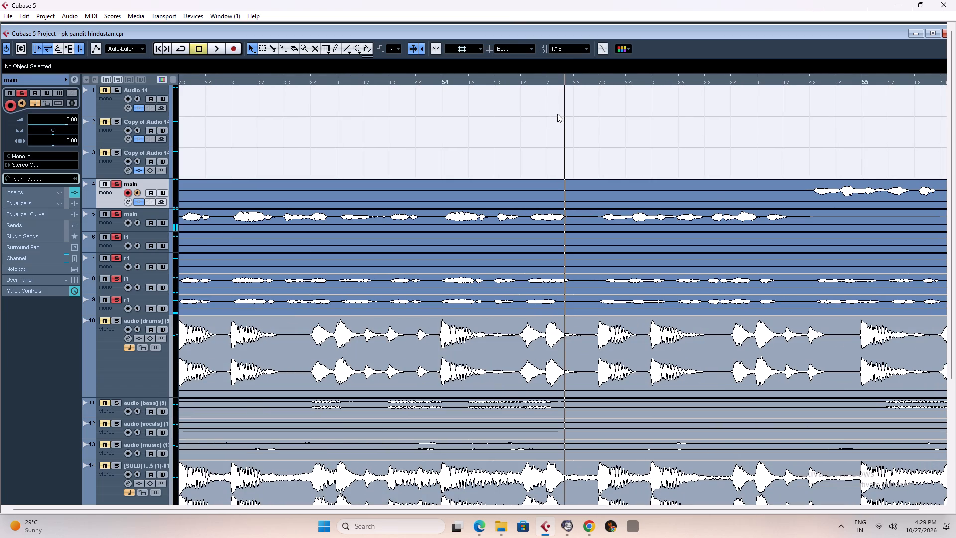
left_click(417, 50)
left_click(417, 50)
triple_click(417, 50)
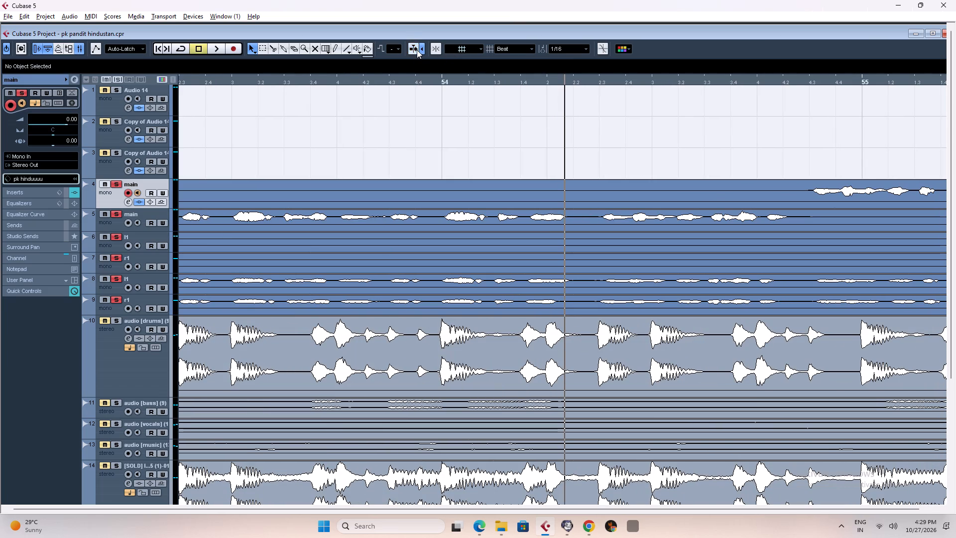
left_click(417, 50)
Fine-tune the cursor position in the phrase pause around 54.2.1 by briefly playing the soloed vocals there.
left_click(567, 85)
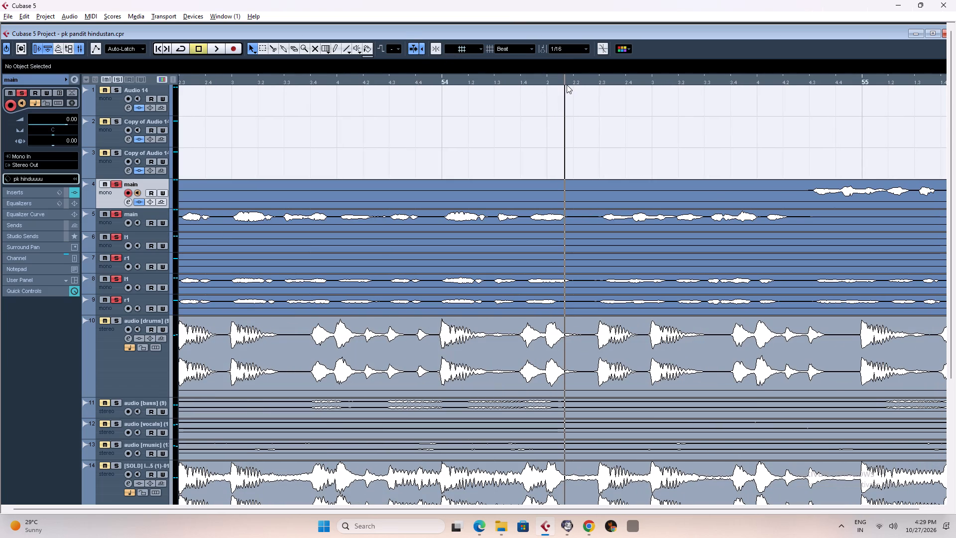
left_click(569, 80)
key("space")
key("space")
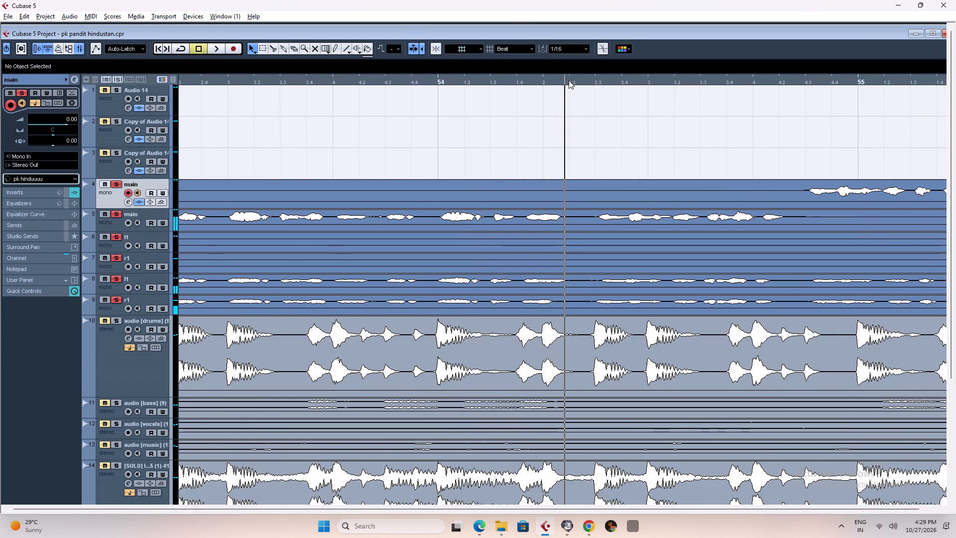
key("space")
key("space")
key("h")
key("h")
key("h")
key("h")
key("h")
key("h")
key("h")
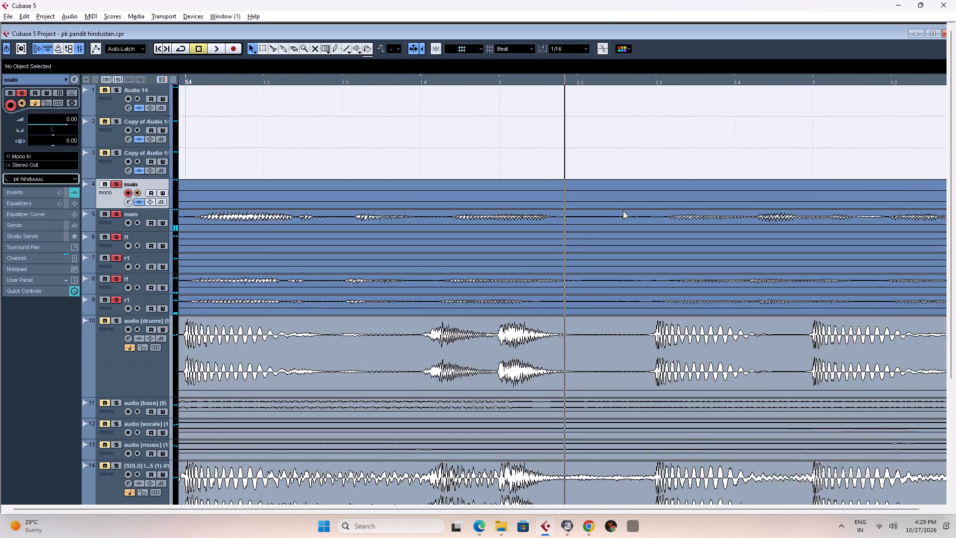
Split main track 5, l1 track 8 and r1 track 9 at both ends of the pause, around 54.2.1 and 54.2.3.
right_click_drag(563, 214, 584, 215)
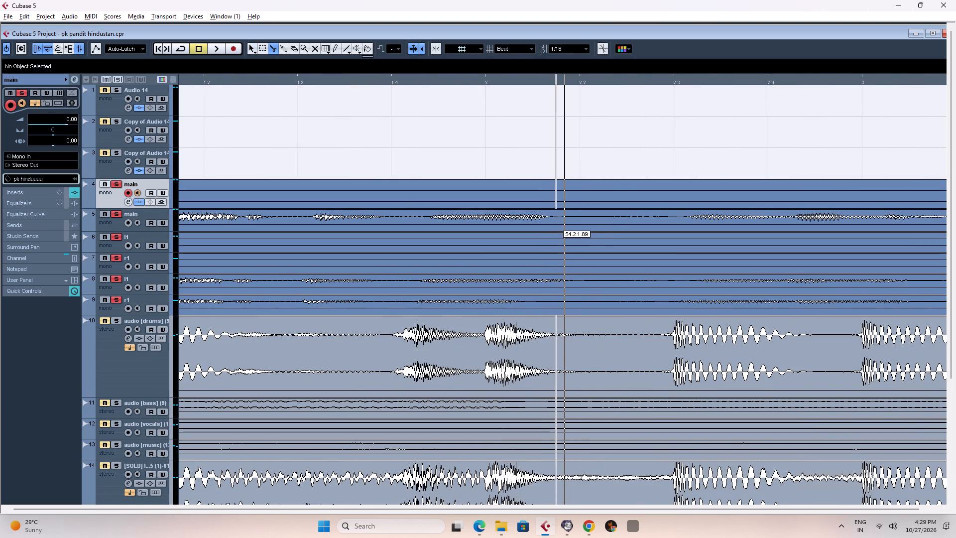
left_click(557, 223)
left_click(681, 219)
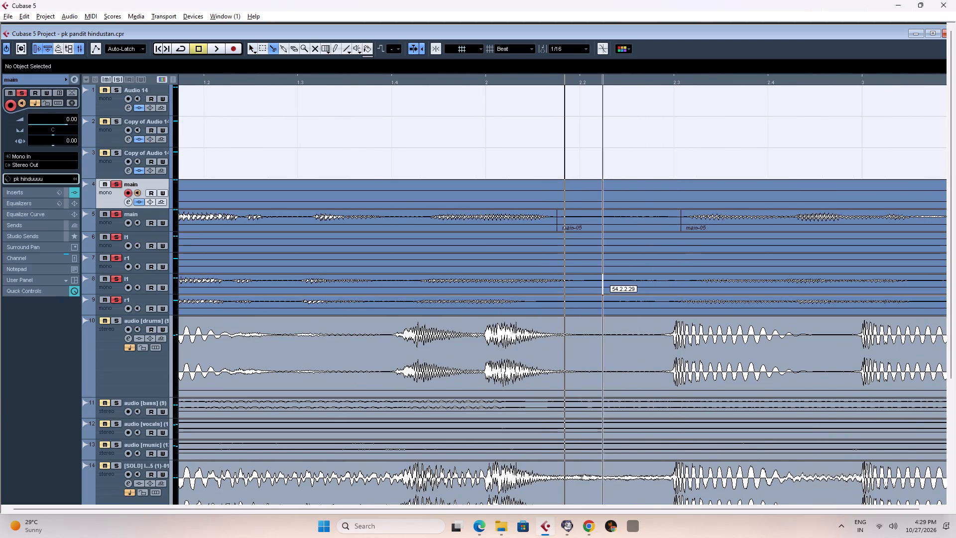
left_click(573, 283)
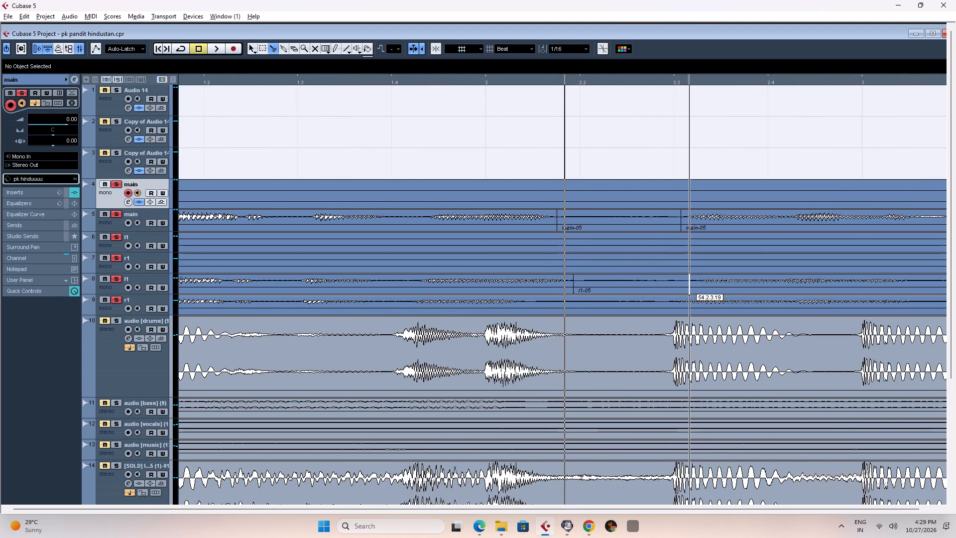
left_click(693, 284)
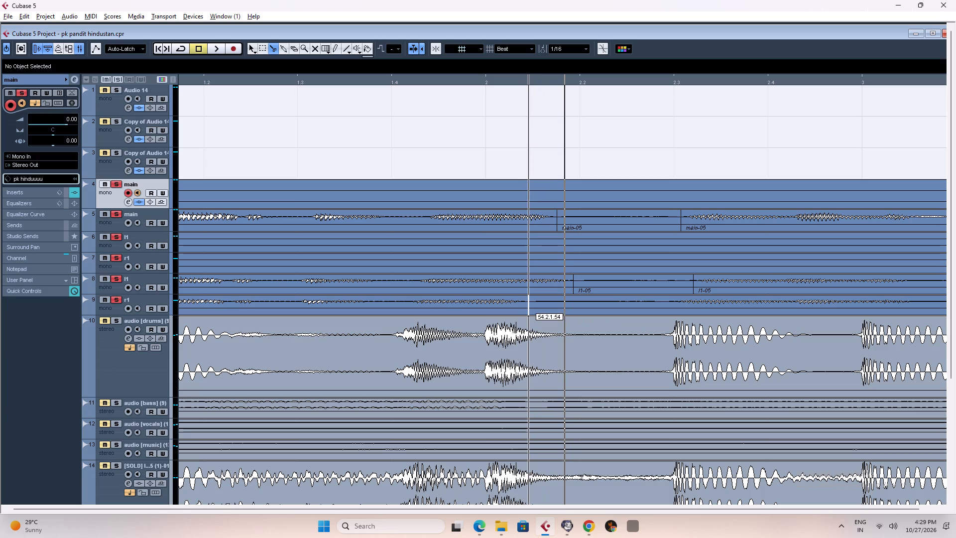
left_click(528, 305)
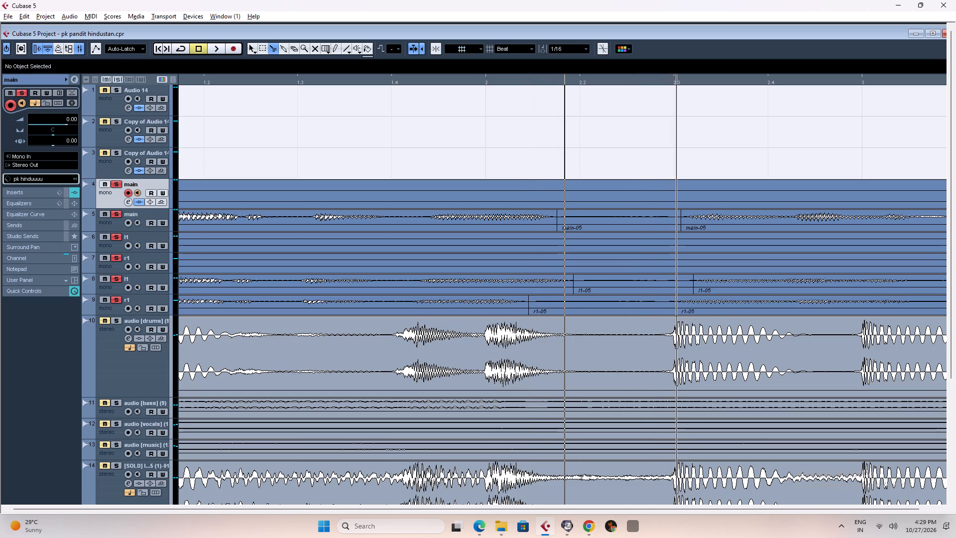
left_click(676, 305)
Delete the cut-out pause segments around 54.2.2 on r1 track 9, l1 track 8 and main track 5.
right_click(619, 304)
left_click(619, 304)
key("Delete")
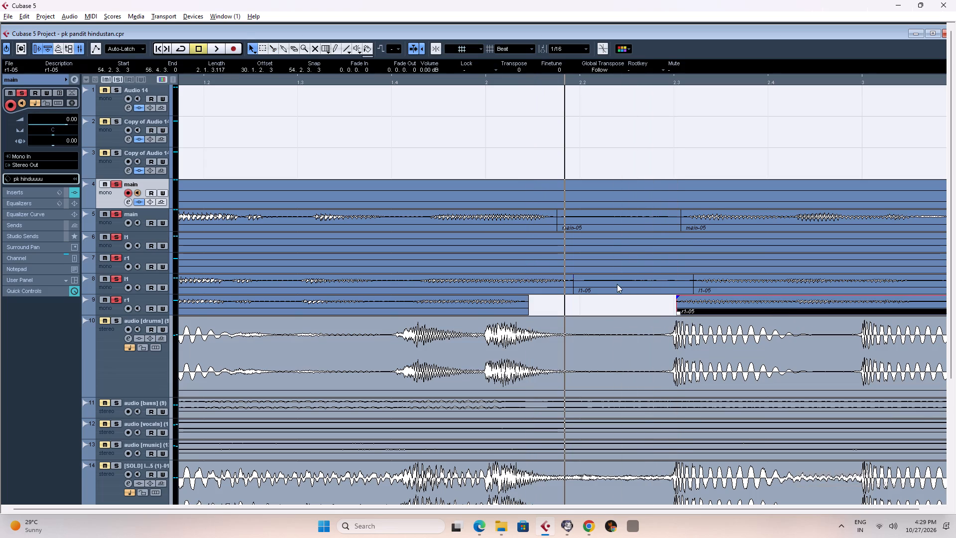
left_click(617, 284)
key("Delete")
left_click(593, 220)
key("Delete")
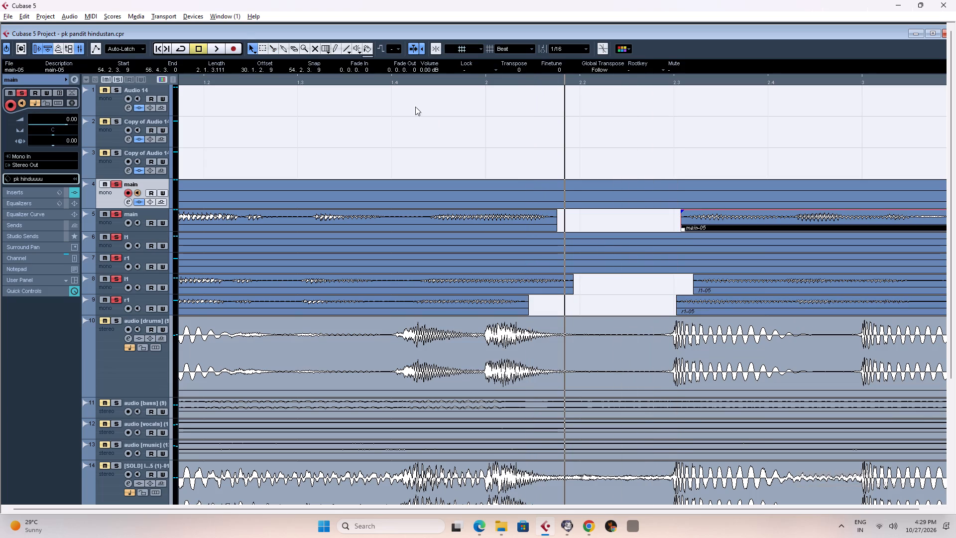
Play the soloed vocals across the new gap in bar 54 and place the cursor in the phrase pause around 54.4.1.
left_click(363, 80)
key("space")
type("g")
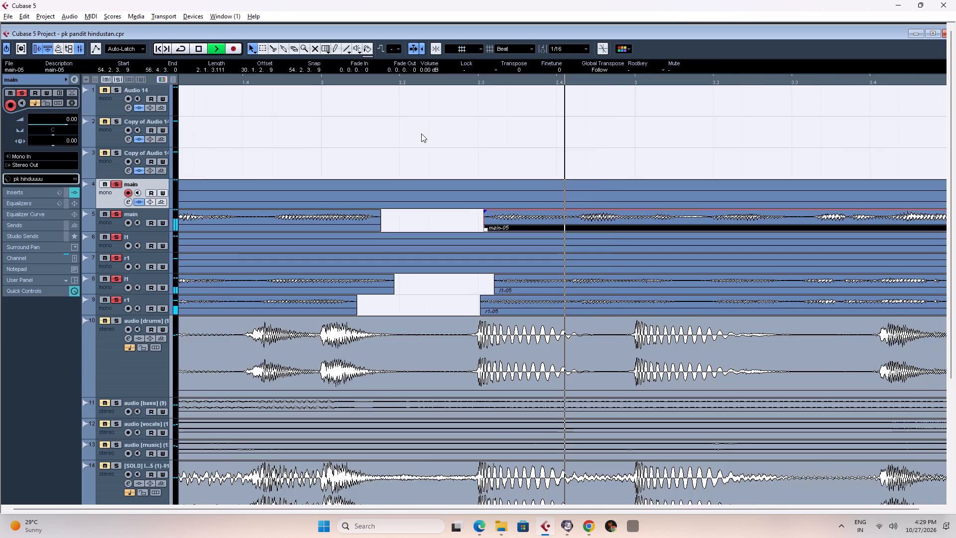
left_click(498, 79)
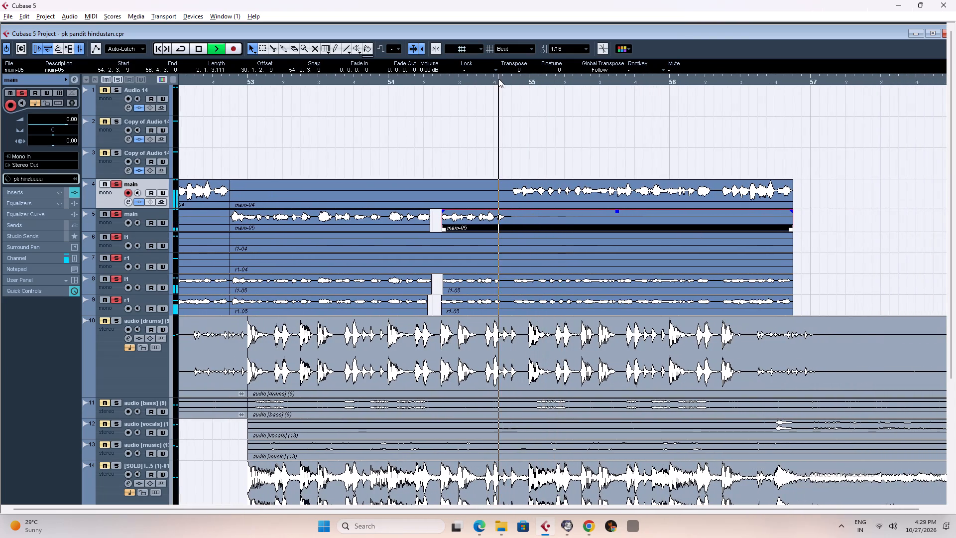
key("space")
Split l1 track 8 and r1 track 9 at both ends of the pause, around 54.4.1 and 54.4.3.
key("h")
key("h")
key("h")
key("h")
key("h")
key("h")
key("h")
key("h")
key("h")
key("h")
key("h")
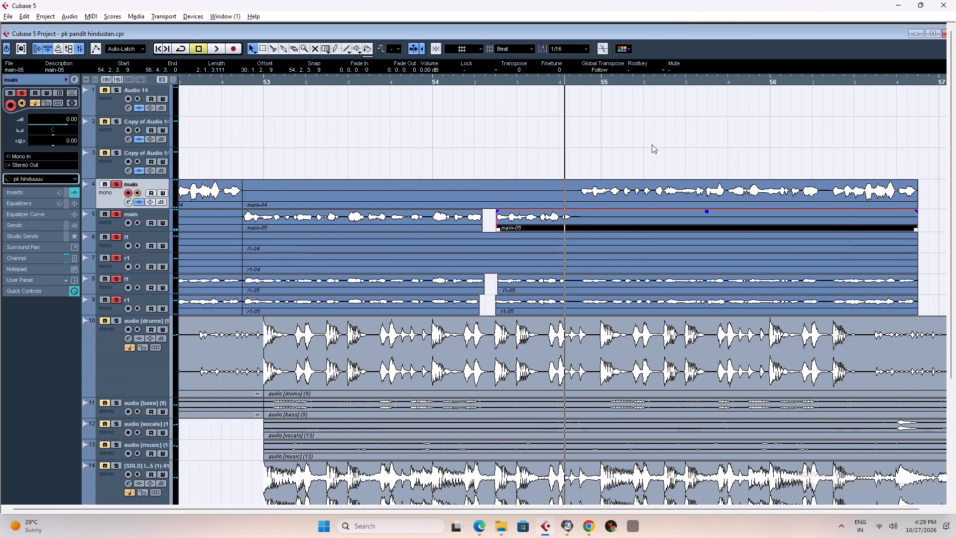
key("h")
right_click_drag(577, 275, 586, 275)
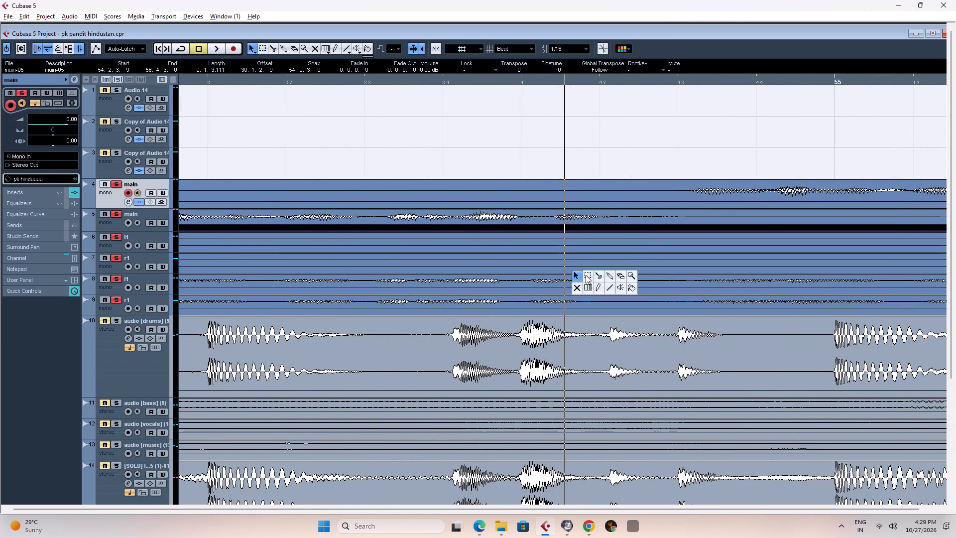
right_click_drag(586, 275, 598, 275)
left_click(580, 282)
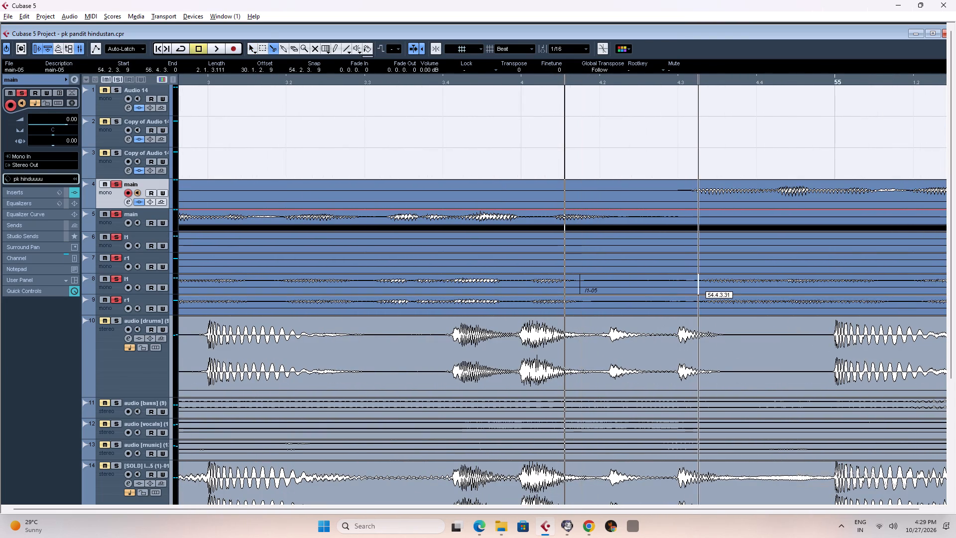
left_click(698, 283)
left_click(582, 306)
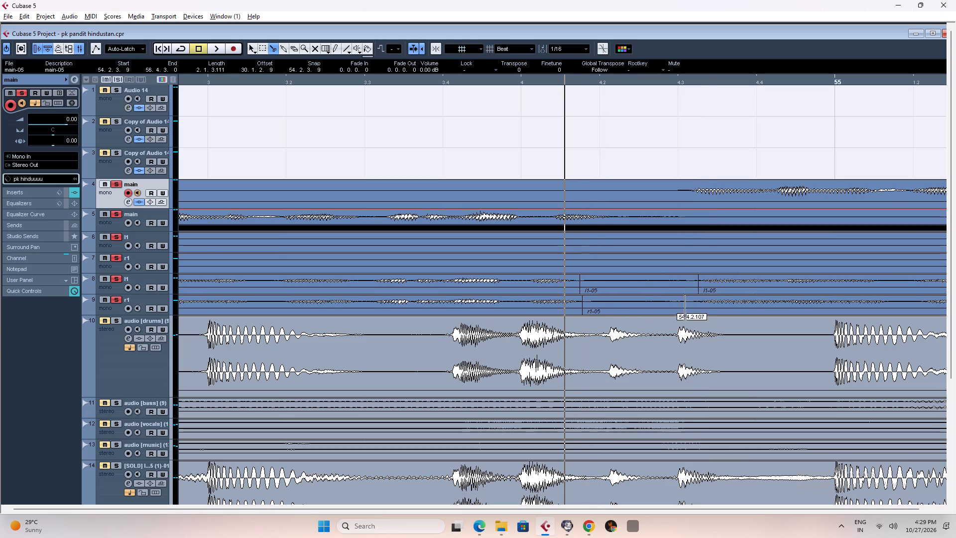
left_click(699, 304)
Delete the cut-out pause segments around 54.4.2 on r1 track 9 and l1 track 8.
right_click(656, 304)
left_click(656, 304)
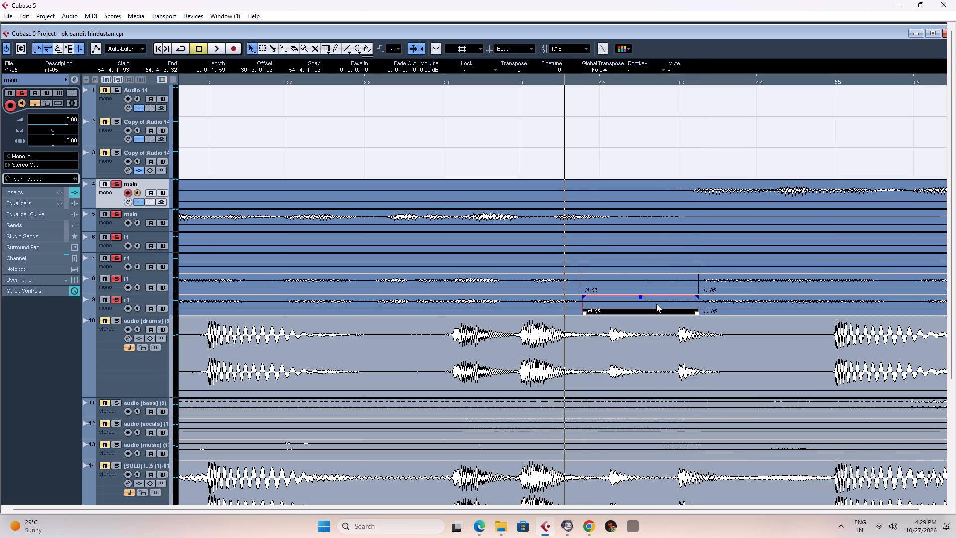
key("Delete")
left_click(644, 284)
key("Delete")
Split main track 5 and main track 4 at both ends of the pause, around 54.4.2 and 54.4.3.
right_click_drag(626, 215, 644, 213)
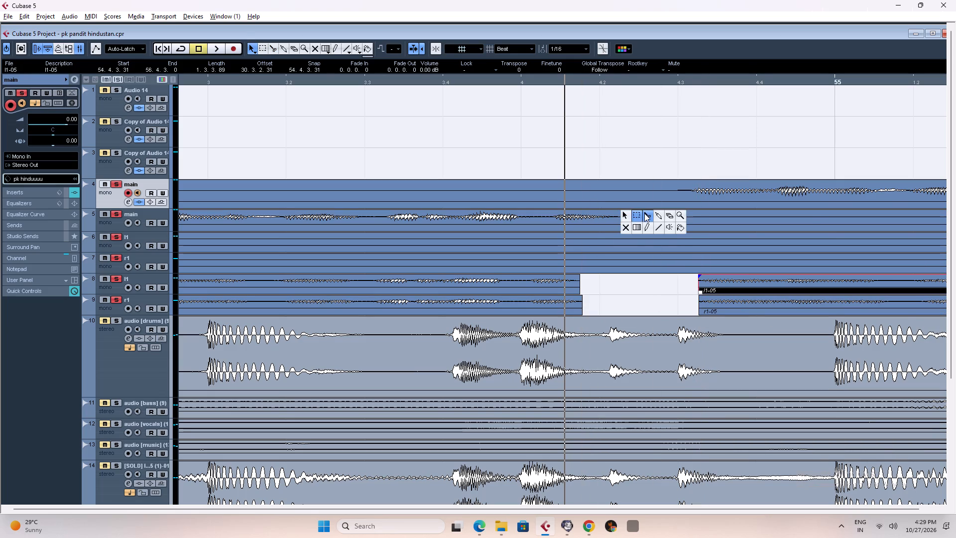
right_click_drag(644, 213, 646, 213)
left_click(612, 220)
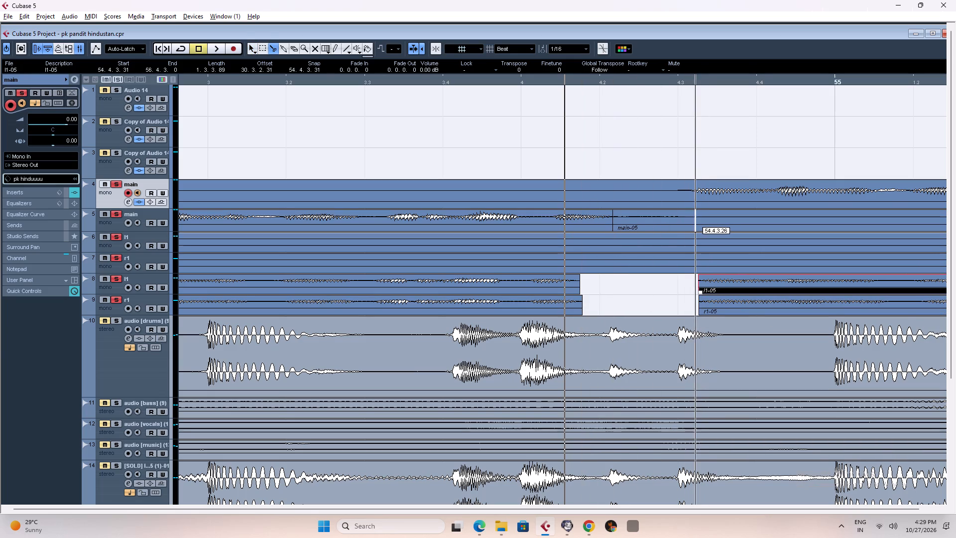
left_click(695, 219)
left_click(690, 189)
left_click(604, 192)
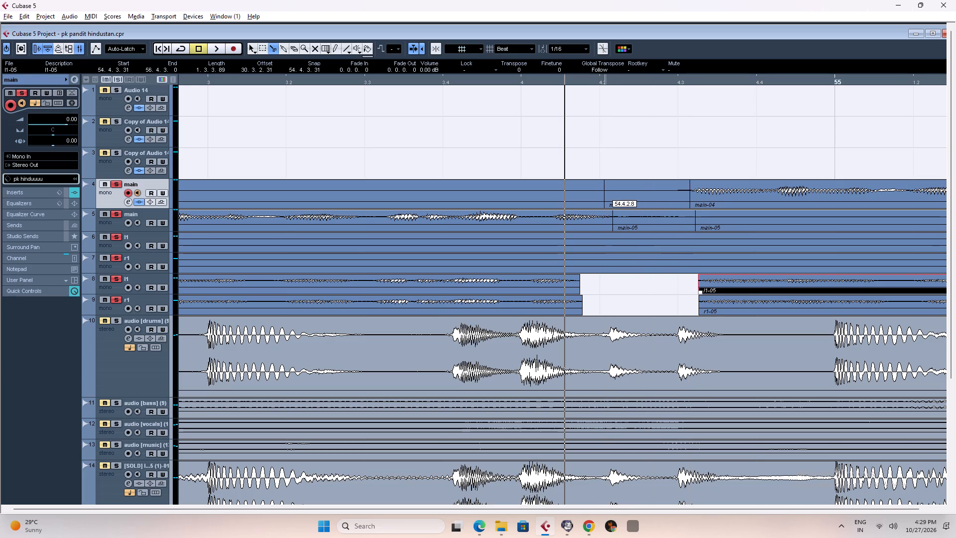
Delete the cut-out pause segments between about 54.4.2 and 54.4.3 on main tracks 4 and 5.
right_click(634, 192)
left_click(634, 192)
left_click(643, 216)
key("Delete")
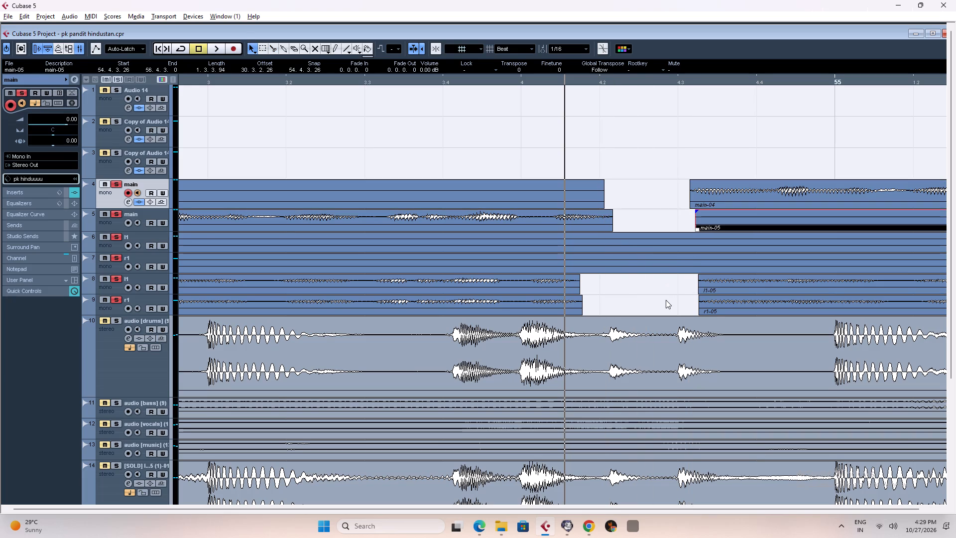
Play the soloed vocals from the end of bar 54 into bar 56 and return to the phrase pause around 56.2.1.
key("h")
key("h")
key("h")
key("h")
key("g")
key("g")
key("g")
key("g")
key("g")
key("g")
key("g")
key("g")
key("g")
key("g")
key("g")
key("g")
key("g")
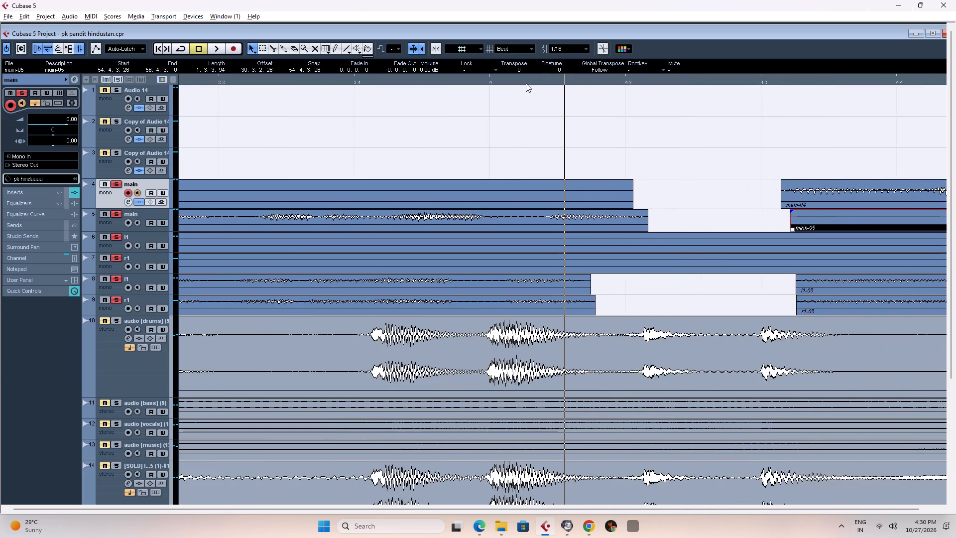
left_click(526, 79)
key("space")
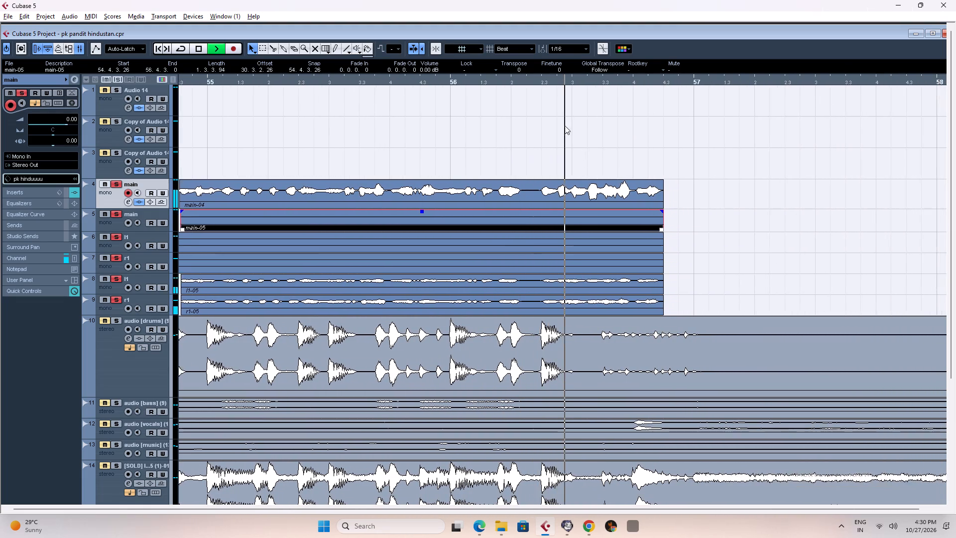
left_click(471, 83)
key("space")
Split main track 4, l1 track 8 and r1 track 9 at both ends of the pause, around 56.2.1 and 56.2.3.
key("h")
key("h")
key("h")
key("h")
key("h")
key("h")
key("h")
key("h")
key("h")
key("h")
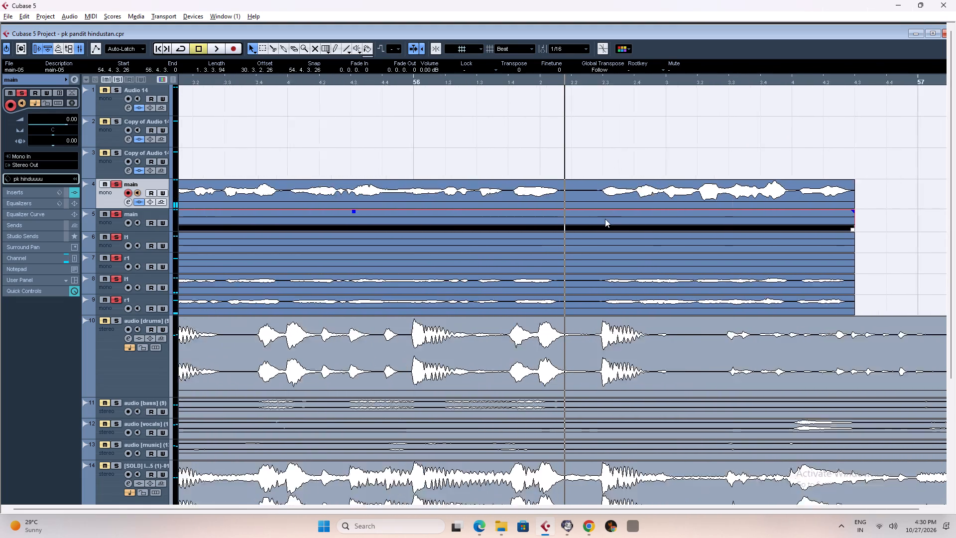
right_click_drag(547, 196, 568, 196)
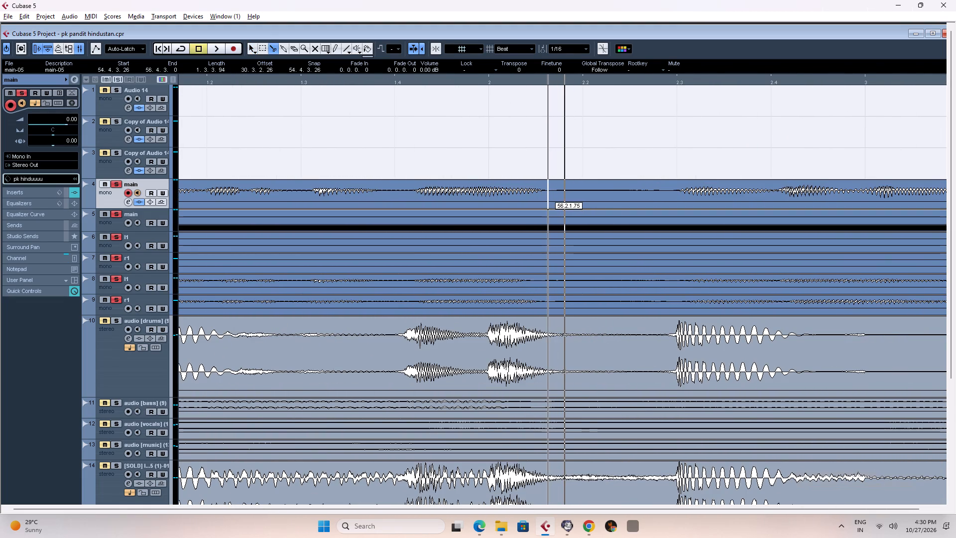
left_click(548, 194)
left_click(676, 194)
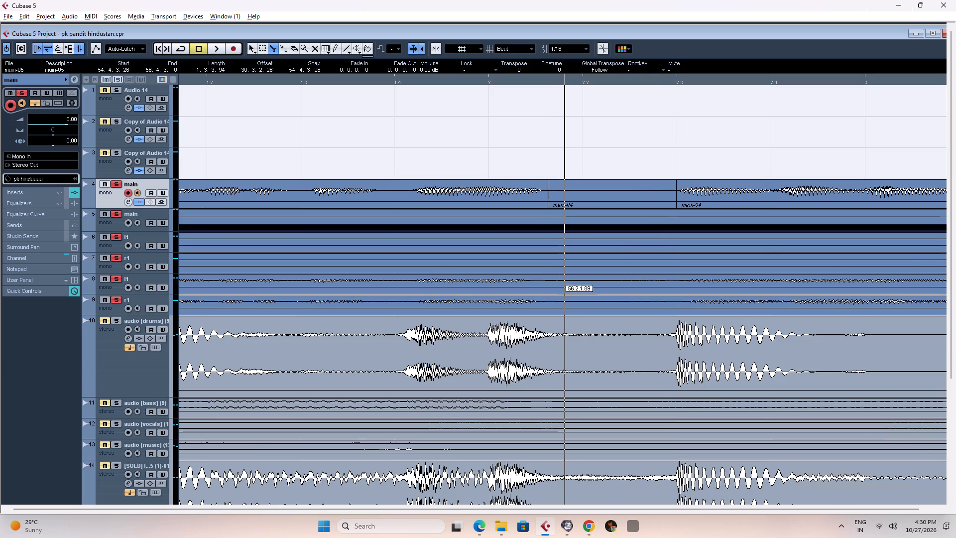
left_click(535, 282)
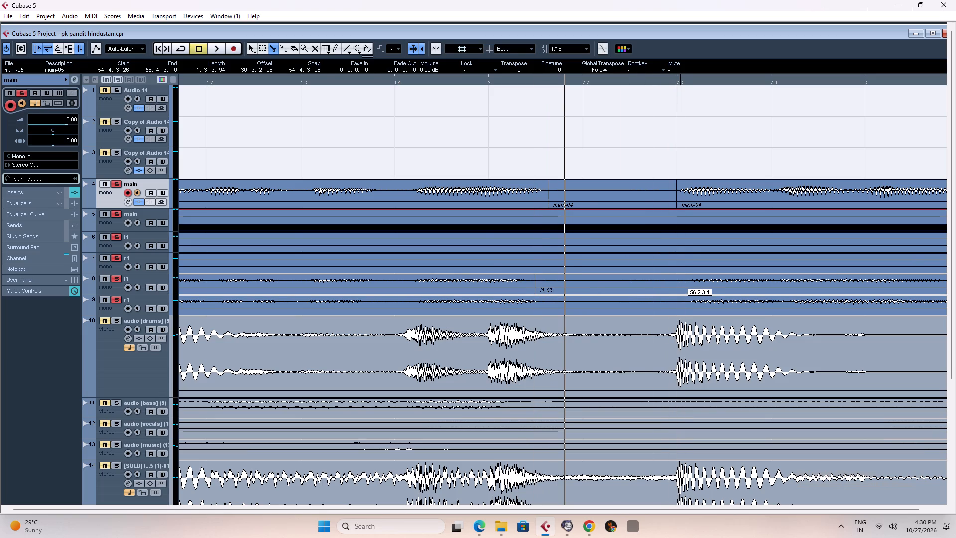
left_click(681, 281)
left_click(544, 304)
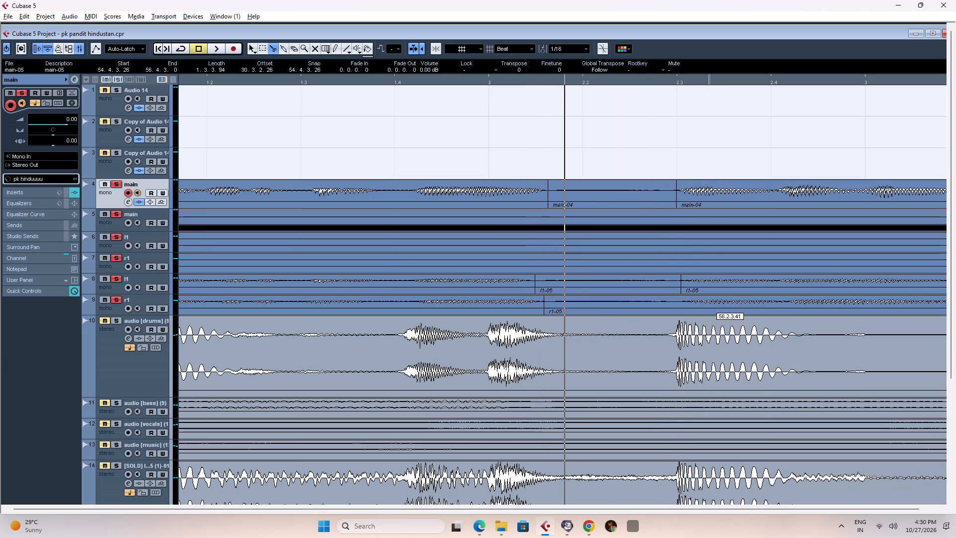
left_click(682, 306)
Delete the cut-out pause segments around 56.2.2 on r1 track 9, l1 track 8 and main track 4.
right_click(642, 303)
left_click(642, 303)
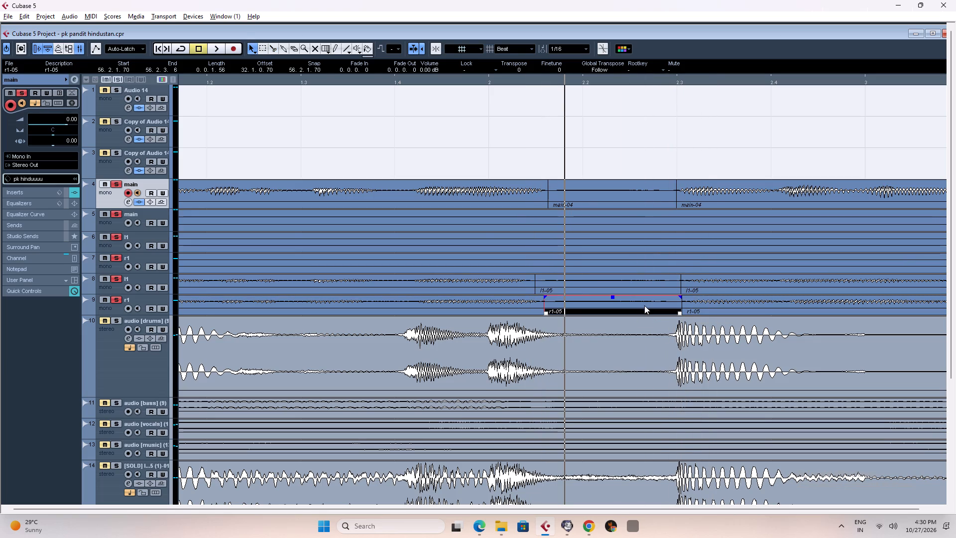
key("Delete")
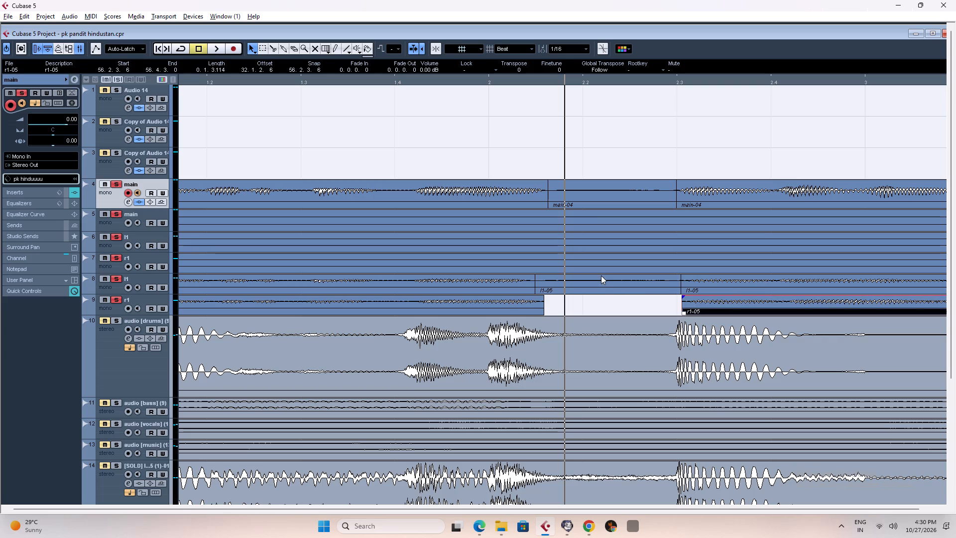
left_click(600, 281)
key("Delete")
left_click(584, 191)
key("Delete")
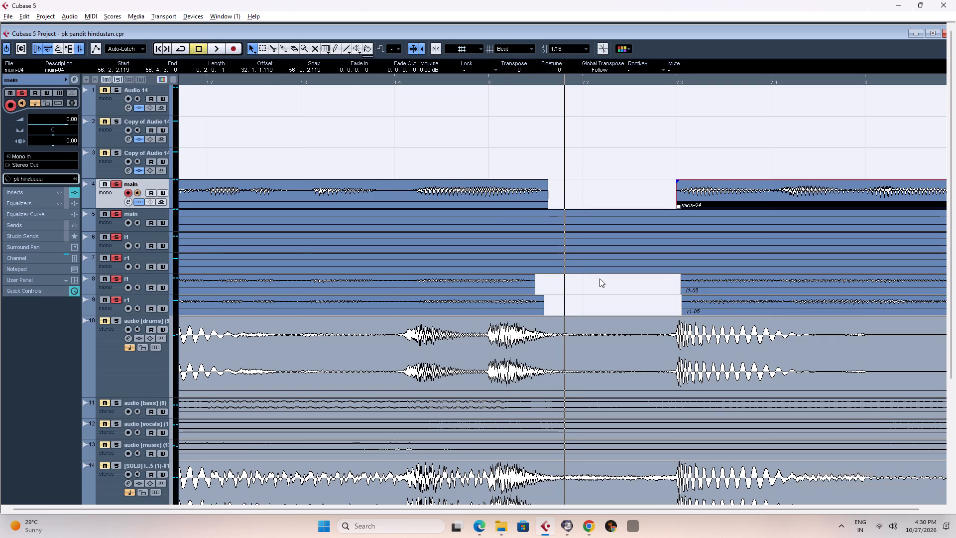
Play on from the bar 56 gap and skip past the empty stretch to the next vocal section in bar 59.
key("g")
key("g")
key("g")
key("g")
key("g")
key("g")
key("g")
key("g")
key("g")
key("g")
key("g")
key("g")
key("g")
key("g")
key("g")
key("g")
key("g")
key("g")
key("g")
key("g")
key("g")
key("g")
key("g")
key("g")
key("g")
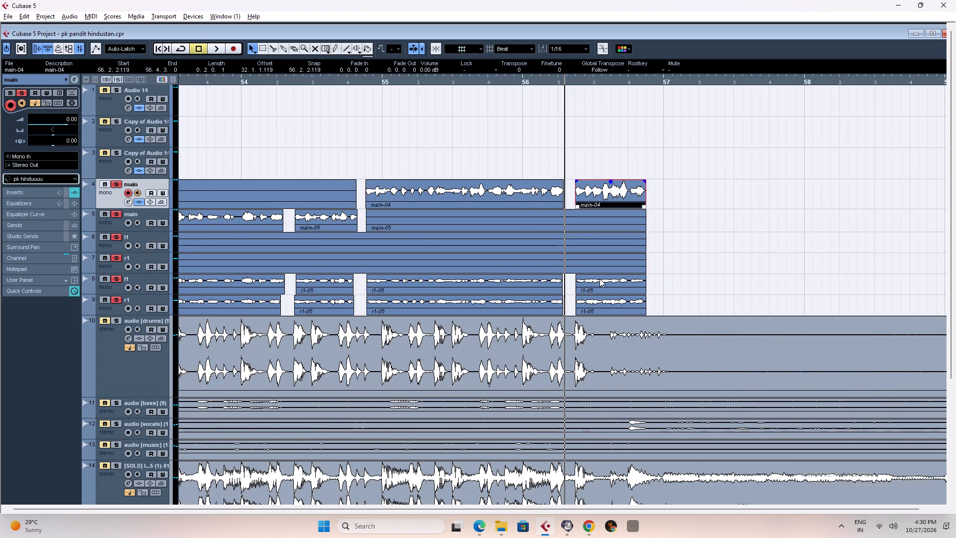
key("space")
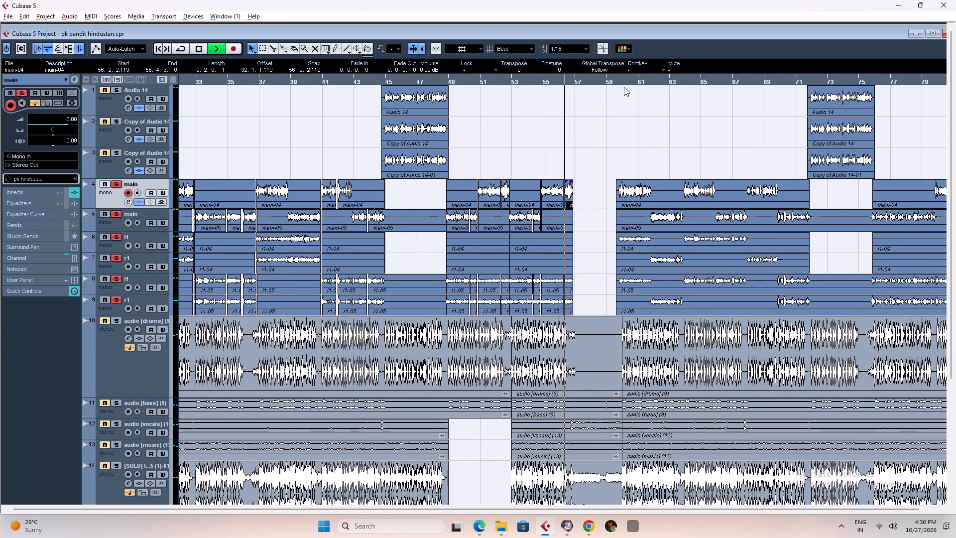
left_click(601, 83)
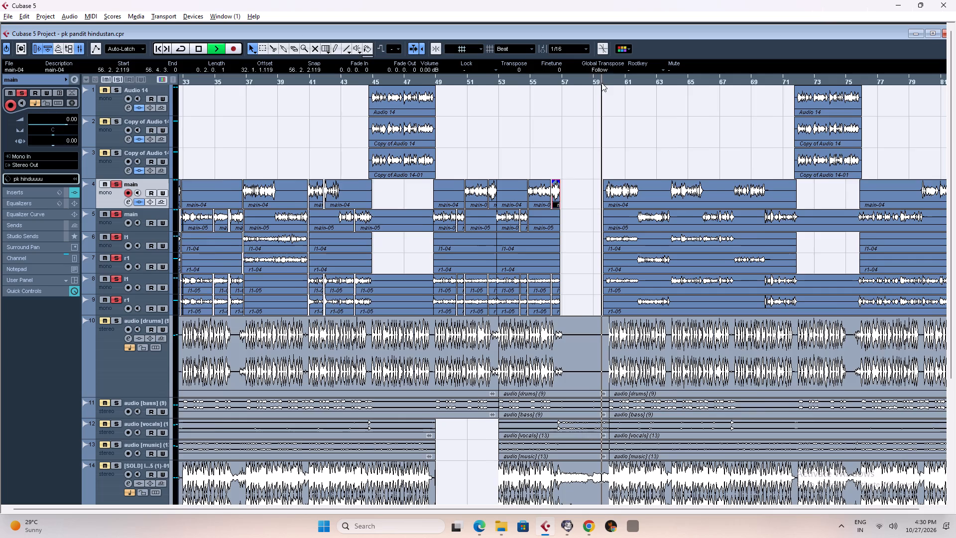
Replay the soloed vocals from bar 59 and examine closely where the phrase starts before bar 60.
key("h")
key("h")
key("h")
key("h")
key("h")
key("h")
key("h")
key("h")
key("h")
key("h")
key("h")
key("h")
key("h")
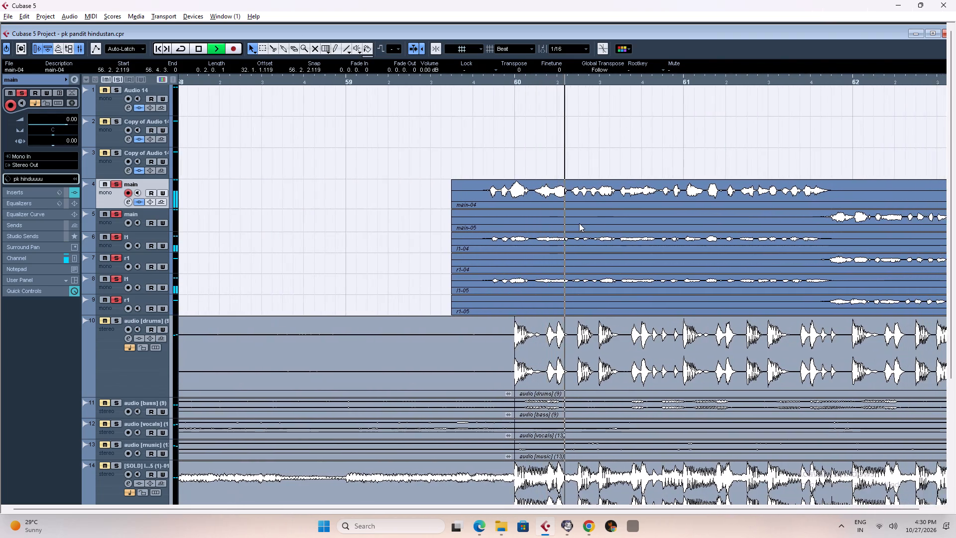
key("space")
key("space")
key("h")
key("h")
key("h")
key("h")
key("h")
key("h")
key("h")
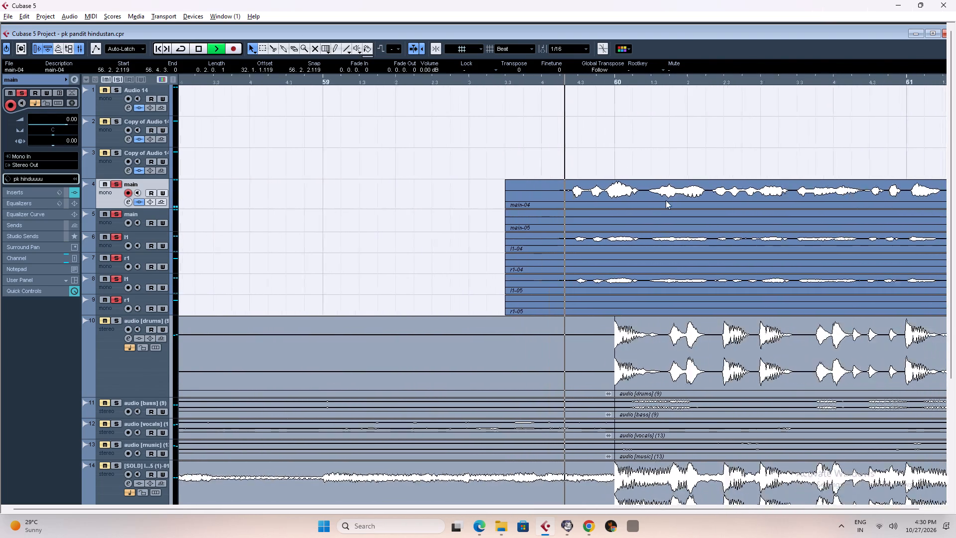
Listen through the soloed vocals from bar 60 to bar 62, checking the waveforms for pauses between phrases.
key("g")
key("g")
key("g")
key("g")
key("g")
key("g")
key("g")
key("g")
key("g")
key("g")
key("g")
key("g")
key("g")
key("g")
key("g")
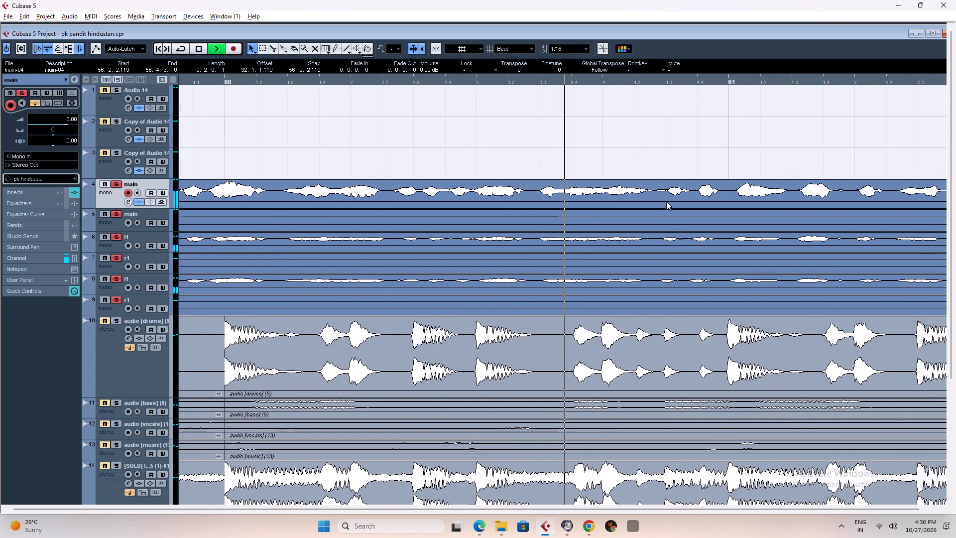
key("h")
key("h")
key("h")
key("h")
key("h")
key("h")
key("h")
key("h")
key("h")
key("h")
key("h")
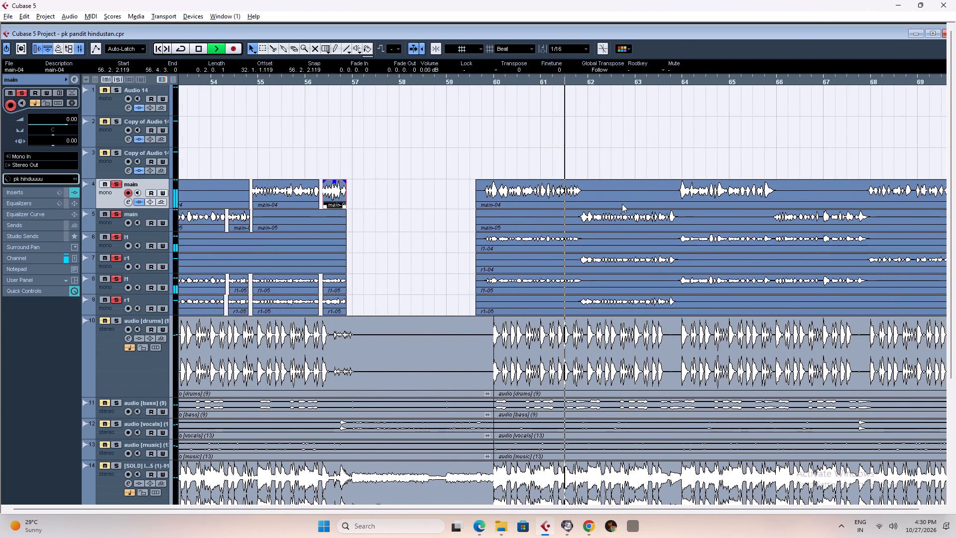
key("g")
key("g")
key("g")
key("g")
key("g")
key("g")
key("g")
key("g")
key("g")
key("g")
key("g")
key("g")
key("g")
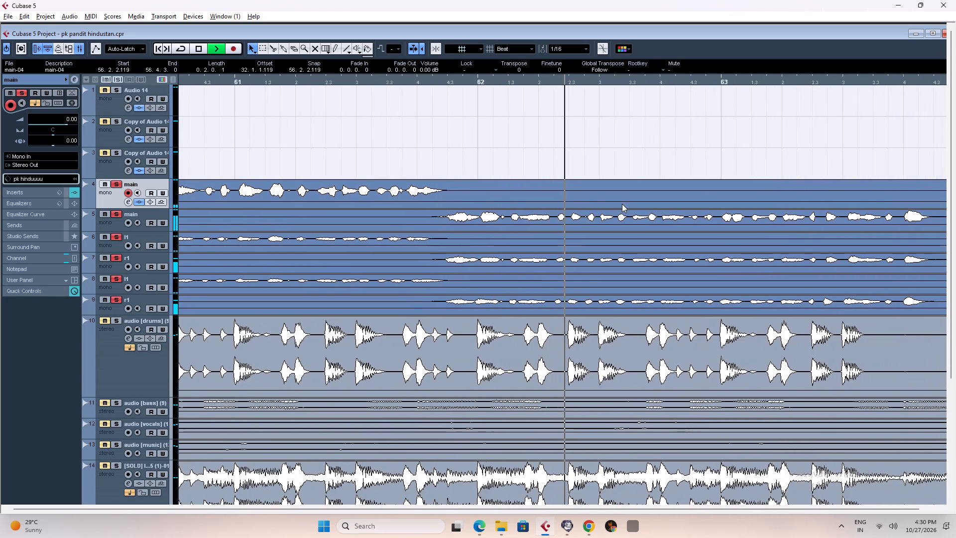
Listen on through bars 63 and 64, checking the vocal waveforms for pauses between phrases.
key("h")
key("h")
key("h")
key("h")
key("h")
key("h")
key("h")
key("h")
key("h")
key("h")
key("h")
key("h")
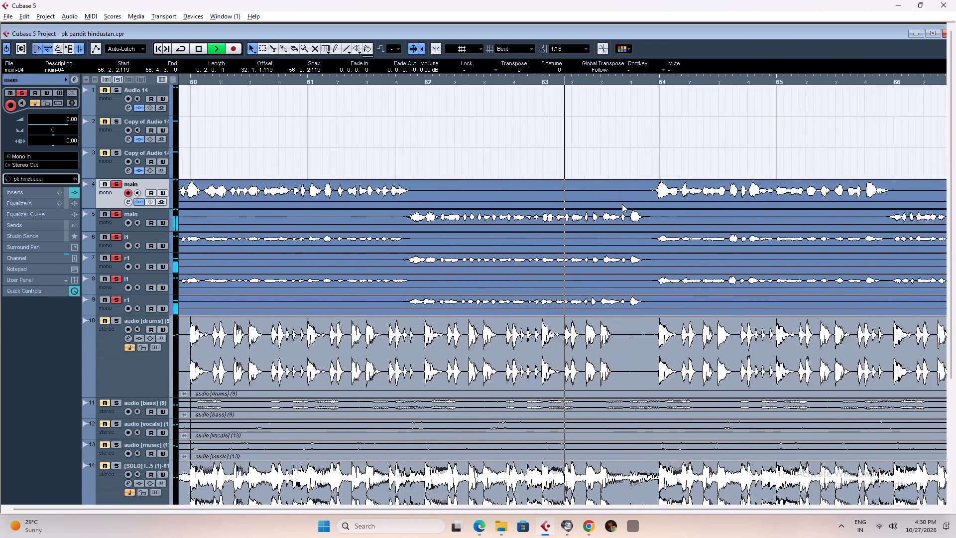
key("g")
key("g")
key("g")
key("g")
key("g")
key("g")
key("g")
key("g")
key("g")
key("g")
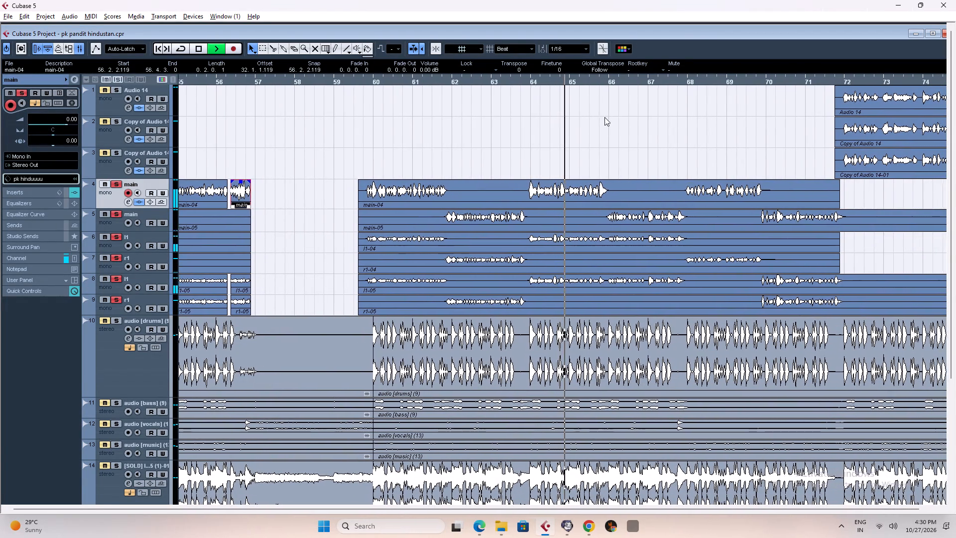
Turn off solo on main track 4 to hear the remaining vocals around bars 65 and 66.
left_click(115, 184)
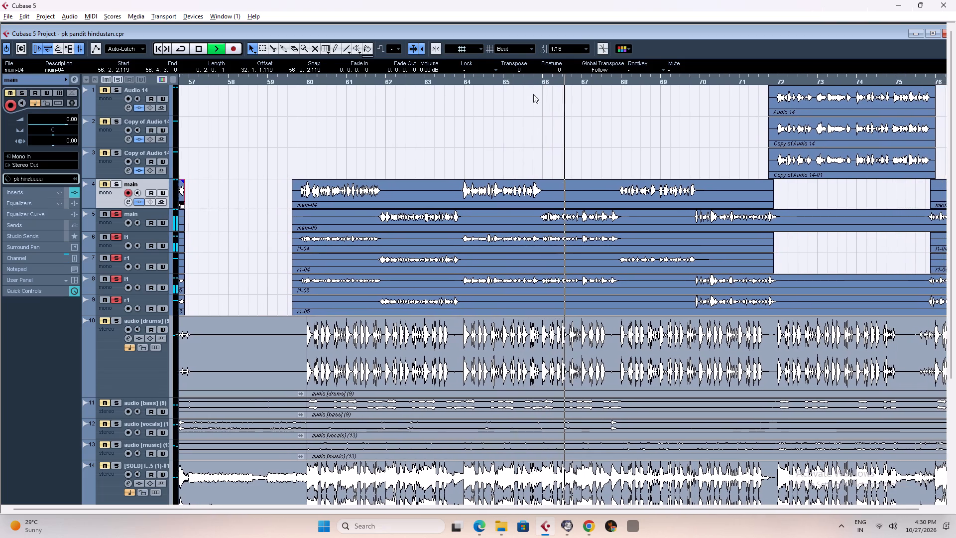
Split main tracks 4 and 5 and l1 tracks 6 and 8 at both ends of the phrase pause between about 65.4.3 and 66.1.1.
left_click(529, 80)
key("h")
key("h")
key("h")
key("h")
key("h")
key("h")
key("h")
key("h")
key("h")
key("h")
key("h")
key("h")
key("h")
key("h")
key("h")
key("space")
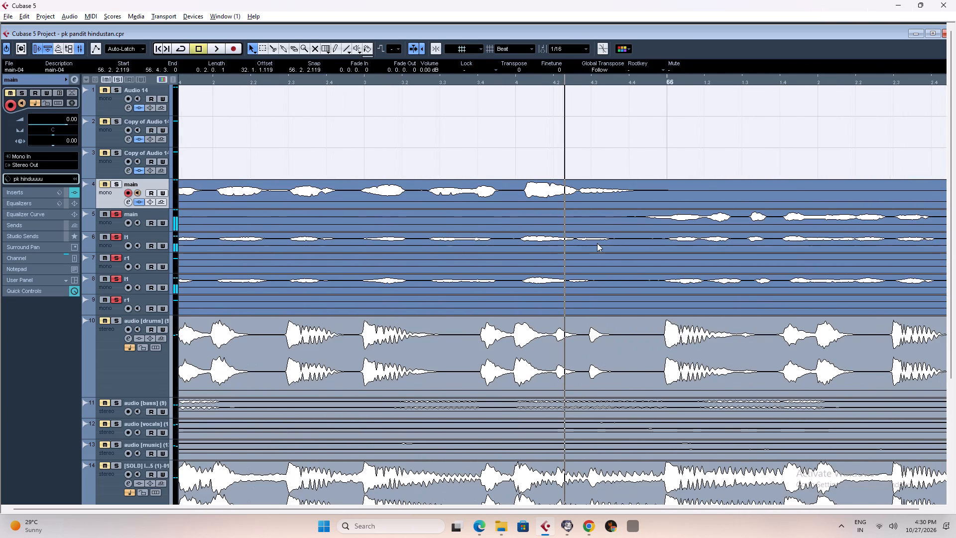
right_click_drag(598, 237, 615, 237)
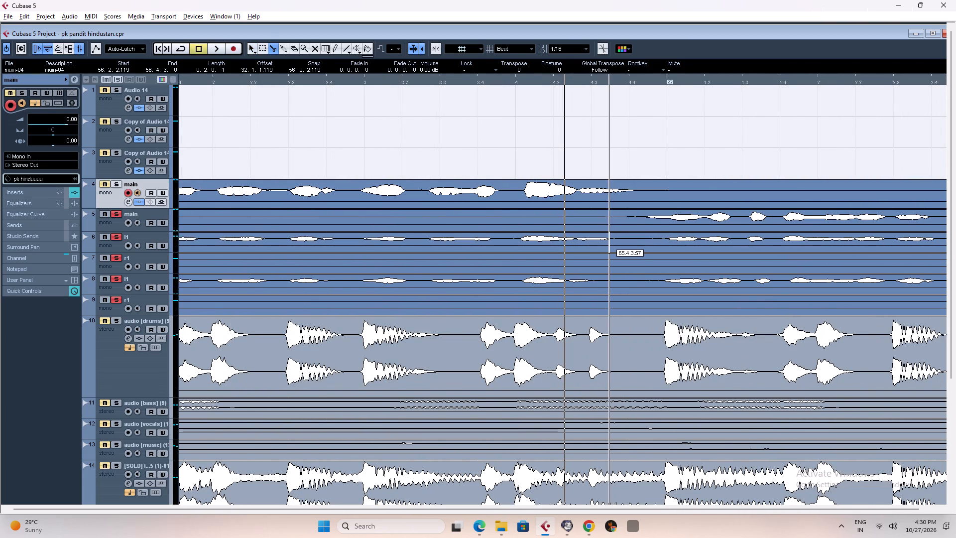
left_click(610, 238)
left_click(664, 238)
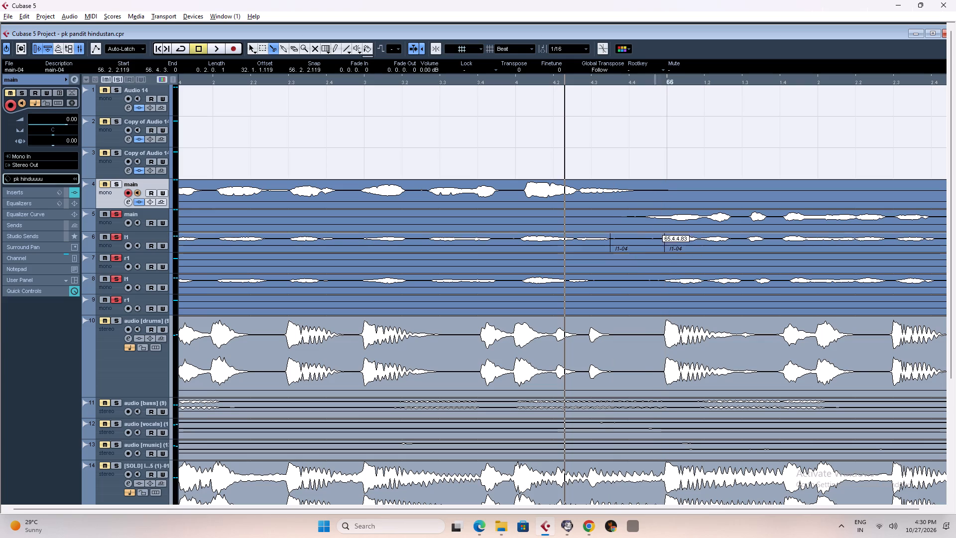
left_click(640, 217)
left_click(609, 217)
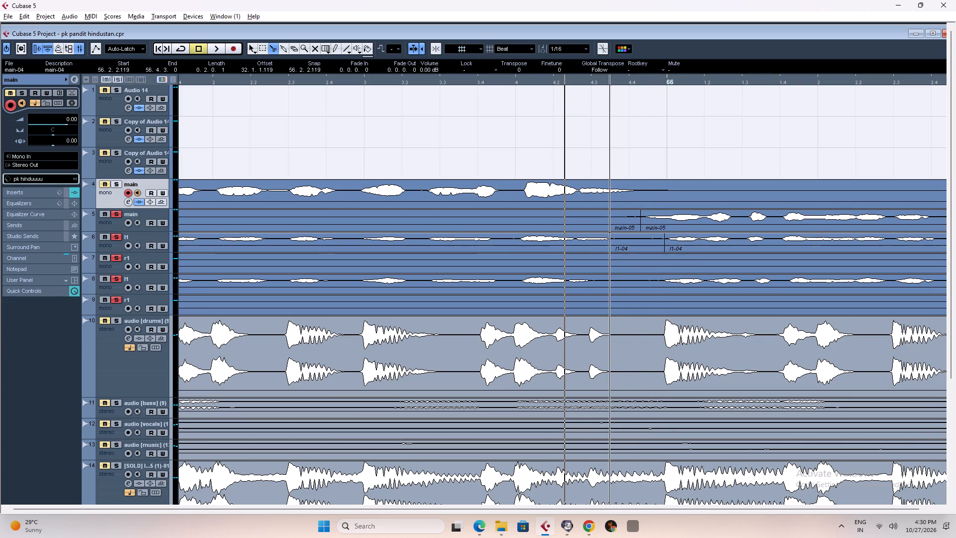
left_click(674, 192)
left_click(640, 189)
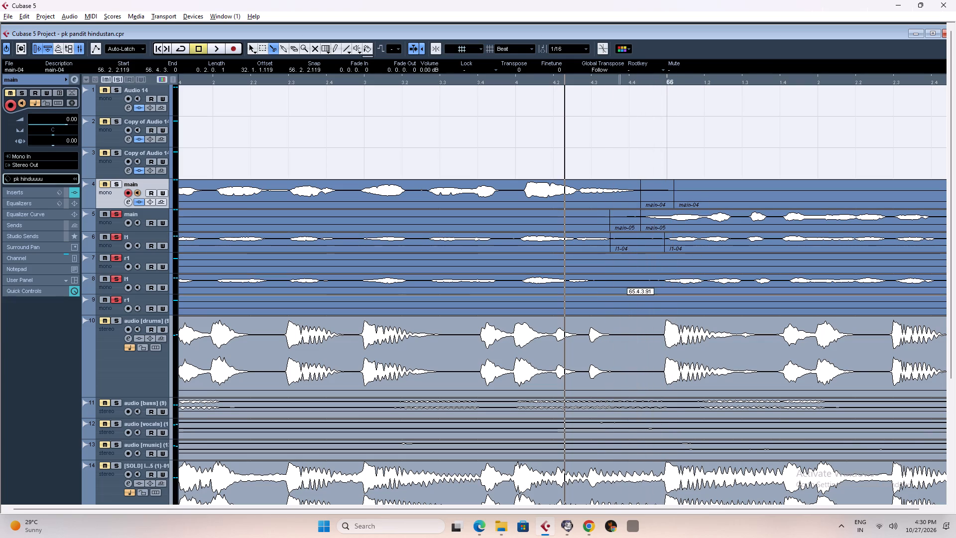
left_click(592, 282)
left_click(661, 279)
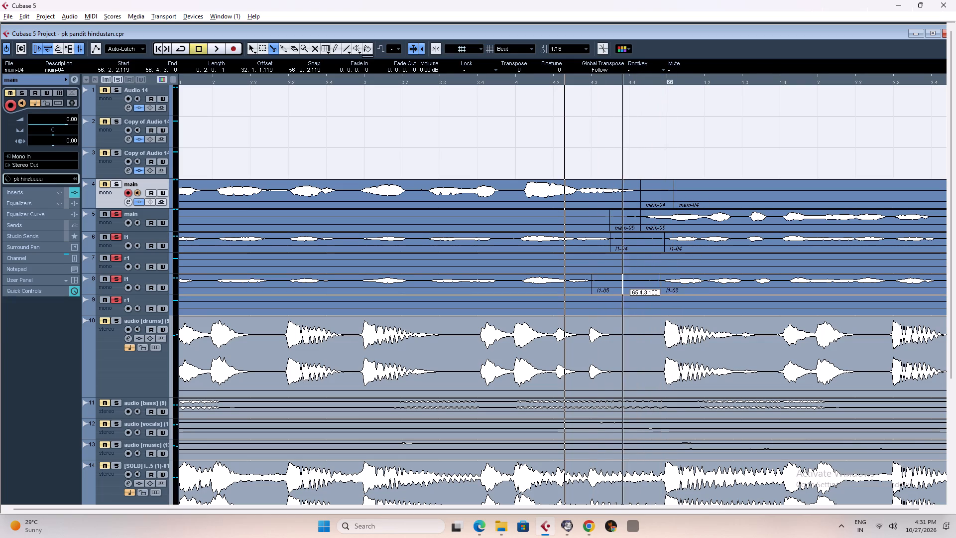
Delete the cut-out pause segments just before bar 66 on l1 tracks 8 and 6 and main tracks 5 and 4.
right_click(622, 281)
left_click(622, 281)
key("Delete")
left_click(622, 241)
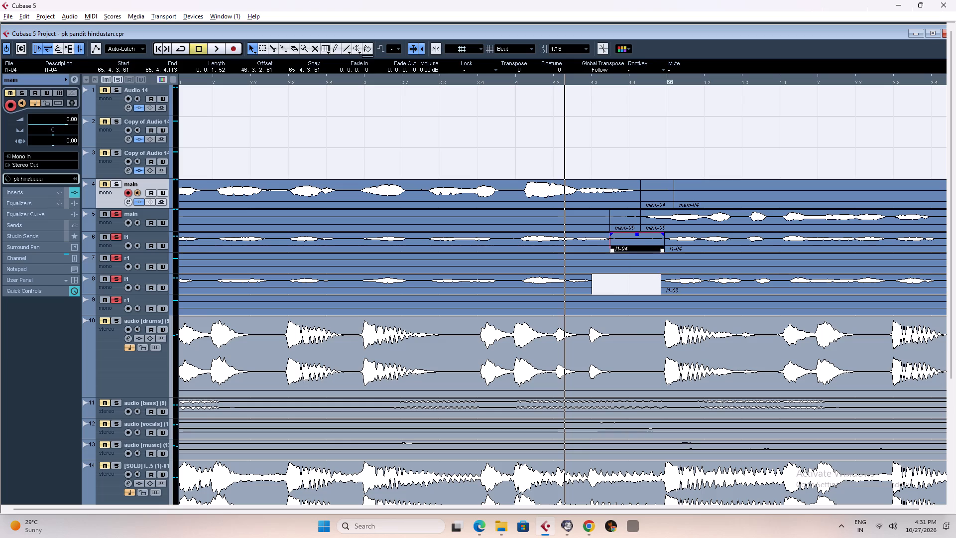
key("Delete")
left_click(624, 220)
key("Delete")
left_click(652, 195)
key("Delete")
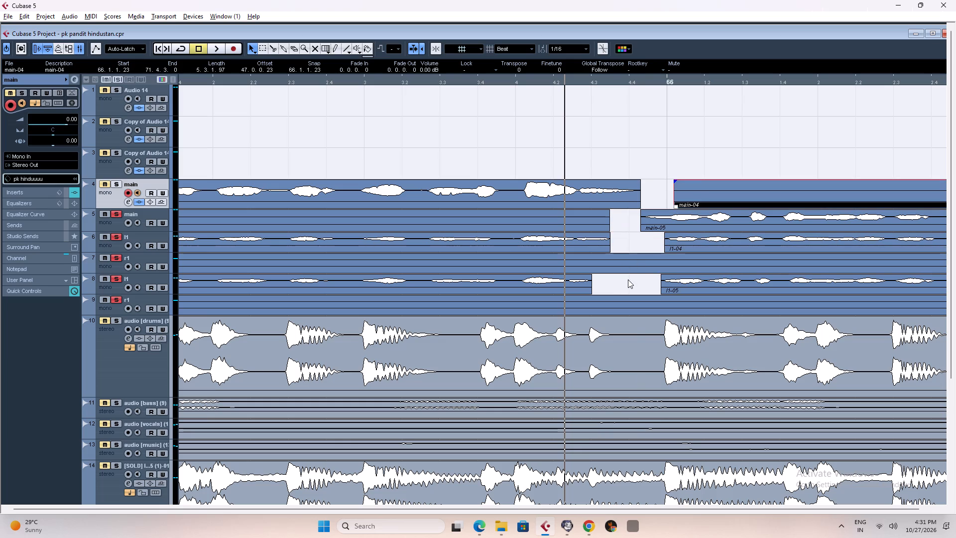
Split main track 5 and l1 tracks 6 and 8 at both ends of the next pause, around 66.4.3 and 67.1.1.
key("space")
type("g")
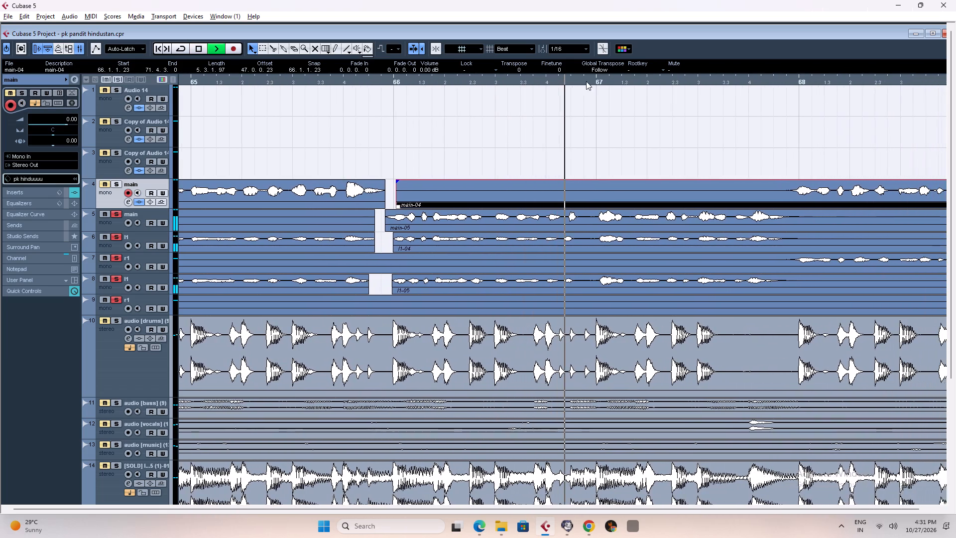
left_click(551, 81)
key("space")
key("h")
key("h")
key("h")
key("h")
key("h")
key("h")
key("h")
key("h")
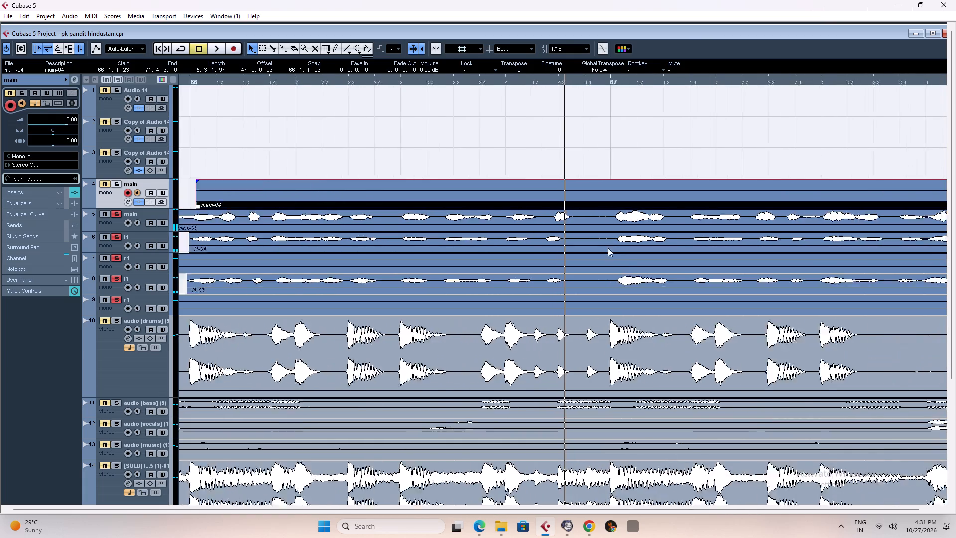
right_click_drag(559, 237, 579, 239)
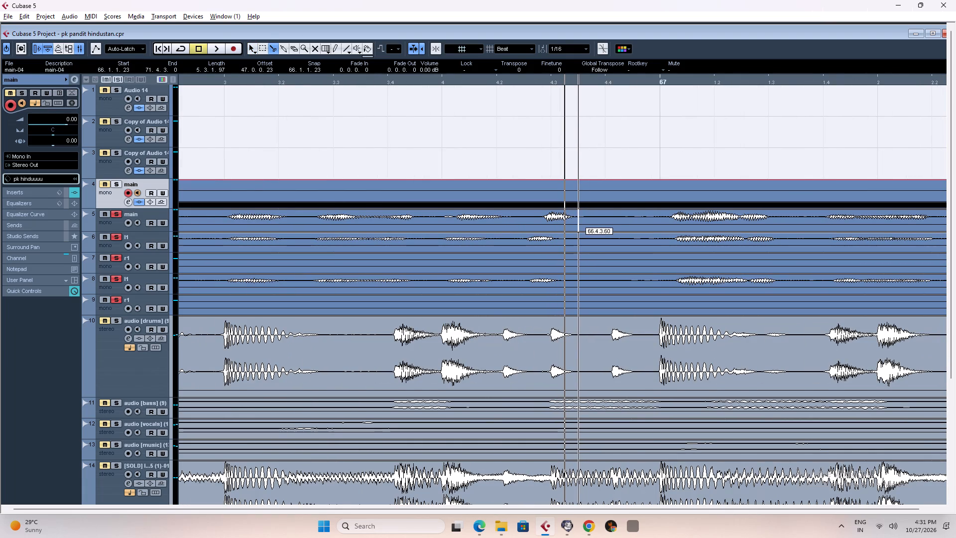
left_click(578, 220)
left_click(664, 217)
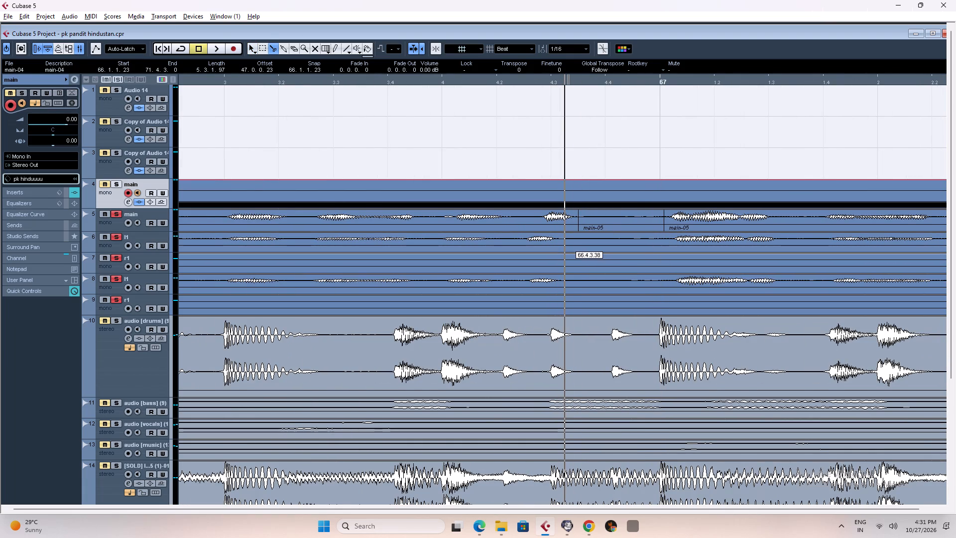
left_click(563, 244)
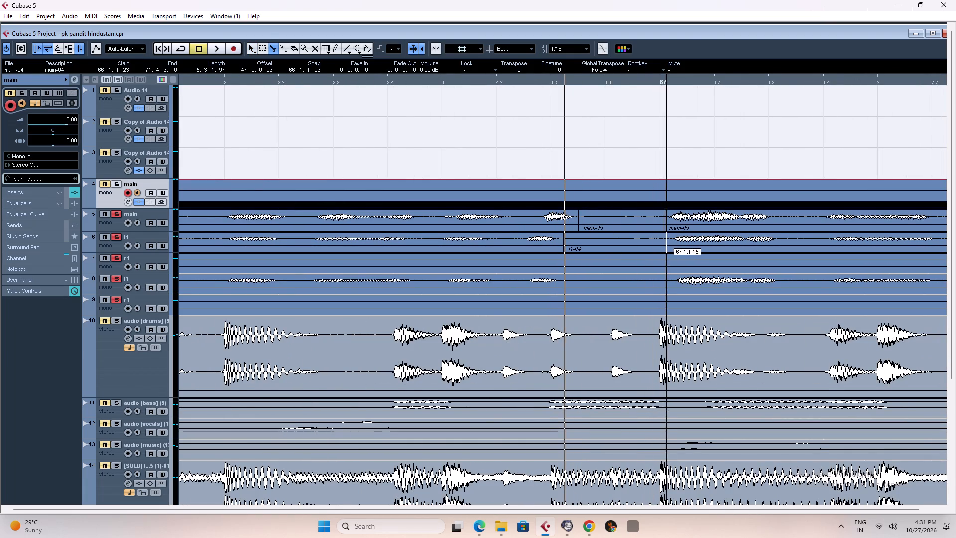
left_click(666, 240)
left_click(563, 285)
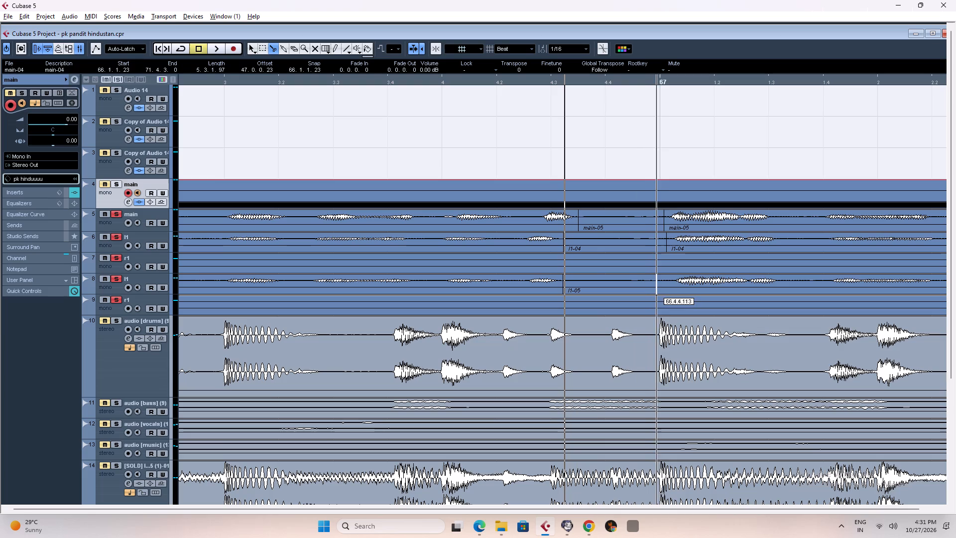
left_click(670, 283)
Delete the cut-out pause segments just before bar 67 on l1 tracks 8 and 6 and main track 5.
right_click(643, 284)
left_click(643, 284)
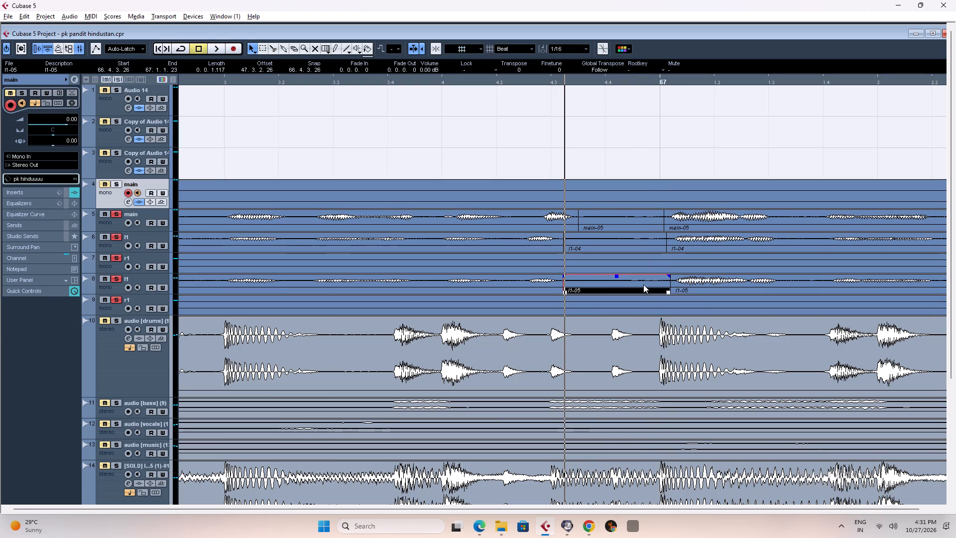
key("Delete")
left_click(612, 247)
key("Delete")
left_click(614, 224)
key("Delete")
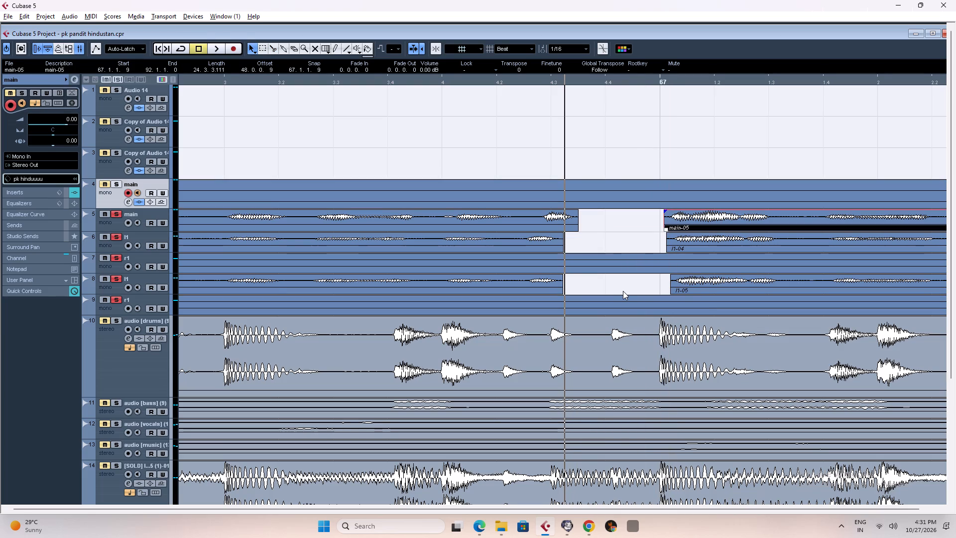
Play on from the bar 67 gap into bar 69, checking the vocals for further pauses.
key("space")
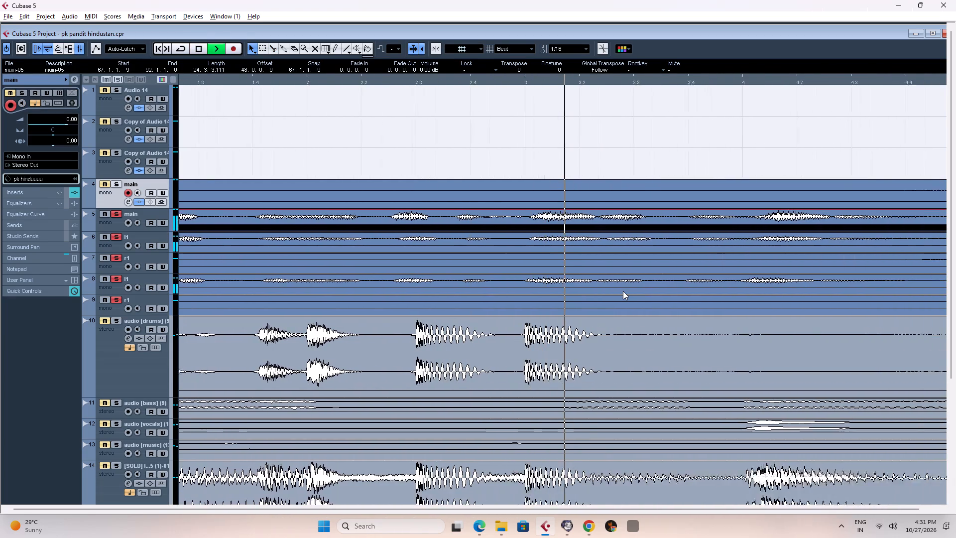
key("g")
key("g")
key("g")
key("g")
key("g")
key("g")
key("g")
key("g")
key("g")
key("g")
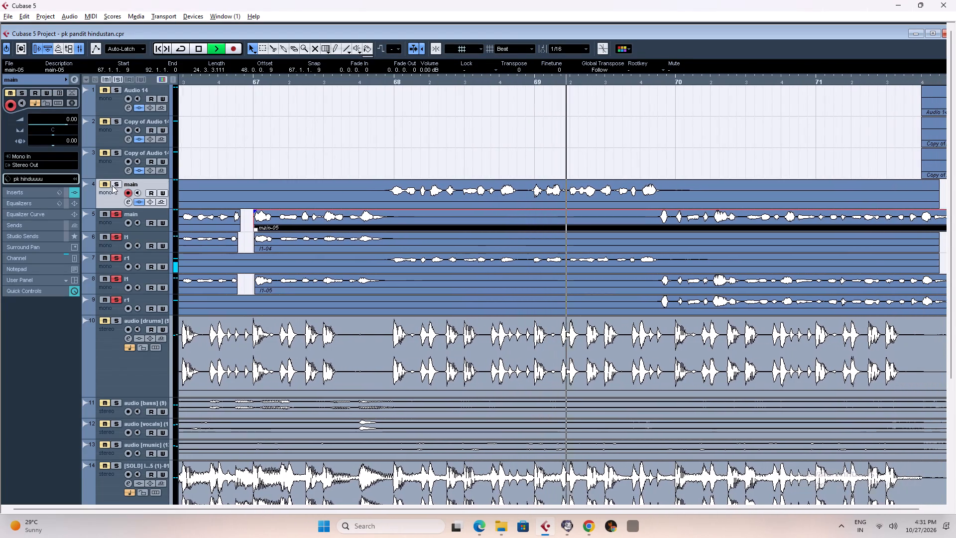
Solo main track 4 again and replay the vocals from the gap just before bar 67.
left_click(112, 185)
key("space")
key("space")
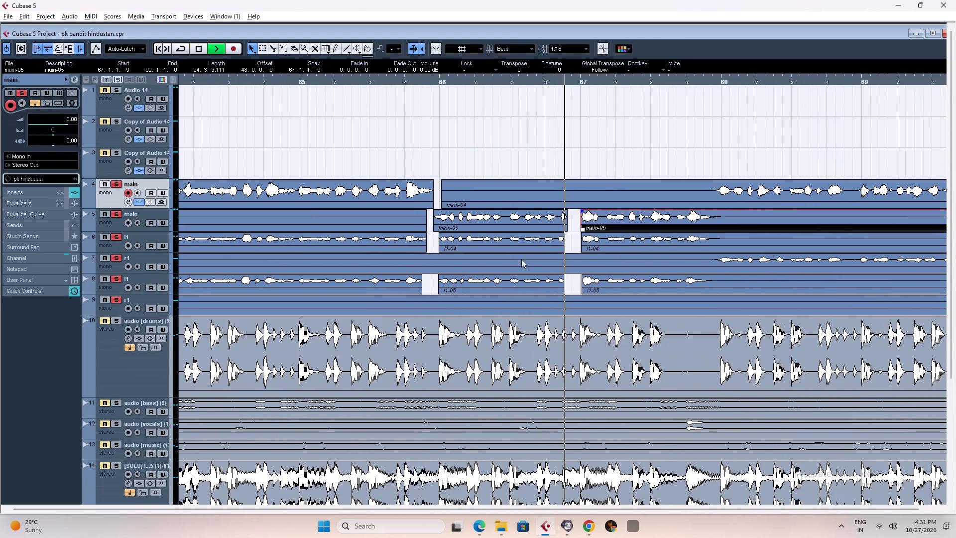
Maximize the project window and look over the remaining vocal clips up to the end of the song.
left_click(650, 83)
key("g")
key("g")
key("g")
key("g")
key("g")
key("g")
key("g")
key("g")
key("g")
key("g")
key("g")
key("g")
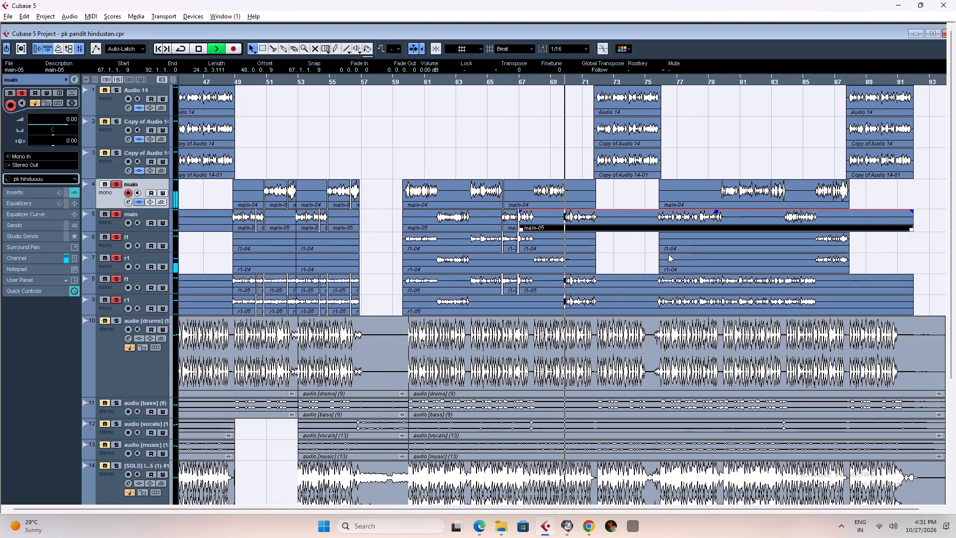
key("space")
key("space")
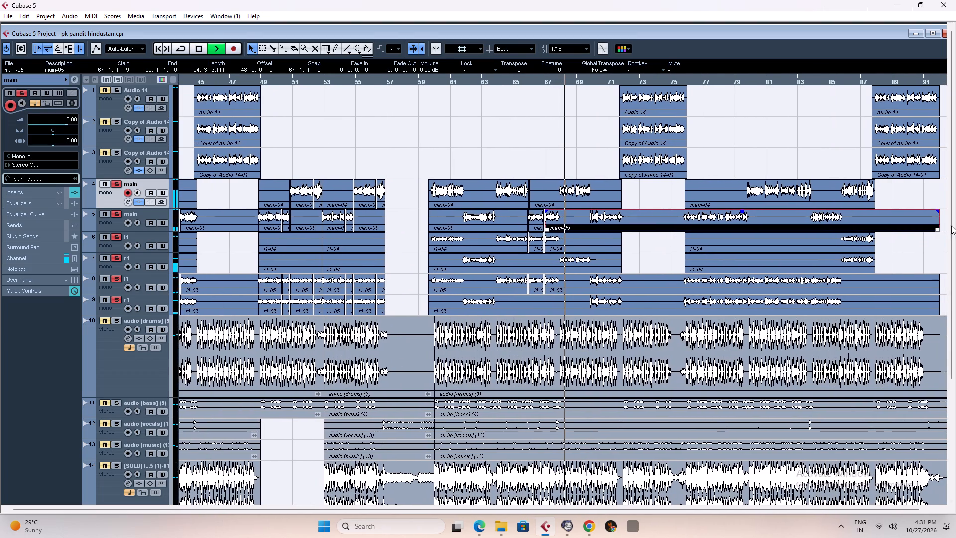
left_click(931, 30)
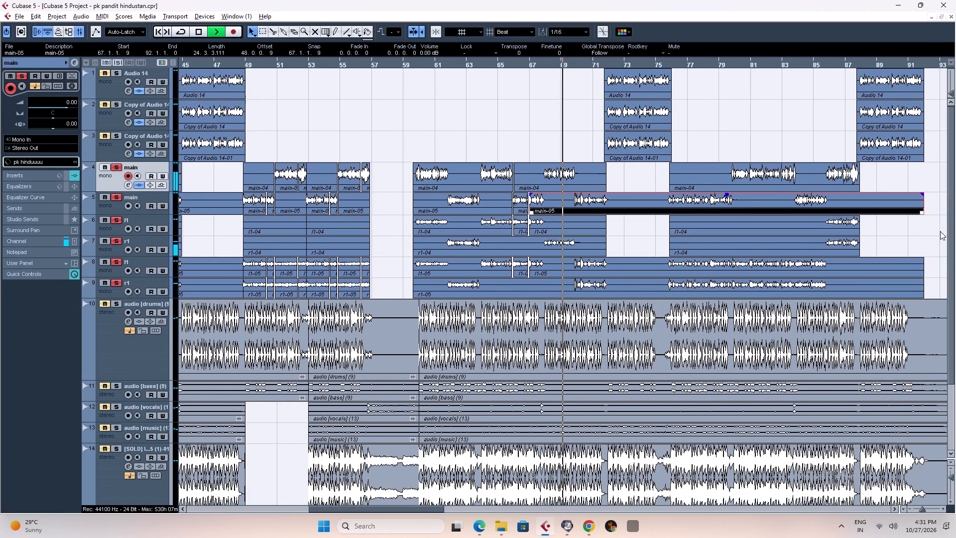
left_click_drag(954, 239, 951, 308)
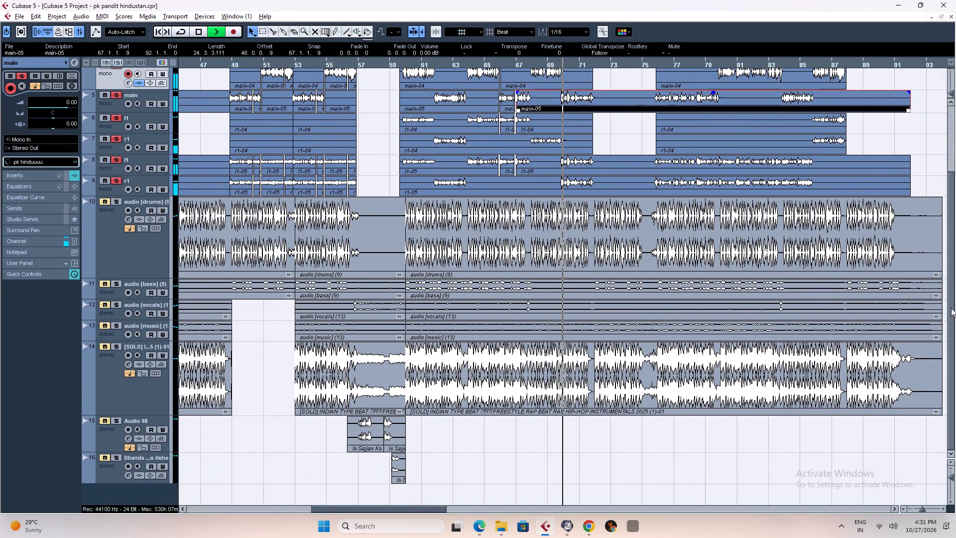
left_click_drag(951, 308, 955, 273)
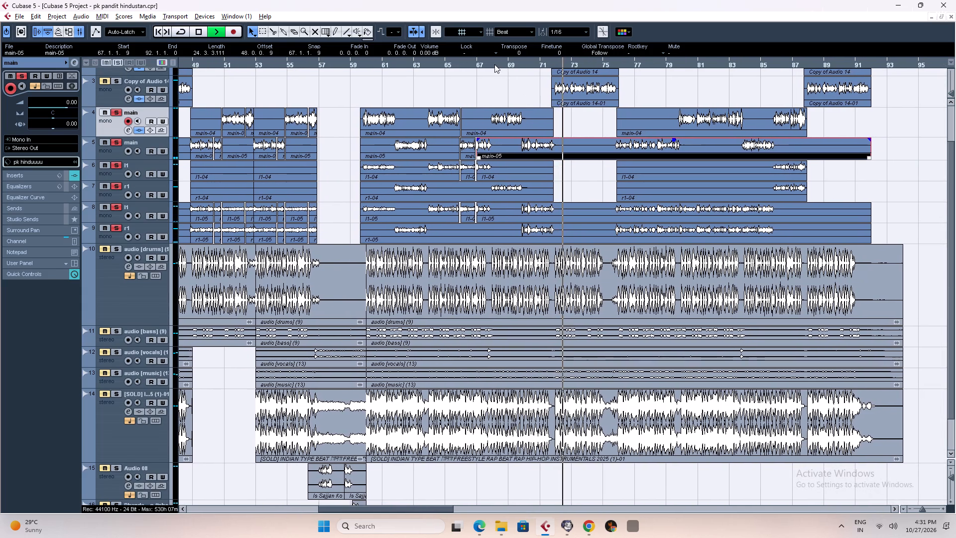
Replay the vocals from bar 67 into bar 69 and inspect the waveforms closely for the next pause.
left_click(494, 64)
key("h")
key("h")
key("h")
key("h")
key("h")
key("h")
key("h")
key("h")
key("h")
key("h")
key("h")
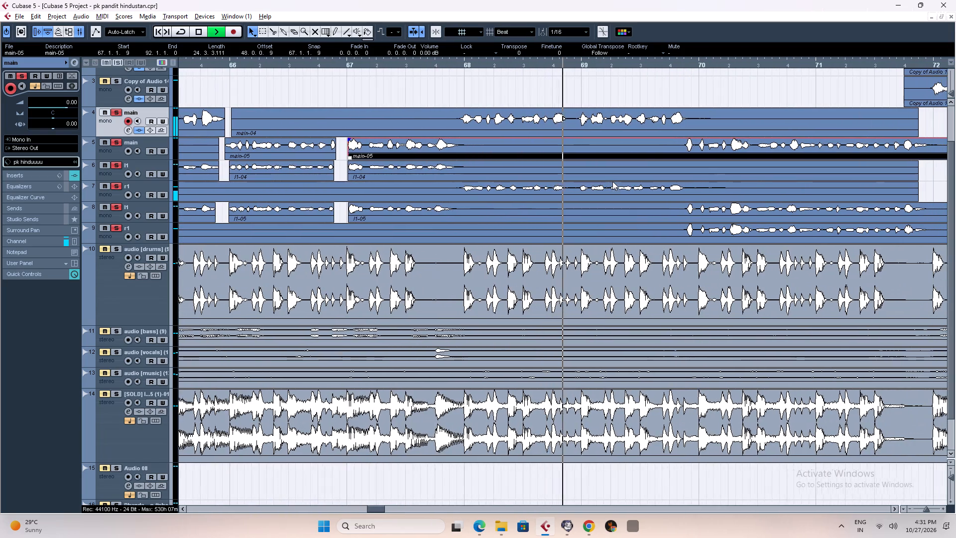
left_click_drag(382, 63, 369, 66)
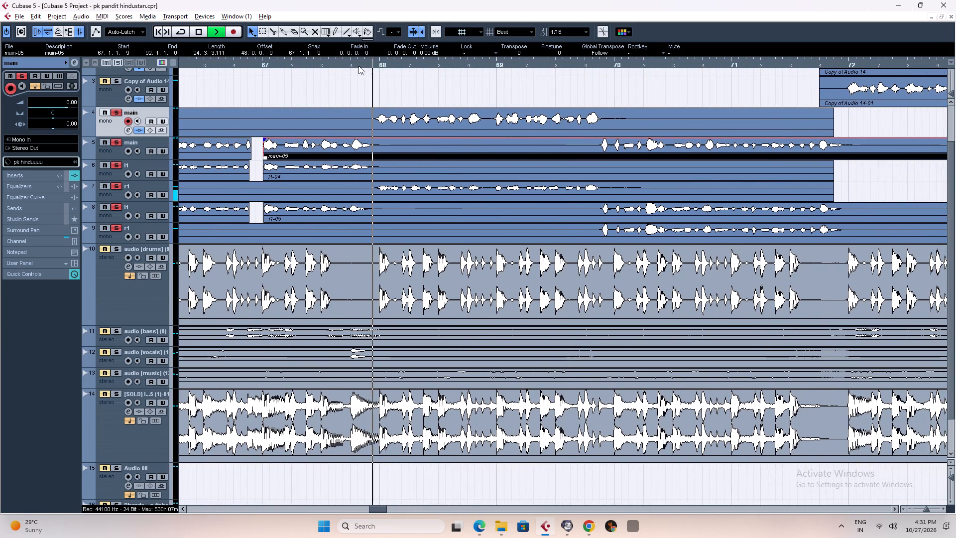
key("h")
key("h")
key("h")
key("h")
key("h")
key("h")
key("h")
key("h")
key("h")
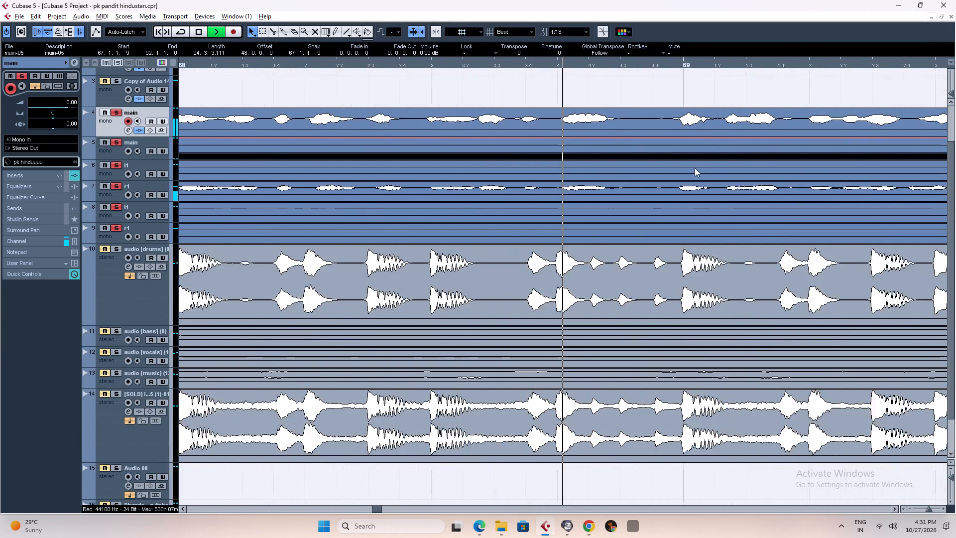
Split main track 4 and r1 track 7 at both ends of the pause before bar 69, around 68.4.3 and 68.4.4.
key("space")
left_click(862, 69)
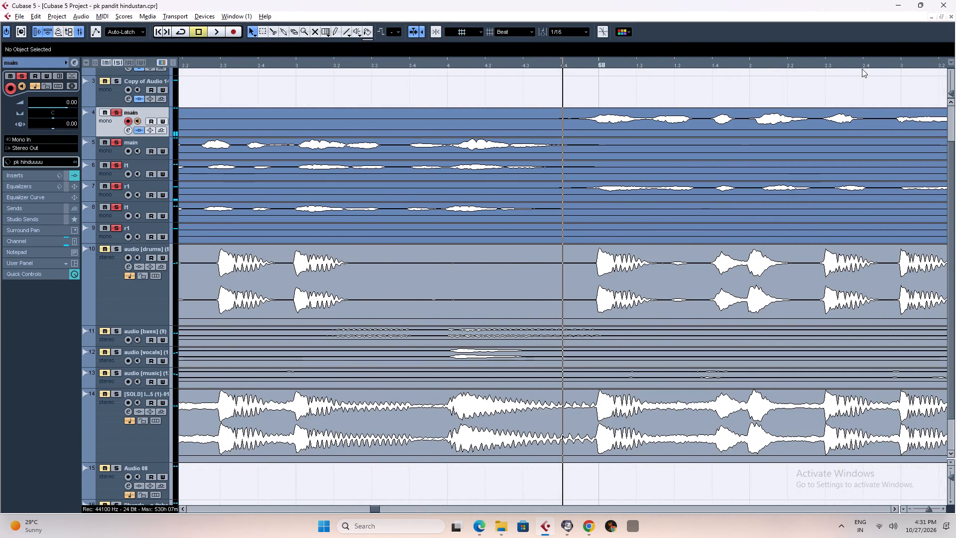
left_click(860, 63)
left_click(806, 63)
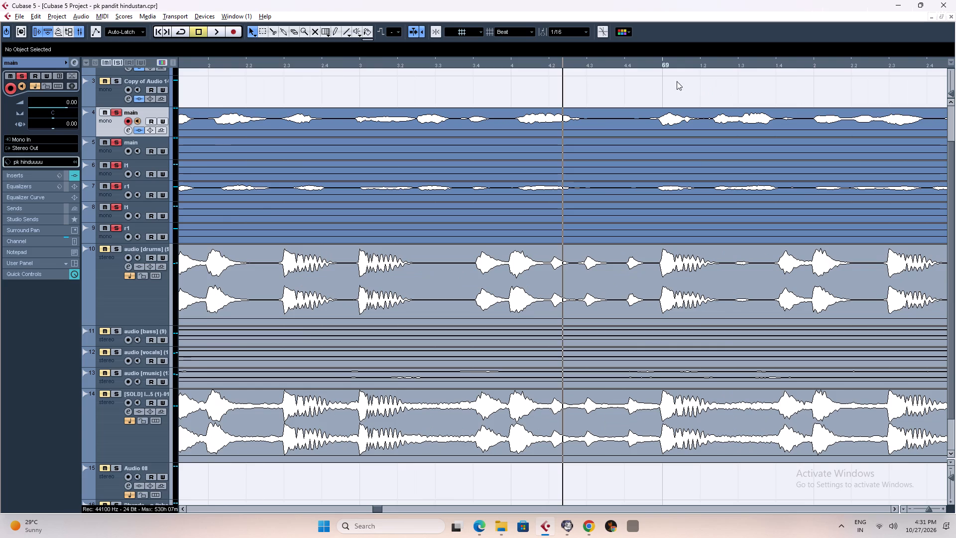
left_click(578, 63)
right_click_drag(564, 123, 578, 122)
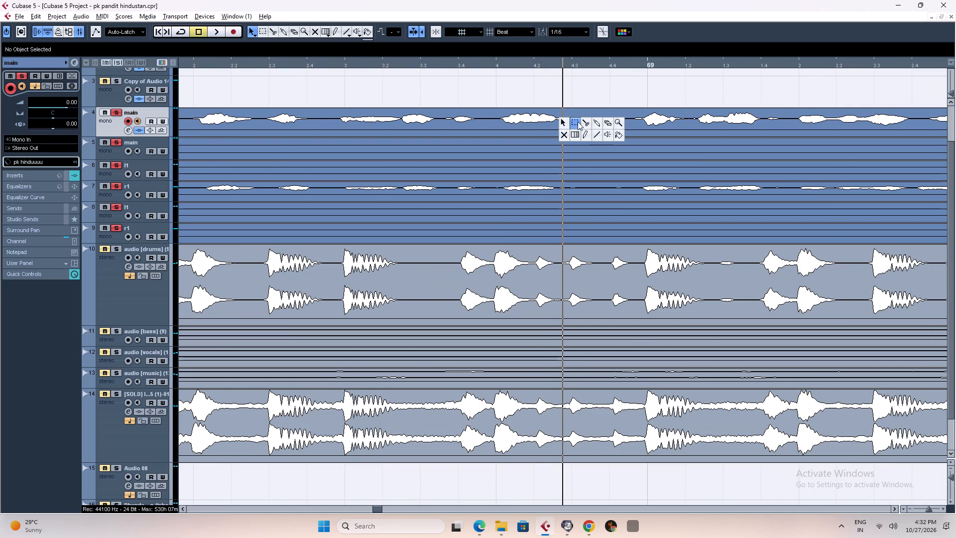
right_click_drag(578, 122, 584, 121)
left_click(567, 118)
left_click(634, 117)
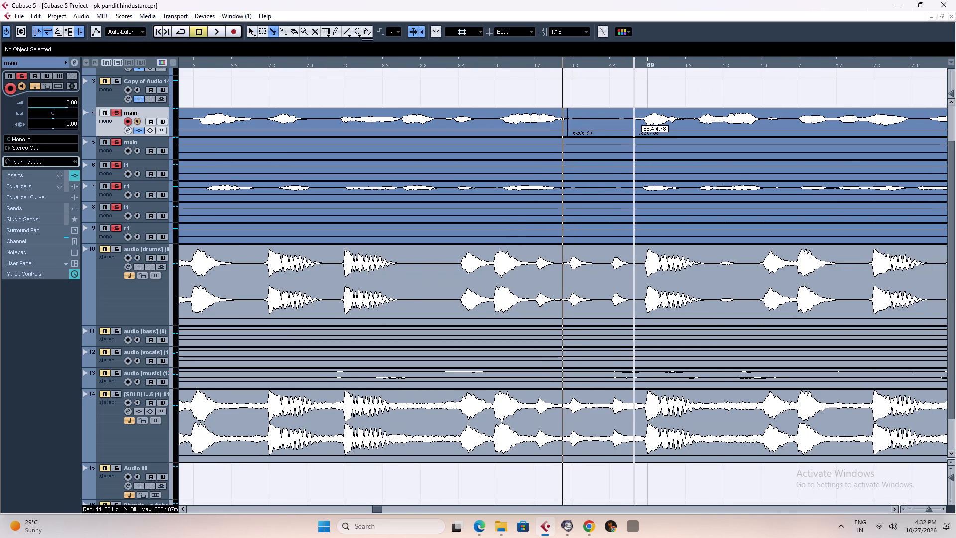
left_click(566, 190)
left_click(639, 191)
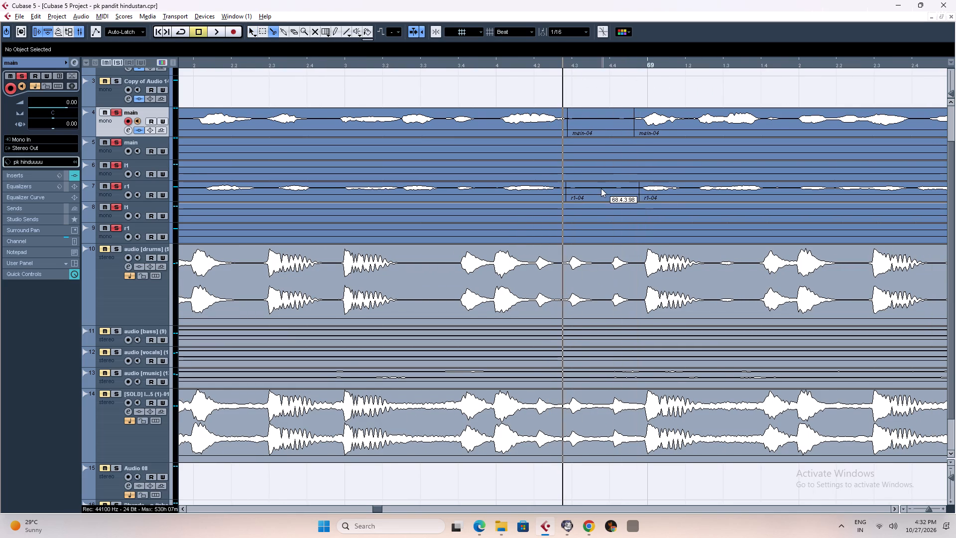
Delete the pause segments just before bar 69 on r1 track 7 and main track 4.
right_click(601, 188)
left_click(601, 188)
key("Delete")
left_click(587, 123)
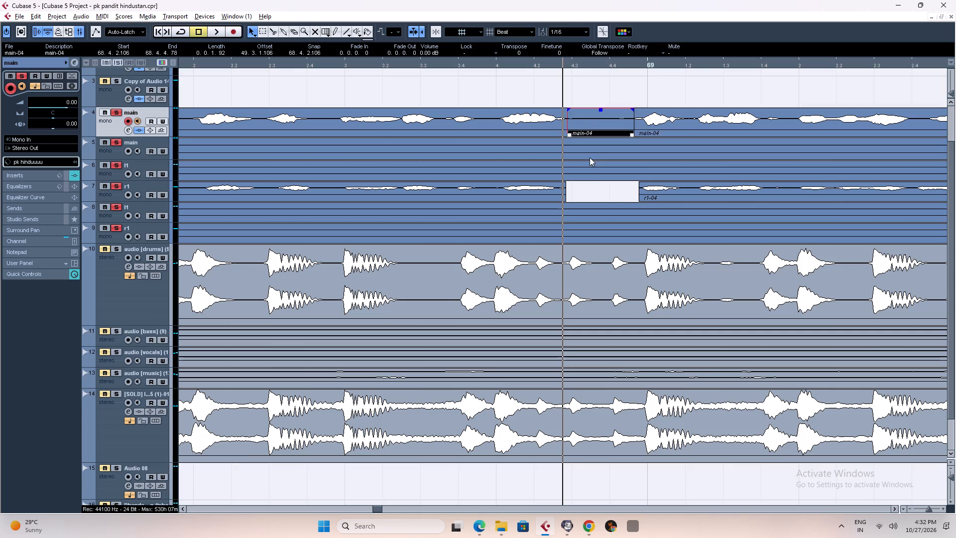
key("Delete")
Play on from the bar 69 gap into bar 70, checking the vocals for the next pause.
key("space")
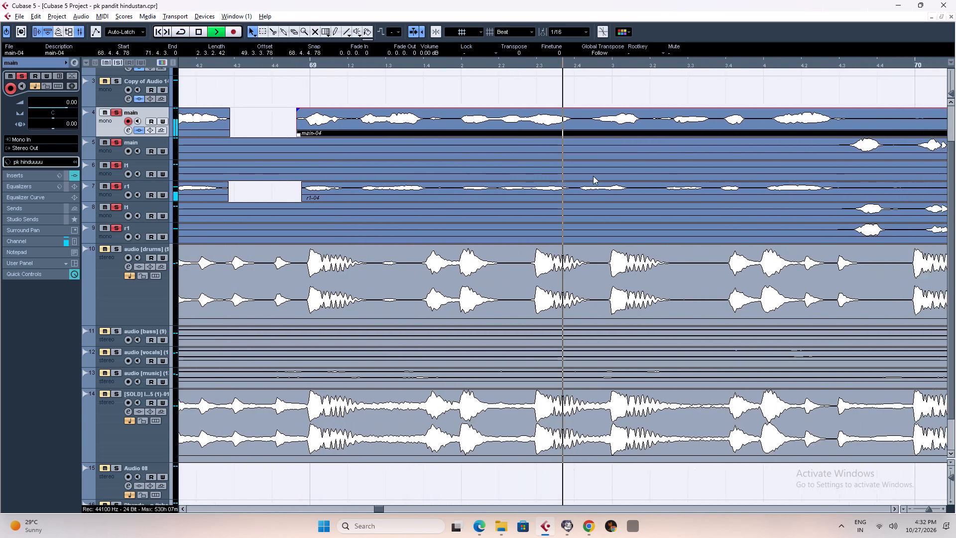
key("g")
key("g")
key("g")
key("g")
key("g")
key("g")
key("g")
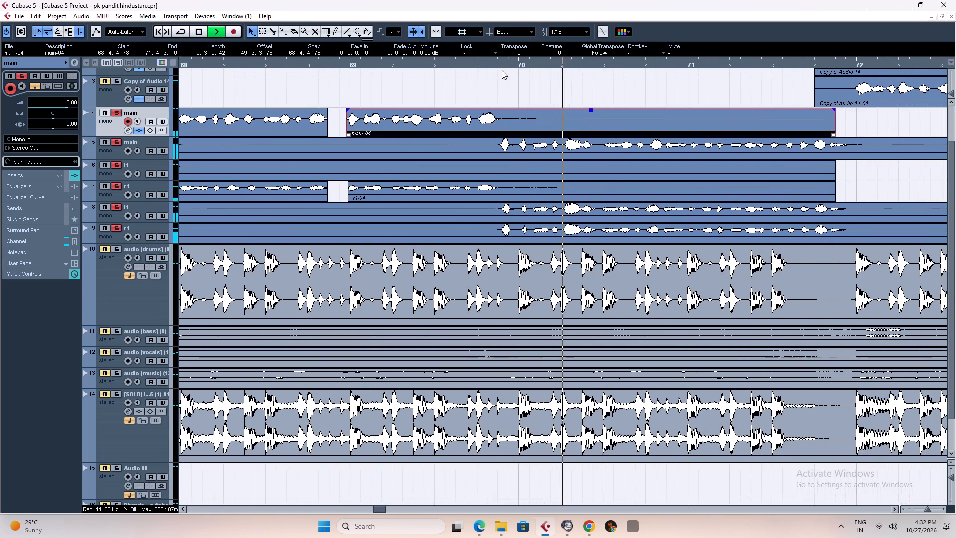
Split main track 4 and r1 track 7 after their phrase ends near 69.4.3 and again around 70.2.1.
left_click(468, 62)
key("space")
key("h")
key("h")
key("h")
key("h")
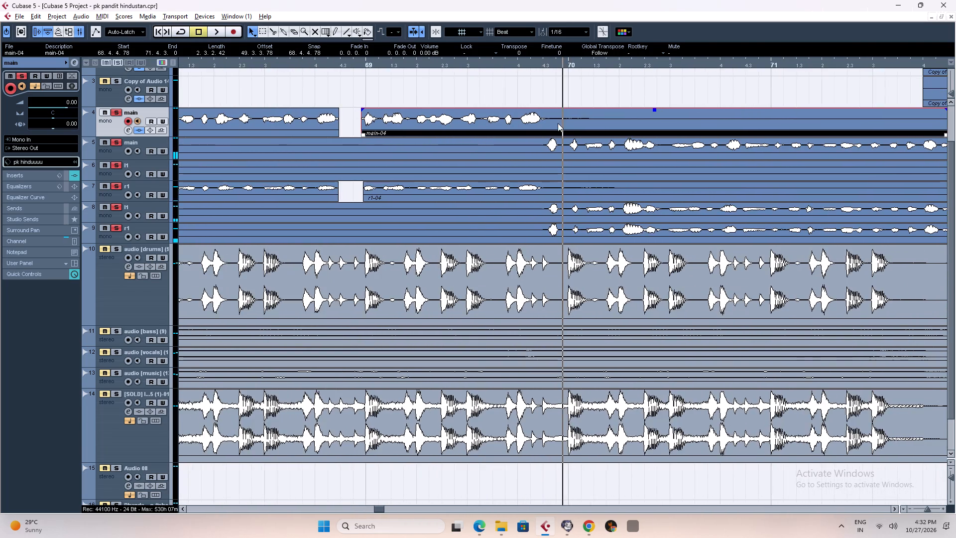
right_click_drag(536, 120, 554, 119)
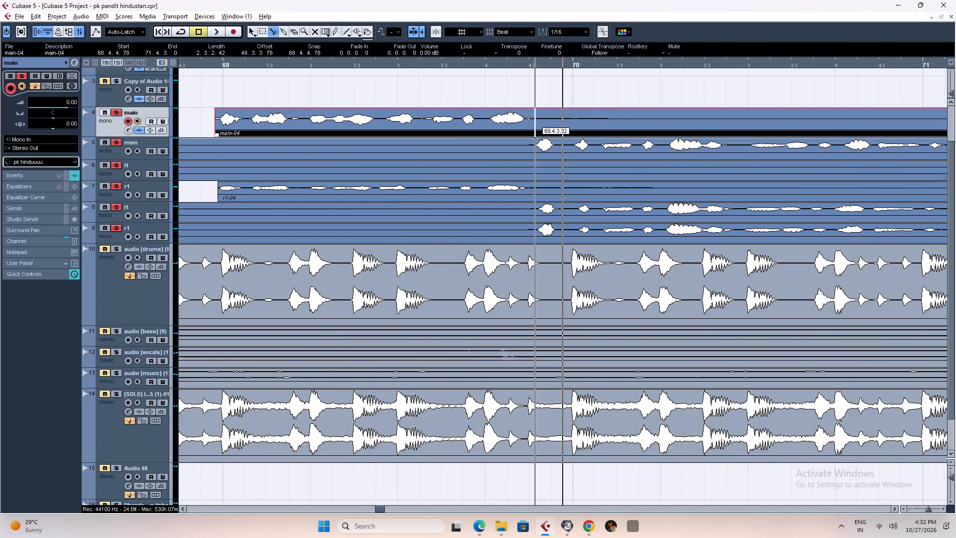
left_click(535, 120)
left_click(534, 186)
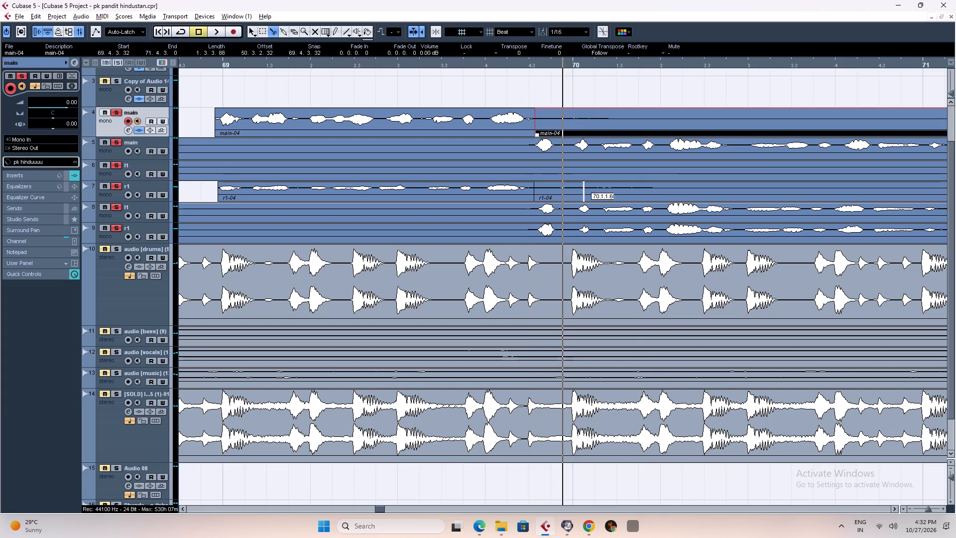
left_click(683, 186)
left_click(670, 113)
Delete the silent segments between about 69.4.3 and 70.2.1 on main track 4 and r1 track 7.
right_click(642, 116)
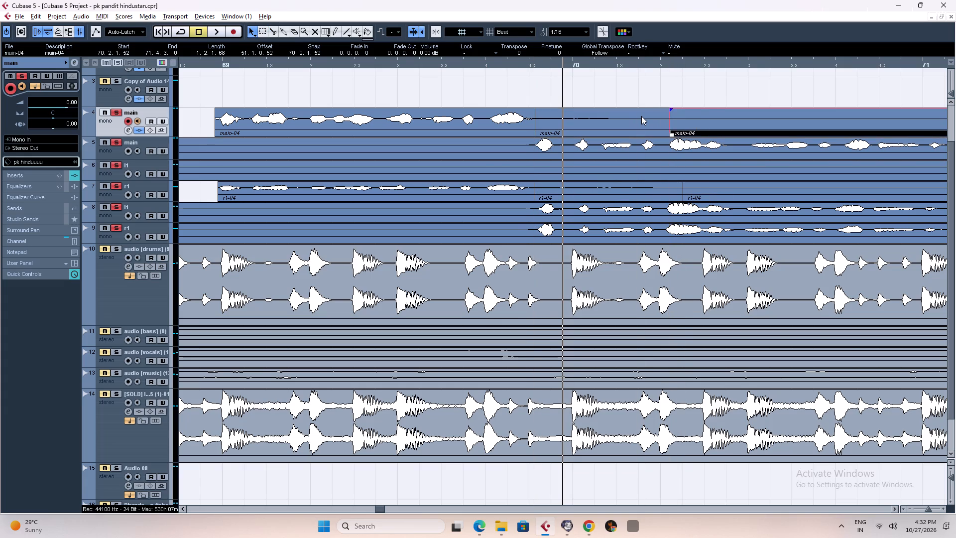
left_click(641, 116)
key("Delete")
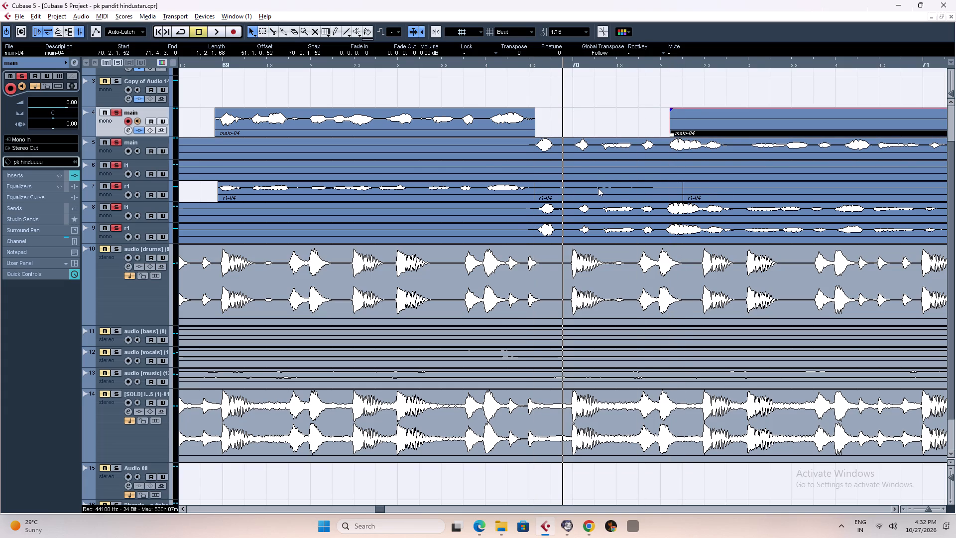
left_click(598, 188)
key("Delete")
Delete the leftover silent clips from about 70.2 to 71.4.3 on main track 4 and r1 track 7.
key("g")
key("g")
key("g")
key("g")
key("g")
key("g")
key("g")
key("g")
key("g")
key("g")
key("g")
key("g")
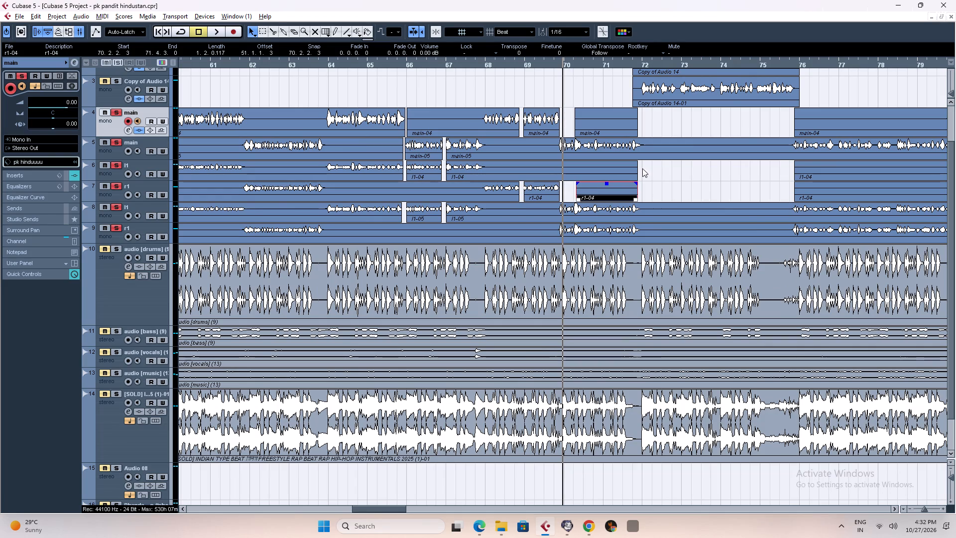
left_click(592, 126)
key("Delete")
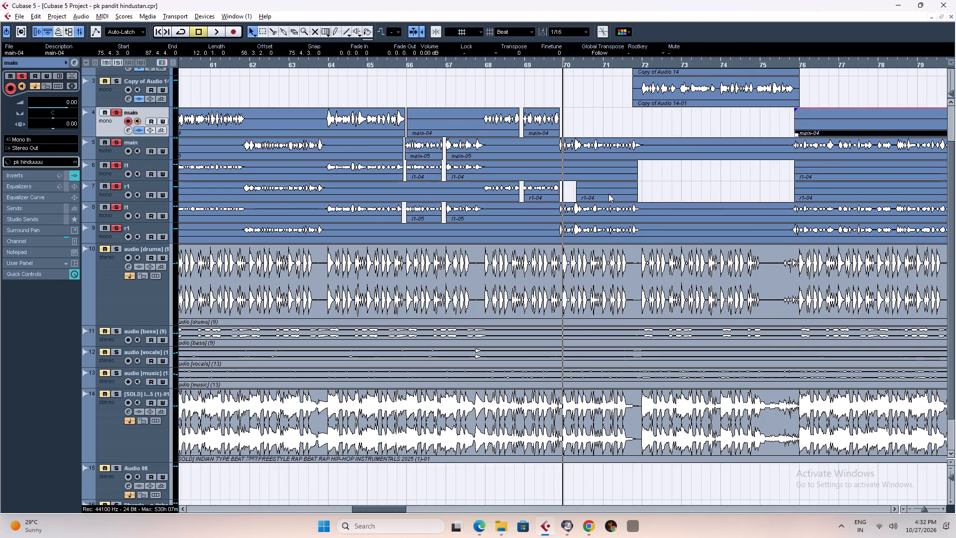
left_click(608, 194)
key("Delete")
left_click(674, 190)
Play on from bar 70 into bar 72, inspecting main track 5 and the l1 and r1 vocals for pauses.
key("space")
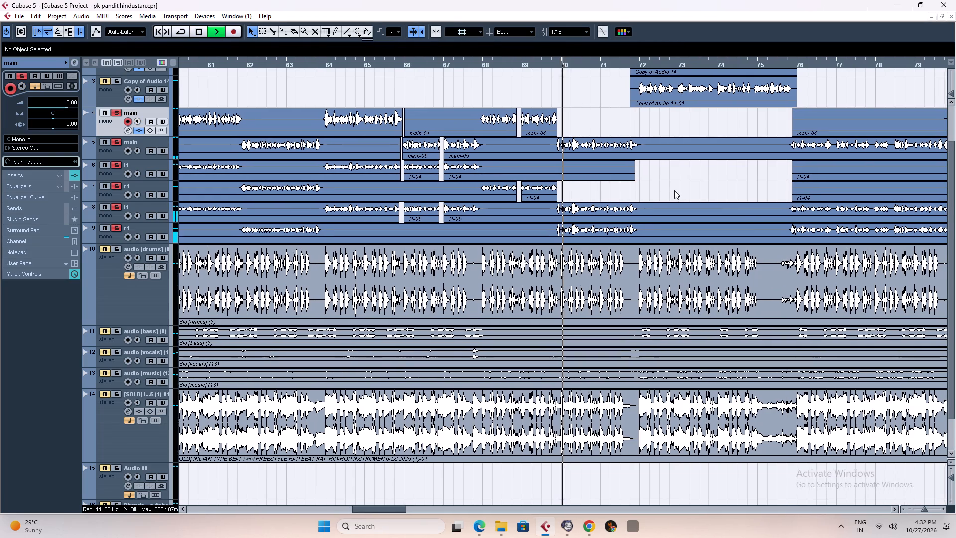
key("h")
key("h")
key("h")
key("h")
key("h")
key("h")
key("h")
key("h")
key("h")
key("h")
key("h")
key("h")
key("h")
key("h")
key("h")
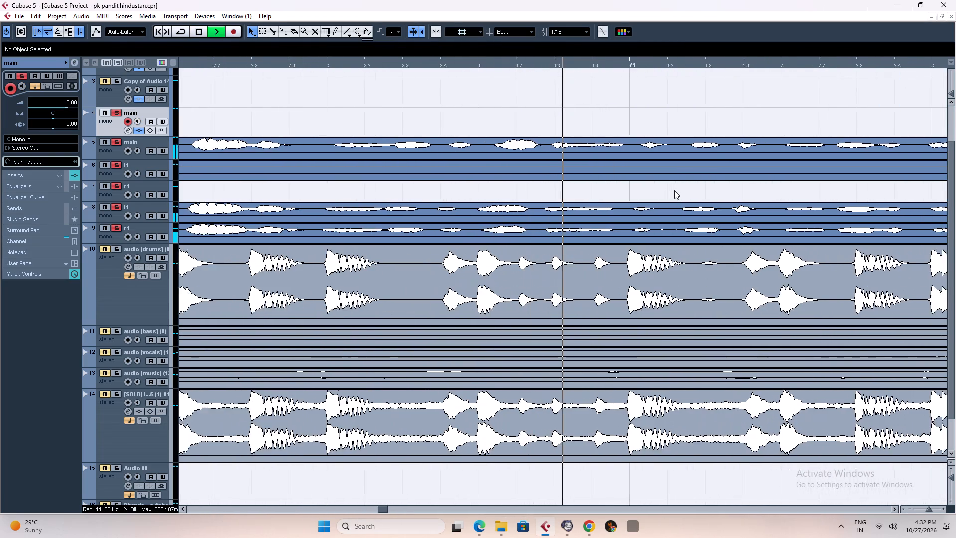
key("g")
key("g")
key("g")
key("g")
key("g")
key("g")
key("g")
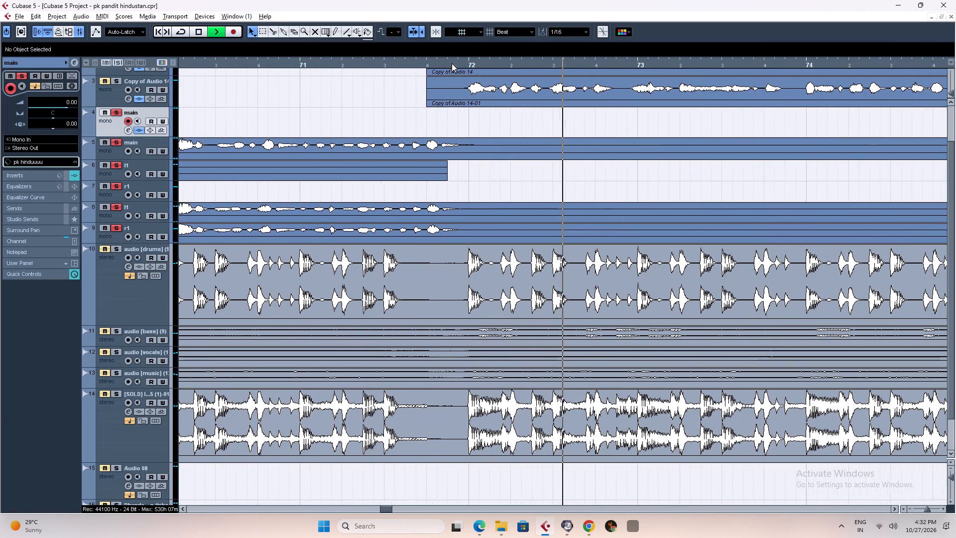
Cut out the silent segment on main track 5 around bar 72, between about 71.4.4 and 72.1.1.
left_click(444, 62)
key("h")
key("h")
key("h")
key("h")
key("h")
key("h")
key("space")
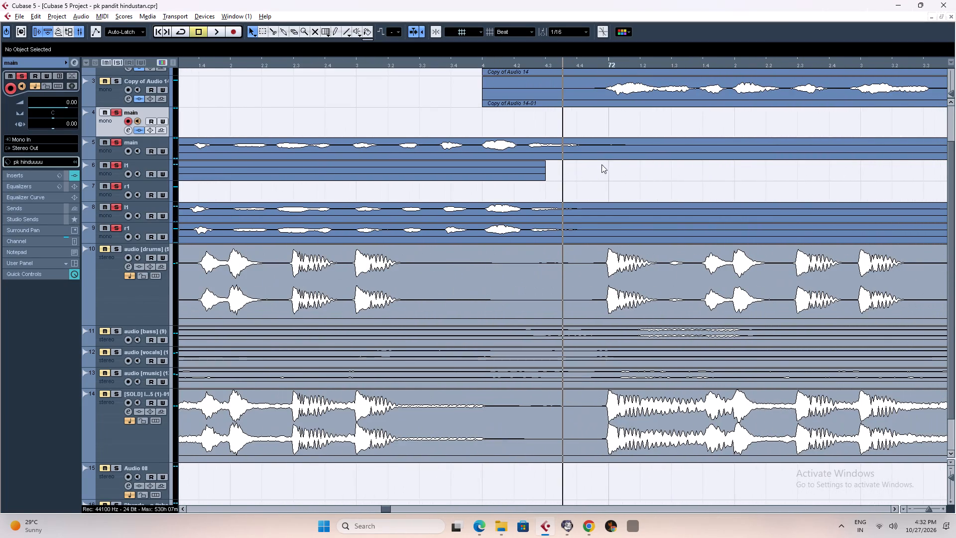
key("h")
key("h")
key("h")
key("h")
right_click_drag(608, 149, 633, 144)
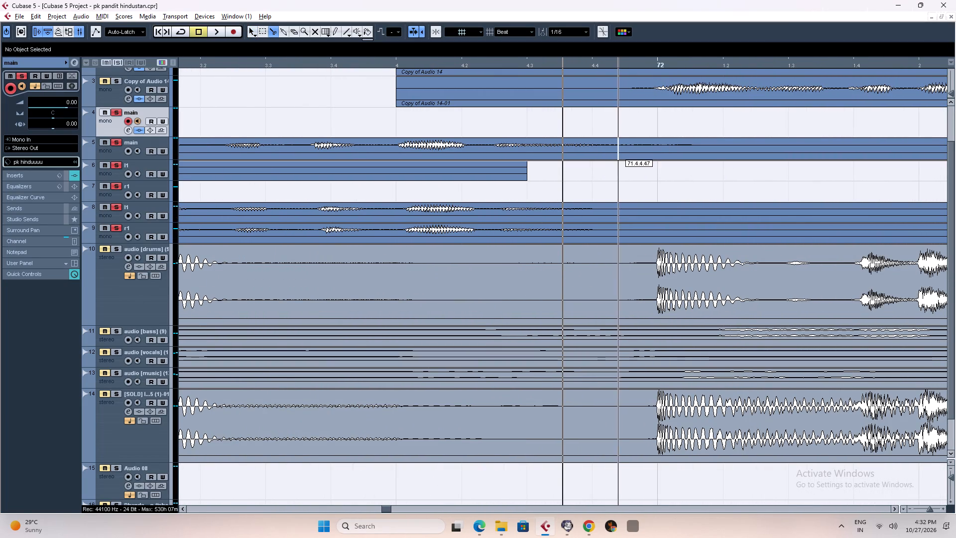
left_click(617, 152)
left_click(694, 149)
right_click(655, 150)
left_click(655, 150)
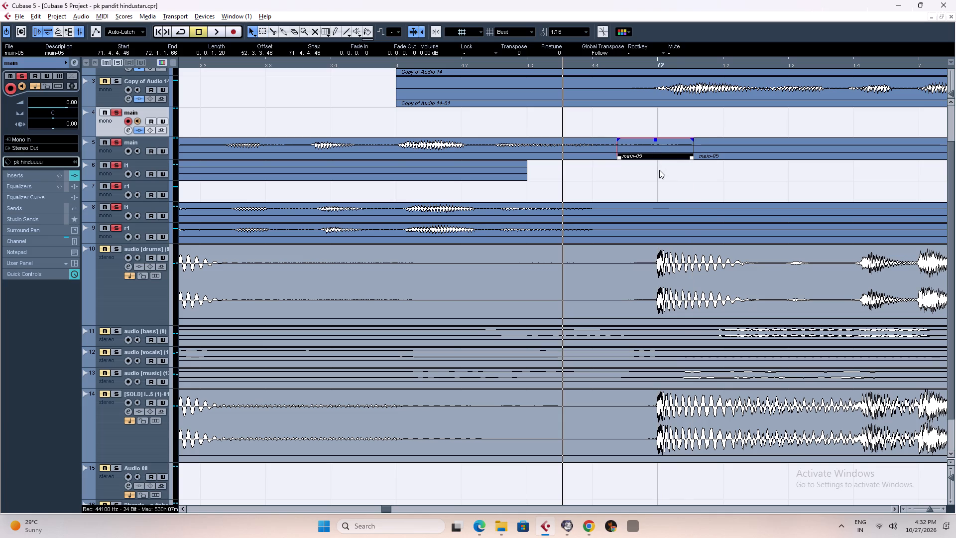
Play on from bar 72 and inspect the main, l1 and r1 vocals up to bar 77 for the next pause.
key("space")
key("g")
key("g")
key("g")
key("g")
key("g")
key("g")
key("g")
key("g")
key("g")
key("g")
key("g")
key("g")
key("g")
key("g")
key("g")
key("g")
key("g")
key("g")
key("g")
key("g")
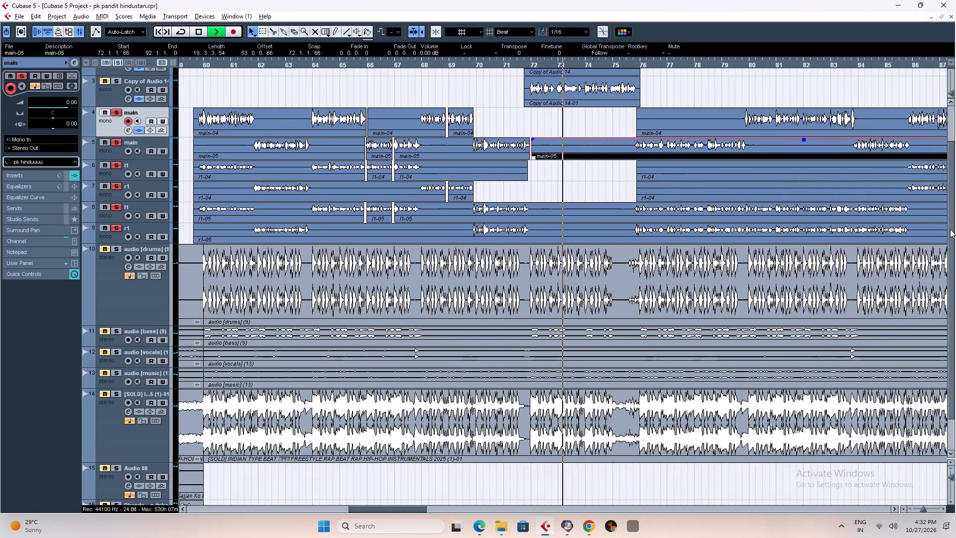
left_click_drag(950, 229, 952, 134)
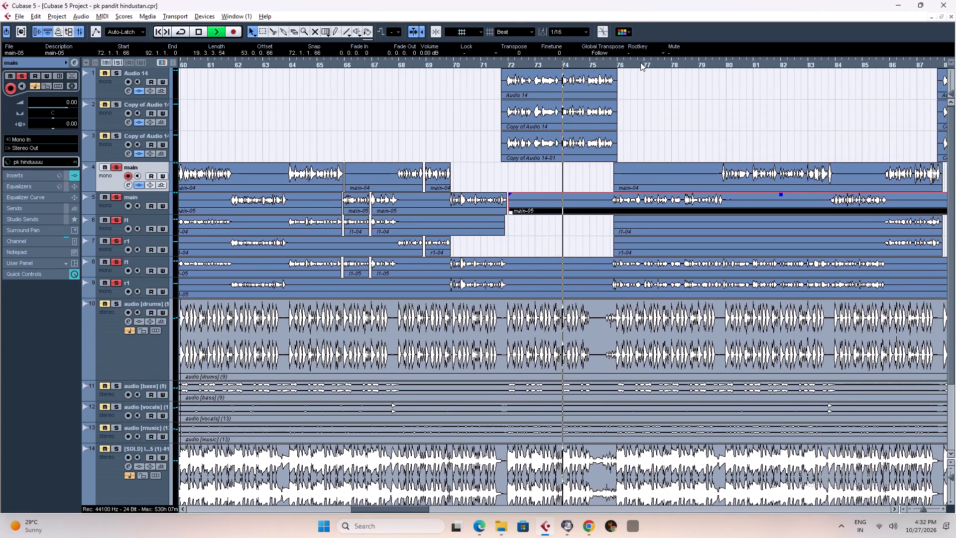
left_click(640, 62)
left_click(523, 65)
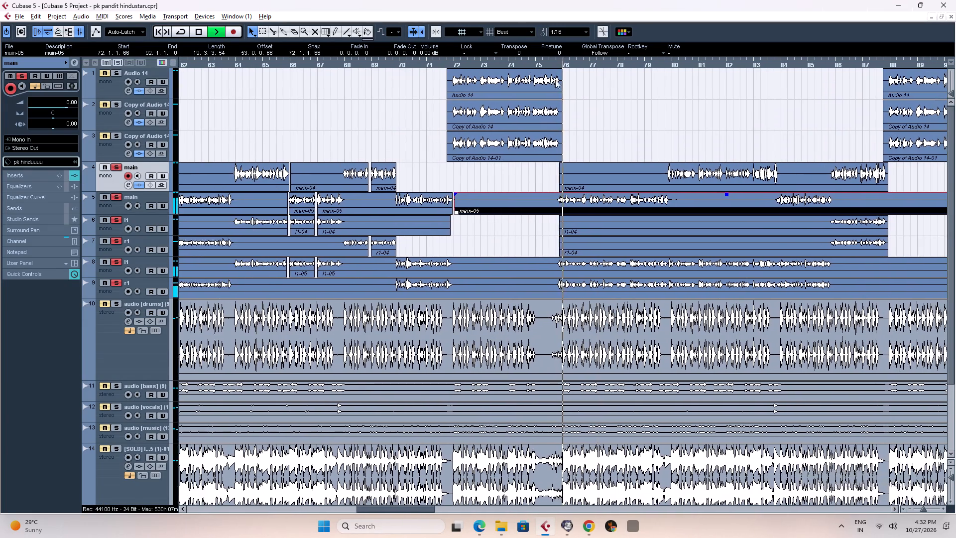
key("h")
key("h")
key("h")
key("h")
key("h")
key("h")
key("h")
key("h")
key("h")
key("h")
key("h")
key("h")
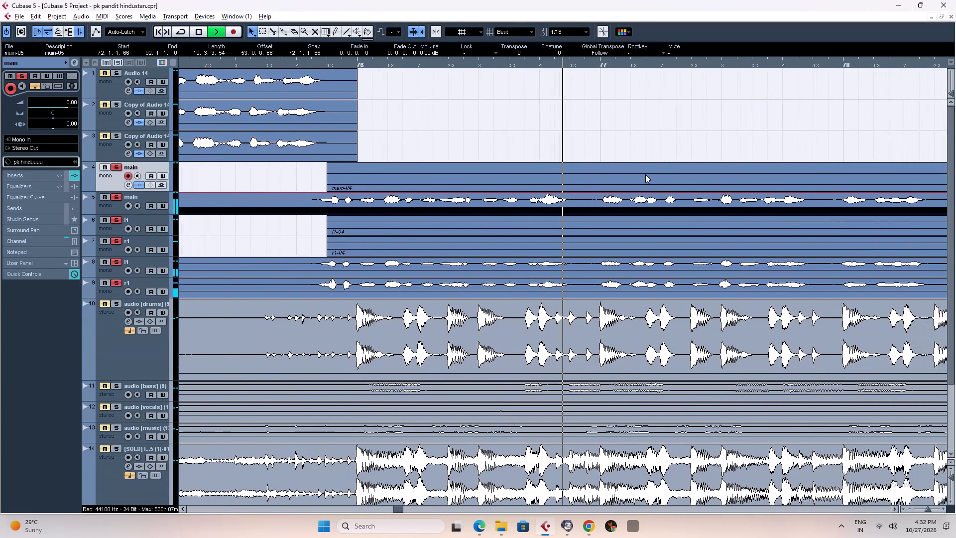
left_click(476, 67)
key("space")
Split main track 5, l1 track 8 and r1 track 9 at both ends of the pause, around 76.4.2–76.4.3 and 77.1.1.
key("h")
key("h")
key("h")
key("h")
key("h")
key("h")
key("h")
key("h")
key("h")
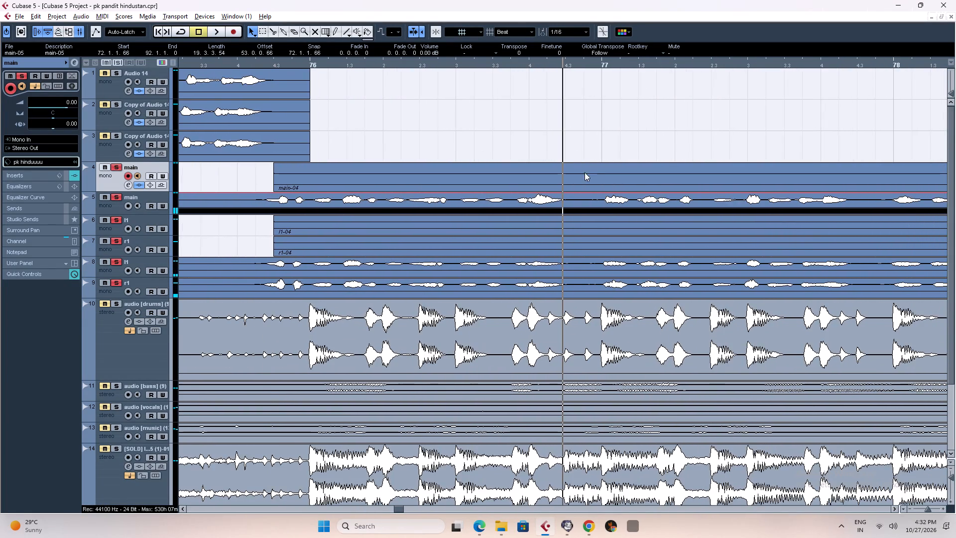
right_click_drag(545, 199, 564, 199)
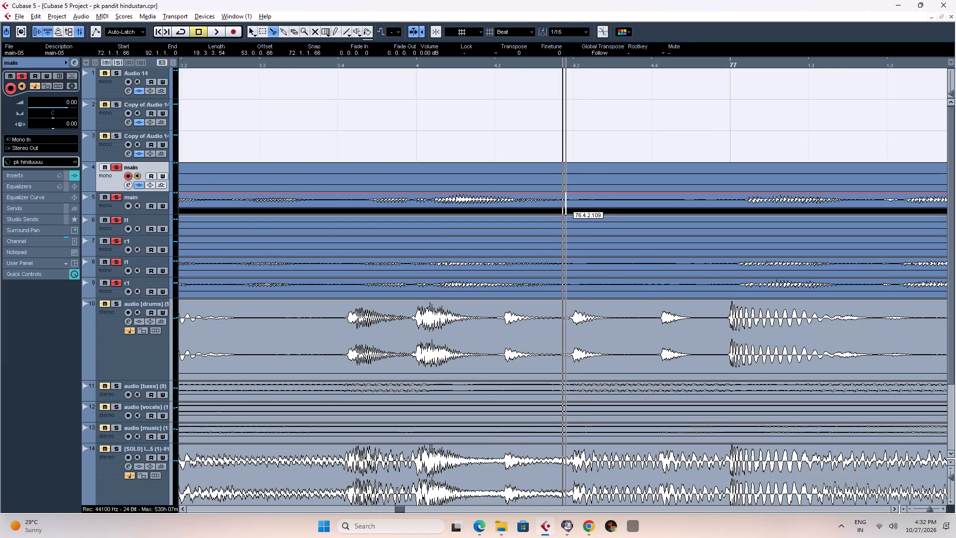
left_click(562, 203)
left_click(741, 202)
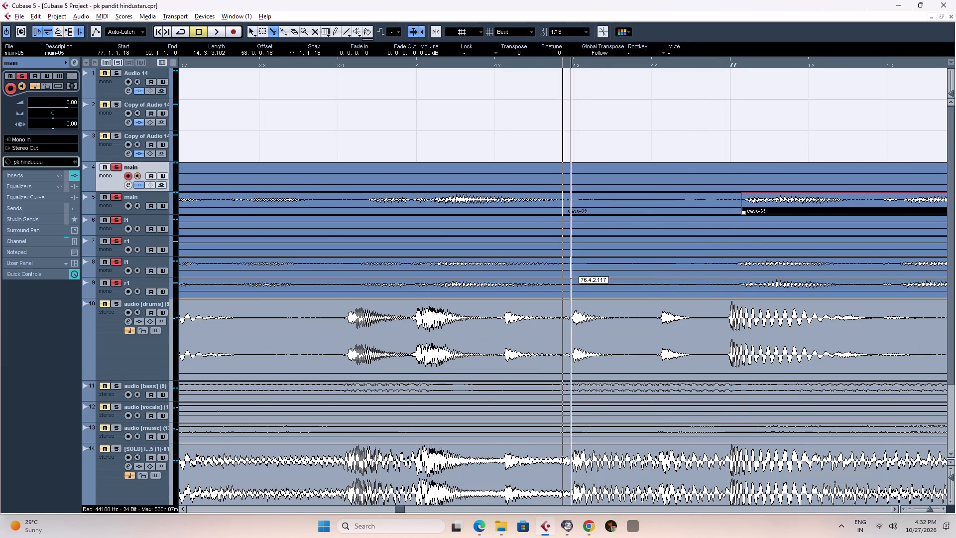
left_click(560, 269)
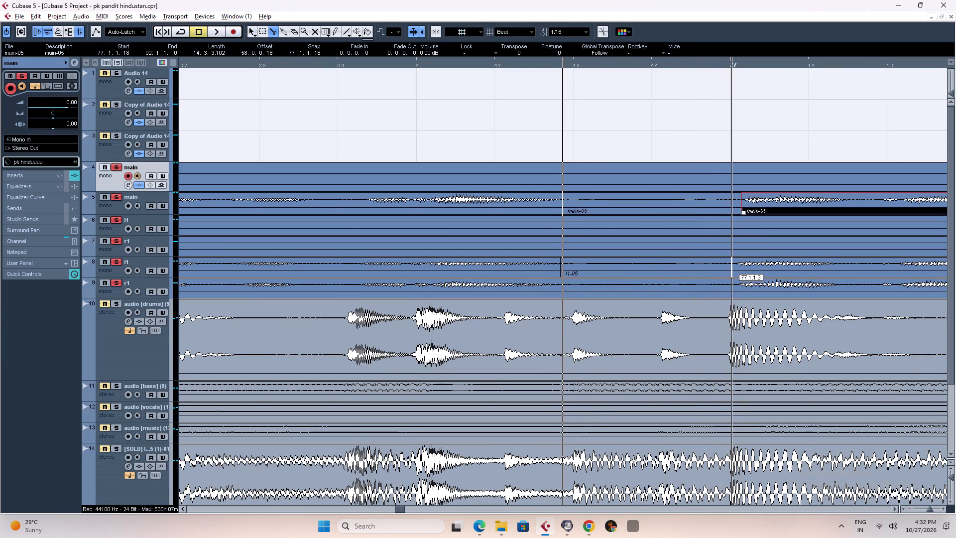
left_click(731, 266)
left_click(576, 290)
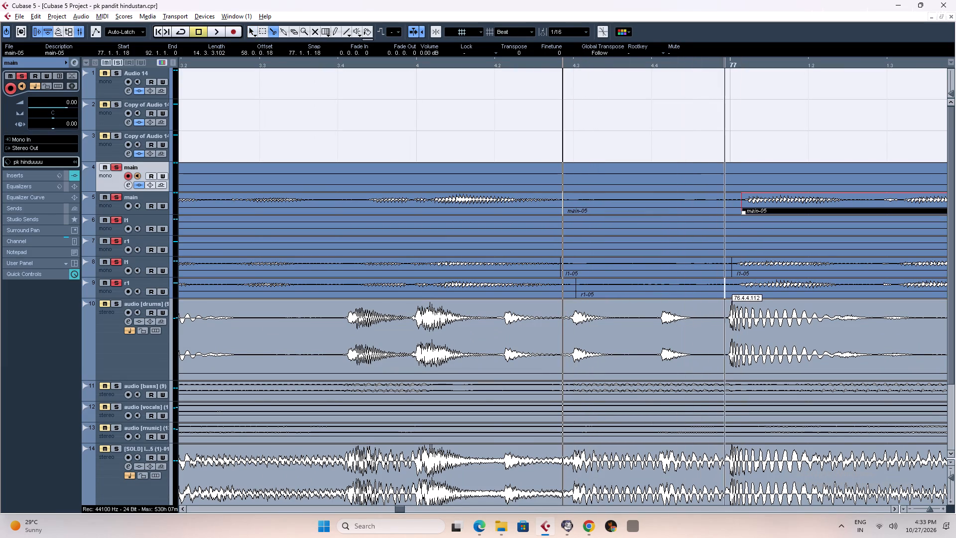
left_click(733, 285)
Delete the silent segments before bar 77 on r1 track 9, l1 track 8 and main track 5.
right_click(692, 289)
left_click(692, 289)
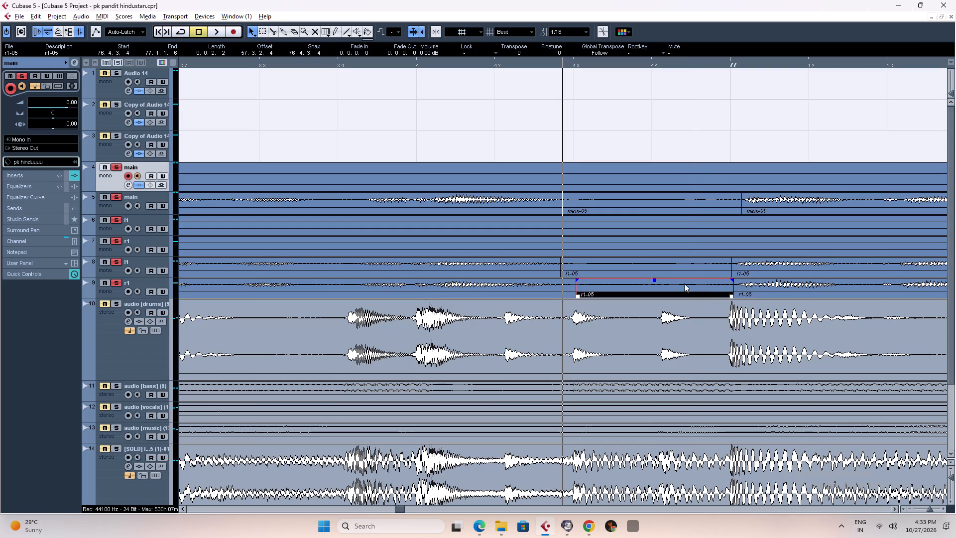
key("Delete")
left_click(642, 261)
key("Delete")
left_click(641, 203)
key("Delete")
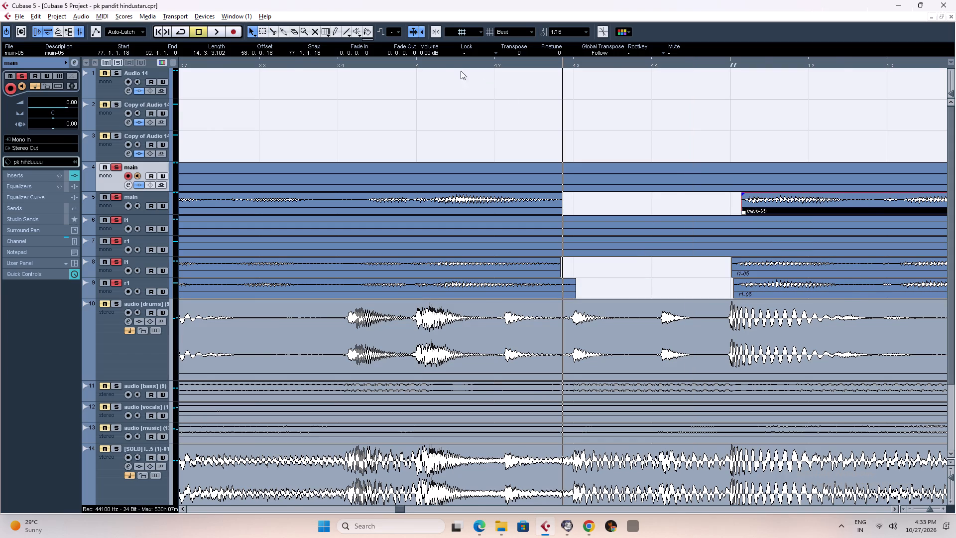
Play on through bar 77 and examine main track 5 and the l1 and r1 vocals around 77.2 for a pause.
left_click(451, 66)
key("space")
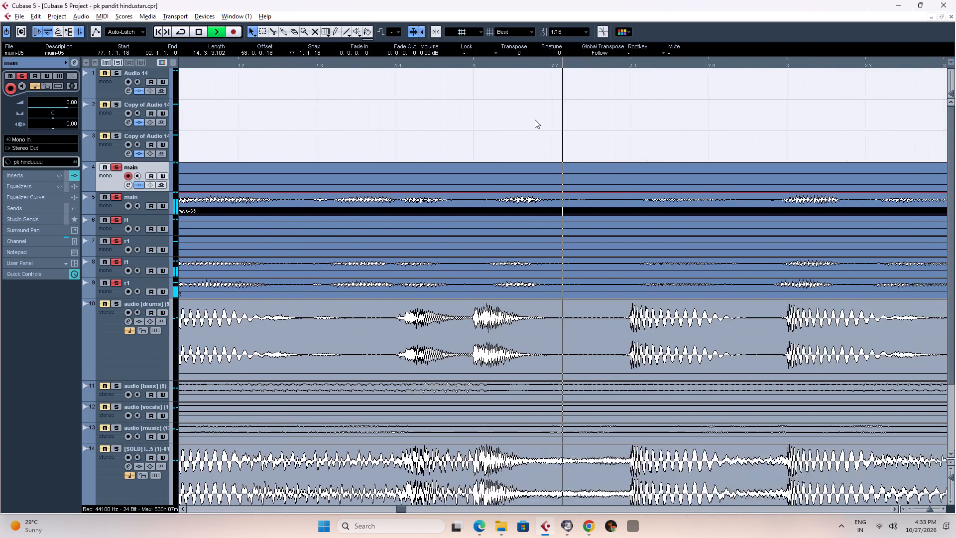
key("g")
key("g")
key("g")
key("g")
key("g")
key("g")
key("g")
key("g")
key("g")
key("g")
key("g")
key("g")
key("h")
key("h")
key("h")
key("h")
key("h")
key("h")
key("h")
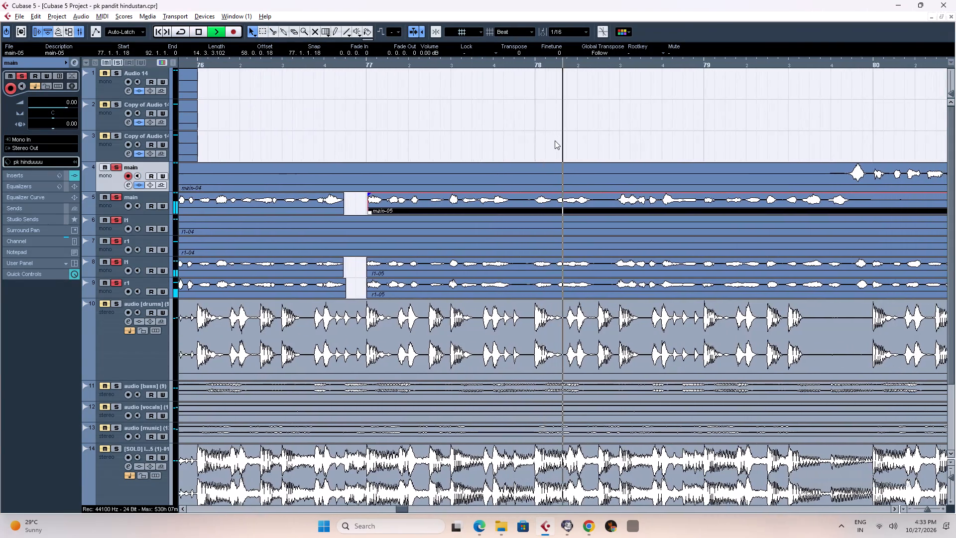
key("space")
key("space")
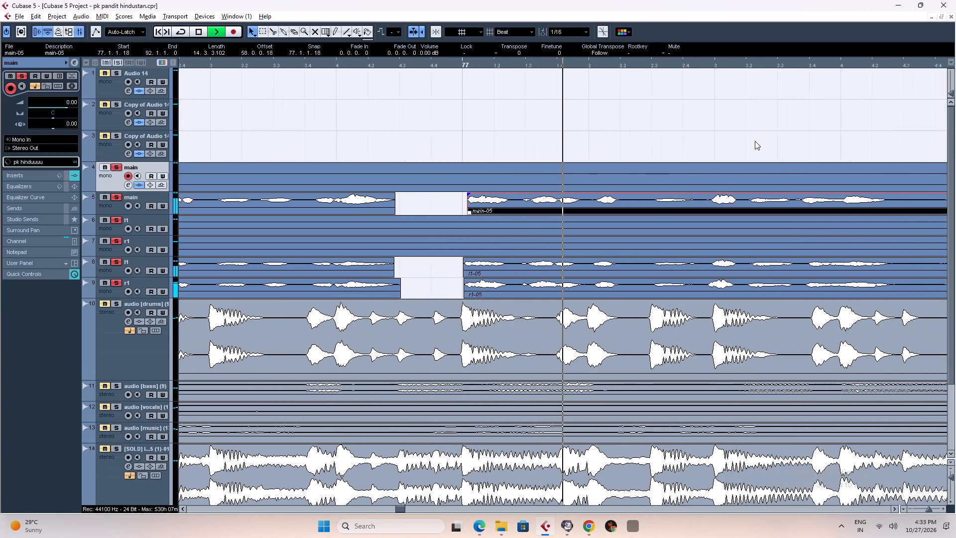
key("space")
left_click(829, 67)
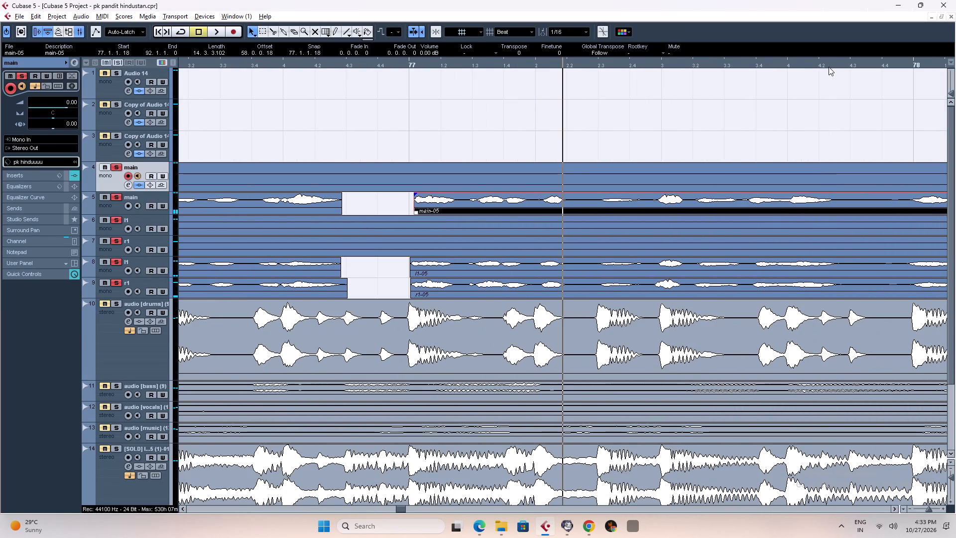
left_click(573, 65)
key("space")
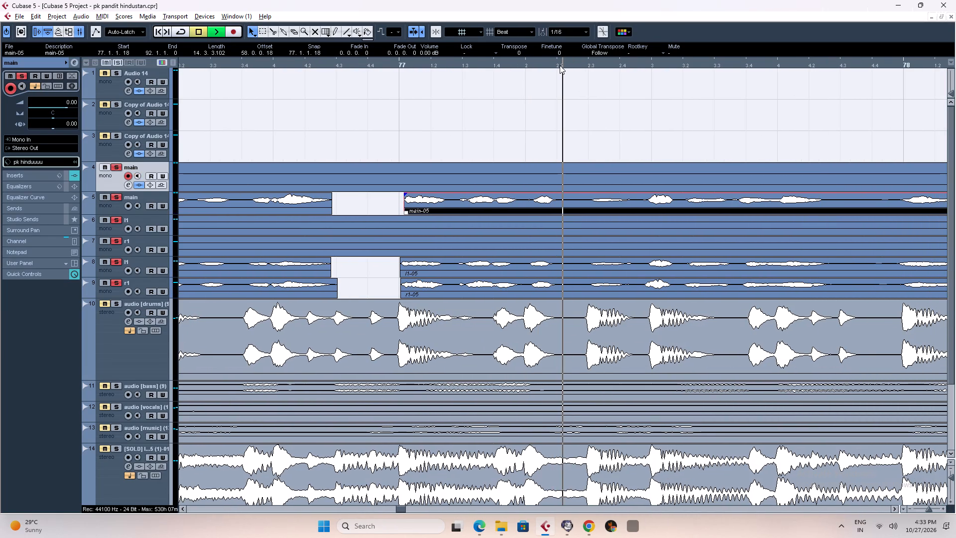
key("space")
key("h")
key("h")
key("h")
key("h")
key("h")
key("h")
key("h")
key("h")
key("h")
key("h")
key("h")
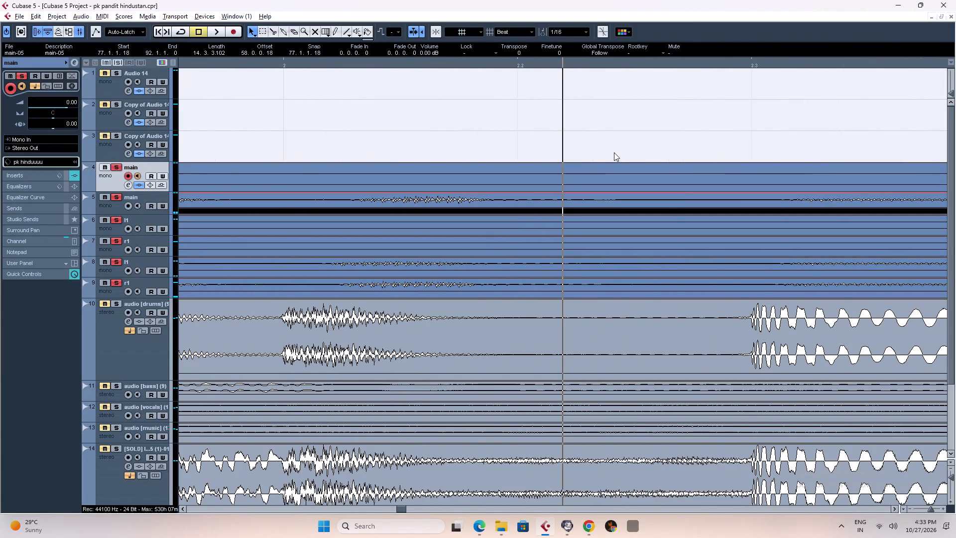
key("space")
key("space")
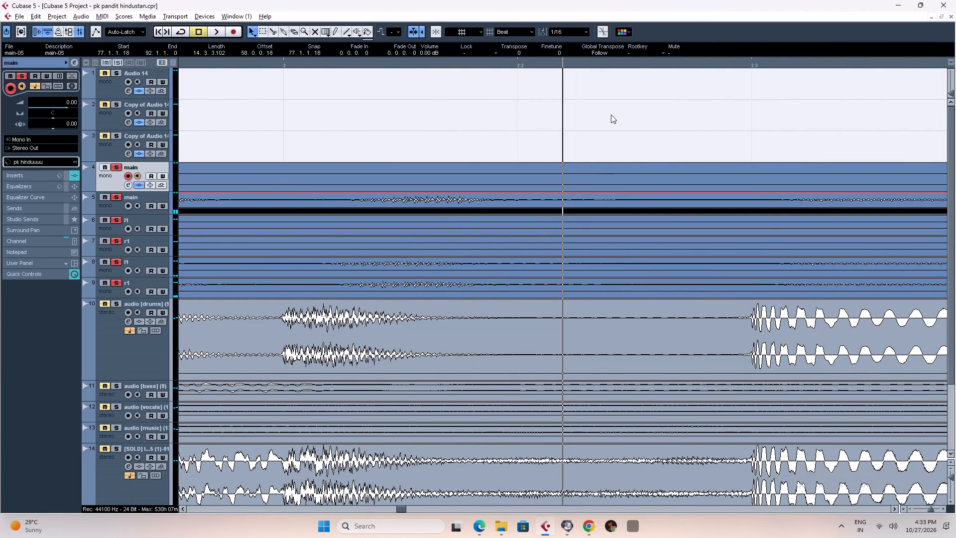
left_click(602, 67)
key("space")
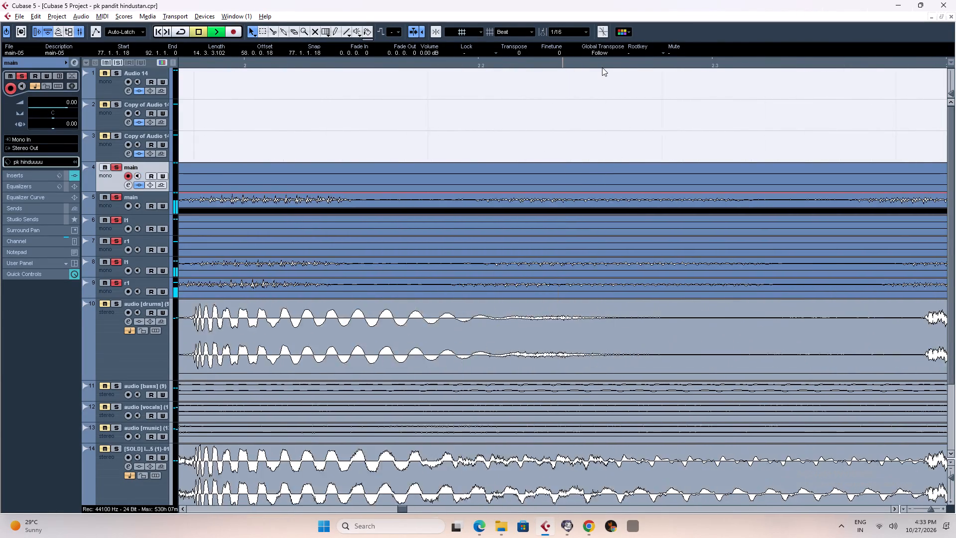
key("space")
Replay the passage from 77.1 to 77.2, checking the vocal phrases against their waveforms.
type("h")
key("g")
key("g")
key("g")
key("g")
key("g")
key("g")
key("g")
key("g")
key("g")
key("g")
key("g")
key("g")
key("g")
key("g")
key("g")
key("g")
key("g")
key("g")
key("g")
key("g")
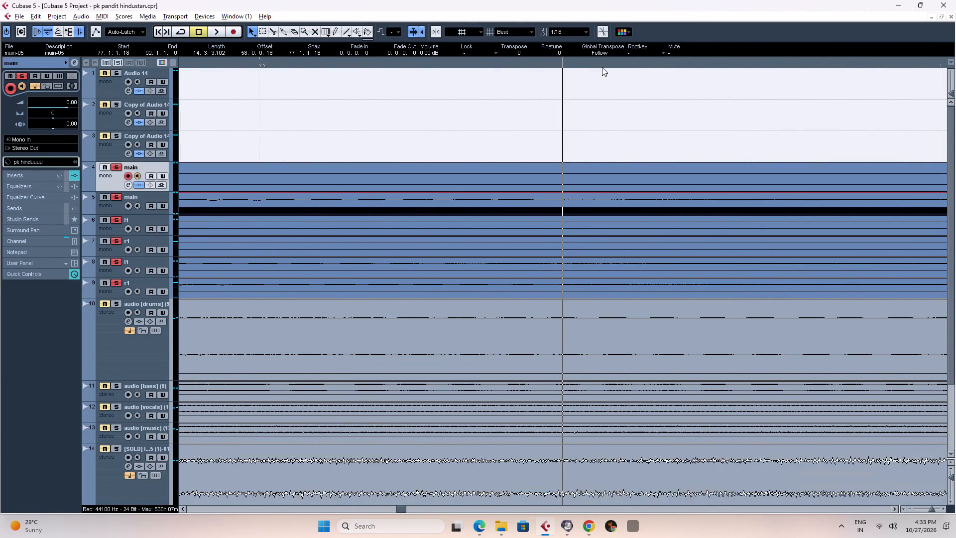
key("h")
key("h")
key("h")
key("h")
key("h")
key("h")
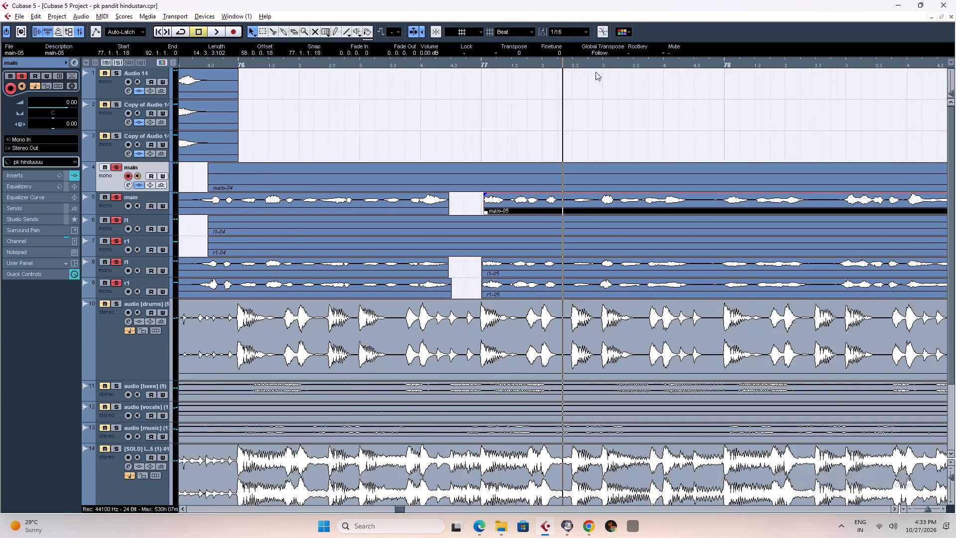
left_click(519, 63)
key("space")
key("space")
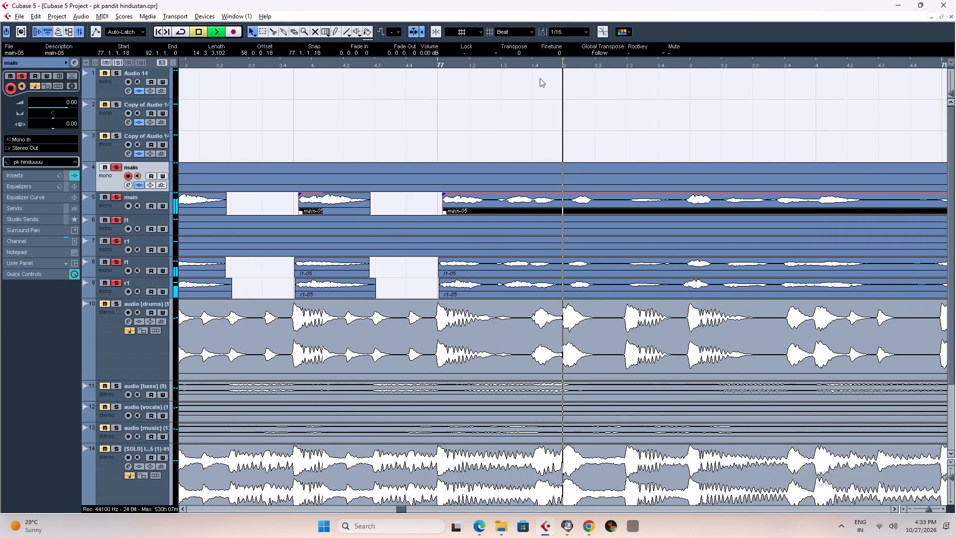
key("space")
key("space")
key("space")
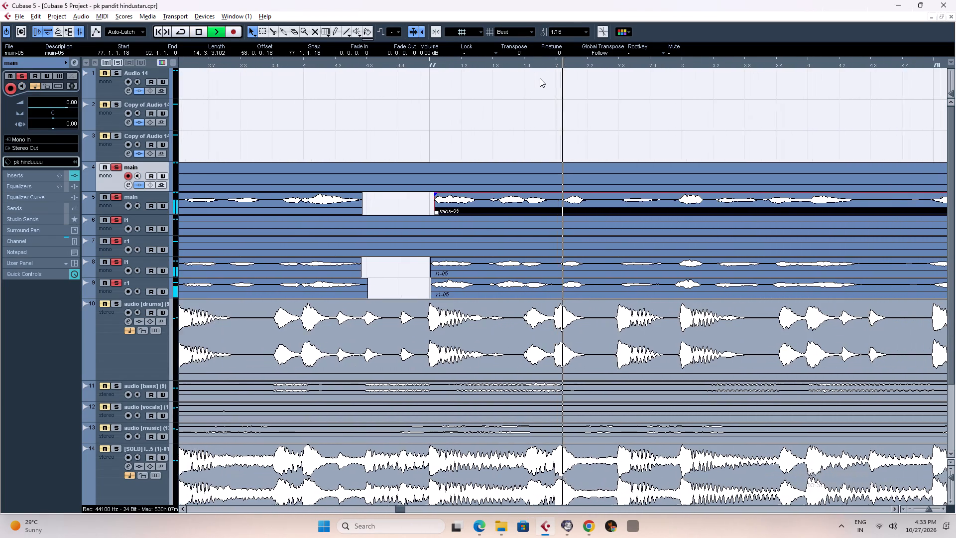
key("space")
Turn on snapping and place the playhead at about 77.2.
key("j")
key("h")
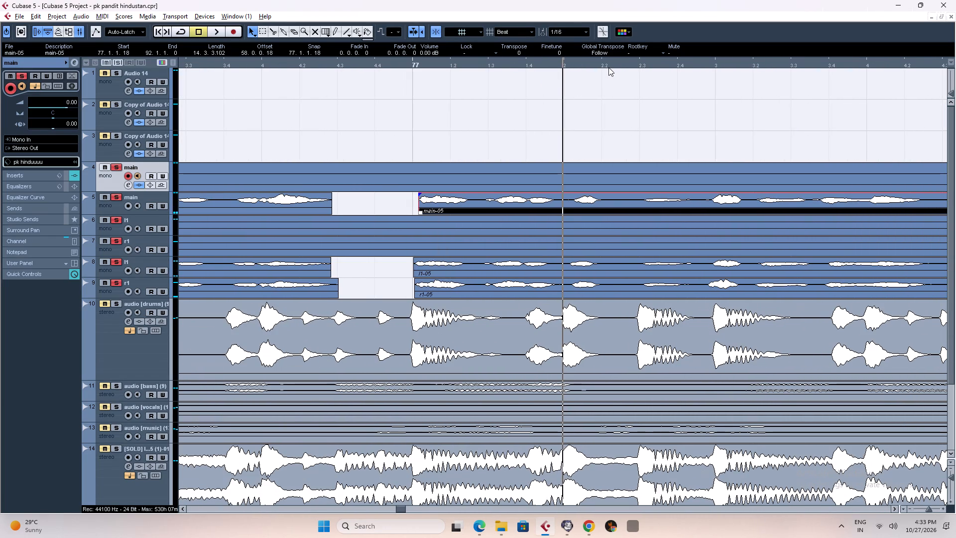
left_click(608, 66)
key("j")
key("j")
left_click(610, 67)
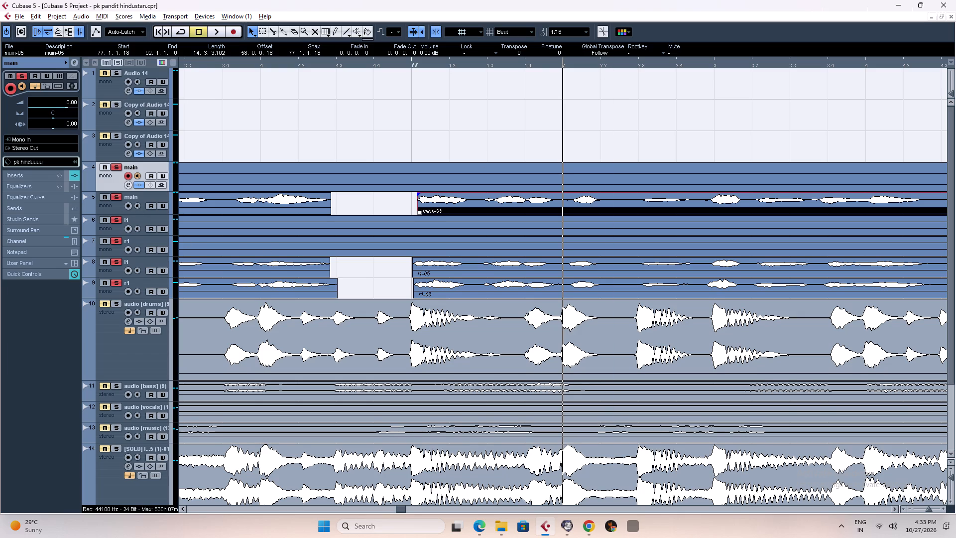
Make main track 5 slightly taller to enlarge its waveform.
left_click_drag(118, 213, 123, 237)
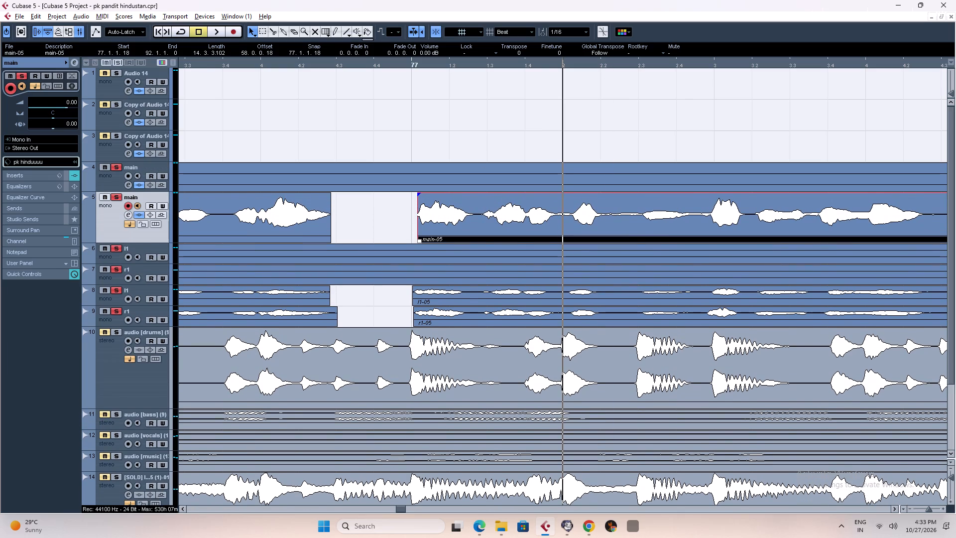
left_click_drag(123, 237, 120, 223)
Turn off snapping and place the playhead at the start of the pause near 77.4.2.
key("space")
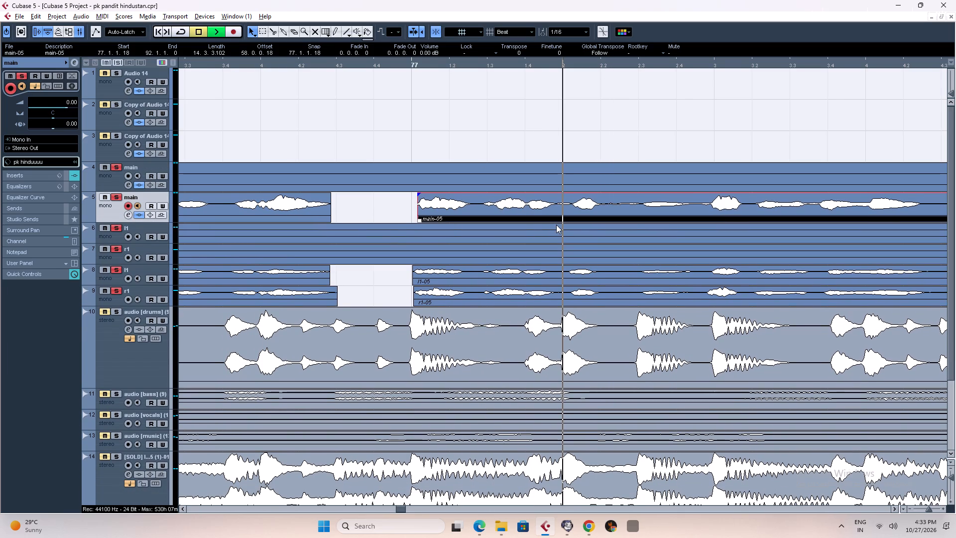
key("space")
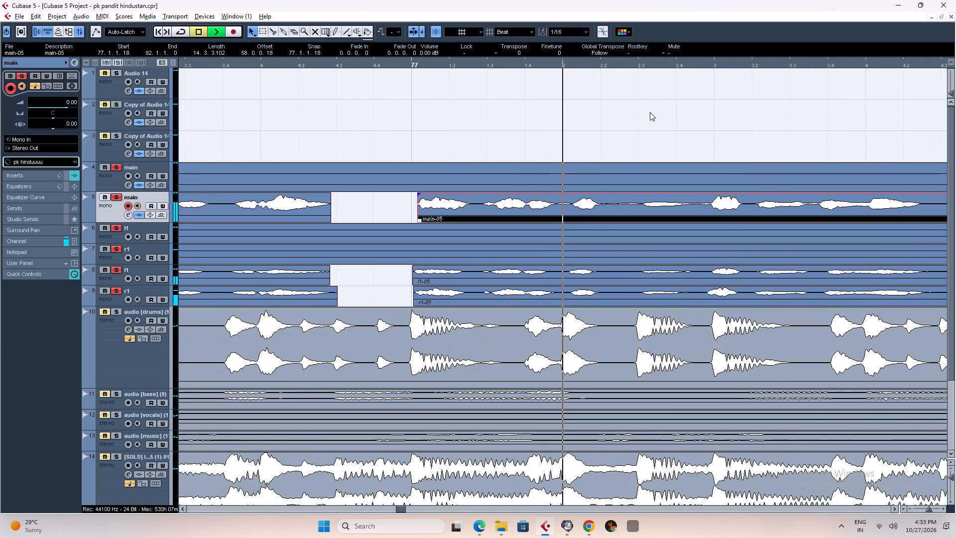
left_click(864, 64)
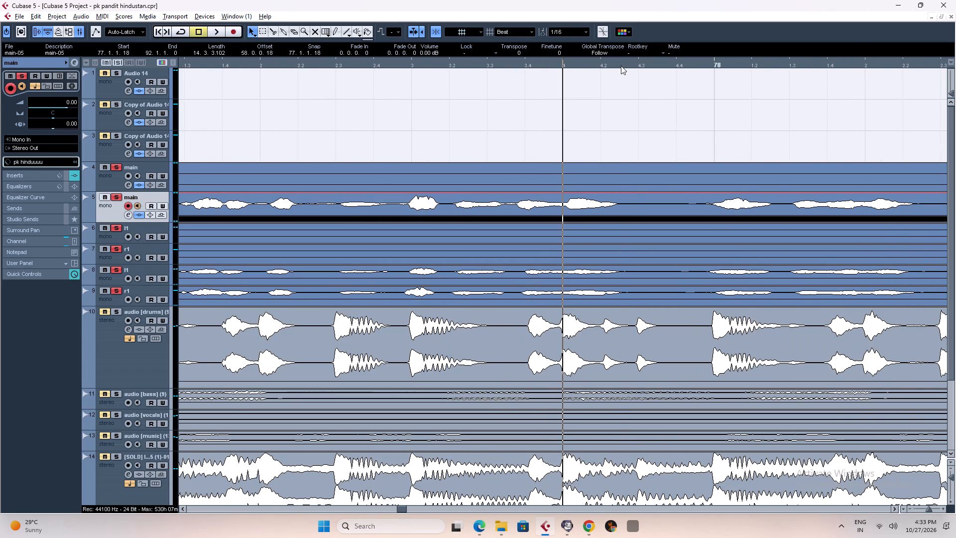
left_click(621, 65)
left_click(622, 66)
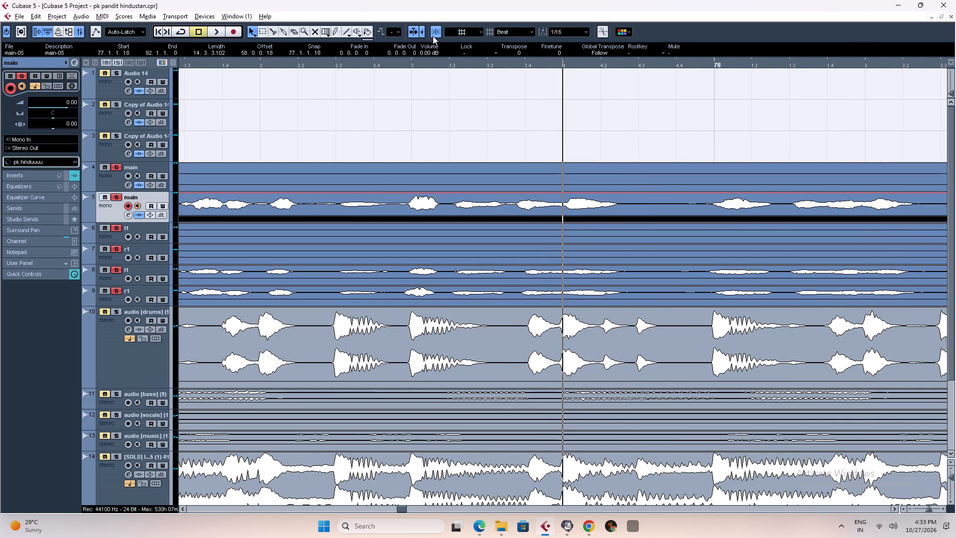
left_click(433, 33)
left_click(606, 69)
left_click(624, 65)
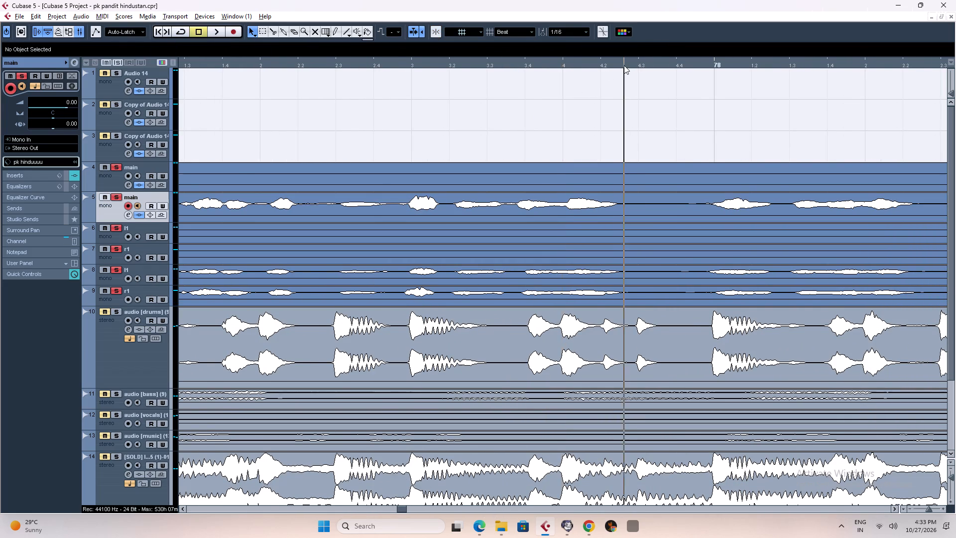
With snapping off, split main track 5, l1 track 8 and r1 track 9 around the pause from about 77.4.2 to 77.4.4.
right_click_drag(568, 199, 592, 198)
type("jj")
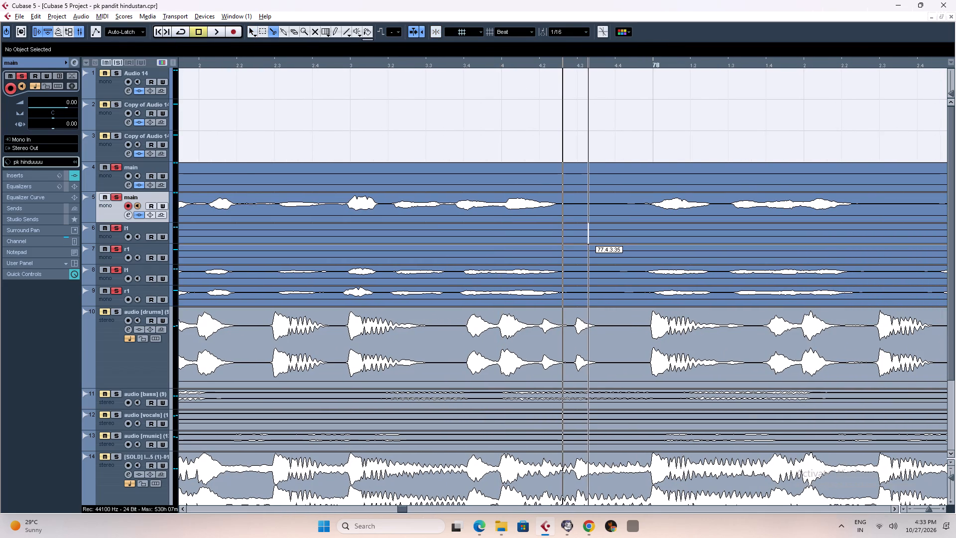
key("j")
key("h")
key("h")
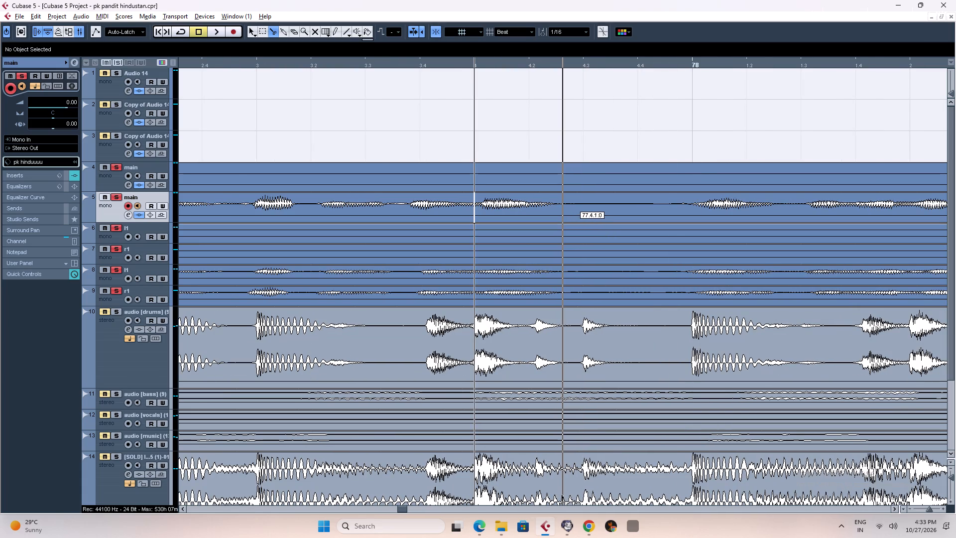
left_click(436, 34)
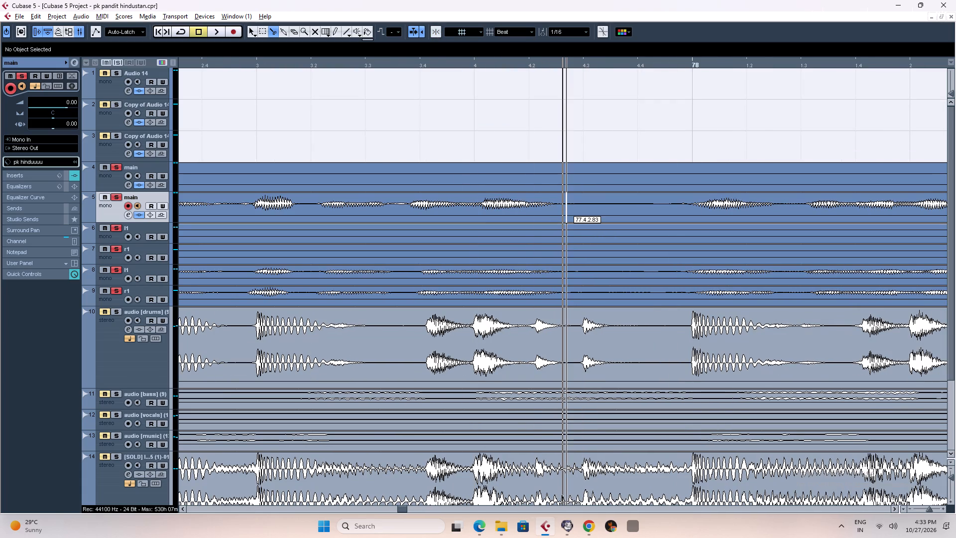
left_click(564, 207)
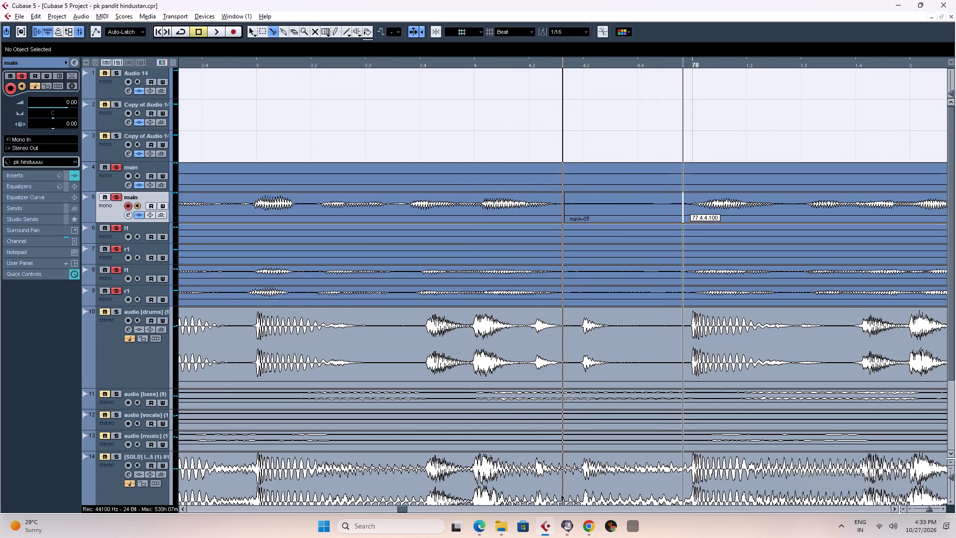
left_click(683, 206)
left_click(562, 275)
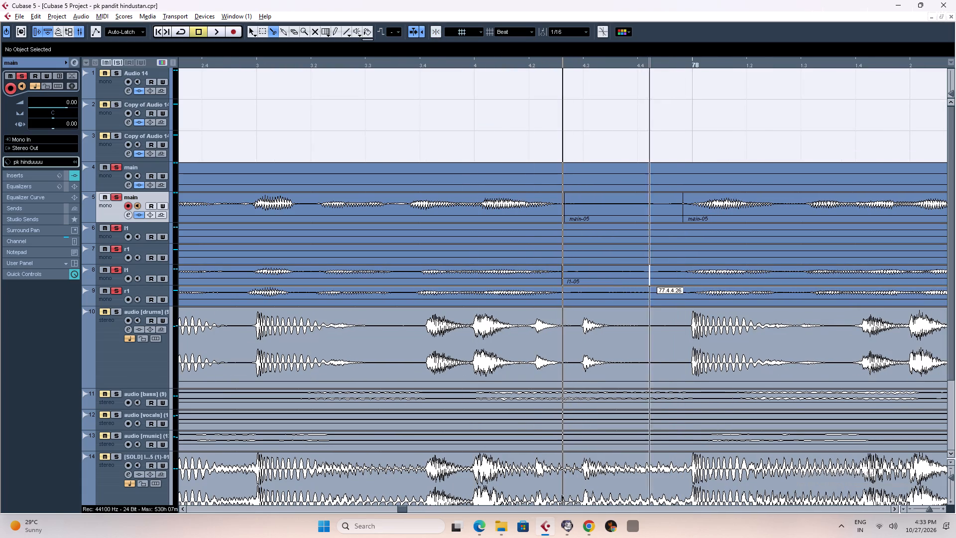
left_click(676, 273)
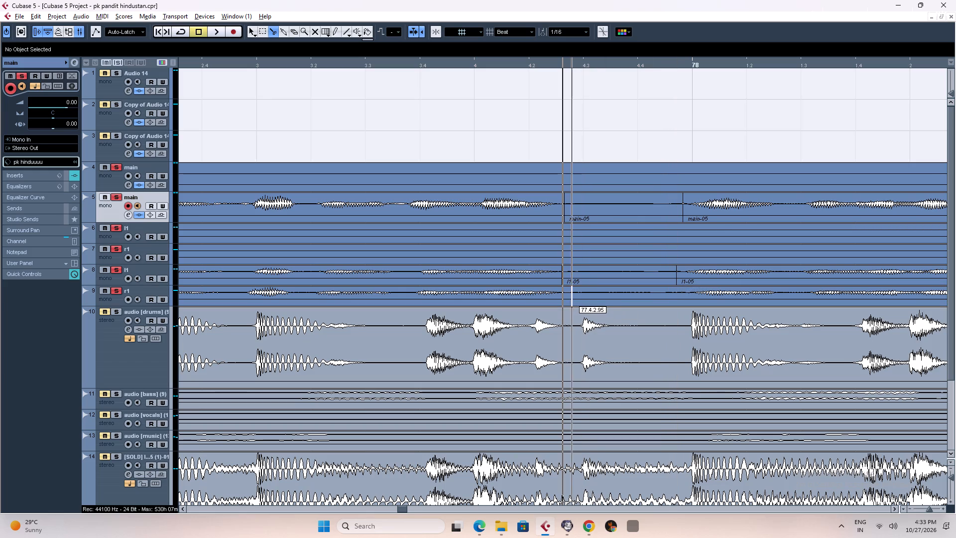
left_click(572, 298)
left_click(568, 297)
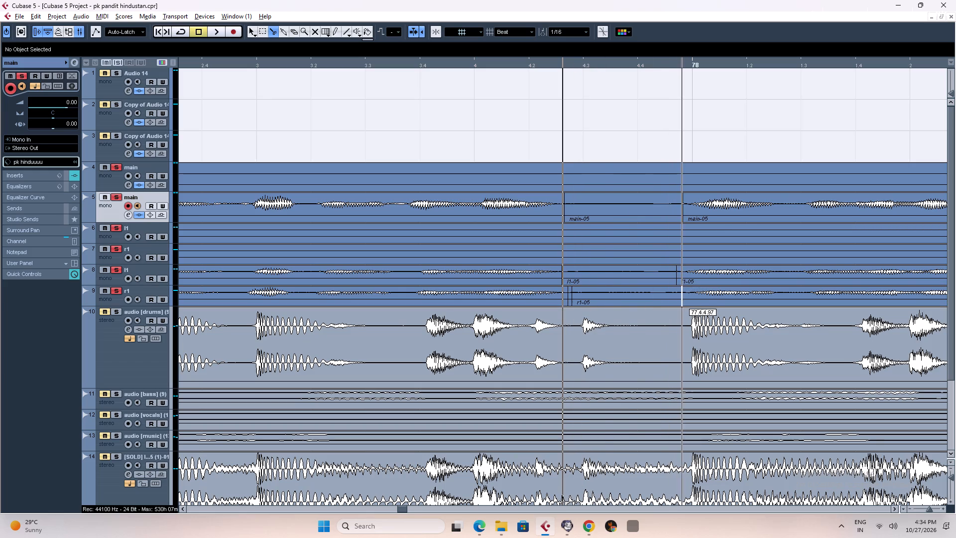
left_click(682, 301)
Delete the silent segments between the new cuts on r1 track 9, l1 track 8 and main track 5.
right_click(605, 301)
left_click(605, 301)
key("Delete")
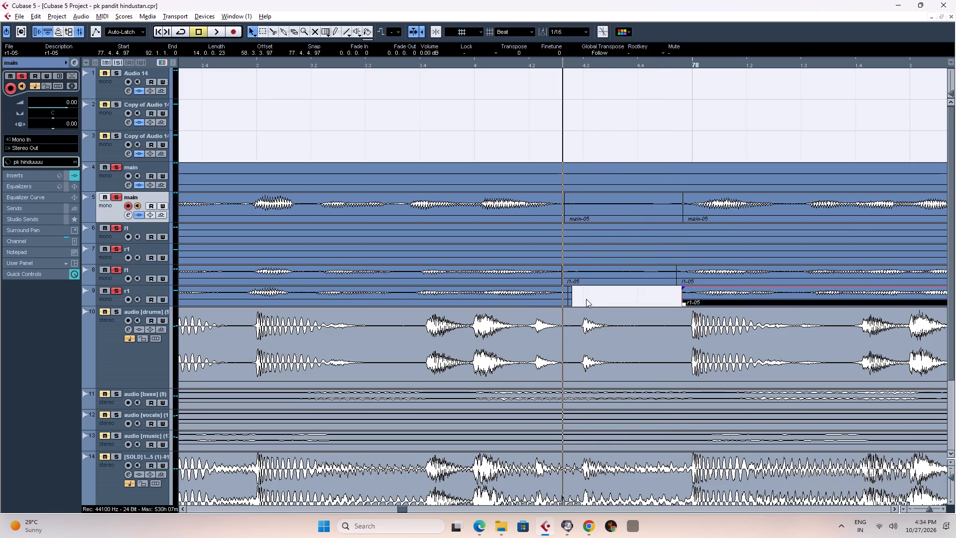
left_click(571, 294)
key("Delete")
left_click(592, 273)
key("Delete")
left_click(602, 203)
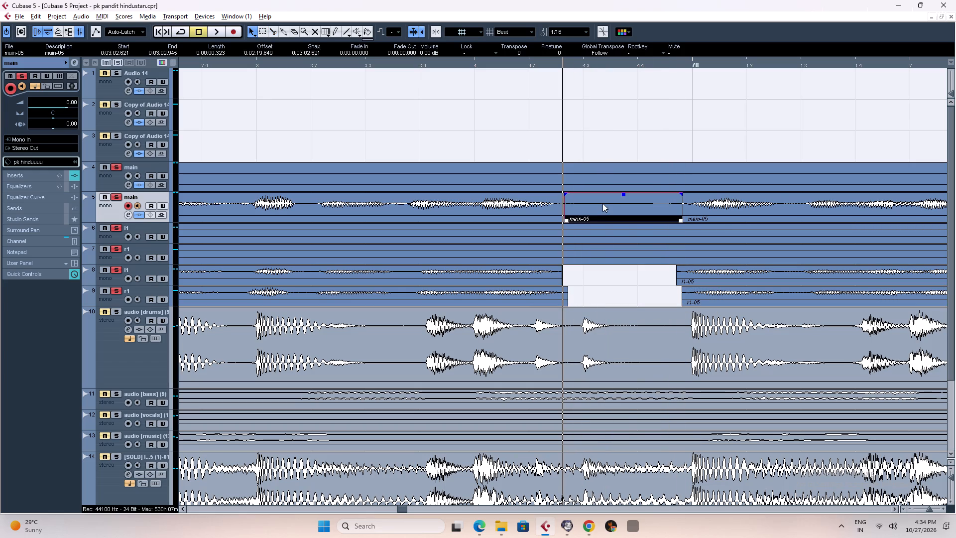
key("Delete")
Play back the edited passage and bar 78, and place the playhead at the start of the pause near 78.2.2.
left_click(443, 64)
key("space")
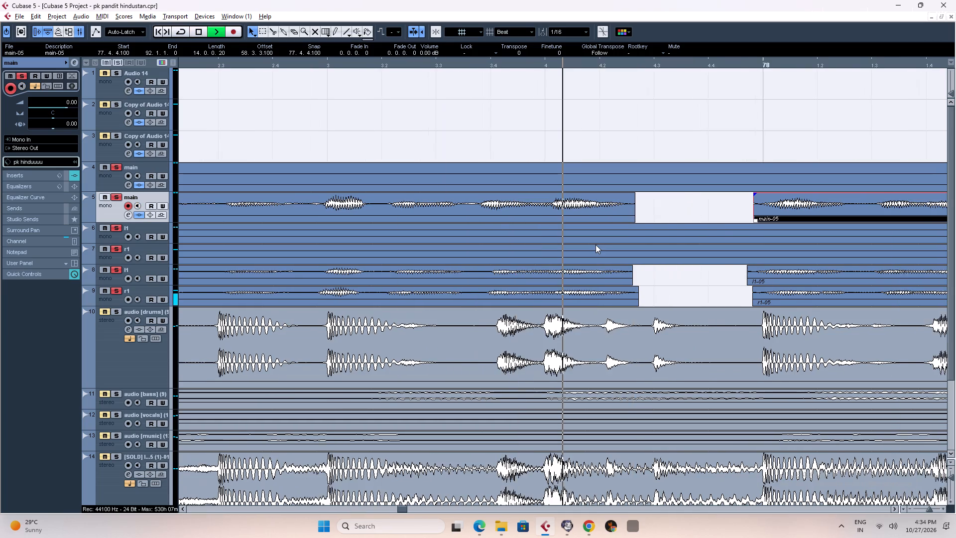
key("g")
key("space")
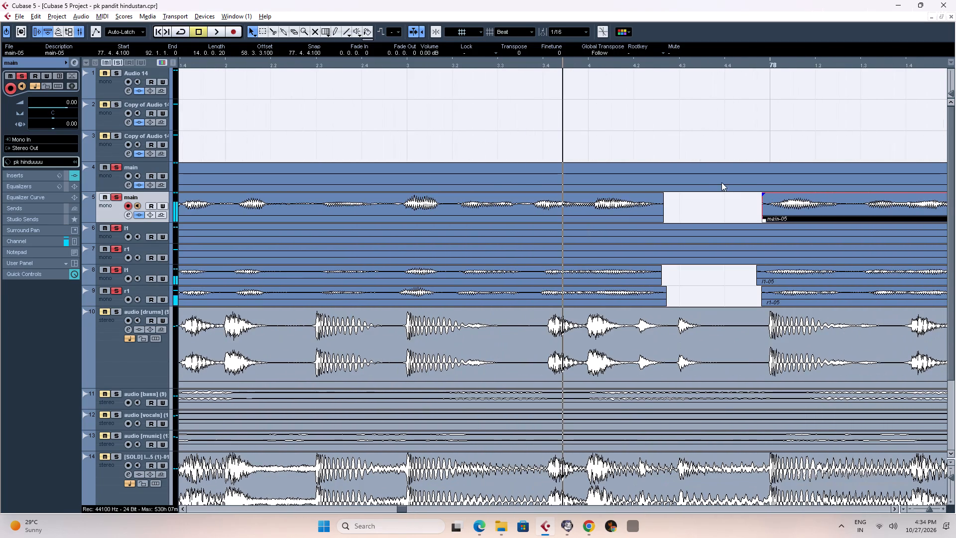
key("space")
left_click(859, 63)
key("space")
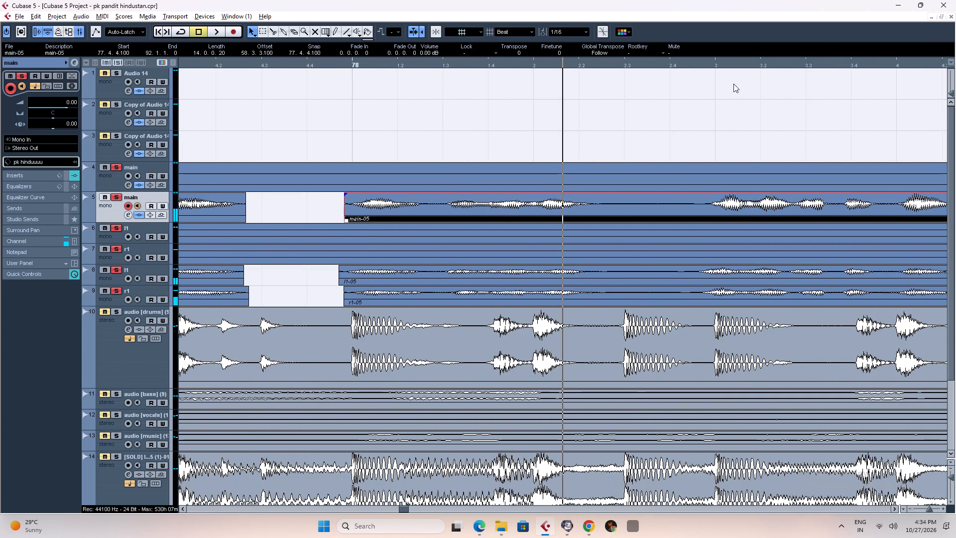
left_click(594, 67)
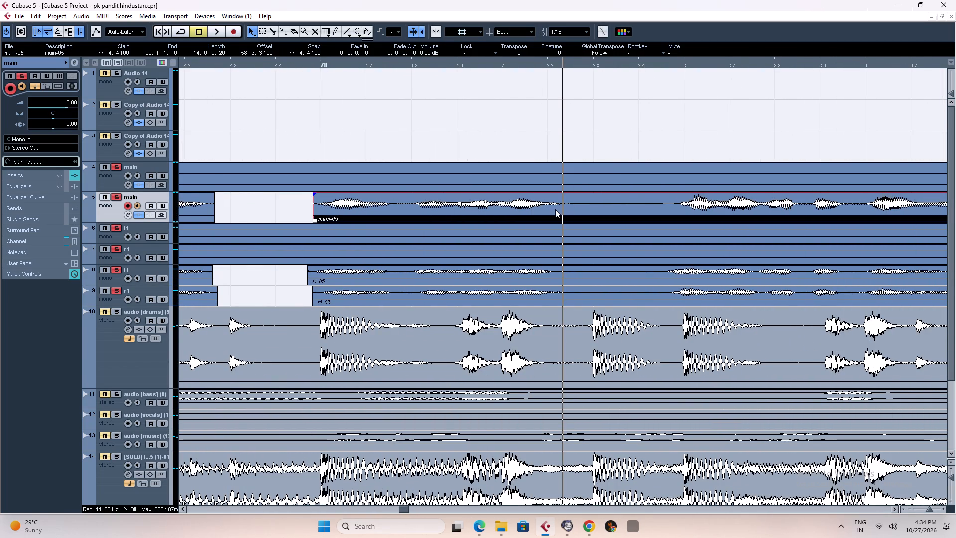
Cut out the pause from about 78.2.2 to 78.2.4 on main track 5, l1 track 8 and r1 track 9.
right_click_drag(555, 209, 574, 208)
left_click(563, 206)
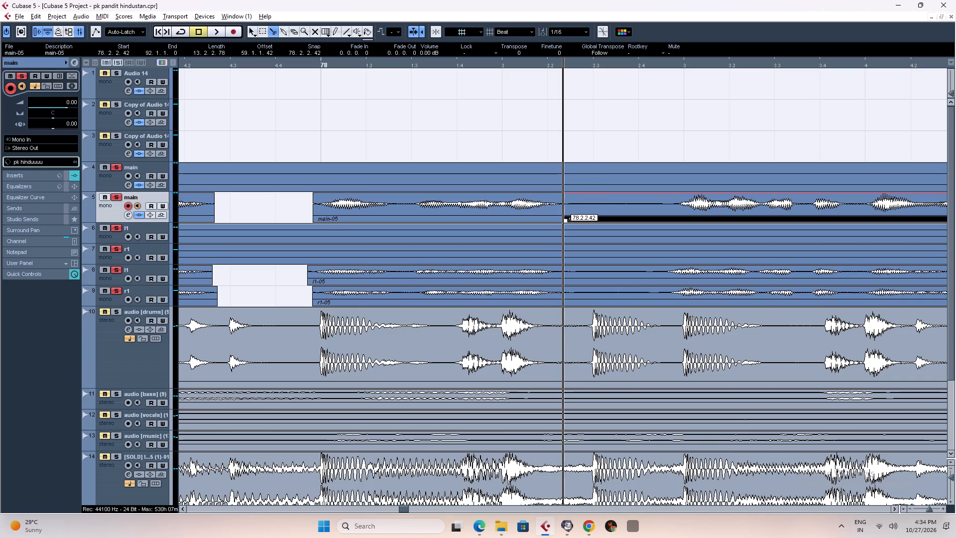
left_click(674, 202)
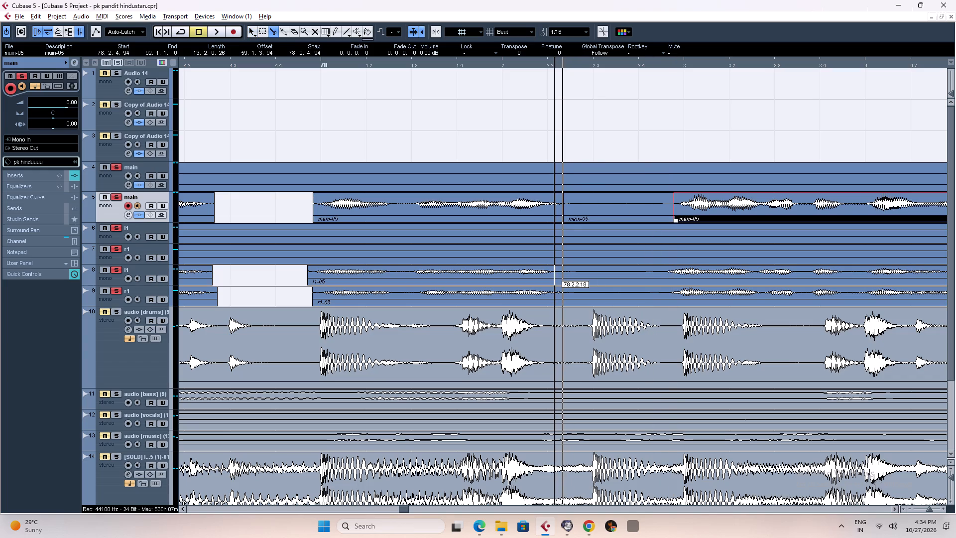
left_click(554, 273)
left_click(665, 269)
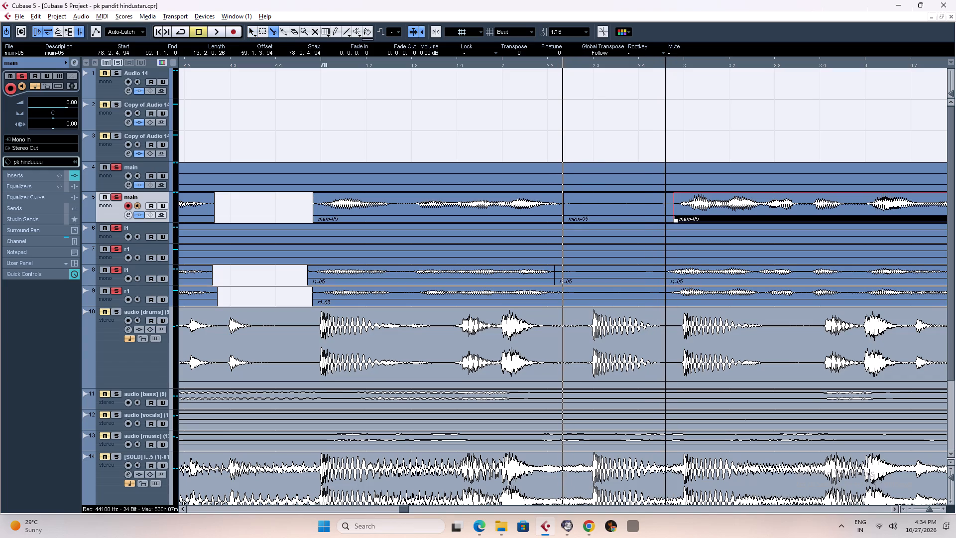
left_click(564, 296)
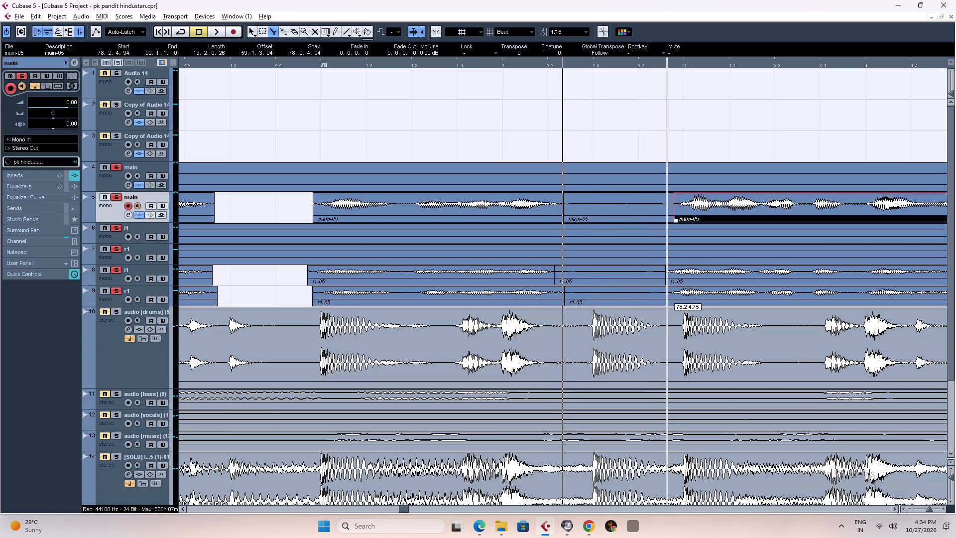
left_click(667, 295)
right_click(627, 295)
left_click(627, 295)
key("Delete")
left_click(610, 271)
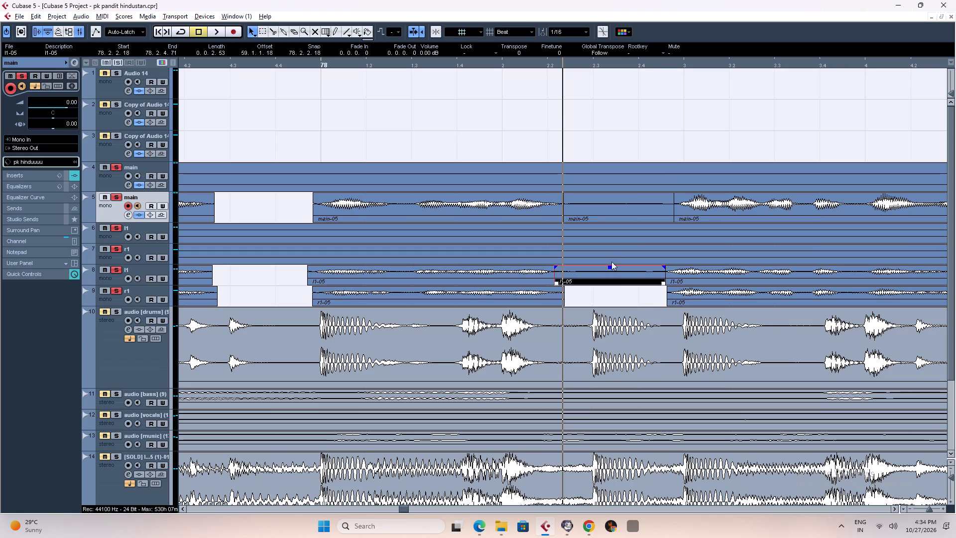
key("Delete")
left_click(619, 200)
key("Delete")
Play on from 78.2.2 to bar 80, and examine the handover between the two main vocals around 79.4.
key("space")
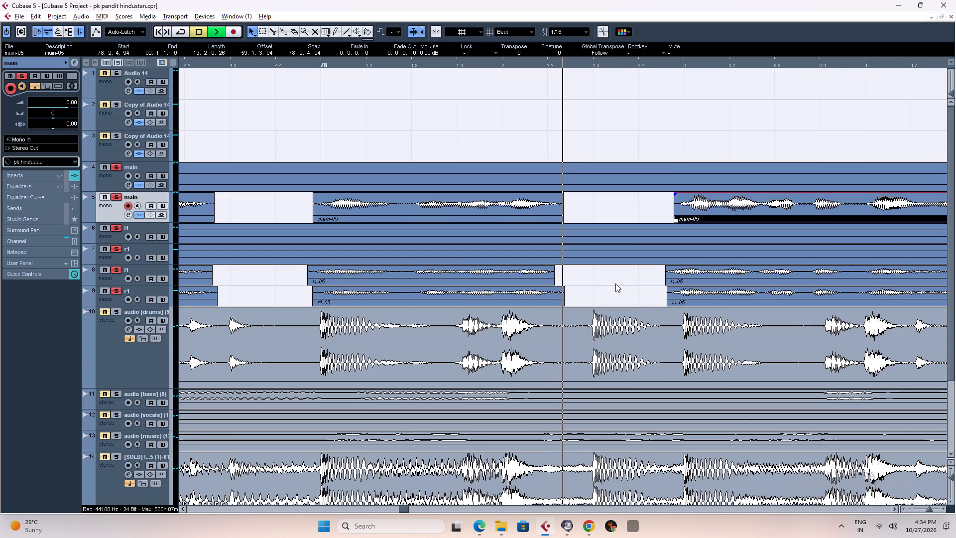
key("g")
key("g")
key("g")
key("g")
key("g")
key("g")
key("g")
key("g")
key("g")
key("g")
key("g")
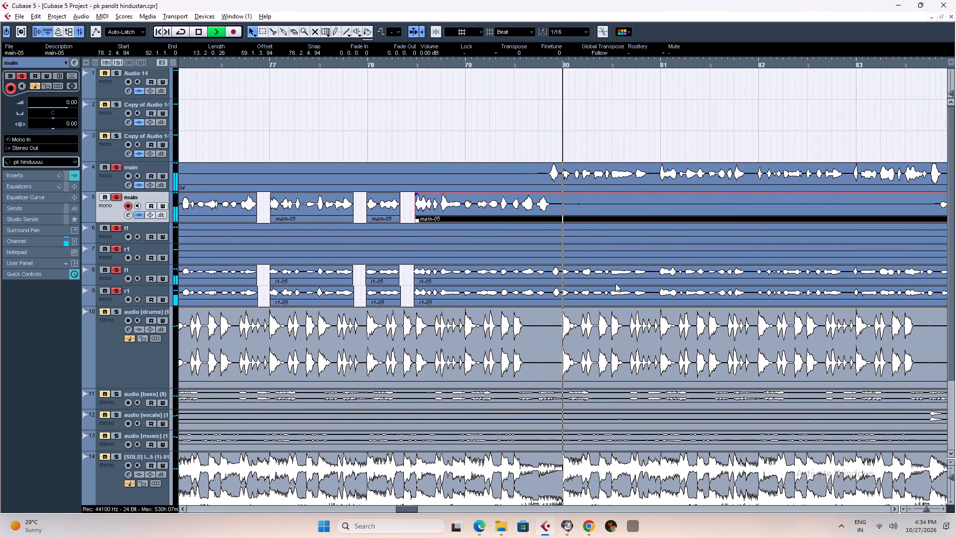
left_click(466, 67)
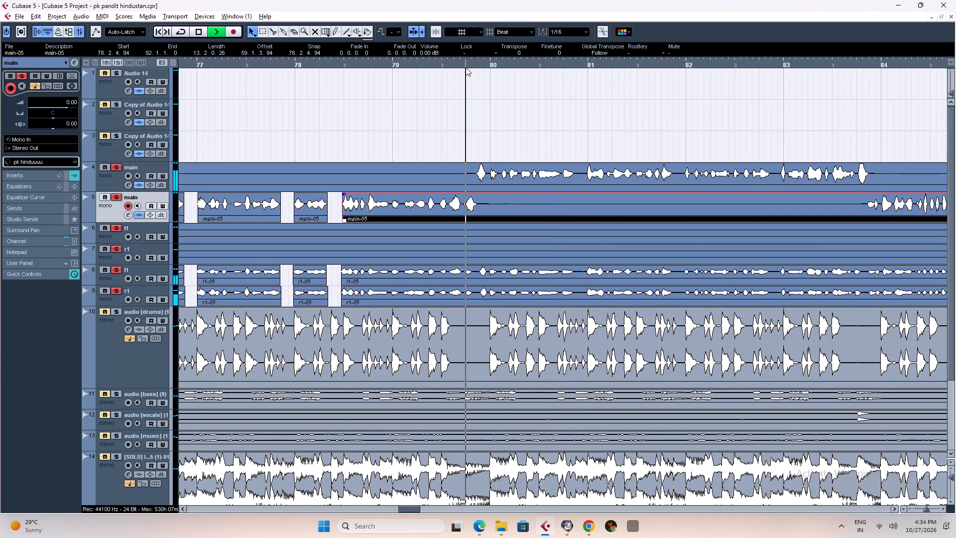
key("space")
key("h")
key("h")
key("h")
key("h")
key("h")
key("h")
key("h")
key("h")
key("h")
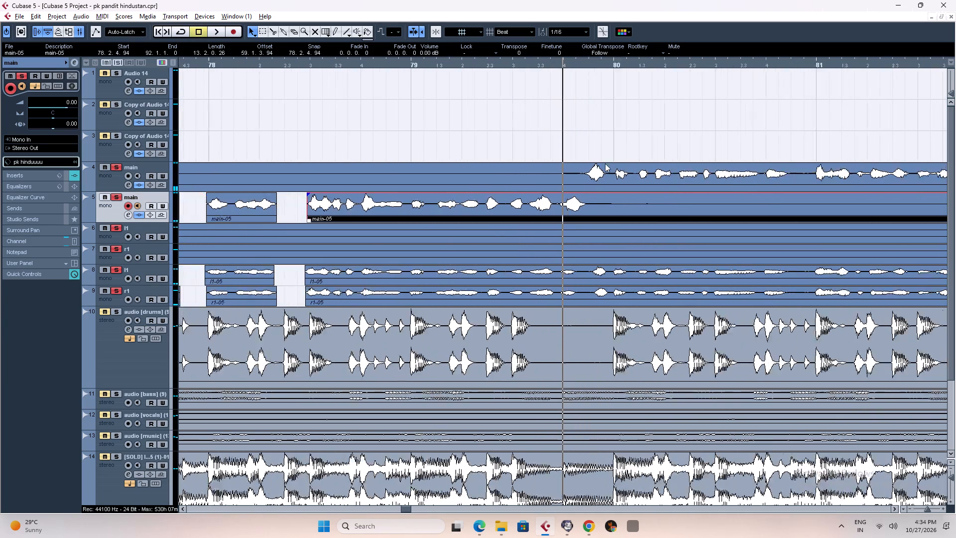
key("space")
key("space")
Split main track 4 at about 79.4.2, main track 5 at 79.4.2 and 79.4.4, and l1 and r1 tracks 8 and 9 at 79.4.2 and 79.4.3.
right_click_drag(570, 173, 594, 171)
left_click(611, 172)
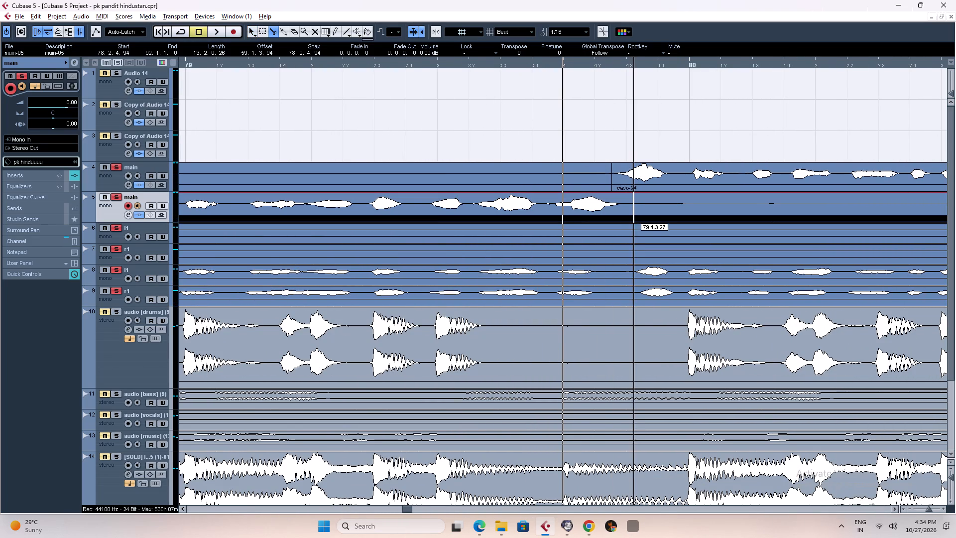
left_click(621, 208)
left_click(686, 204)
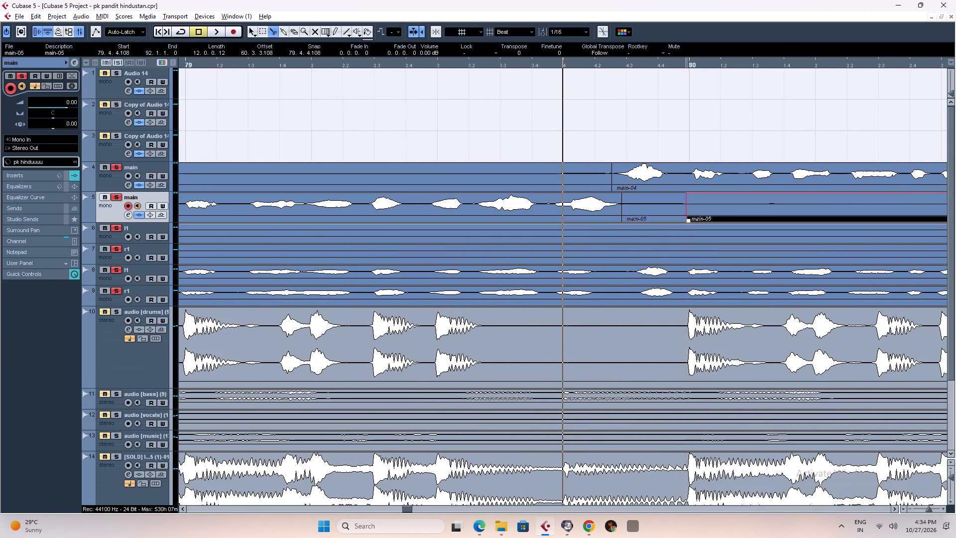
left_click(594, 271)
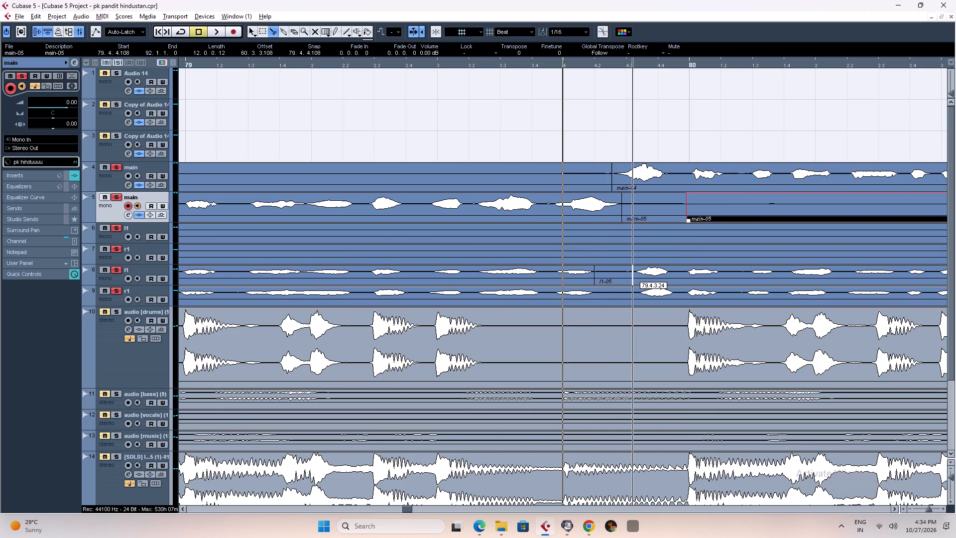
left_click(634, 274)
left_click(595, 295)
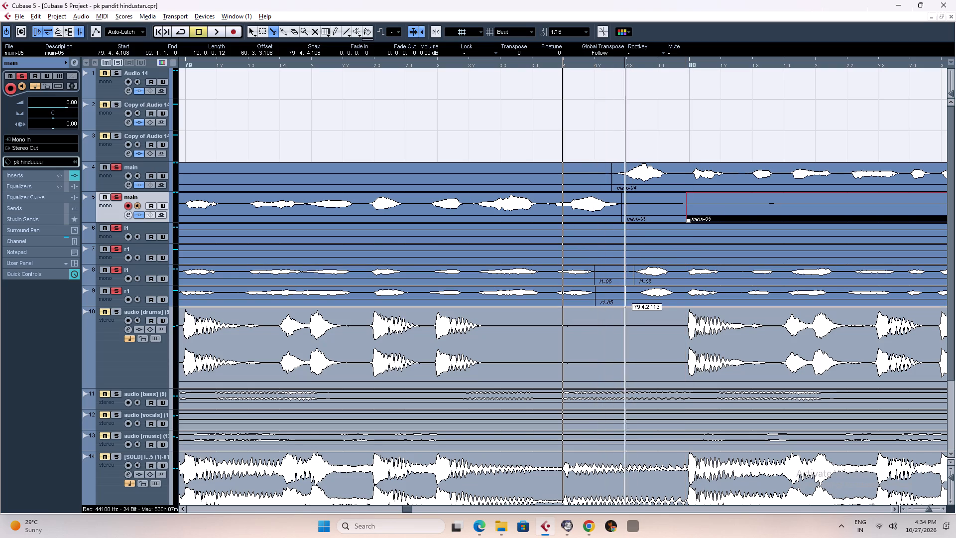
left_click(635, 294)
Delete the silent segments between the cuts near 79.4 on r1 track 9, l1 track 8 and main track 5.
right_click(615, 297)
left_click(613, 296)
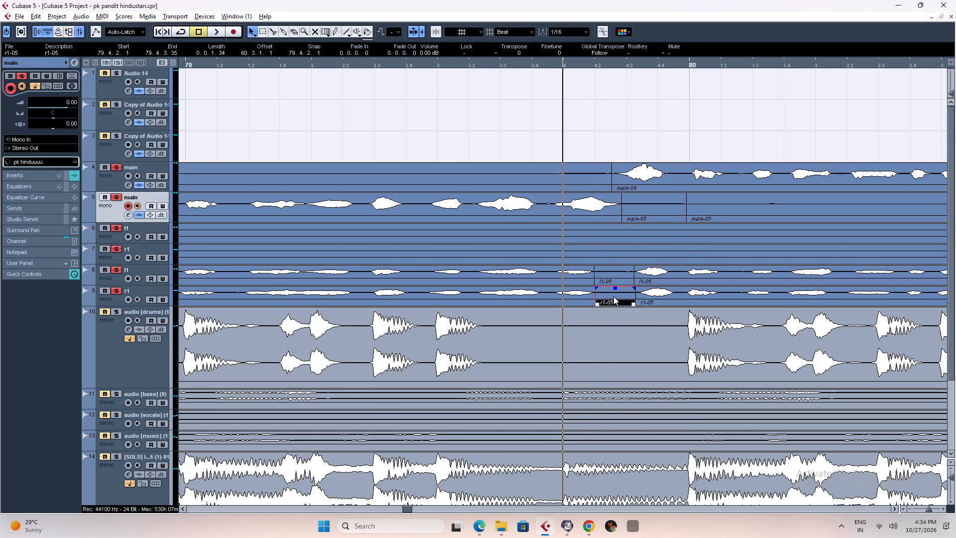
key("Delete")
left_click(604, 269)
key("Delete")
left_click(653, 210)
key("Delete")
Cut out the silence on main track 4 from about 79.3.4 to 79.4.2, just before its next phrase.
left_click(572, 173)
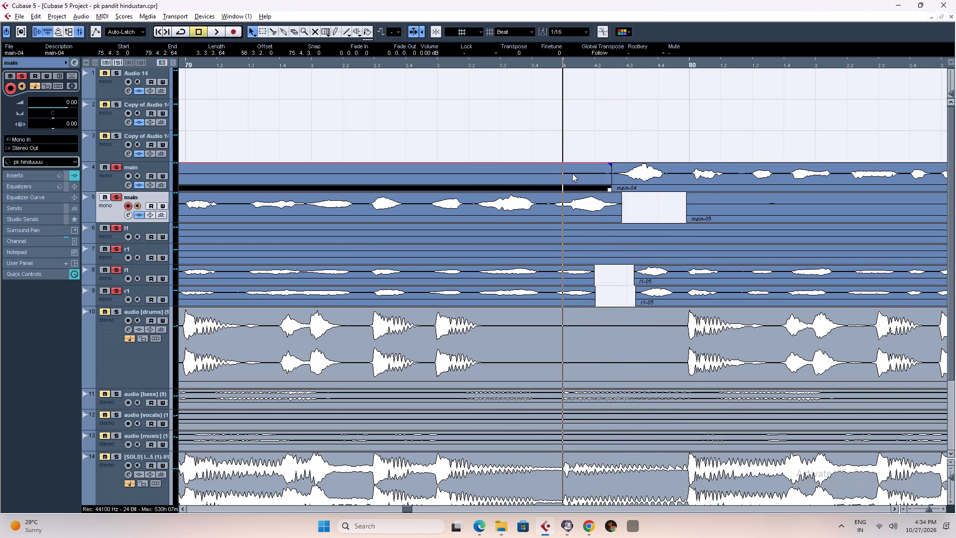
right_click_drag(526, 171, 548, 172)
left_click(547, 173)
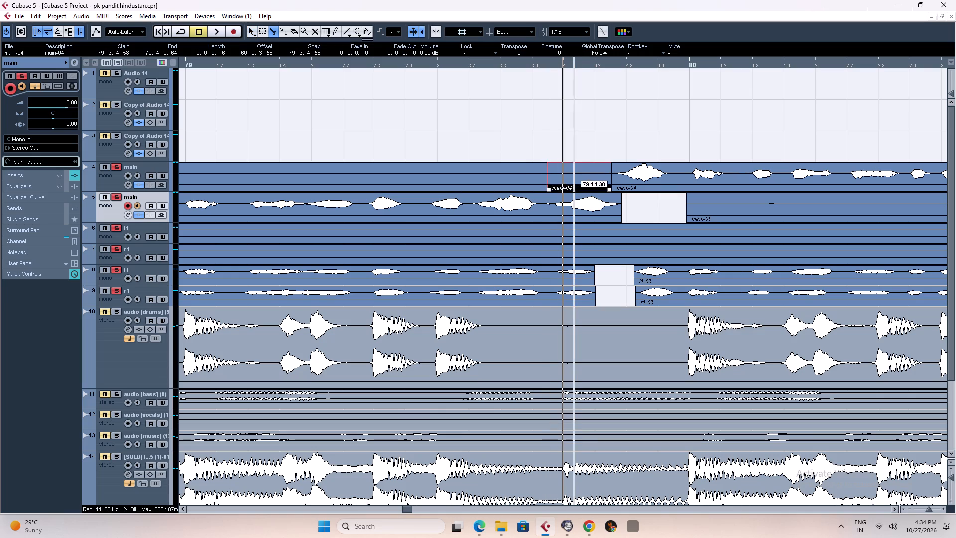
left_click(574, 173)
right_click(574, 173)
key("Delete")
left_click(563, 178)
key("Delete")
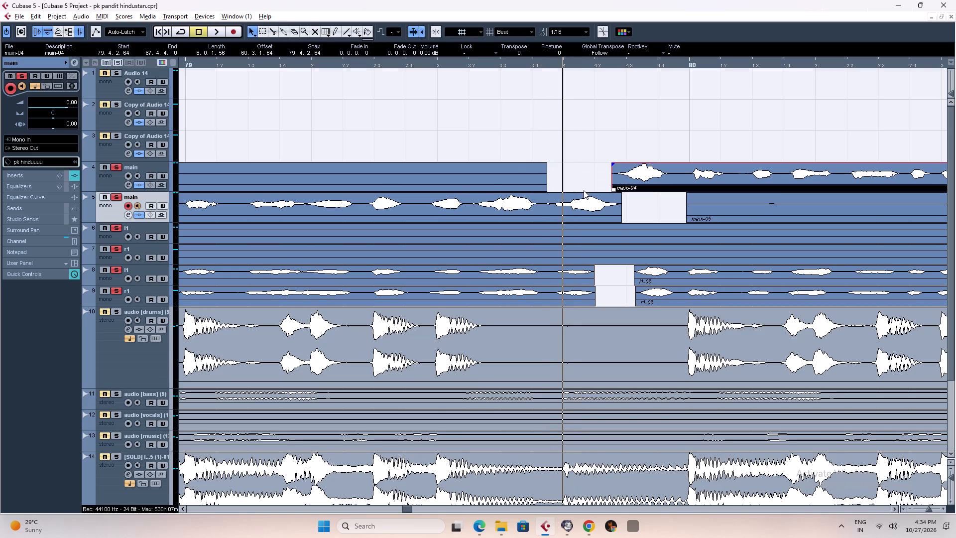
Play on from 79.4 to the end of bar 80, and examine the pause in the vocals before bar 81.
key("space")
type("g")
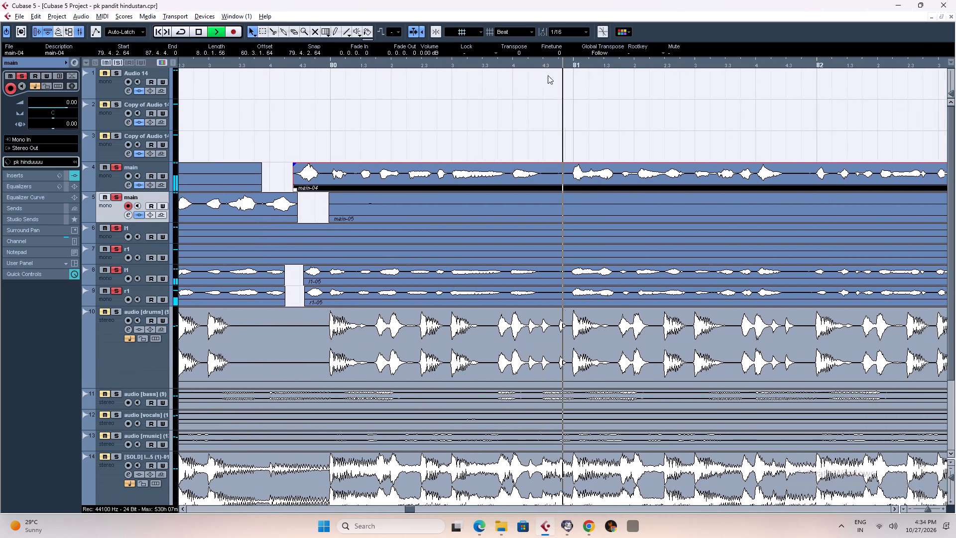
left_click(519, 62)
key("space")
key("h")
key("h")
key("h")
key("h")
key("h")
key("h")
key("h")
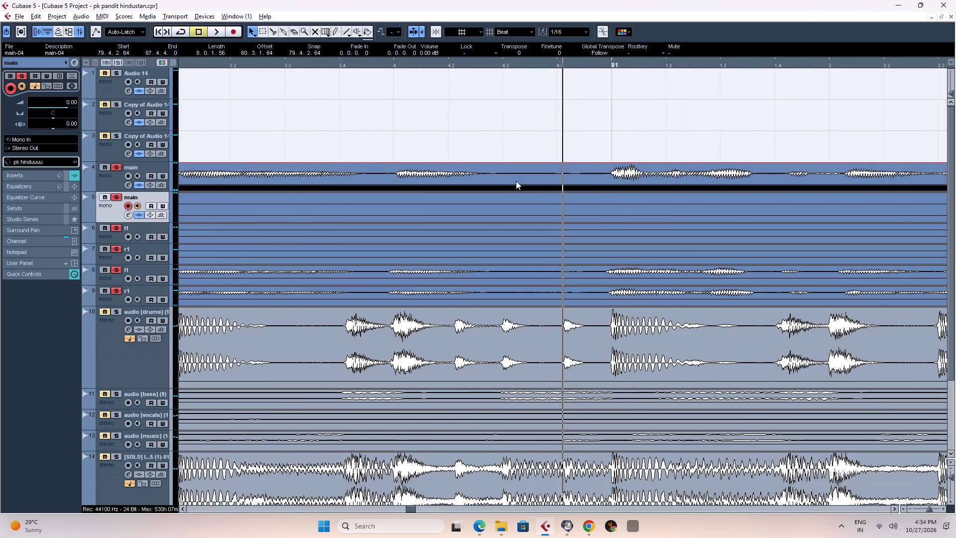
Cut out the silence from about 80.4.2 to 80.4.4 on main track 4, l1 track 8 and r1 track 9.
right_click_drag(494, 147, 515, 147)
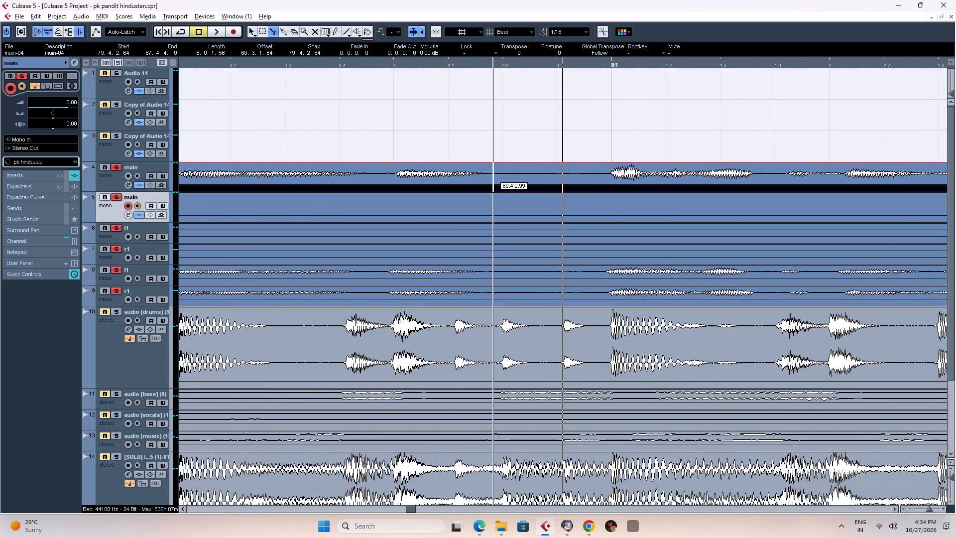
left_click(493, 174)
left_click(607, 172)
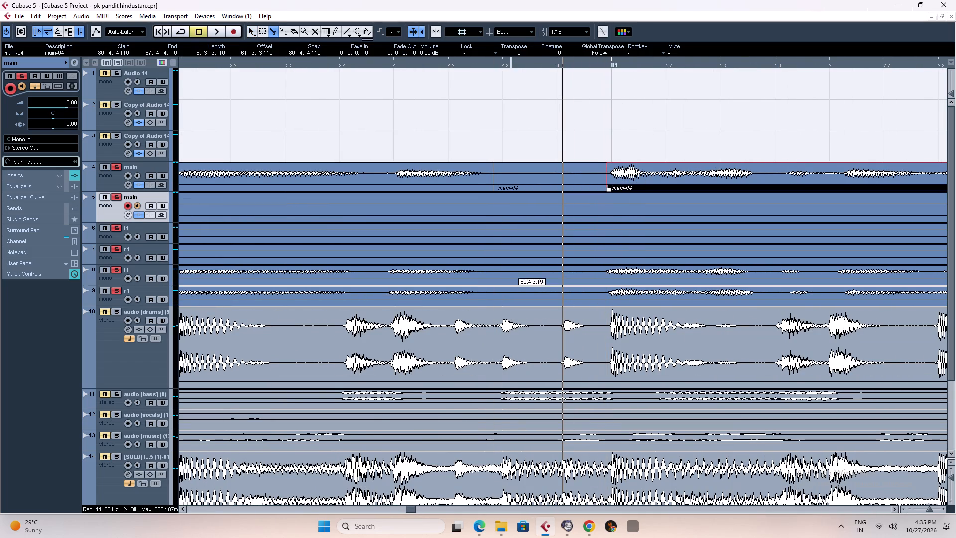
left_click(485, 272)
left_click(598, 272)
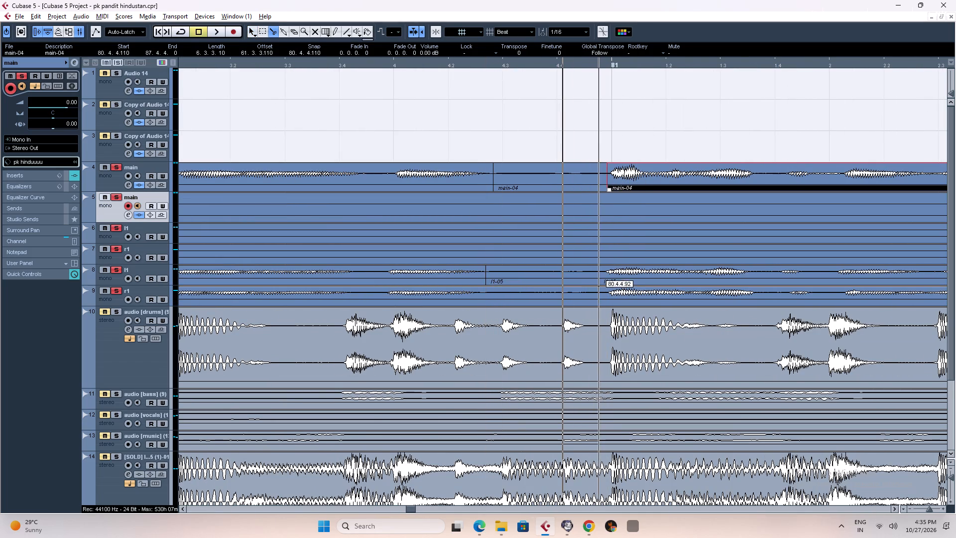
left_click(484, 297)
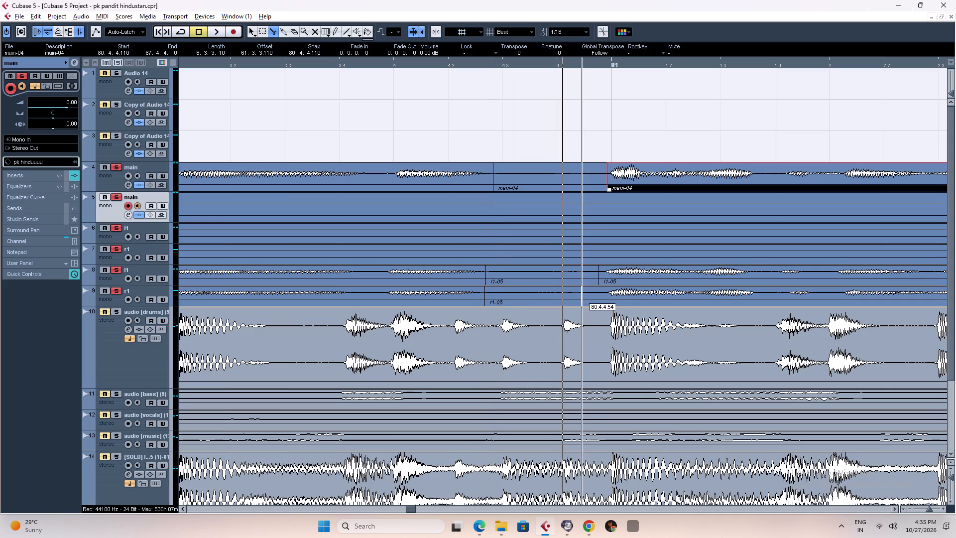
left_click(599, 294)
right_click(570, 296)
left_click(568, 296)
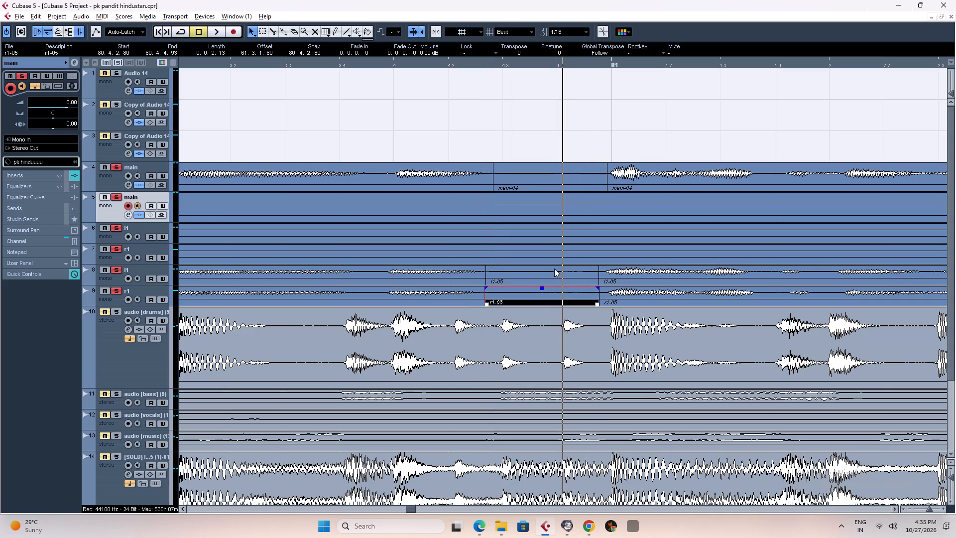
key("Delete")
left_click(554, 268)
key("Delete")
left_click(541, 185)
key("Delete")
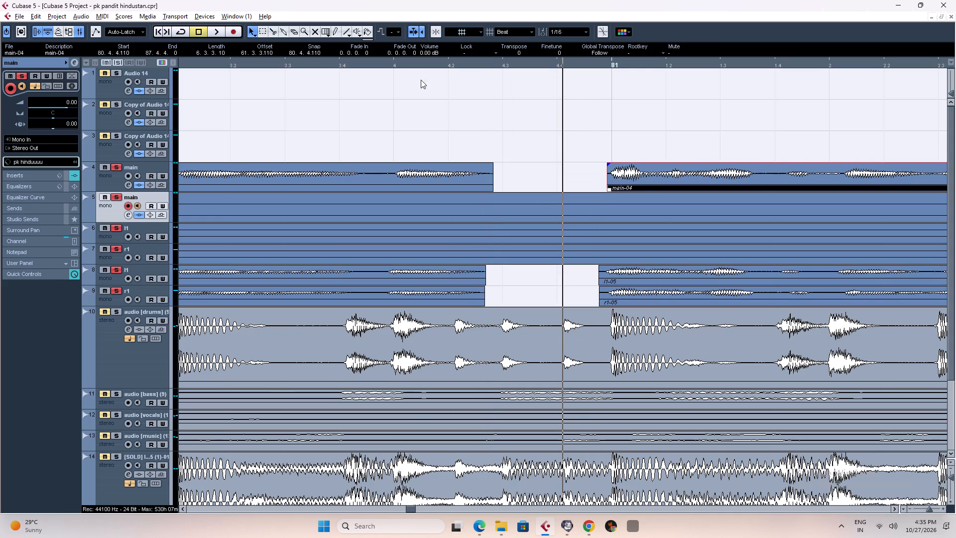
Play back across the new gap before bar 81 and listen on into bar 81.
left_click(408, 63)
key("space")
key("g")
key("g")
key("g")
key("g")
key("g")
key("g")
key("g")
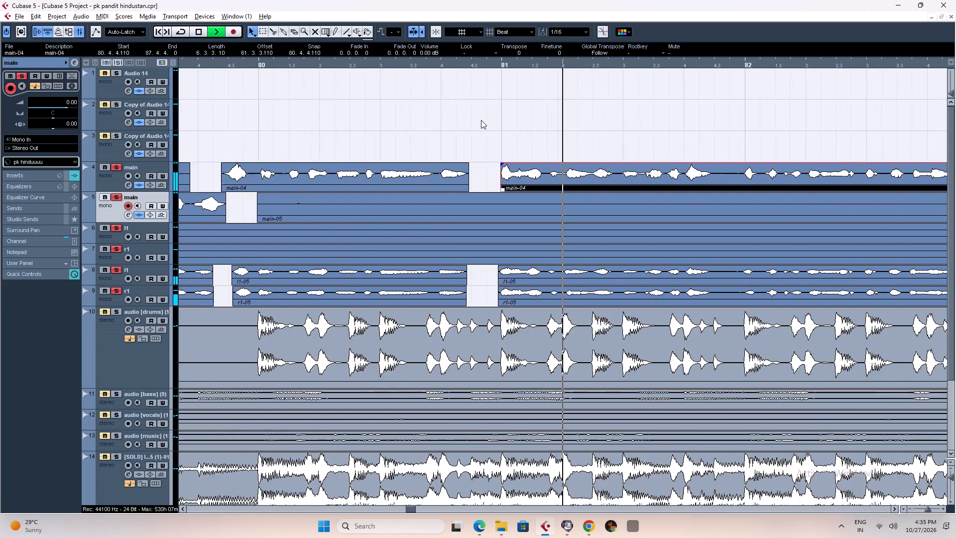
Skip through bar 81 to its last beat and examine the vocal pause before bar 82.
key("h")
key("h")
key("h")
key("h")
key("h")
key("h")
key("h")
key("h")
key("h")
key("h")
key("space")
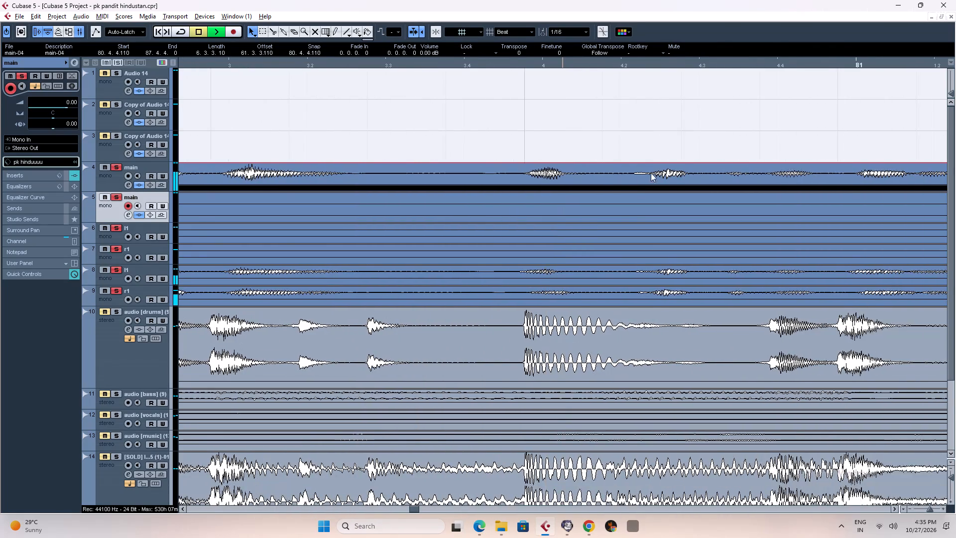
left_click(844, 63)
left_click(849, 63)
left_click(849, 63)
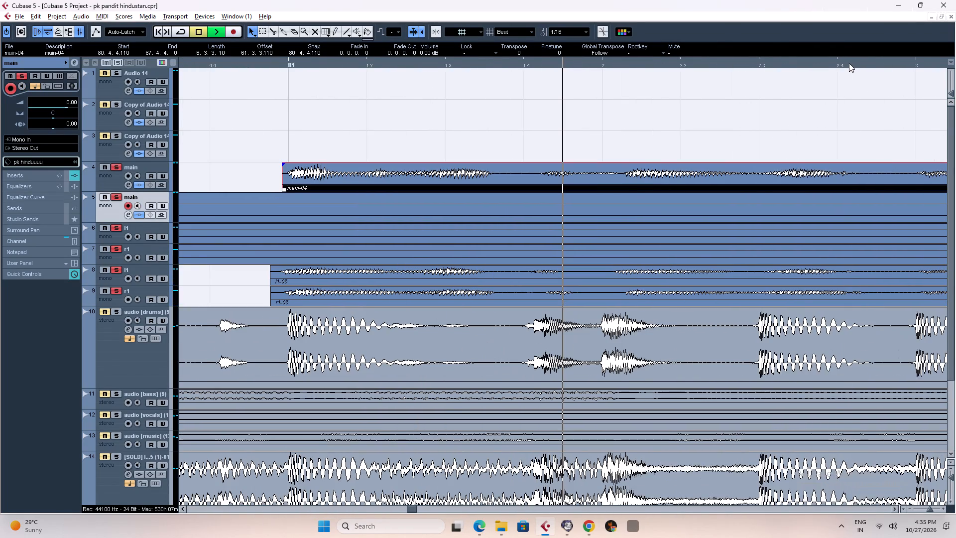
left_click(839, 62)
key("space")
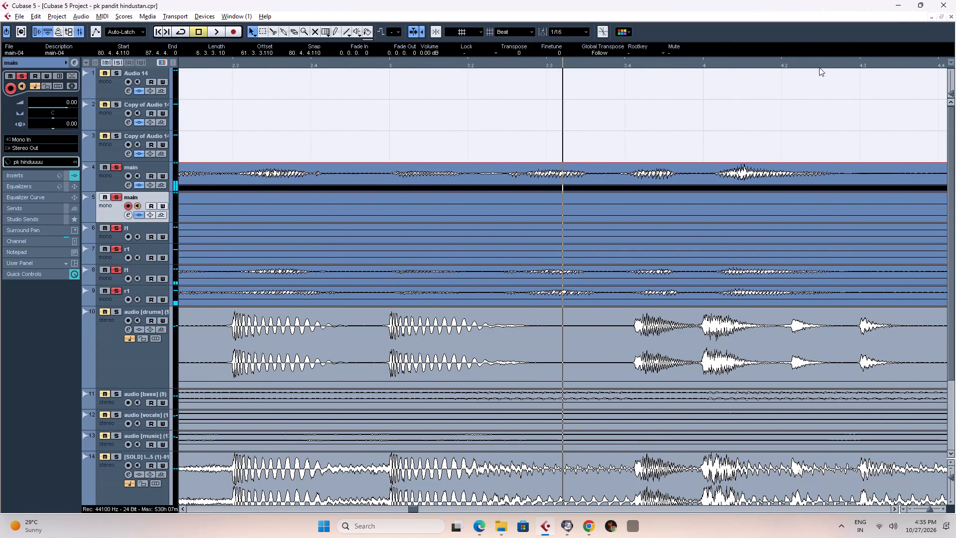
left_click(823, 62)
key("space")
key("space")
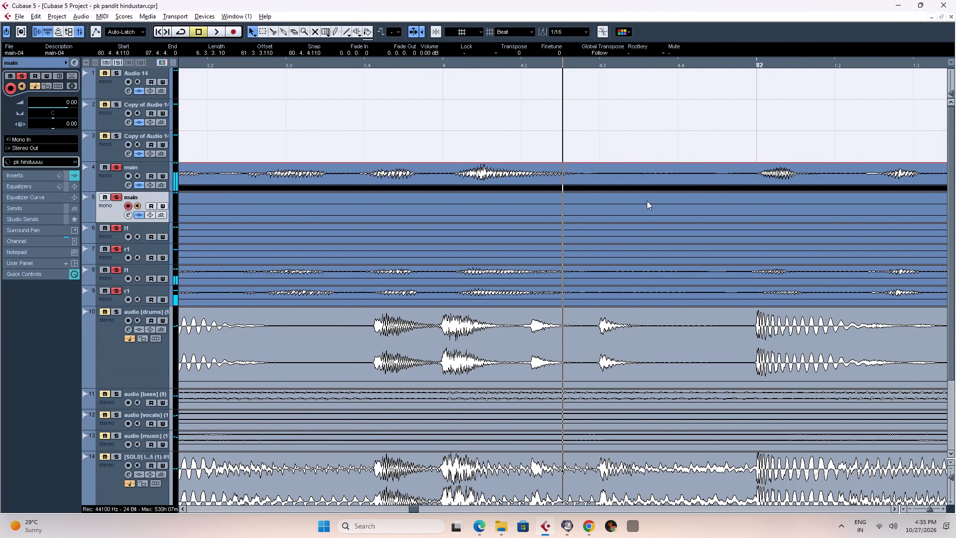
Cut out the silence between 81.4.2 and the start of bar 82 on main track 4, l1 track 8 and r1 track 9.
right_click_drag(571, 182, 589, 181)
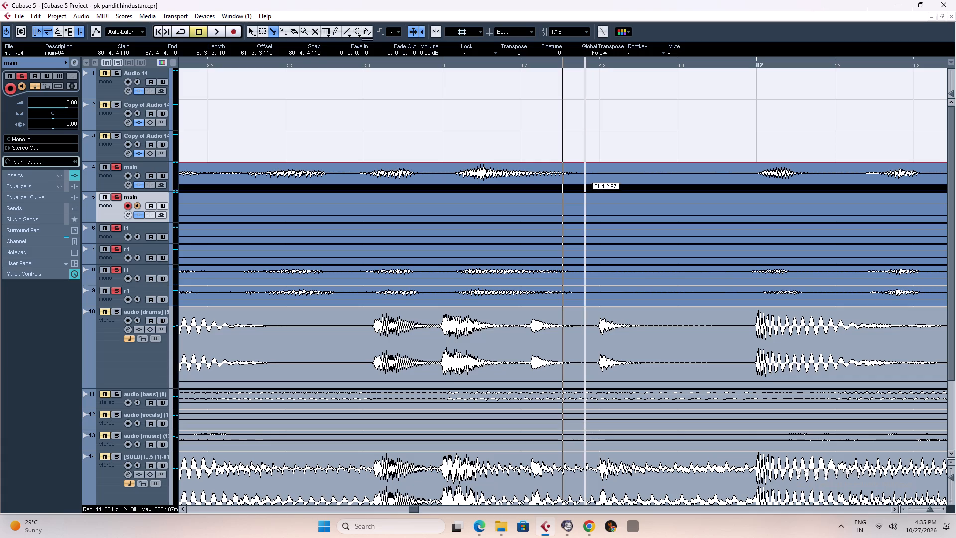
left_click(585, 175)
left_click(580, 270)
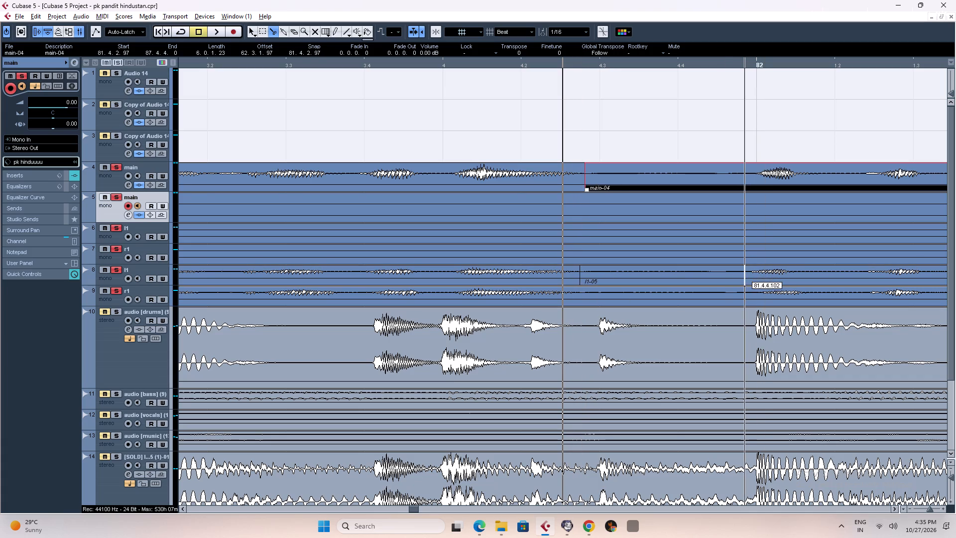
left_click(744, 274)
left_click(757, 292)
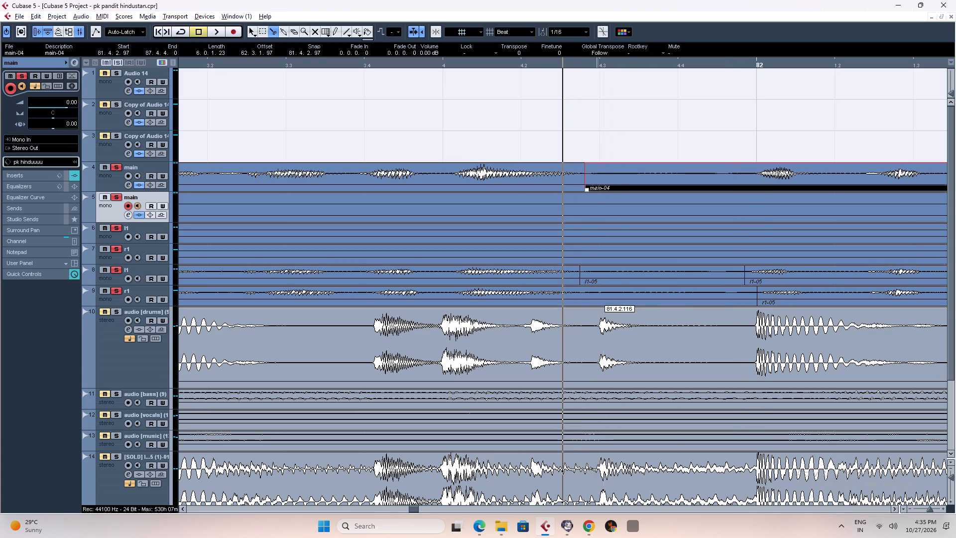
left_click(583, 296)
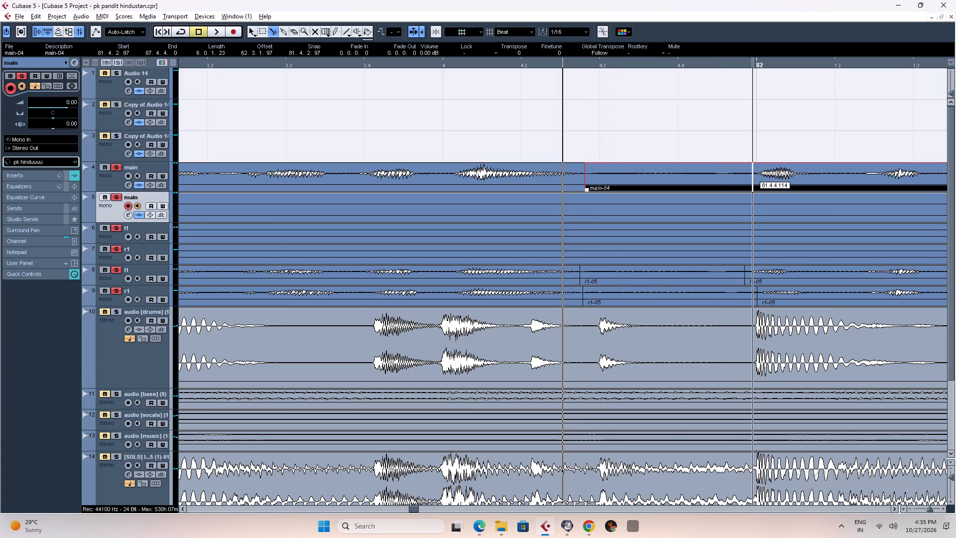
left_click(752, 174)
right_click(693, 175)
left_click(693, 175)
key("Delete")
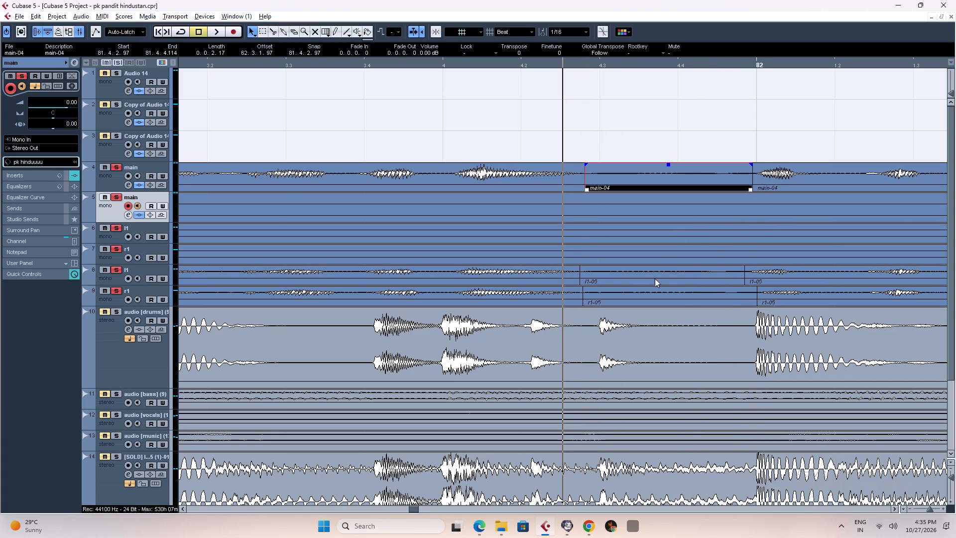
left_click(644, 273)
key("Delete")
left_click(651, 300)
key("Delete")
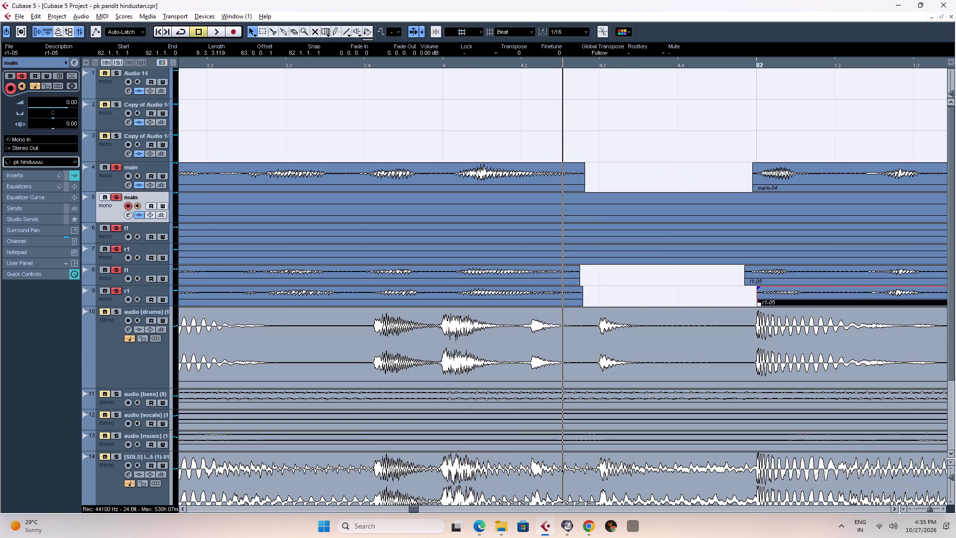
Save the project.
left_click(461, 62)
key("ctrl+s")
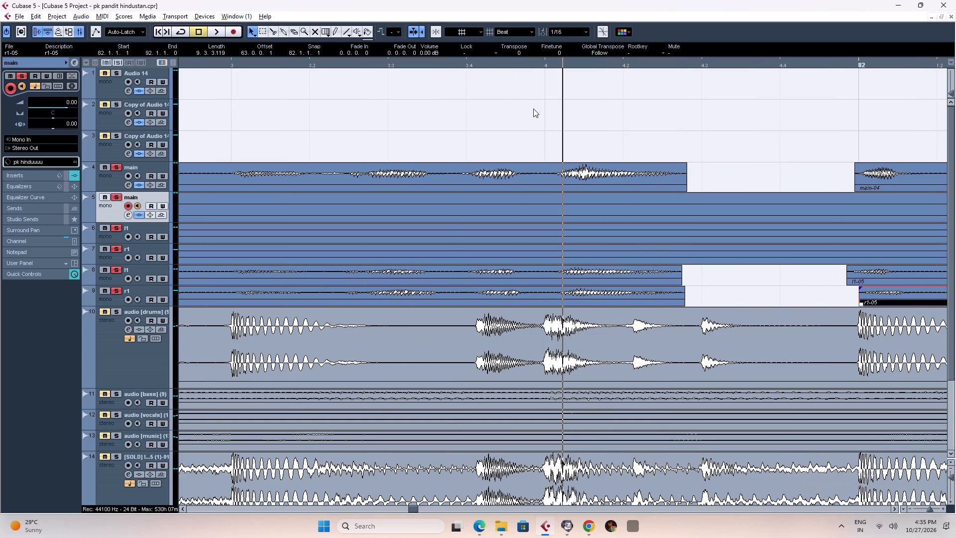
Play across the gap before bar 82 and through bar 82, and look for the next vocal pause before bar 83.
key("g")
key("g")
key("g")
key("g")
key("g")
key("g")
key("g")
key("g")
key("g")
key("g")
key("g")
key("g")
key("space")
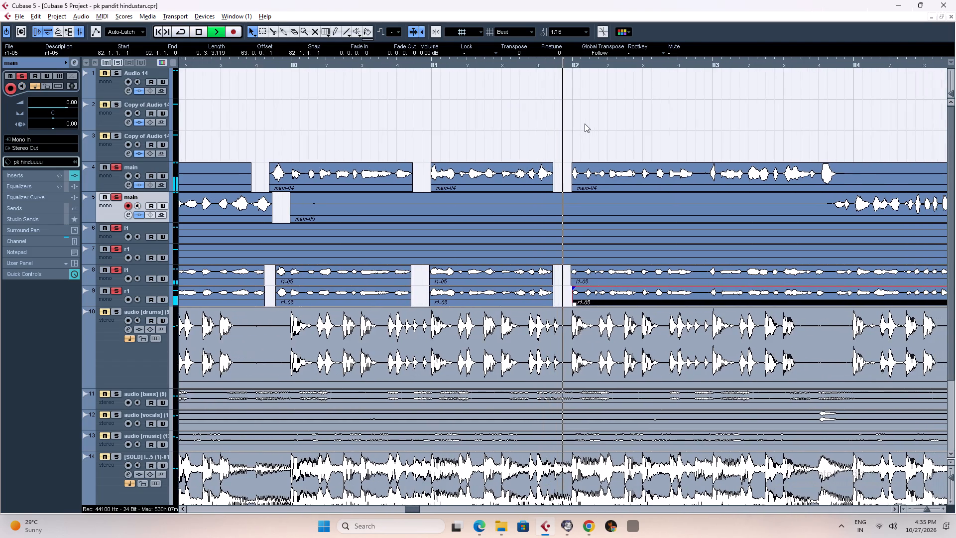
left_click(384, 66)
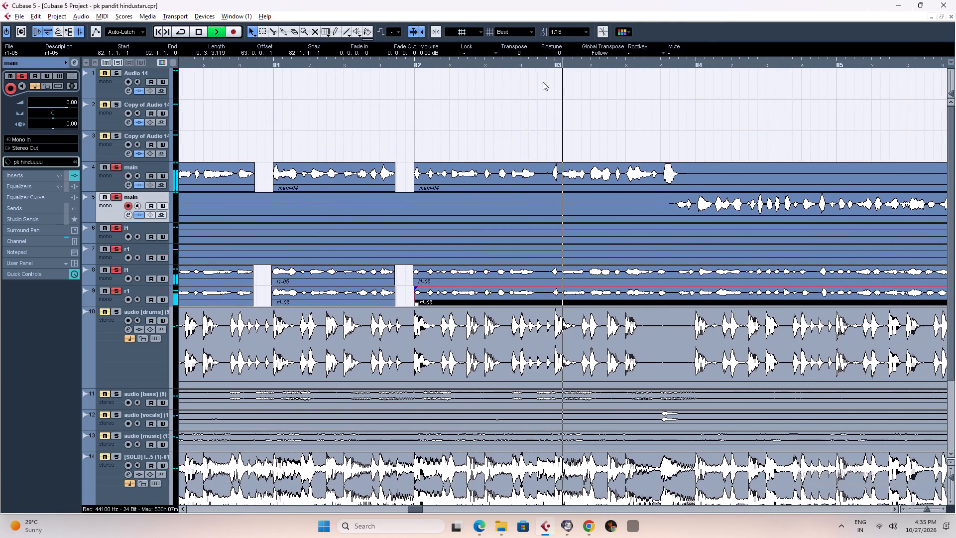
left_click(502, 65)
key("space")
Cut out the silence from about 82.4.2 to 82.4.4 on main track 4, l1 track 8 and r1 track 9.
key("h")
key("h")
key("h")
key("h")
key("h")
key("h")
key("h")
key("h")
key("h")
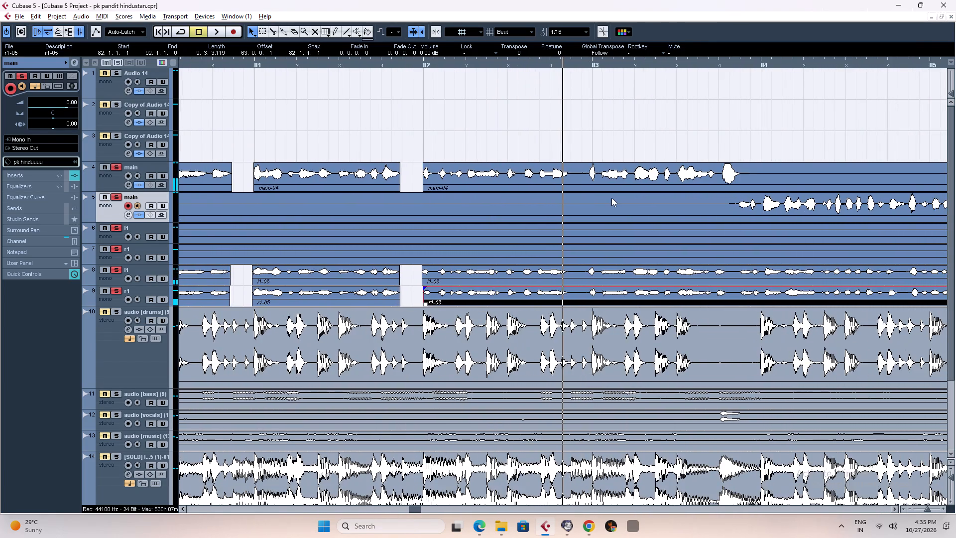
right_click_drag(589, 176, 606, 176)
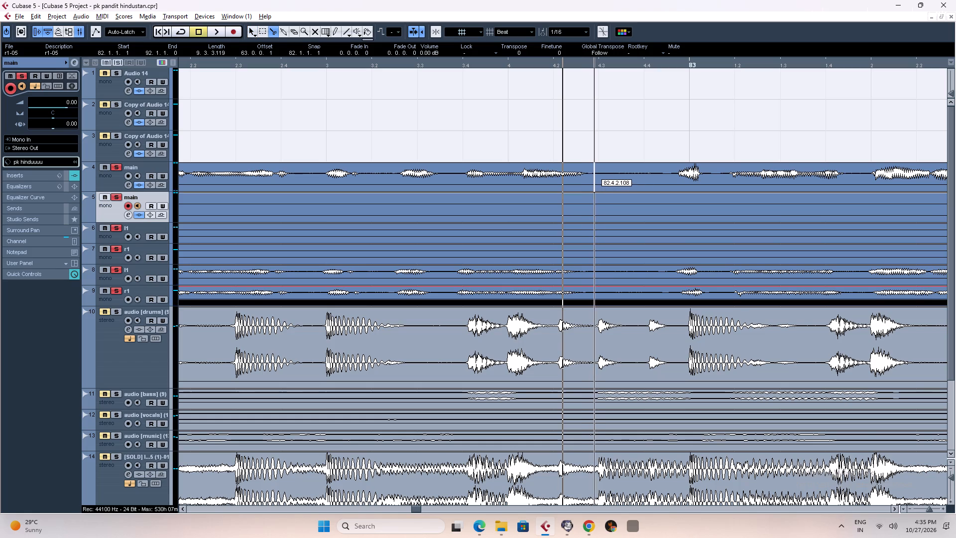
left_click(588, 172)
left_click(676, 174)
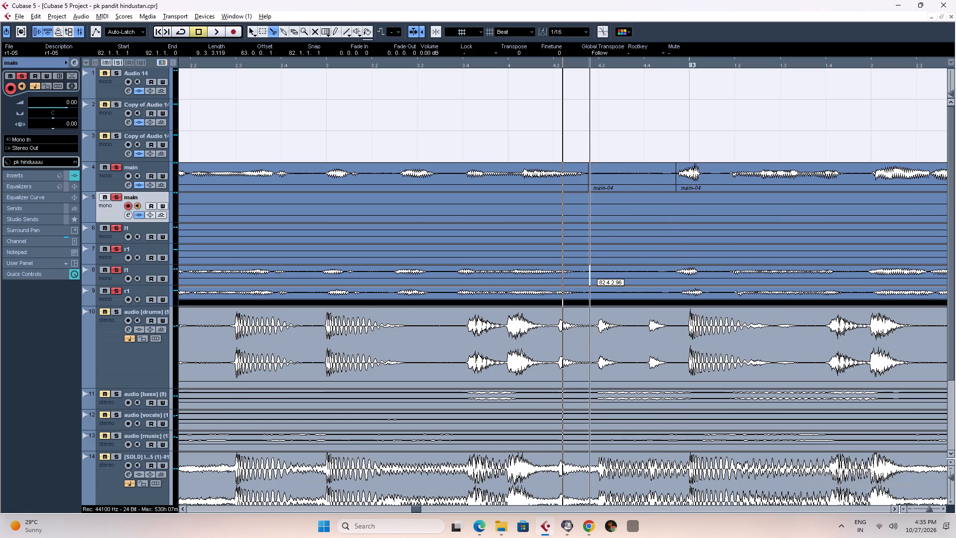
left_click(582, 271)
left_click(672, 271)
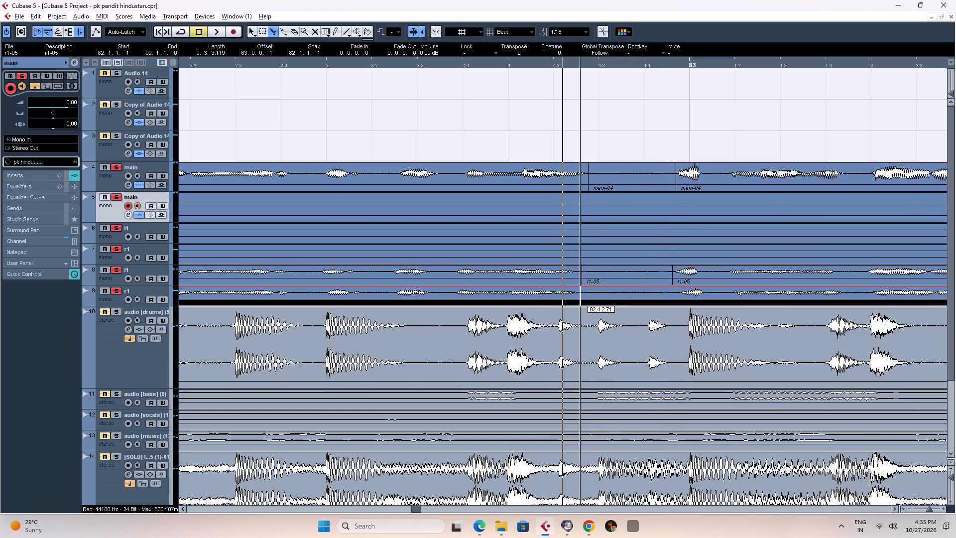
left_click(583, 296)
left_click(677, 296)
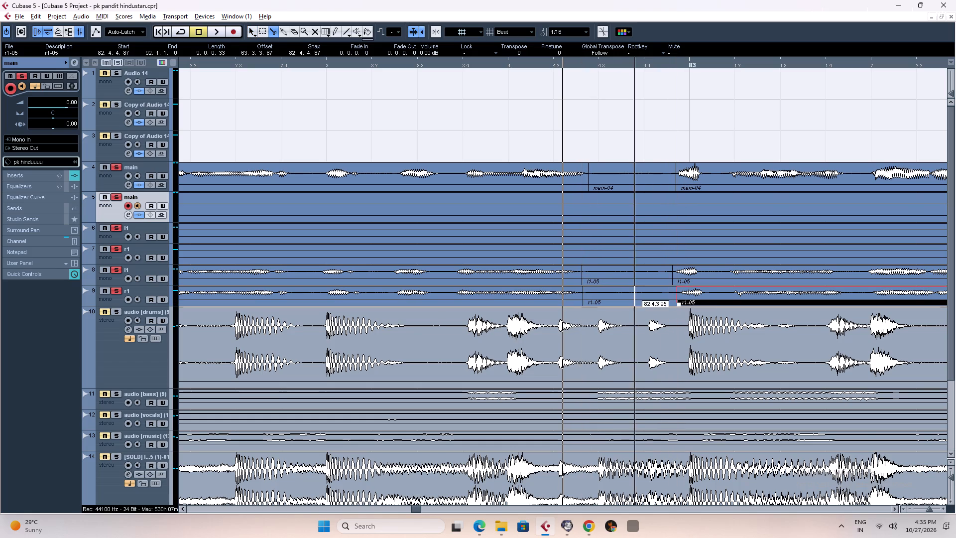
right_click(634, 292)
left_click(634, 292)
key("Delete")
left_click(620, 276)
key("Delete")
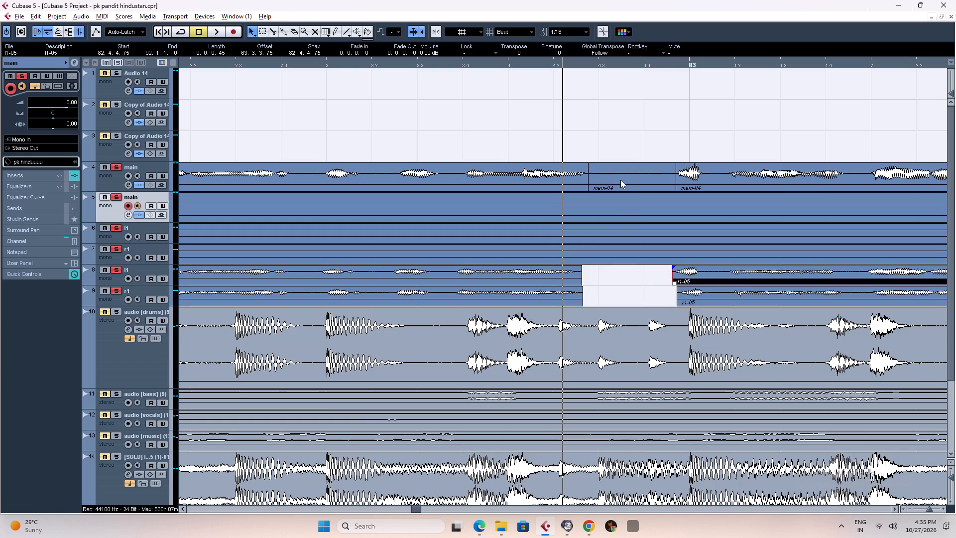
left_click(620, 180)
key("Delete")
Cut out the silence from about 83.4.1 to 83.4.3 on l1 track 8 and r1 track 9.
key("space")
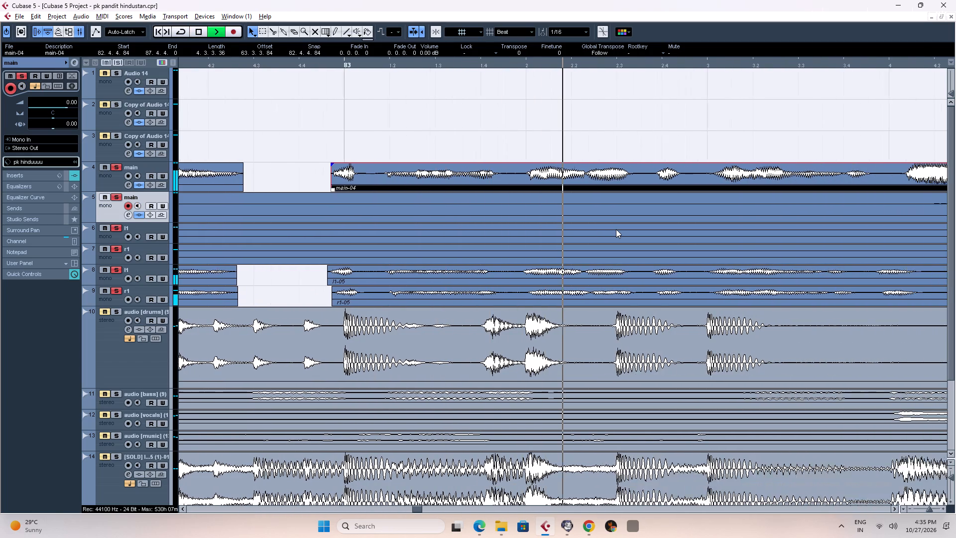
key("space")
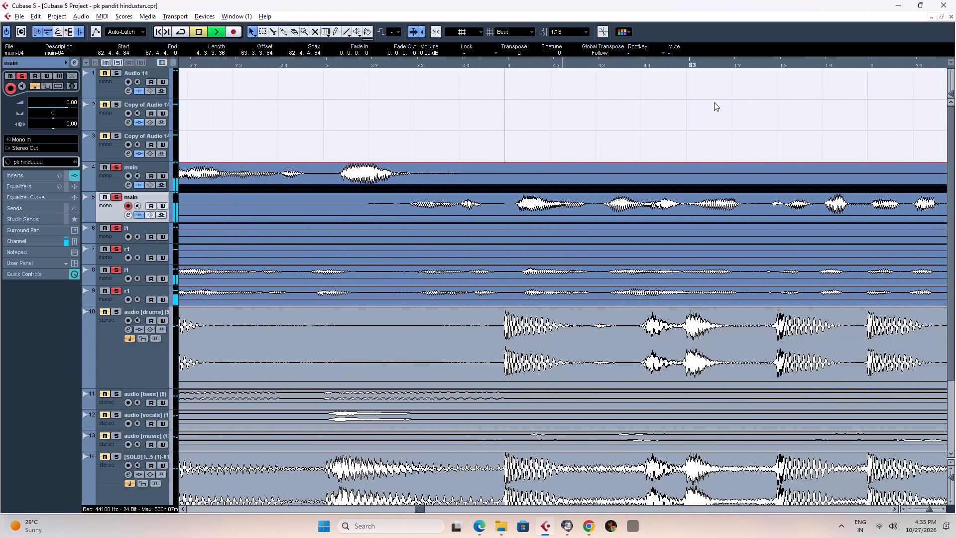
left_click(861, 62)
left_click(861, 62)
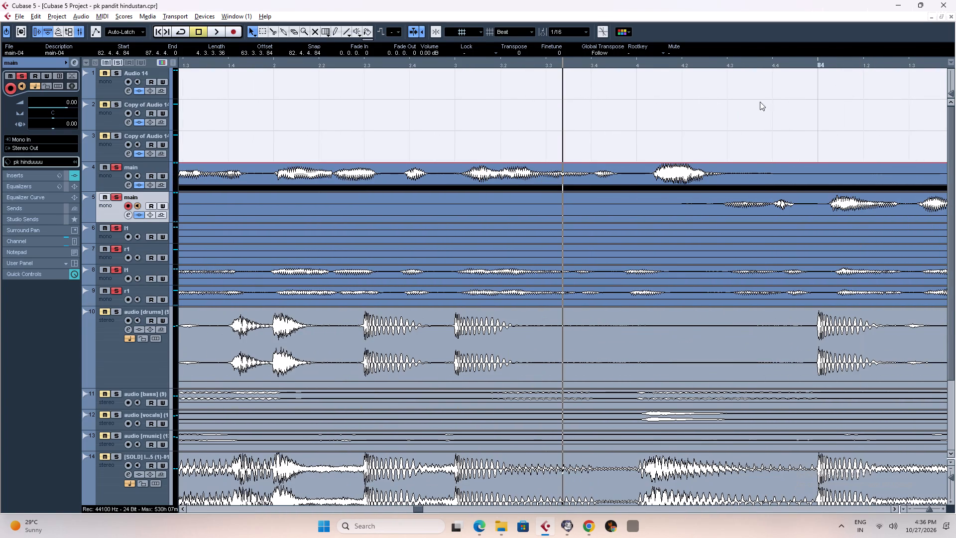
left_click(665, 64)
right_click_drag(572, 269, 572, 269)
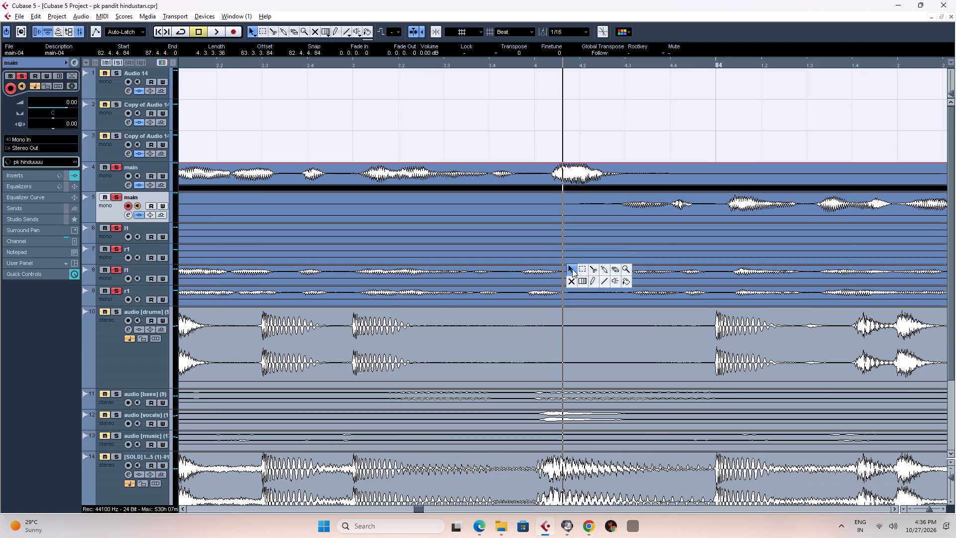
right_click_drag(572, 269, 591, 266)
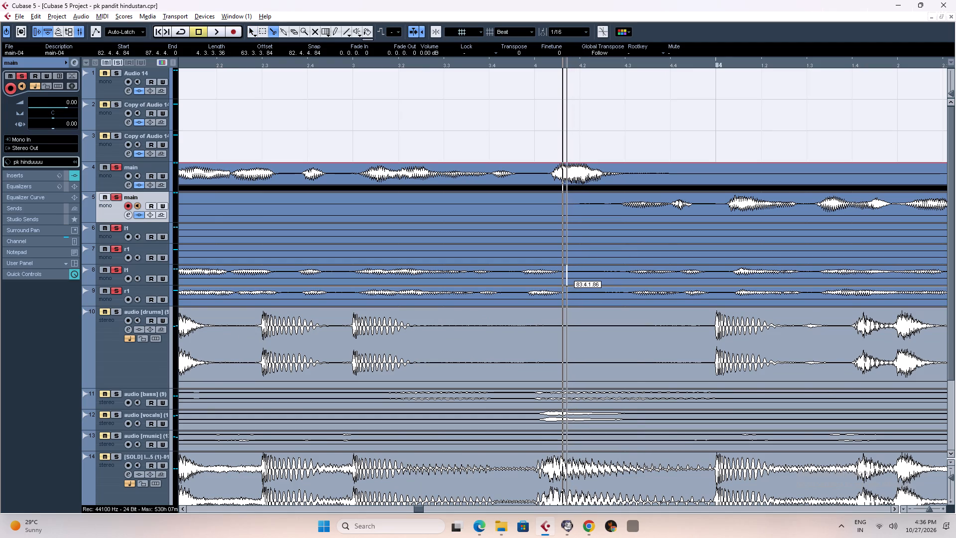
left_click(567, 273)
left_click(625, 276)
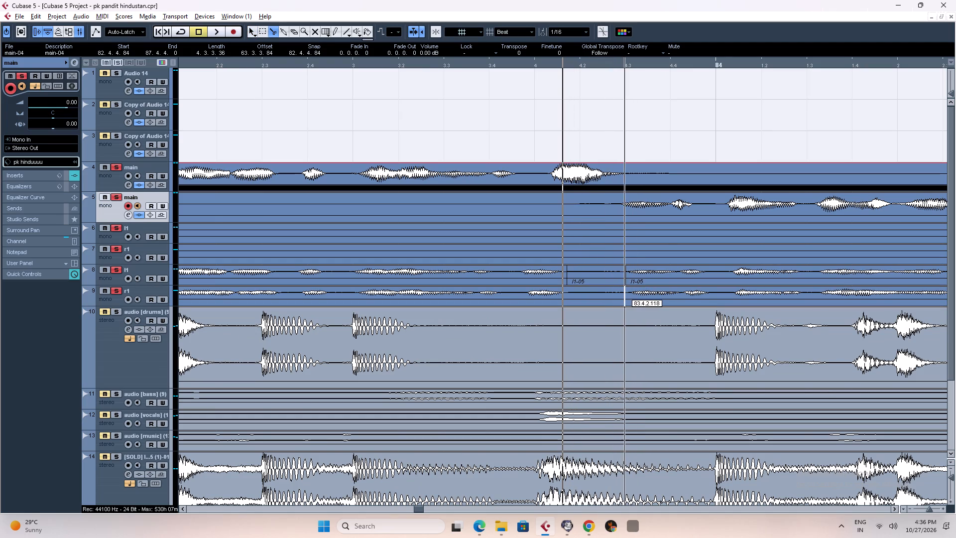
left_click(624, 292)
left_click(568, 295)
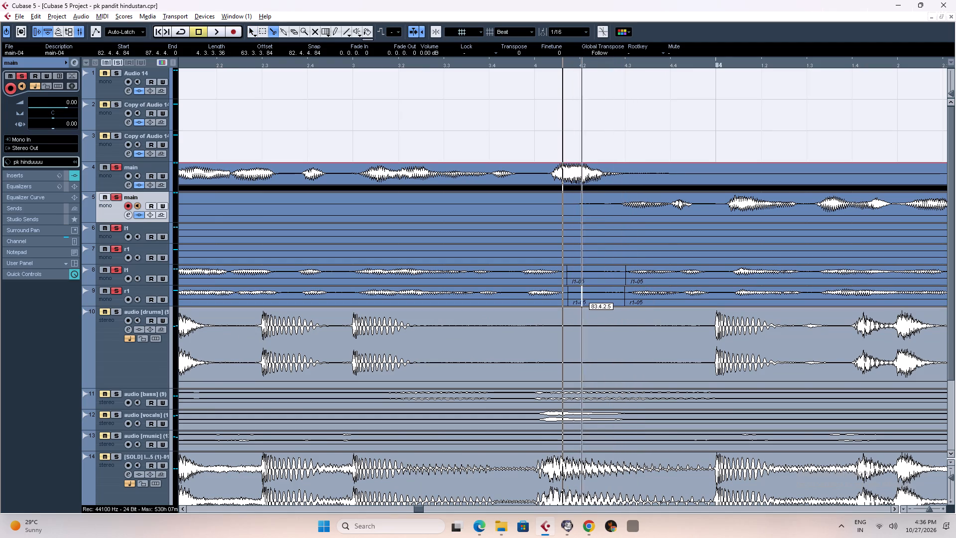
right_click(584, 295)
left_click(584, 295)
key("Delete")
left_click(589, 279)
key("Delete")
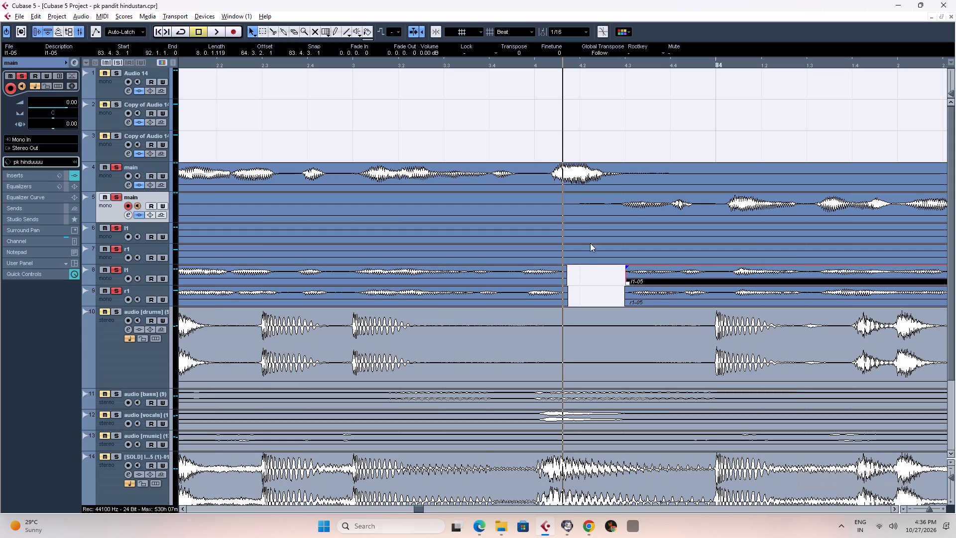
Cut out the silence from about 83.4.1 to 83.4.2.101 on main track 5, just before the phrase leading into bar 84.
right_click_drag(577, 203, 601, 203)
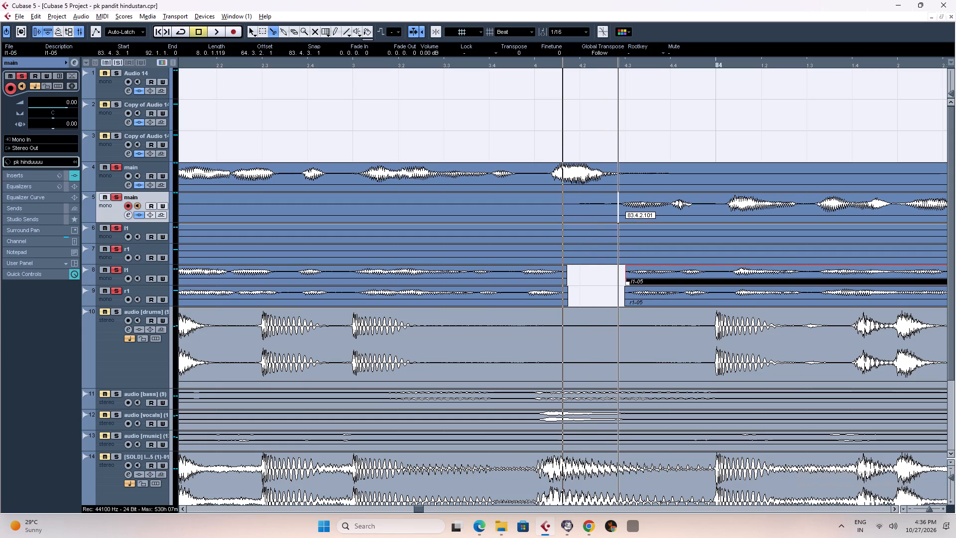
left_click(618, 204)
left_click(561, 206)
left_click(585, 207)
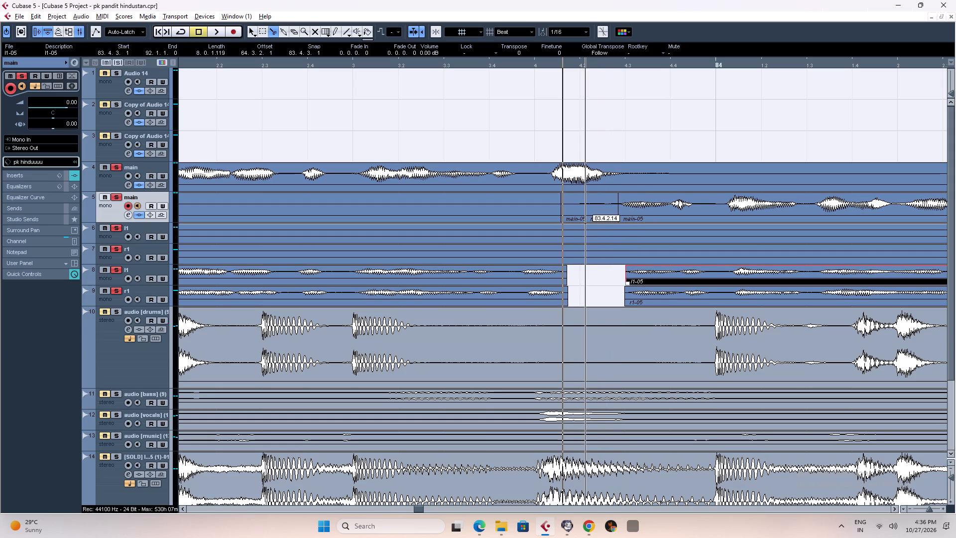
right_click(582, 207)
left_click(582, 207)
left_click(597, 206)
key("Delete")
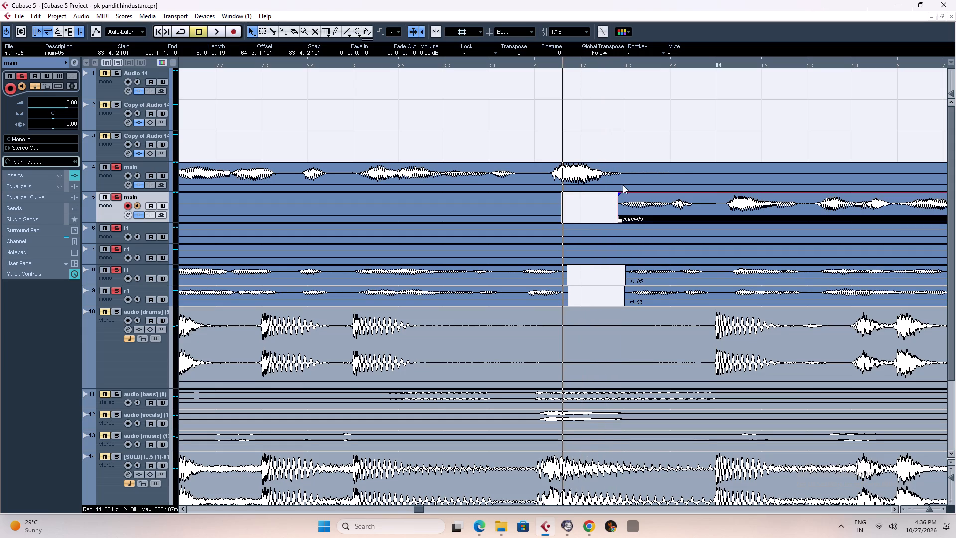
Cut out the silence after the phrase on main track 4, from about 83.4.3 to 83.4.4, keeping main track 5's following phrase.
right_click_drag(624, 178, 644, 175)
left_click(626, 172)
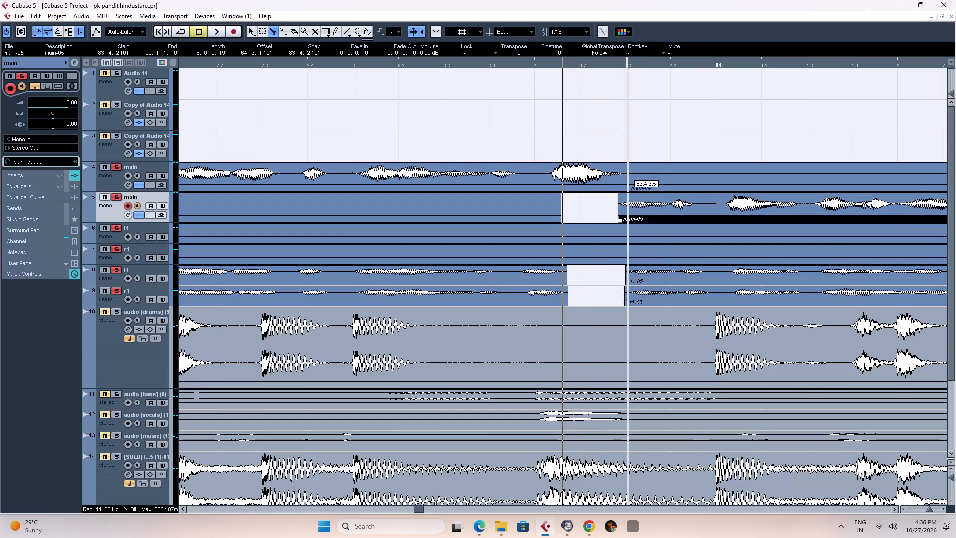
left_click(681, 172)
key("Delete")
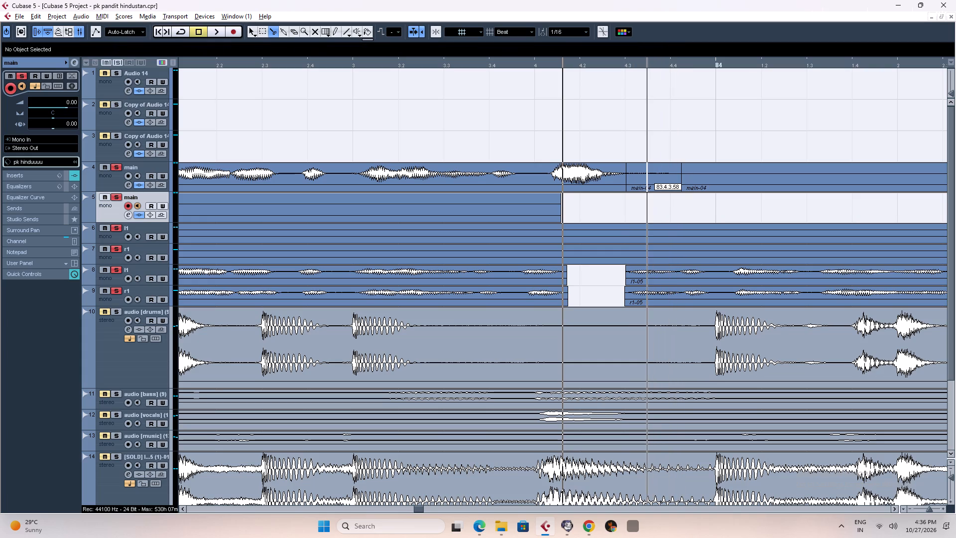
key("ctrl+z")
right_click(647, 175)
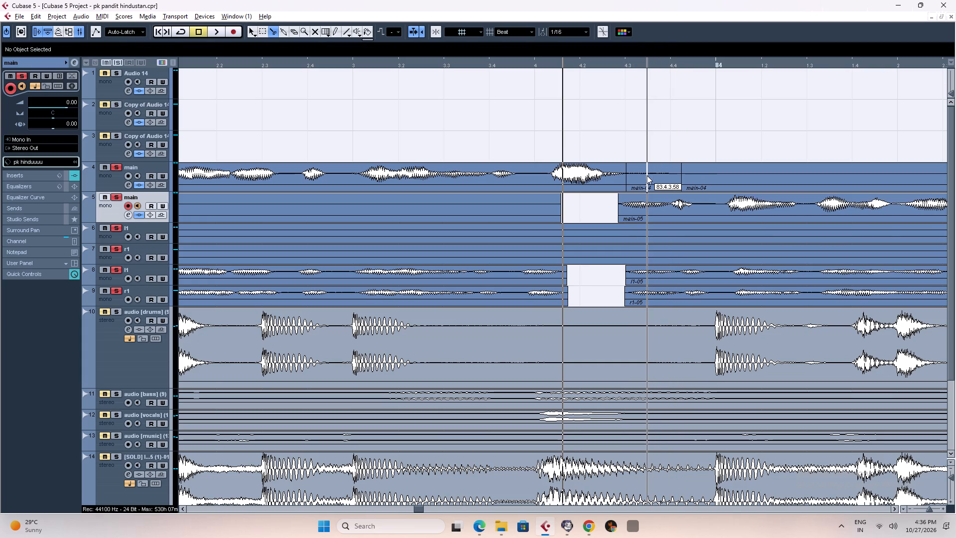
left_click(647, 175)
key("Delete")
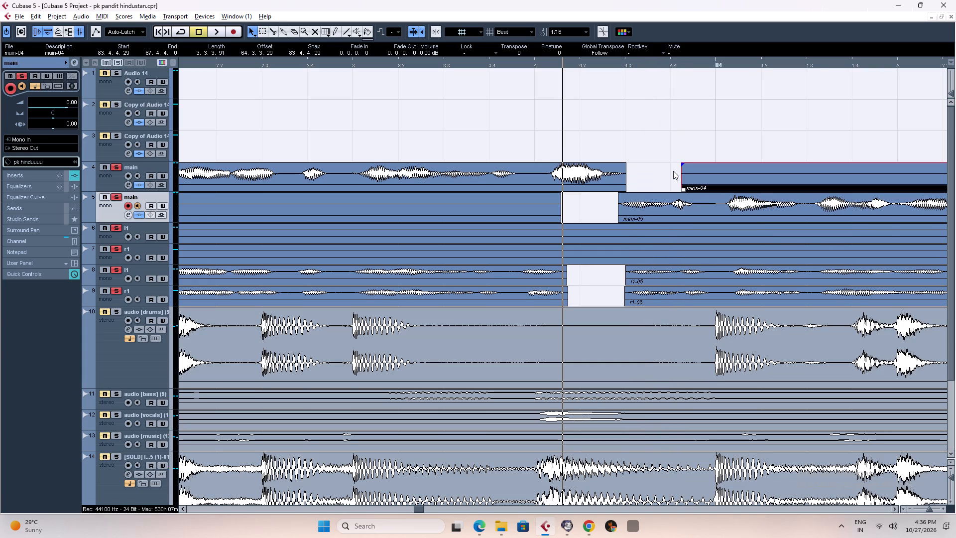
Save the project.
key("ctrl+s")
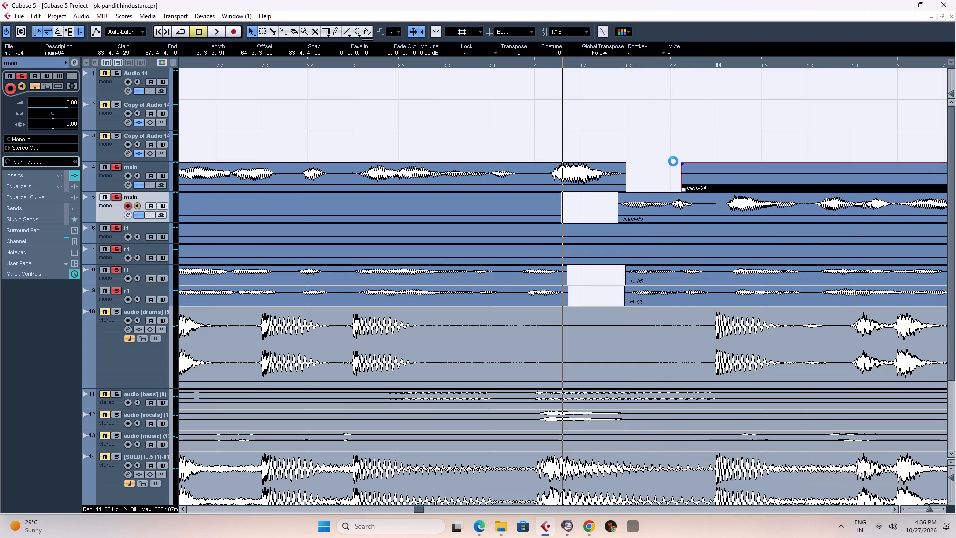
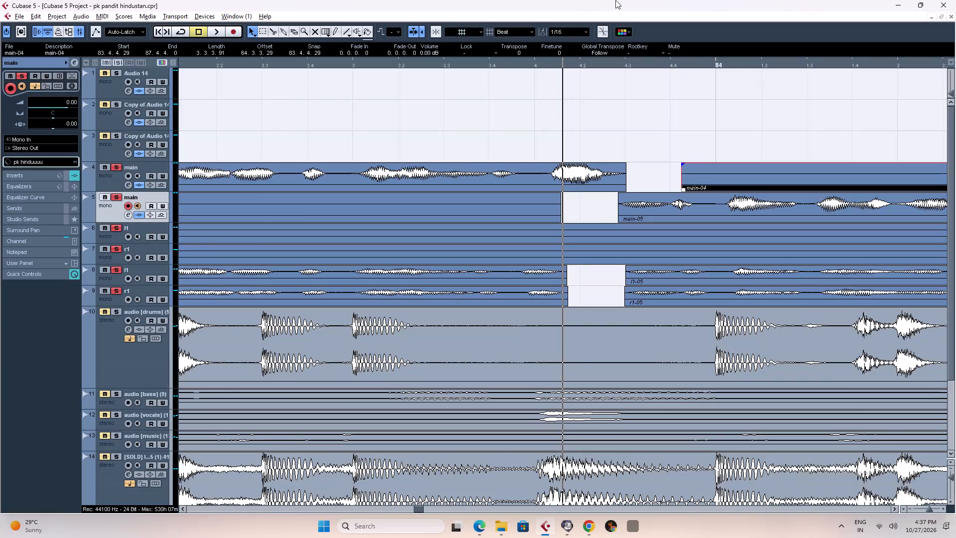
Play back the vocals from about bar 84 into bar 85 to locate the next pause between phrases.
key("g")
key("g")
key("g")
key("g")
key("g")
key("g")
key("g")
key("g")
key("g")
key("g")
key("g")
key("g")
key("g")
key("g")
key("space")
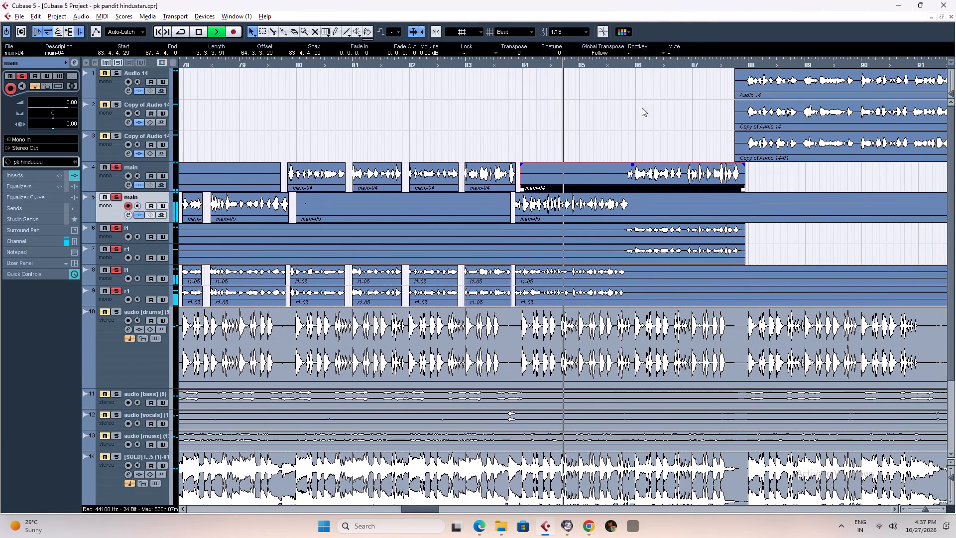
left_click(515, 65)
key("h")
key("h")
key("h")
key("h")
key("h")
key("h")
key("h")
key("h")
key("h")
key("h")
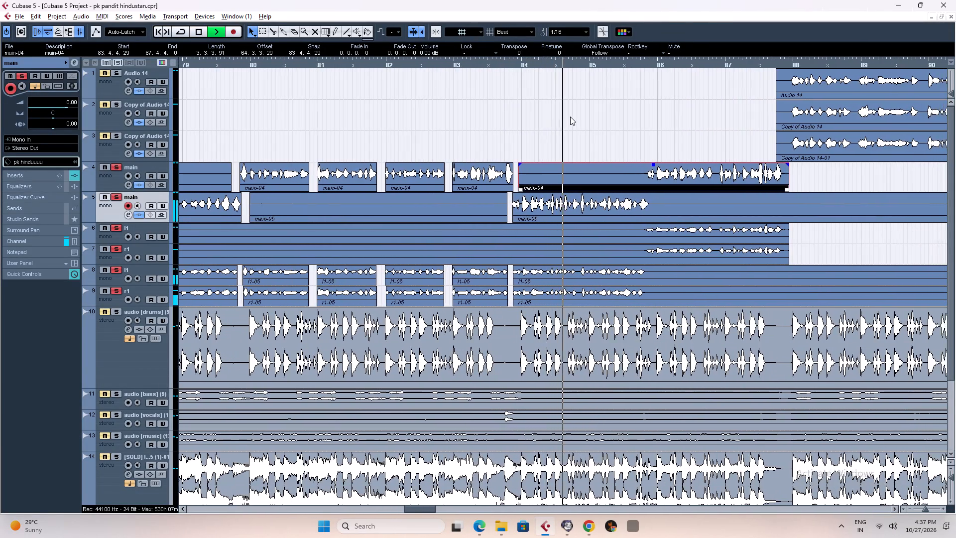
key("space")
key("space")
key("space")
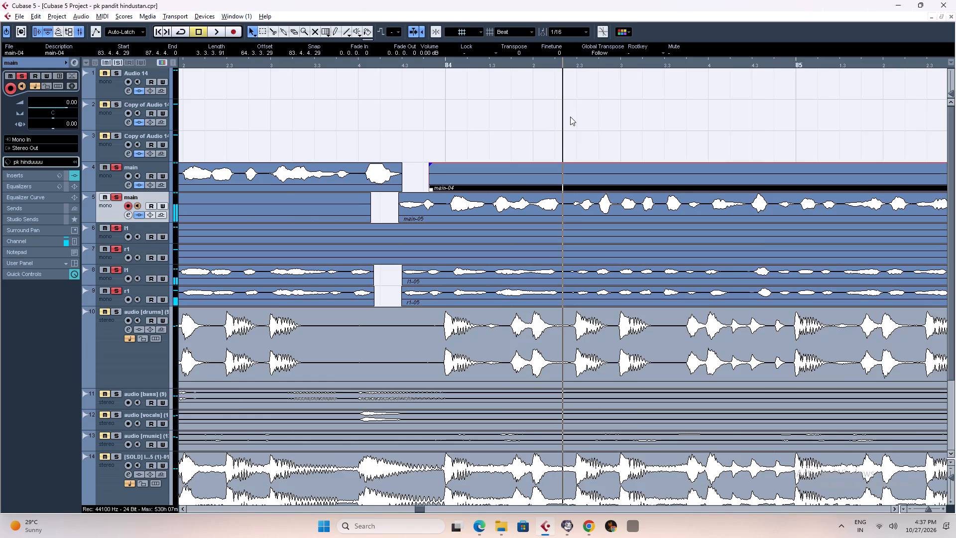
type("h")
key("space")
key("space")
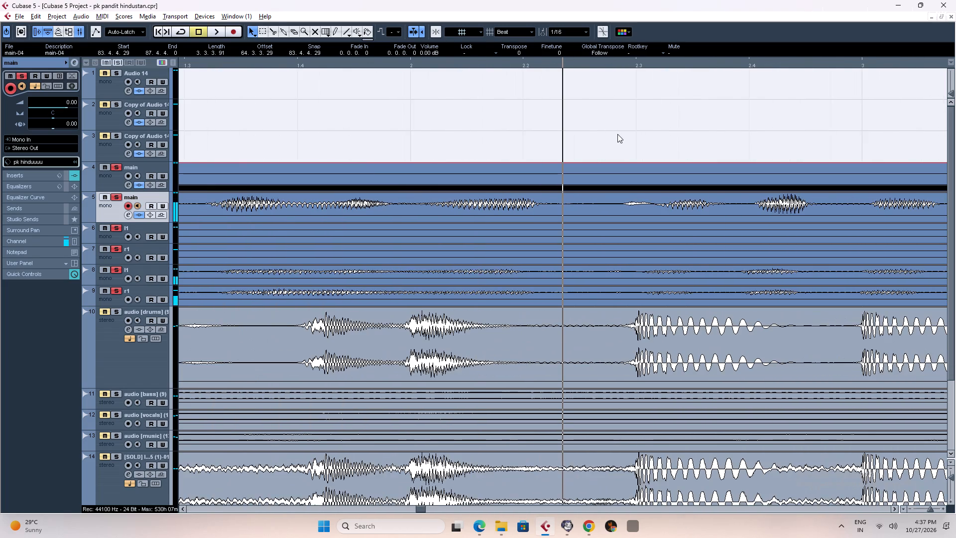
key("space")
key("g")
key("g")
key("g")
key("g")
key("g")
key("g")
key("g")
key("g")
key("g")
key("g")
key("g")
key("g")
key("g")
key("g")
key("g")
key("g")
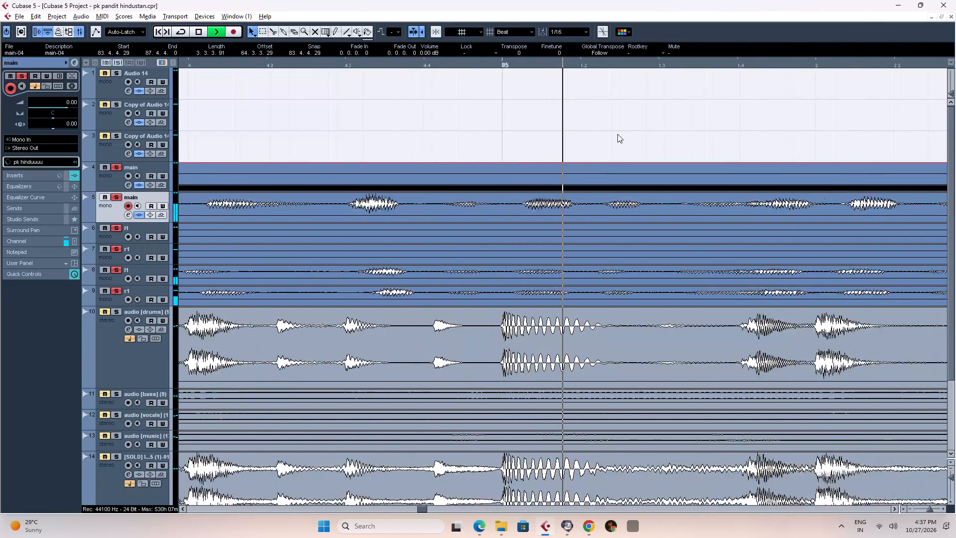
key("space")
left_click(545, 66)
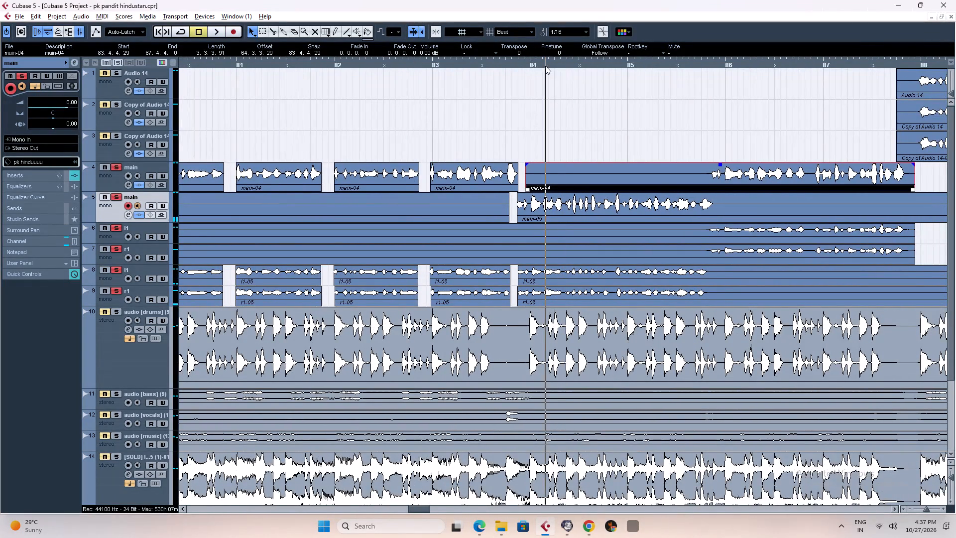
key("space")
key("h")
key("h")
key("h")
key("h")
key("h")
key("h")
key("h")
key("space")
key("space")
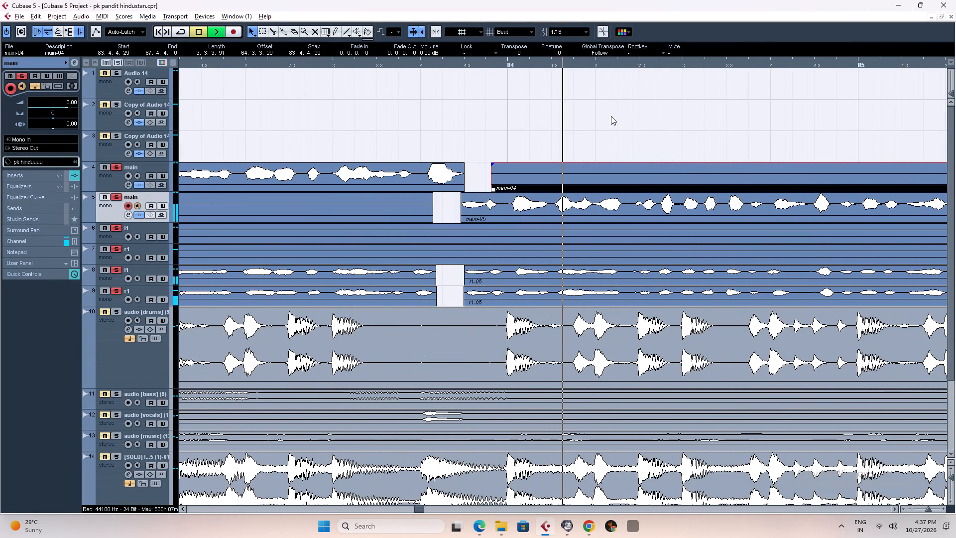
key("space")
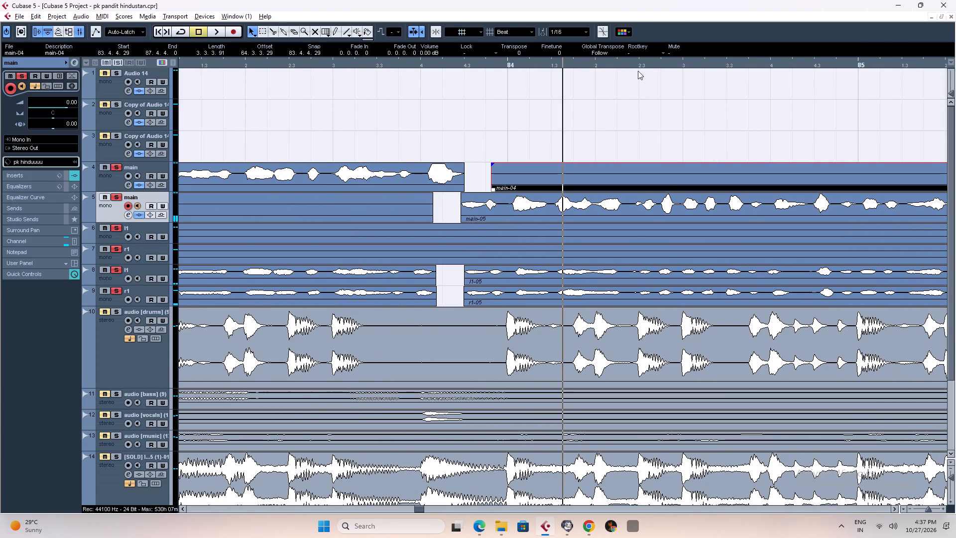
Cut out the pause around 84.2.3 on main track 5 (about 84.2.2.36 to 84.2.3.16) and on l1 track 8 and r1 track 9 (about 84.2.2.71 to 84.2.3.1).
left_click(641, 66)
key("h")
key("h")
key("h")
key("h")
key("h")
key("h")
key("h")
key("h")
key("h")
key("h")
right_click_drag(530, 205, 532, 205)
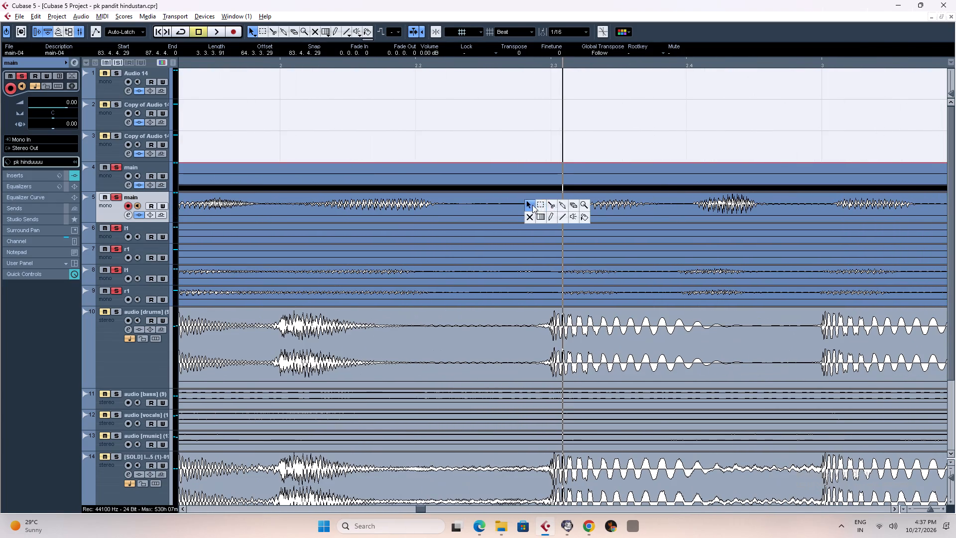
right_click_drag(532, 205, 551, 206)
left_click(568, 203)
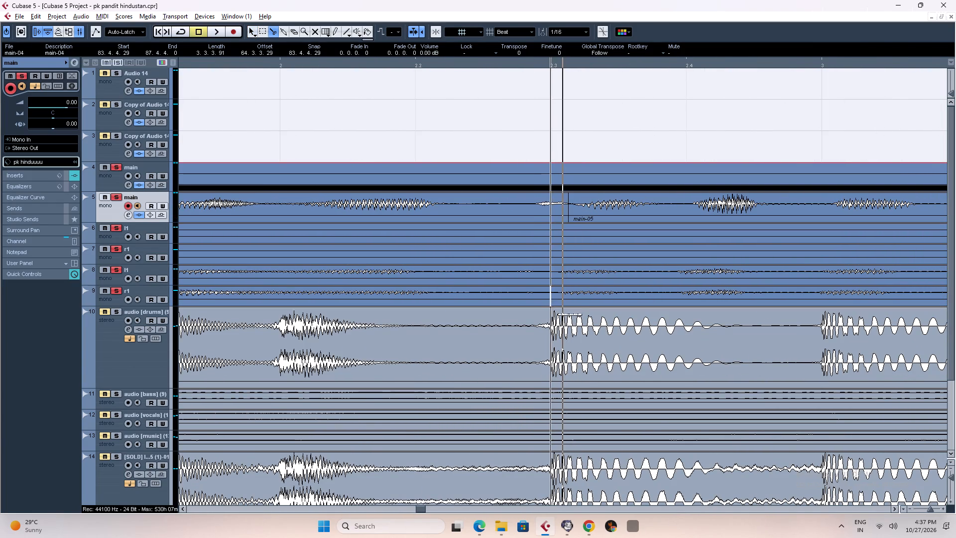
left_click(554, 270)
left_click(552, 292)
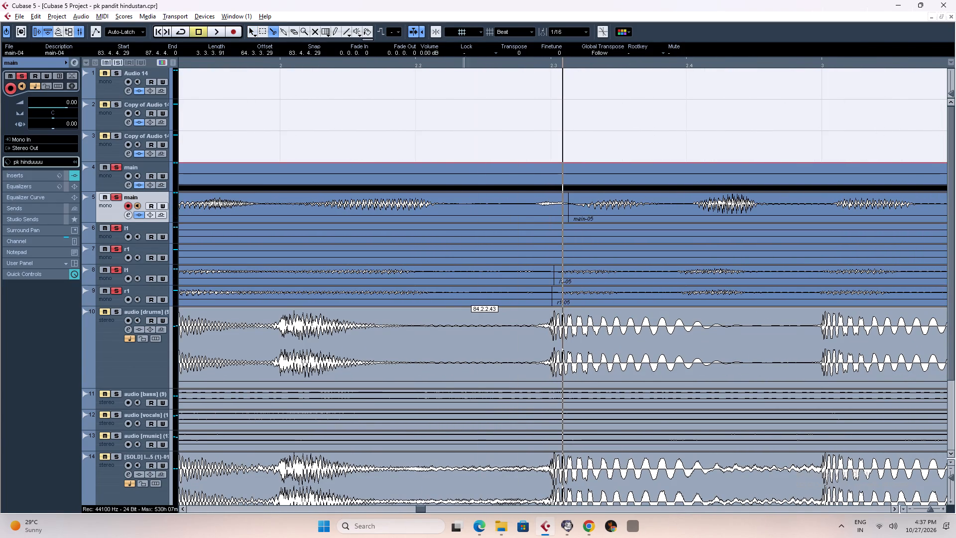
left_click(444, 296)
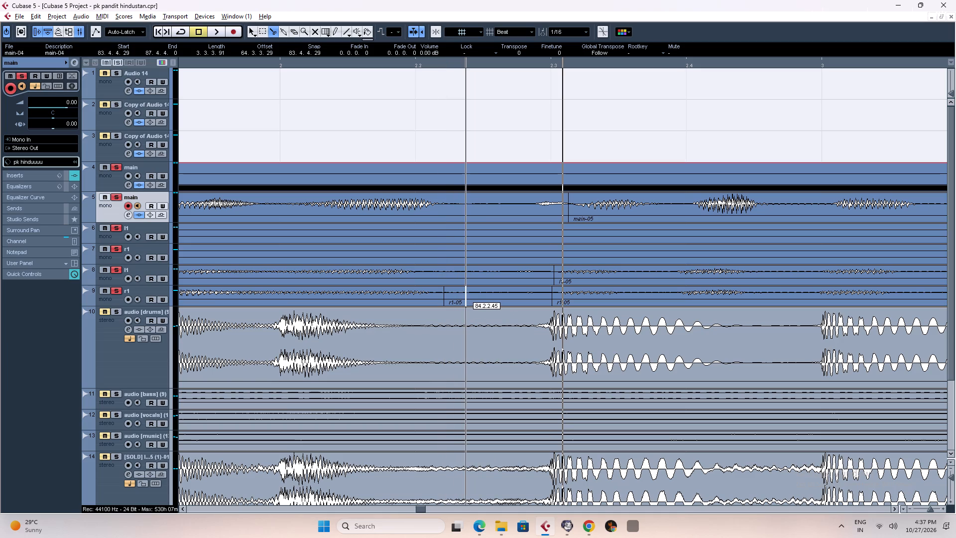
key("ctrl+z")
left_click(495, 296)
left_click(495, 277)
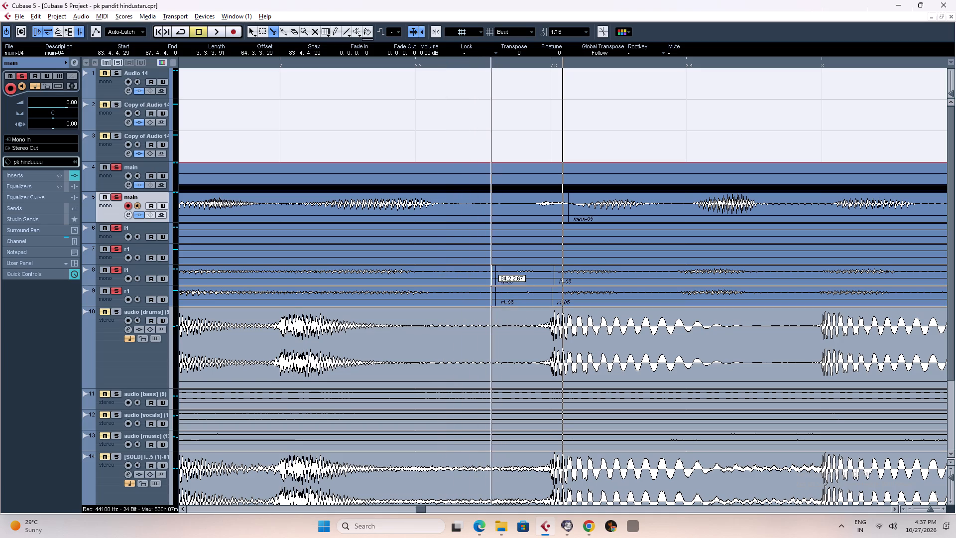
left_click(456, 205)
right_click(500, 204)
left_click(500, 204)
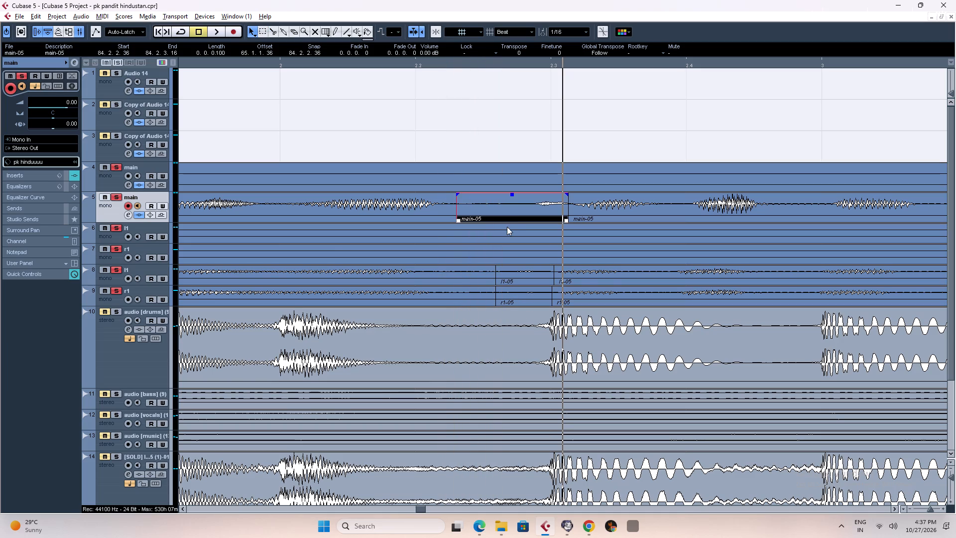
key("Delete")
left_click(518, 270)
key("Delete")
left_click(519, 298)
key("Delete")
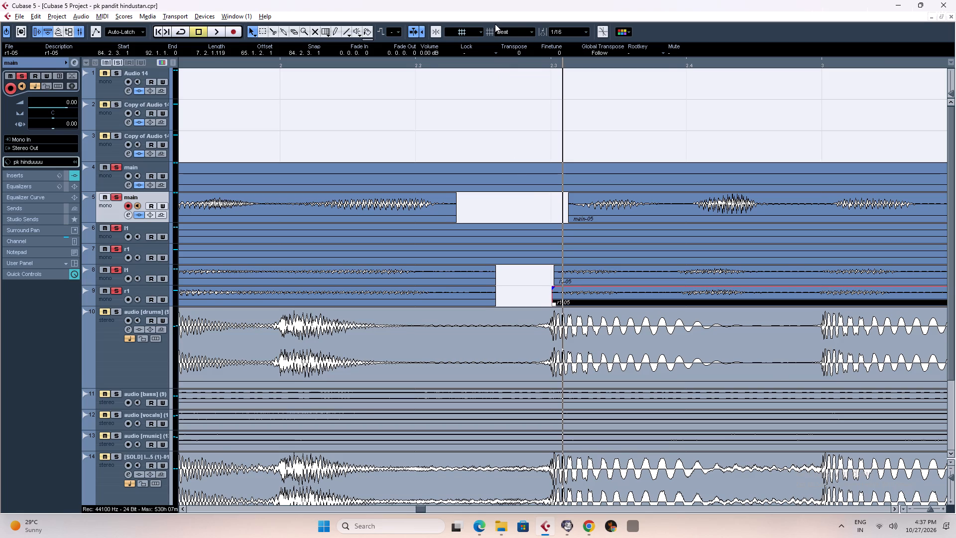
Play back the passage from about bar 84 to check the cuts before 84.2.3 on the main, l1 and r1 vocals.
key("g")
key("g")
key("g")
key("g")
key("g")
key("g")
key("g")
key("g")
key("g")
key("g")
key("g")
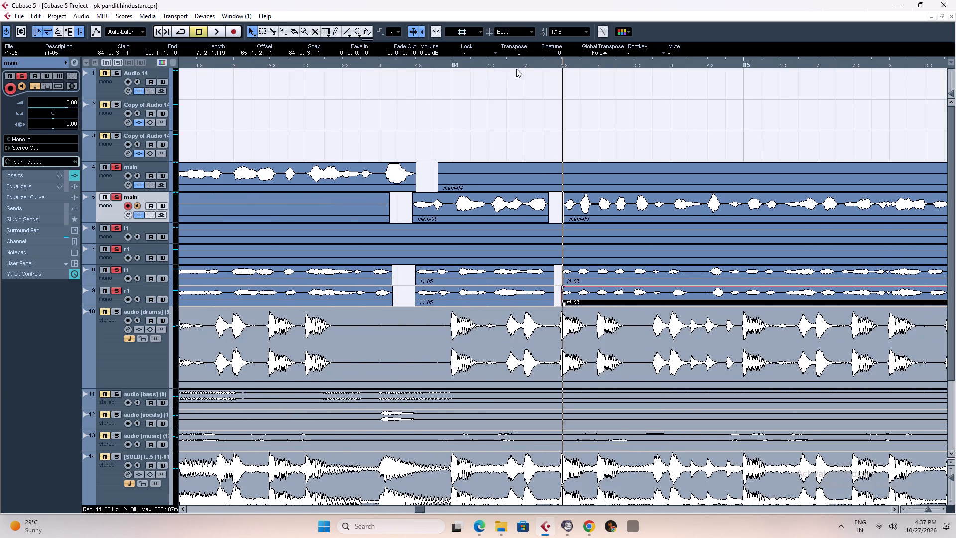
left_click(516, 65)
key("space")
key("space")
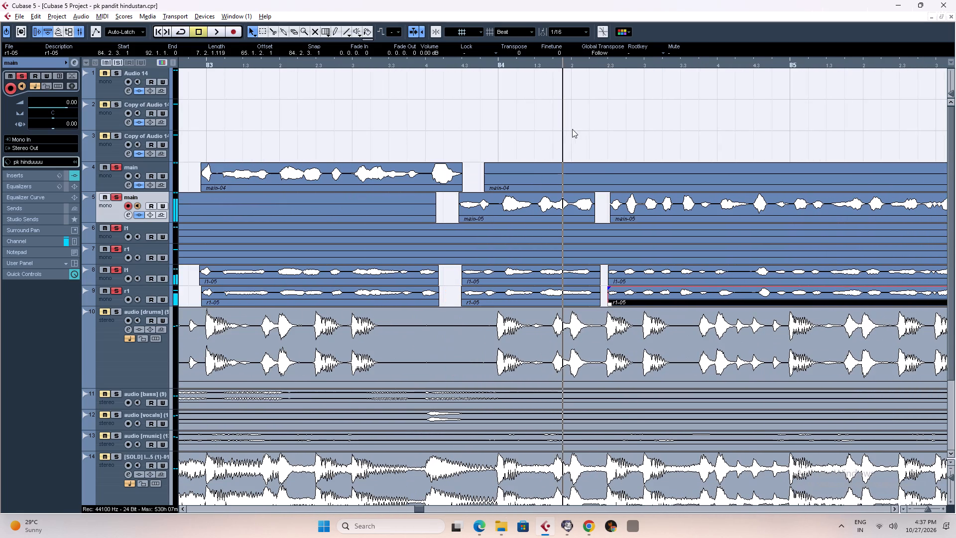
Extend the start of main track 5's phrase after the 84.2.3 gap back to about 84.2.2.105, recovering the phrase's opening.
left_click(605, 65)
key("g")
key("g")
key("g")
key("g")
key("g")
key("g")
key("g")
key("g")
key("g")
key("g")
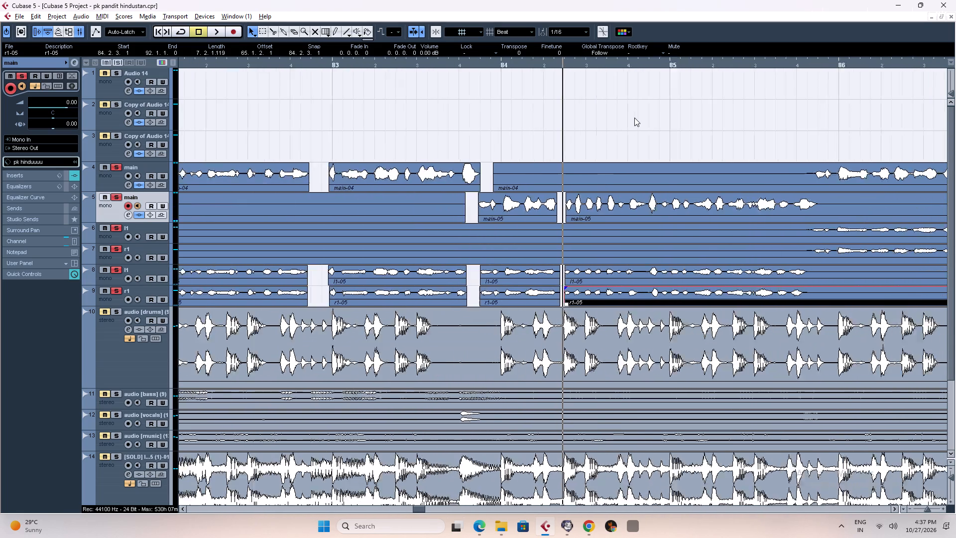
key("h")
key("h")
key("h")
key("h")
key("h")
key("h")
key("h")
key("h")
key("h")
key("h")
key("h")
key("h")
key("h")
key("h")
key("h")
key("h")
key("h")
key("h")
key("h")
key("h")
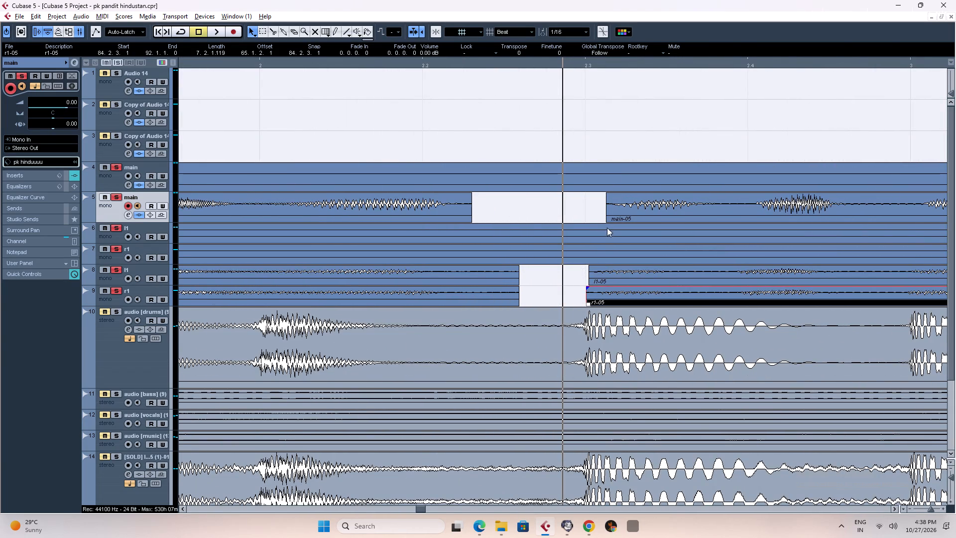
left_click(610, 208)
left_click_drag(607, 220, 599, 225)
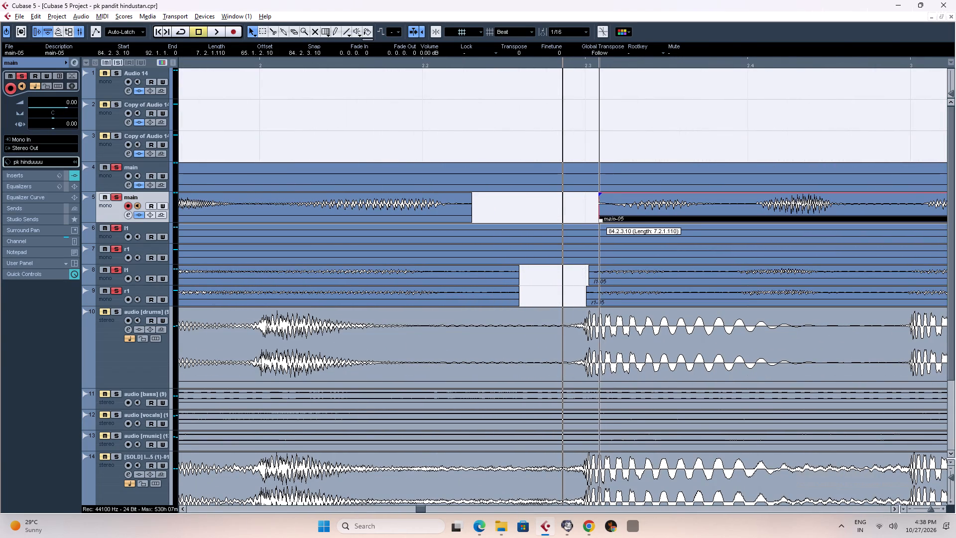
left_click_drag(599, 225, 564, 234)
Extend the starts of the following phrases on l1 track 8 and r1 track 9 back to about 84.2.2.105.
left_click(595, 278)
left_click_drag(590, 283, 580, 284)
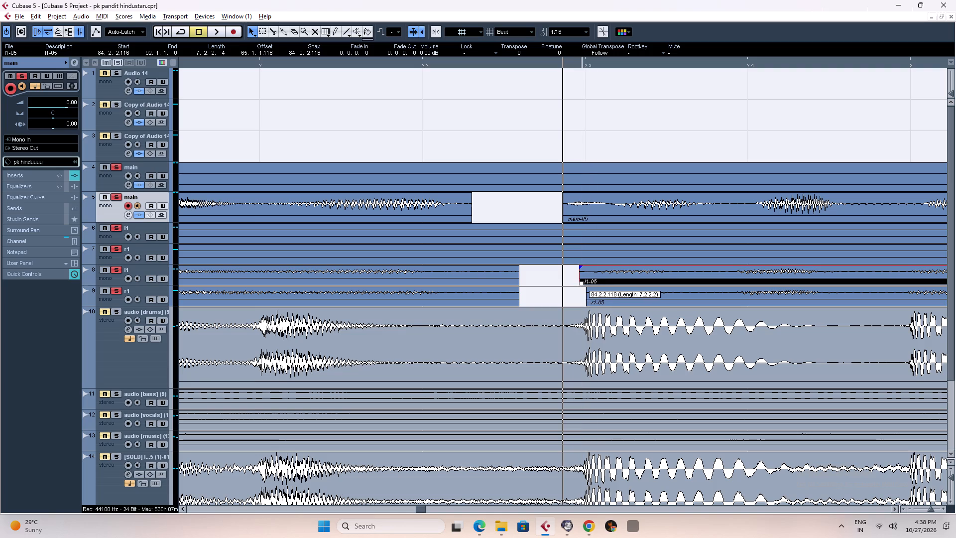
left_click_drag(580, 284, 564, 285)
left_click(590, 298)
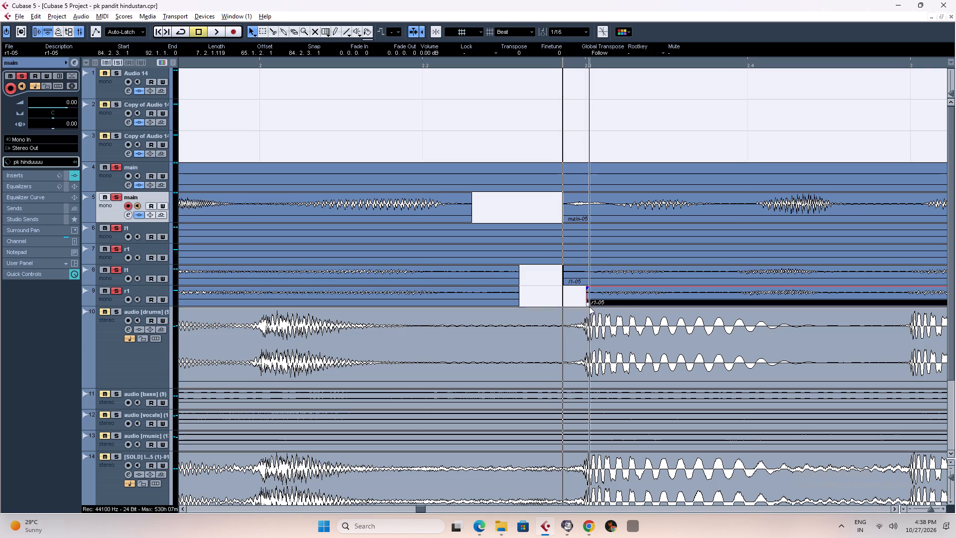
left_click_drag(586, 304, 564, 307)
Play back from just before the adjusted gap near 84.2.3 through bar 85 to check the phrase starts and following vocals.
left_click(360, 62)
key("space")
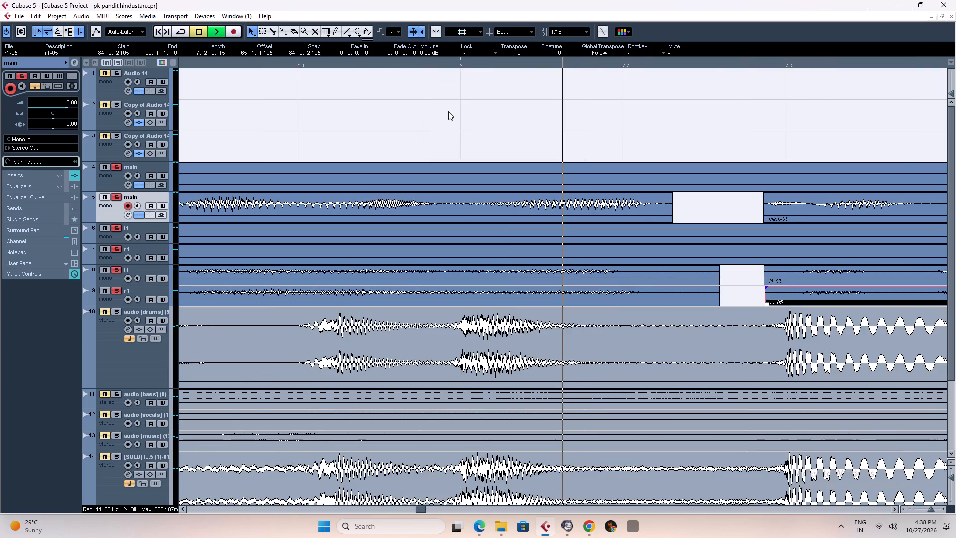
key("g")
key("g")
key("g")
key("g")
key("g")
key("g")
key("g")
key("g")
key("g")
key("g")
key("space")
key("space")
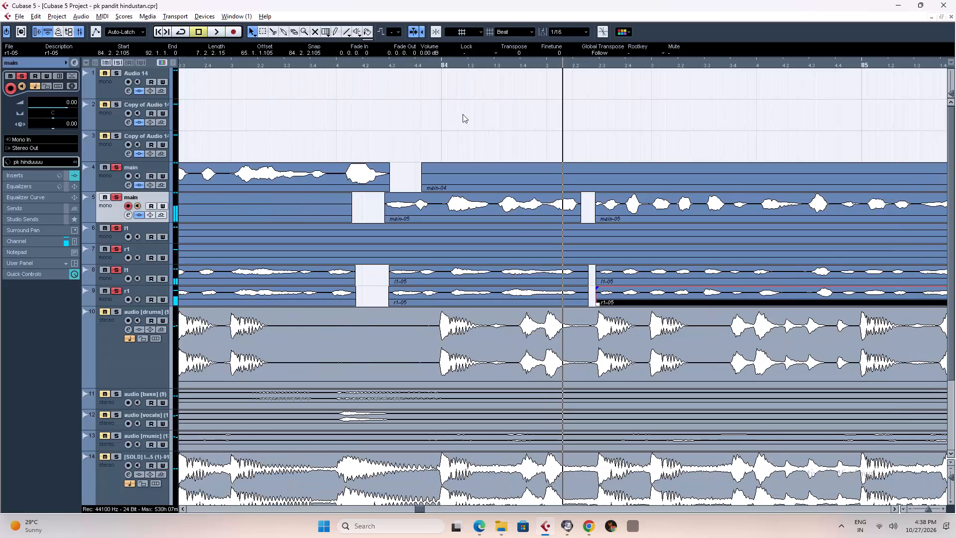
key("space")
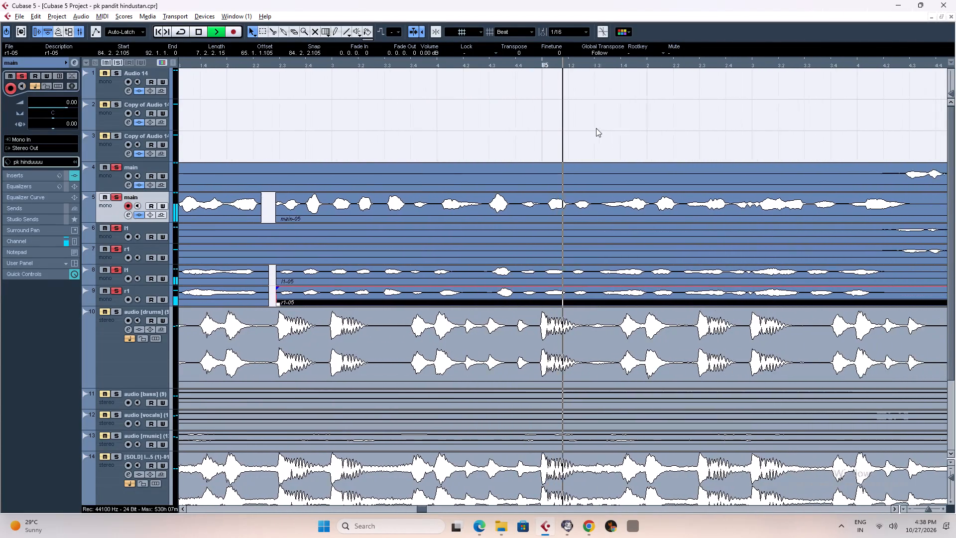
left_click(770, 64)
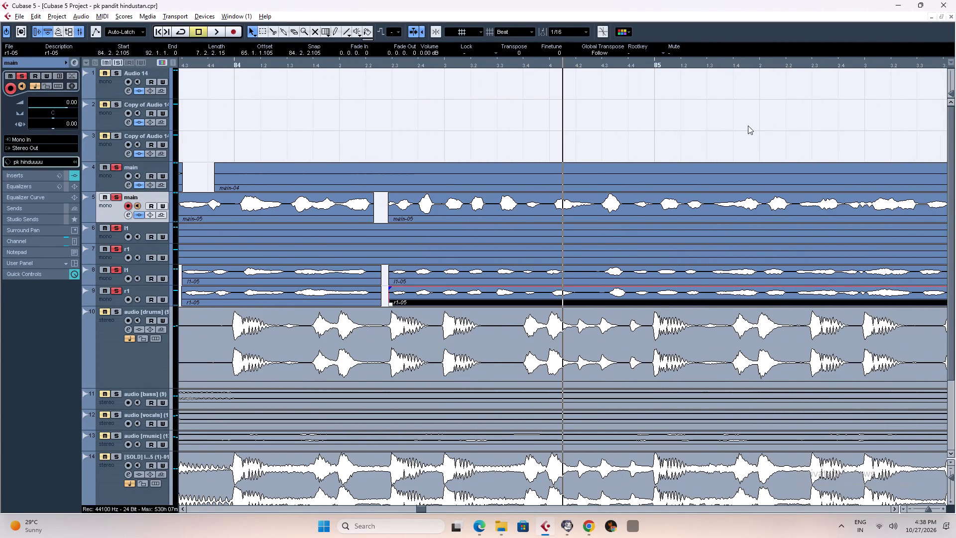
Cut out the pause between about 84.4.1 and 84.4.3 on l1 track 8 and r1 track 9.
left_click(571, 64)
key("space")
key("space")
key("h")
key("h")
key("h")
key("h")
key("h")
key("h")
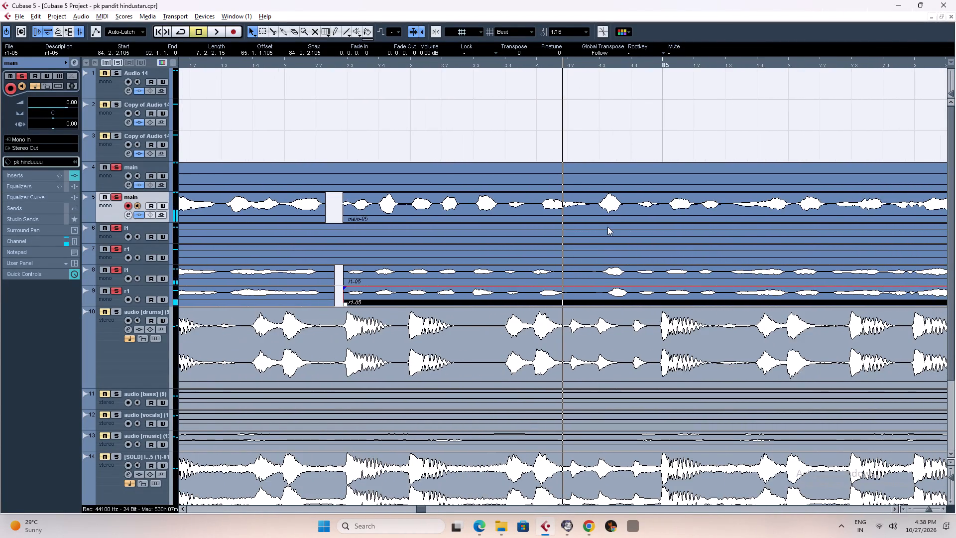
right_click_drag(539, 272, 557, 270)
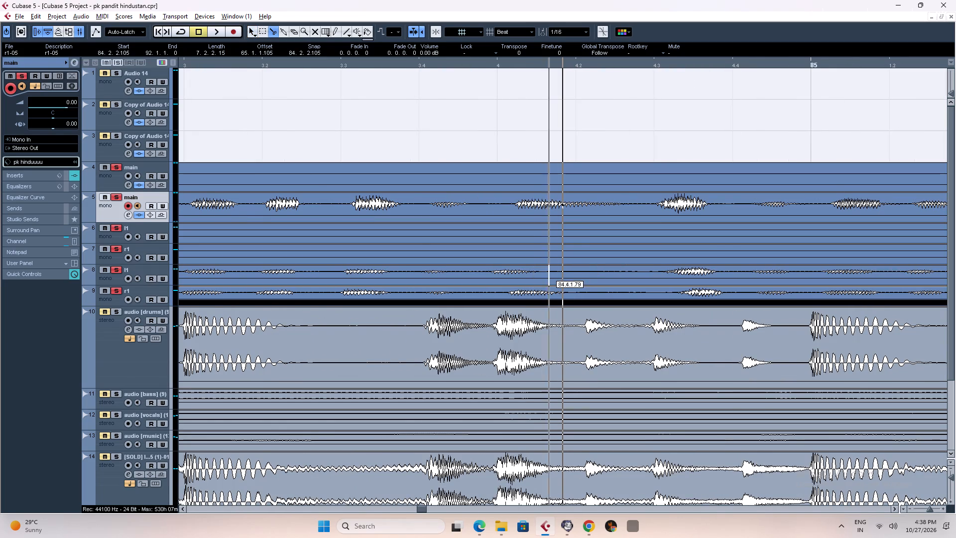
left_click(542, 272)
left_click(659, 274)
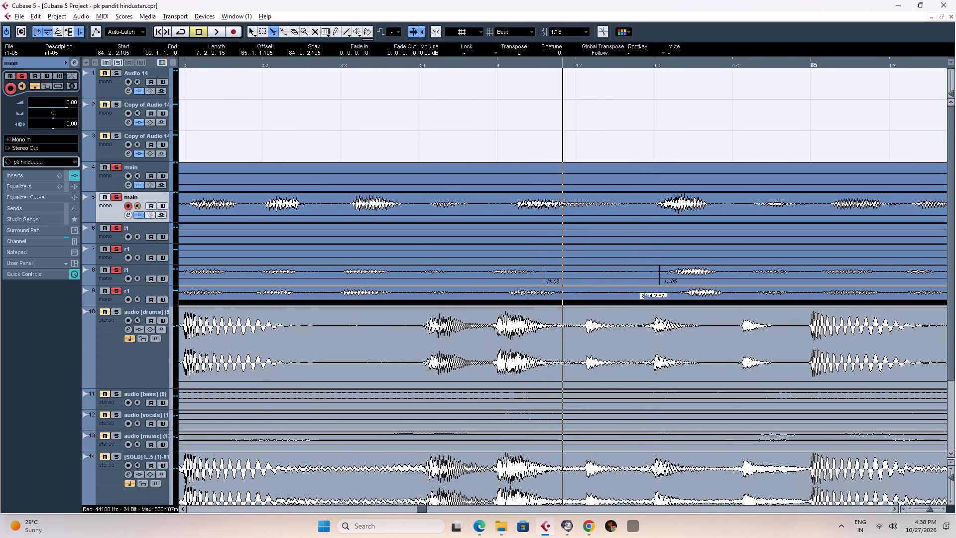
left_click(572, 294)
left_click(673, 295)
right_click(617, 296)
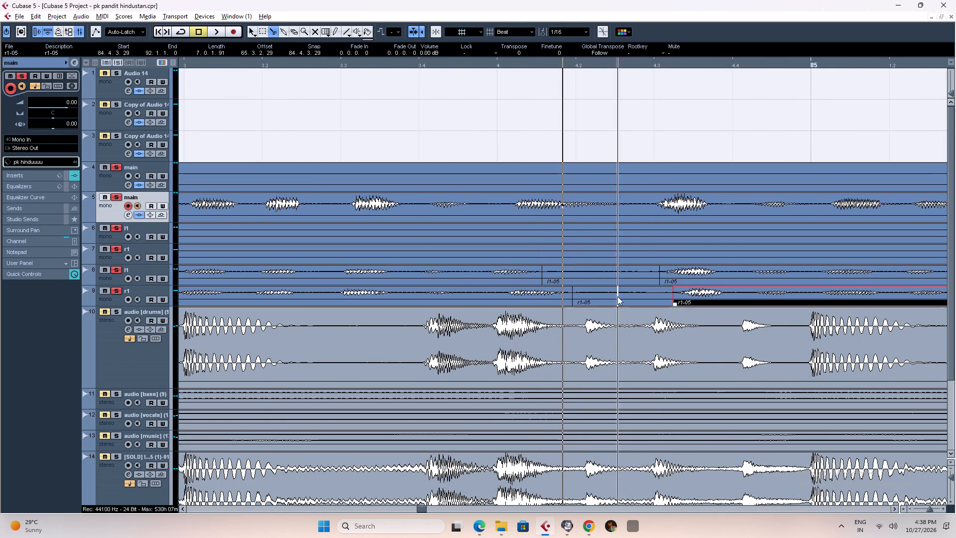
left_click(617, 296)
key("Delete")
left_click(589, 270)
key("Delete")
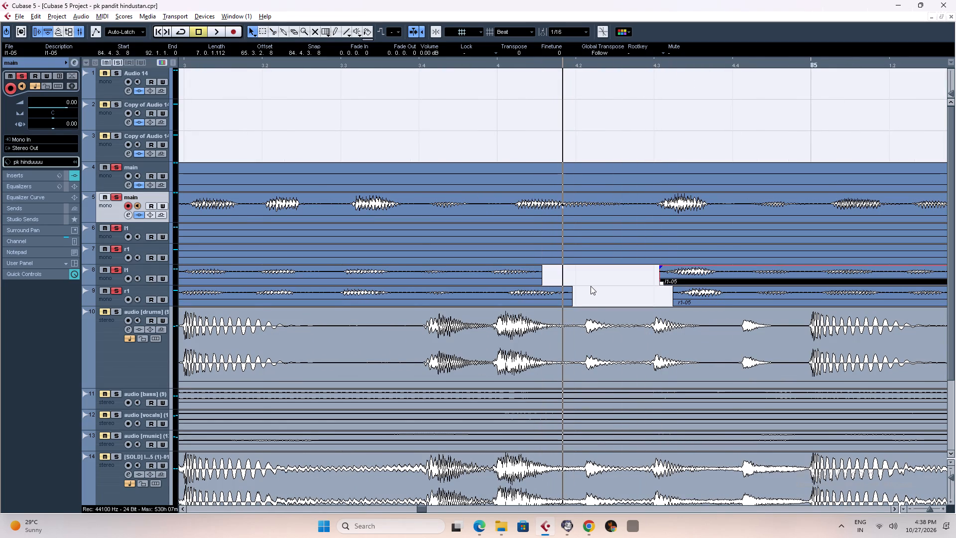
Play back from about 84.4 into bar 86 to check the cuts on the l1 and r1 vocals.
key("g")
key("g")
key("g")
key("g")
key("g")
key("g")
key("g")
key("g")
key("g")
key("g")
key("g")
key("g")
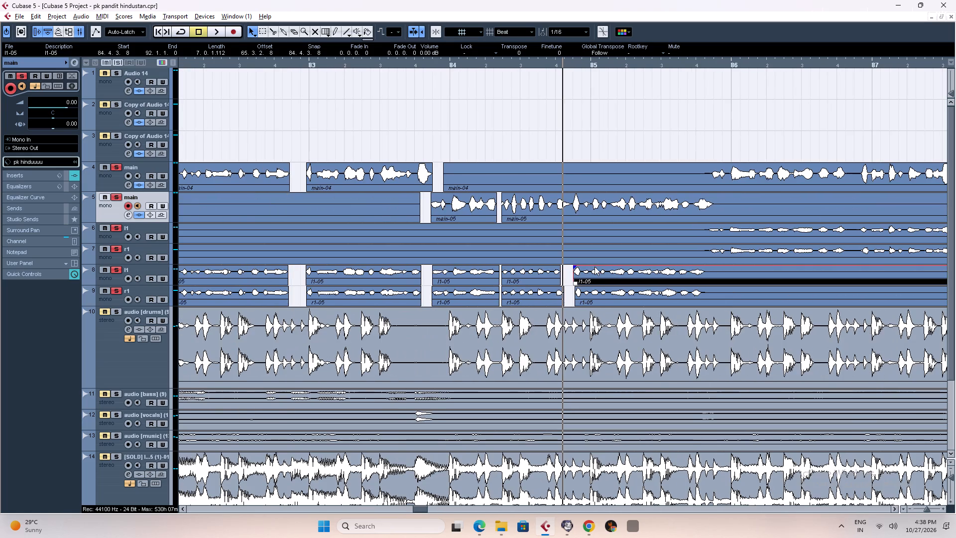
key("space")
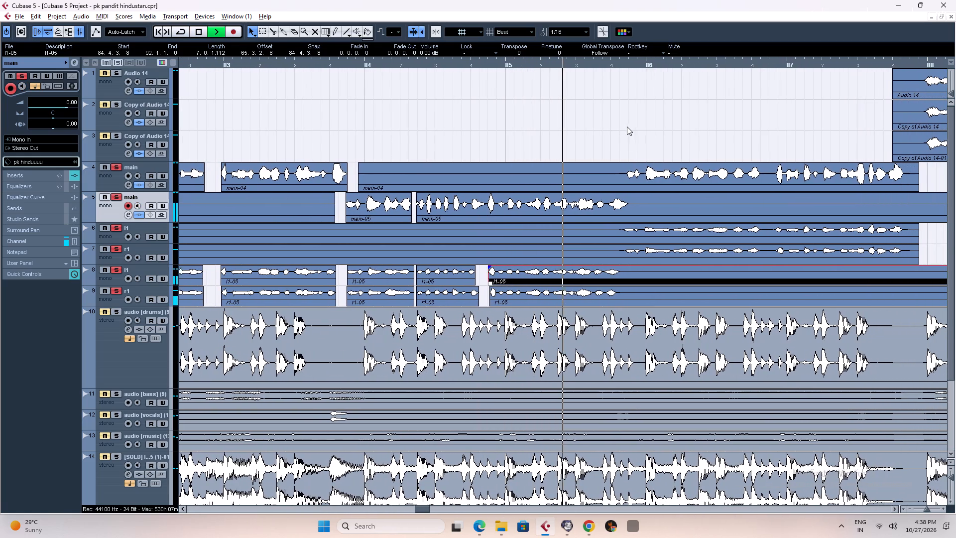
left_click(627, 127)
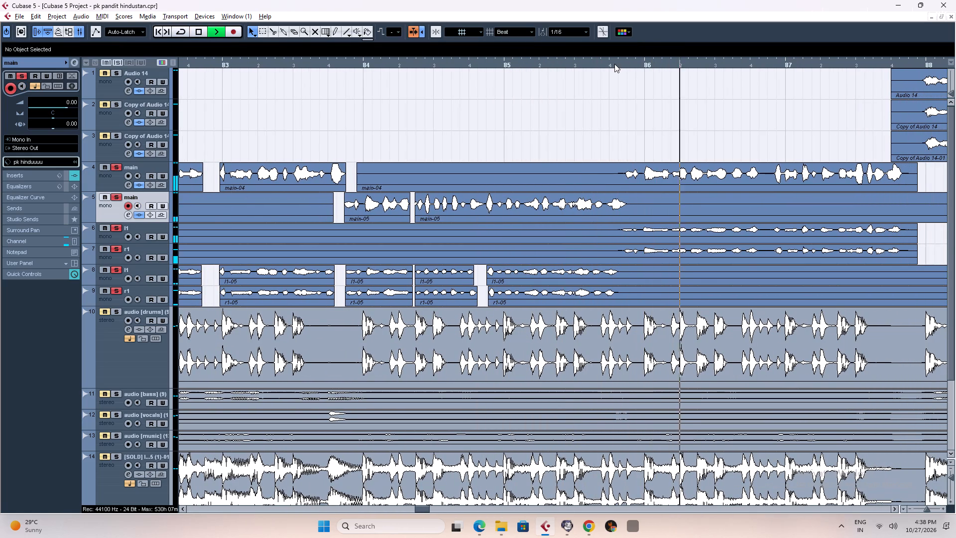
Cut out the silence from about 85.4.1 to 85.4.2 before the phrase on main track 4, l1 track 6 and r1 track 7.
left_click(615, 66)
key("h")
key("h")
key("h")
key("h")
key("h")
key("h")
key("h")
key("h")
key("h")
key("space")
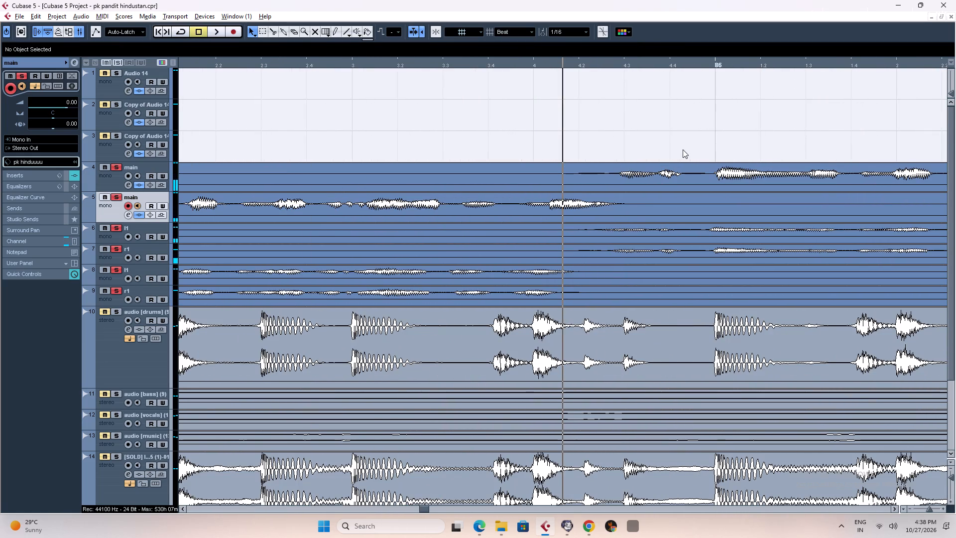
key("h")
key("h")
key("h")
right_click_drag(628, 178, 650, 178)
left_click(653, 173)
left_click(566, 177)
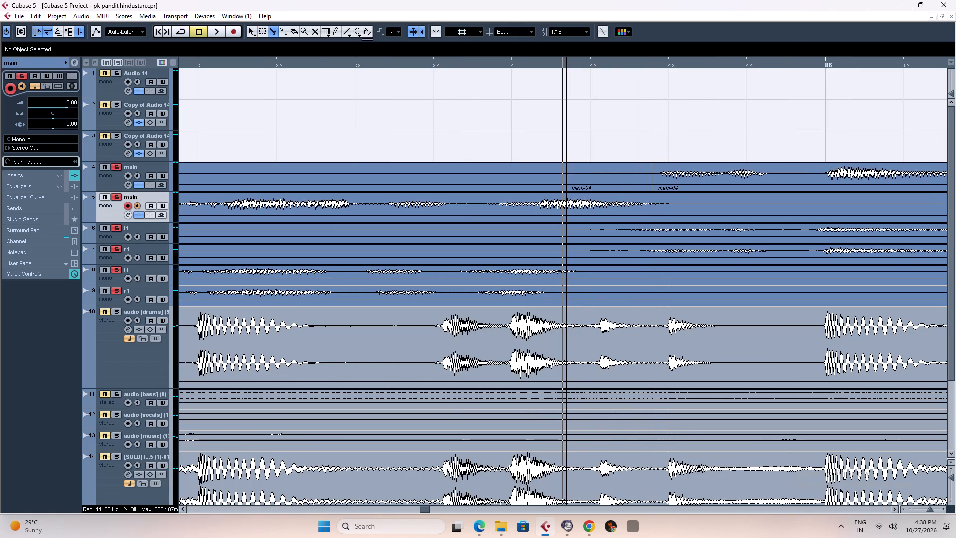
left_click(632, 232)
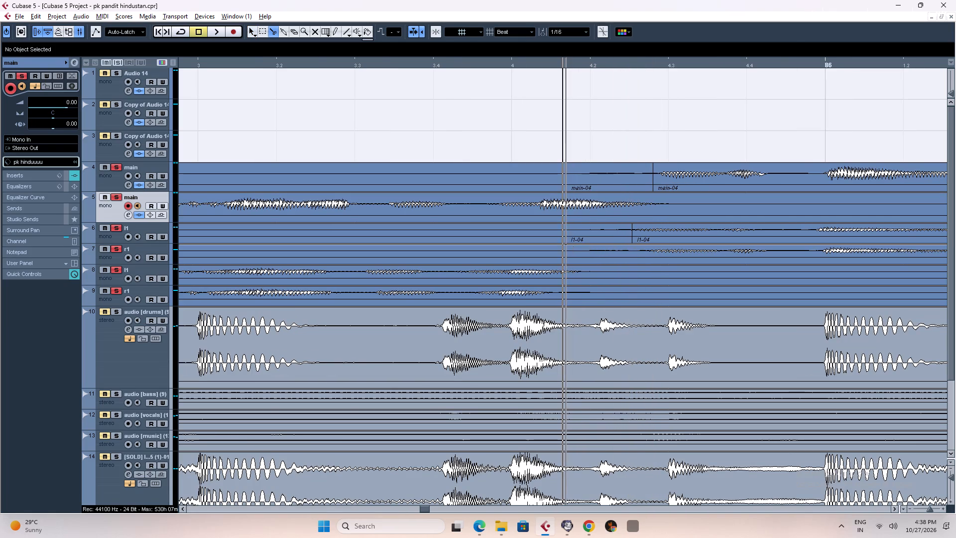
left_click(566, 238)
left_click(566, 251)
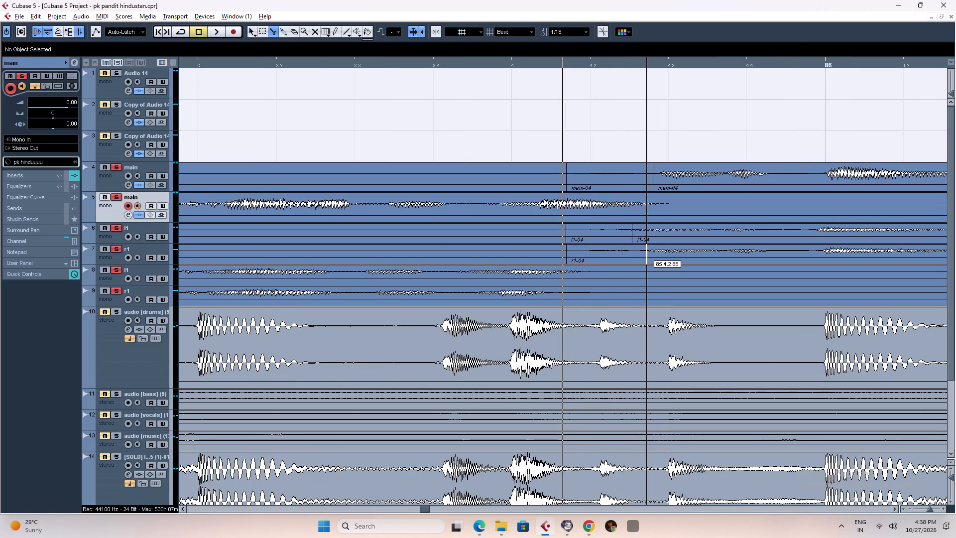
left_click(646, 253)
right_click(612, 250)
left_click(612, 250)
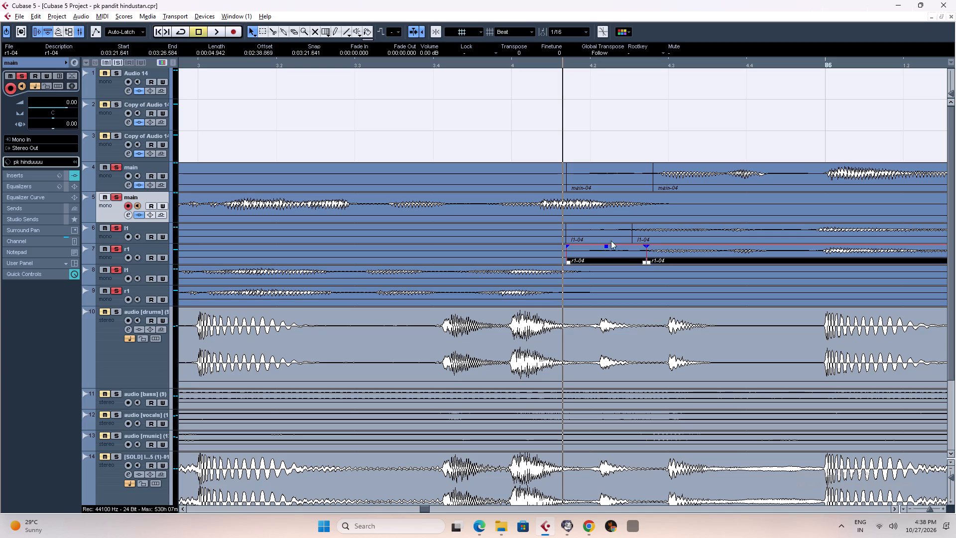
key("Delete")
left_click(606, 229)
key("Delete")
left_click(614, 177)
key("Delete")
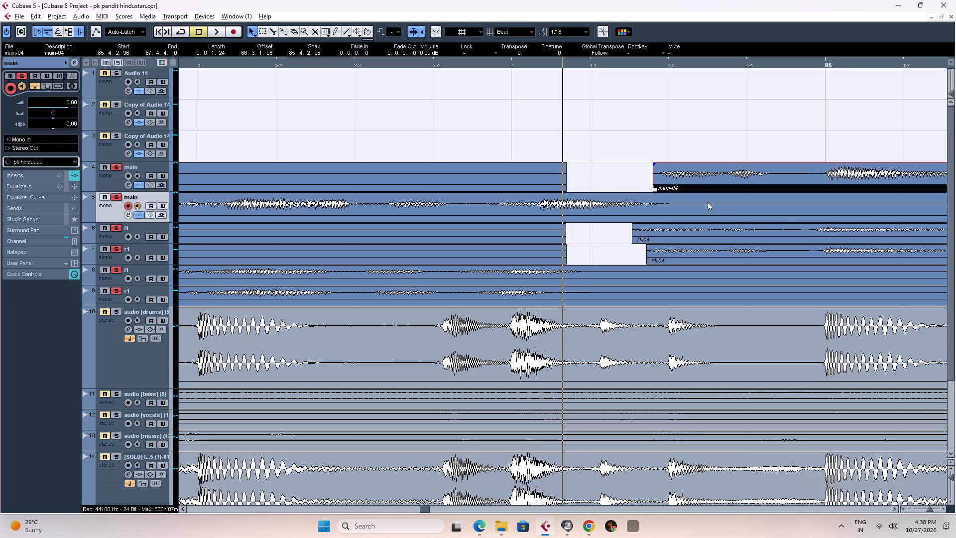
Play back from about 85.4 into bar 86 to check the phrase start on the main, l1 and r1 vocals.
key("space")
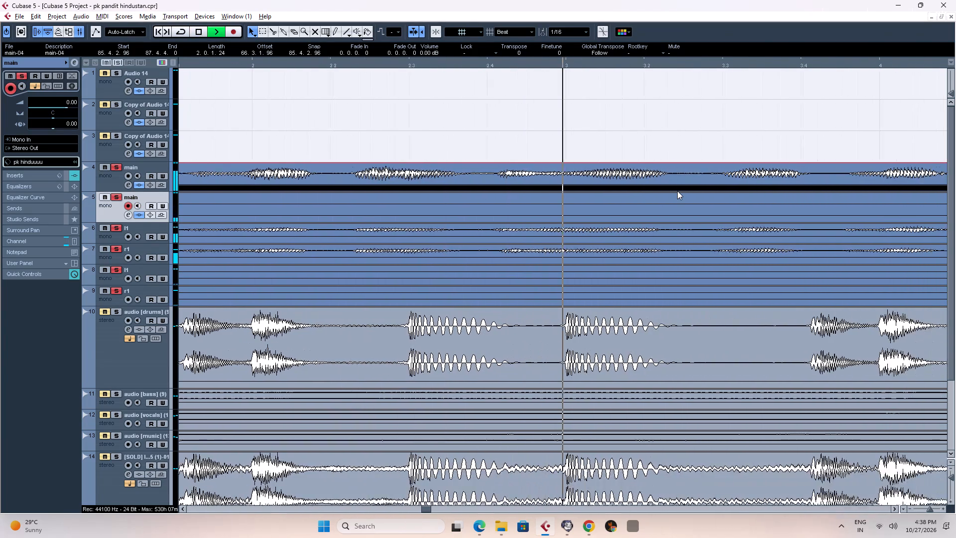
key("g")
key("g")
key("g")
key("g")
key("g")
key("g")
key("g")
key("g")
key("g")
key("g")
key("g")
key("g")
key("g")
key("g")
key("space")
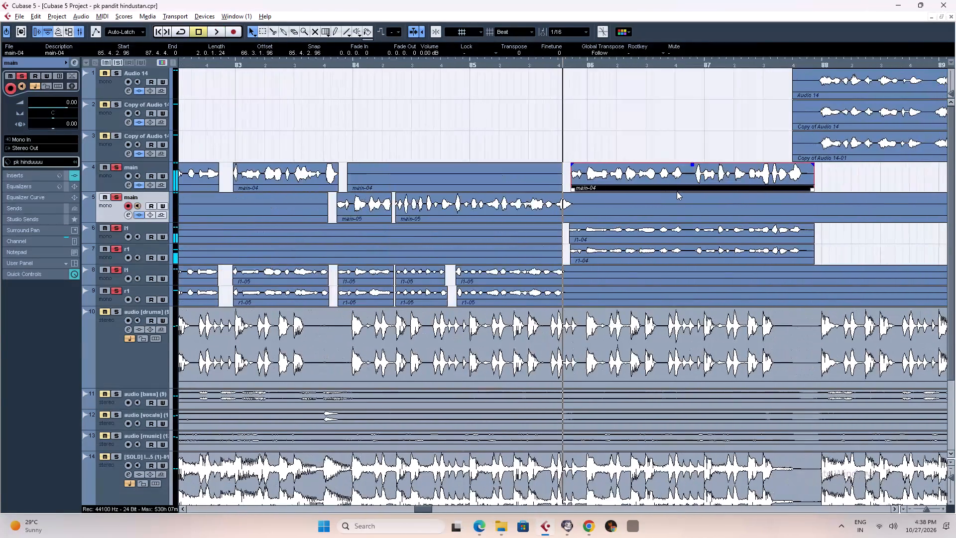
Cut out the pause from about 86.4.2 to 86.4.3 on main track 4, l1 track 6 and r1 track 7.
left_click(672, 63)
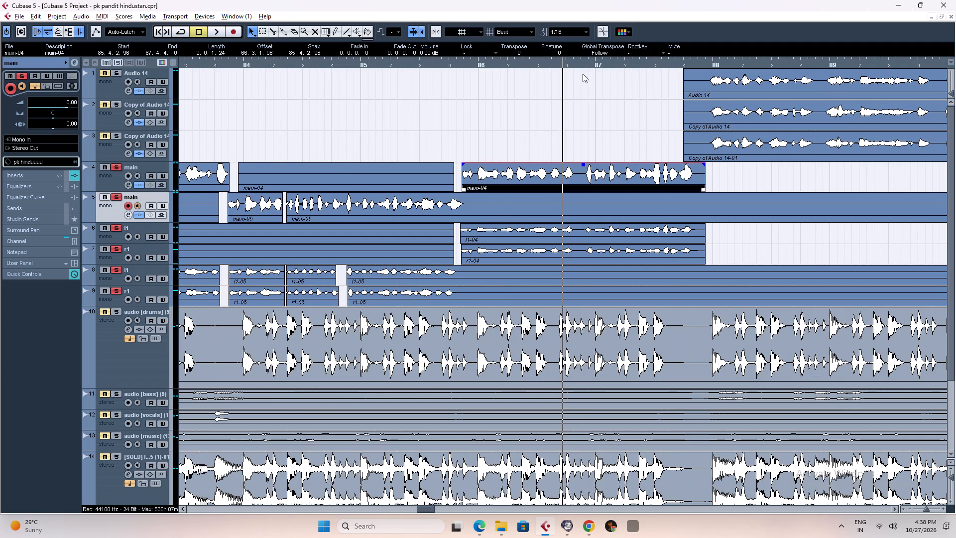
left_click(567, 66)
key("h")
key("h")
key("h")
key("h")
key("h")
key("h")
key("h")
key("h")
key("h")
key("h")
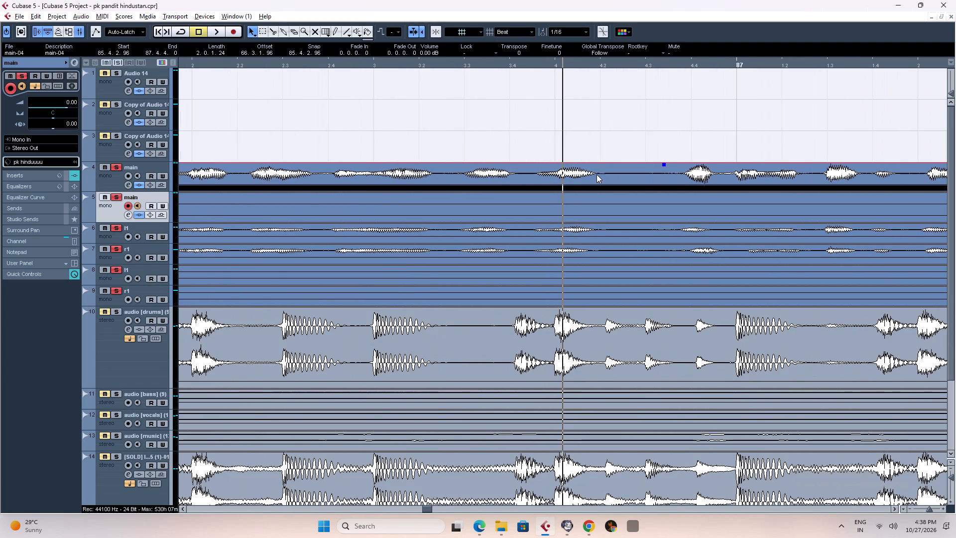
right_click_drag(587, 171, 611, 170)
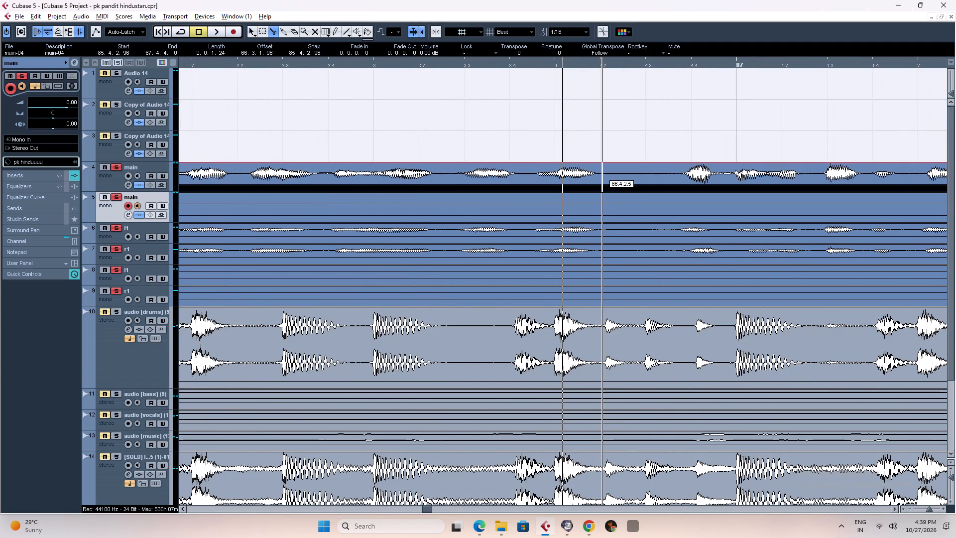
left_click(602, 172)
left_click(678, 174)
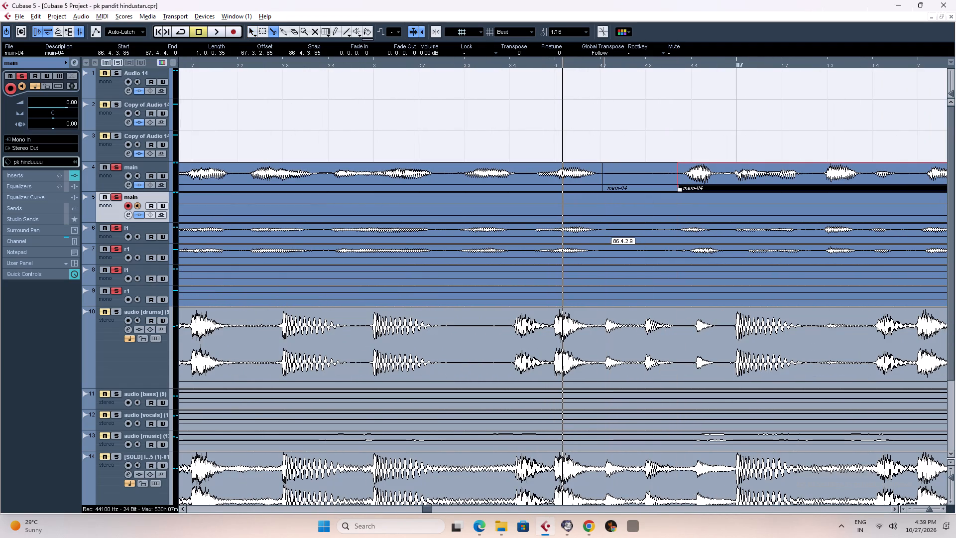
left_click(602, 229)
left_click(673, 231)
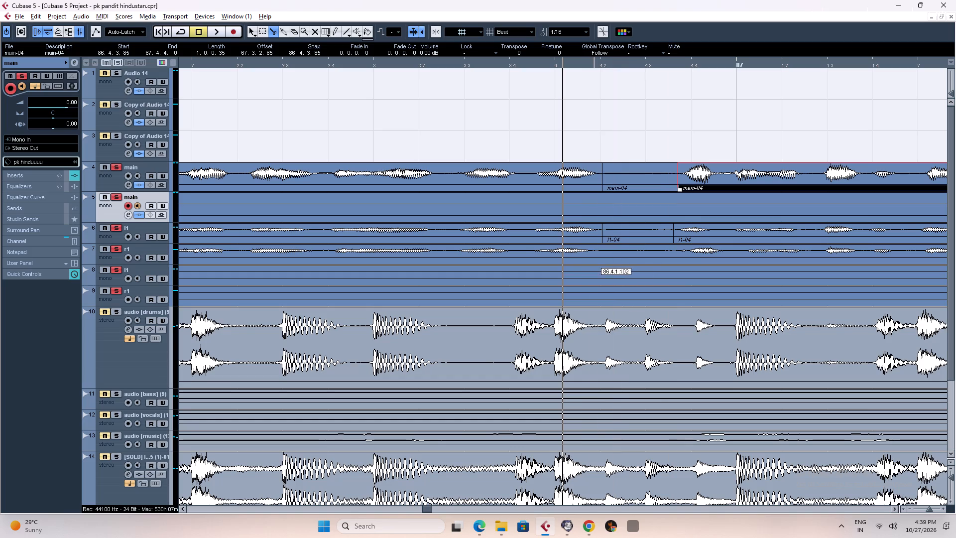
left_click(597, 253)
left_click(674, 250)
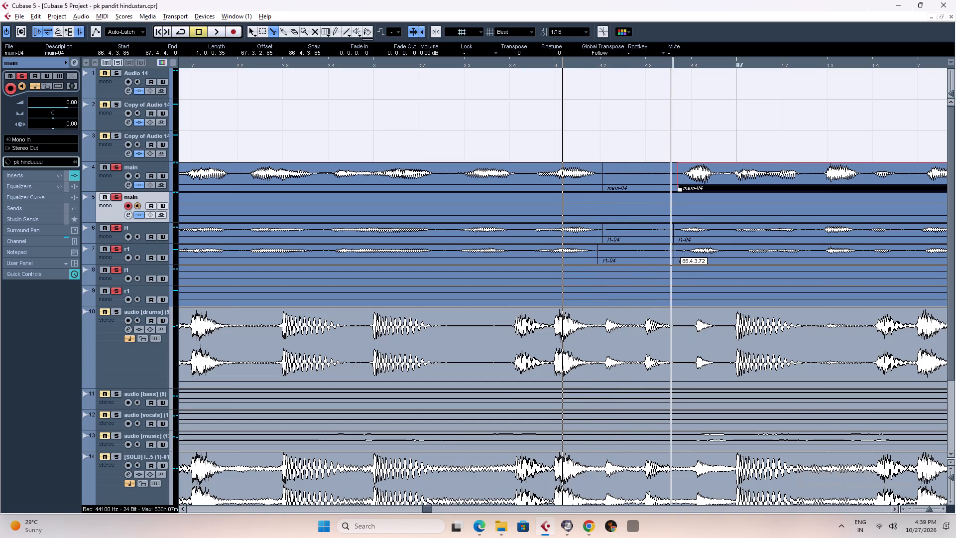
right_click(654, 253)
left_click(654, 253)
key("Delete")
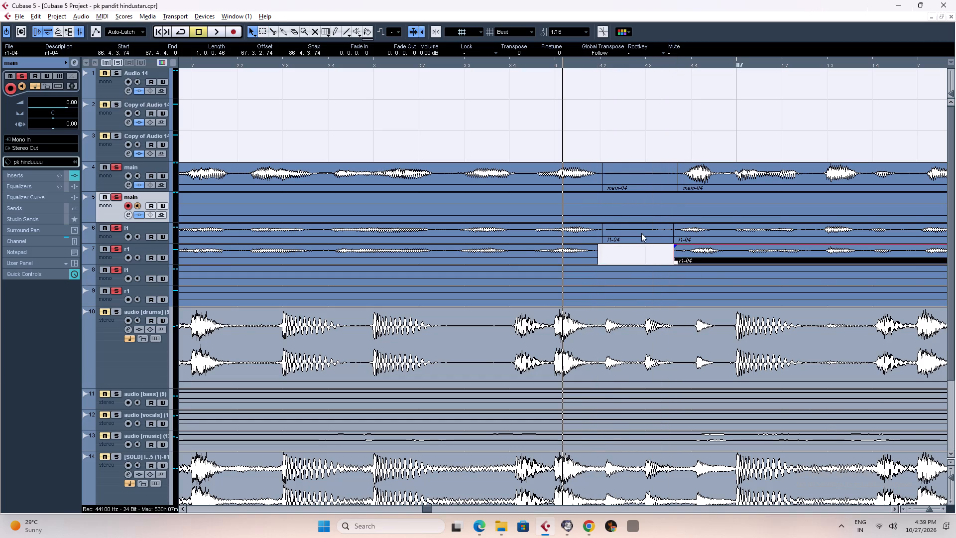
left_click(641, 233)
key("Delete")
left_click(632, 174)
key("Delete")
Play back from about 86.4 to the end of bar 87 to check the gap and the phrase that follows.
key("g")
key("g")
key("g")
key("g")
key("g")
key("g")
key("g")
key("g")
key("g")
key("g")
key("g")
key("g")
key("g")
key("g")
key("g")
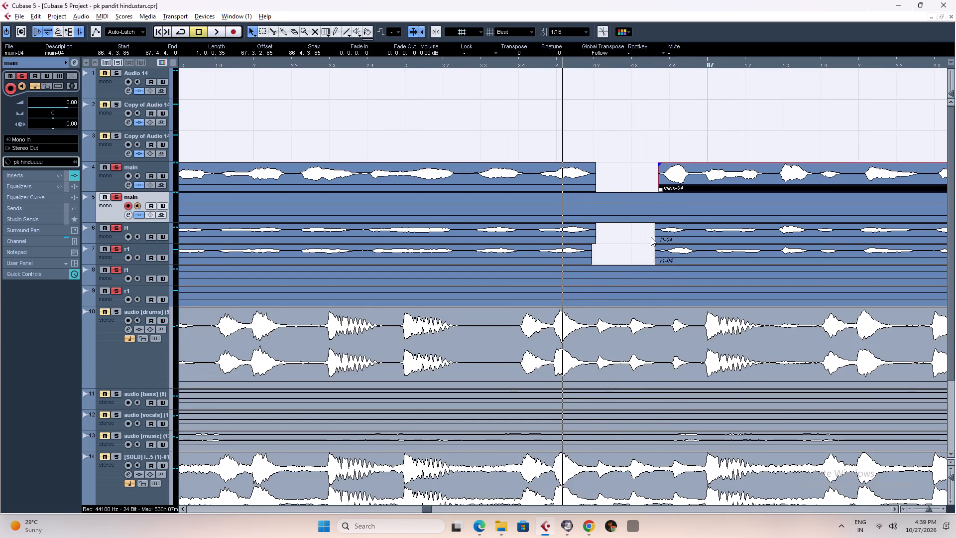
key("space")
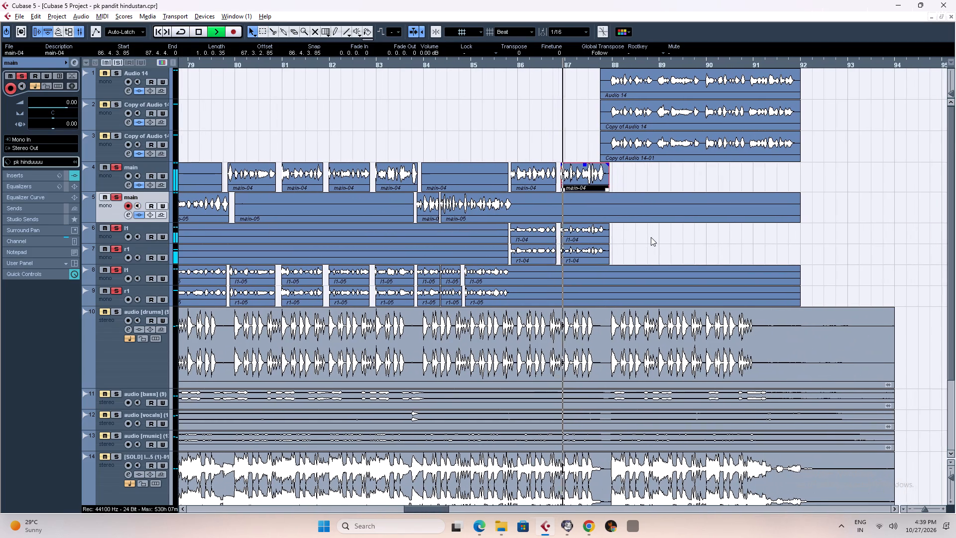
key("h")
key("h")
key("h")
key("h")
key("h")
key("h")
key("h")
key("h")
key("h")
key("h")
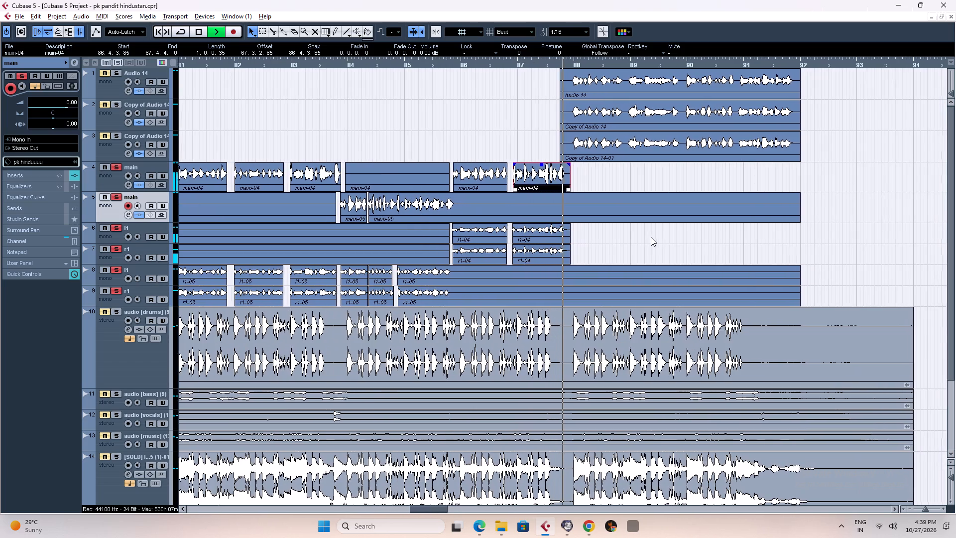
key("space")
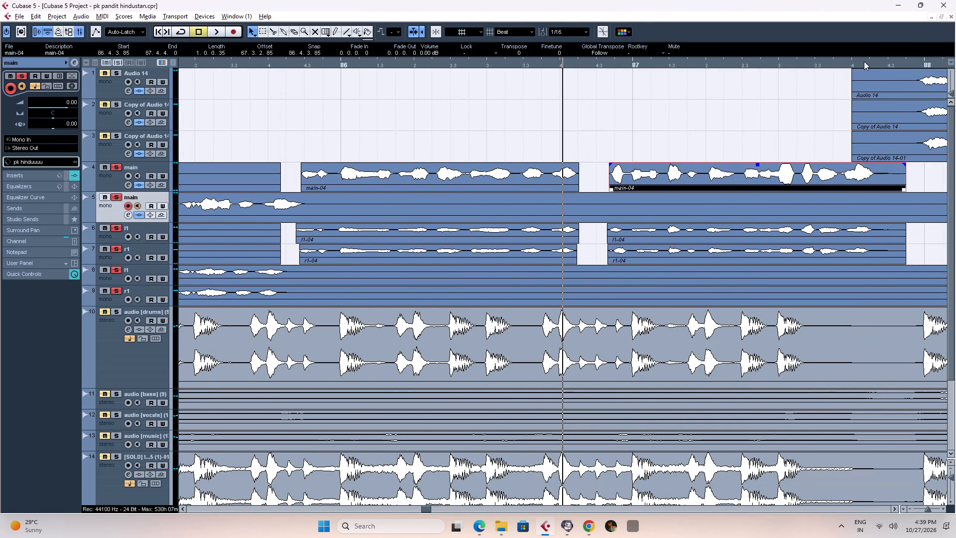
Remove the silent tails after about 87.4.2 on main track 4, l1 track 6 and r1 track 7.
left_click(864, 61)
key("h")
key("h")
key("h")
key("h")
right_click_drag(596, 178, 616, 178)
left_click(592, 175)
left_click(587, 235)
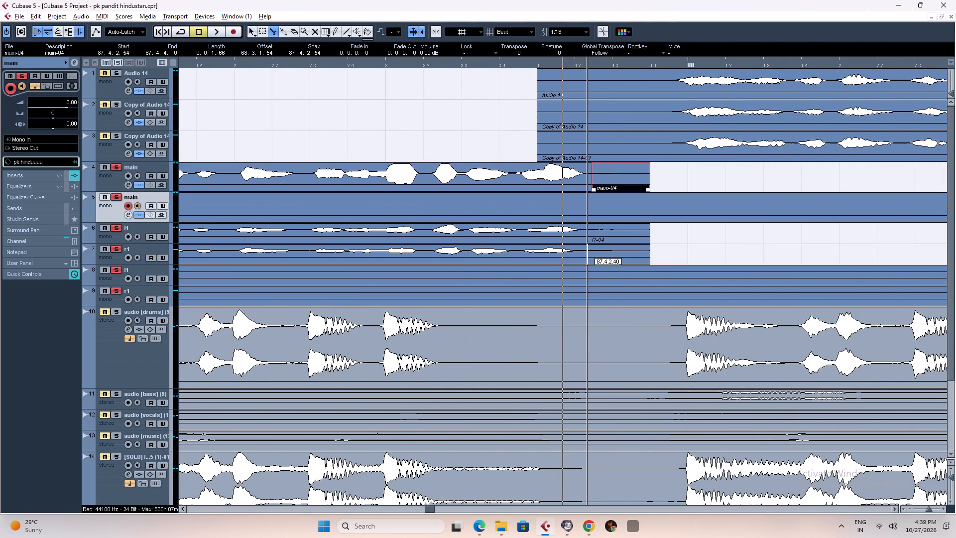
left_click(588, 251)
right_click(605, 254)
left_click(606, 254)
key("Delete")
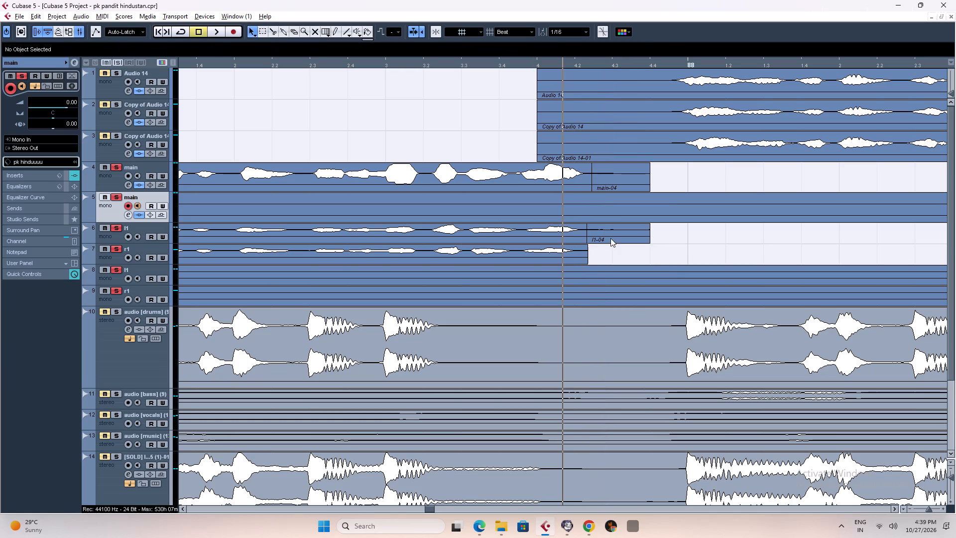
left_click(611, 237)
key("Delete")
left_click(608, 176)
key("Delete")
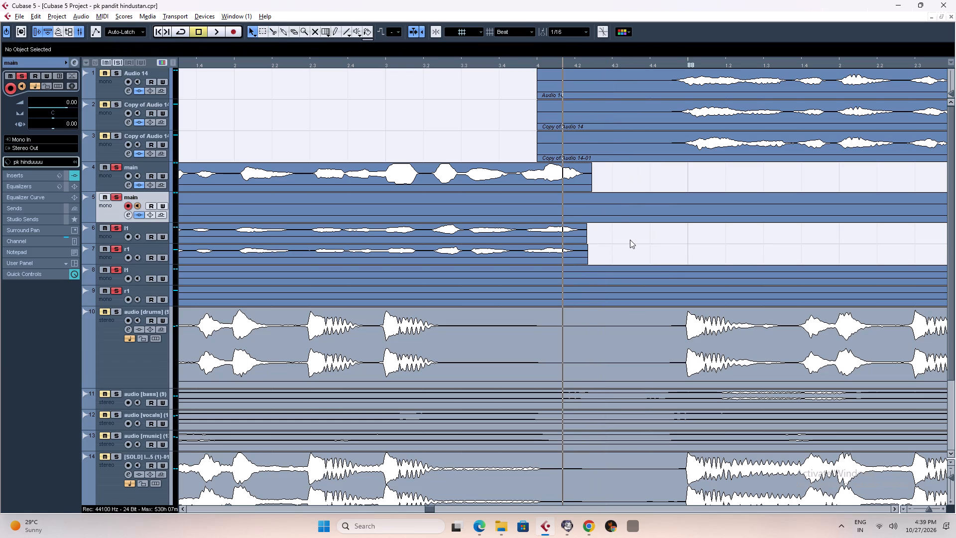
Save the project.
key("ctrl+s")
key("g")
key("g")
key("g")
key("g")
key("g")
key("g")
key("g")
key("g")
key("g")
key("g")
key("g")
Play back briefly from about 87.4 into bar 88 to check the transition after the last main, l1 and r1 phrase.
key("g")
key("g")
key("g")
key("g")
key("g")
key("g")
key("g")
key("g")
key("g")
key("g")
key("g")
key("g")
key("g")
key("g")
key("g")
key("g")
key("g")
key("g")
key("g")
key("g")
key("space")
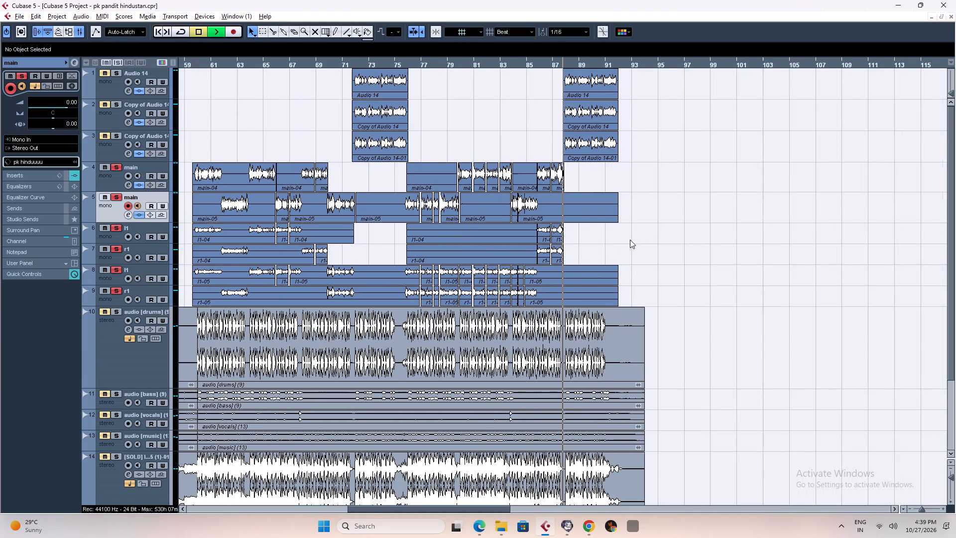
right_click(697, 238)
left_click(715, 243)
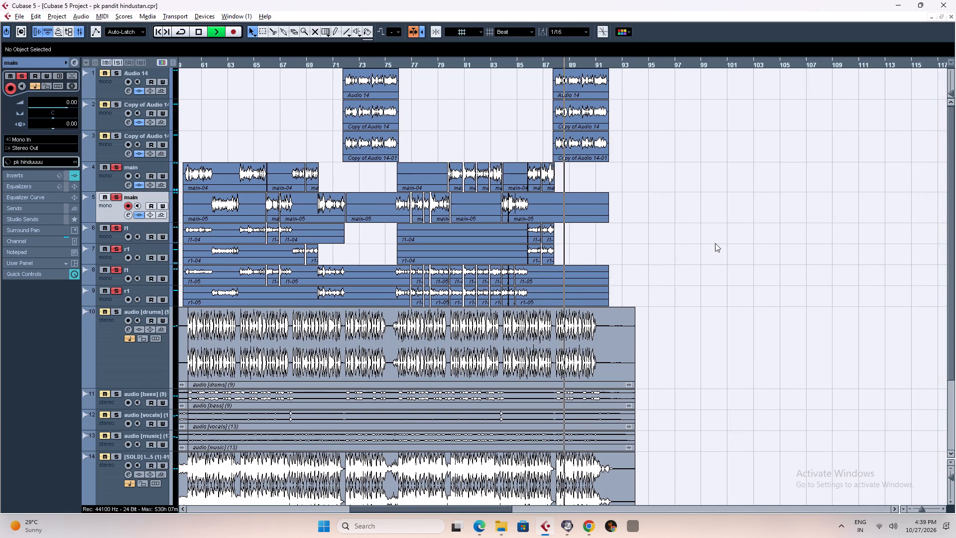
key("space")
Turn off solo on all tracks and mute the two r1 vocals, tracks 9 and 7.
left_click(117, 64)
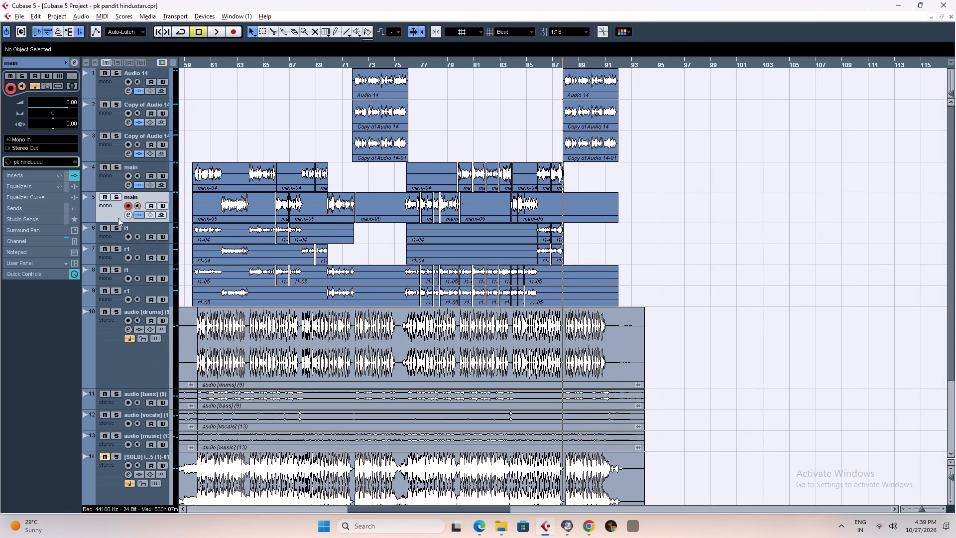
left_click(113, 300)
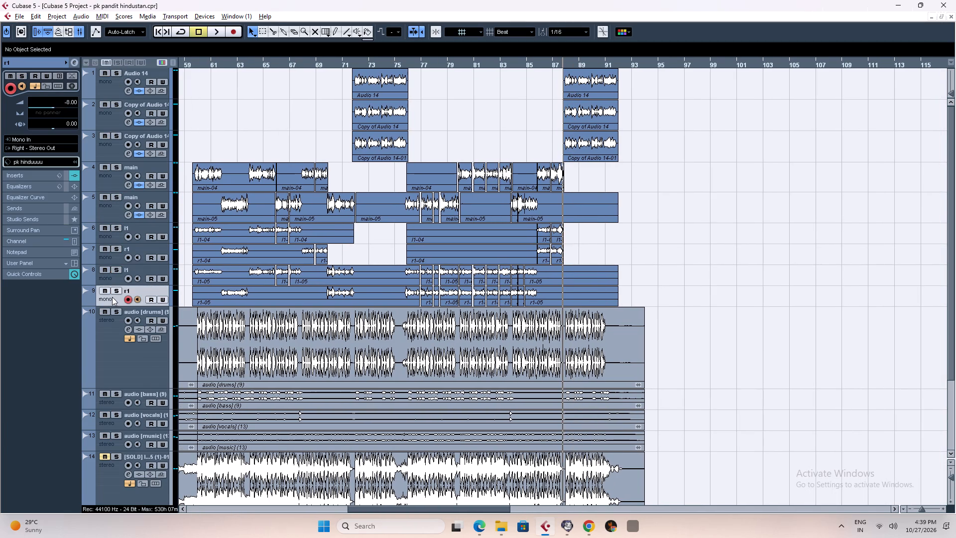
left_click(103, 291)
left_click(109, 260)
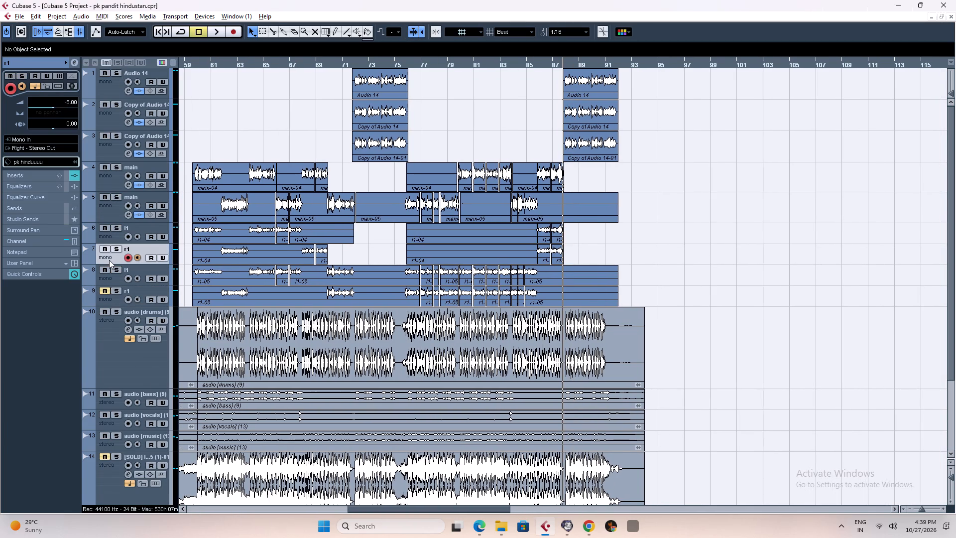
left_click(102, 248)
Play back the full mix from about bar 20 to bar 33 to check the cleaned-up vocals against the music.
key("g")
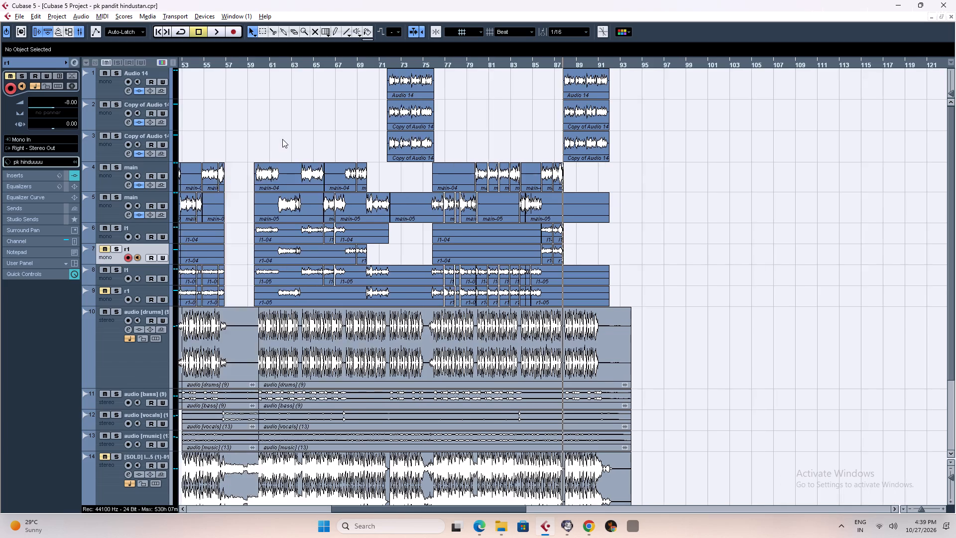
key("g")
key("g")
key("g")
key("g")
key("g")
key("g")
key("g")
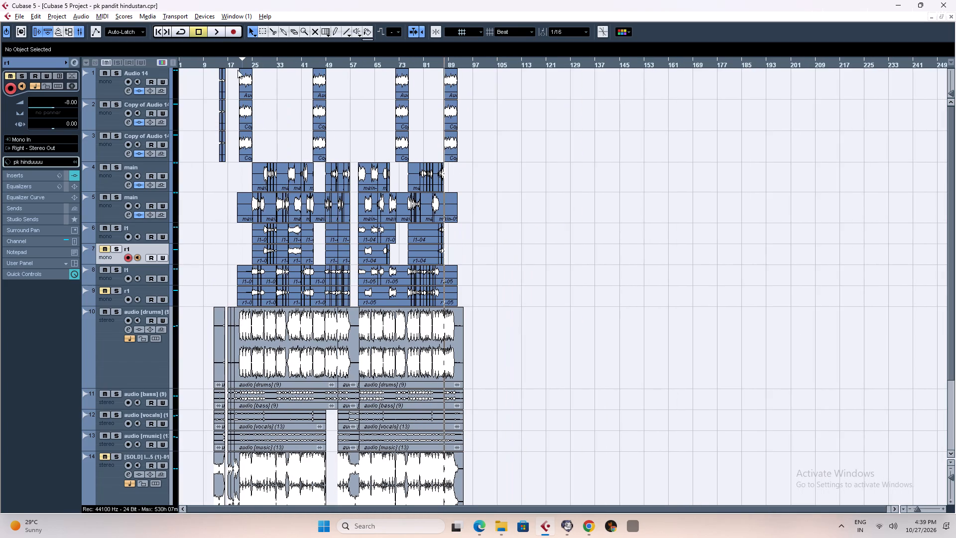
left_click(230, 63)
left_click(237, 62)
key("space")
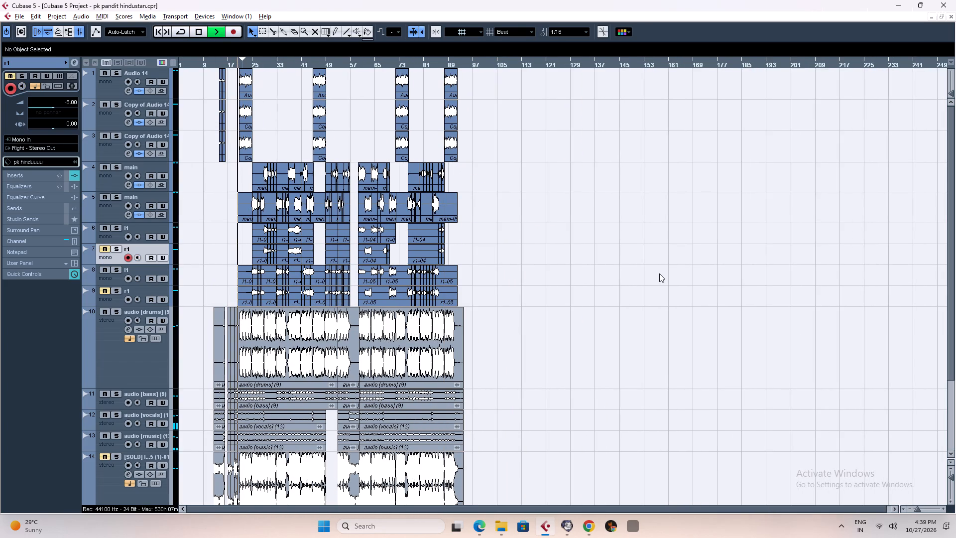
right_click(659, 273)
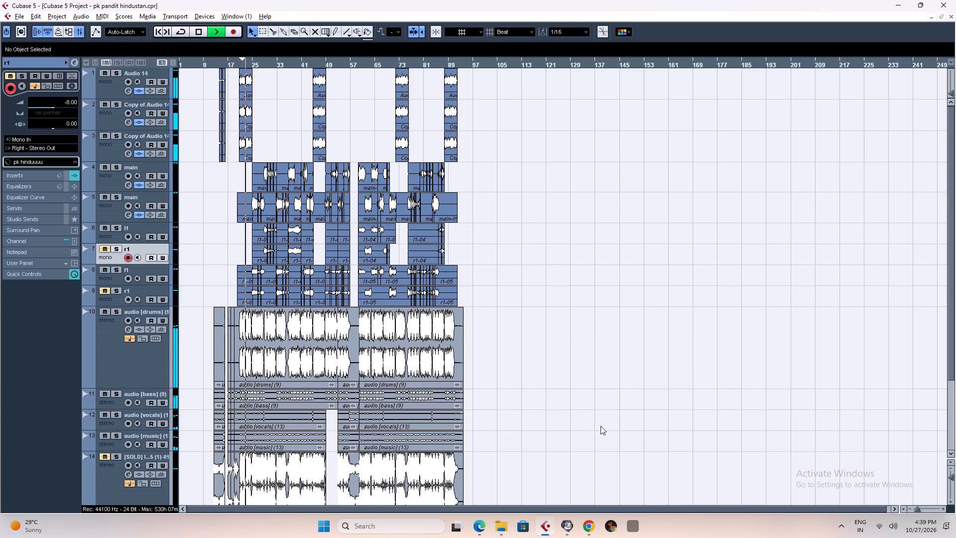
key("h")
key("h")
key("h")
key("h")
key("h")
key("h")
key("h")
key("h")
key("h")
key("h")
key("h")
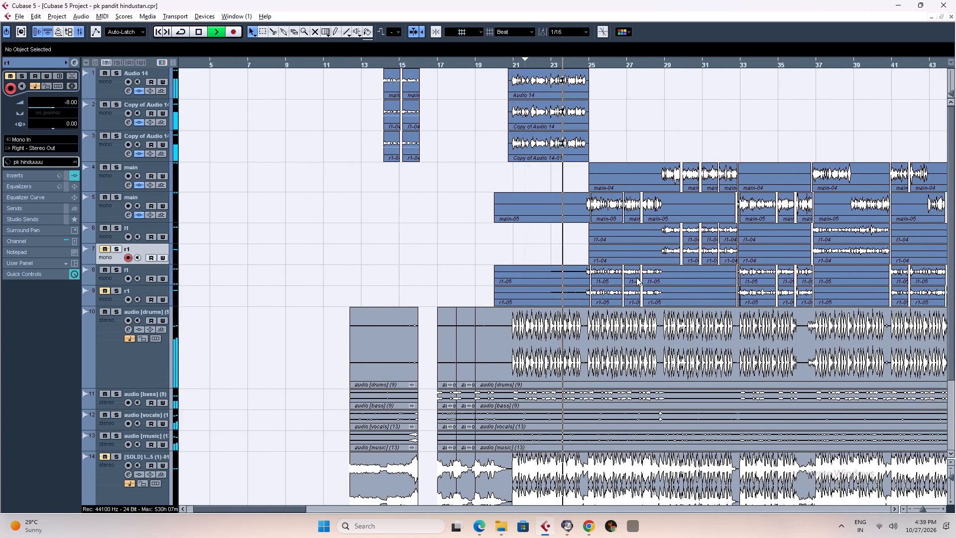
key("g")
key("g")
key("g")
key("g")
key("h")
key("h")
key("h")
key("h")
key("h")
key("h")
key("h")
key("h")
key("h")
key("h")
key("h")
key("h")
key("h")
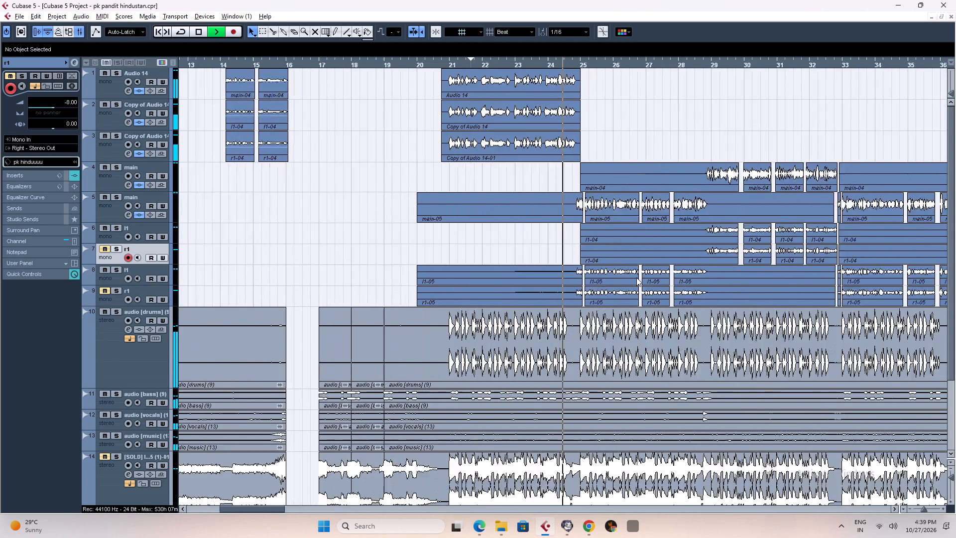
key("g")
key("g")
key("g")
key("g")
key("g")
key("g")
key("g")
key("g")
key("g")
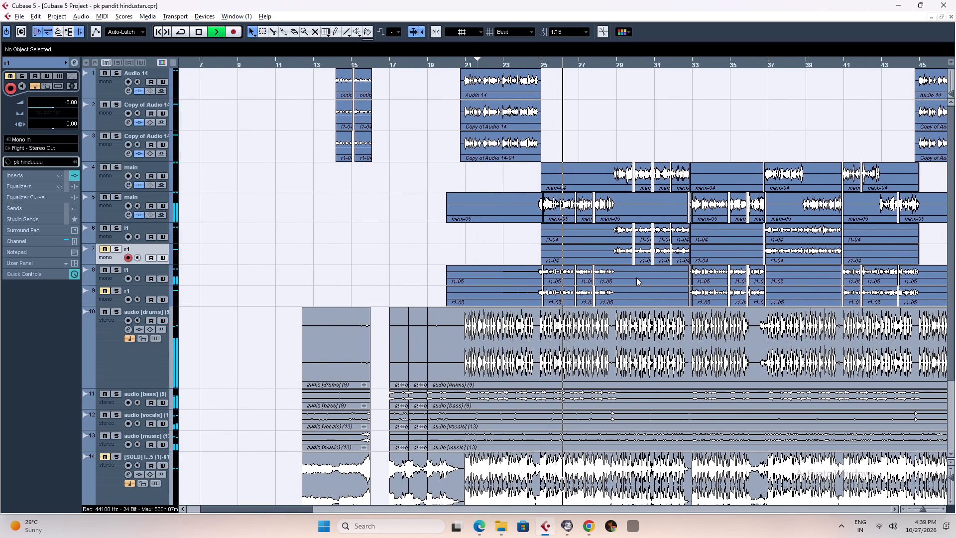
key("g")
key("g")
key("g")
key("g")
key("g")
key("g")
key("g")
key("g")
key("h")
key("h")
key("h")
key("h")
key("h")
key("h")
key("h")
key("h")
key("h")
key("h")
key("h")
key("h")
key("h")
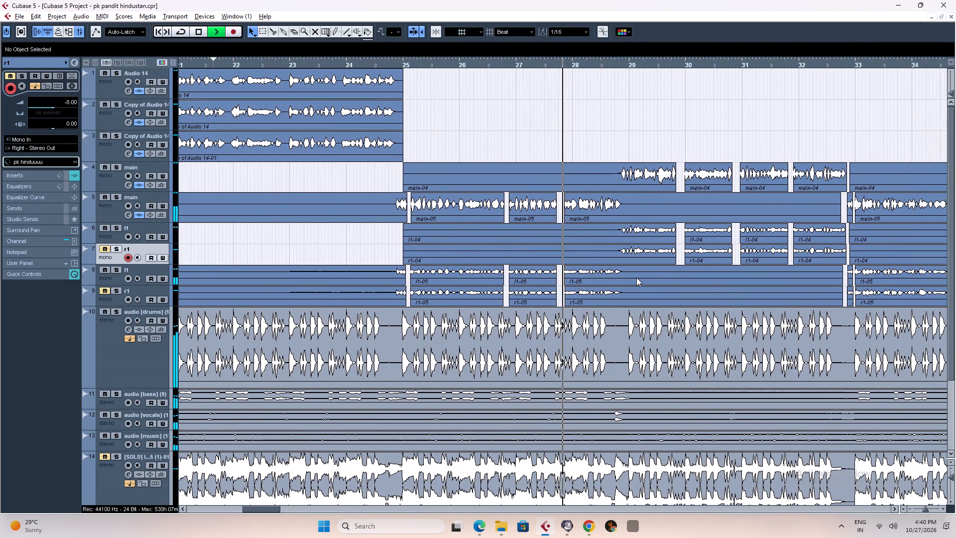
key("g")
key("g")
key("g")
key("g")
key("g")
key("g")
key("g")
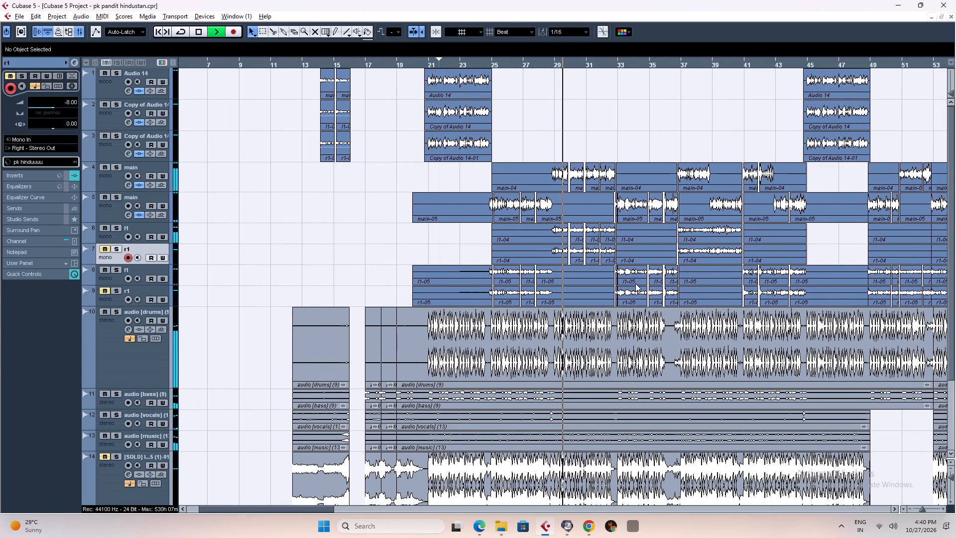
key("g")
key("g")
key("g")
key("g")
key("g")
key("g")
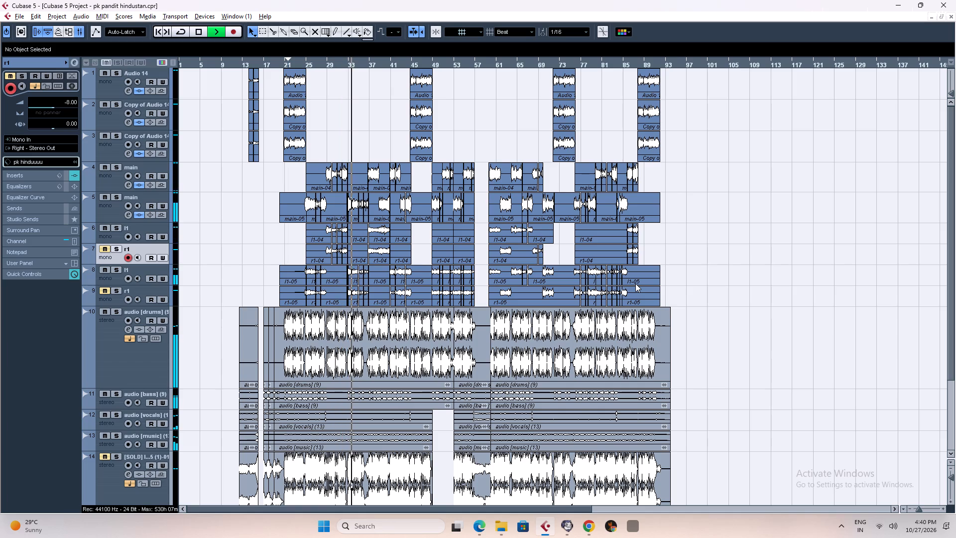
key("space")
Save the project.
key("ctrl+s")
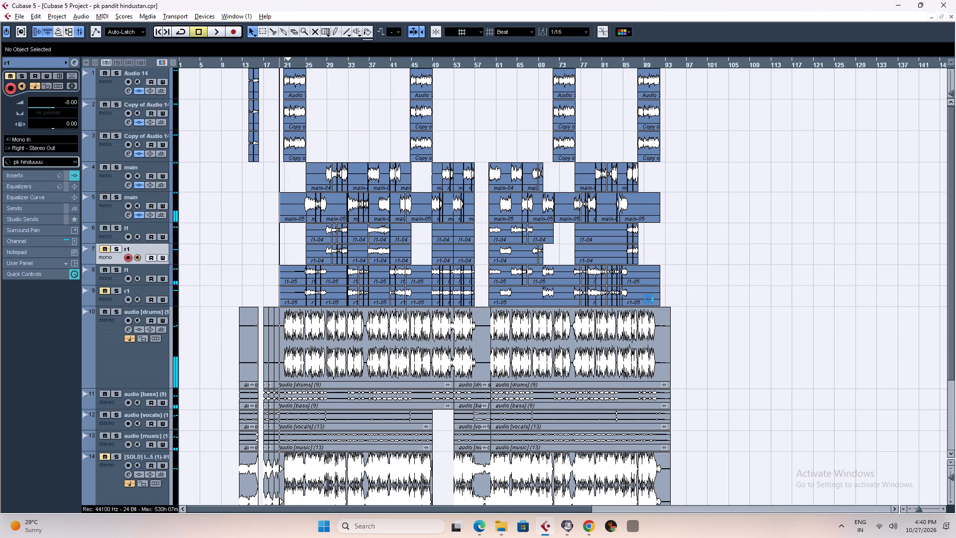
Make a range selection across vocal tracks 1 to 9, from about bar 20 to about bar 94.
key("h")
key("h")
key("h")
key("h")
key("h")
key("h")
key("h")
key("h")
key("h")
key("h")
key("h")
key("h")
key("h")
key("h")
key("h")
key("h")
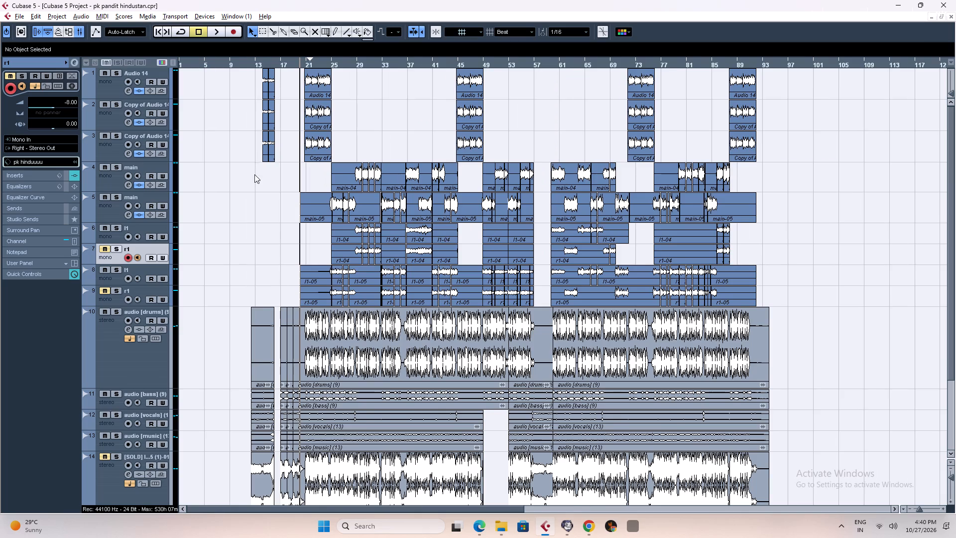
key("g")
key("g")
type("gg")
key("g")
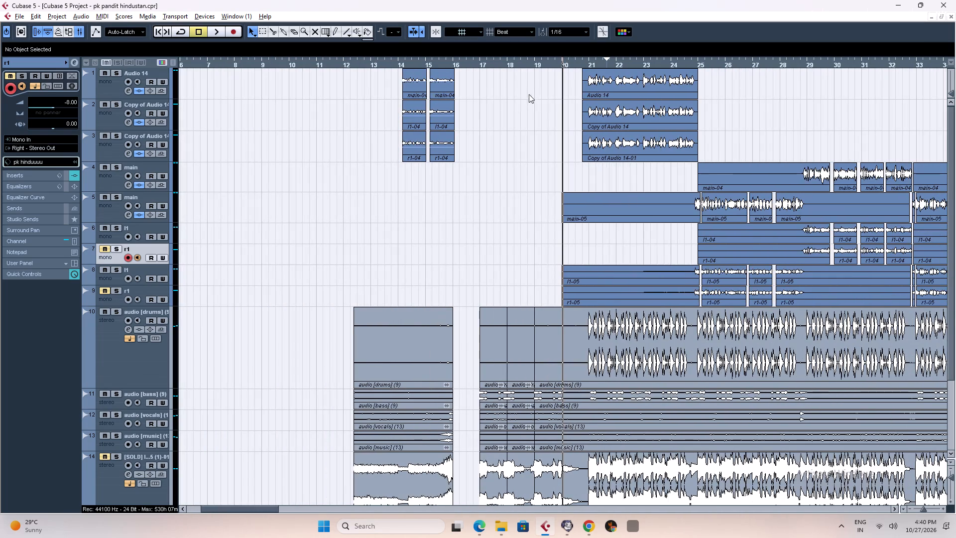
right_click_drag(520, 88, 532, 87)
key("g")
key("g")
key("g")
key("g")
key("g")
key("g")
key("g")
key("g")
key("g")
key("g")
key("g")
key("g")
key("g")
key("g")
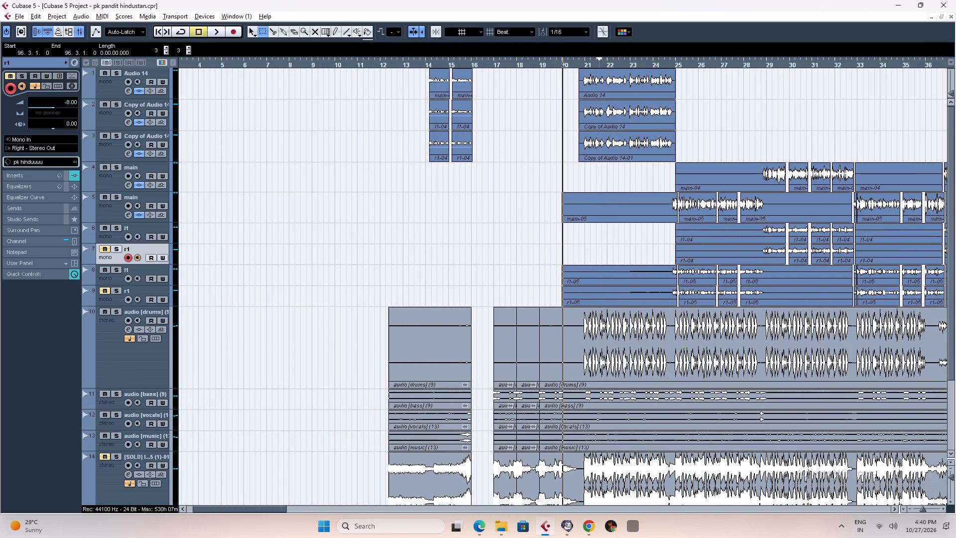
left_click_drag(464, 297, 360, 112)
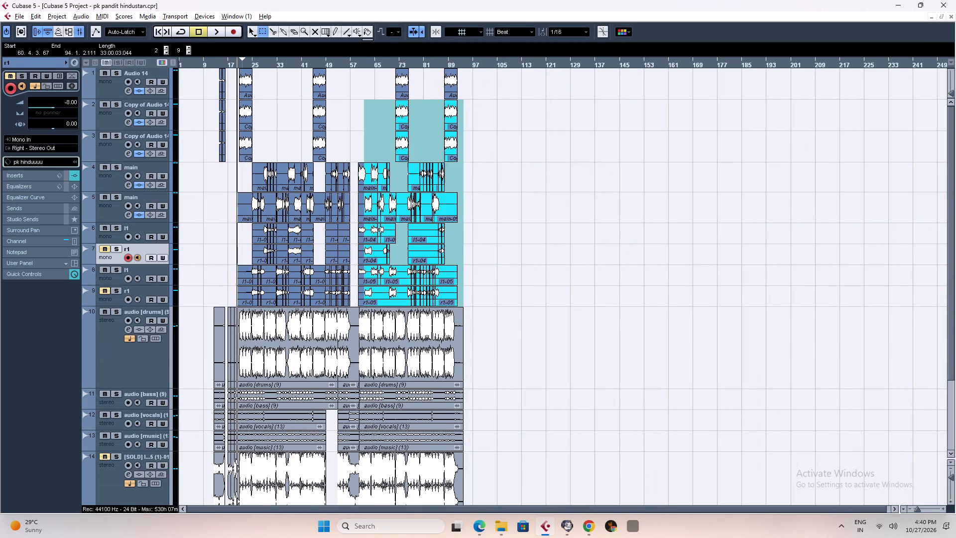
left_click_drag(360, 112, 239, 96)
Turn on snap with the grid set to Bar and extend the vocal range's start to exactly bar 20.
key("h")
key("h")
key("h")
key("h")
key("h")
key("h")
key("h")
key("h")
key("h")
key("h")
key("h")
key("h")
key("h")
key("h")
key("h")
key("h")
key("h")
key("h")
key("h")
key("h")
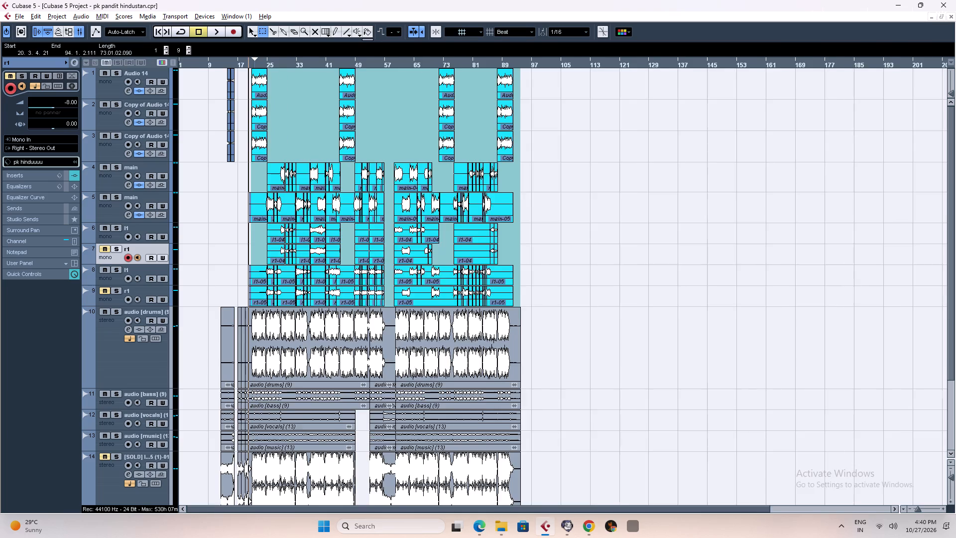
key("g")
key("g")
key("g")
key("g")
key("g")
key("g")
key("g")
key("g")
key("g")
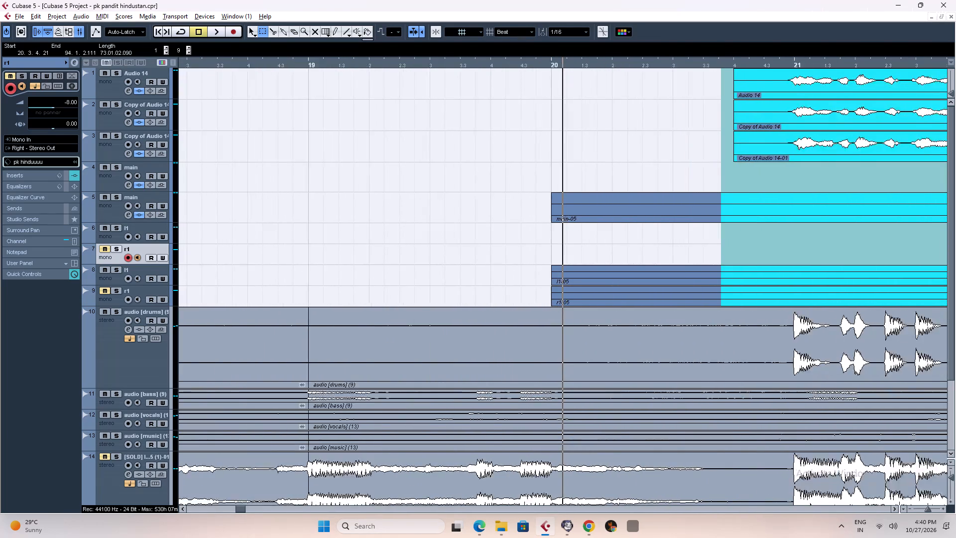
right_click_drag(537, 157, 463, 213)
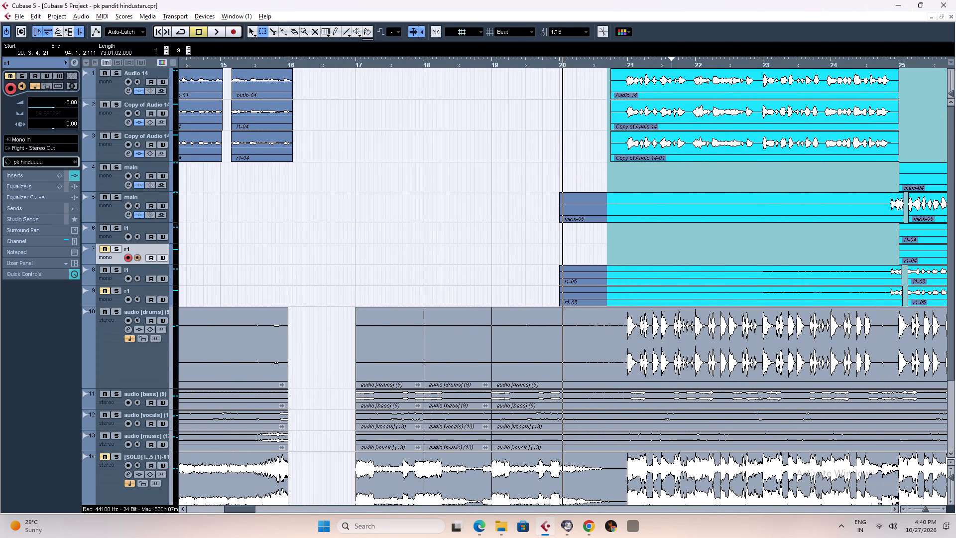
left_click_drag(607, 186, 559, 192)
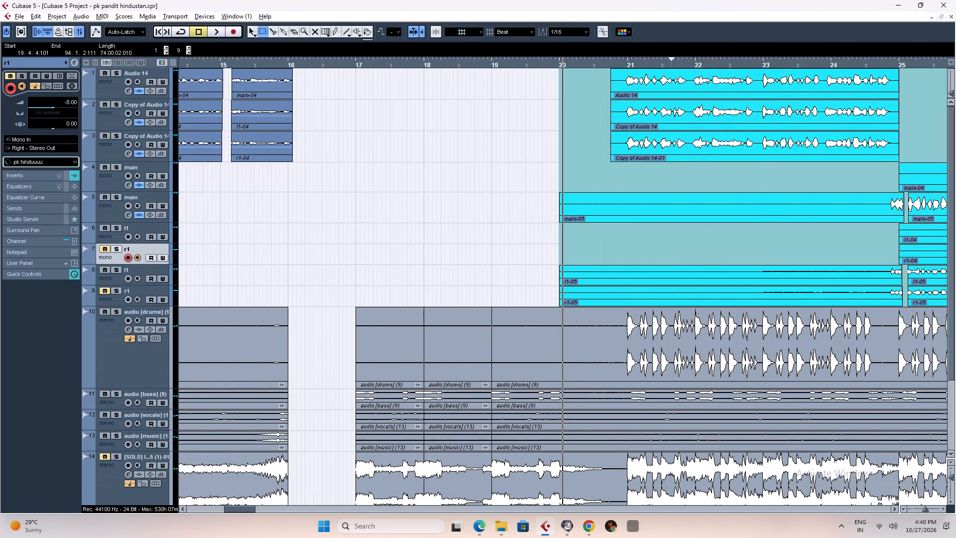
left_click(502, 31)
left_click(515, 41)
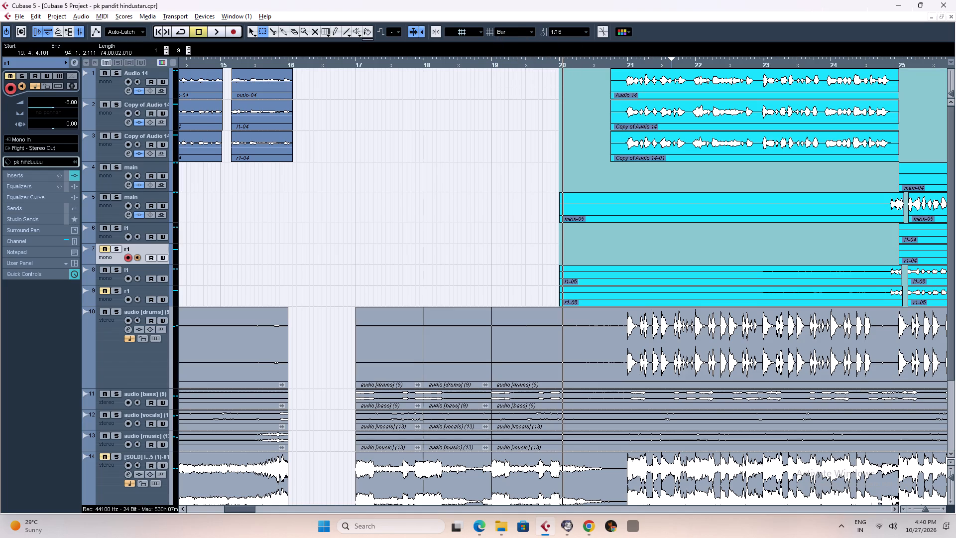
left_click(558, 186)
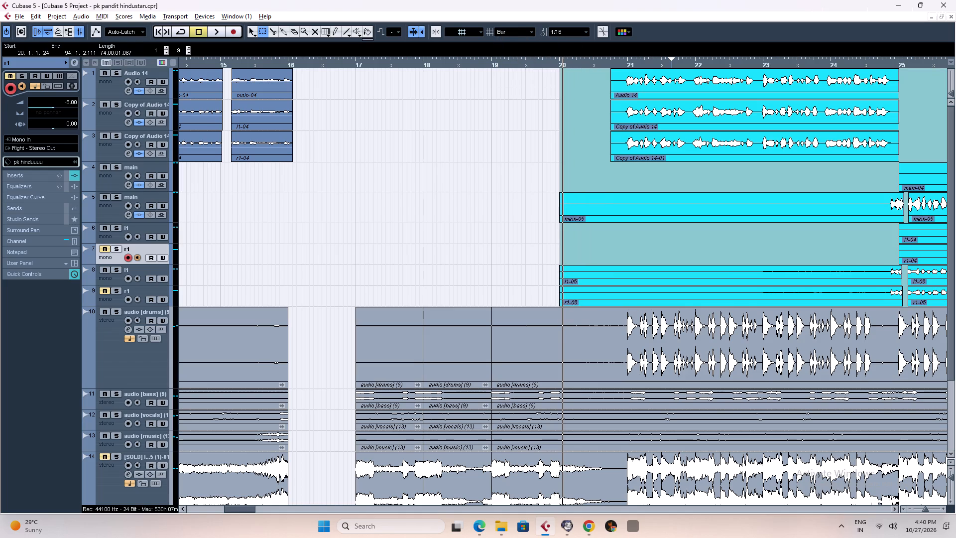
left_click(437, 35)
left_click_drag(561, 171, 615, 171)
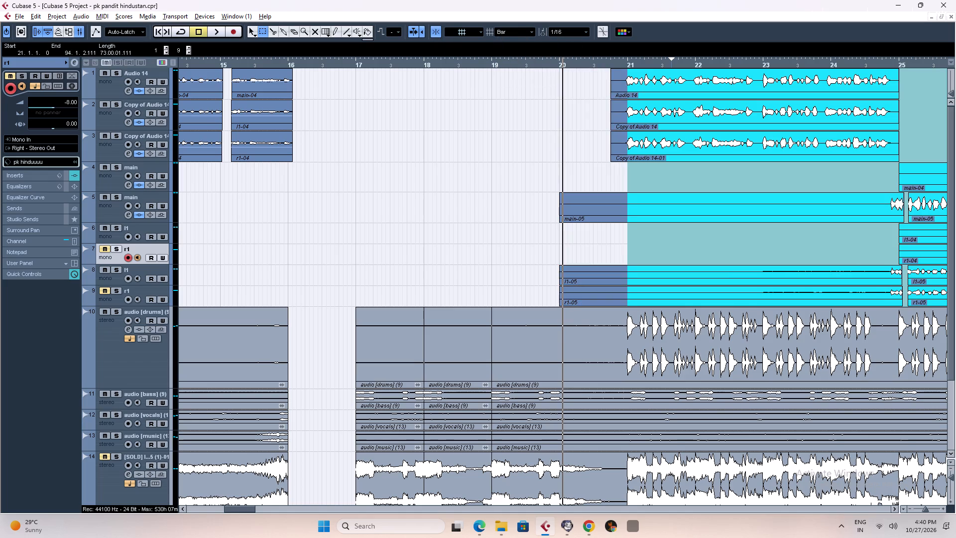
left_click_drag(615, 171, 566, 174)
Pull the end of the vocal range selection back to exactly bar 93.
key("g")
key("g")
key("g")
key("g")
key("g")
key("g")
key("g")
key("g")
key("g")
key("g")
key("g")
key("g")
key("g")
key("g")
key("g")
key("g")
key("g")
key("g")
key("g")
key("g")
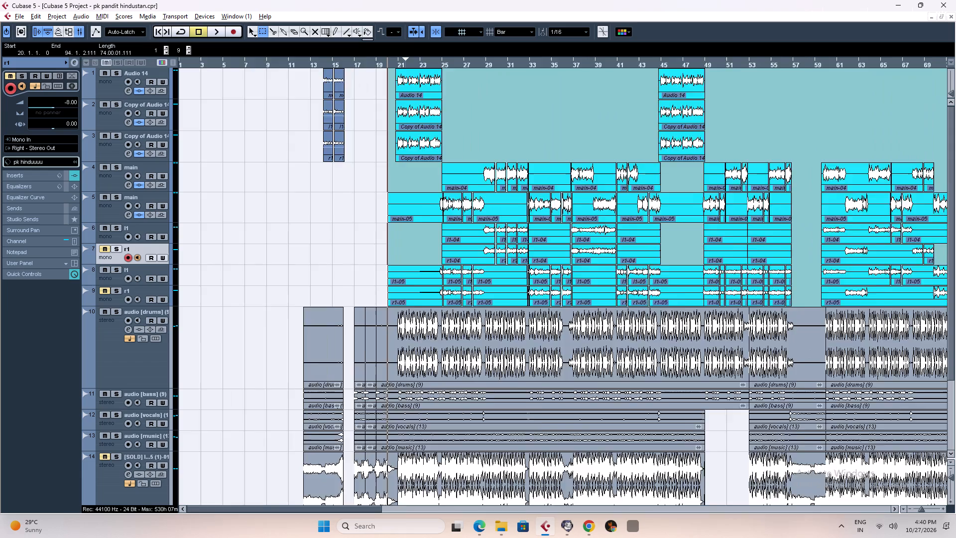
left_click(461, 65)
key("h")
key("h")
key("h")
key("h")
key("h")
key("h")
key("h")
key("h")
key("h")
key("h")
key("h")
key("h")
key("h")
key("h")
key("h")
key("h")
key("h")
key("h")
key("h")
key("h")
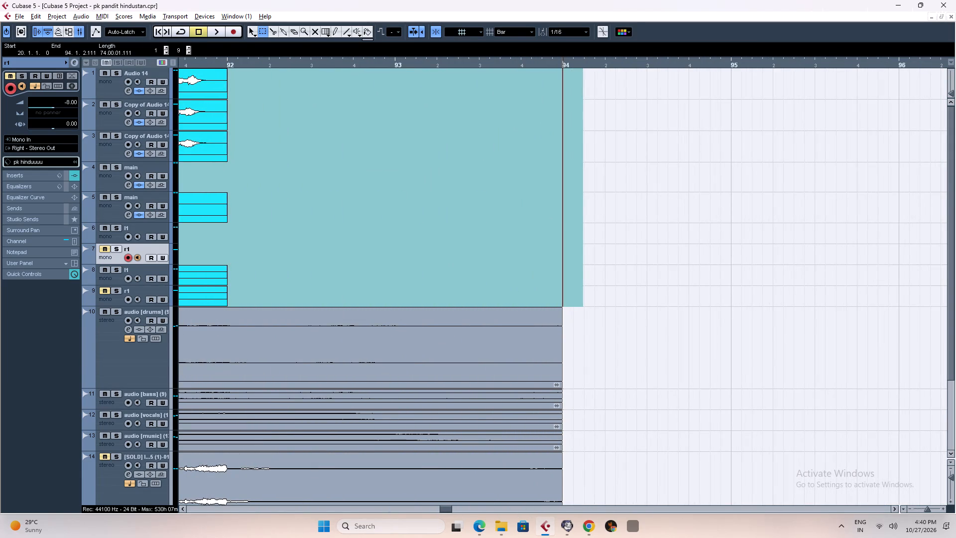
left_click_drag(583, 226, 569, 227)
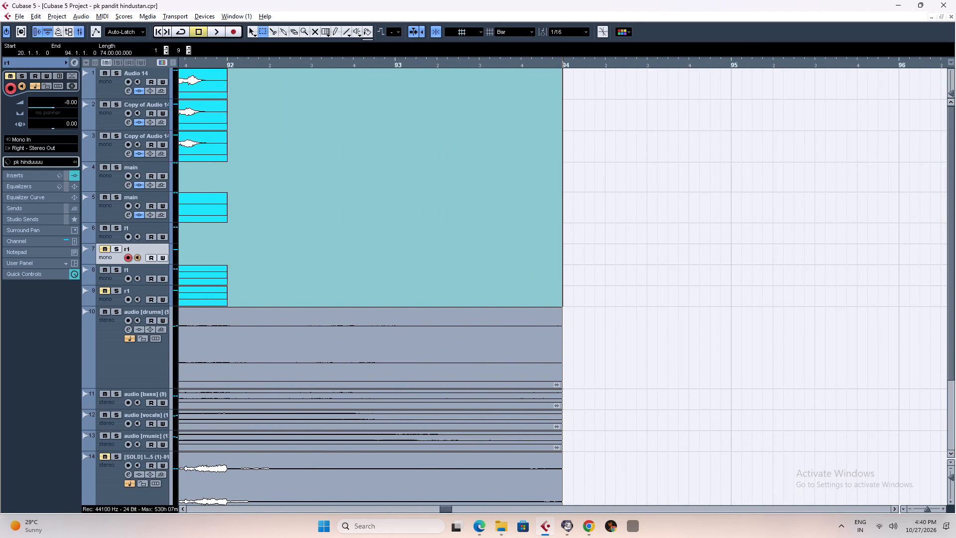
left_click_drag(562, 220, 413, 221)
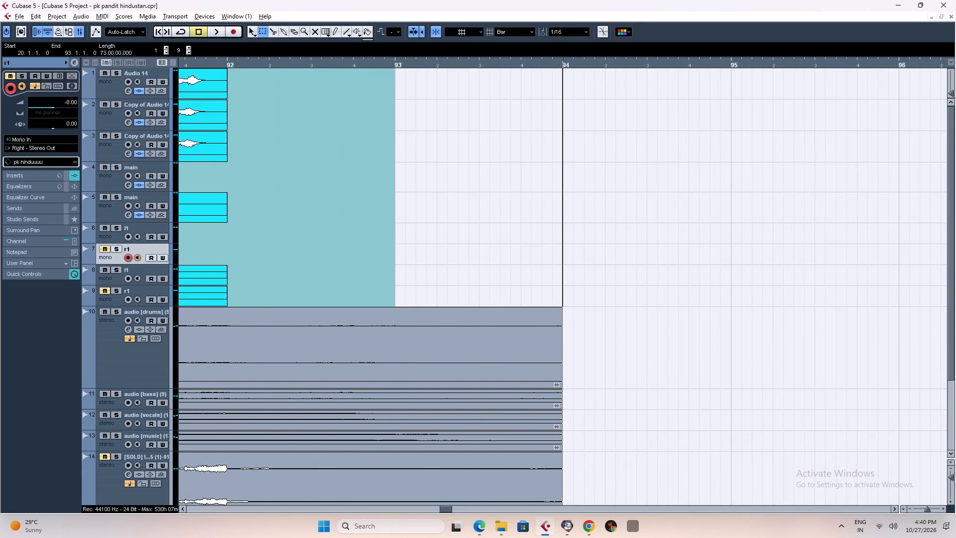
Bounce the selected range on the nine vocal tracks into one continuous event per track, replacing the original events.
key("g")
key("g")
key("g")
key("g")
key("g")
key("g")
key("g")
key("g")
key("g")
key("g")
key("g")
key("g")
key("g")
key("g")
key("g")
key("g")
key("g")
key("g")
key("g")
key("g")
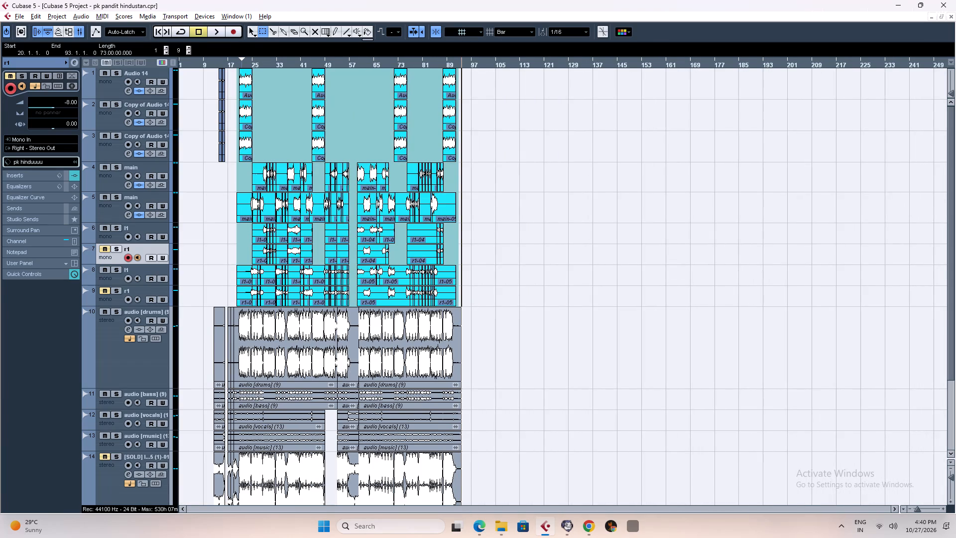
key("alt+b")
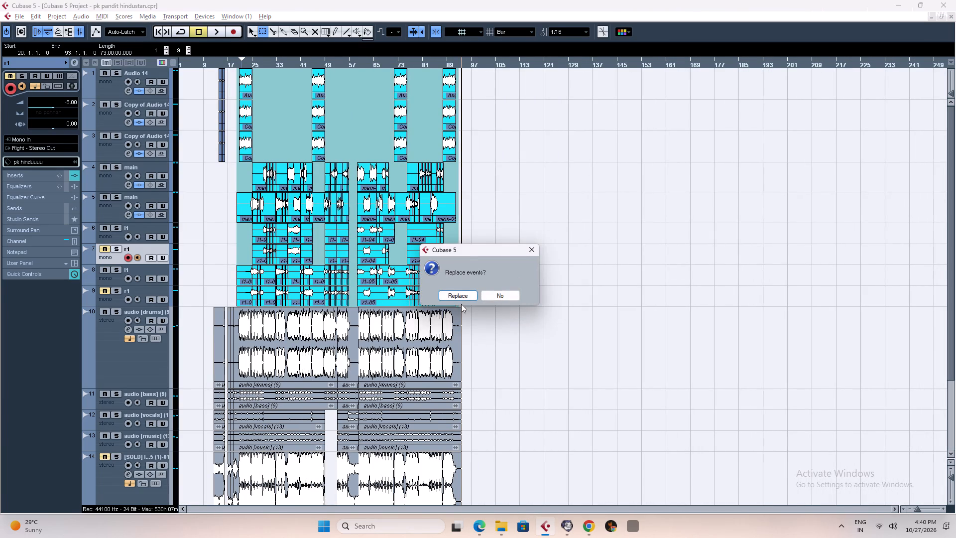
left_click(460, 298)
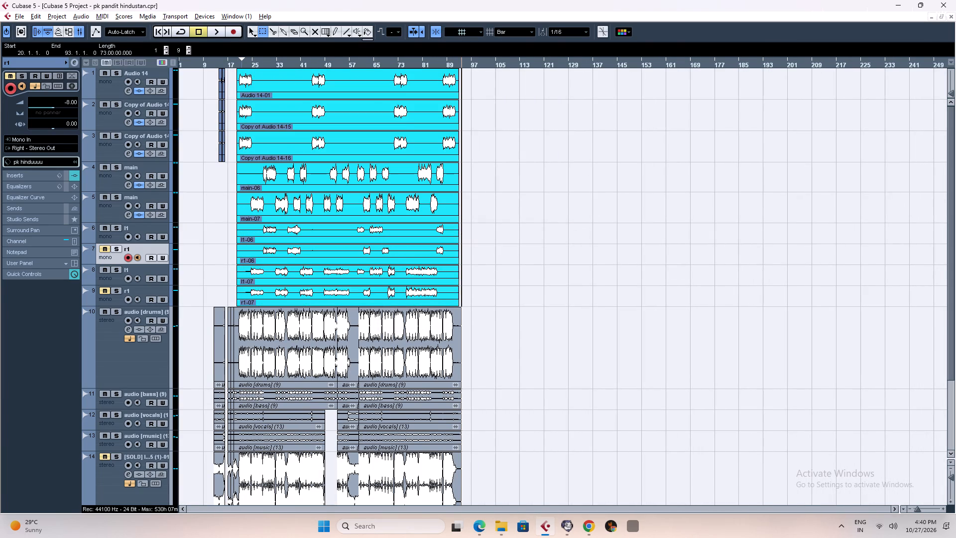
Deselect the bounced vocal events and play from bar 20, checking the opening phrases closely against the music.
right_click(516, 206)
left_click(516, 206)
left_click(237, 66)
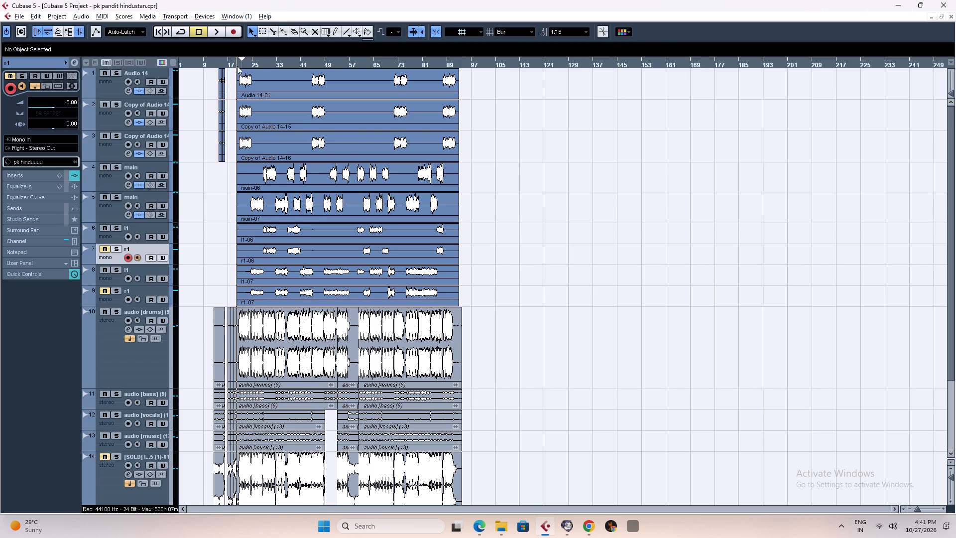
key("space")
key("h")
key("h")
key("h")
key("h")
key("h")
key("h")
key("h")
key("h")
key("h")
key("h")
key("h")
key("h")
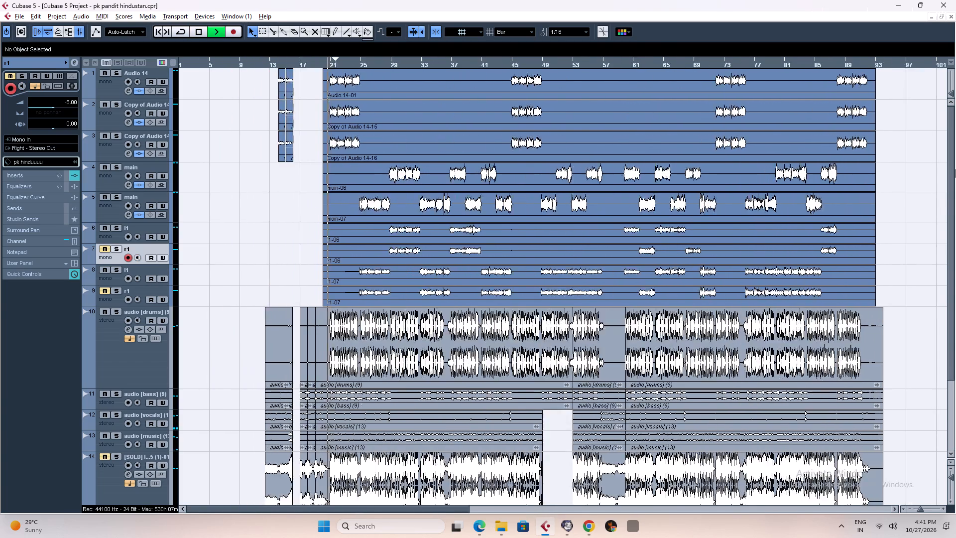
key("h")
key("h")
key("h")
key("h")
key("space")
key("space")
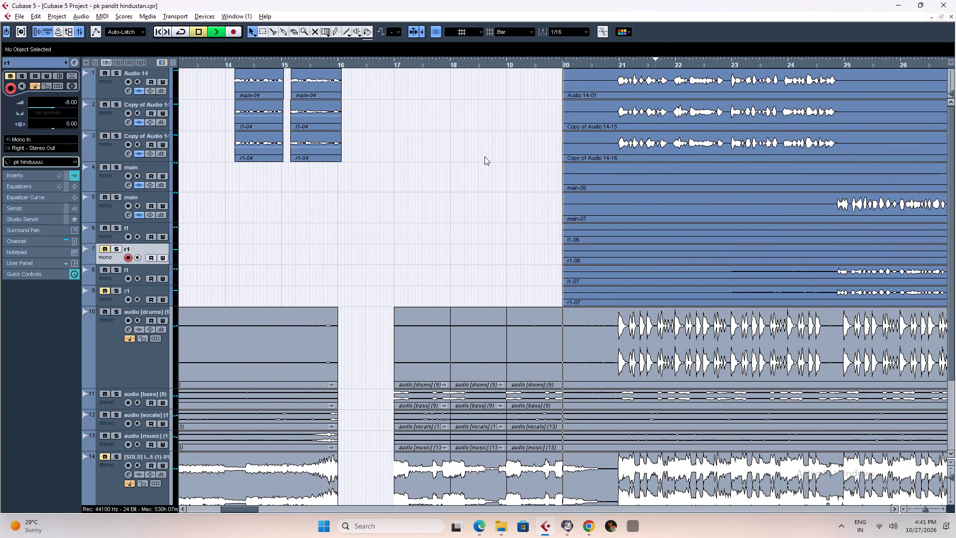
key("g")
key("g")
key("g")
key("g")
key("g")
key("g")
key("g")
key("g")
key("g")
key("g")
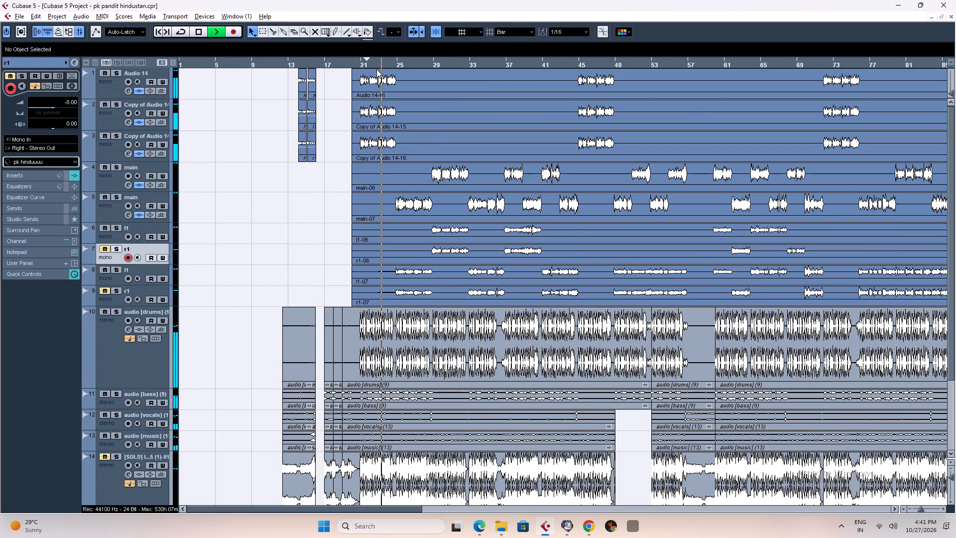
key("h")
key("h")
key("h")
key("h")
key("h")
key("h")
key("h")
key("h")
key("h")
key("h")
key("h")
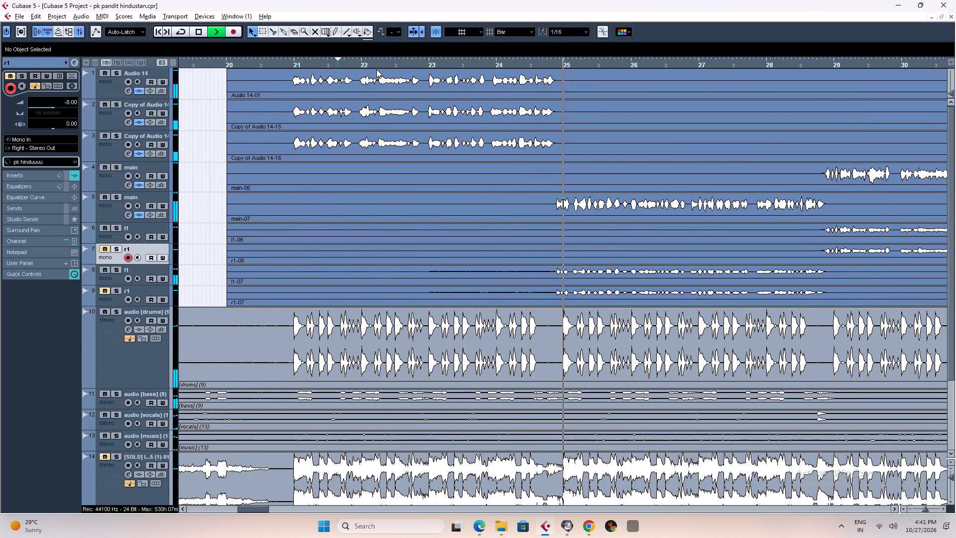
key("g")
key("g")
key("g")
key("g")
key("g")
key("g")
key("g")
key("g")
key("g")
key("g")
key("g")
key("g")
key("g")
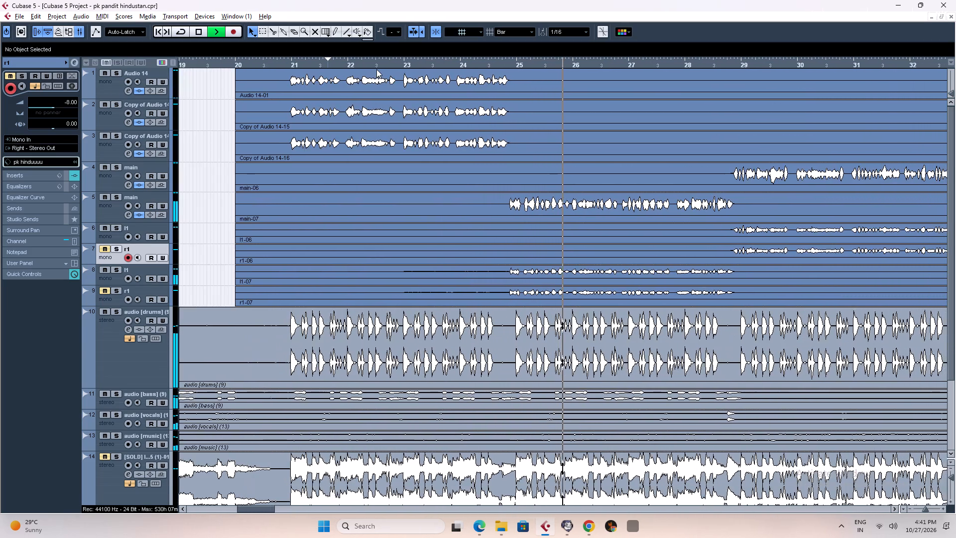
Inspect the short vocal events on tracks 1 to 3 between bars 14 and 16.
left_click(261, 63)
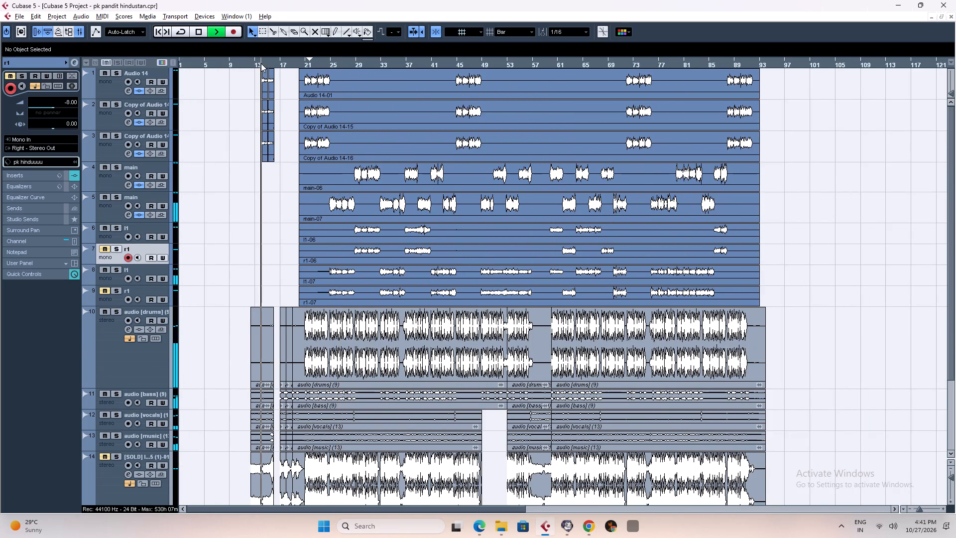
key("space")
key("h")
key("h")
key("h")
key("h")
key("h")
key("h")
key("h")
key("h")
key("h")
key("h")
key("h")
key("h")
key("h")
key("h")
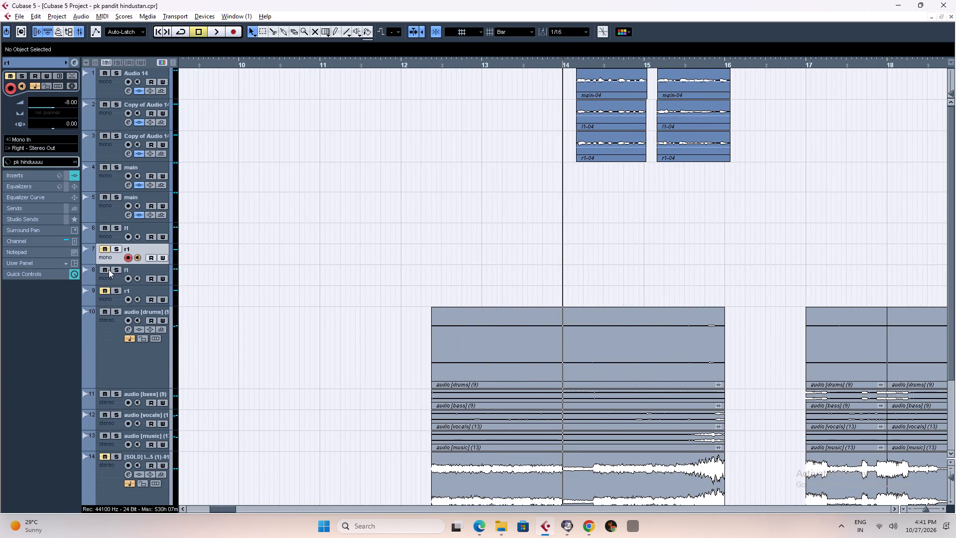
key("g")
key("g")
key("g")
key("g")
key("g")
key("g")
key("g")
key("g")
key("g")
key("g")
key("g")
key("g")
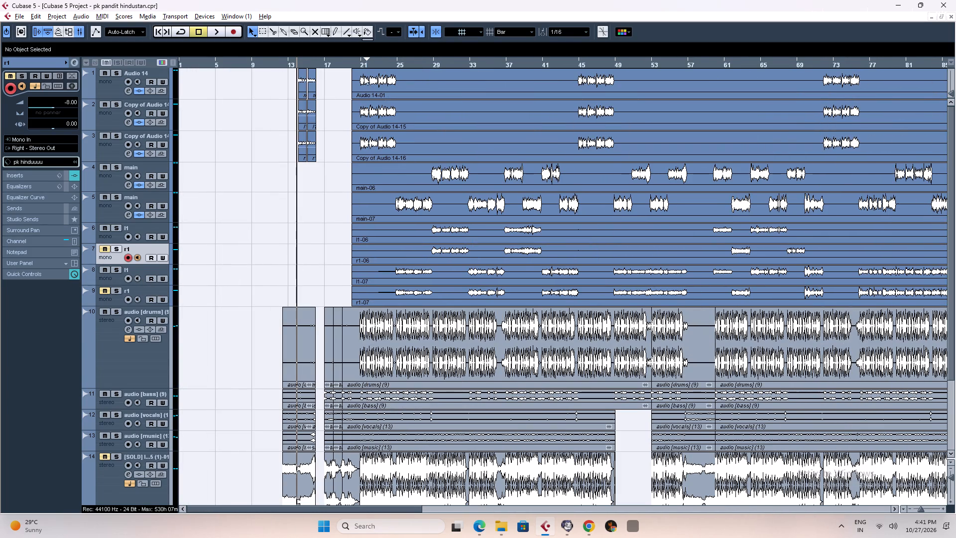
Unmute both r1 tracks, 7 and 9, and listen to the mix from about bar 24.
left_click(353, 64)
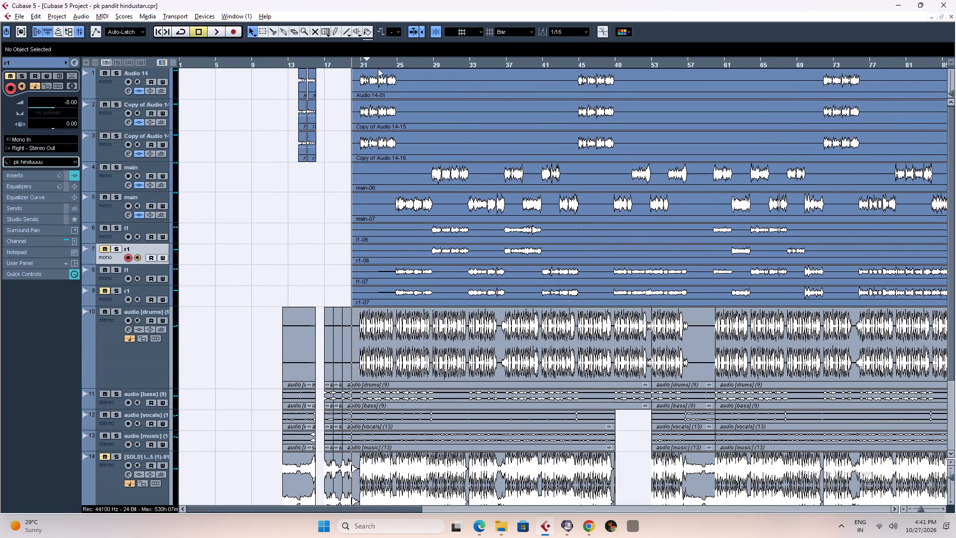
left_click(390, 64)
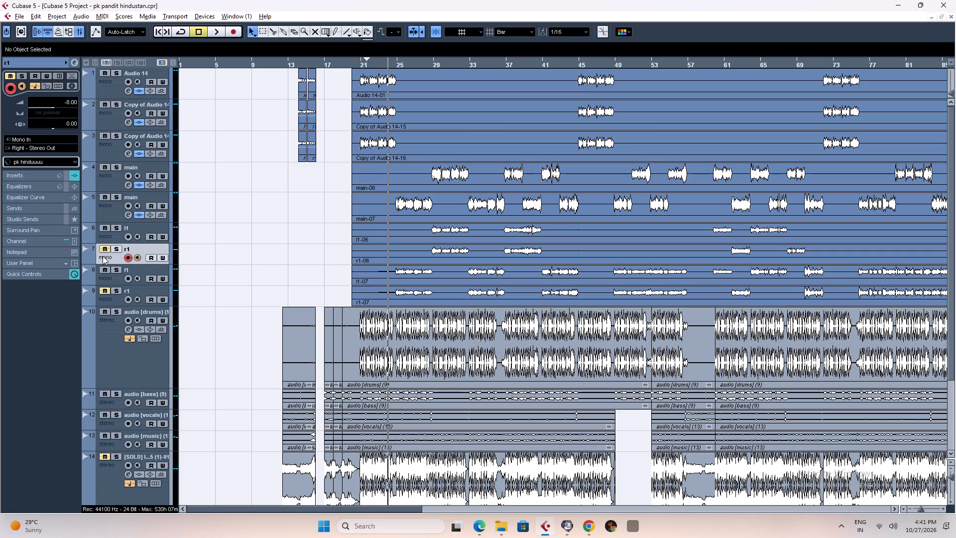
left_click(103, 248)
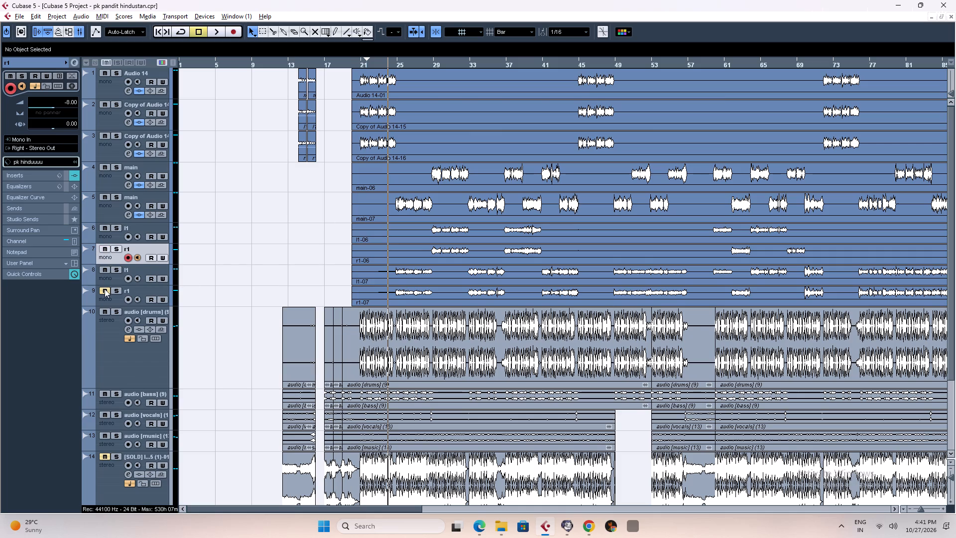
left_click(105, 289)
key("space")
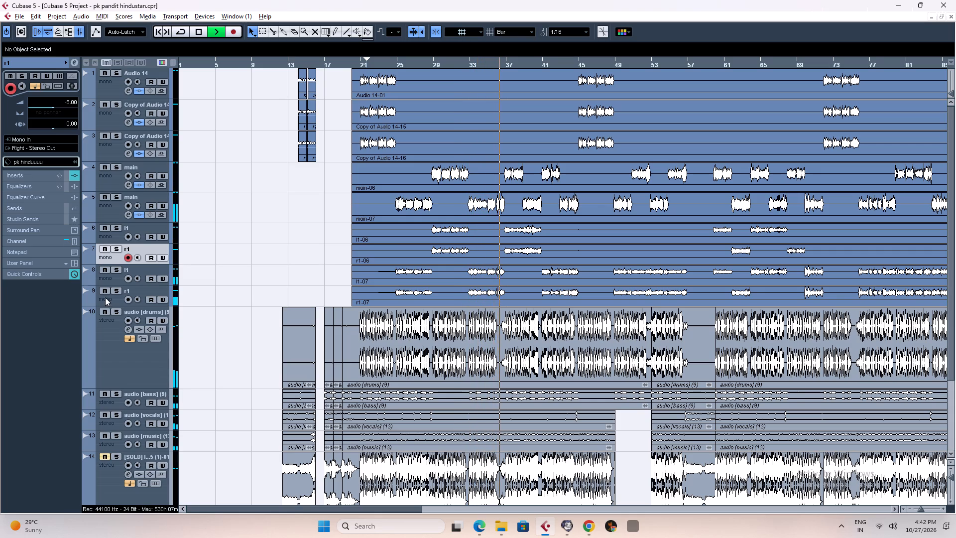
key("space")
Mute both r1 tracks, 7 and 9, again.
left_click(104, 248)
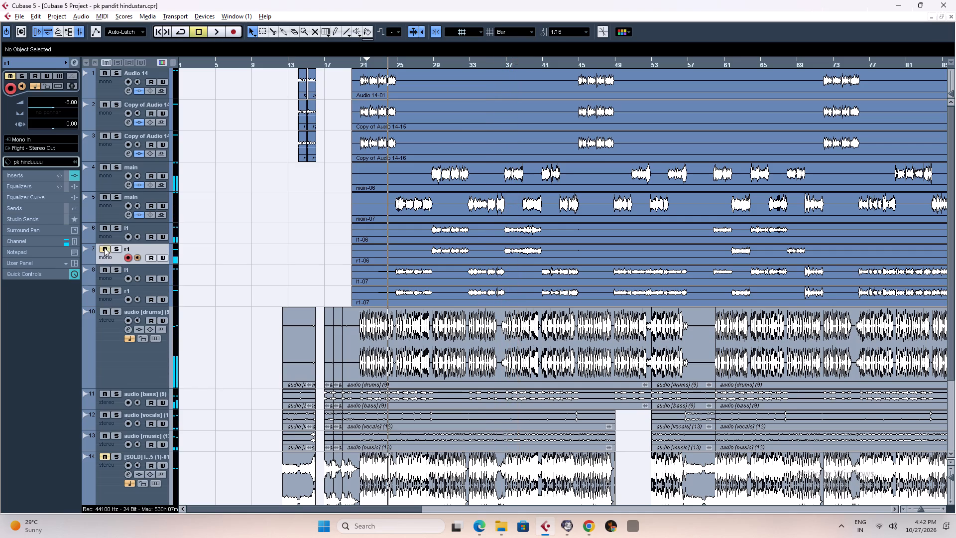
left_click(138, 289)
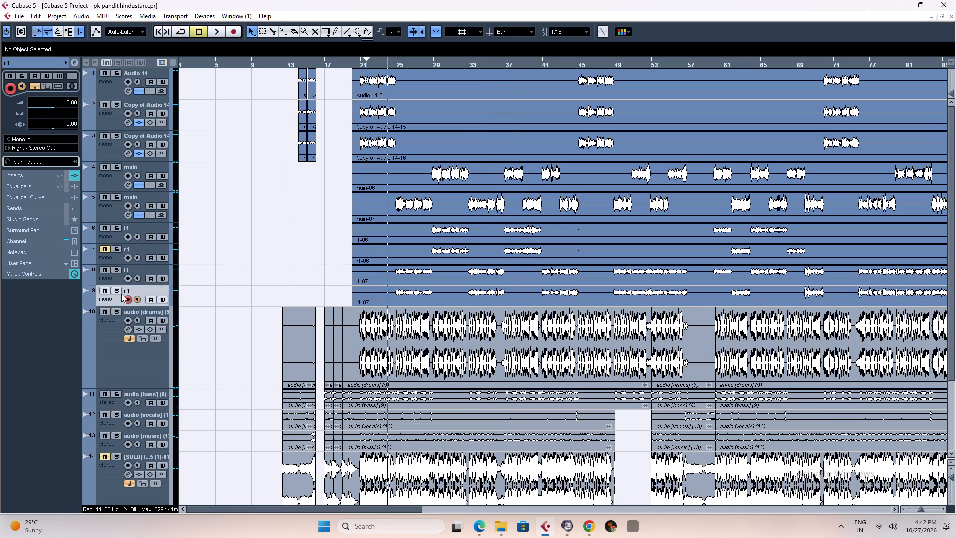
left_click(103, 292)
Play from about bar 24 with both r1 tracks muted and check the vocal phrases up to about bar 38.
key("space")
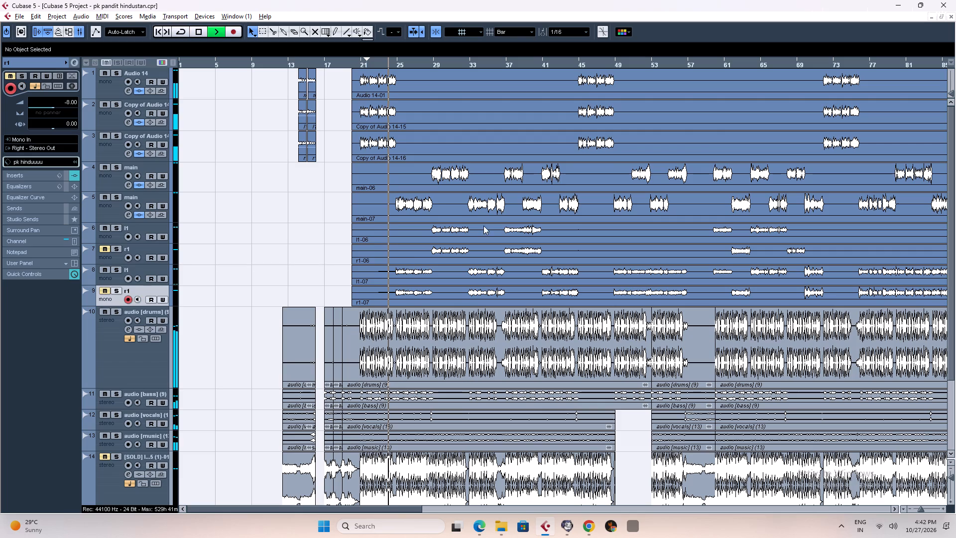
key("h")
key("h")
key("h")
key("h")
key("h")
key("h")
key("h")
key("h")
key("h")
key("h")
key("h")
key("h")
key("h")
key("h")
key("h")
key("h")
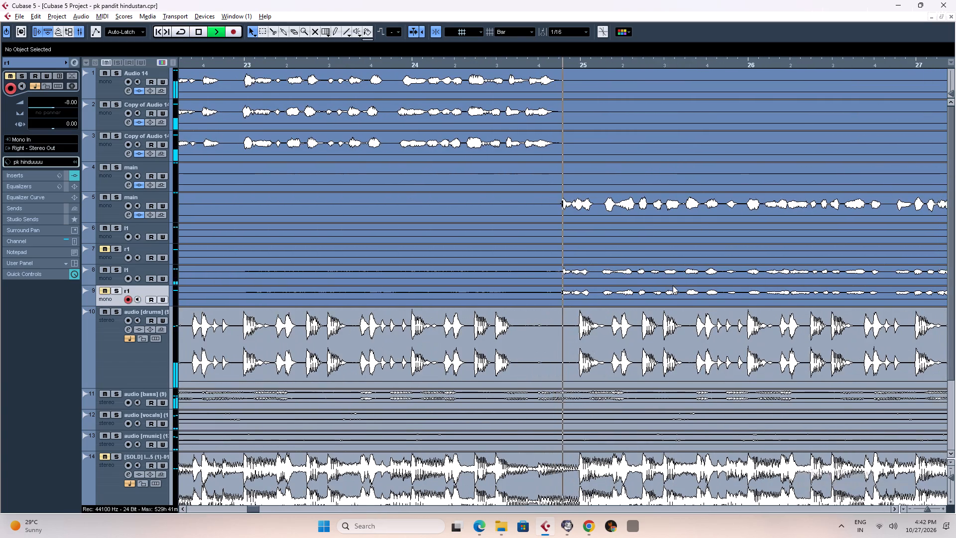
key("g")
key("g")
key("g")
key("g")
key("g")
key("g")
key("g")
key("g")
key("g")
key("g")
key("g")
key("g")
key("g")
key("g")
key("g")
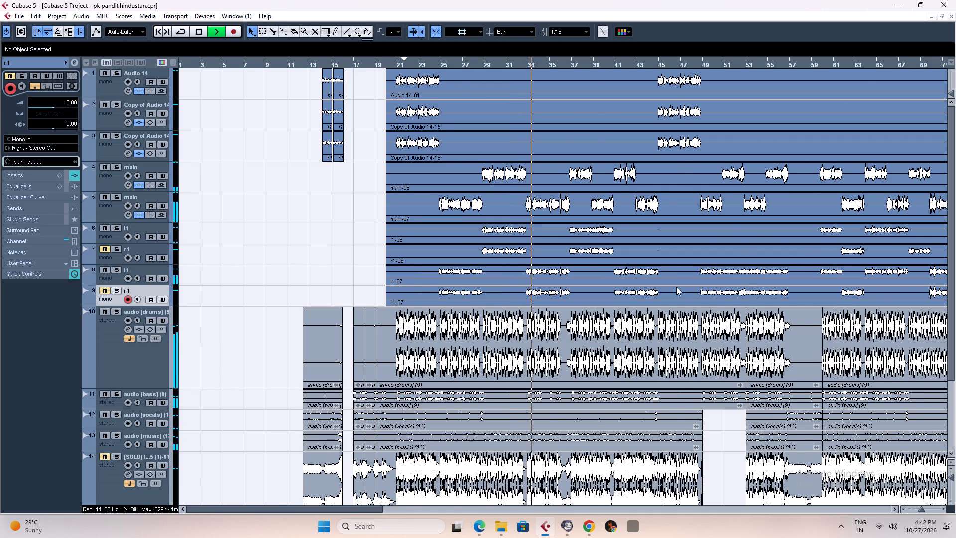
key("g")
key("g")
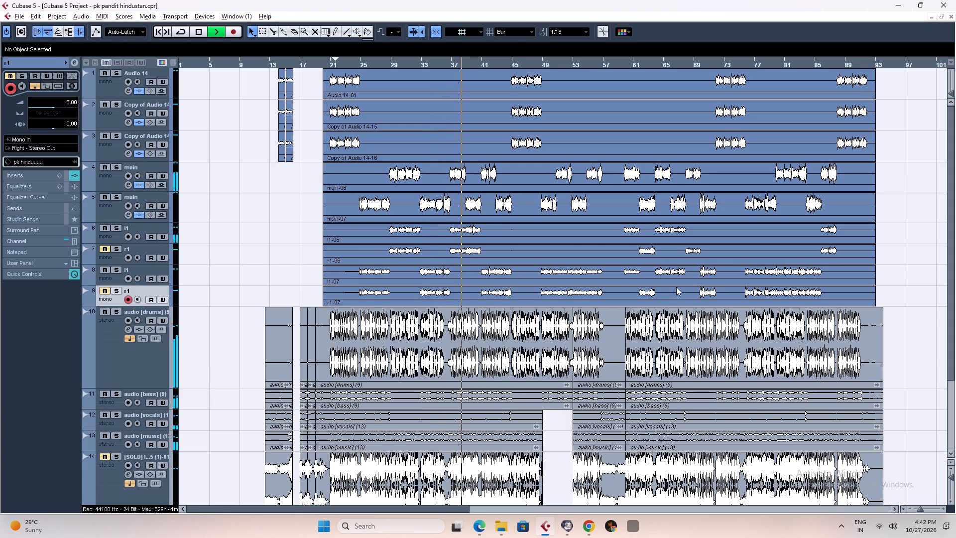
Examine the vocal phrases against the drums around bars 40 to 43 and across the whole arrangement during playback.
key("g")
key("g")
key("g")
key("g")
key("g")
key("g")
key("g")
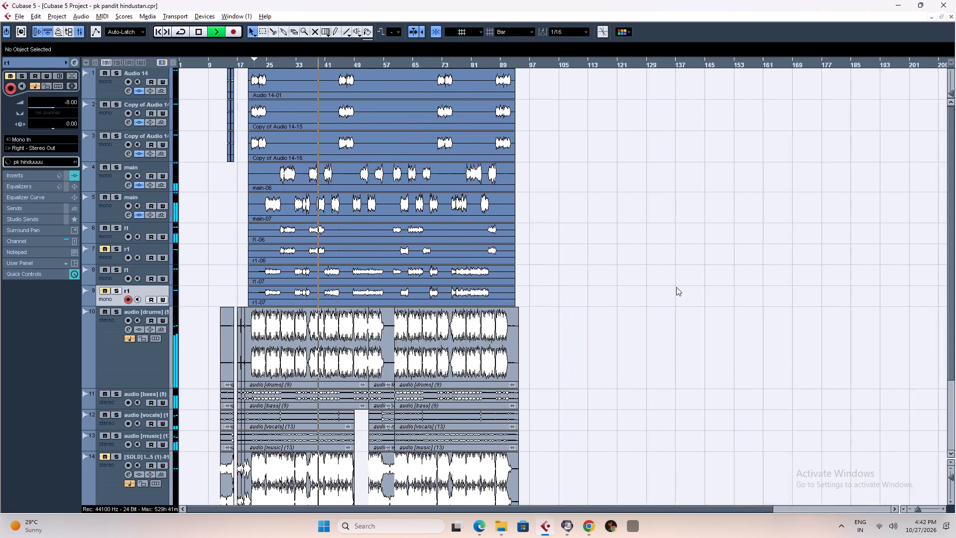
left_click_drag(953, 260, 955, 287)
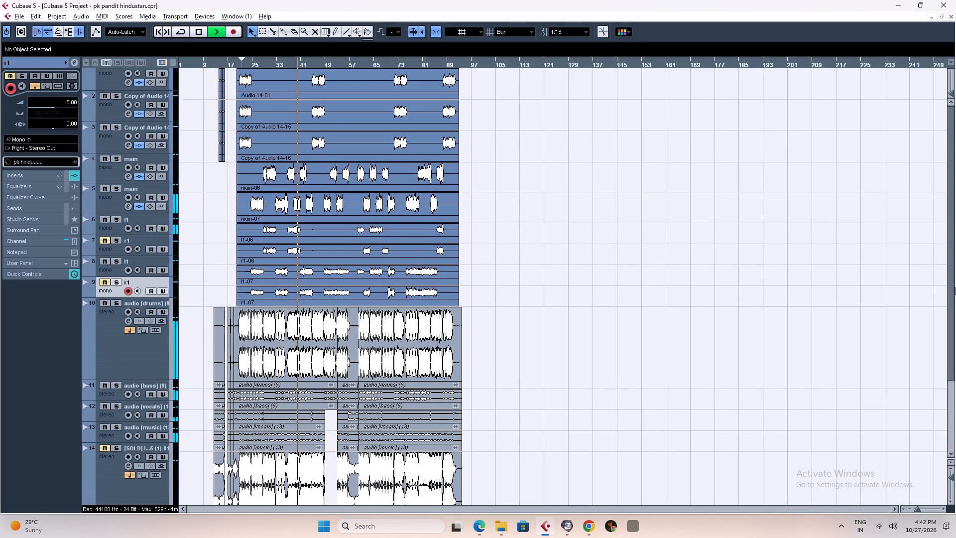
left_click_drag(955, 287, 955, 225)
key("h")
key("h")
key("h")
key("h")
key("h")
key("h")
key("h")
key("h")
key("h")
key("h")
key("h")
key("h")
key("h")
key("h")
key("h")
key("h")
key("h")
key("h")
key("h")
key("h")
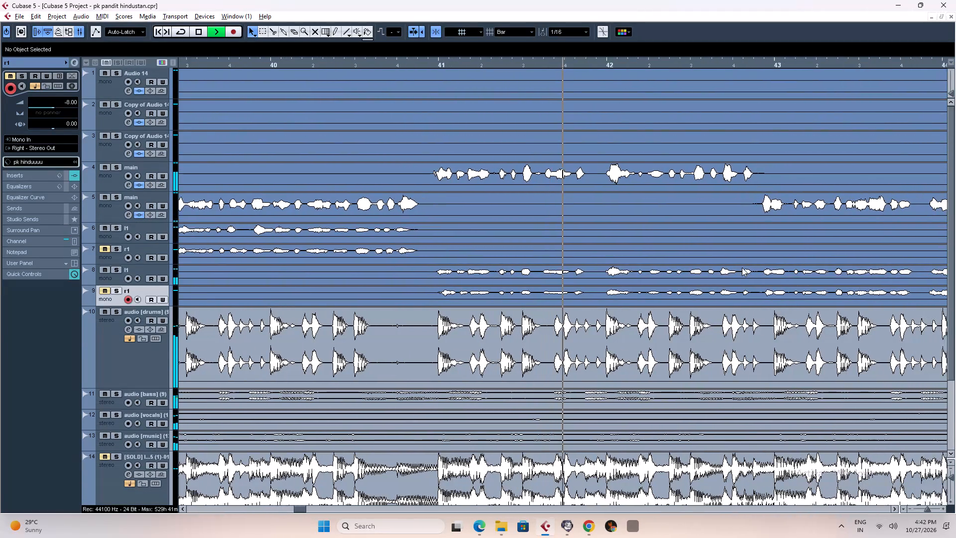
key("g")
key("g")
key("g")
key("g")
key("g")
key("g")
key("g")
key("g")
key("g")
key("g")
key("g")
key("g")
key("g")
key("g")
key("g")
key("g")
key("g")
key("g")
key("g")
key("g")
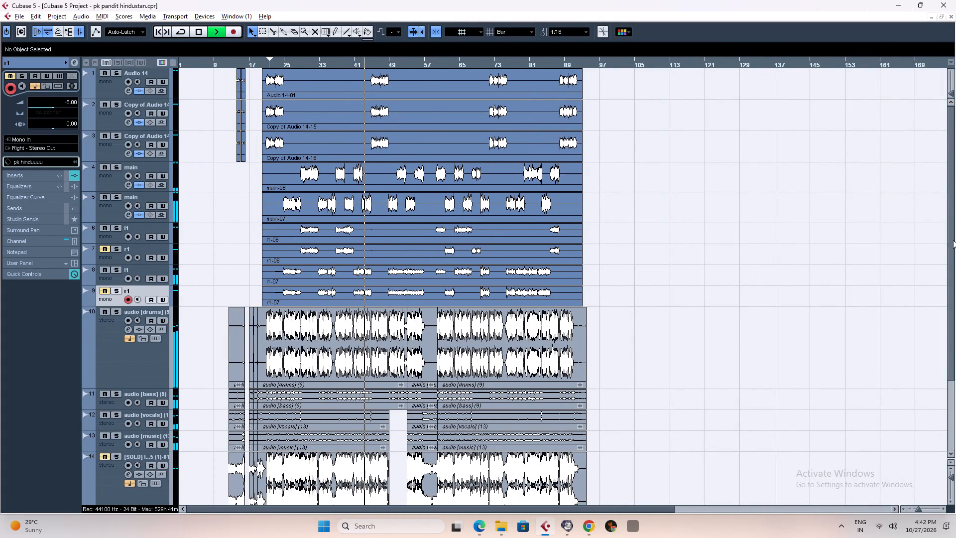
left_click_drag(953, 246, 955, 209)
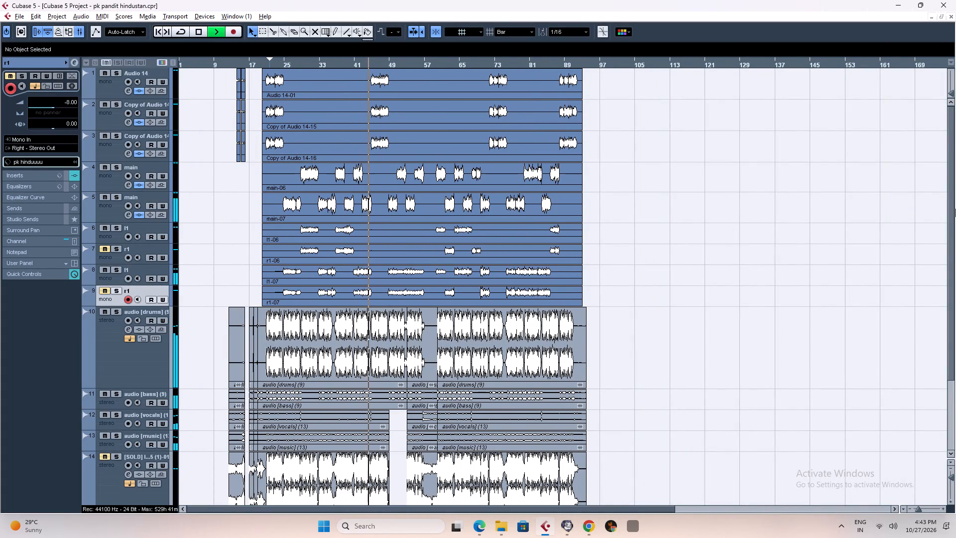
Reset the Stereo Out clip indicator in the mixer and check the vocal and music channel levels during playback.
key("F3")
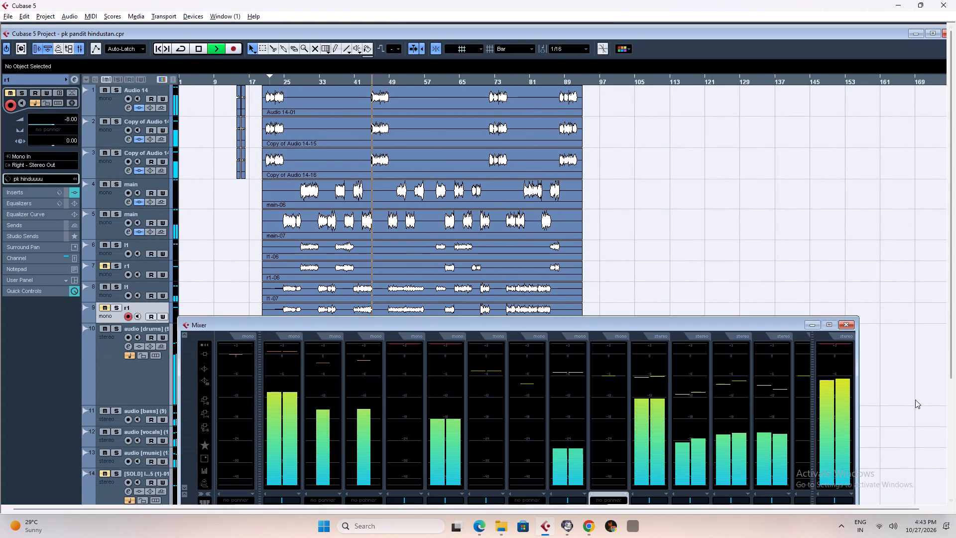
left_click_drag(761, 327, 762, 128)
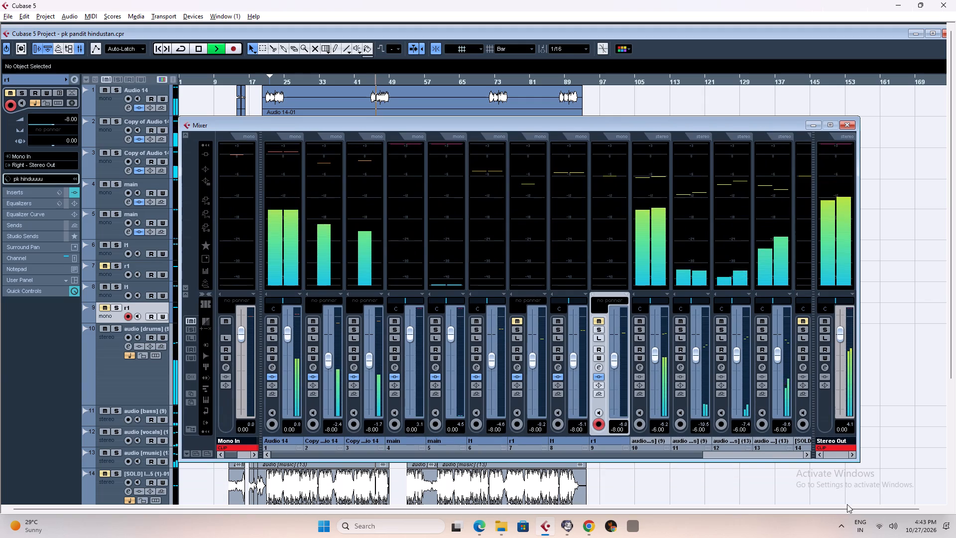
left_click(833, 446)
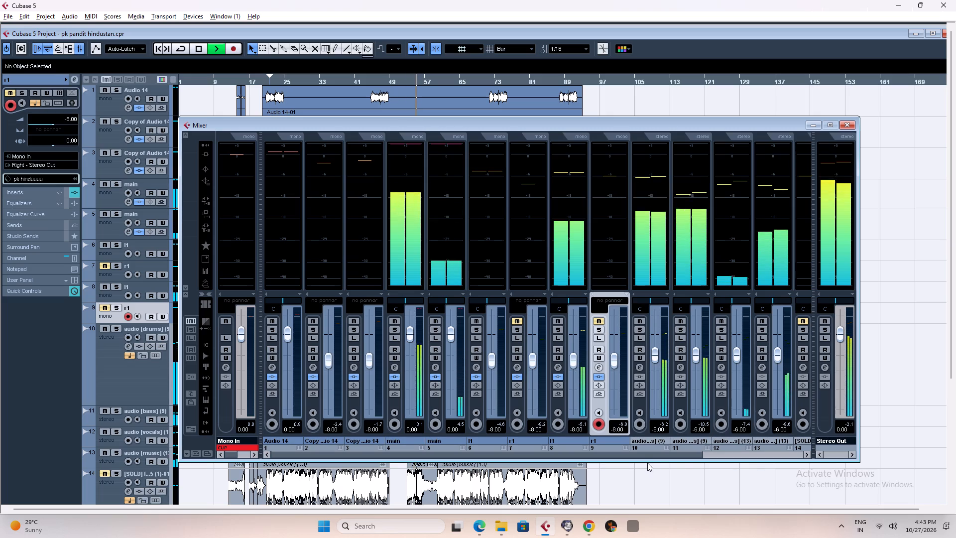
left_click_drag(621, 455, 761, 451)
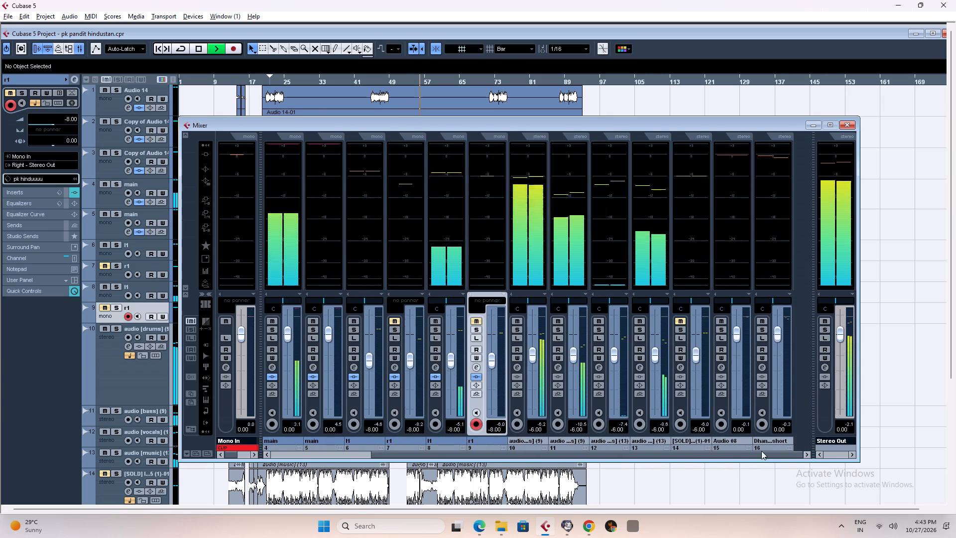
left_click_drag(761, 451, 678, 443)
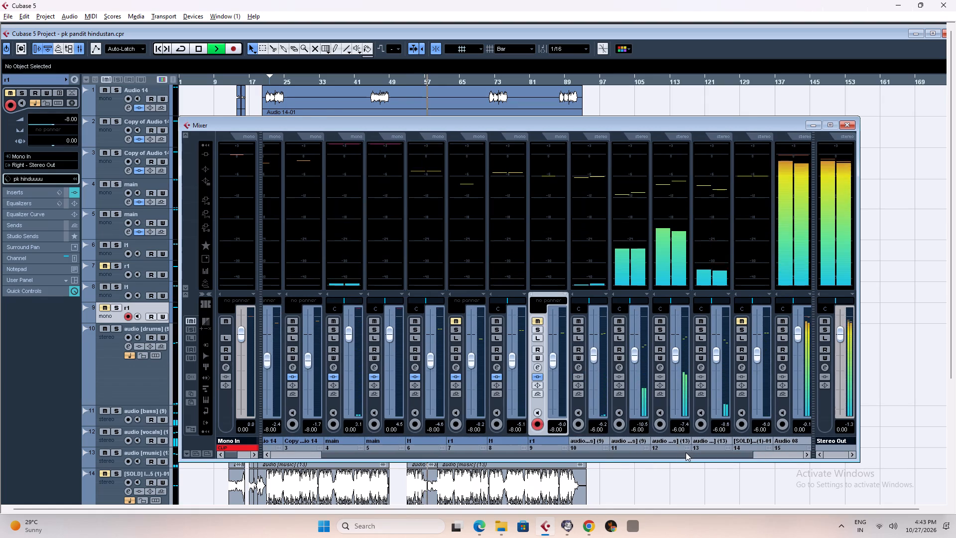
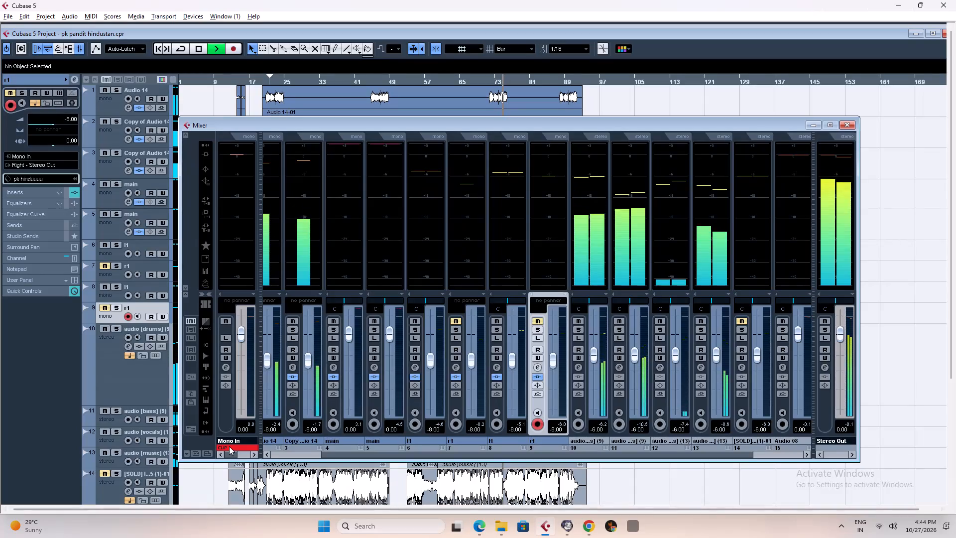
Reset the clip indicator on the Mono In input channel in the mixer.
left_click(229, 446)
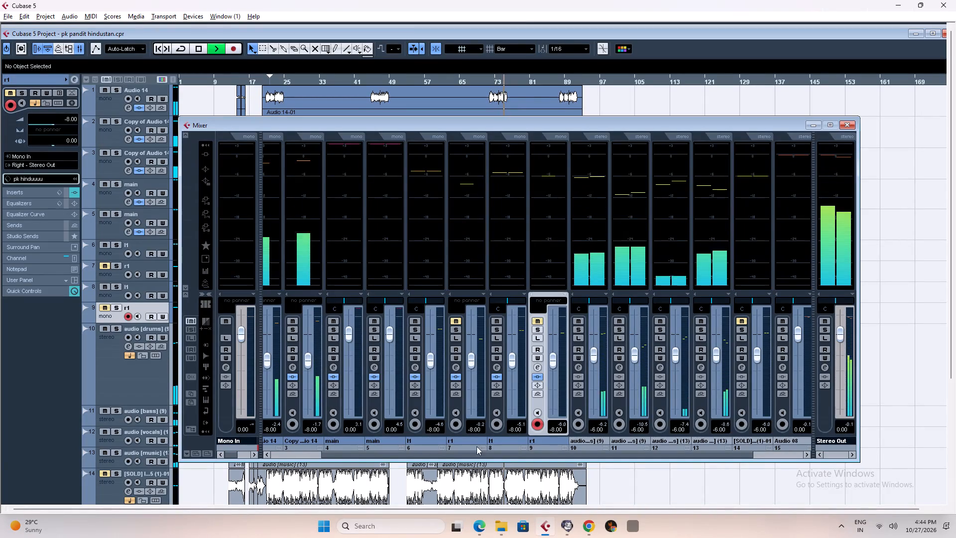
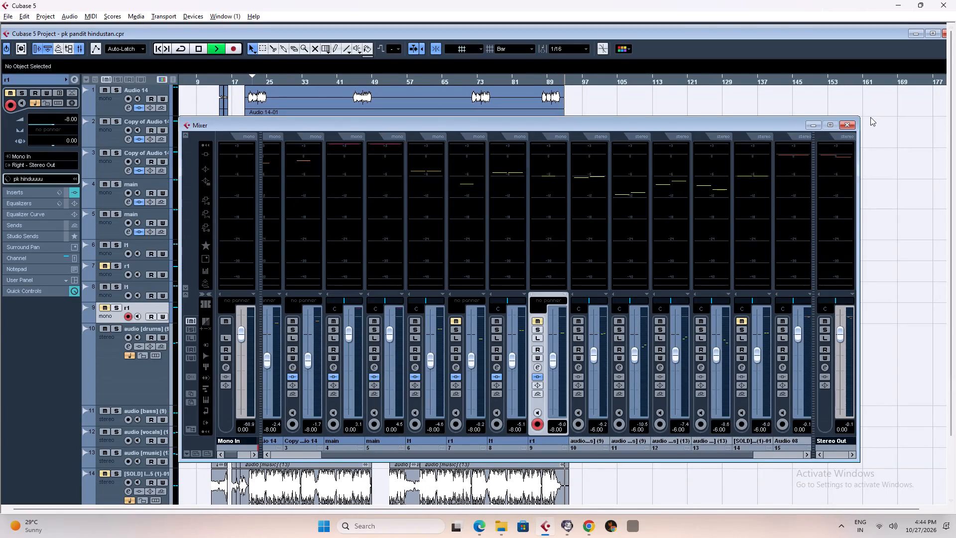
Close the mixer and stop playback.
left_click(843, 124)
key("space")
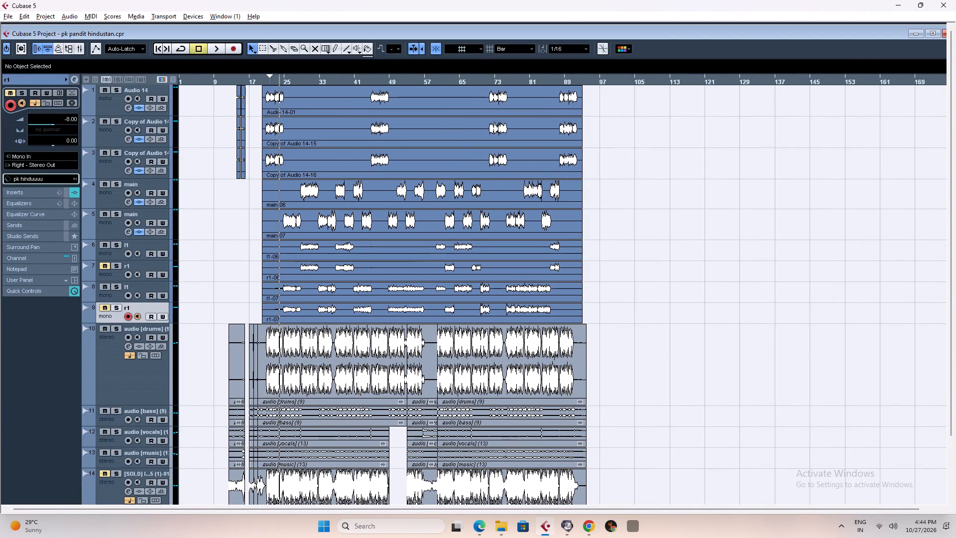
Select the time range from bar 14 to bar 16 across Audio 14 and its two copy tracks.
left_click(235, 78)
key("h")
key("h")
key("h")
key("h")
key("h")
key("h")
key("h")
key("h")
key("h")
key("h")
key("h")
key("h")
key("h")
key("h")
key("h")
key("h")
key("h")
key("h")
key("h")
key("h")
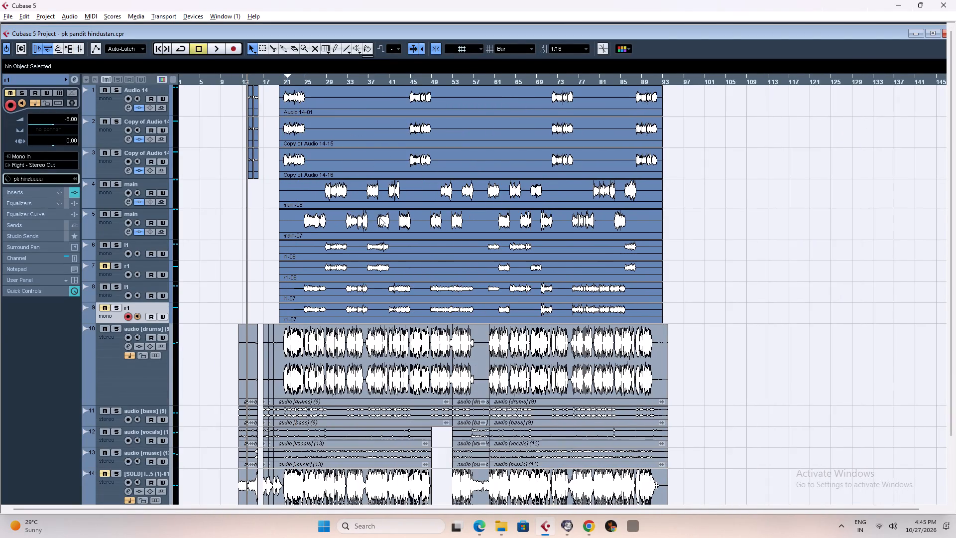
key("g")
type("gg")
key("g")
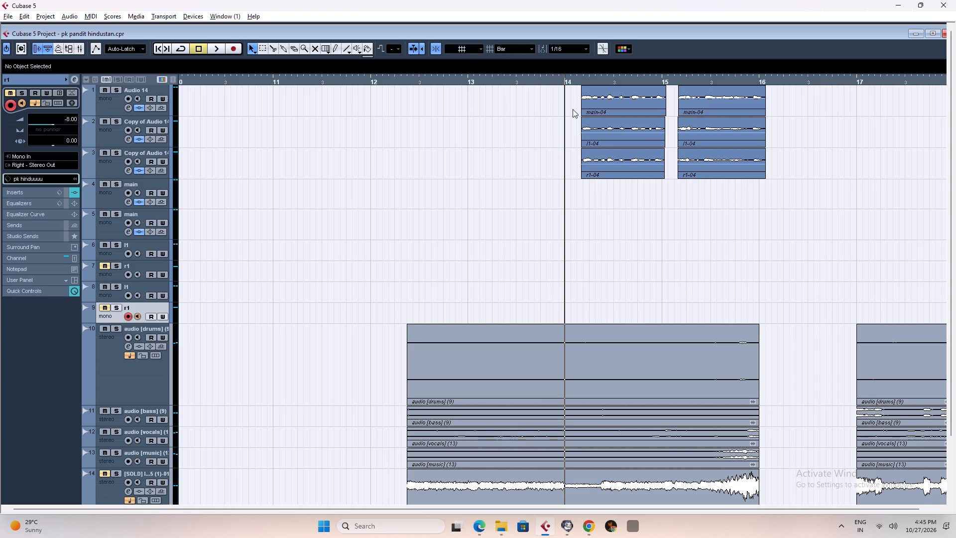
right_click(566, 96)
left_click(566, 96)
left_click(576, 95)
left_click_drag(569, 94, 600, 122)
right_click_drag(539, 102, 549, 101)
left_click_drag(567, 100, 783, 156)
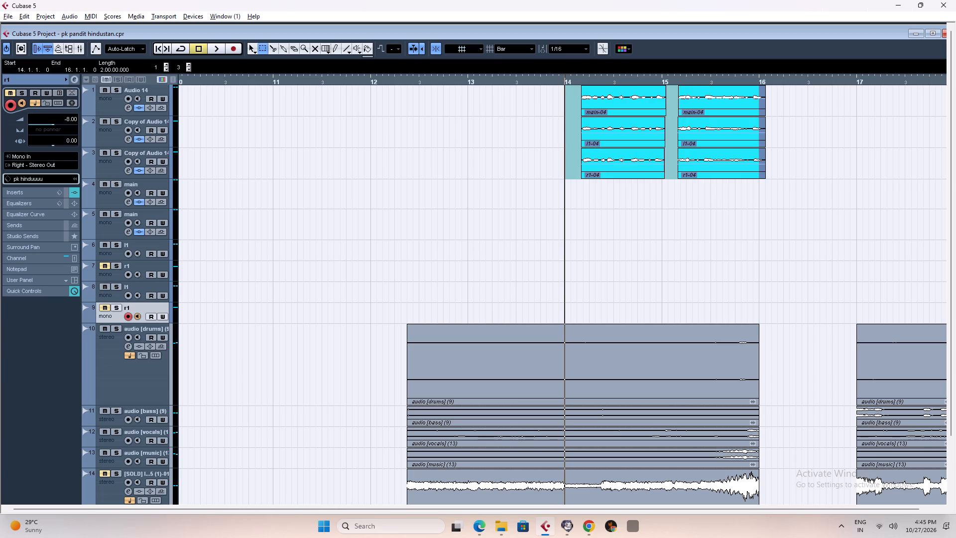
left_click_drag(783, 156, 774, 162)
left_click_drag(774, 162, 759, 158)
Set the grid type to Use Quantize.
left_click(508, 53)
left_click(508, 49)
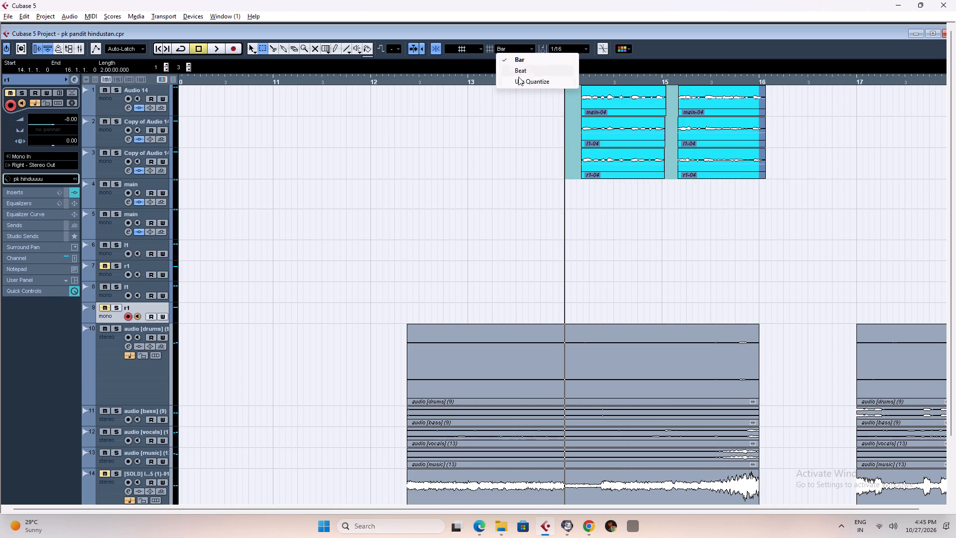
left_click(518, 80)
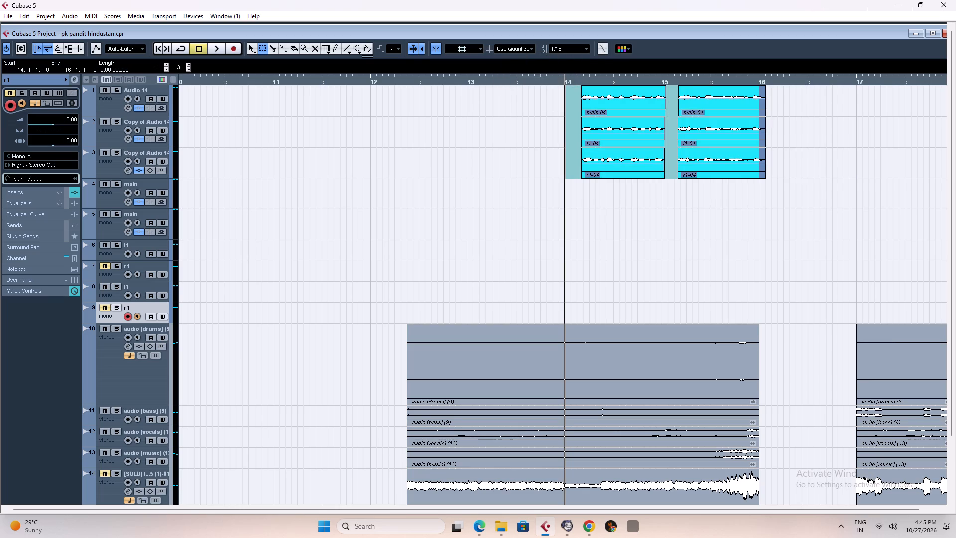
Extend the selected range's end to 16.1.3 and bounce it, replacing the clips with one continuous event on each of the three tracks.
left_click_drag(758, 151, 772, 151)
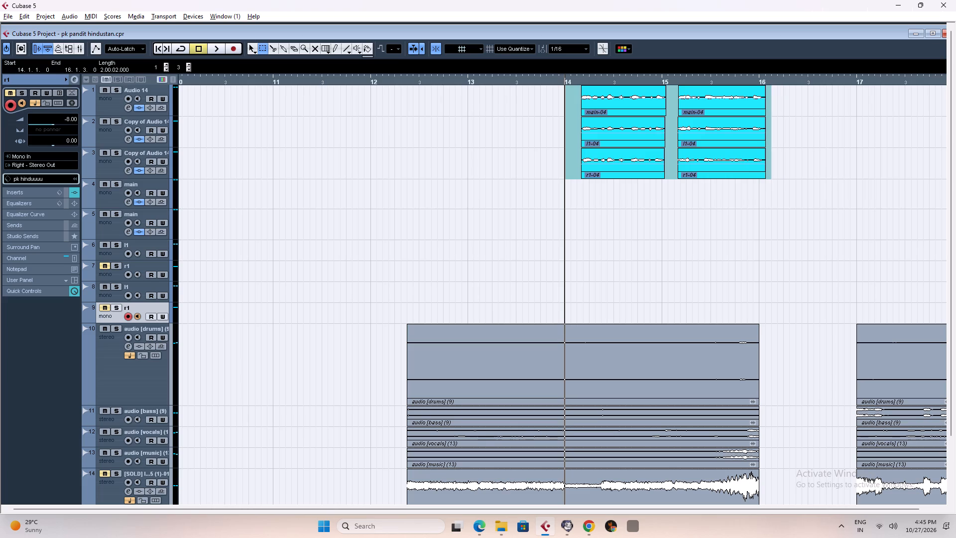
left_click_drag(772, 151, 770, 151)
key("alt+b")
left_click(473, 298)
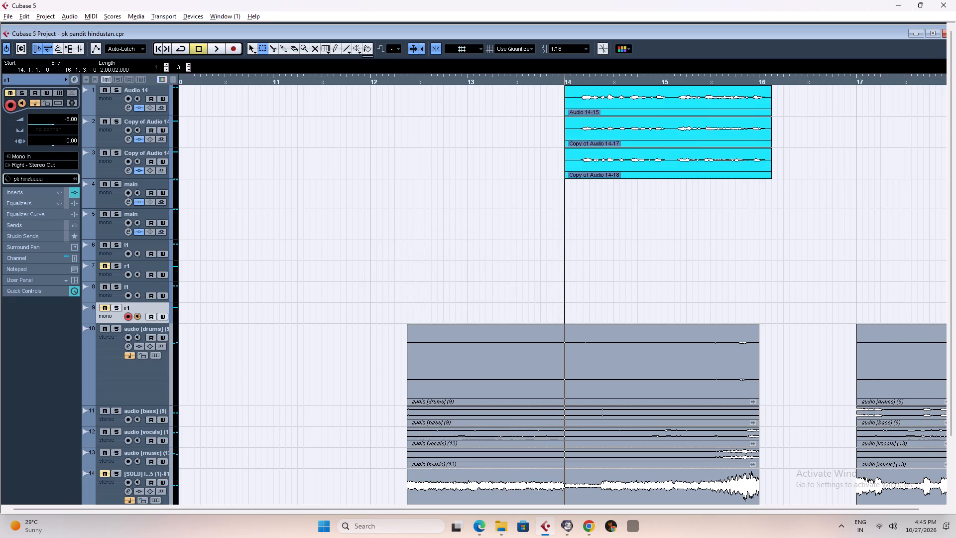
Return to the object selection tool and play back the bounced events from bar 14.
left_click(770, 243)
right_click(762, 232)
key("space")
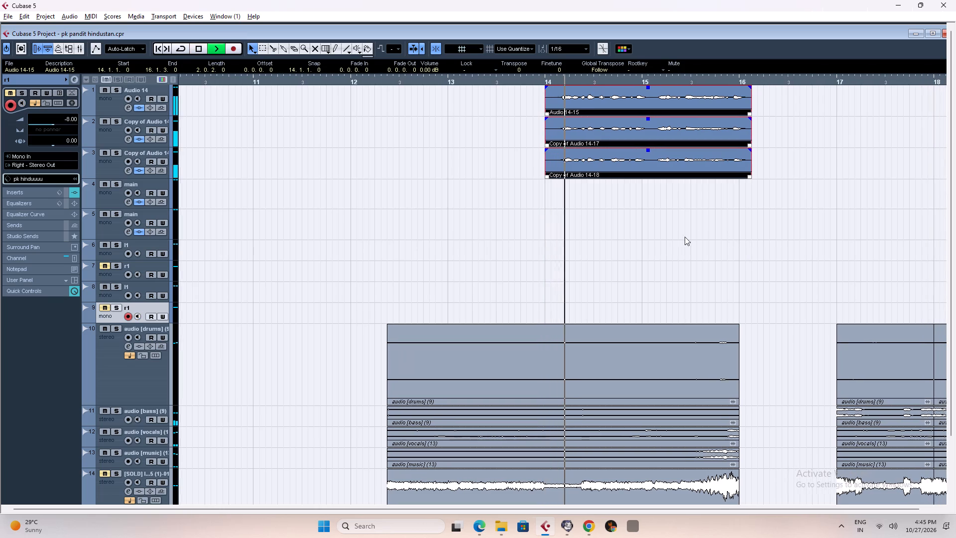
key("space")
key("space")
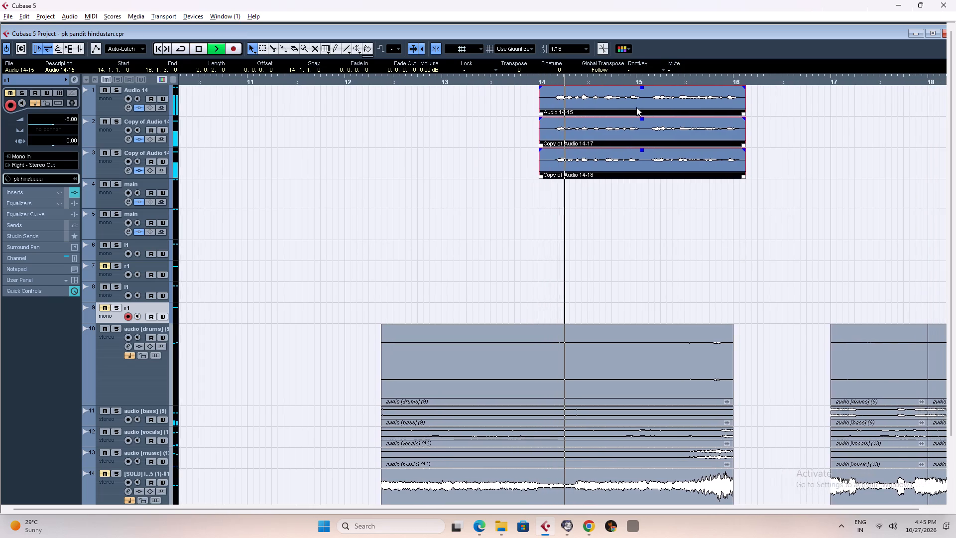
key("space")
Lower the volume of the three bounced events to -4.96 dB and play them back.
left_click_drag(669, 87, 668, 91)
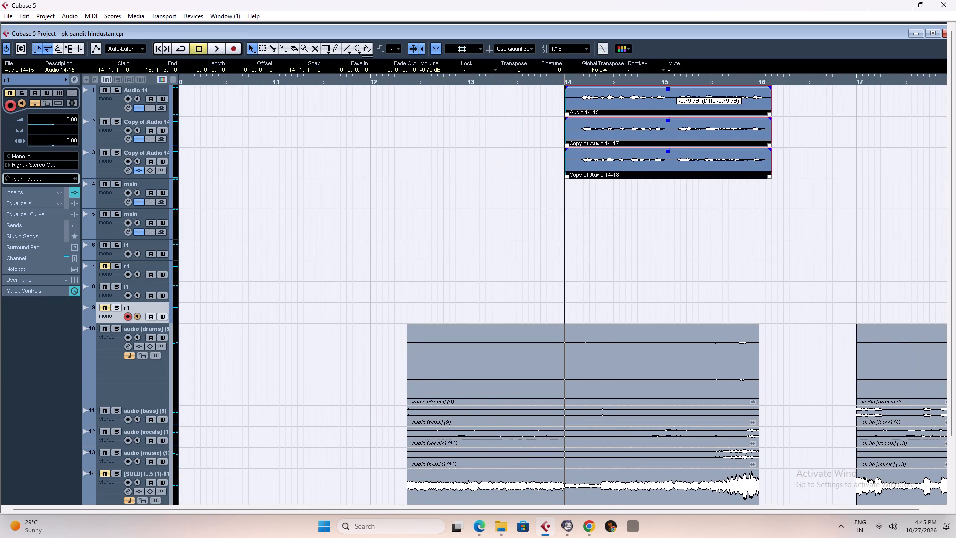
left_click_drag(668, 91, 669, 97)
key("space")
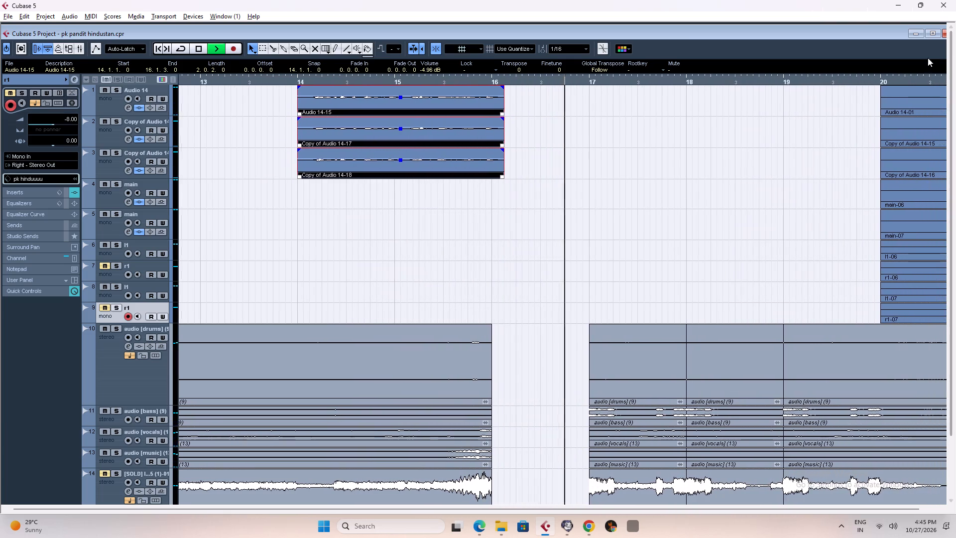
Solo the Audio 08 track and audition its vocals from bar 16.
left_click(931, 32)
left_click_drag(954, 207, 955, 357)
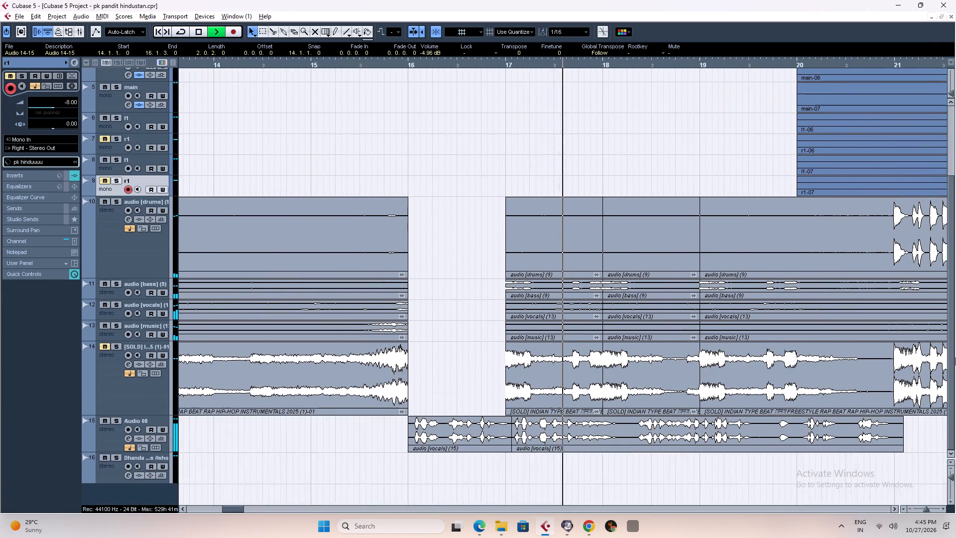
left_click_drag(955, 357, 947, 404)
key("space")
left_click(124, 440)
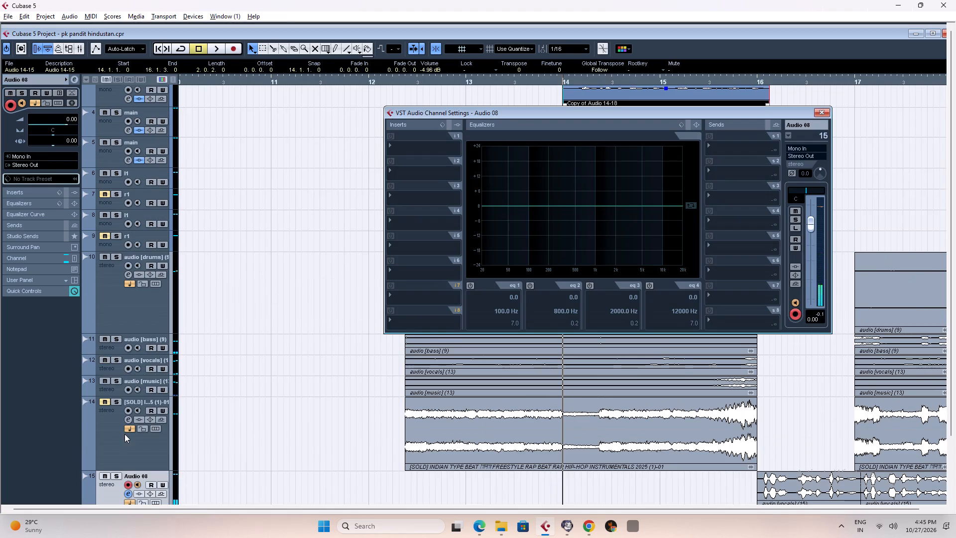
left_click(931, 31)
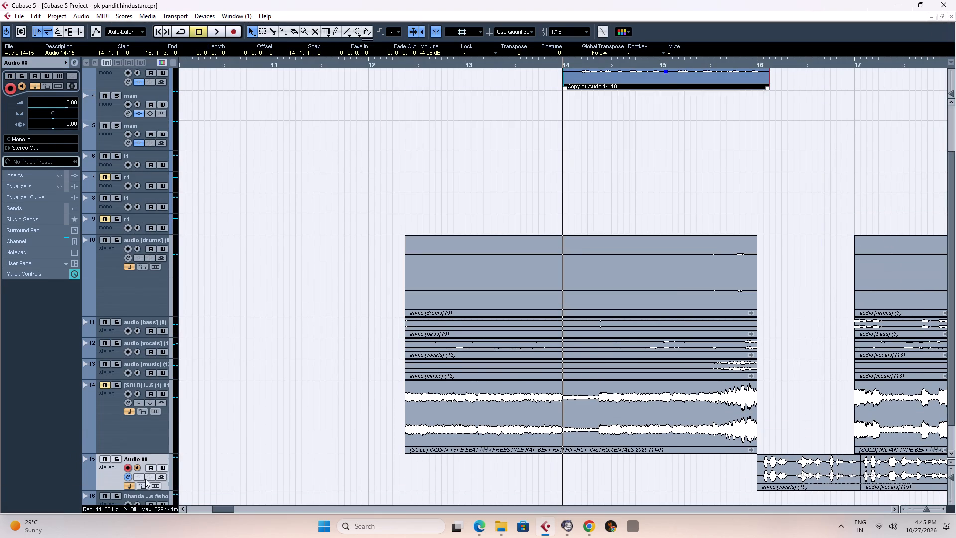
left_click(127, 478)
left_click_drag(951, 217, 951, 285)
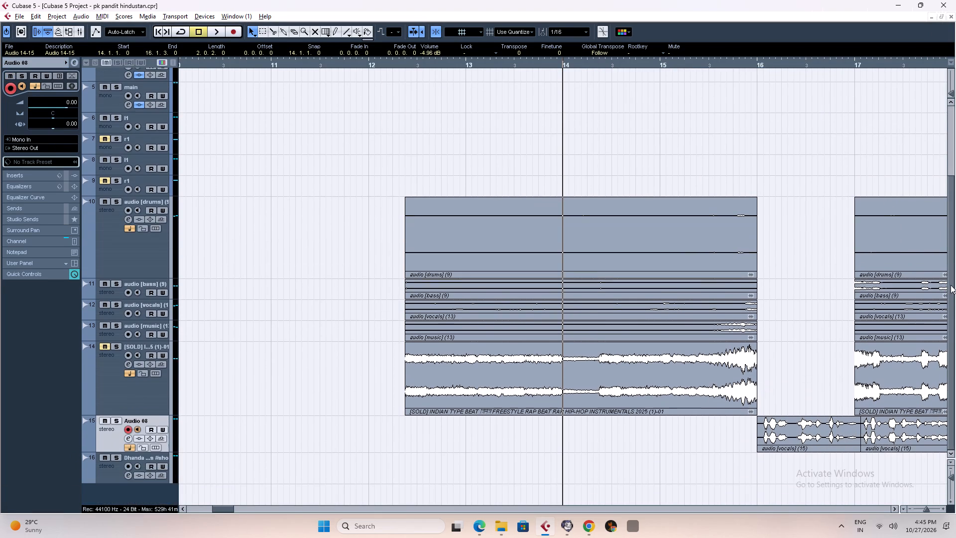
left_click_drag(951, 285, 922, 353)
left_click(103, 440)
left_click(118, 422)
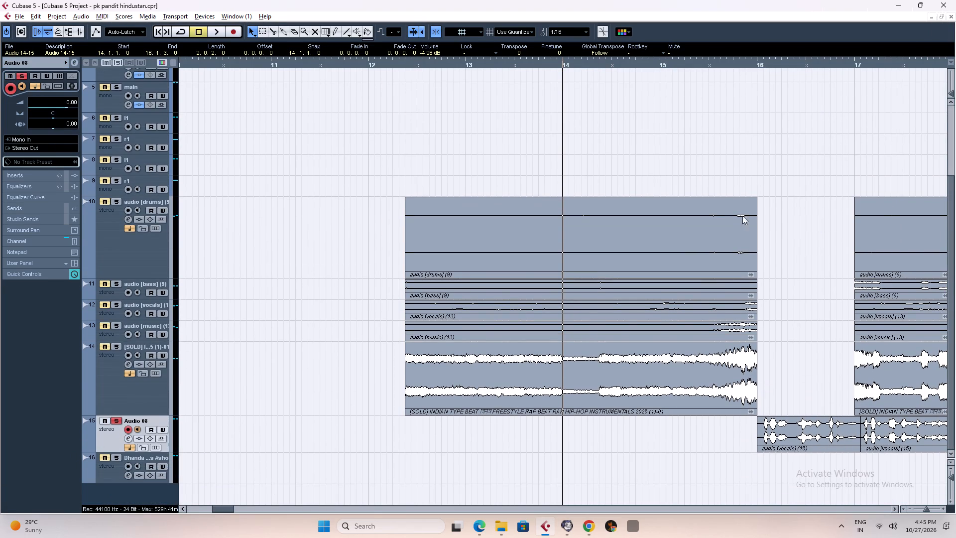
left_click(755, 64)
key("space")
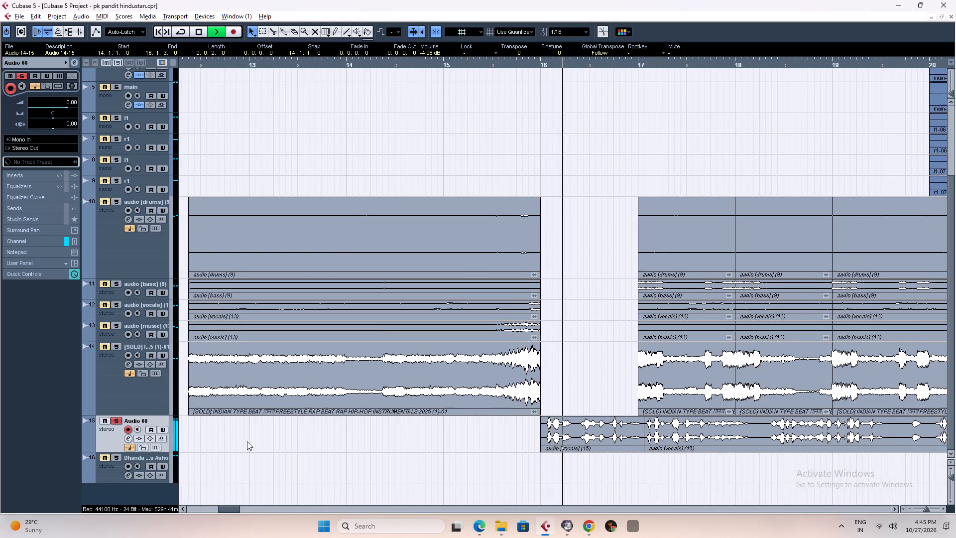
key("space")
key("space")
key("space")
Apply the pk hinduuuu track preset to the Audio 08 track.
left_click(40, 161)
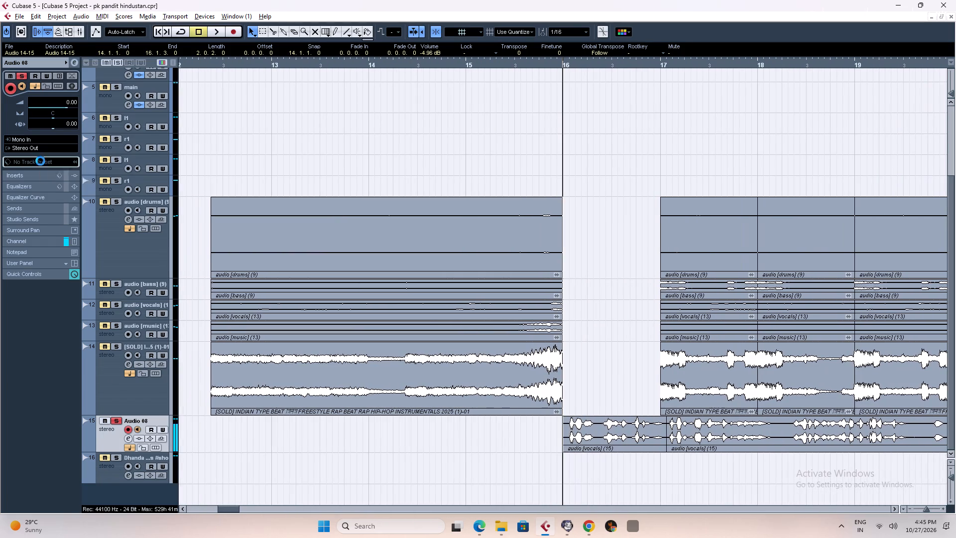
left_click(55, 296)
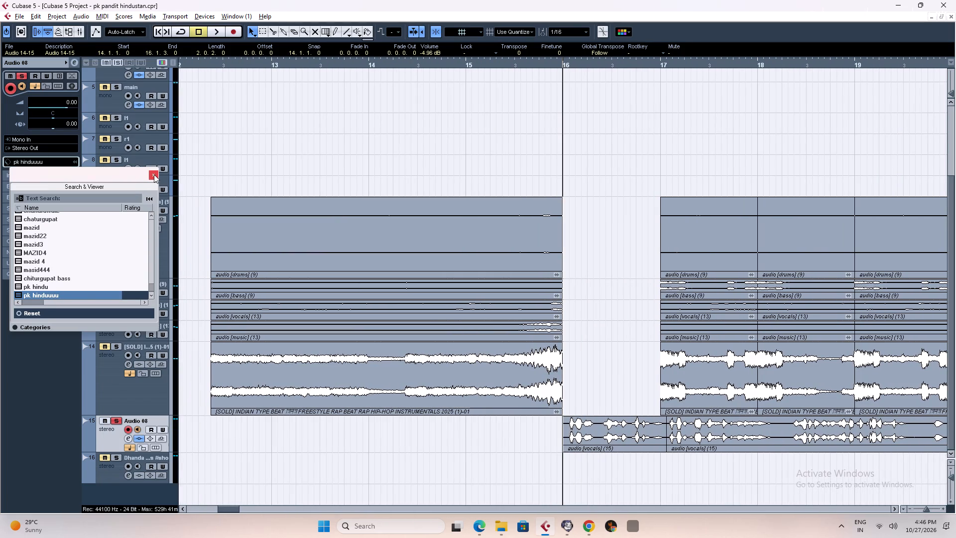
left_click(154, 174)
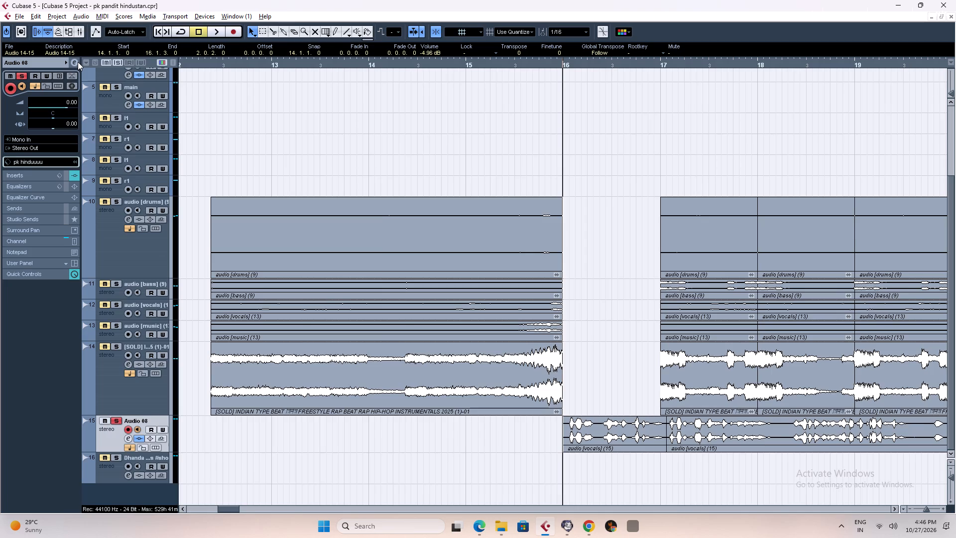
Delete the 13587 Hz high-frequency boost band from Audio 08's Pro-Q 3 insert, audition the result and close the plug-in and channel settings.
left_click(78, 62)
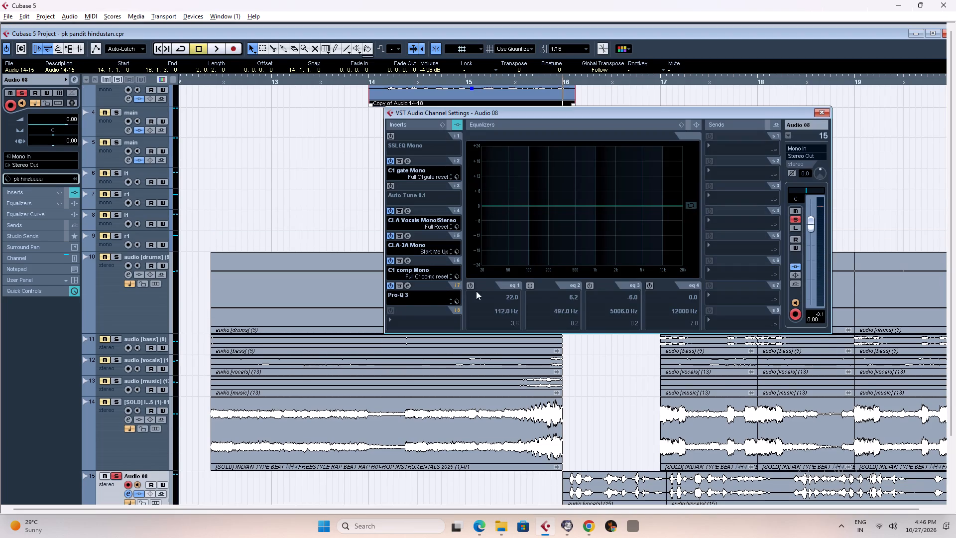
left_click(407, 286)
key("space")
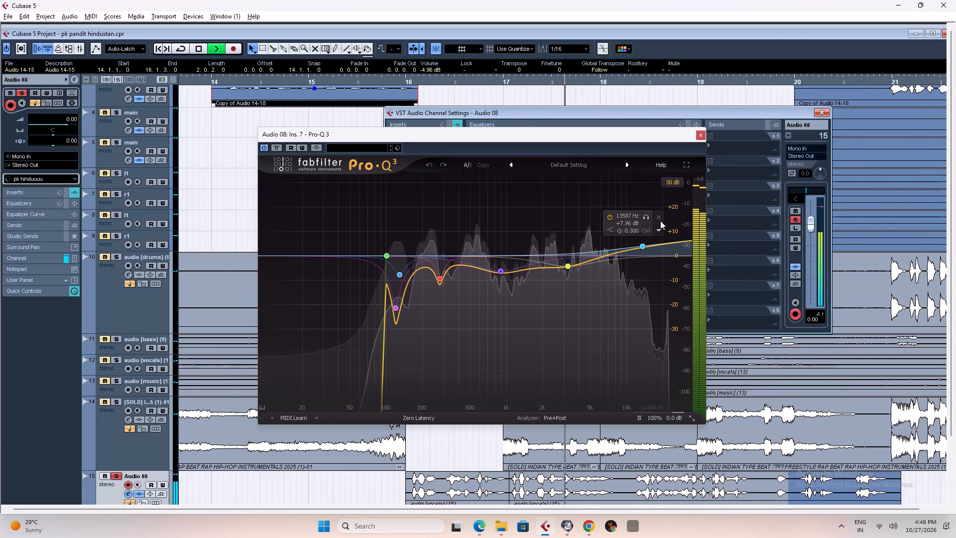
key("space")
key("space")
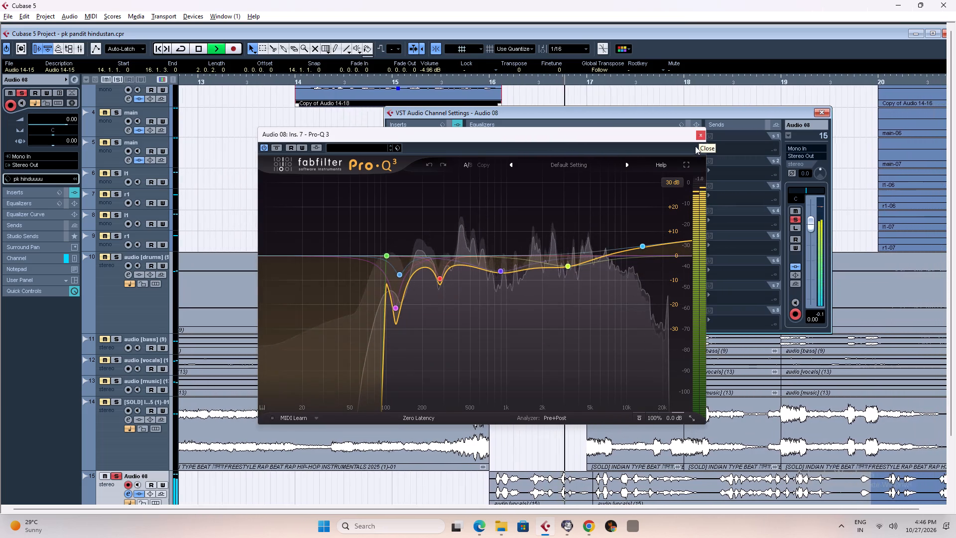
key("space")
left_click(658, 218)
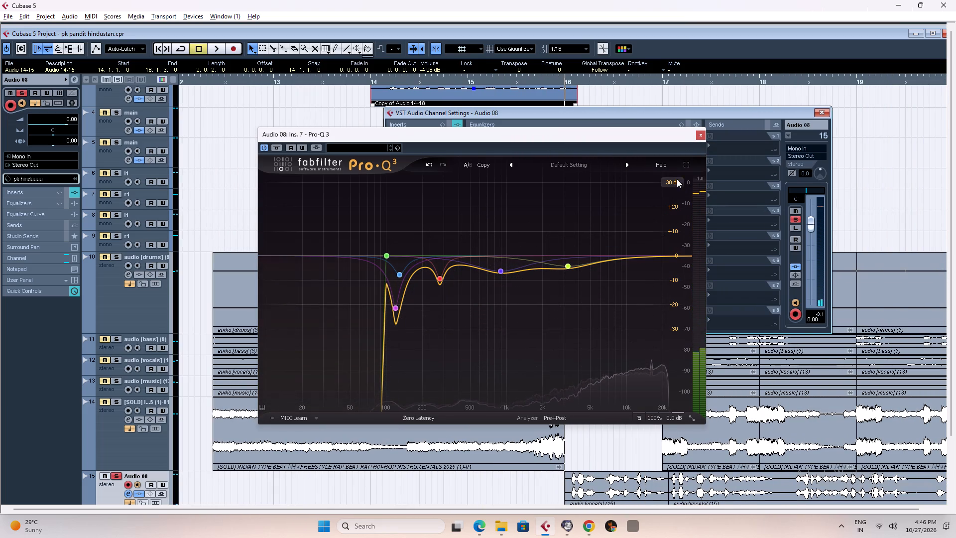
key("space")
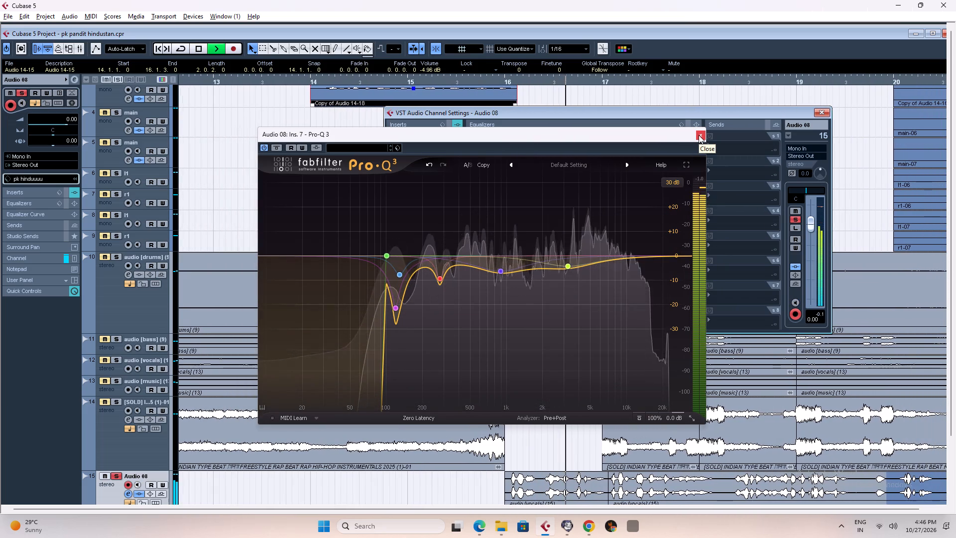
key("space")
left_click(699, 135)
left_click(819, 112)
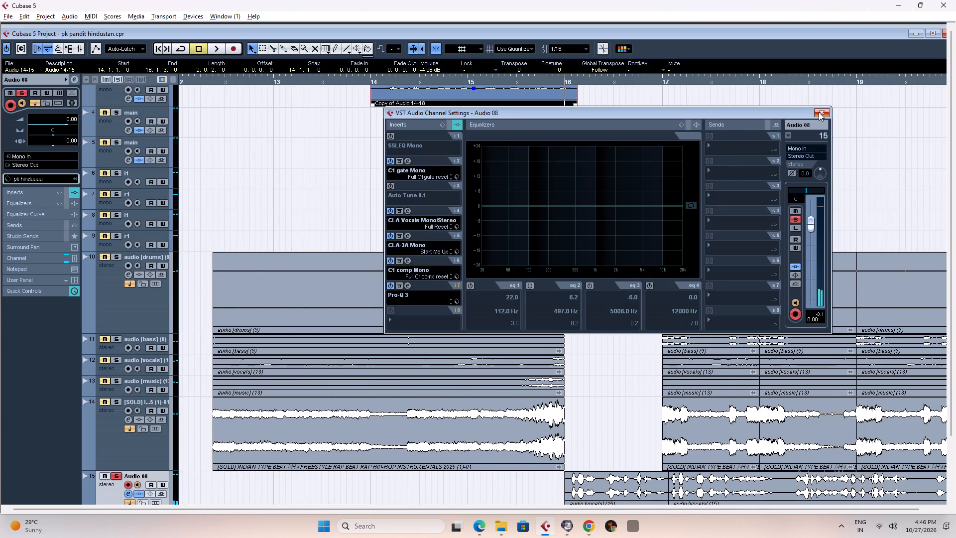
Turn off solo on Audio 08 and play the full mix from just after bar 14 with a wider arrangement in view.
left_click(118, 477)
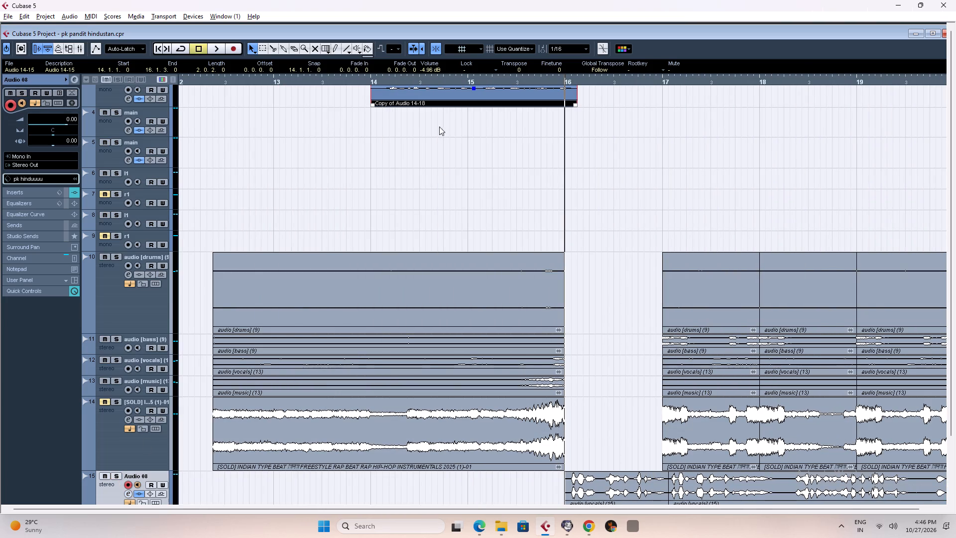
left_click(382, 76)
left_click(386, 81)
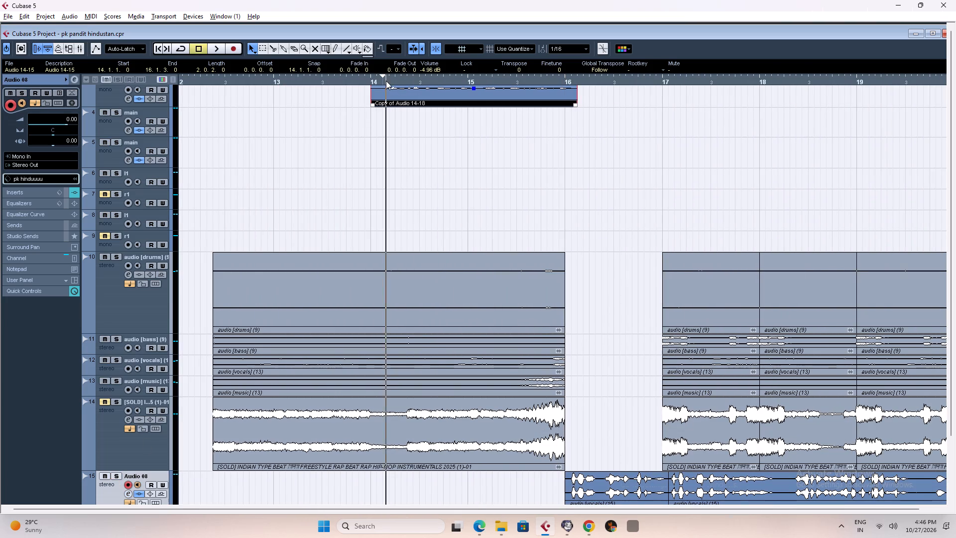
key("space")
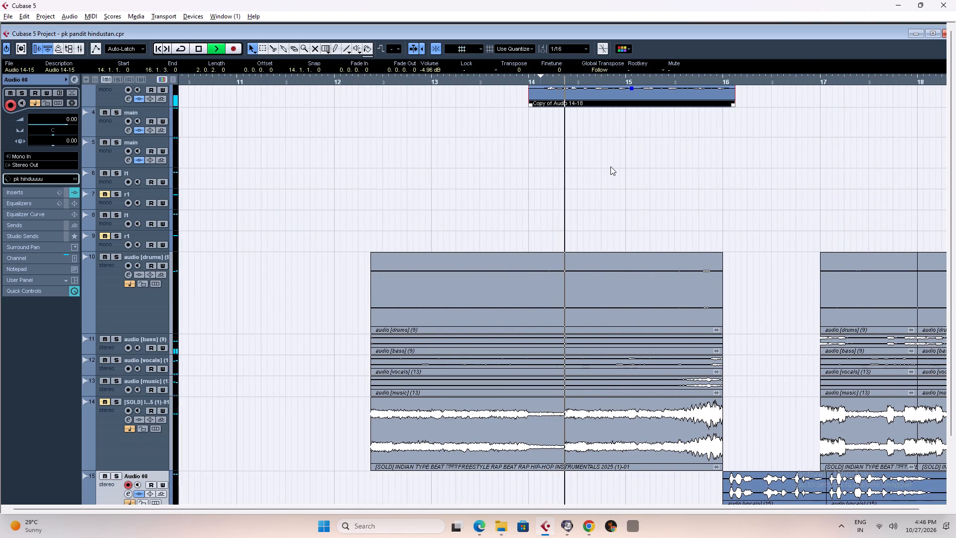
key("g")
key("g")
key("g")
key("g")
key("g")
key("g")
key("g")
key("g")
key("g")
key("g")
key("g")
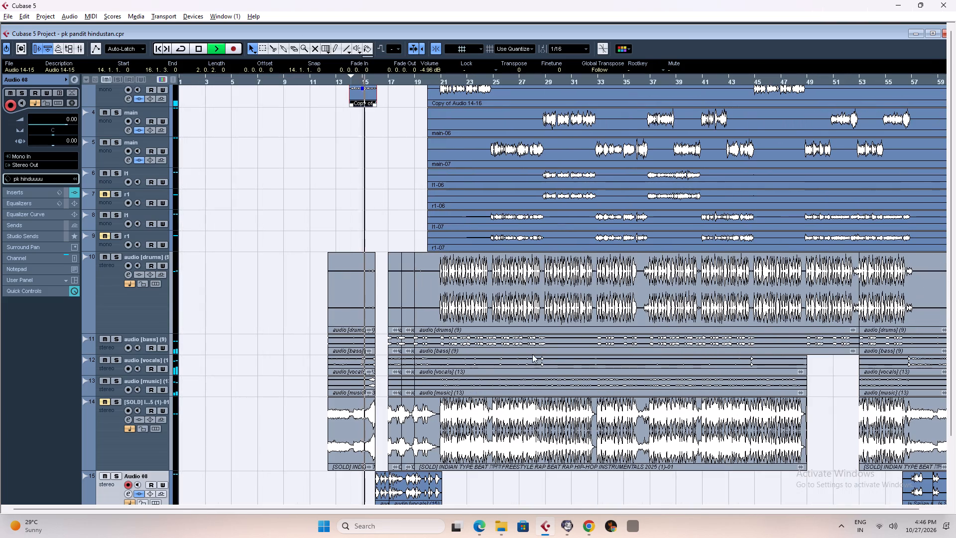
left_click(938, 32)
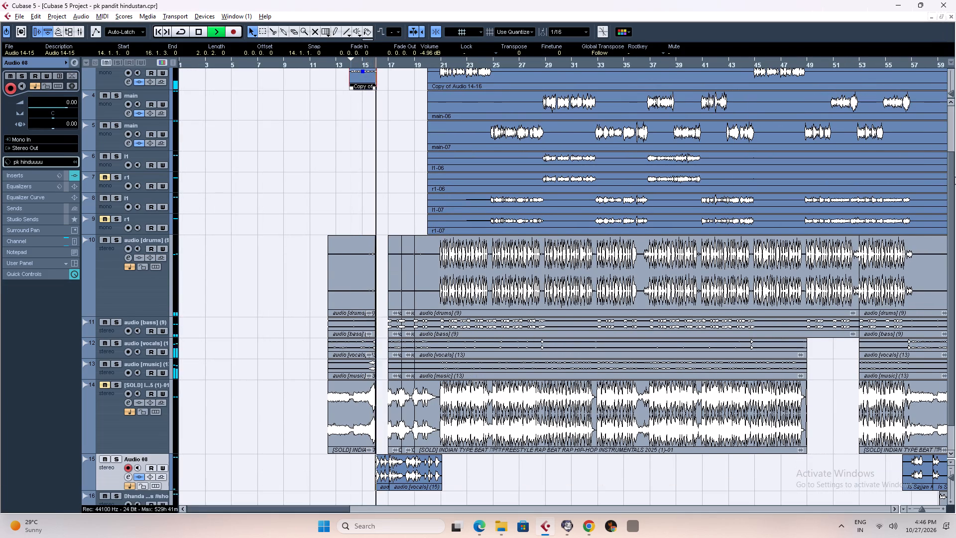
Audition the full mix around the start of the Audio 08 vocals, replaying from just after bar 16.
left_click_drag(950, 173, 950, 297)
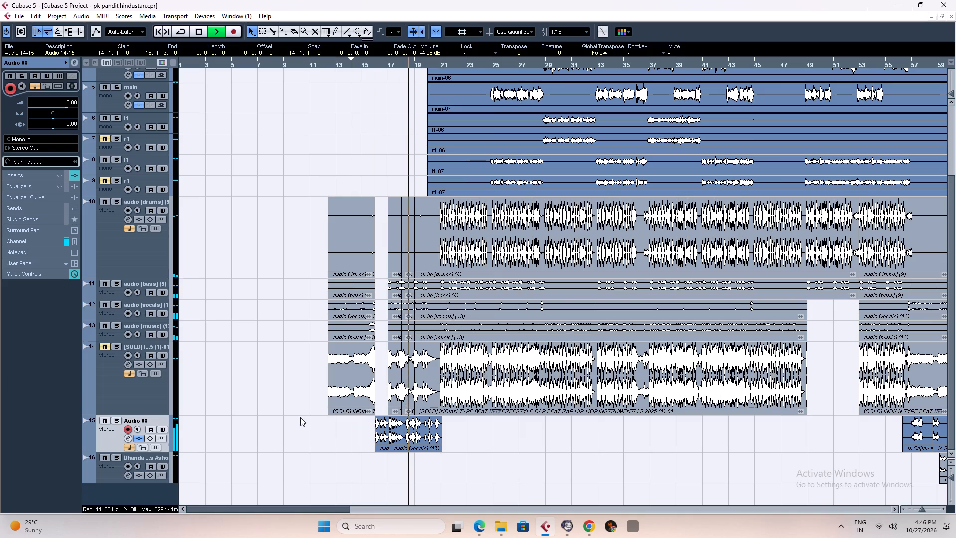
left_click(76, 64)
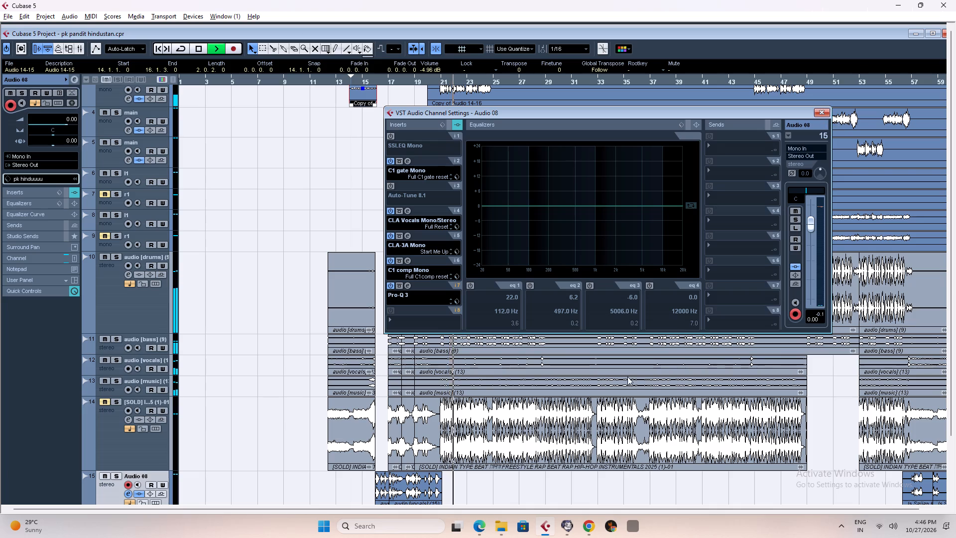
key("space")
key("space")
left_click(380, 81)
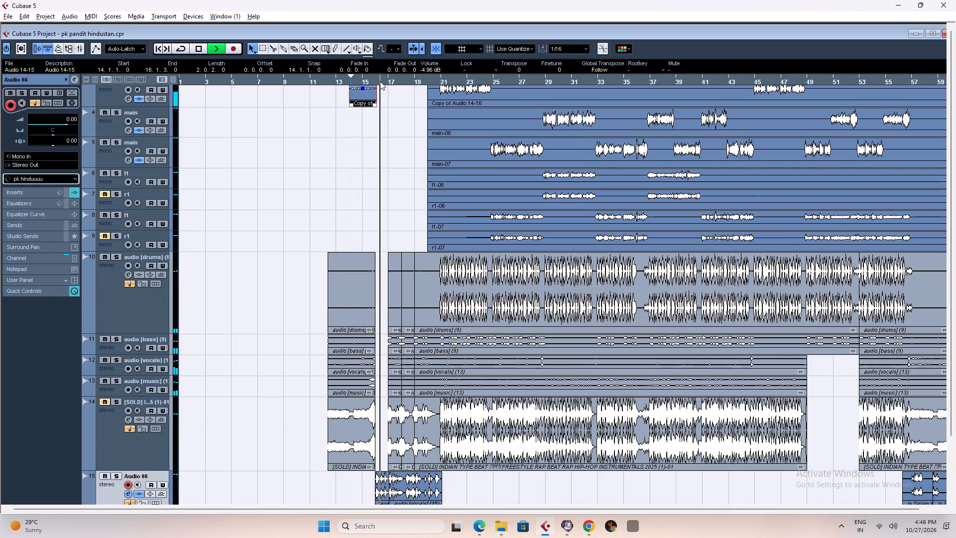
key("space")
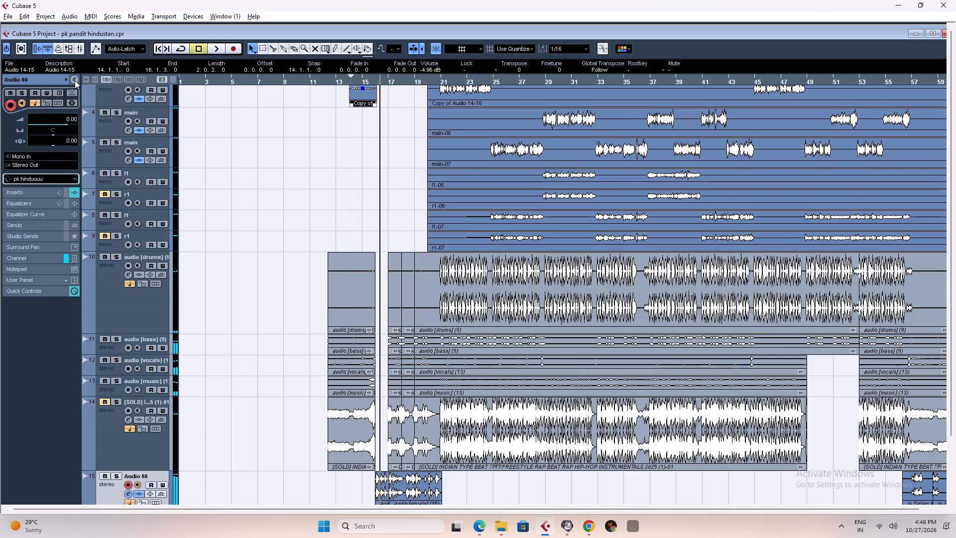
In Audio 08's CLA Vocals insert, try Treble at about -1.6, set it to 1.0 during playback, and close the plug-in and channel settings.
left_click(76, 77)
left_click(76, 78)
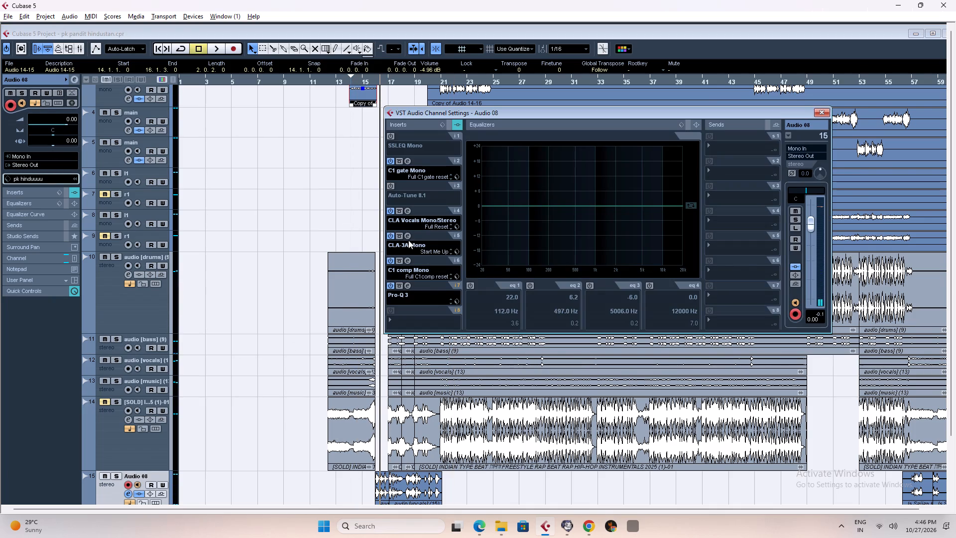
left_click(408, 212)
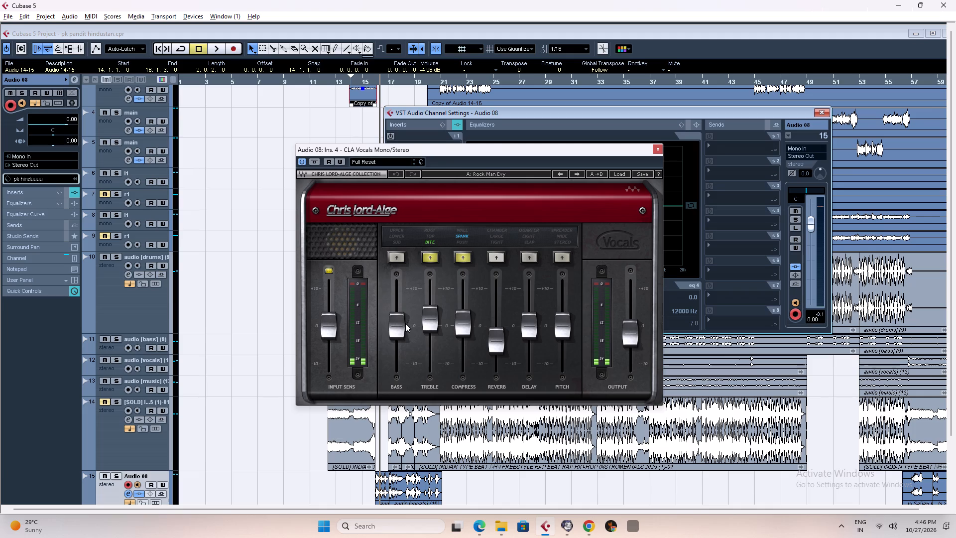
left_click_drag(428, 322, 429, 325)
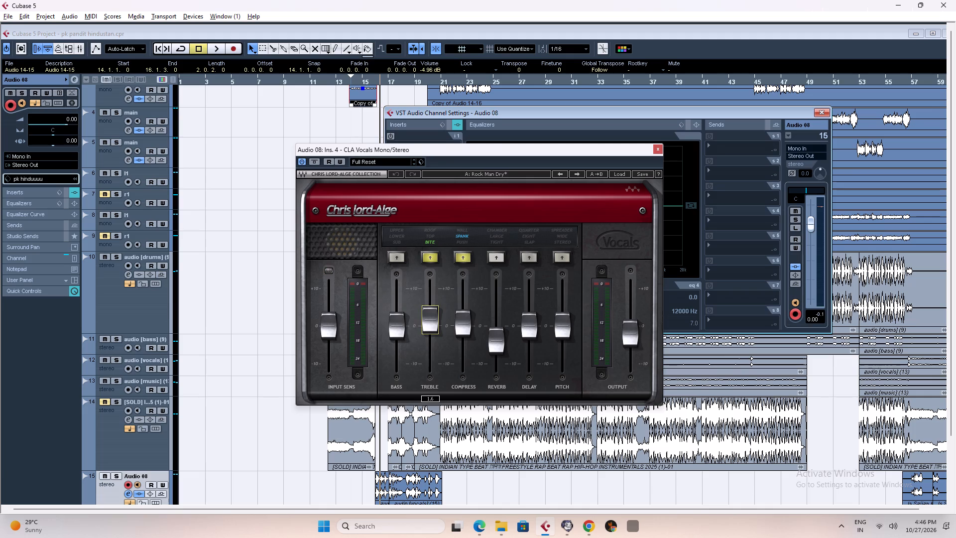
left_click_drag(429, 325, 433, 358)
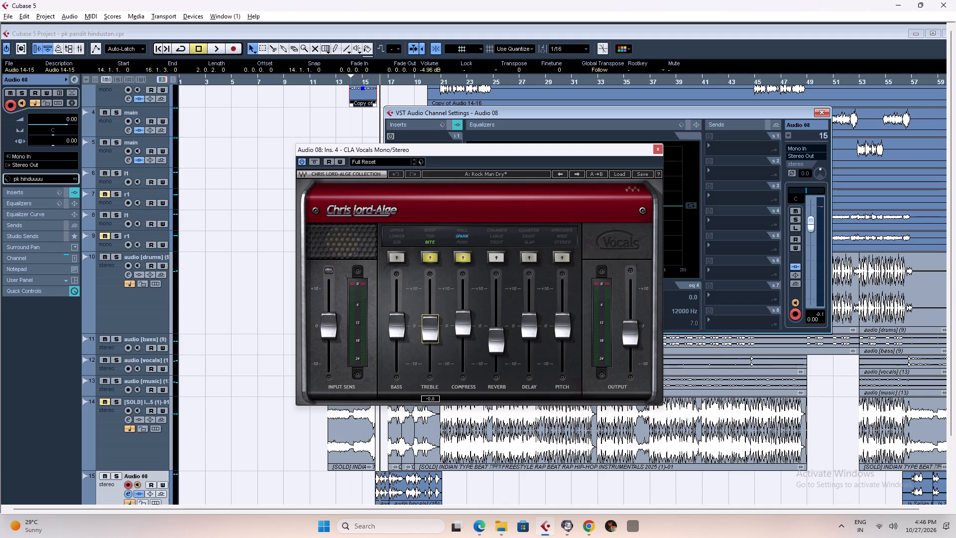
left_click_drag(433, 358, 435, 365)
key("space")
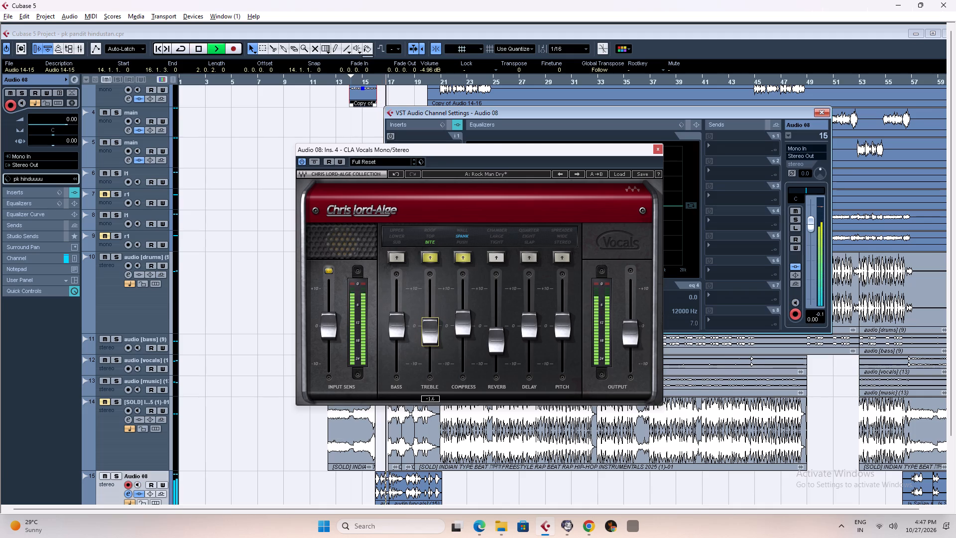
double_click(429, 329)
key("1")
key("Return")
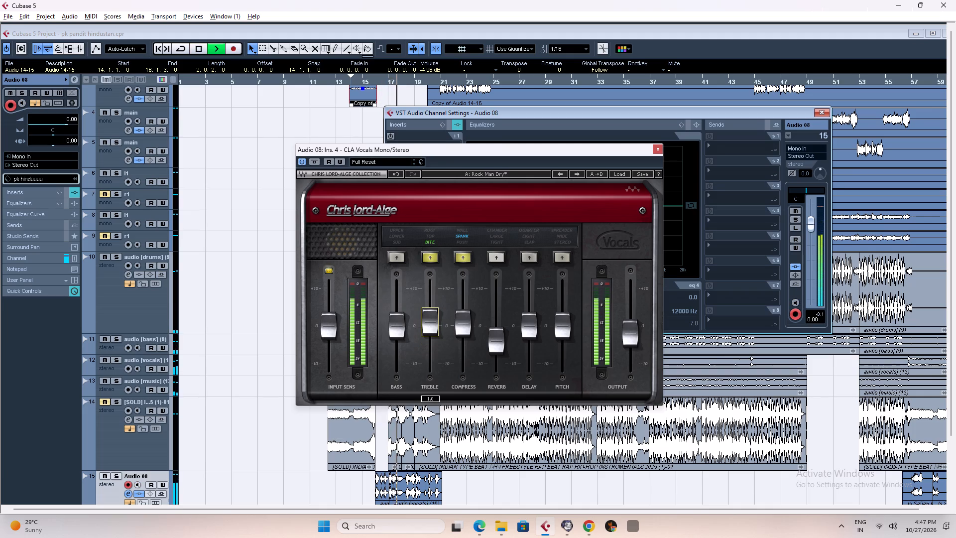
left_click(656, 153)
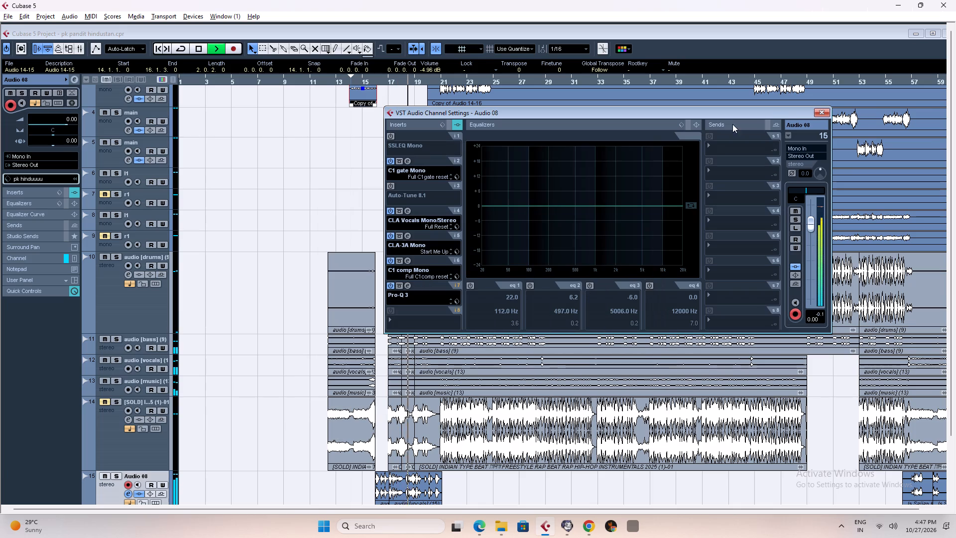
left_click(817, 111)
Solo Audio 08 and audition its processed vocals from just after bar 16.
key("space")
key("space")
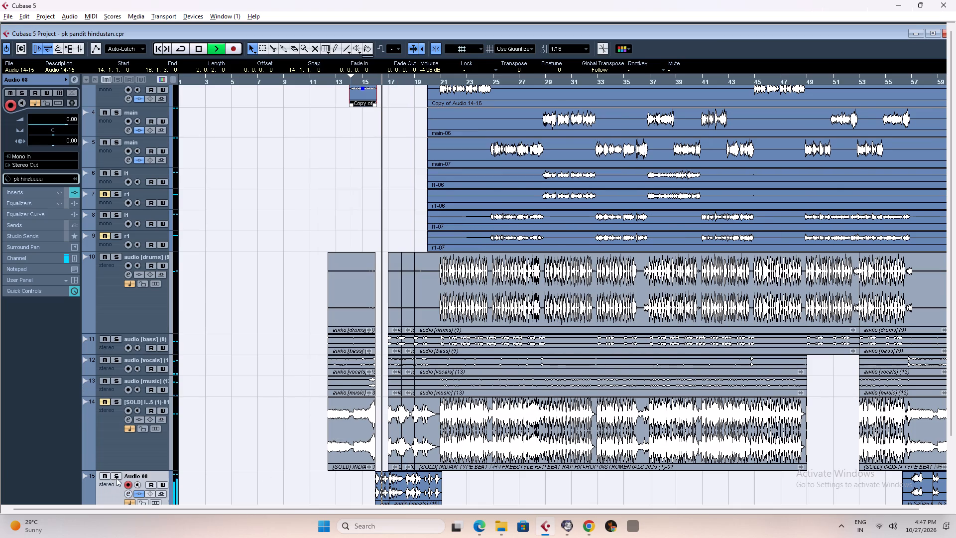
left_click(116, 477)
left_click(74, 77)
key("space")
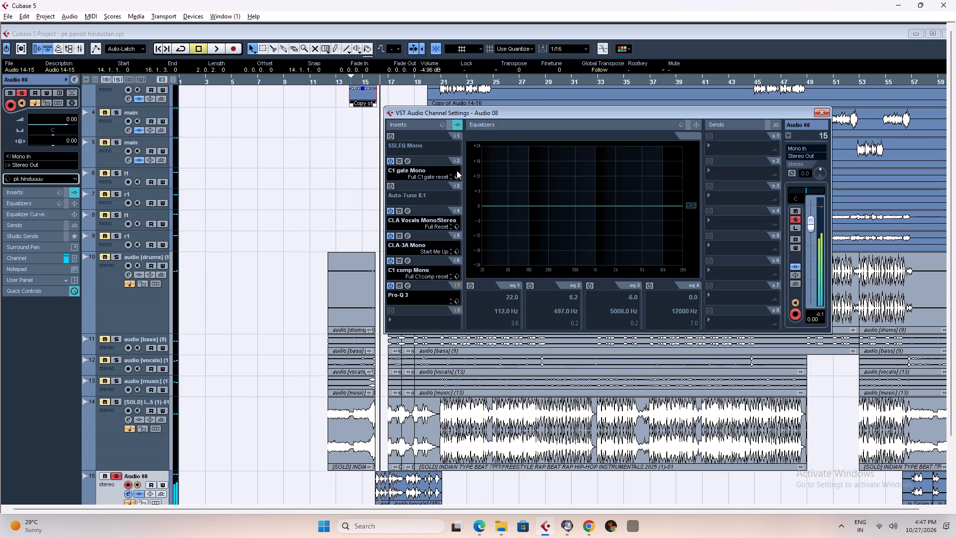
key("space")
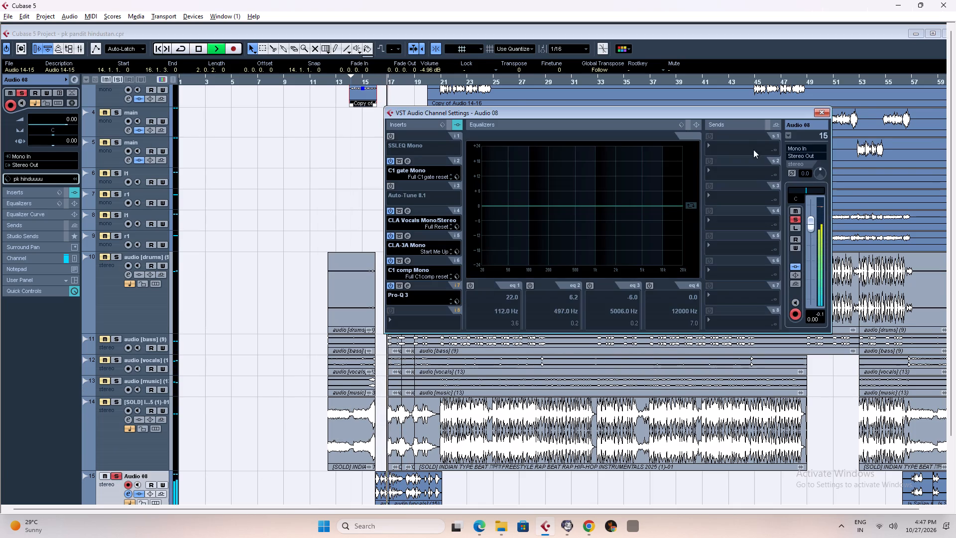
left_click(822, 113)
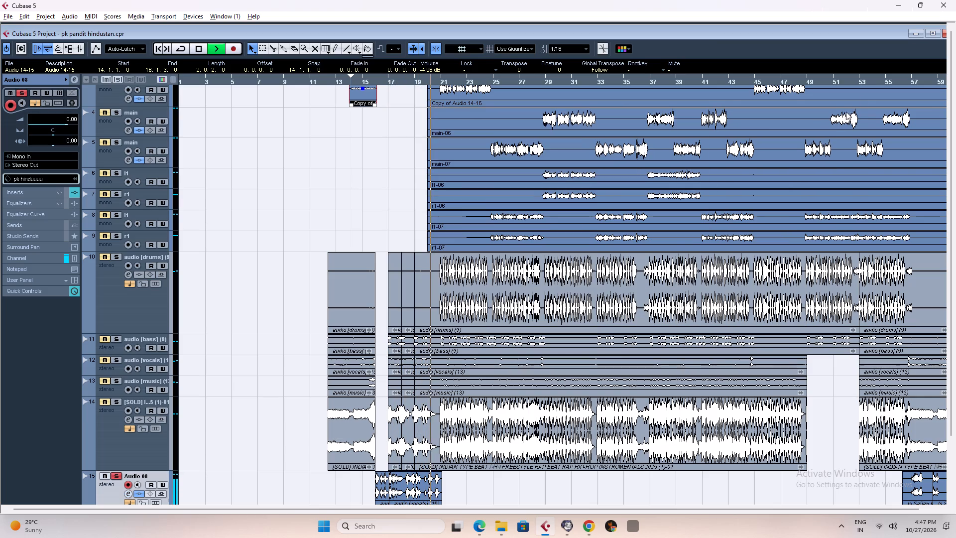
Turn off solo on Audio 08 and play the full mix from about bar 53 with the whole arrangement in view.
left_click(864, 80)
key("g")
key("g")
key("g")
key("g")
key("g")
key("g")
key("g")
key("g")
key("g")
key("g")
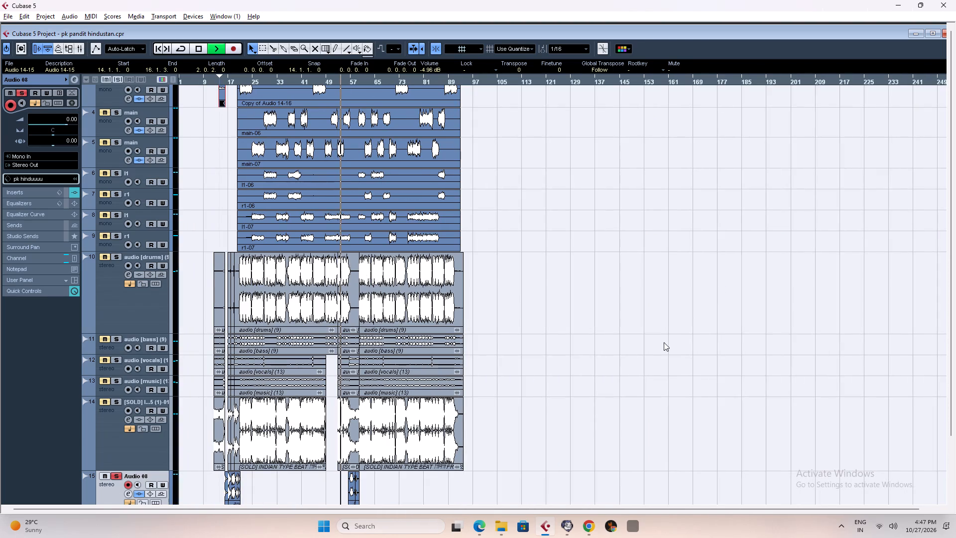
key("space")
left_click(113, 477)
key("space")
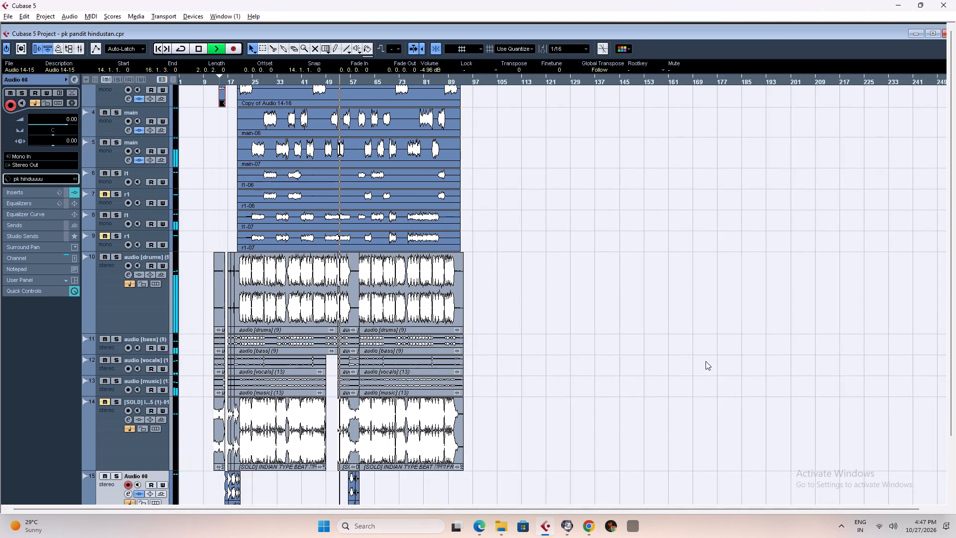
right_click(711, 358)
Save the project.
key("ctrl+s")
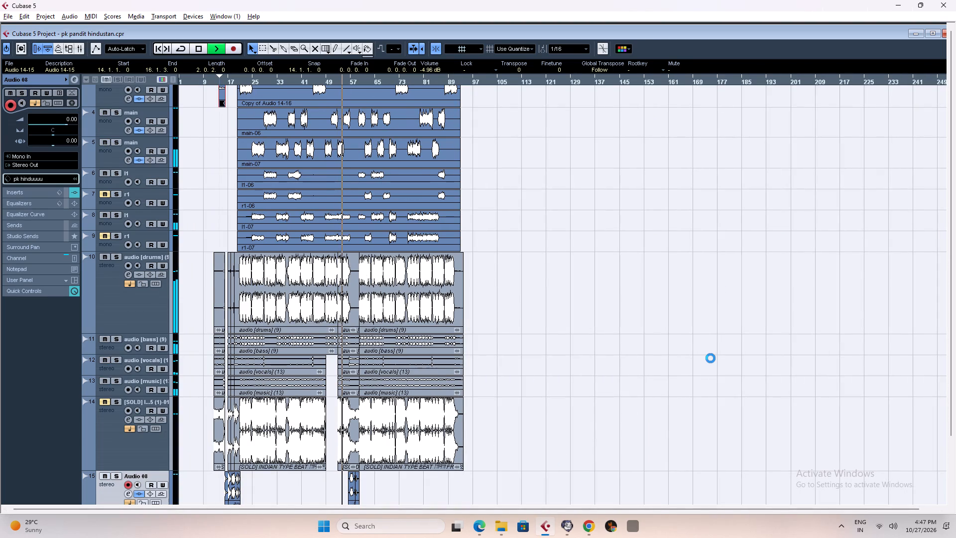
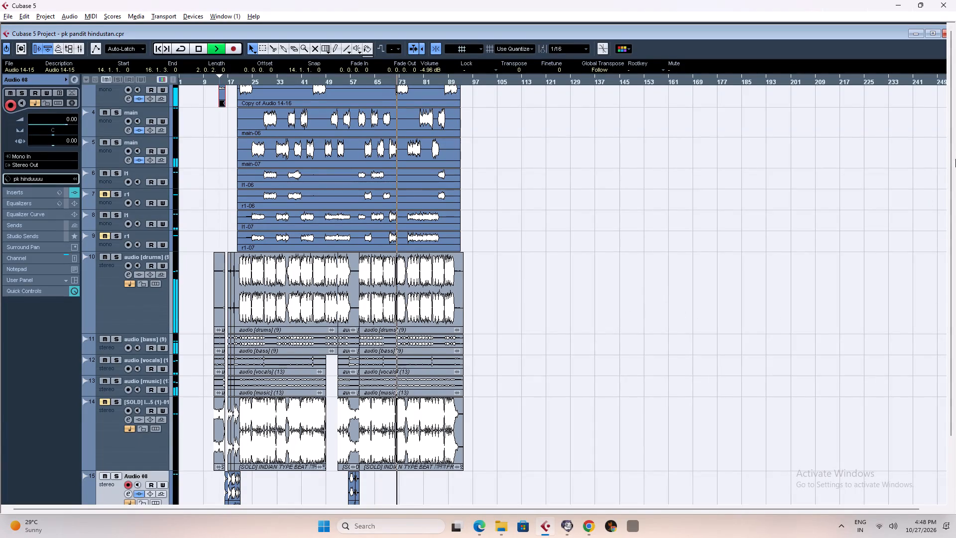
Play the full mix from about bar 14 through the intro with the project window maximized and Audio 08 in view.
key("space")
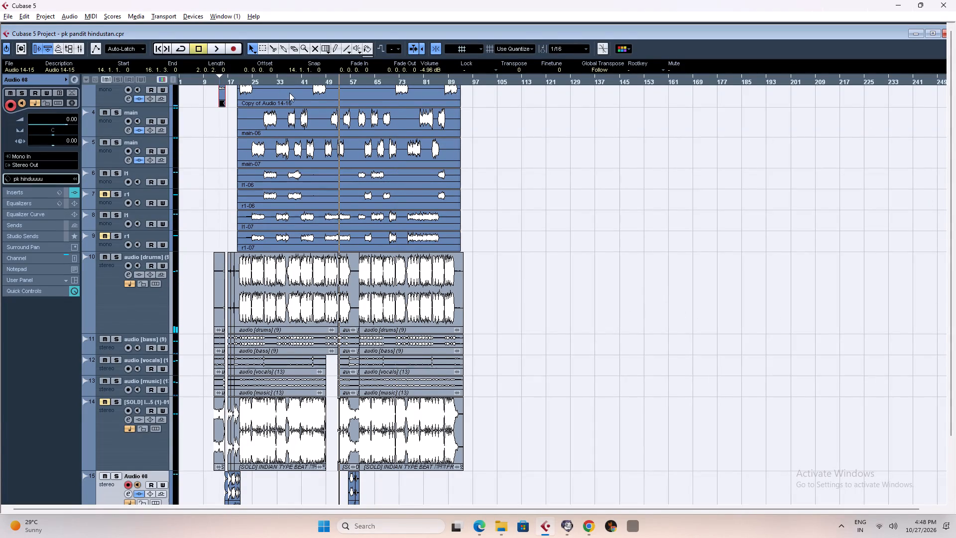
left_click(219, 83)
key("space")
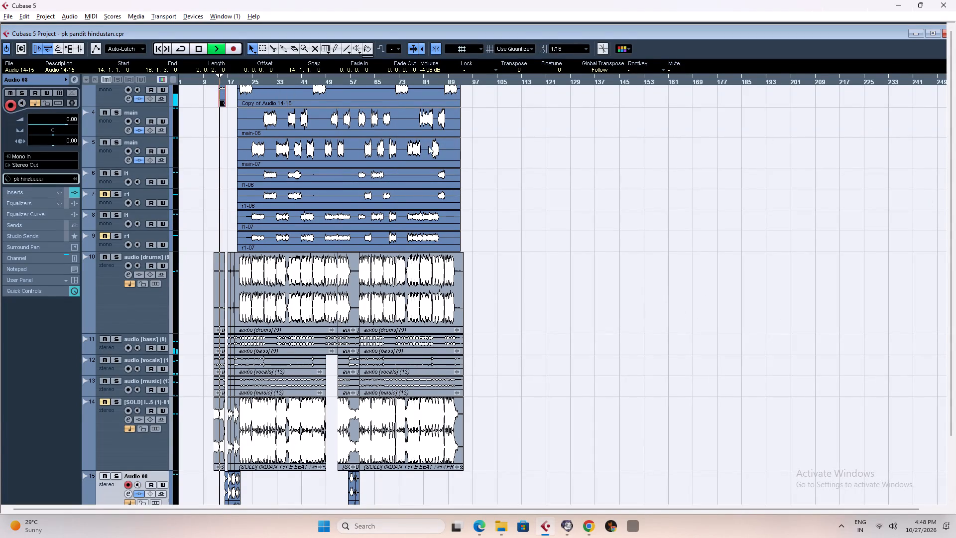
key("h")
key("h")
key("h")
key("h")
key("h")
key("h")
key("h")
key("h")
key("h")
key("h")
key("h")
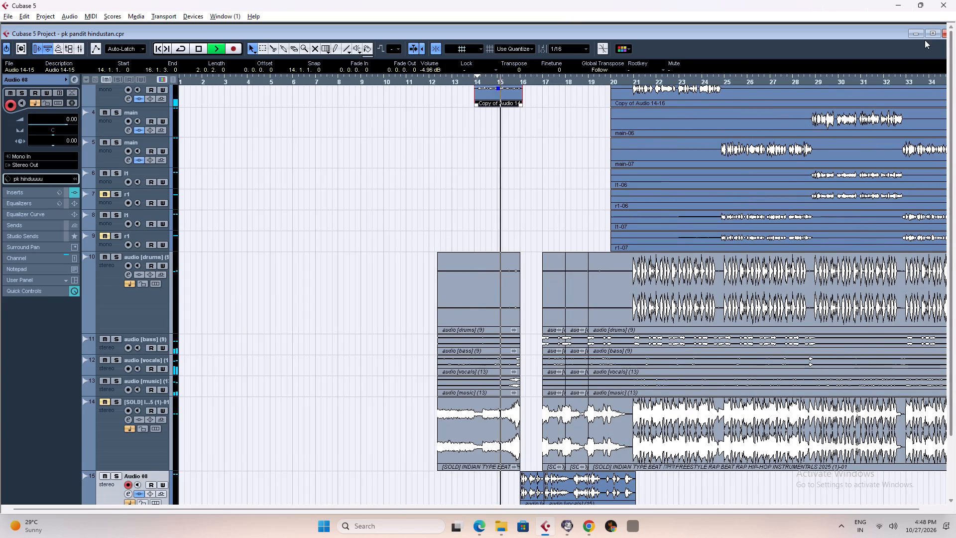
left_click(934, 35)
left_click_drag(954, 138, 948, 168)
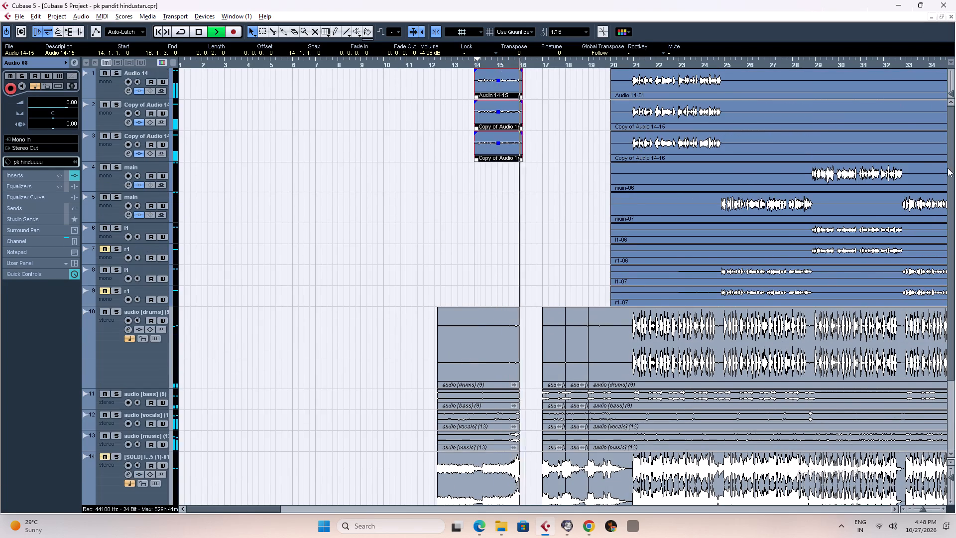
left_click_drag(948, 168, 948, 217)
left_click_drag(955, 168, 950, 280)
left_click(950, 280)
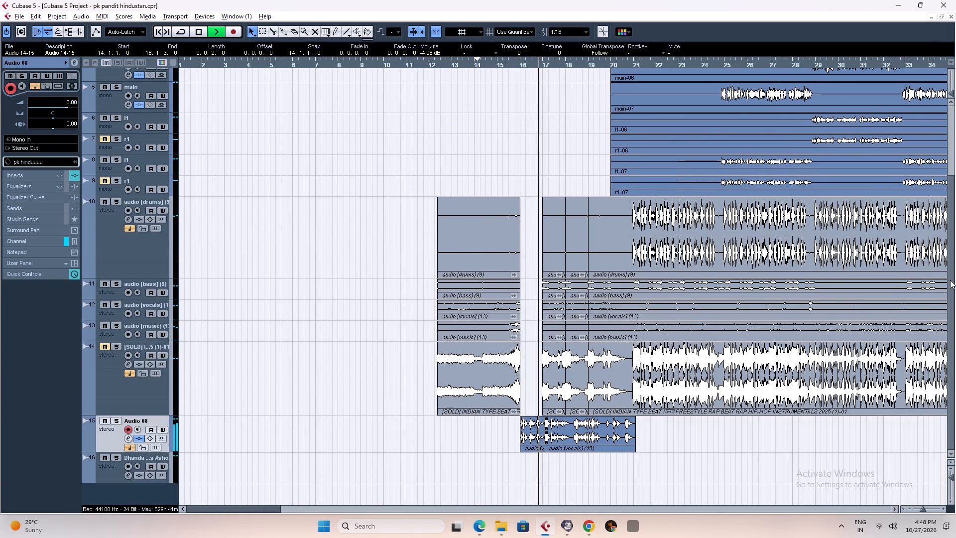
key("g")
key("g")
key("g")
key("g")
key("g")
key("g")
key("g")
key("g")
key("g")
key("g")
key("g")
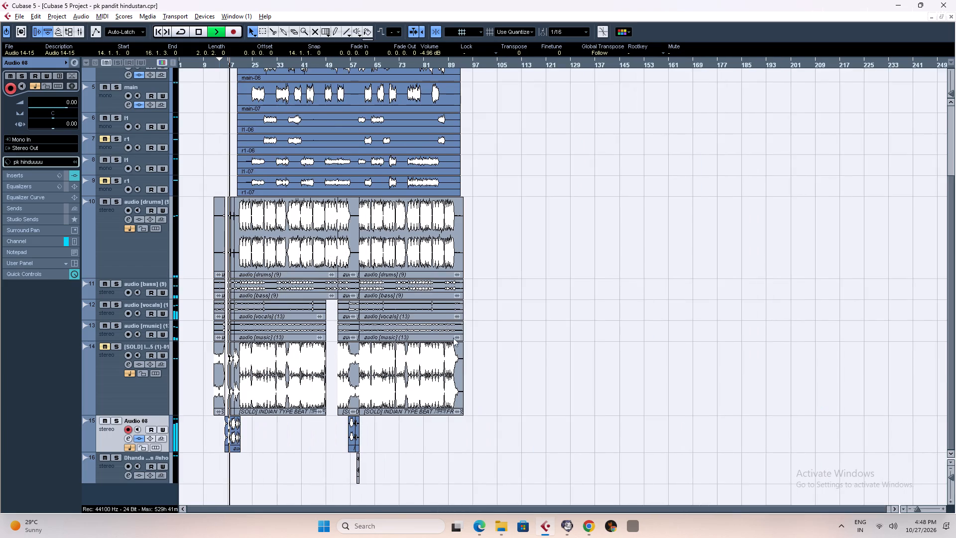
key("h")
key("h")
key("h")
key("h")
key("h")
key("h")
key("h")
key("h")
key("h")
key("h")
key("g")
key("g")
key("g")
key("g")
key("g")
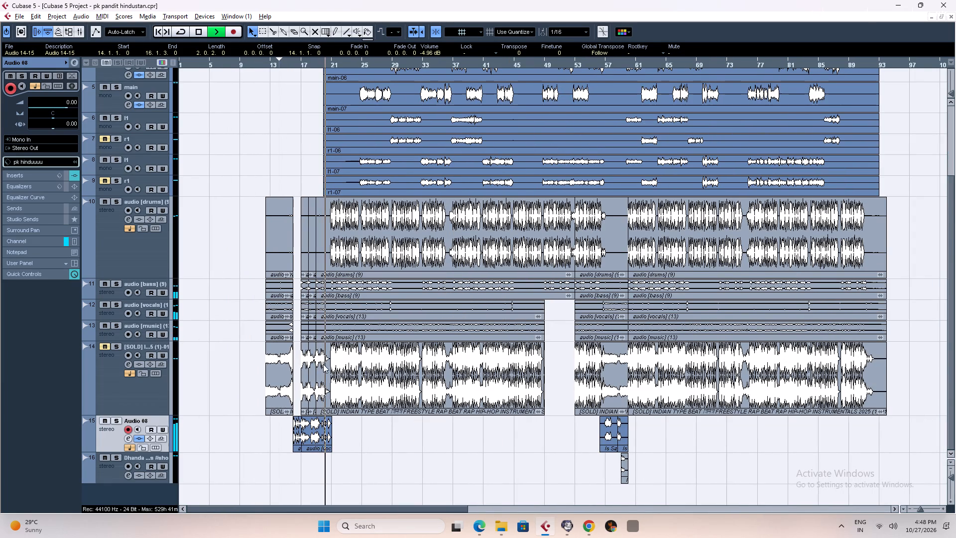
key("space")
right_click(111, 439)
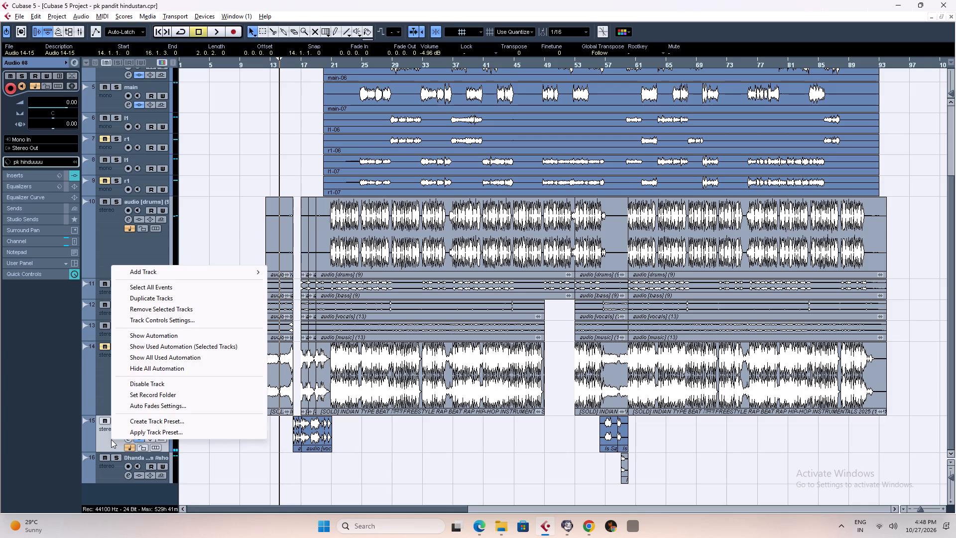
left_click(388, 442)
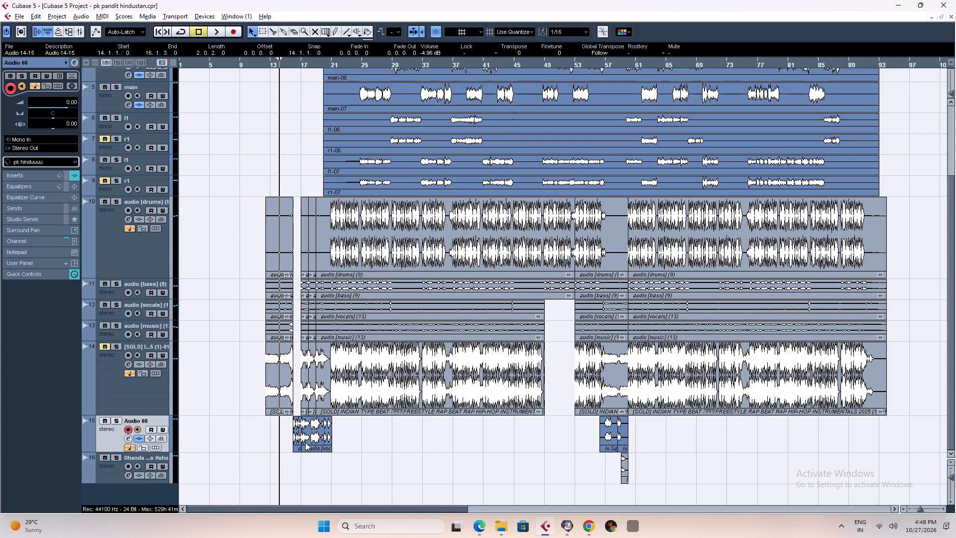
Solo Audio 08 and briefly audition its vocals from about bar 16.
left_click(118, 420)
key("space")
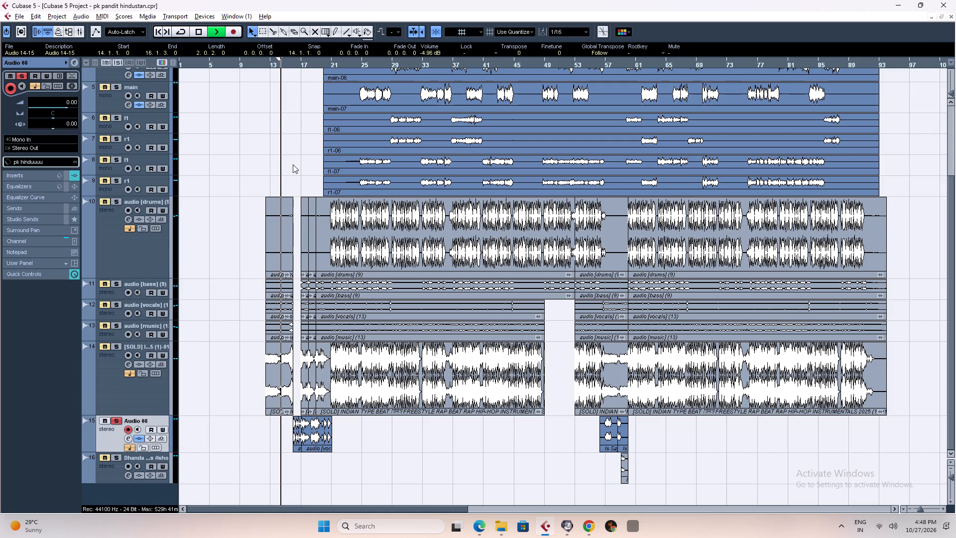
left_click(296, 64)
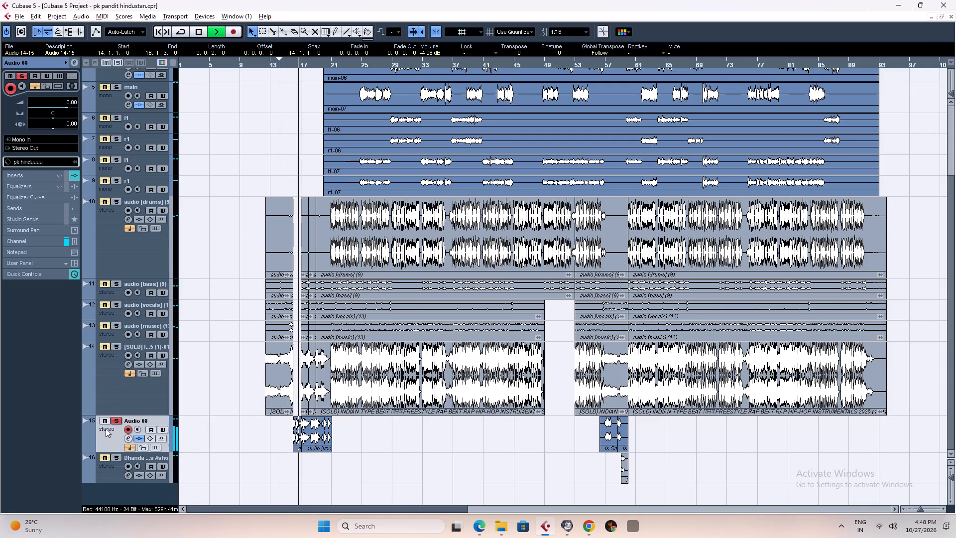
key("space")
Duplicate the Audio 08 track.
right_click(113, 428)
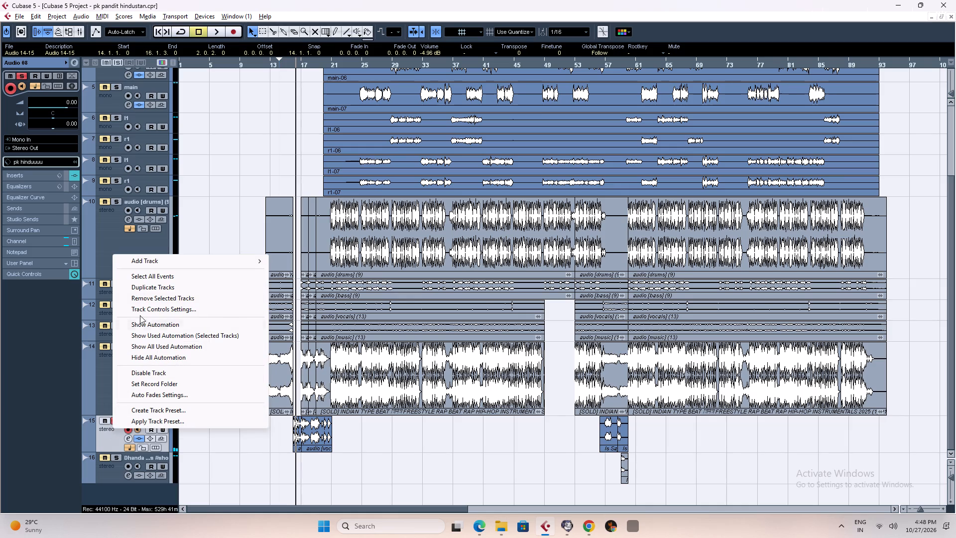
left_click(156, 289)
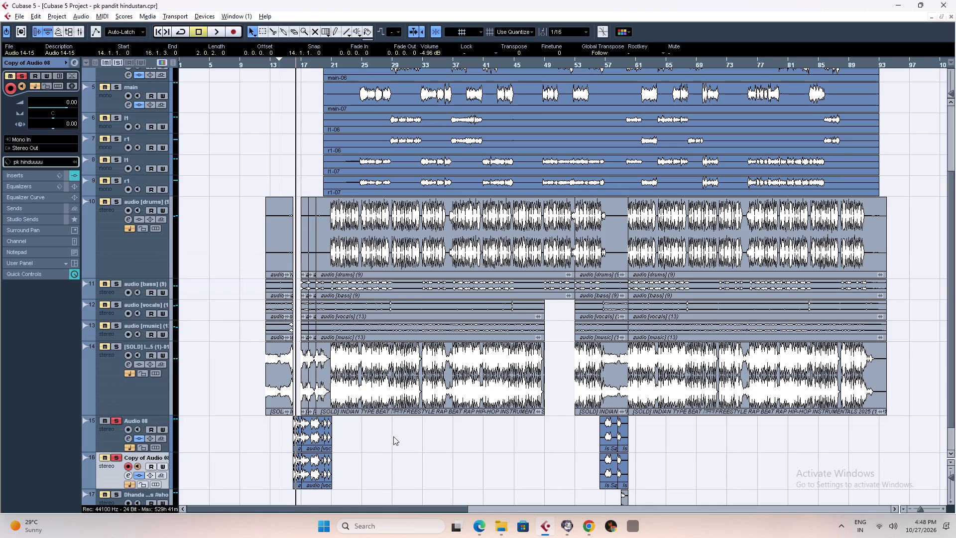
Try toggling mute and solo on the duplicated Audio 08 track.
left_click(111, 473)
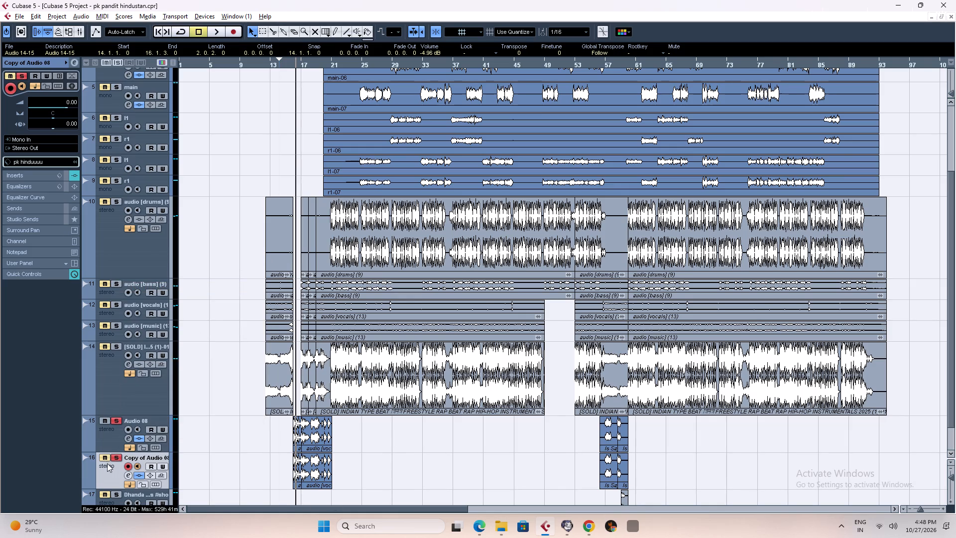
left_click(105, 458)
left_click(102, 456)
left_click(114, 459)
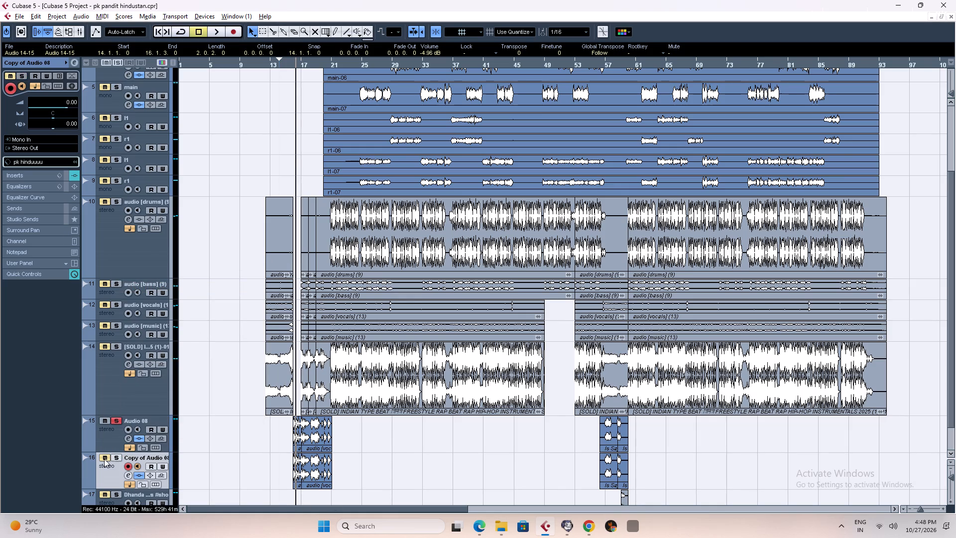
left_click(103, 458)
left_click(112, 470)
Open the Pro-Q 3 insert in Copy of Audio 08's channel settings and briefly play the soloed vocals.
left_click(75, 66)
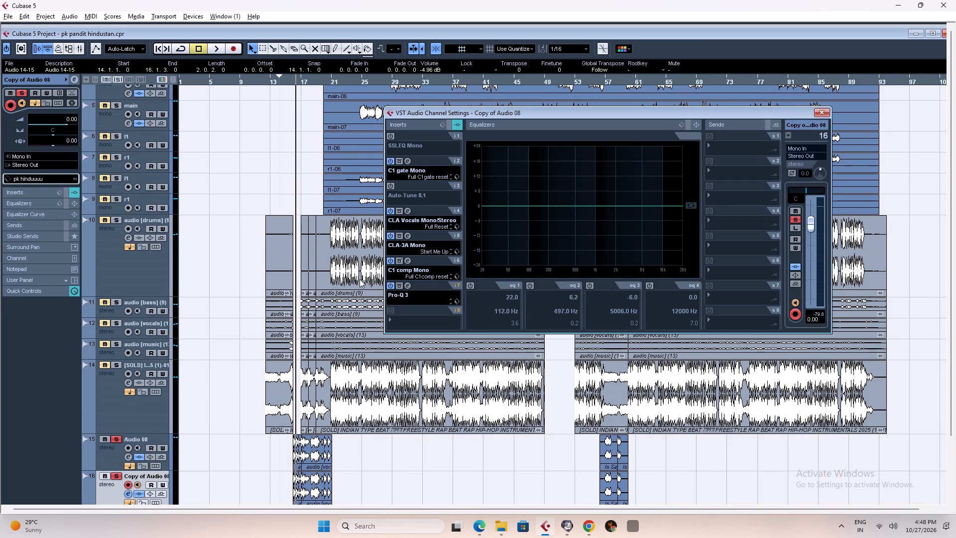
left_click(409, 288)
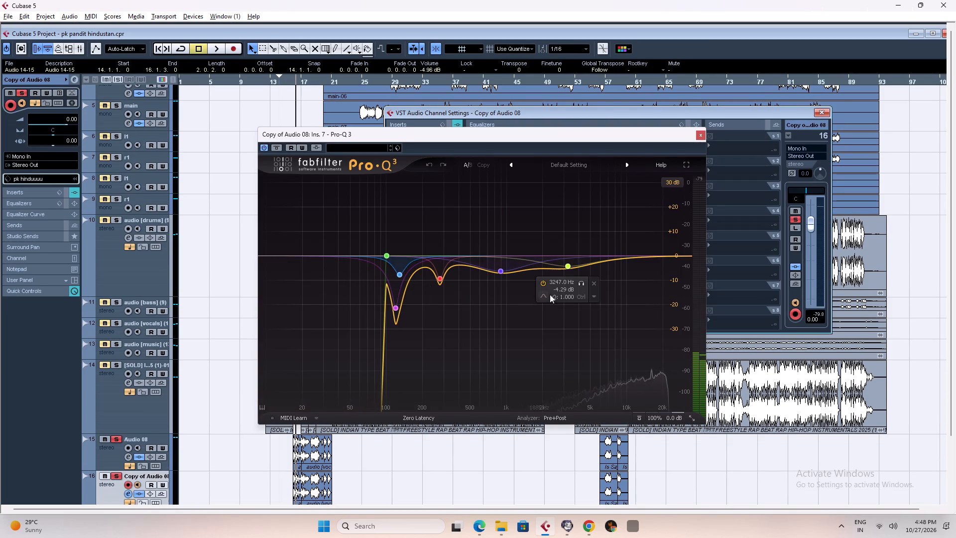
key("space")
key("space")
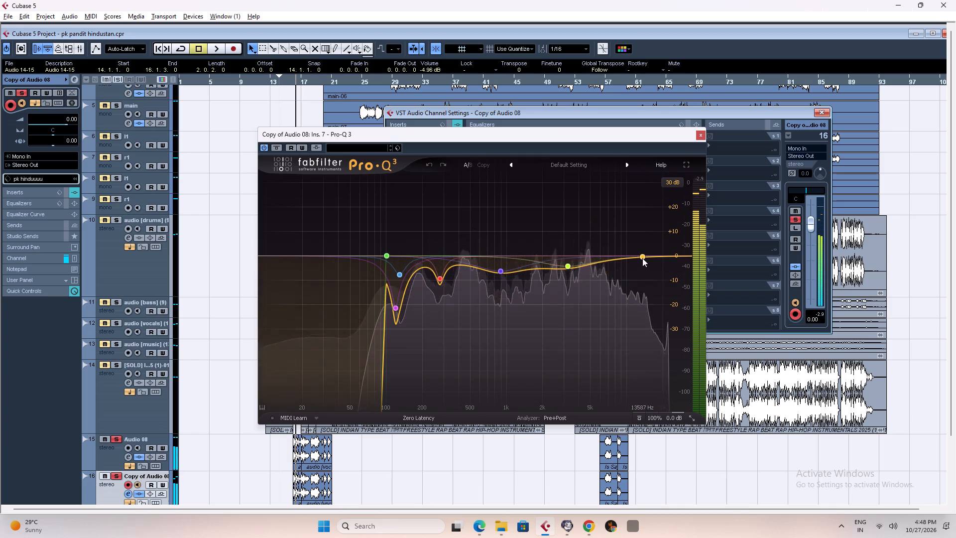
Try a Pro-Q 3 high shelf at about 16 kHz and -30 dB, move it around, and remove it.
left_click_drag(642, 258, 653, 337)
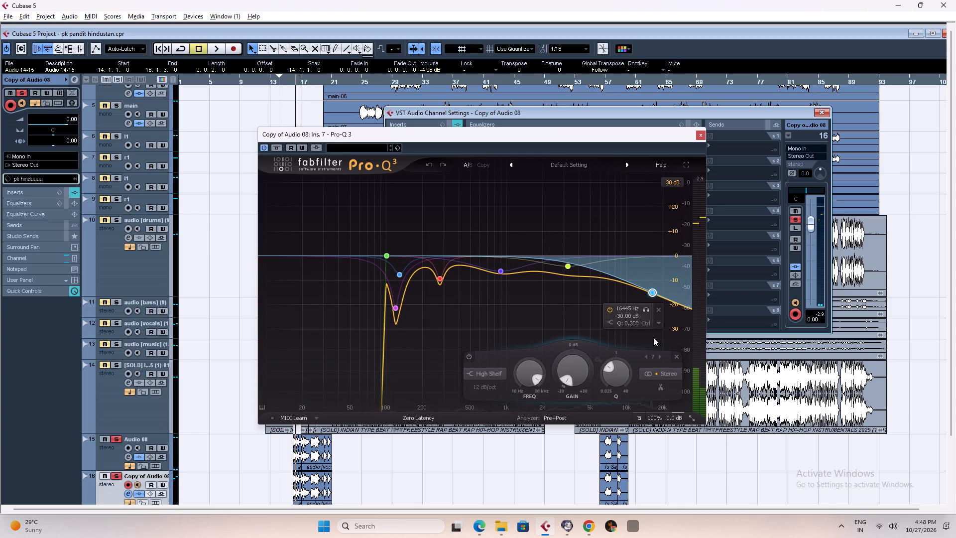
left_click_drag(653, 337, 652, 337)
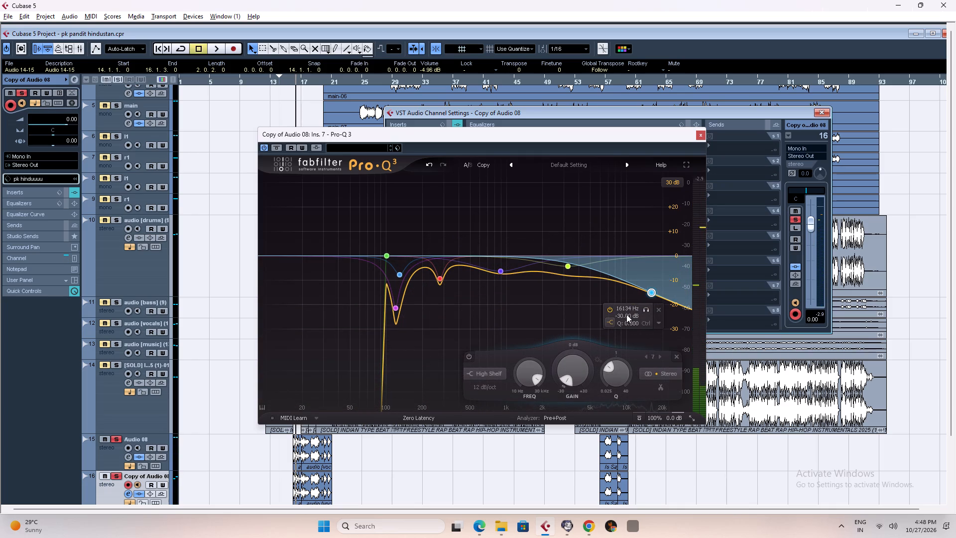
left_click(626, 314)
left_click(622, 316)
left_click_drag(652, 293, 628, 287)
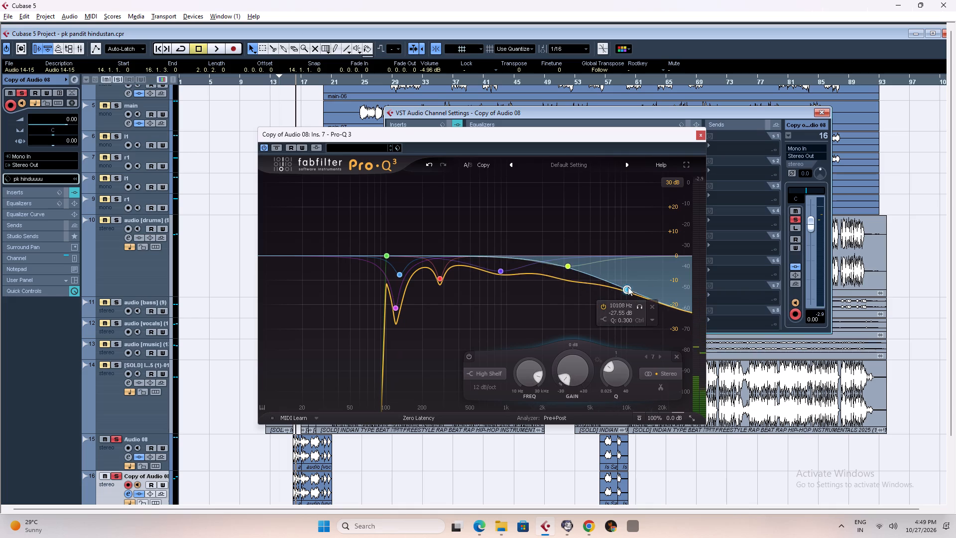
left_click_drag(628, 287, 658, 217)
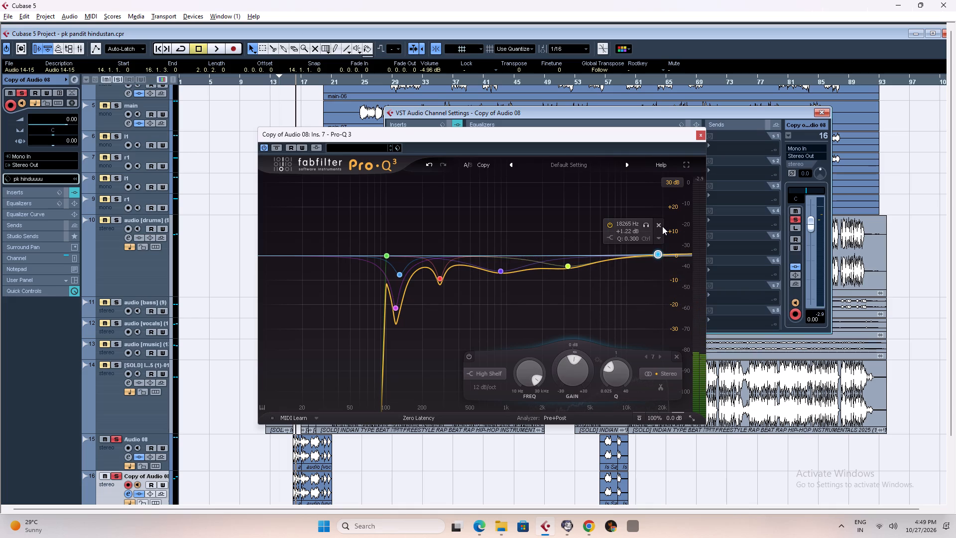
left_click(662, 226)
Add a Pro-Q 3 band at about 16.6 kHz on Copy of Audio 08 and change its shape to High Cut.
left_click_drag(655, 258, 653, 269)
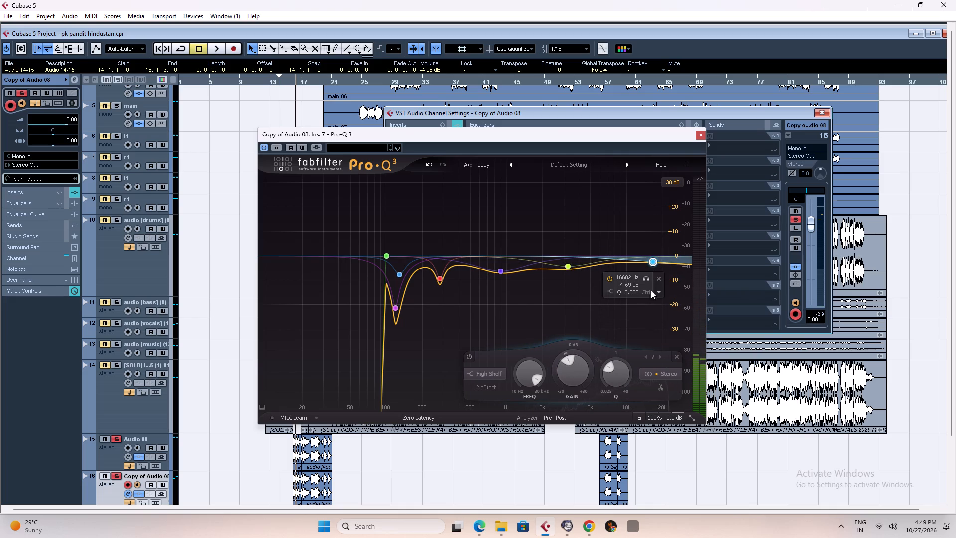
left_click(608, 293)
left_click(653, 302)
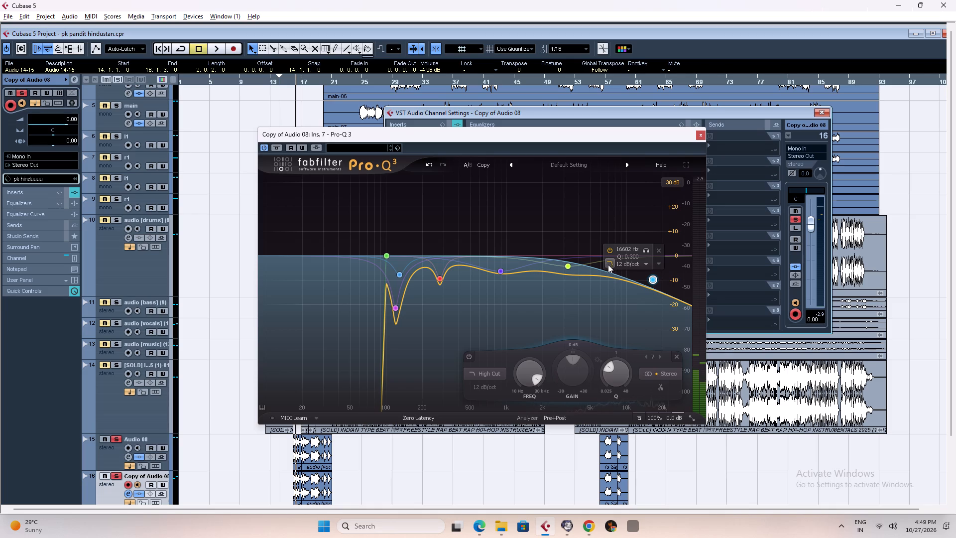
left_click(608, 263)
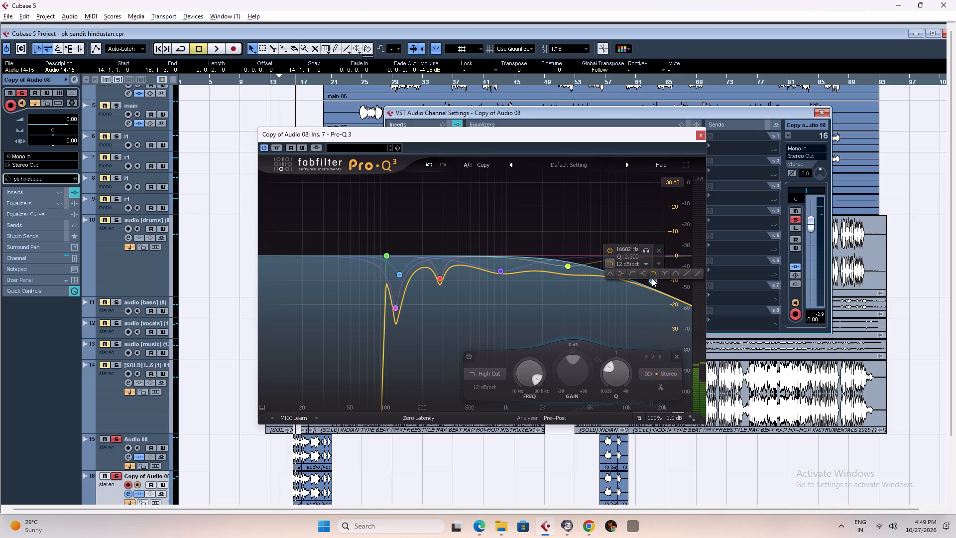
left_click(628, 258)
left_click(628, 258)
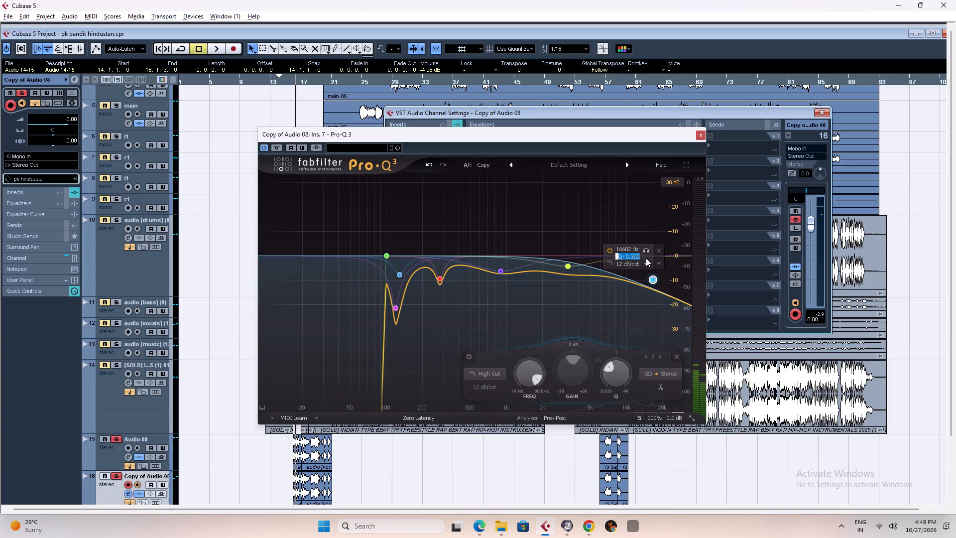
left_click(646, 258)
Lower the High Cut band to about 5 kHz with a gentle, low-Q roll-off, adjusting it during playback of the soloed vocals.
left_click_drag(652, 279, 611, 270)
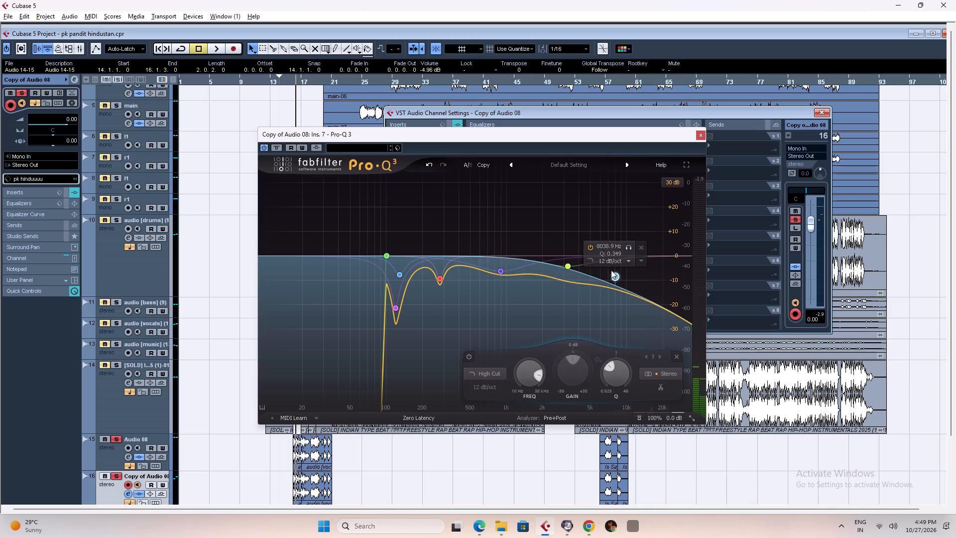
left_click_drag(611, 270, 599, 255)
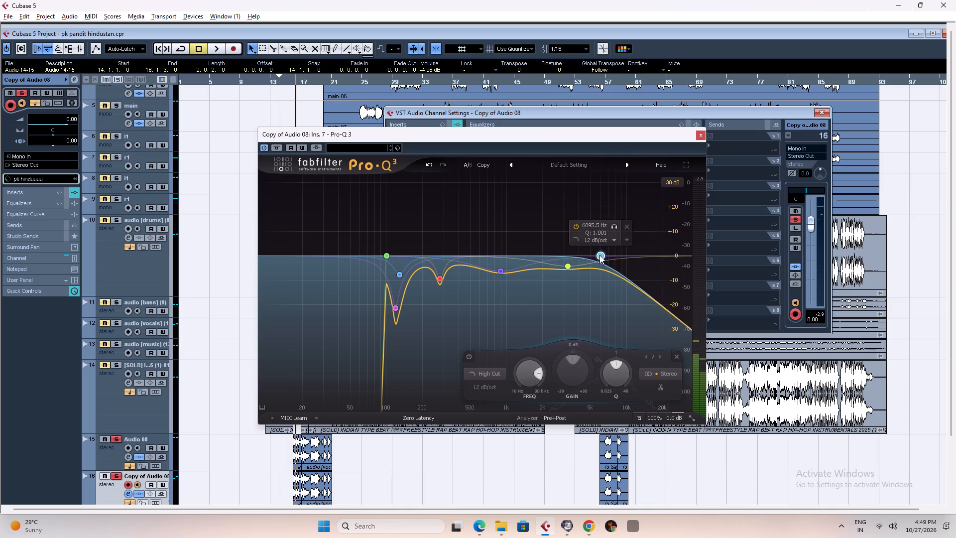
left_click_drag(599, 255, 608, 268)
key("space")
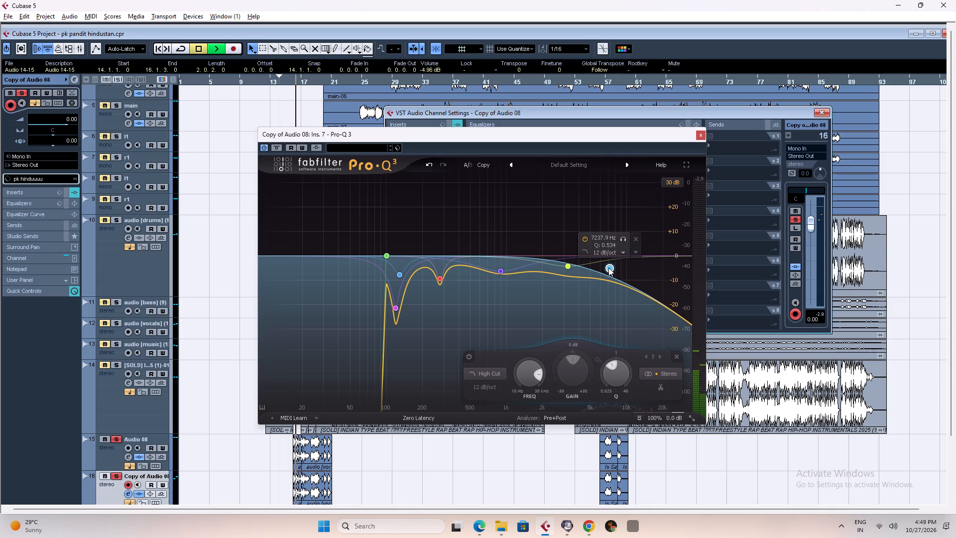
left_click_drag(606, 267, 590, 305)
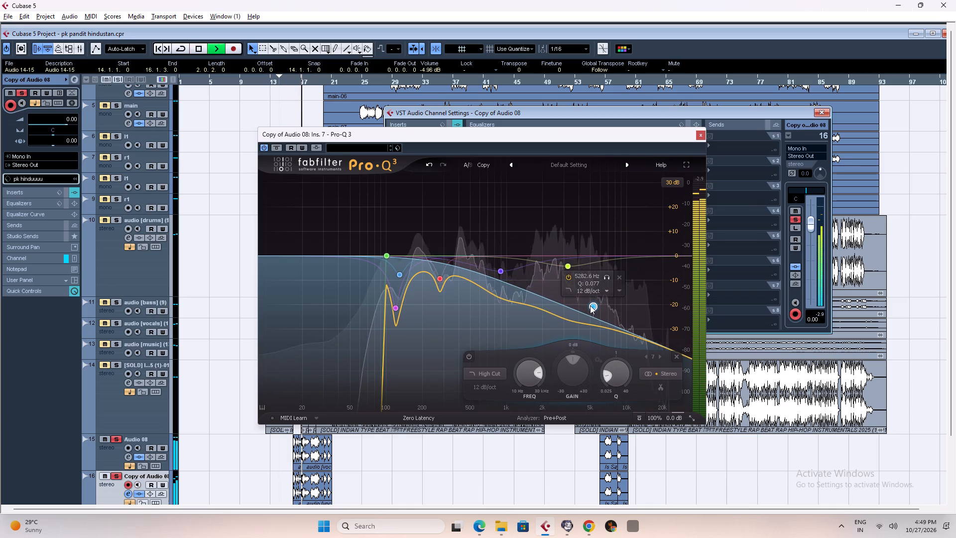
left_click_drag(590, 305, 510, 302)
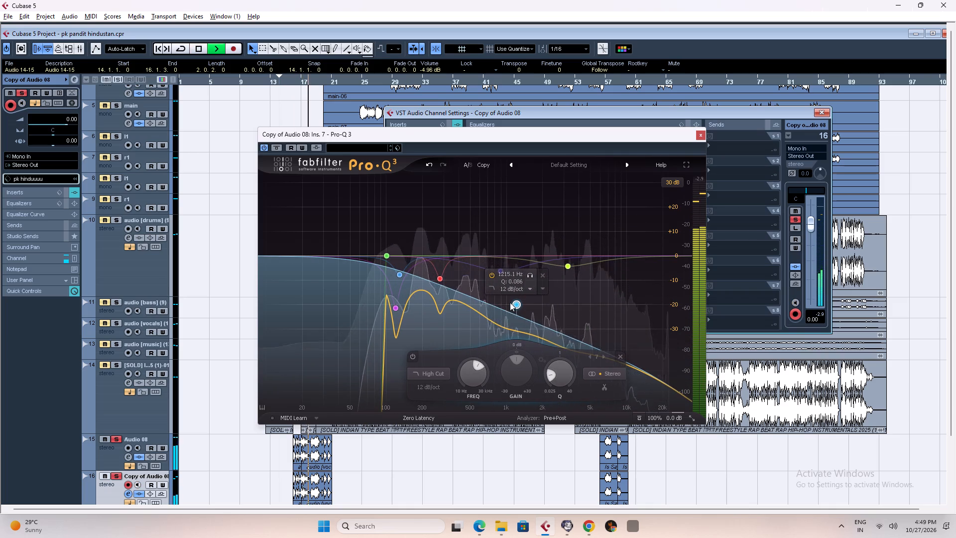
left_click_drag(510, 302, 583, 285)
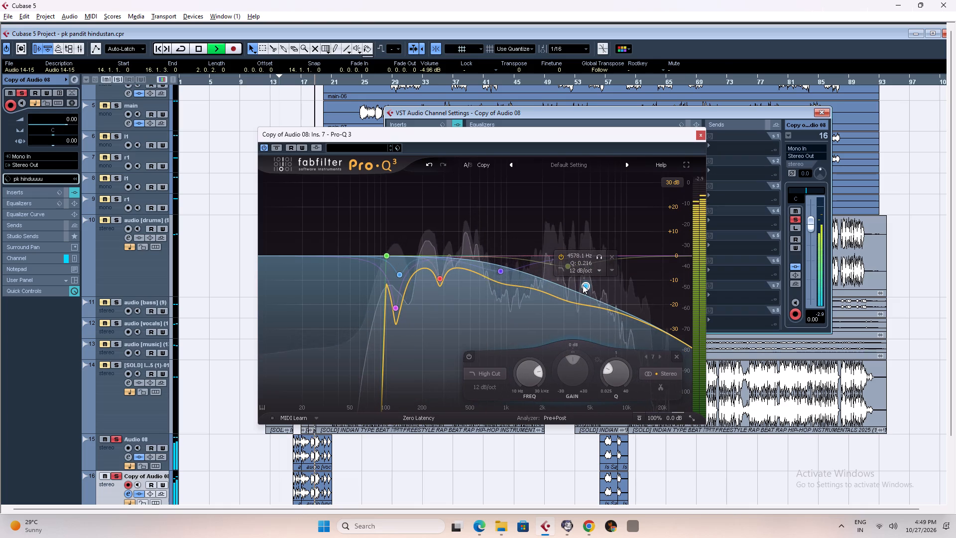
left_click_drag(583, 285, 590, 282)
key("space")
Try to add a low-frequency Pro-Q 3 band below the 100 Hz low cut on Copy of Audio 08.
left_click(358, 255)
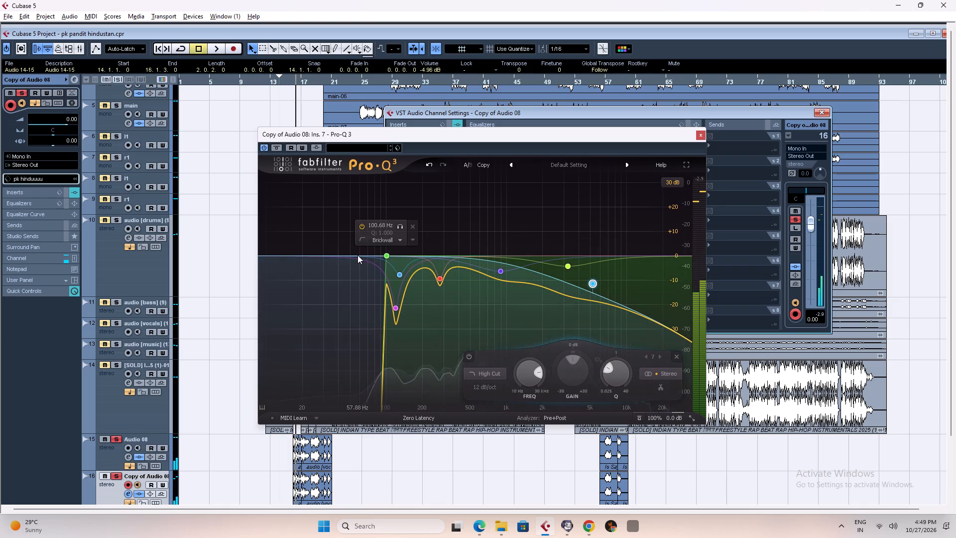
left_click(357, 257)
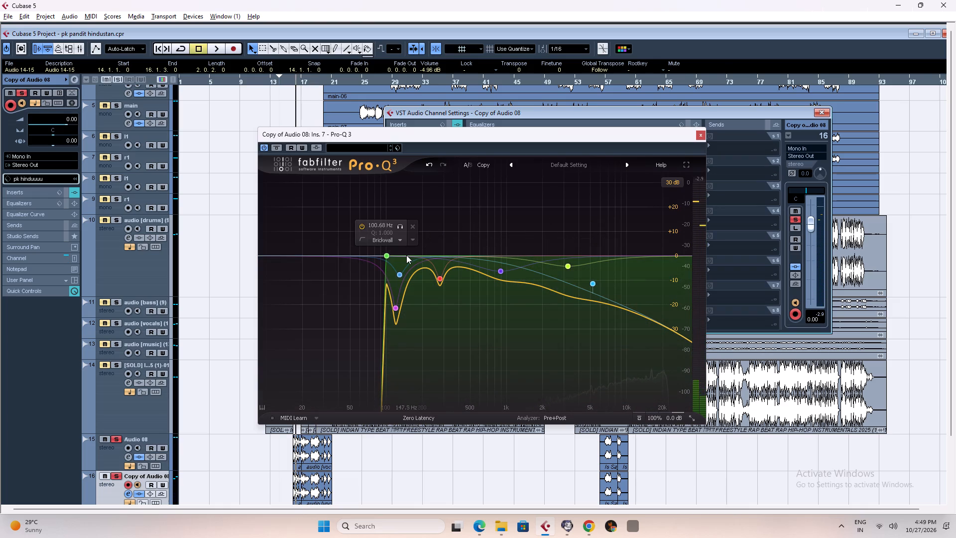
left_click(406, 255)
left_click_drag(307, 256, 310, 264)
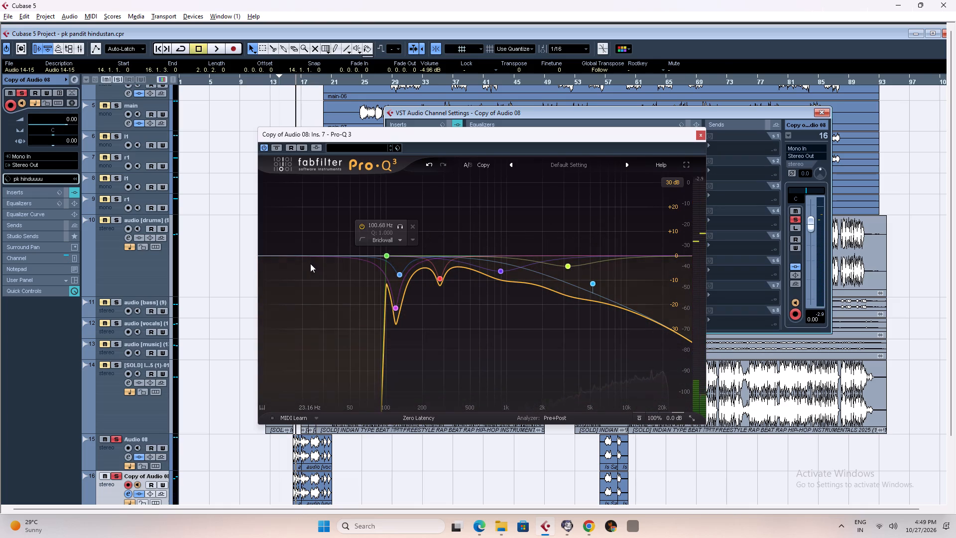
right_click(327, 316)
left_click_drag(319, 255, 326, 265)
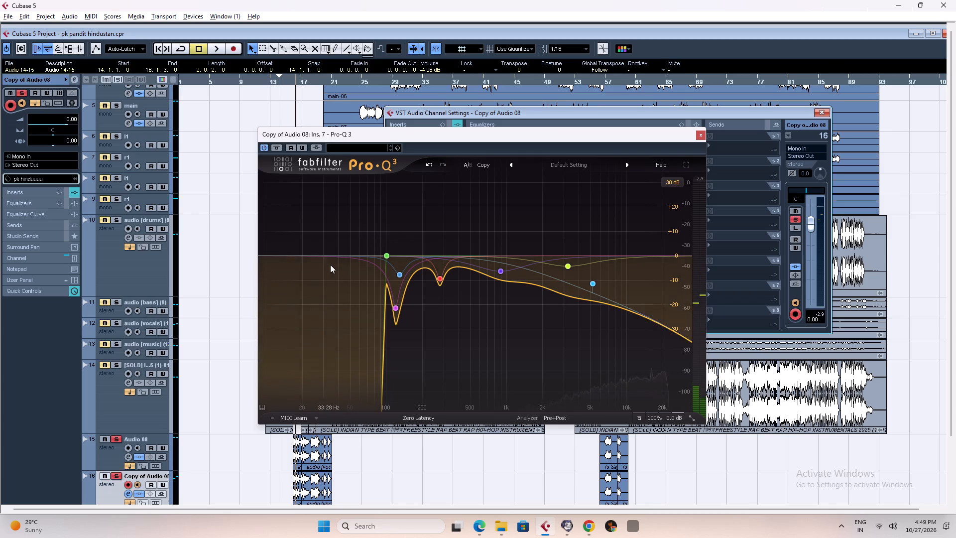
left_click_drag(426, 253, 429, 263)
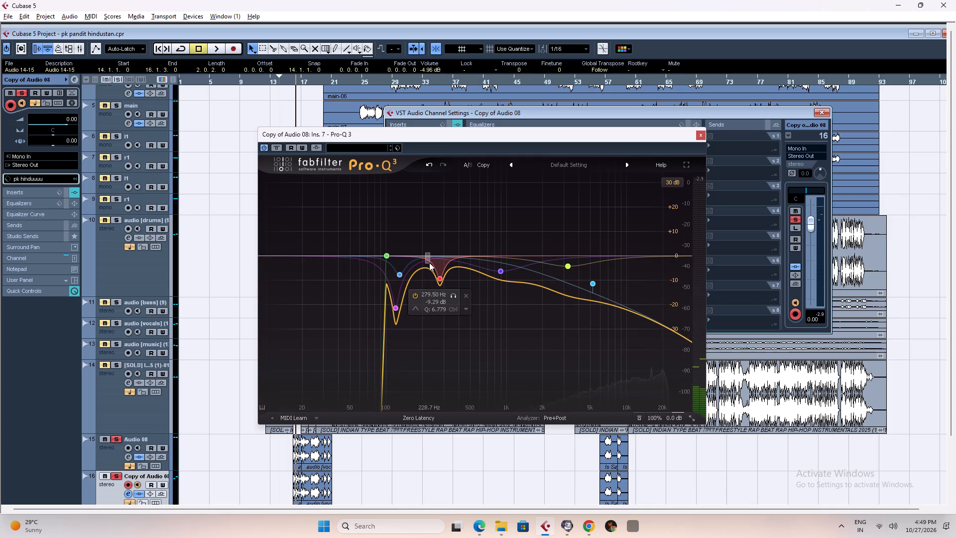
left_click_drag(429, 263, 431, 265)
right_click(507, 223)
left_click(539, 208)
Close the Pro-Q 3 and channel settings windows, unsolo Audio 08, and play Copy of Audio 08 on its own.
key("space")
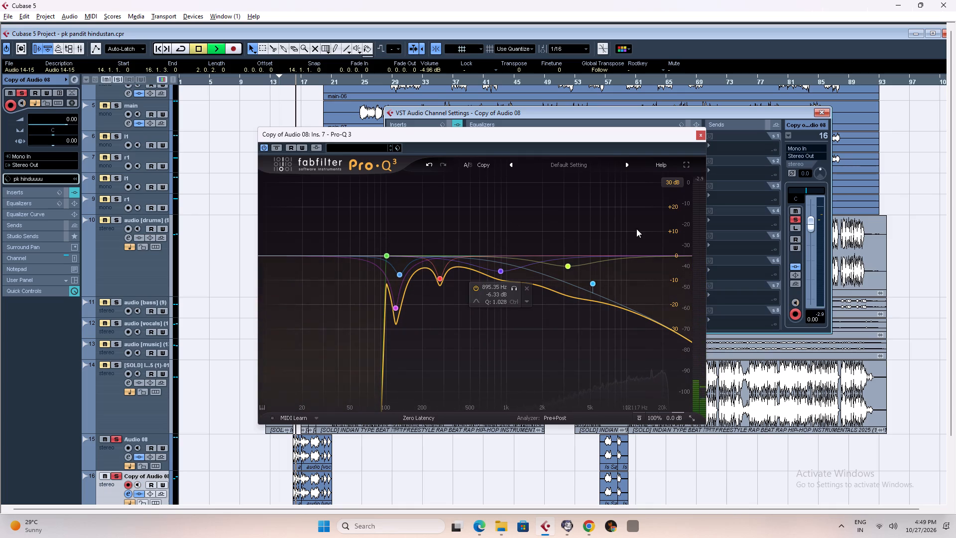
key("space")
left_click(702, 138)
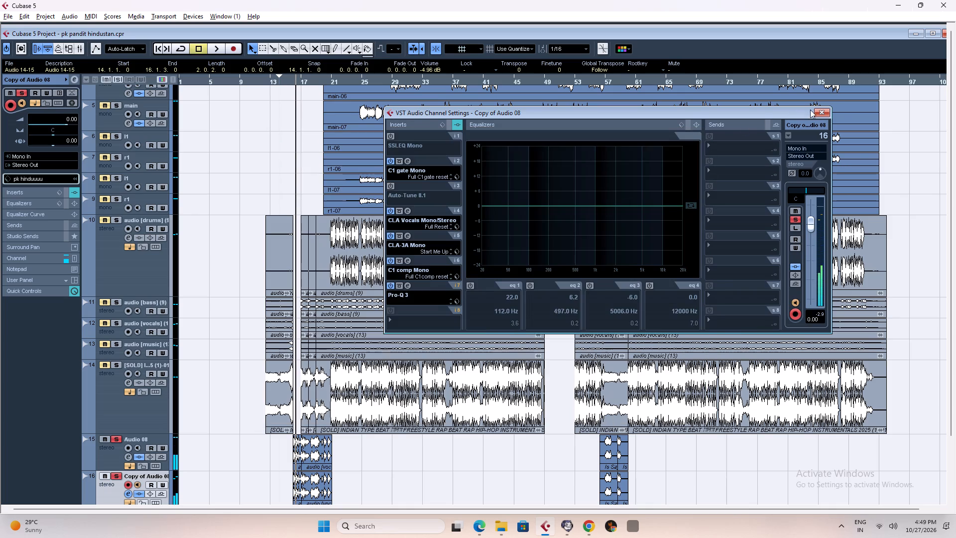
left_click(826, 110)
left_click(932, 32)
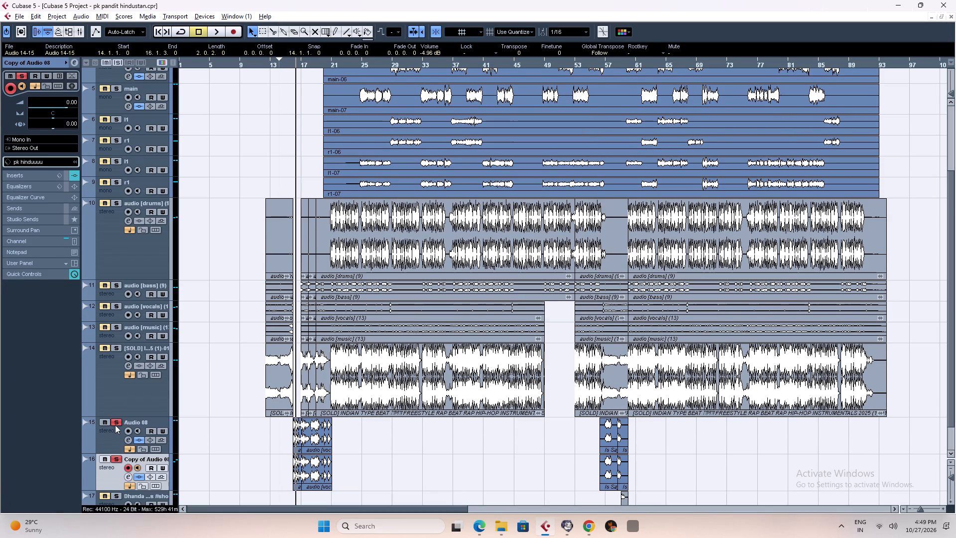
left_click(116, 424)
key("space")
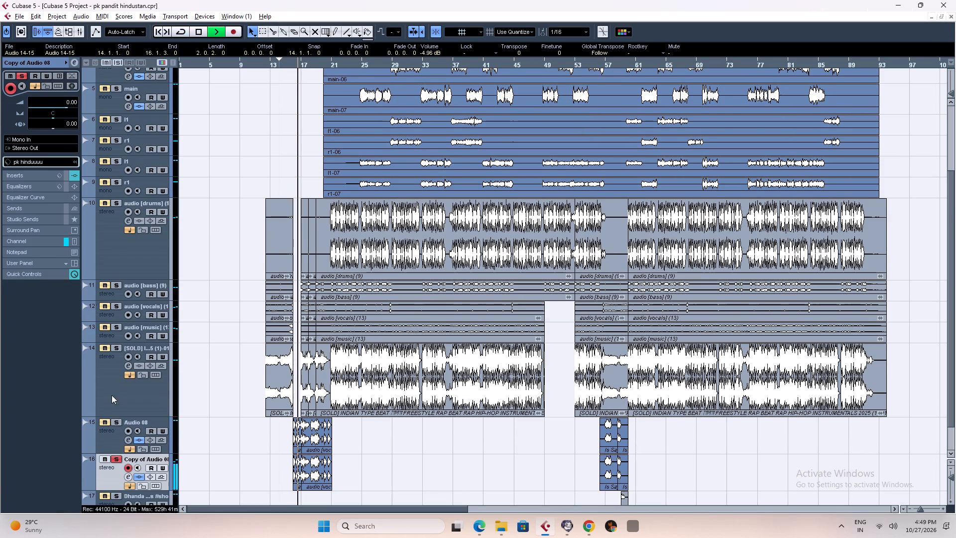
left_click(76, 62)
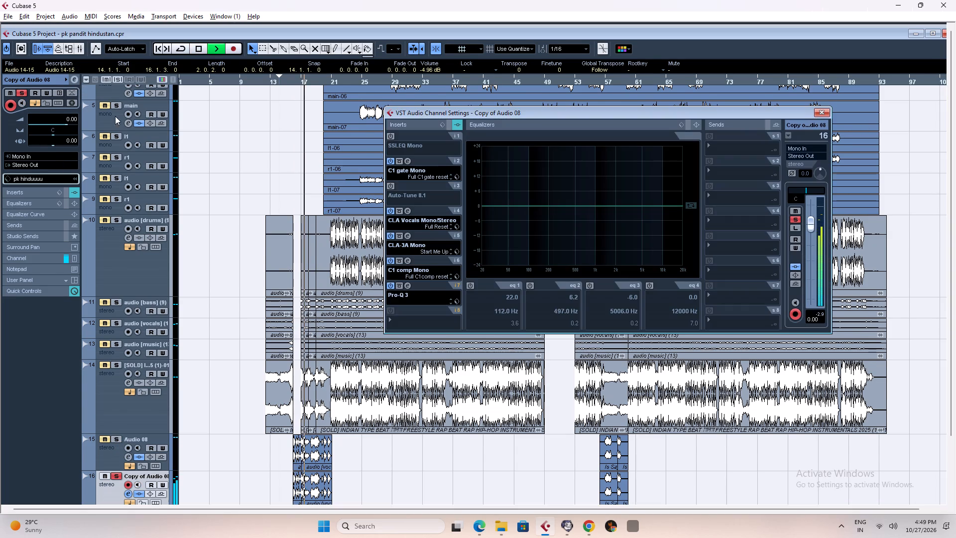
left_click(823, 112)
key("space")
key("space")
left_click(931, 37)
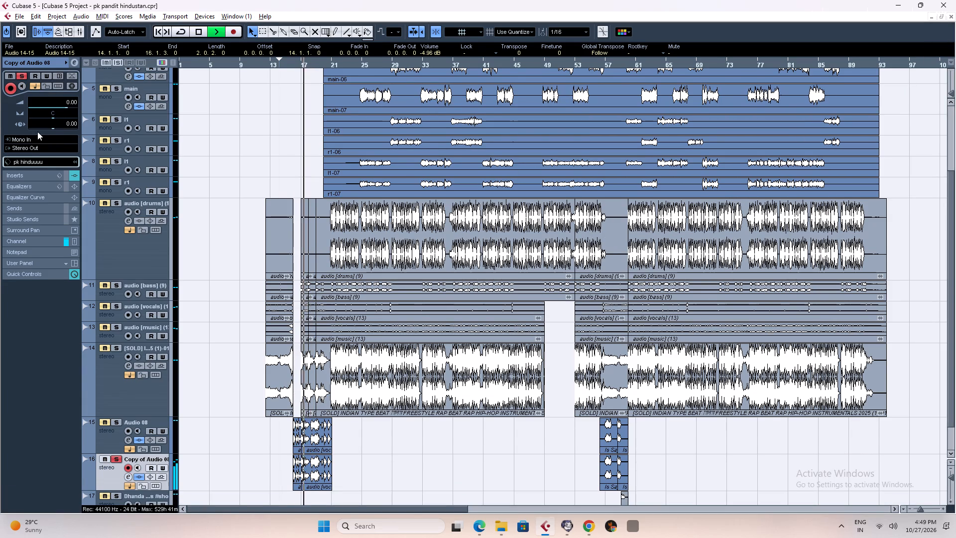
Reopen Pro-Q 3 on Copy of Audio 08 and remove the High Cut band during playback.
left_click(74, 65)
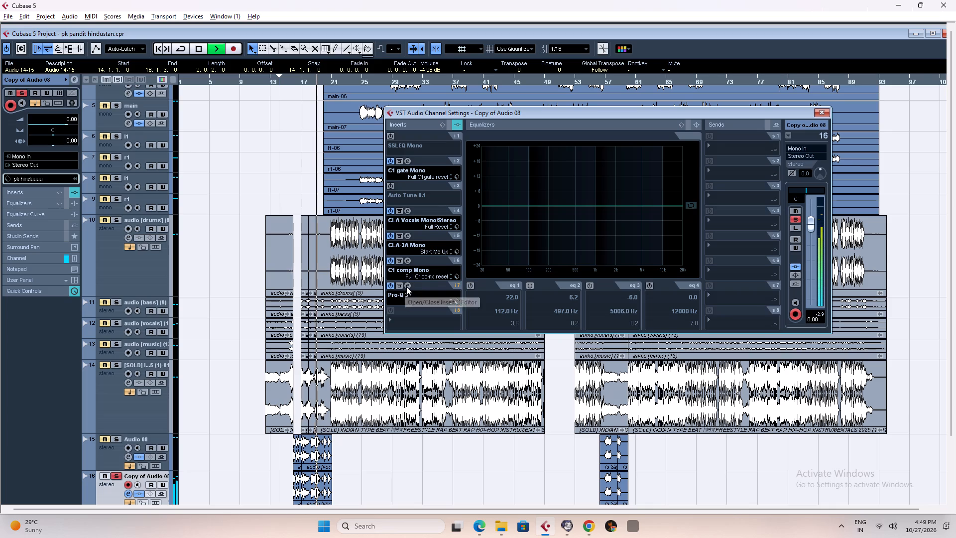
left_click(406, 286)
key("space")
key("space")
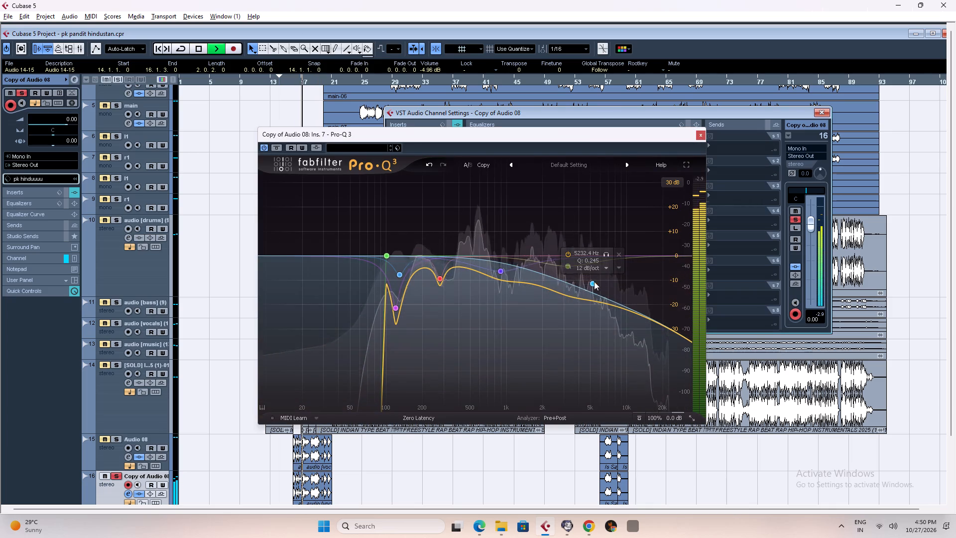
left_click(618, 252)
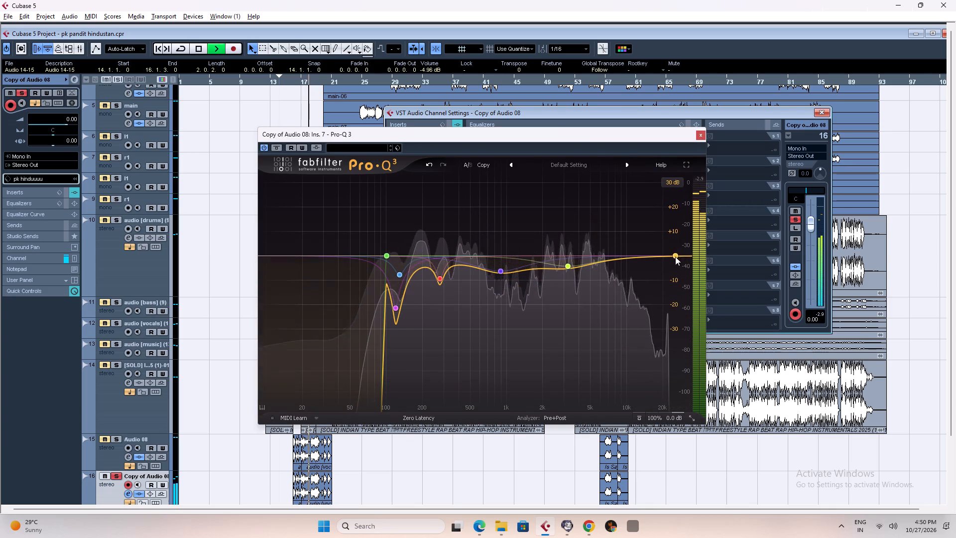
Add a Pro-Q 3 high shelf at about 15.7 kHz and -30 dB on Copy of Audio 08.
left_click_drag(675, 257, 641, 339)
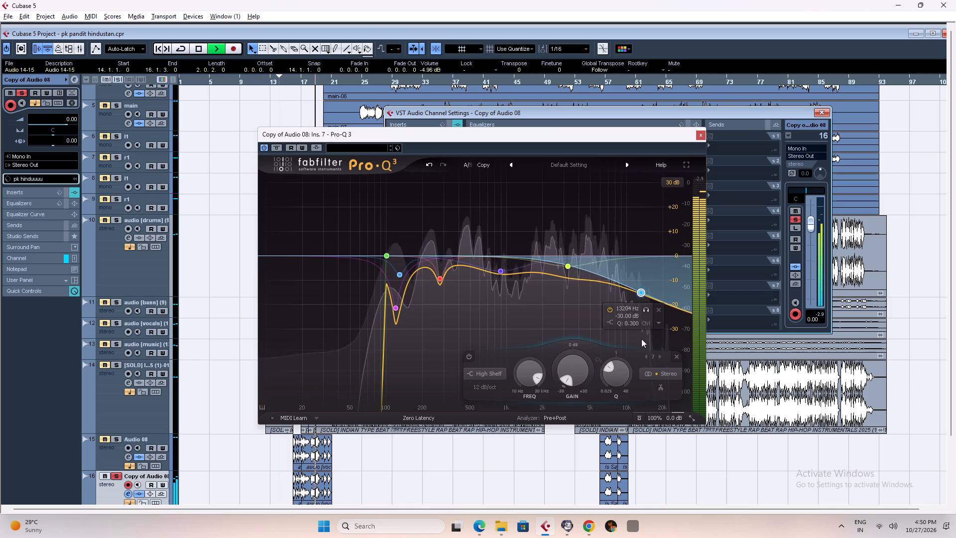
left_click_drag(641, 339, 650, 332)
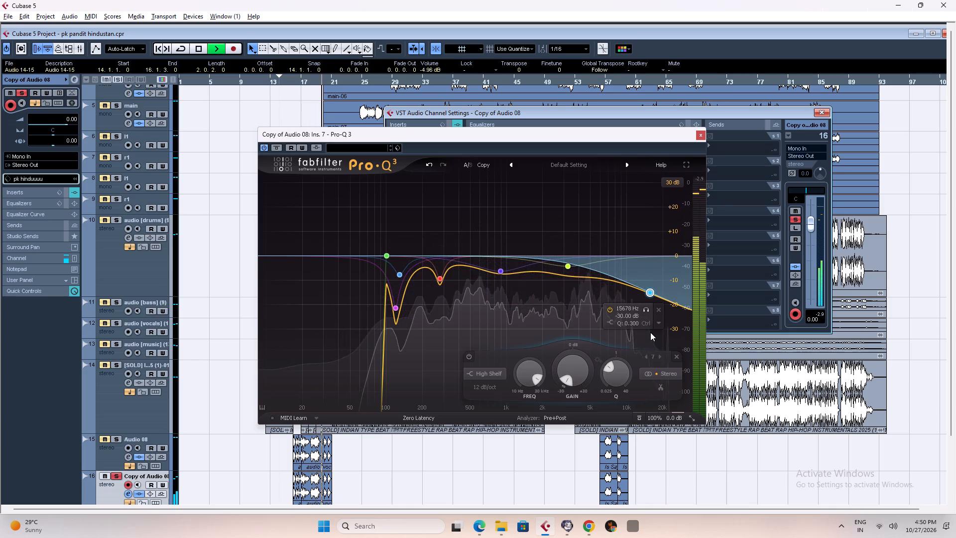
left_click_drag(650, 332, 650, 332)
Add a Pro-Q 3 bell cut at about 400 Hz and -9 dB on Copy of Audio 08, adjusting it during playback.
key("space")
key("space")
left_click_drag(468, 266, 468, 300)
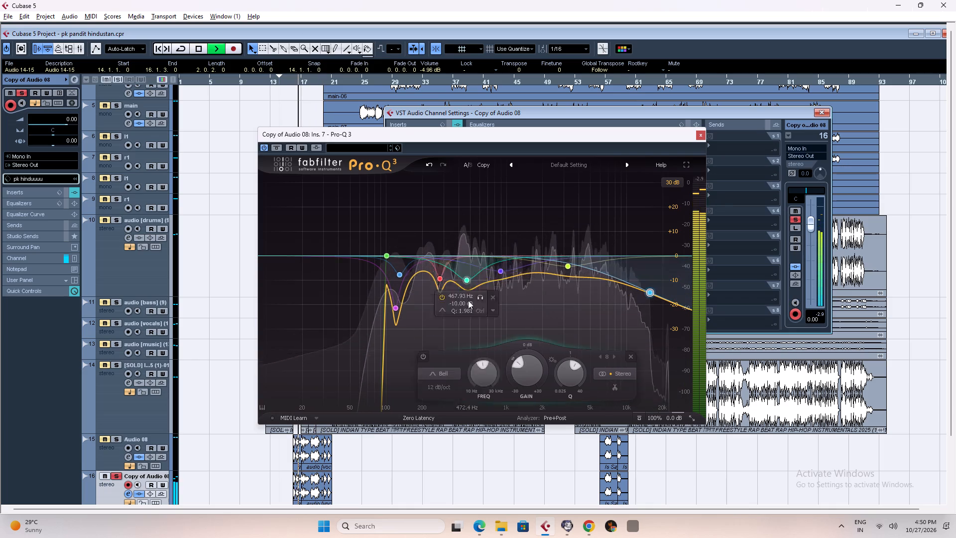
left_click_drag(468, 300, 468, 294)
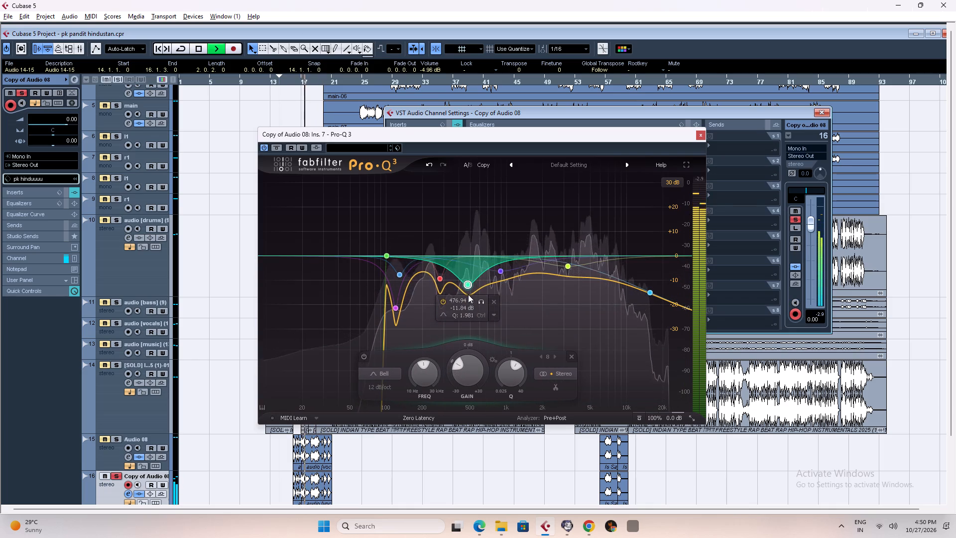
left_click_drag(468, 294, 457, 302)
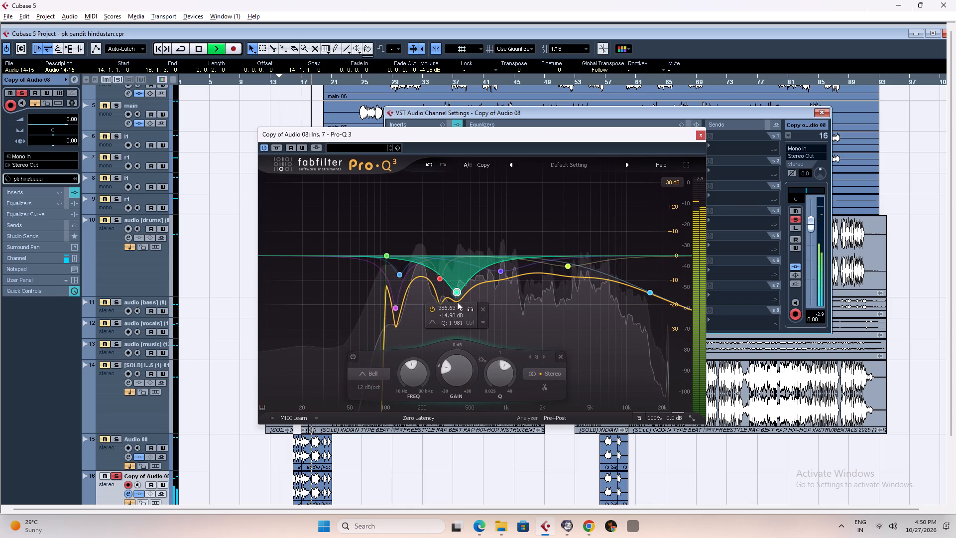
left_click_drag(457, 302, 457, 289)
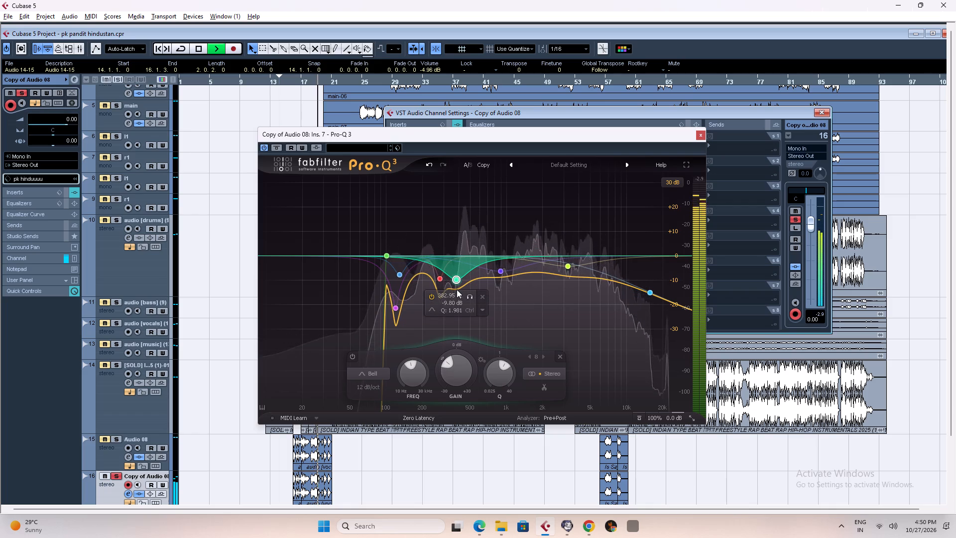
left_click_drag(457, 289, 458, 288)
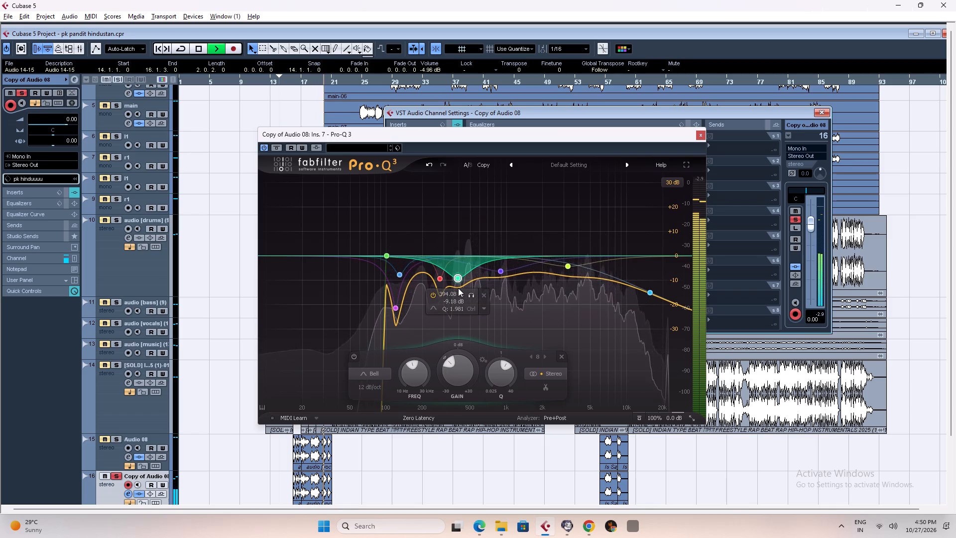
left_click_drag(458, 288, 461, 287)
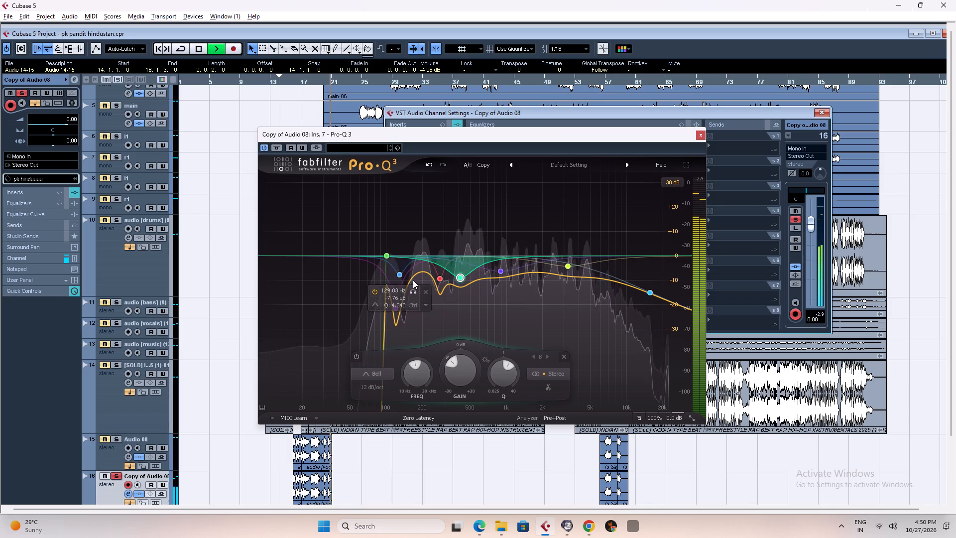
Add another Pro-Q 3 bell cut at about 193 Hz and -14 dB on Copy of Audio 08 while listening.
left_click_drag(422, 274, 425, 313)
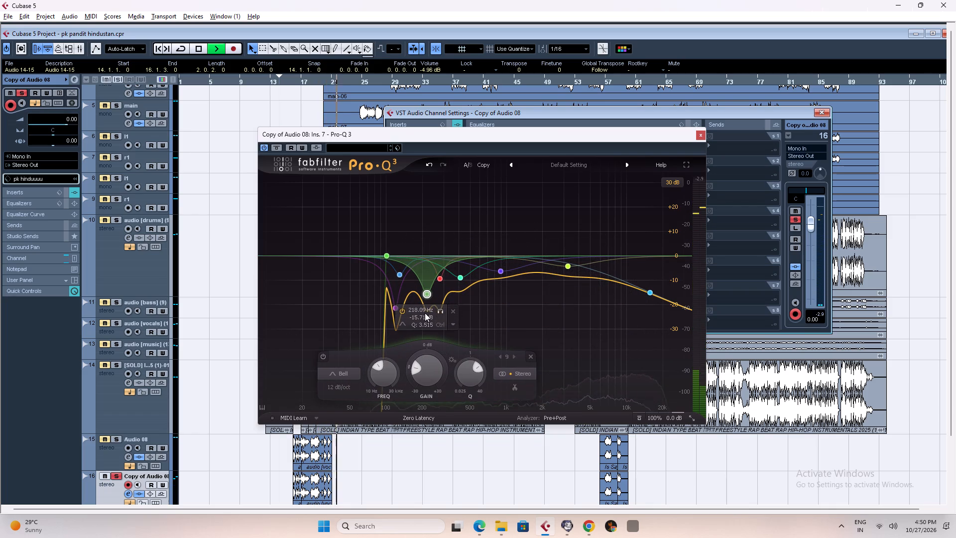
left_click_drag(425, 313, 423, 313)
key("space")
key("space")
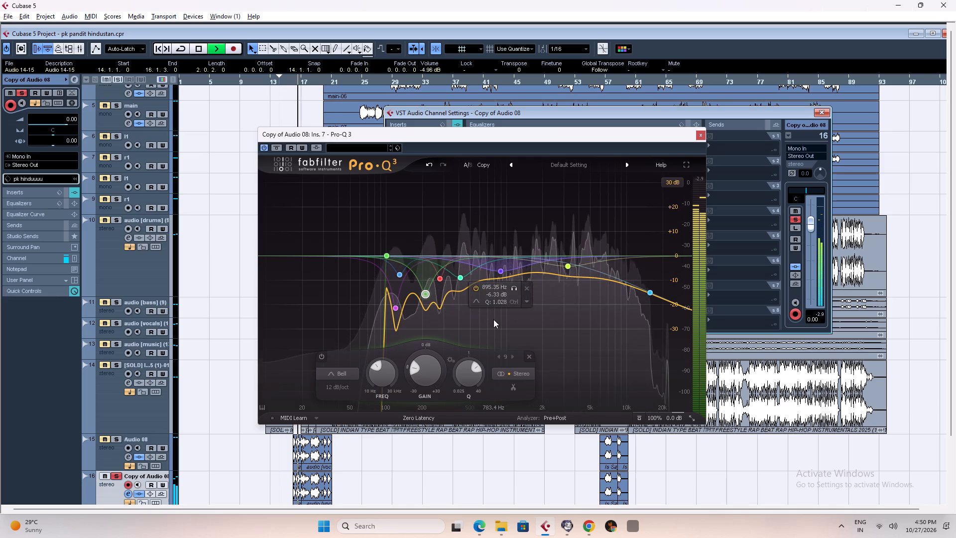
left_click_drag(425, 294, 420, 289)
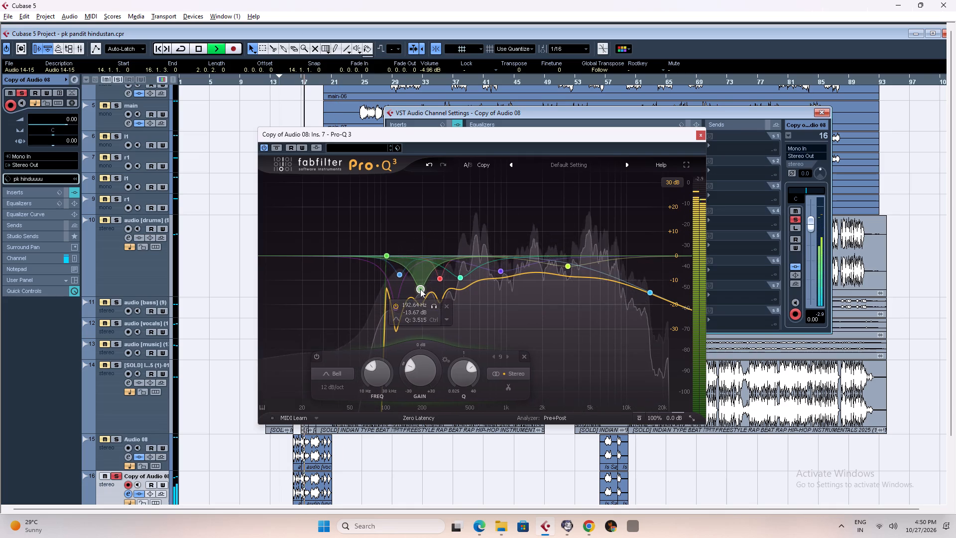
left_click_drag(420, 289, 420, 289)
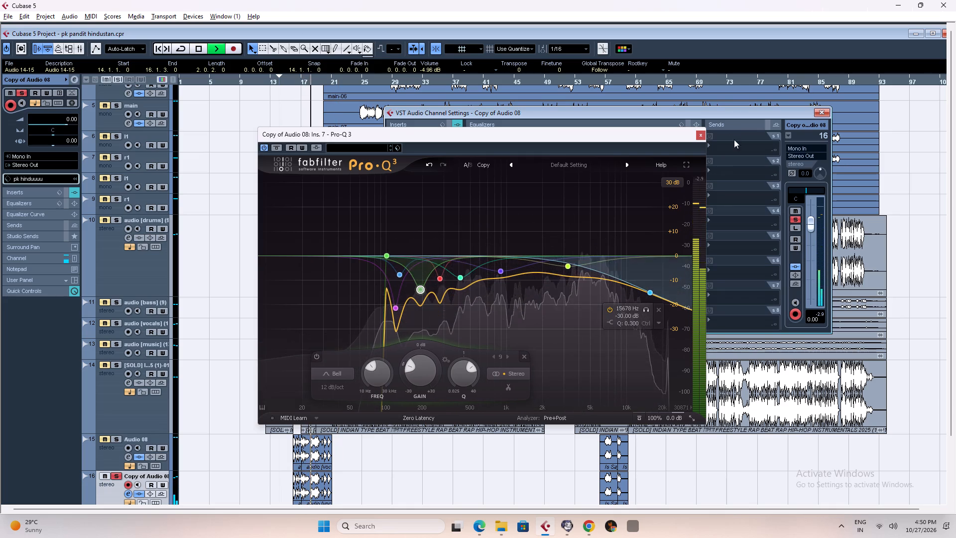
Close the Pro-Q 3 and channel settings windows, unsolo Copy of Audio 08, and play the full mix.
key("space")
left_click(699, 135)
left_click(816, 113)
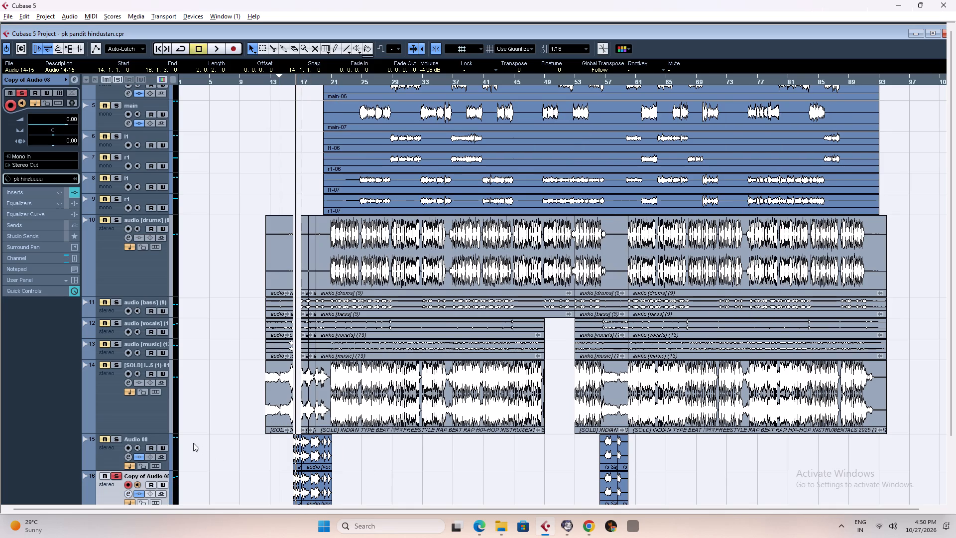
left_click(116, 478)
key("space")
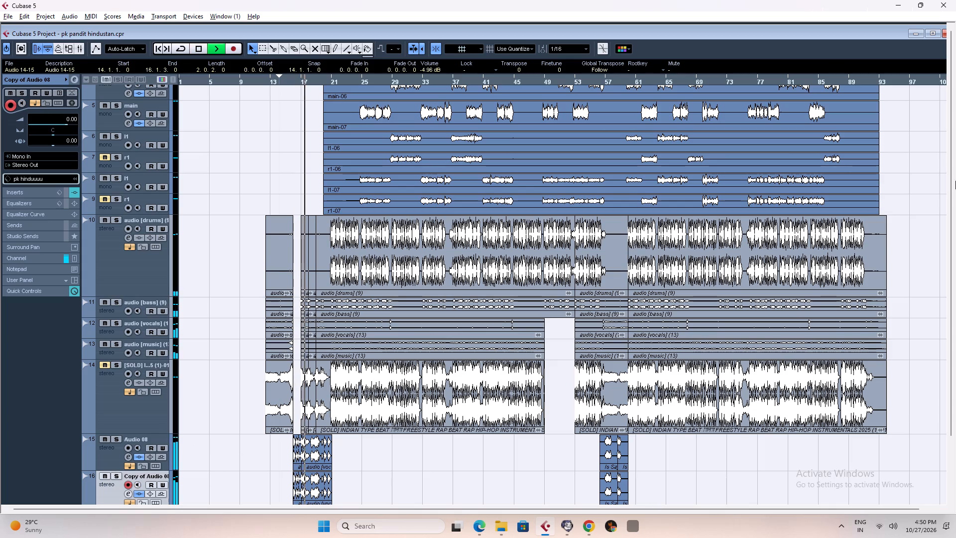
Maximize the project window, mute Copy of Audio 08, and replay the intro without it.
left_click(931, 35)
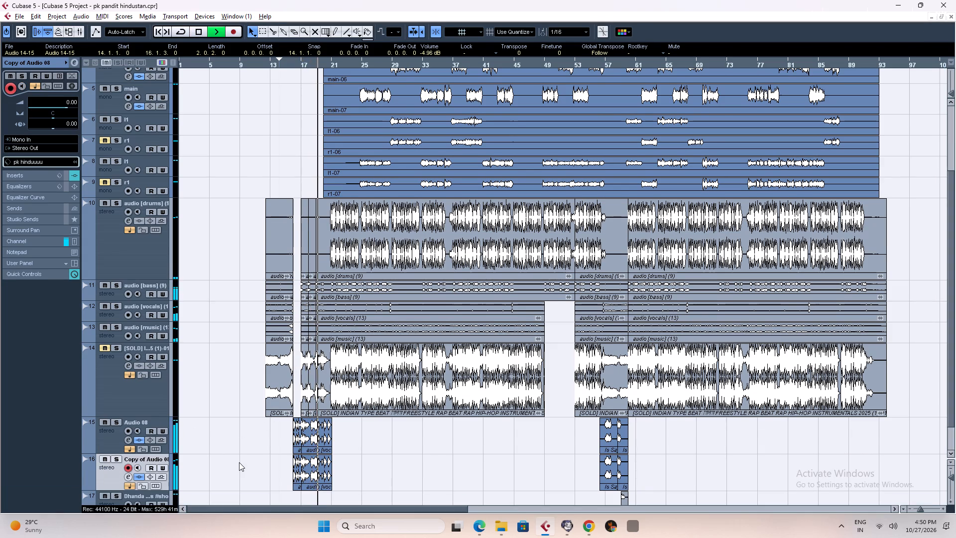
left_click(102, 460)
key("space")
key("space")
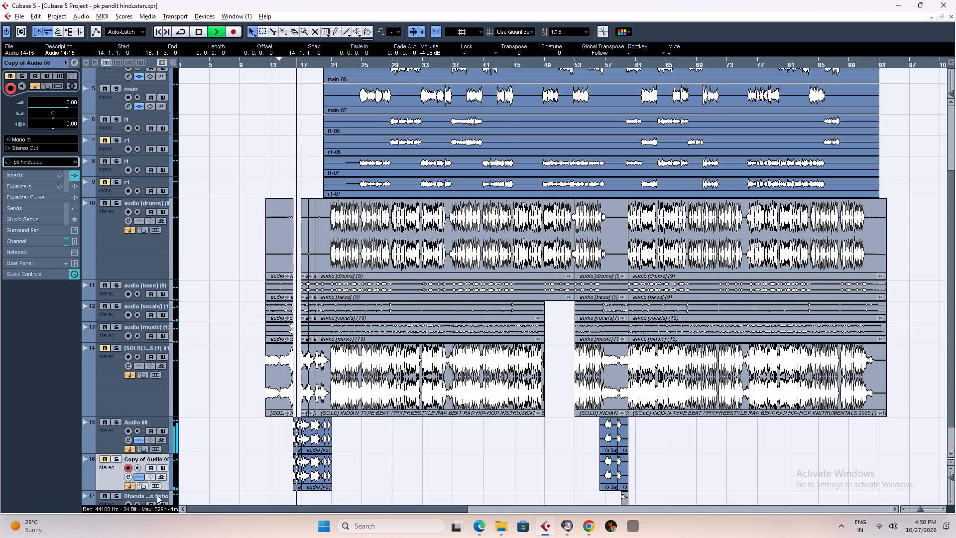
Remove the Copy of Audio 08 track from the project and replay the intro.
right_click(111, 476)
left_click(153, 347)
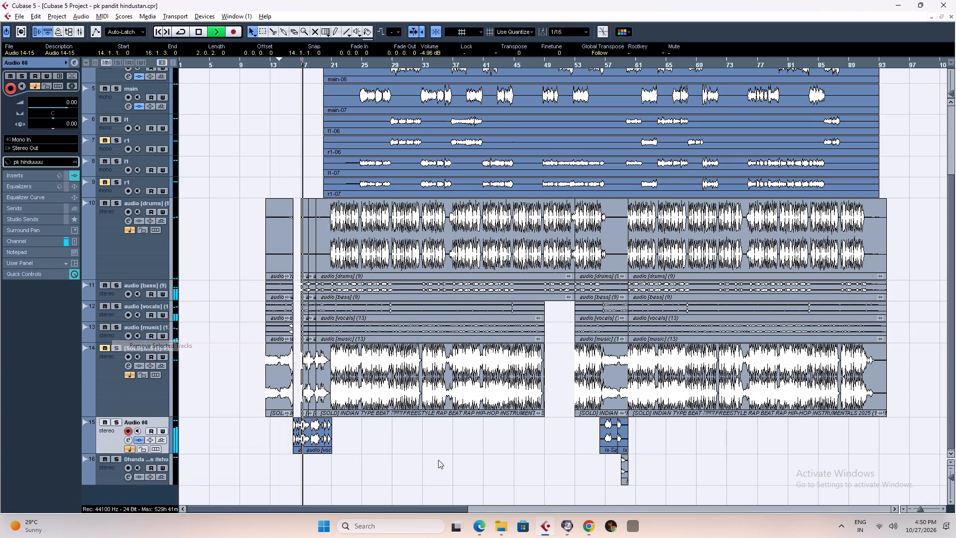
key("space")
key("space")
Briefly solo Audio 08 during playback, unsolo it, and replay the intro in the full mix.
left_click(118, 423)
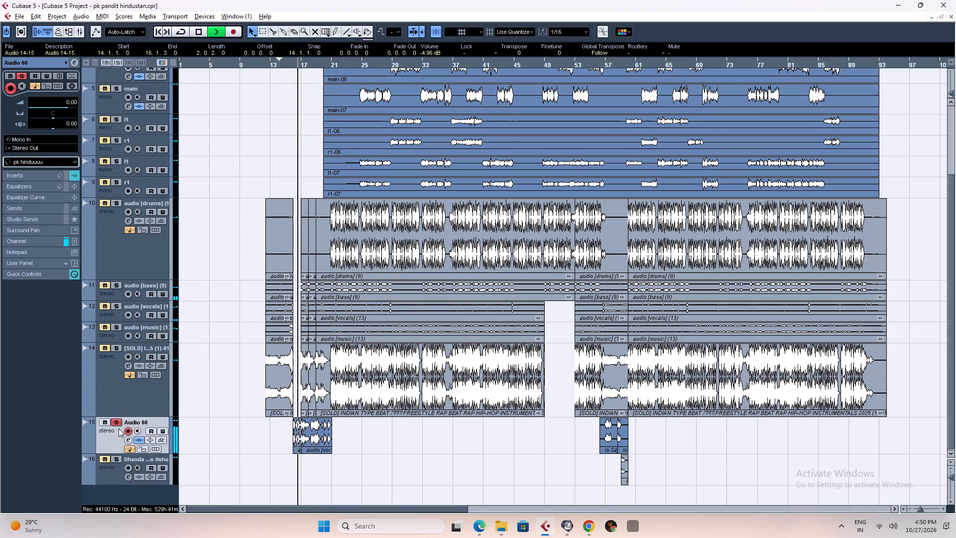
left_click(109, 434)
left_click(117, 423)
key("space")
key("space")
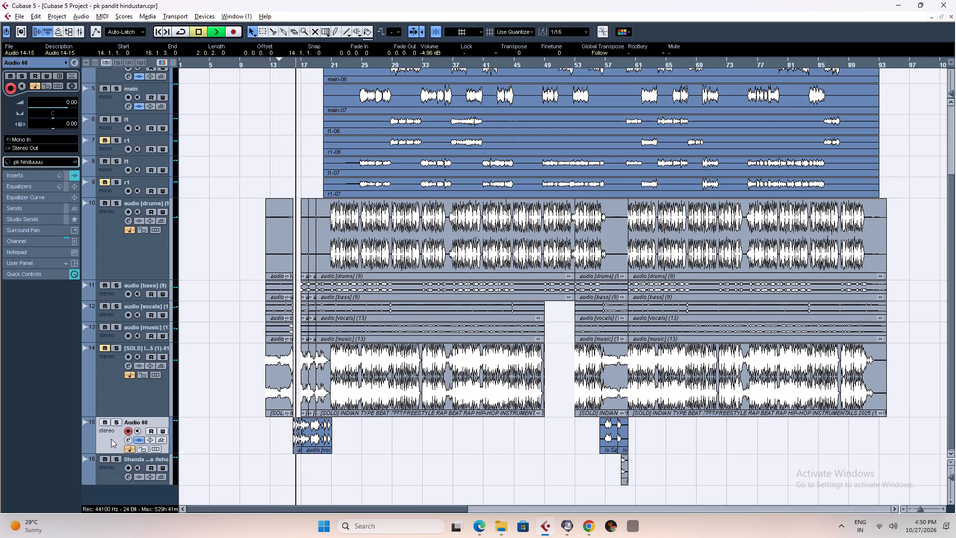
key("space")
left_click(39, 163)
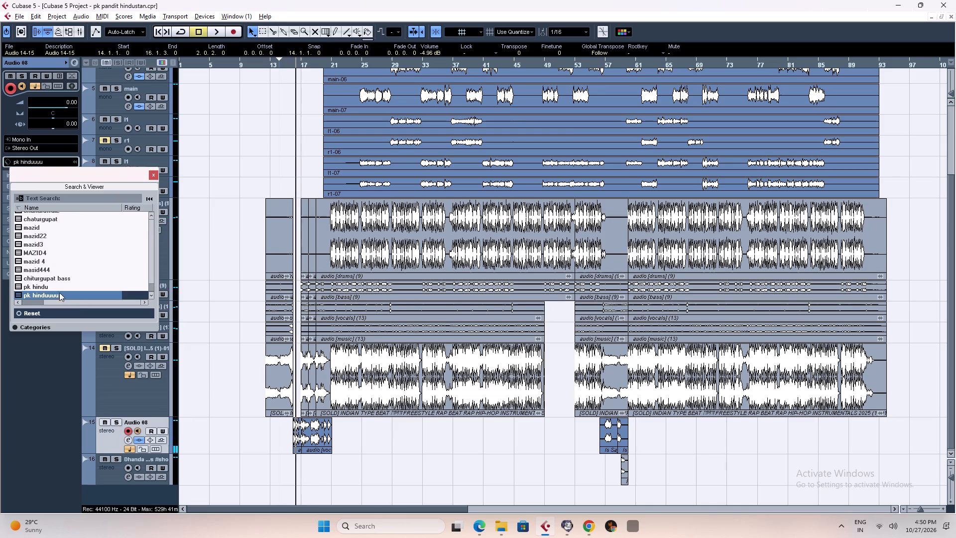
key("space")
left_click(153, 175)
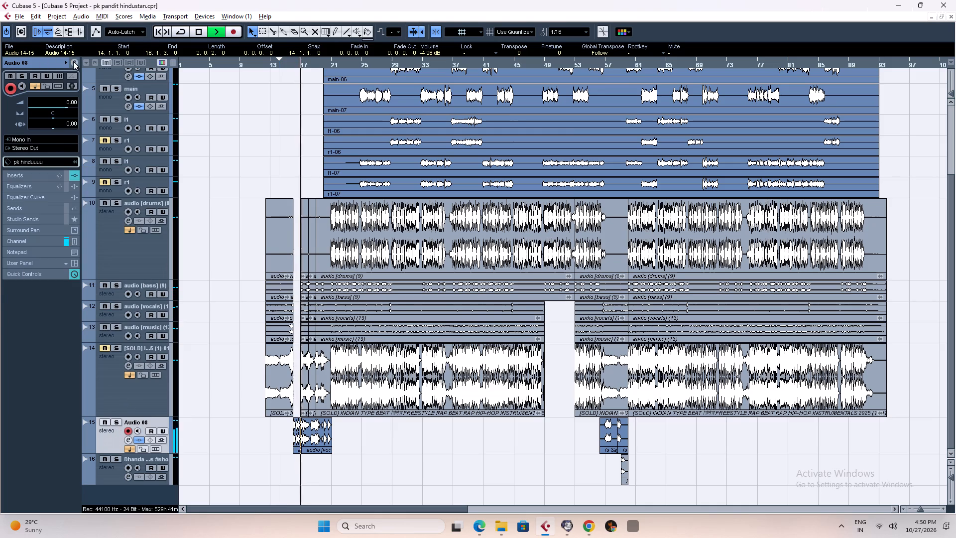
Switch off the C1 gate and CLA Vocals inserts on Audio 08 during intro playback, leaving CLA-3A active.
left_click(73, 61)
key("space")
key("space")
left_click(388, 161)
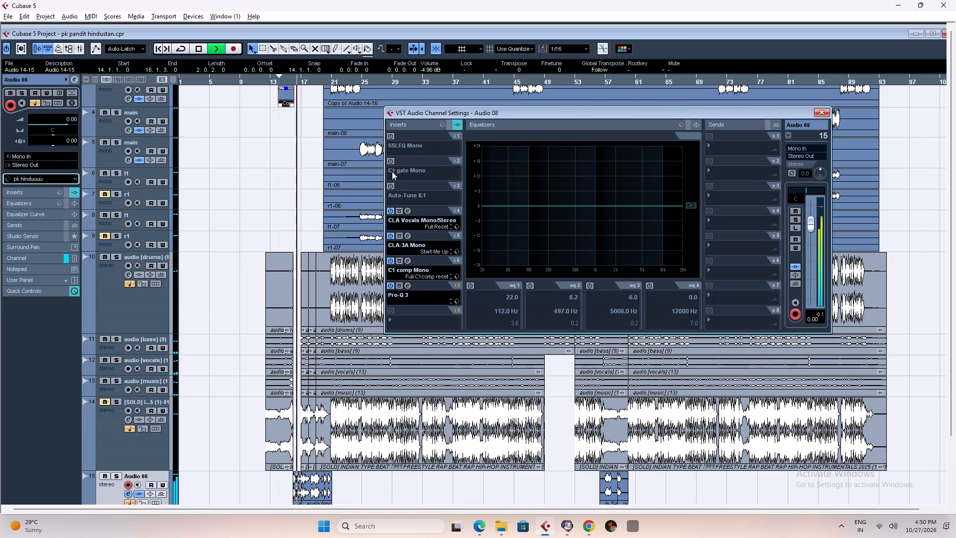
left_click(391, 206)
left_click(390, 234)
left_click(391, 211)
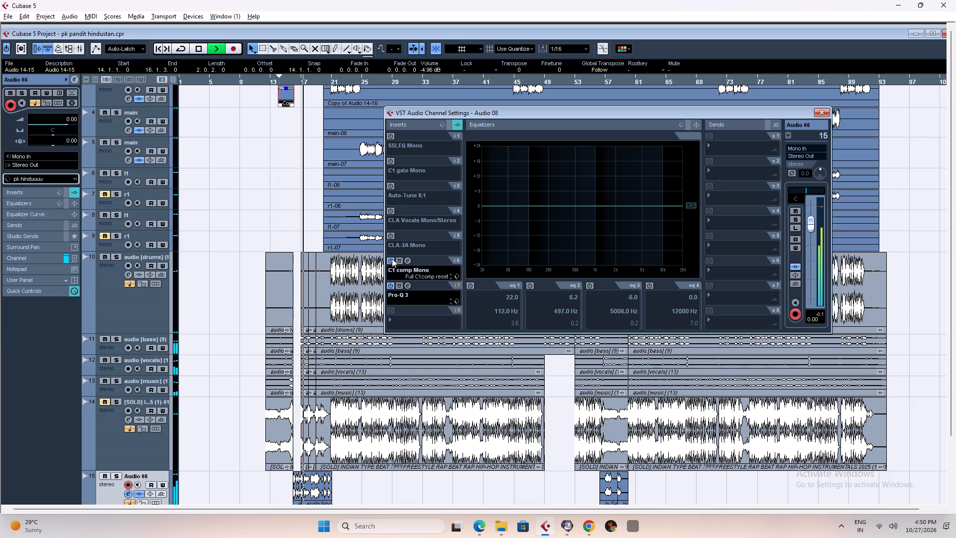
left_click(390, 236)
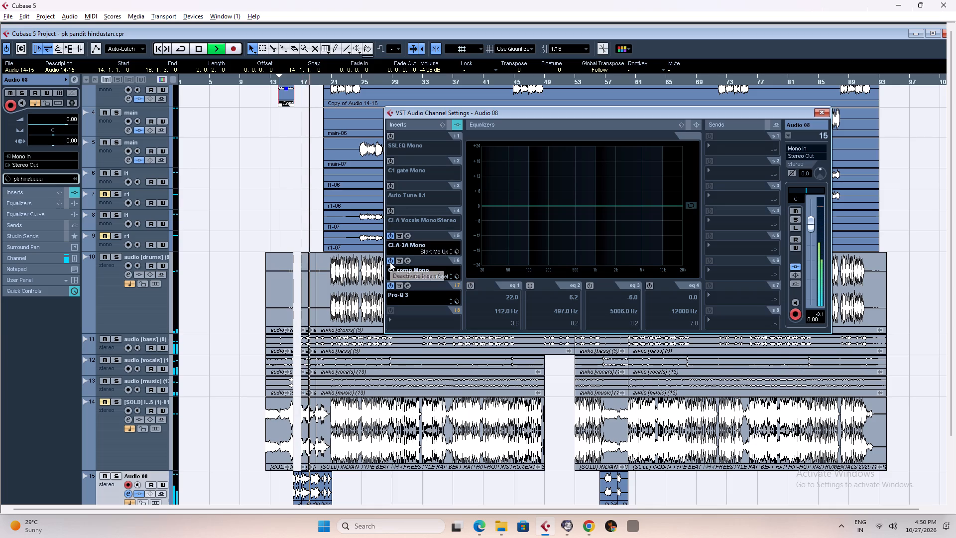
Open the CLA-3A compressor on Audio 08 and replay the intro to hear its current compression.
left_click(409, 237)
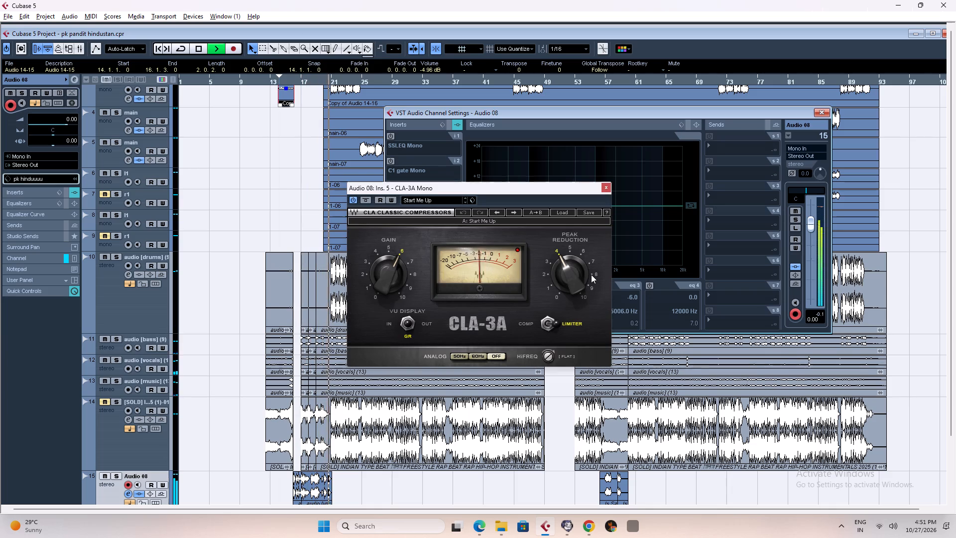
key("space")
key("space")
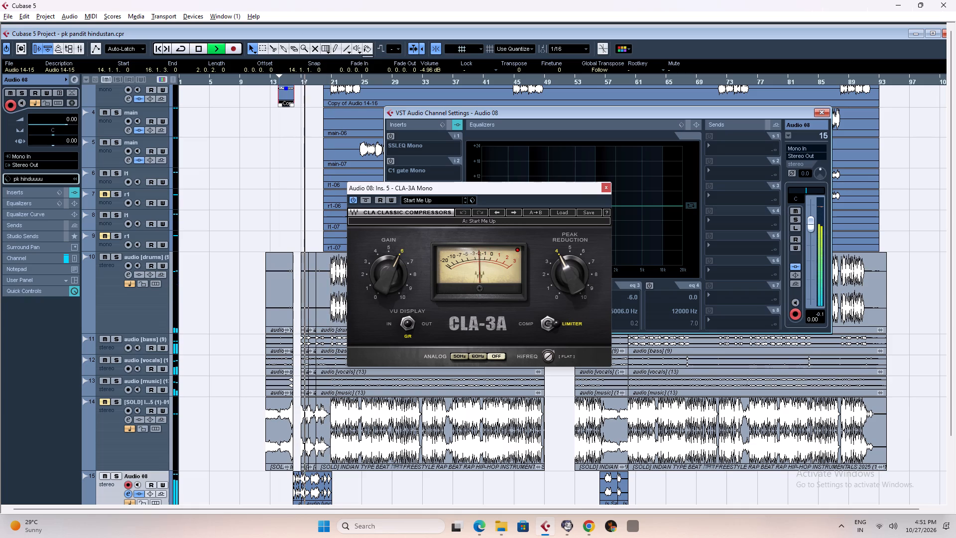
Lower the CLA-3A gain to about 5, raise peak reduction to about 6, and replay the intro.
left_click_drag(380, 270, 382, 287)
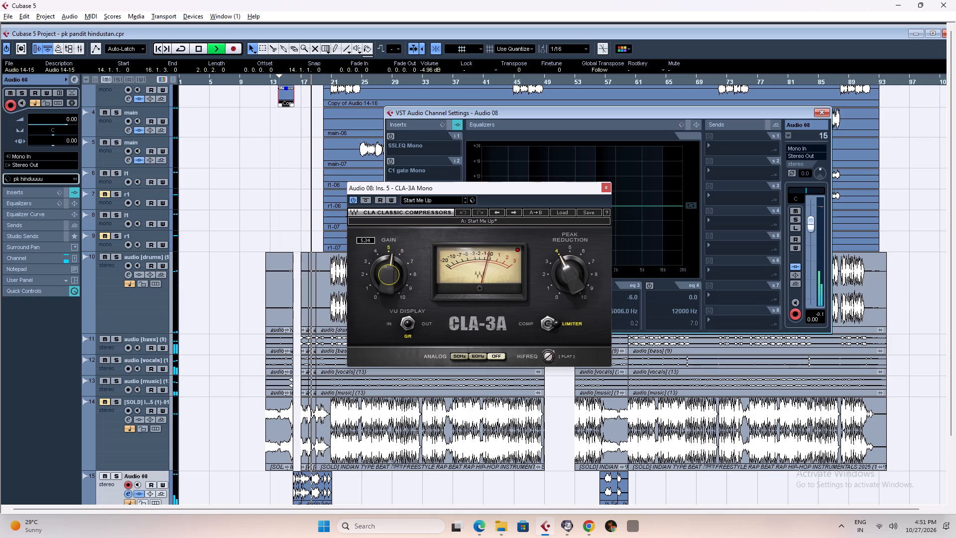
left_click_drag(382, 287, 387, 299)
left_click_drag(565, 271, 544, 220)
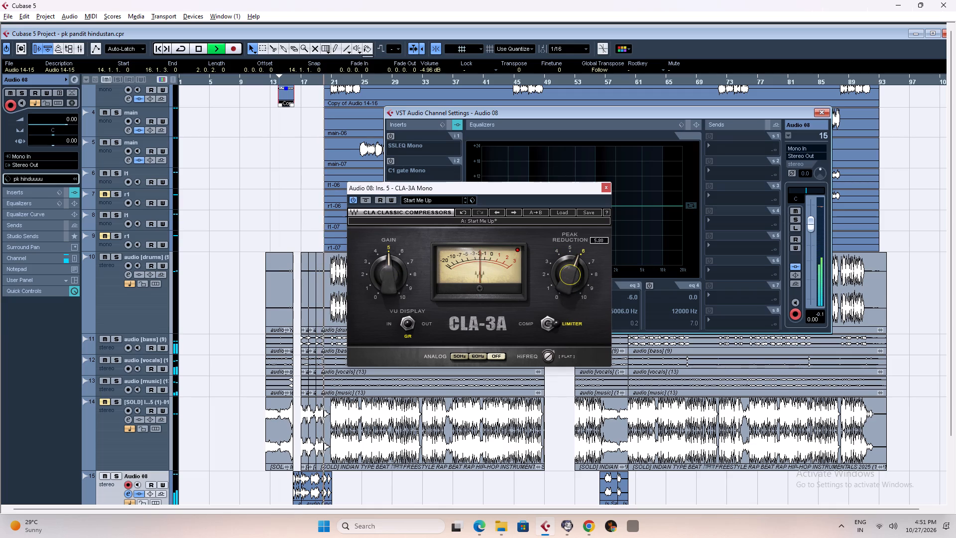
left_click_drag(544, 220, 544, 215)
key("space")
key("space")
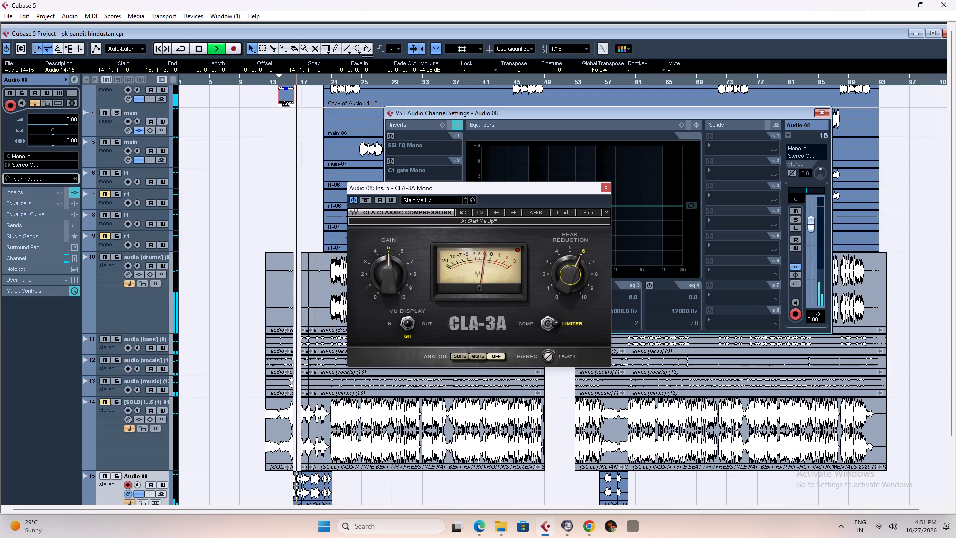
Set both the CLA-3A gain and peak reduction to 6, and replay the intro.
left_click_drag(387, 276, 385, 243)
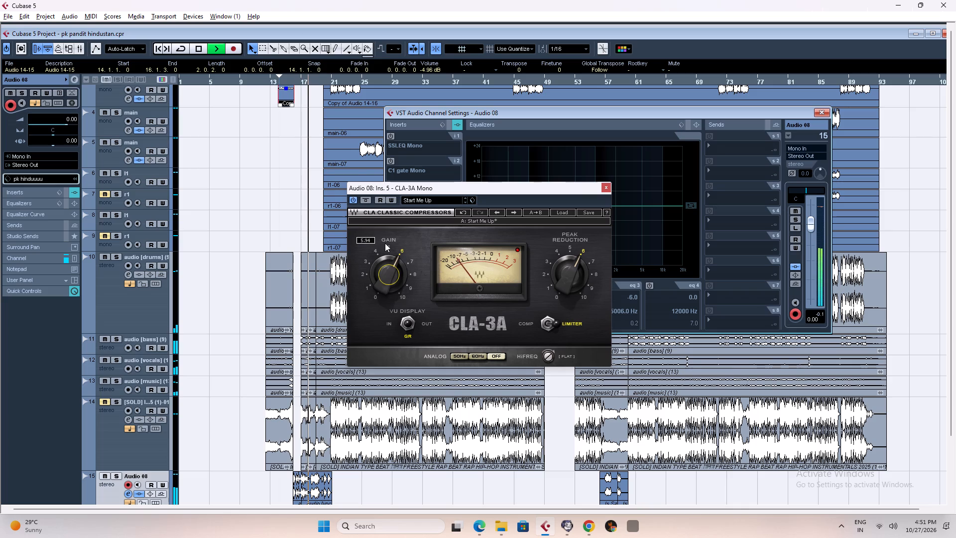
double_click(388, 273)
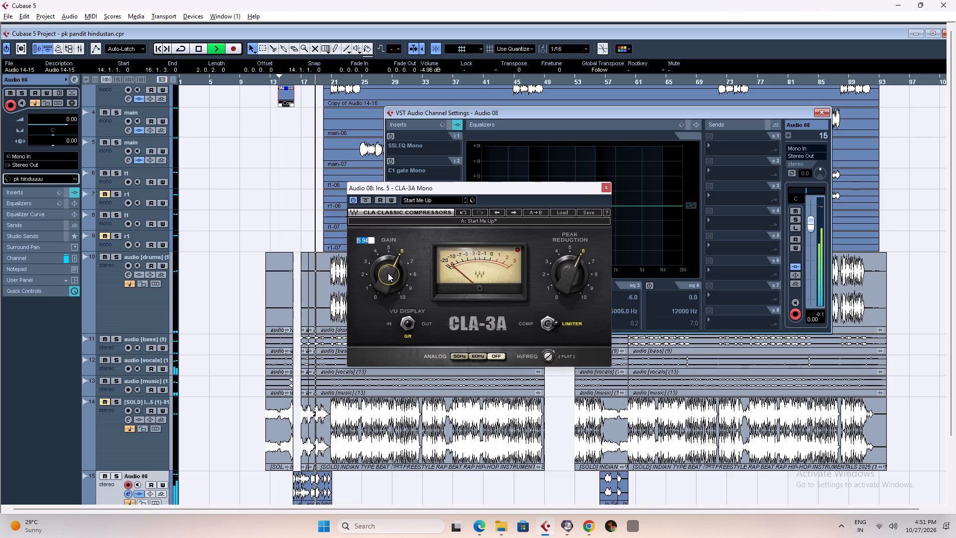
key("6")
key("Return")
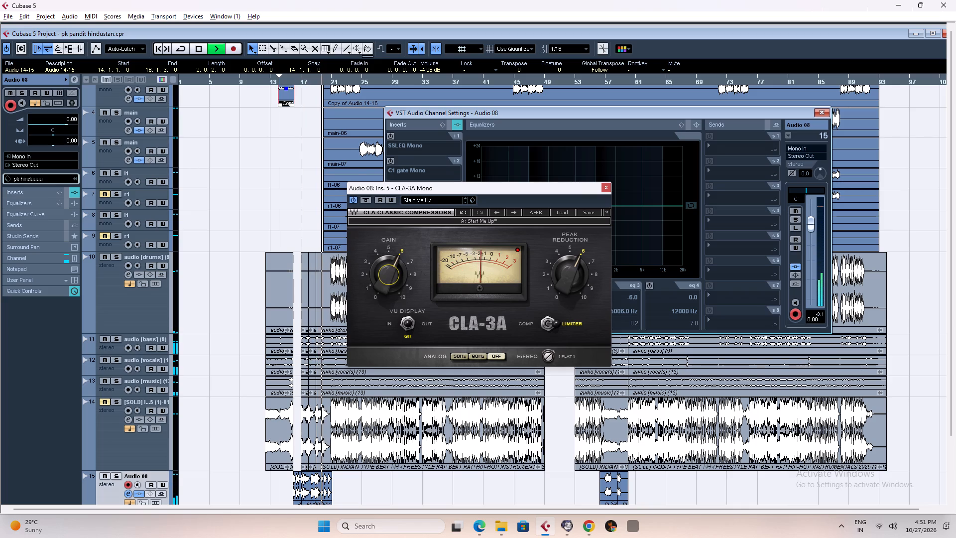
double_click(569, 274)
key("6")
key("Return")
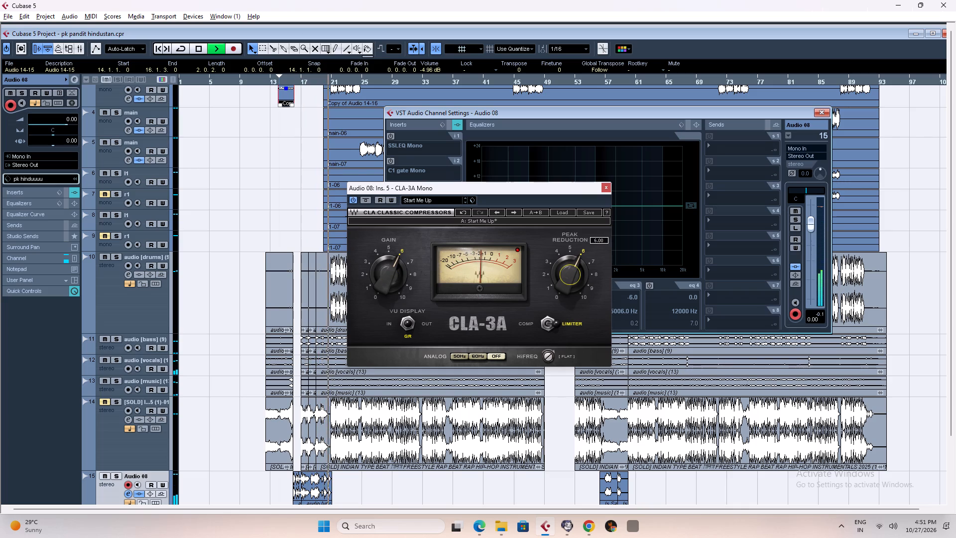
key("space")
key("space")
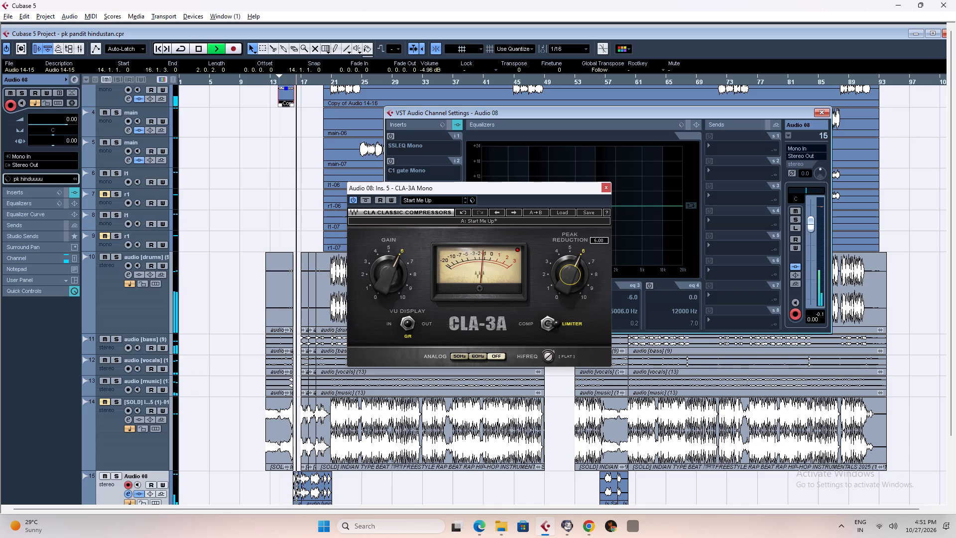
Set the CLA-3A peak reduction and gain to 5, close the plug-in and channel settings, and maximize the project window.
double_click(569, 273)
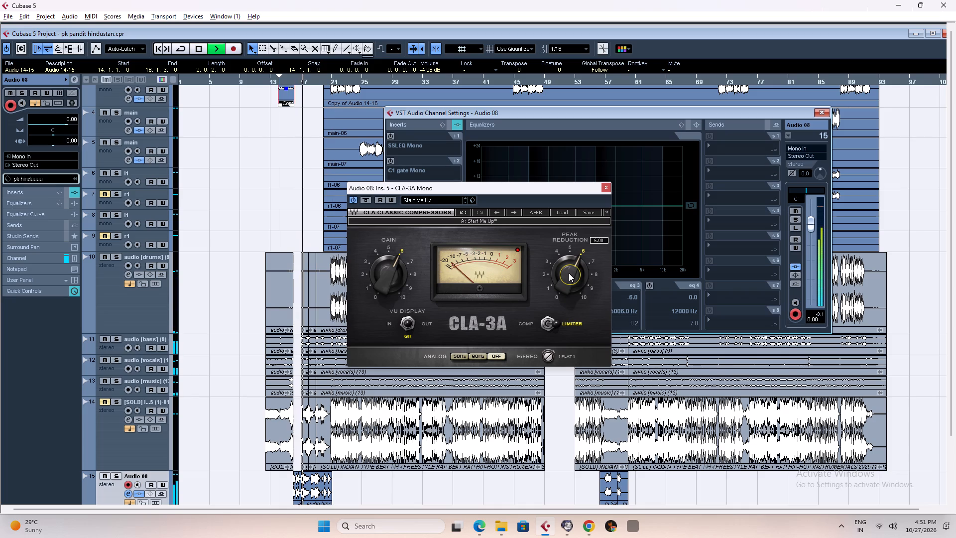
key("5")
key("Return")
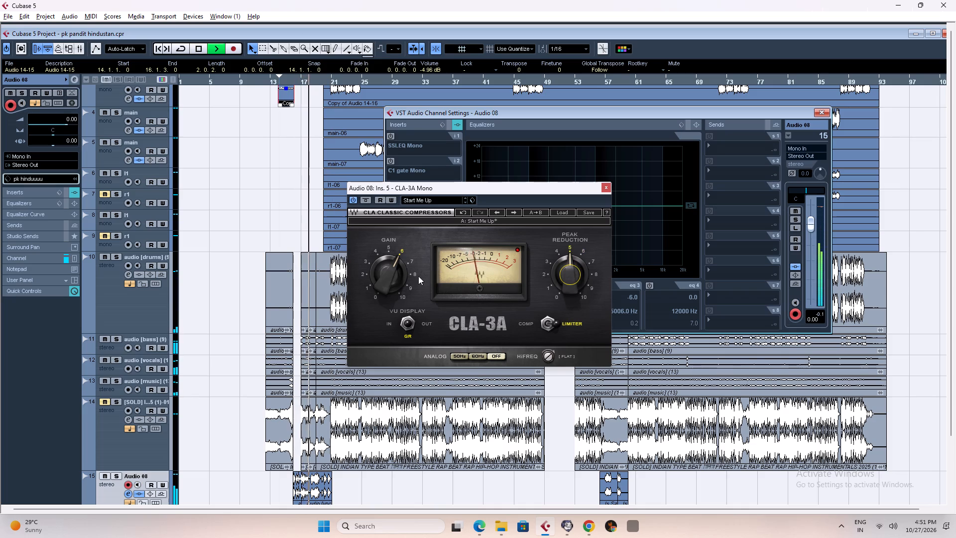
left_click(378, 275)
double_click(388, 275)
key("5")
key("Return")
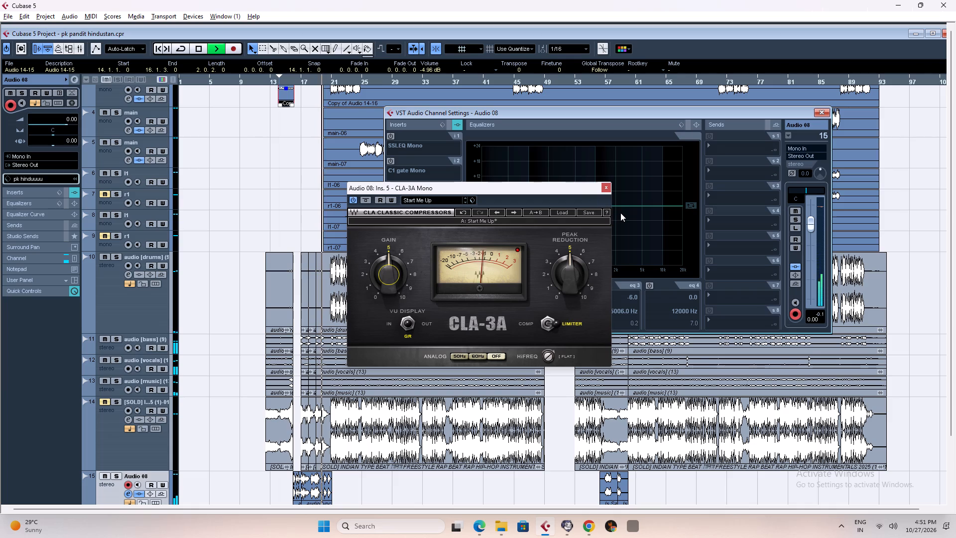
left_click(607, 190)
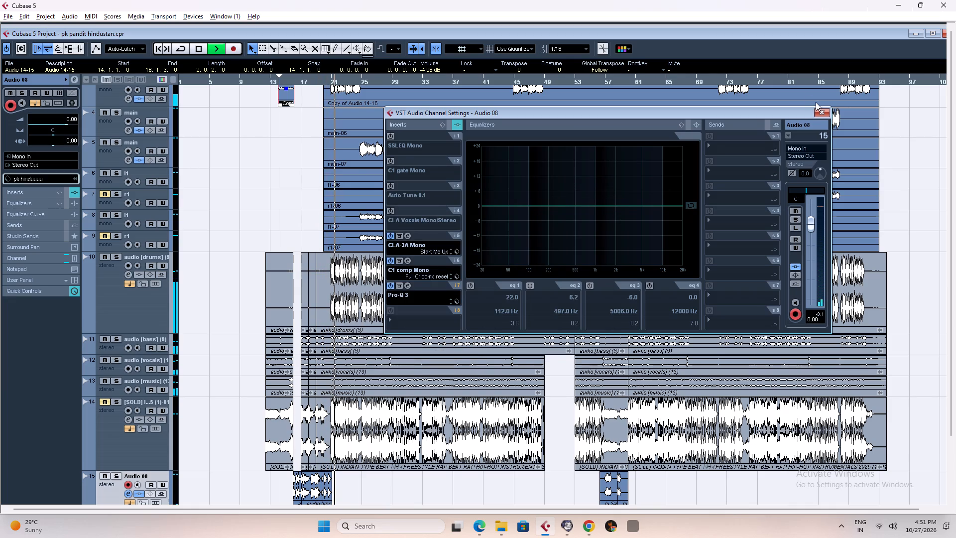
left_click(823, 117)
left_click(936, 33)
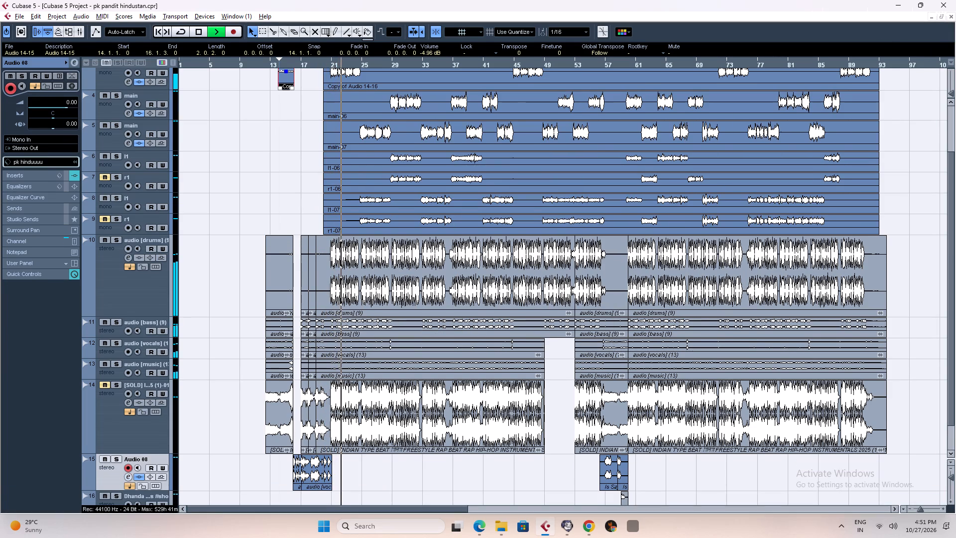
Play the intro from about bar 17 and examine the Audio 08 vocal clips in the full mix.
left_click(301, 62)
key("h")
key("h")
key("h")
key("h")
key("h")
key("h")
key("h")
key("h")
key("h")
key("h")
key("h")
key("h")
key("h")
key("h")
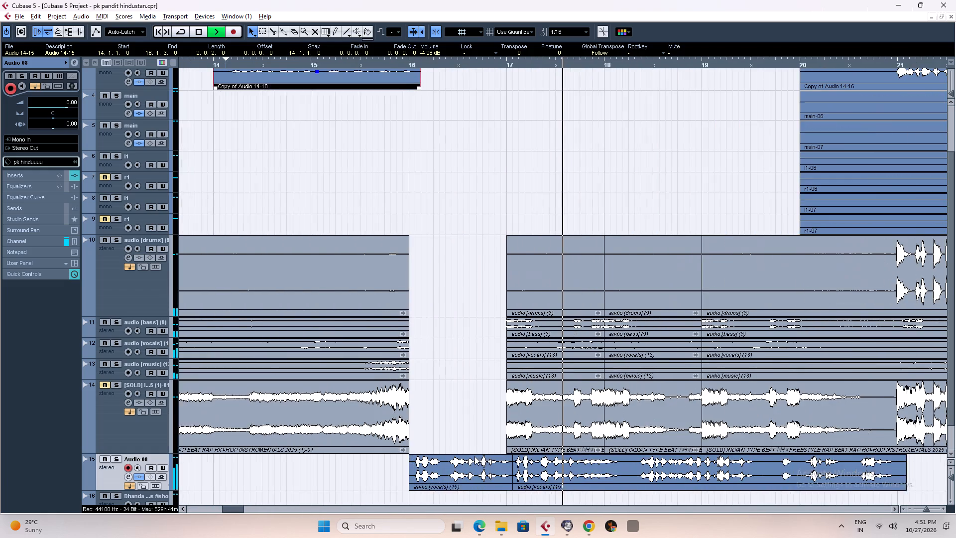
key("g")
key("g")
key("g")
key("g")
key("g")
key("g")
key("g")
key("g")
key("g")
key("g")
key("g")
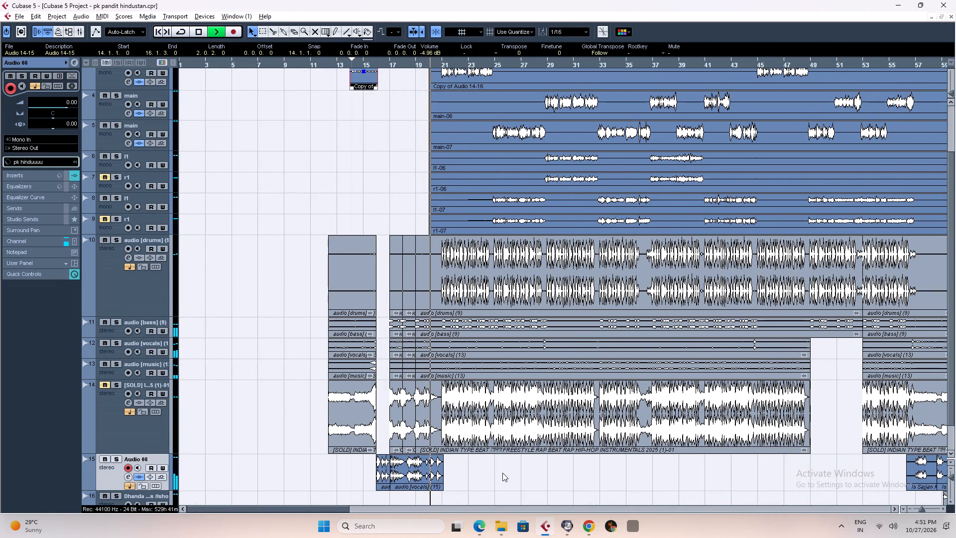
key("g")
key("g")
key("g")
key("g")
key("g")
key("g")
key("g")
key("g")
key("g")
key("g")
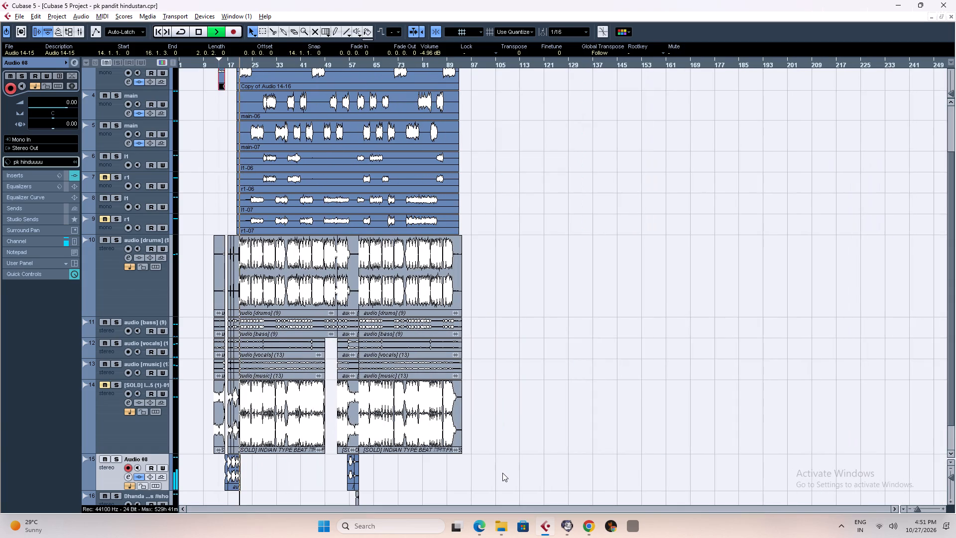
Play the mid-song break around bars 56 to 60 and examine the vocal clips on Audio 08 and track 16.
left_click(345, 65)
key("h")
key("h")
key("h")
key("h")
key("h")
key("h")
key("h")
key("h")
key("h")
key("h")
key("h")
key("h")
key("h")
key("h")
key("h")
key("h")
key("h")
key("h")
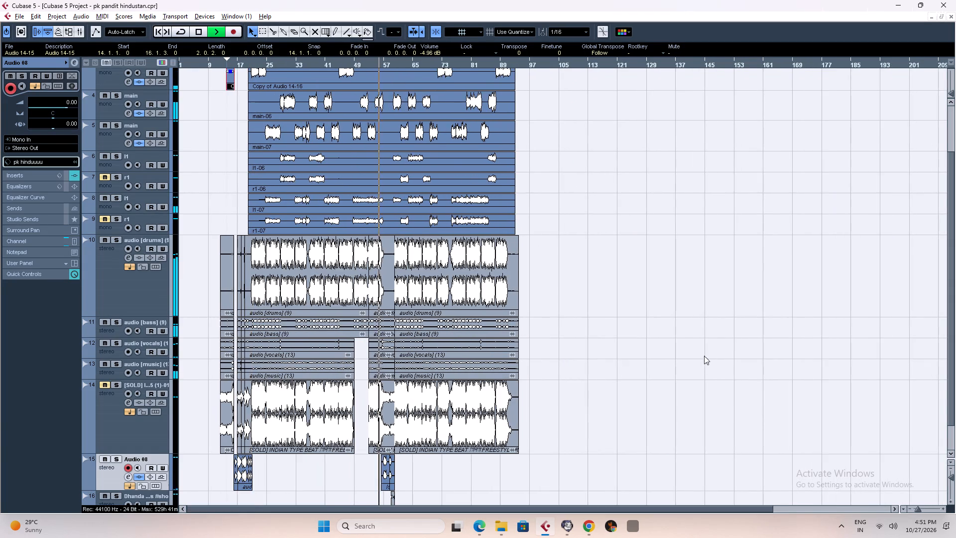
key("g")
key("g")
key("g")
key("g")
key("g")
key("g")
key("g")
key("g")
key("g")
key("g")
key("g")
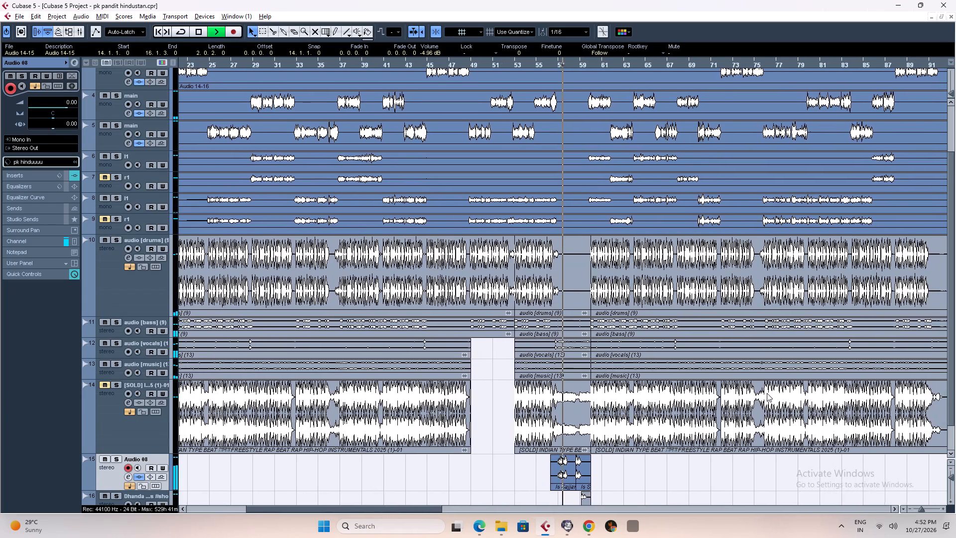
key("h")
key("h")
key("h")
key("h")
key("h")
key("h")
key("h")
key("h")
key("h")
key("h")
key("h")
key("h")
key("h")
key("h")
key("h")
key("h")
key("h")
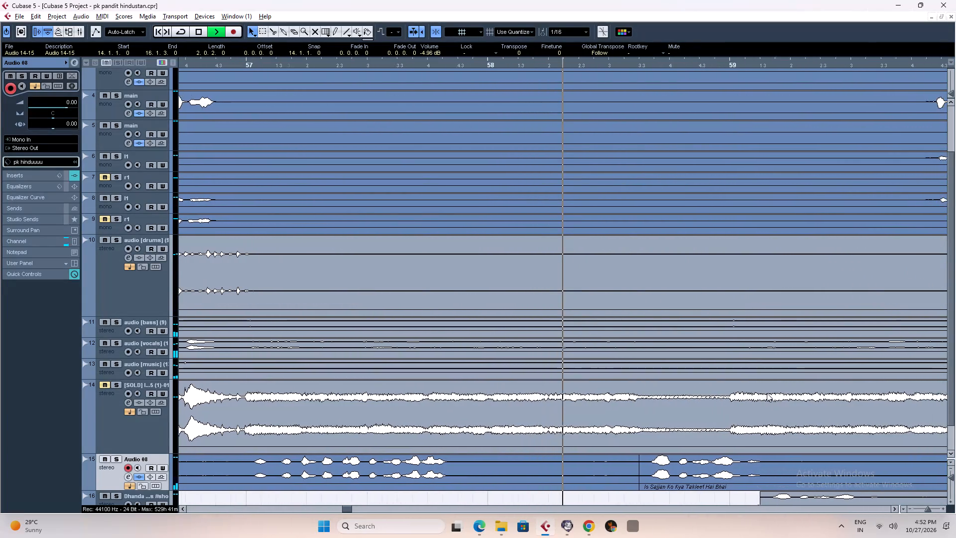
key("g")
key("g")
key("g")
key("g")
key("g")
key("g")
key("g")
key("g")
key("g")
key("g")
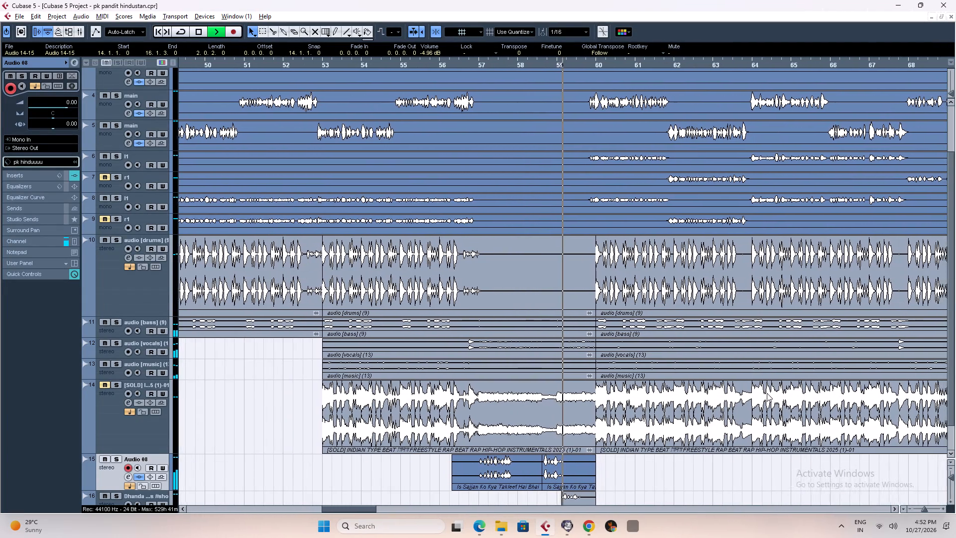
left_click_drag(952, 176, 951, 285)
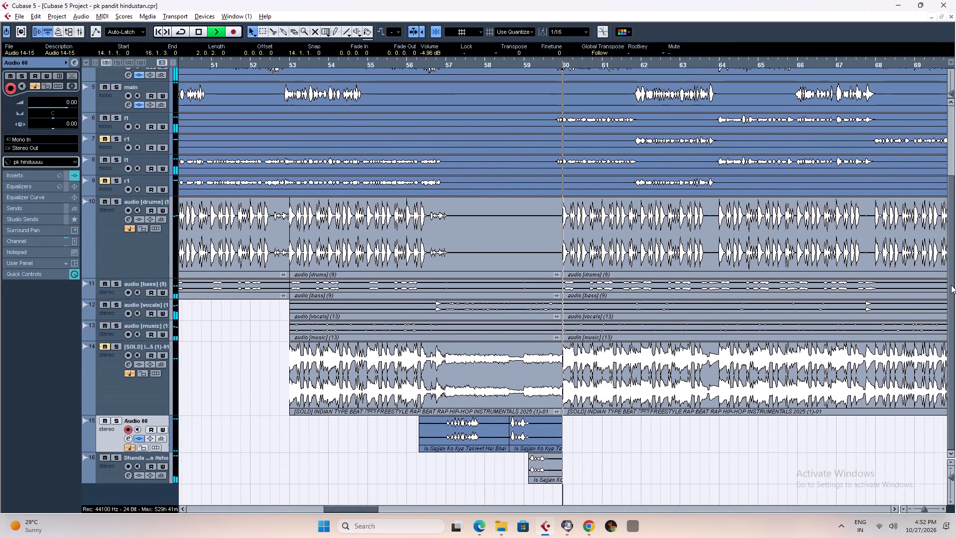
left_click_drag(951, 285, 948, 299)
key("space")
key("space")
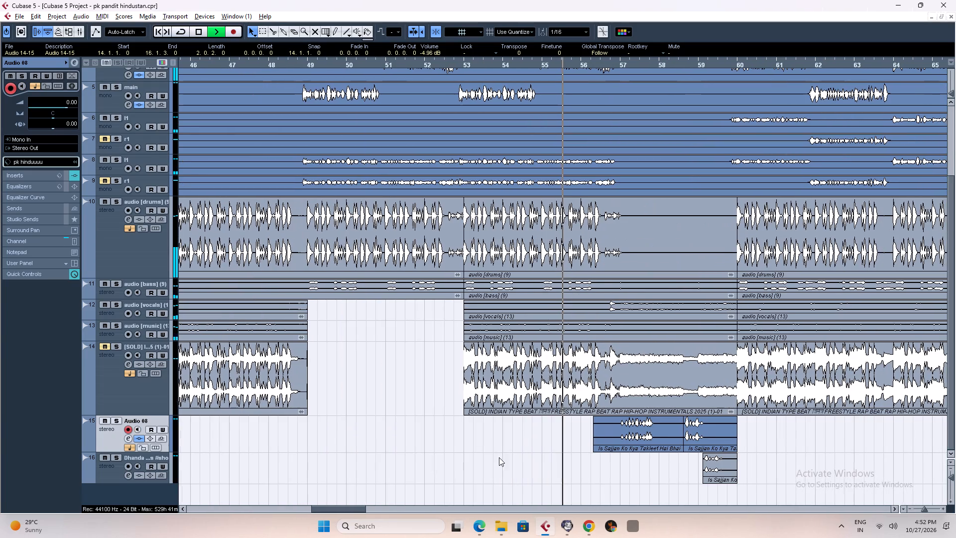
Stop playback and split the Audio 08 break clips at bar 57, after the first phrase, and at about 59.1.4.
key("h")
key("h")
key("h")
key("h")
key("h")
key("h")
key("h")
key("h")
key("h")
key("h")
key("h")
key("space")
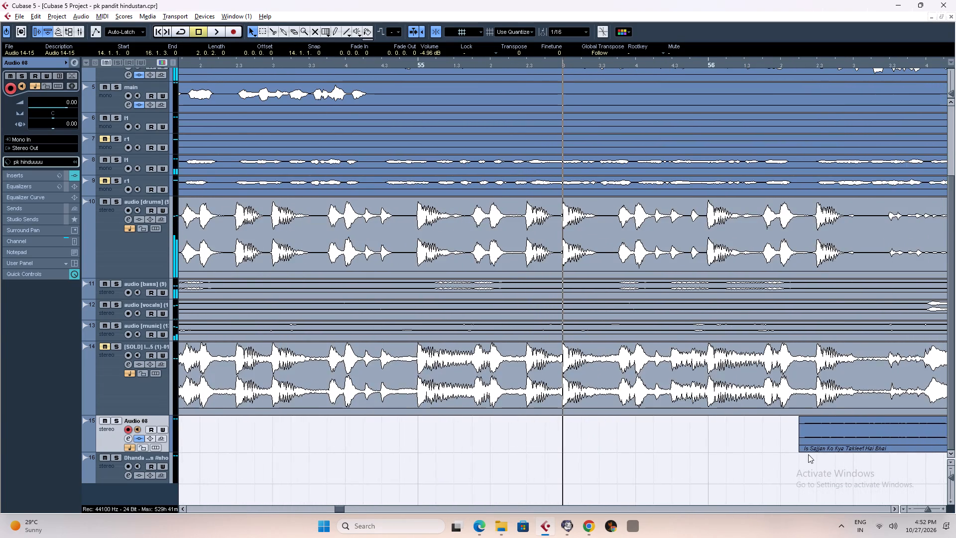
key("g")
key("g")
key("g")
key("g")
key("g")
left_click(767, 61)
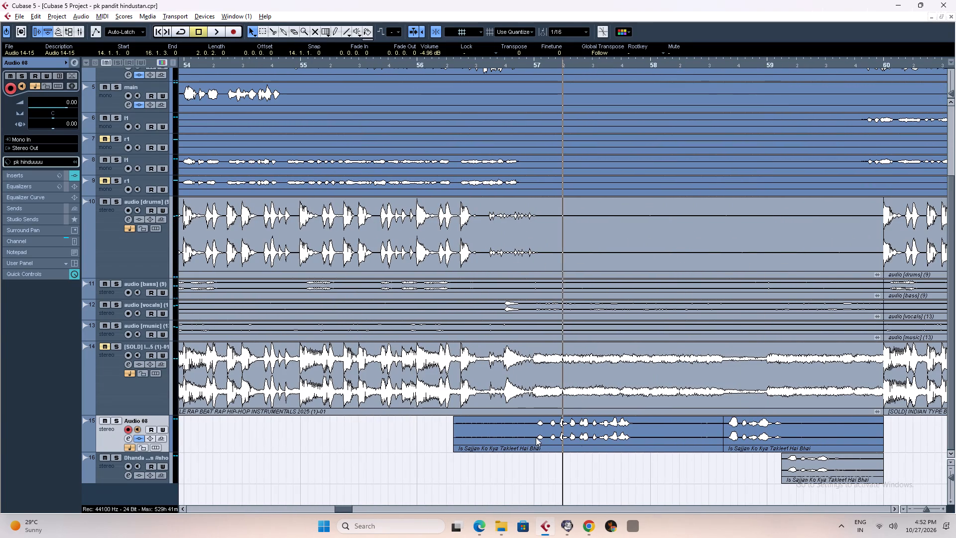
right_click_drag(484, 432, 506, 433)
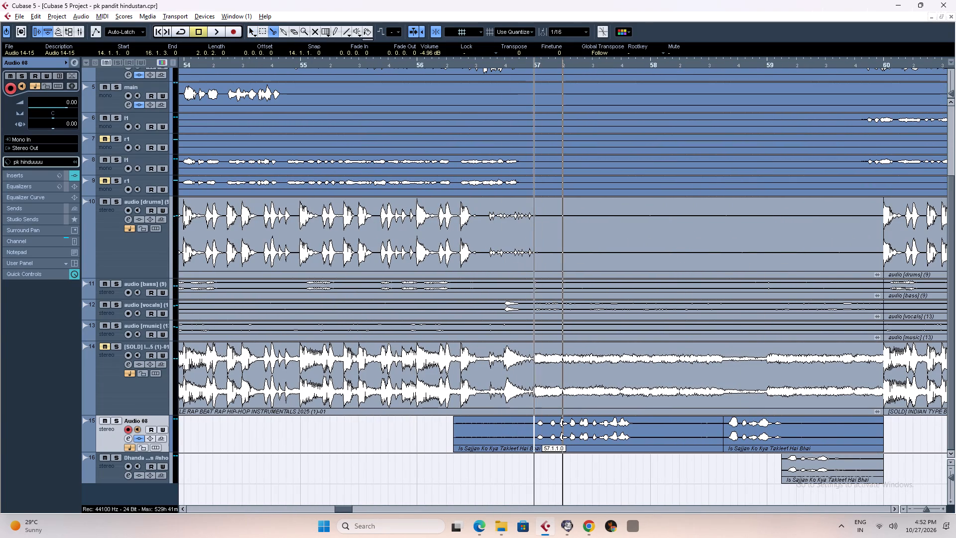
left_click(534, 437)
left_click(634, 437)
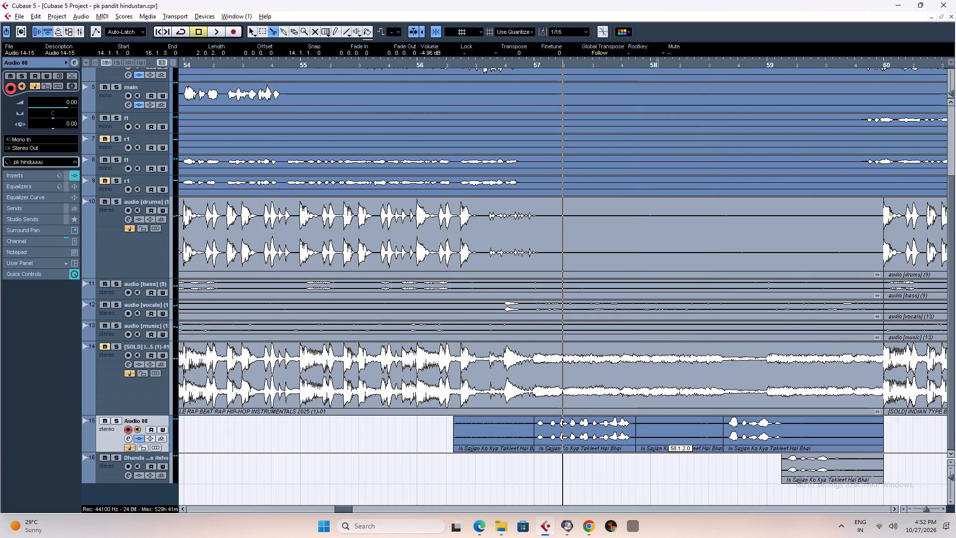
left_click(786, 436)
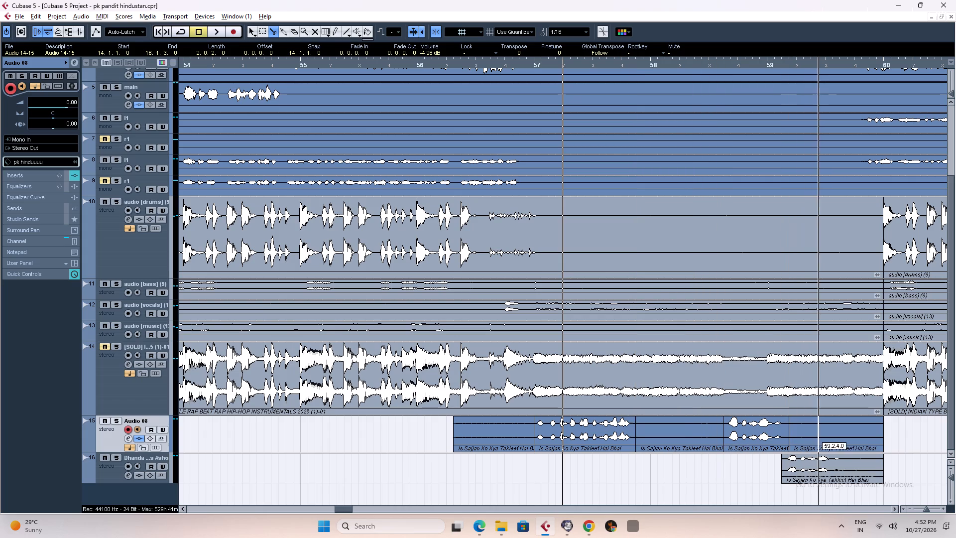
Split the track 16 clip after its vocal phrase near bar 59 and delete the silent tail.
left_click(842, 467)
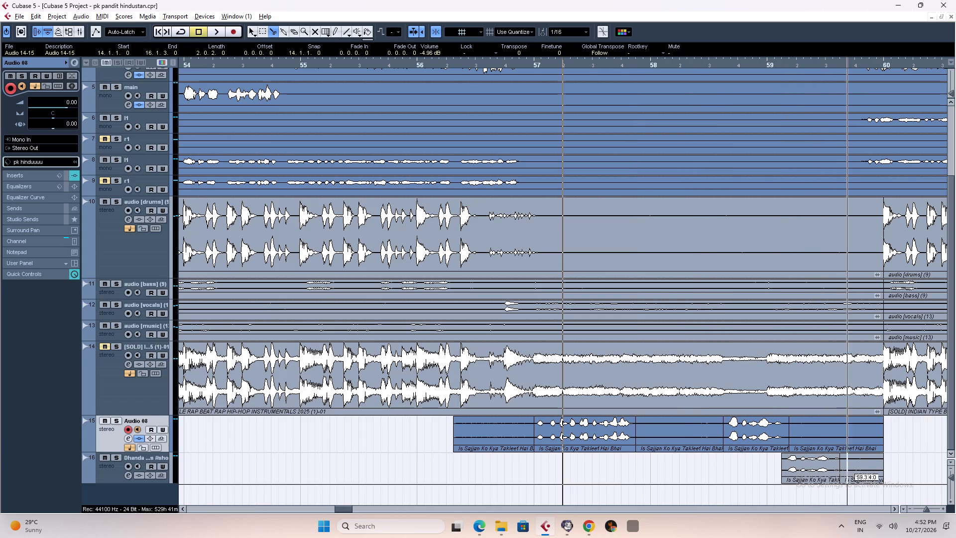
right_click(861, 464)
left_click(861, 464)
key("Delete")
Delete the three silent Audio 08 sections: after bar 59.1.4, between the two phrases, and before bar 57.
left_click(841, 435)
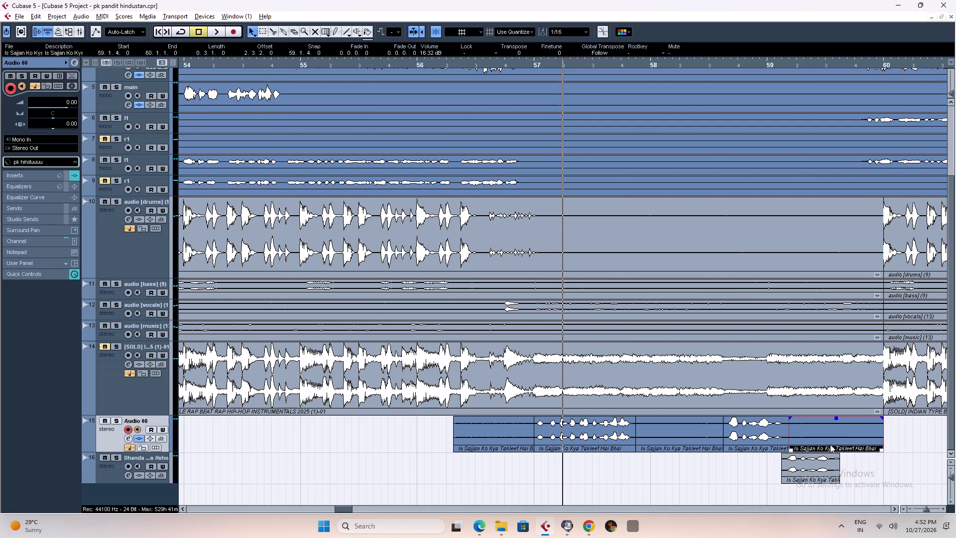
key("Delete")
left_click(670, 432)
key("Delete")
left_click(479, 440)
key("Delete")
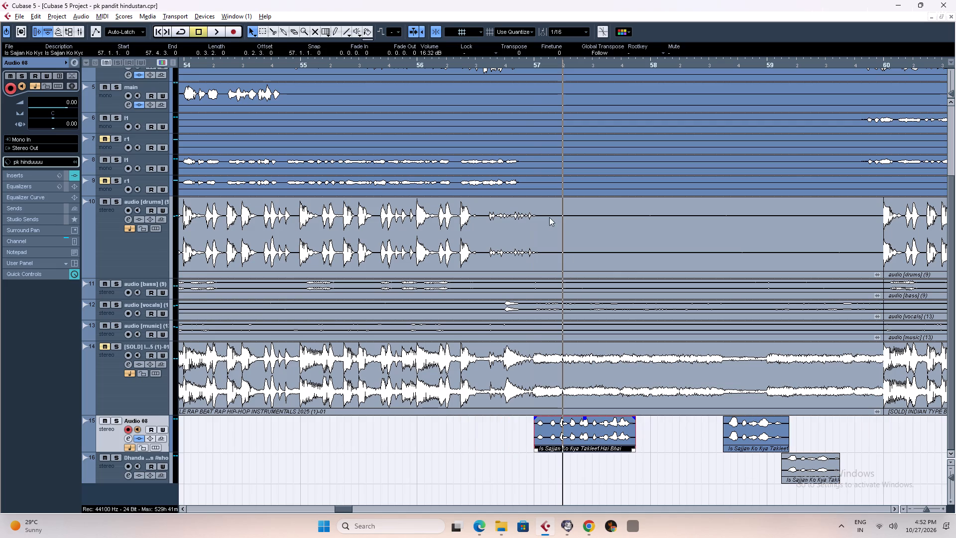
Play the break from about bar 56 and save the project.
left_click(451, 60)
key("space")
right_click(740, 453)
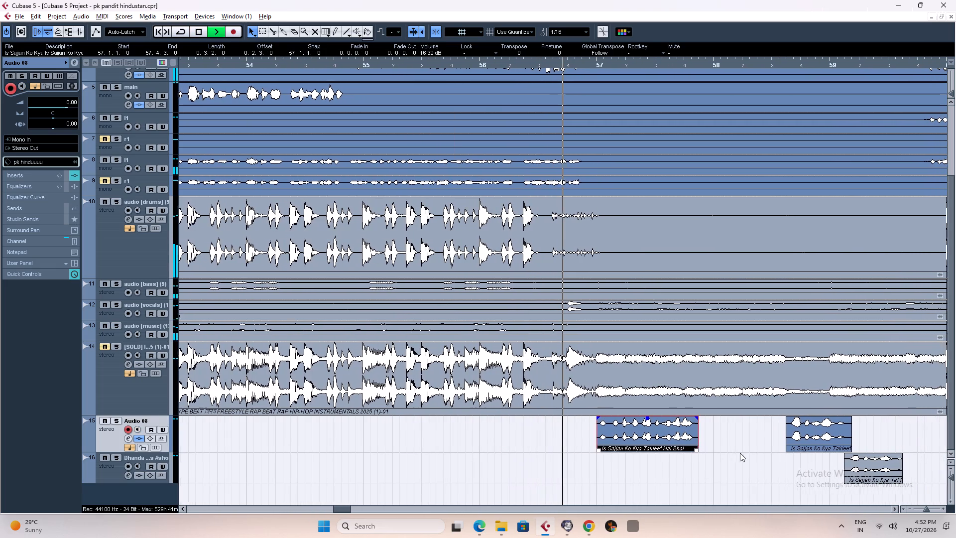
left_click(740, 453)
key("ctrl+s")
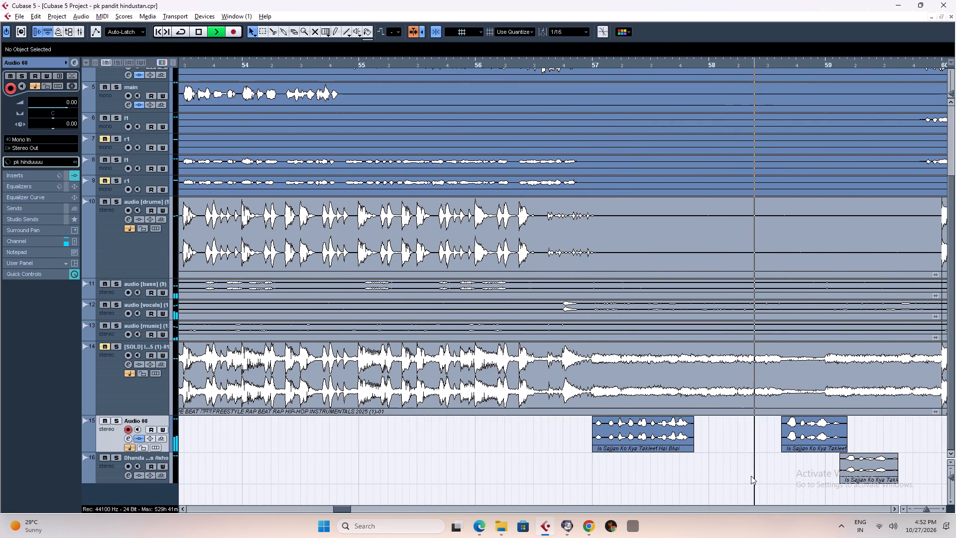
Duplicate track 16 together with its vocal clip near bar 59.
left_click(110, 474)
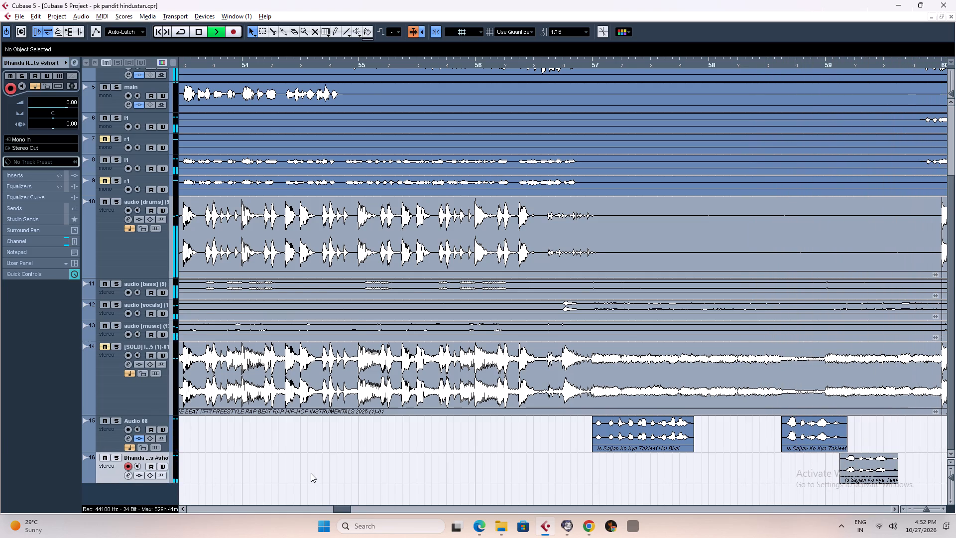
type("ggg")
key("space")
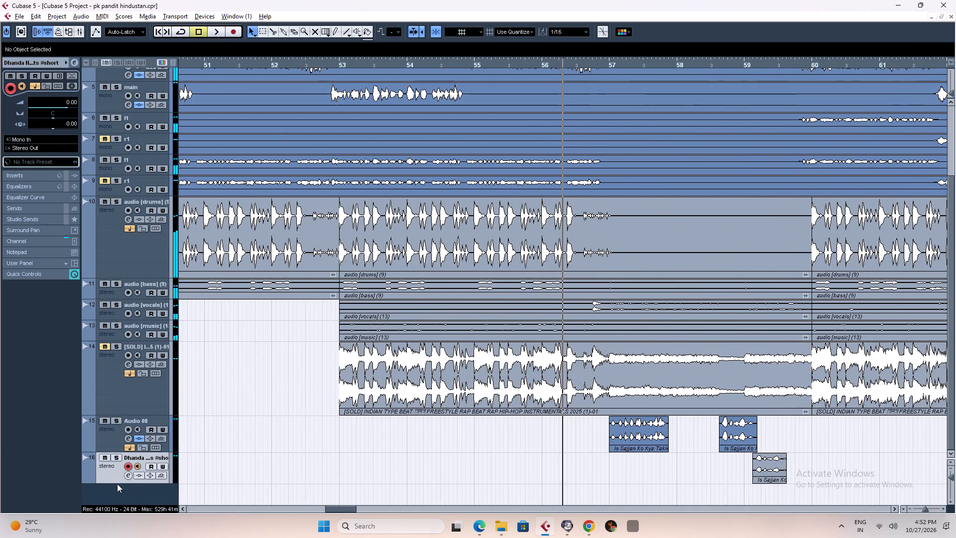
key("space")
right_click(114, 477)
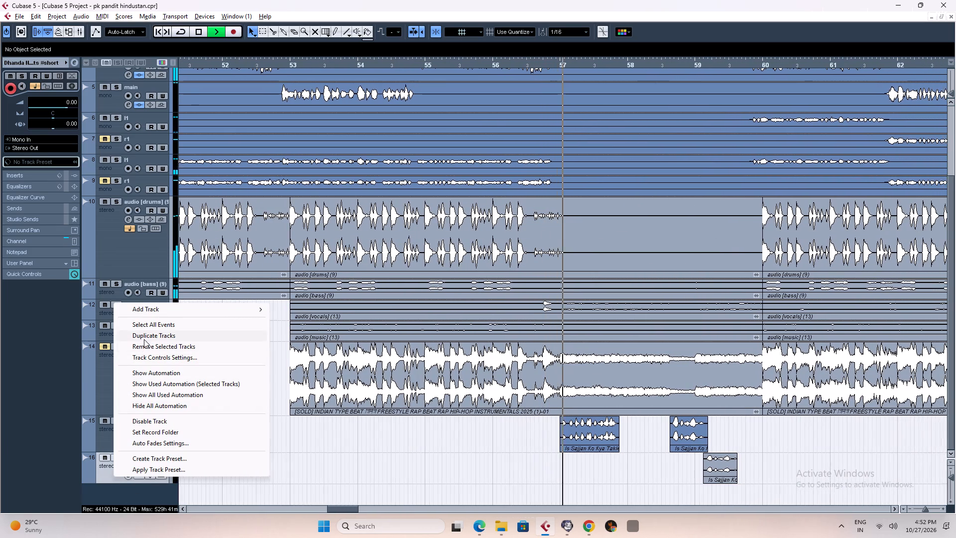
left_click(144, 339)
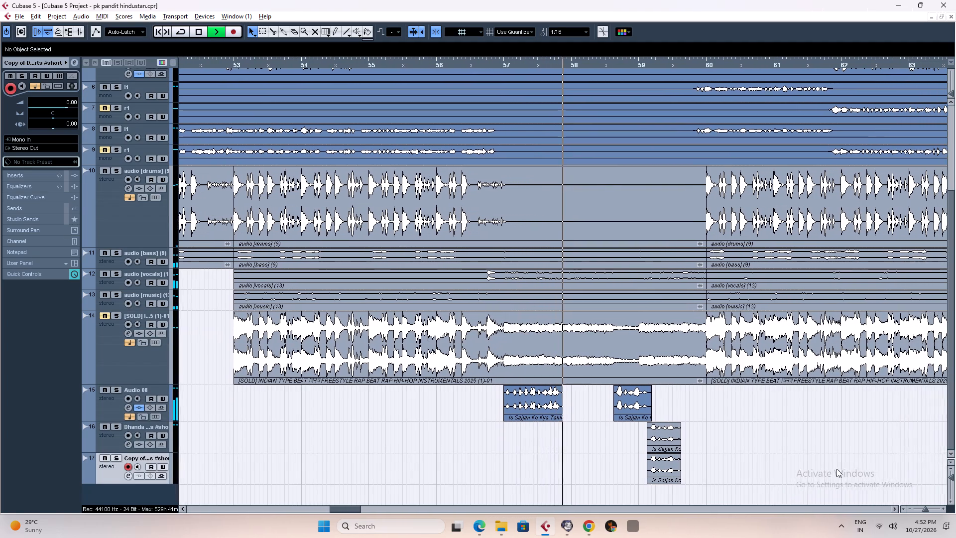
Play the passage around bar 59 and examine the track 16 clip together with its duplicate.
left_click(616, 65)
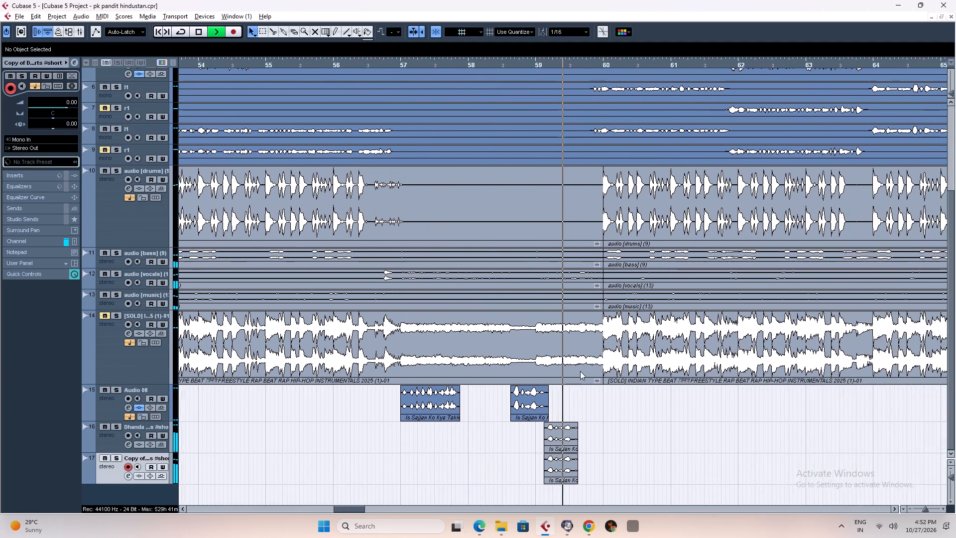
key("space")
key("space")
left_click(102, 444)
key("space")
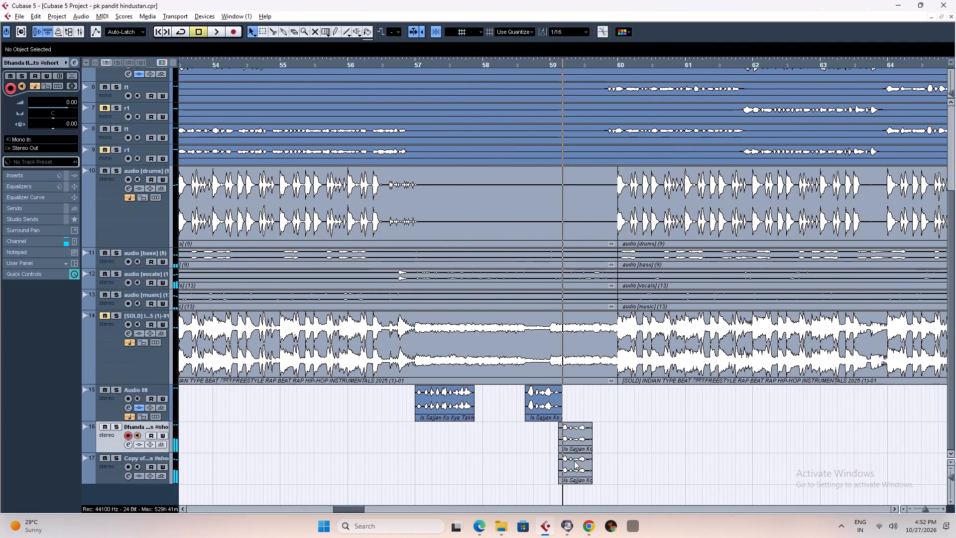
Select the matching vocal clips on tracks 16 and 17 near bar 59 and lower their volume to 8.54 dB.
left_click_drag(616, 435, 534, 476)
key("h")
key("h")
key("h")
key("h")
key("h")
key("h")
key("h")
key("h")
key("h")
key("h")
key("h")
key("h")
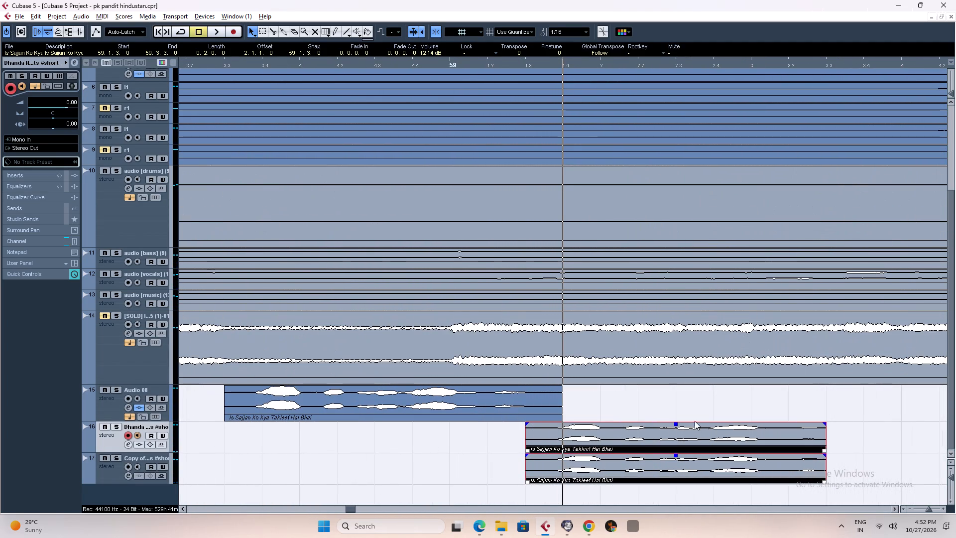
left_click_drag(675, 425, 682, 453)
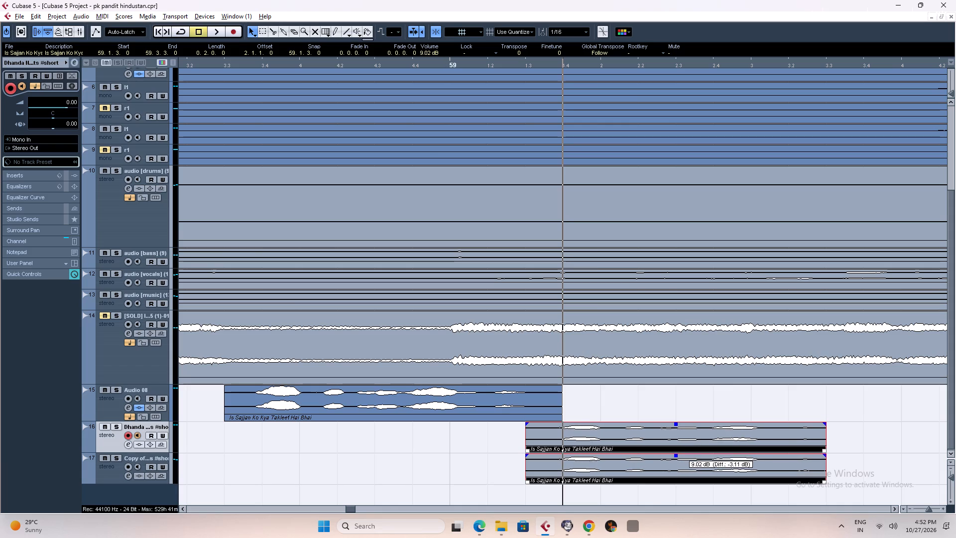
left_click_drag(682, 453, 683, 456)
Play from bar 59 and again from about bar 57, examining the level of the doubled clips against Audio 08.
left_click(435, 63)
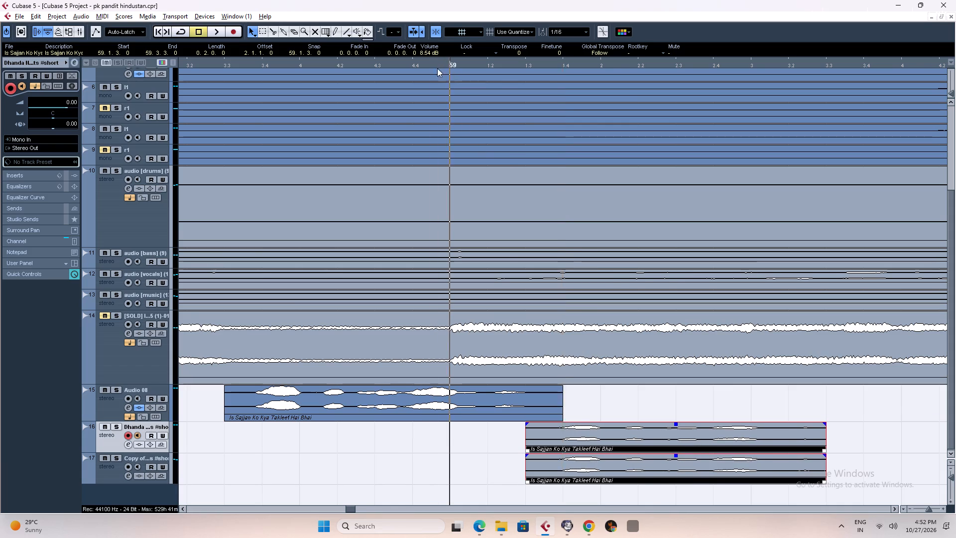
key("space")
key("g")
key("g")
key("g")
key("g")
key("g")
key("g")
key("g")
key("g")
key("g")
key("g")
key("g")
key("g")
key("g")
key("g")
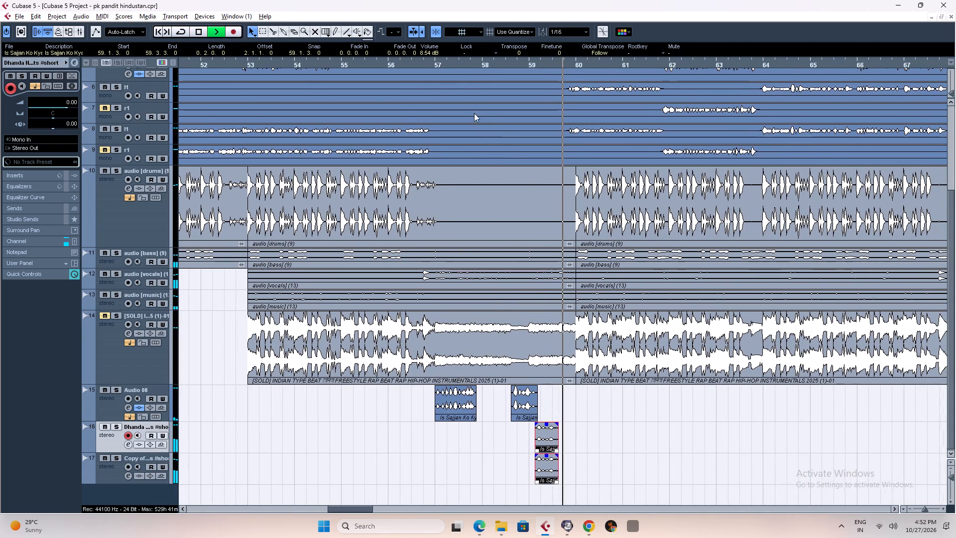
left_click(428, 65)
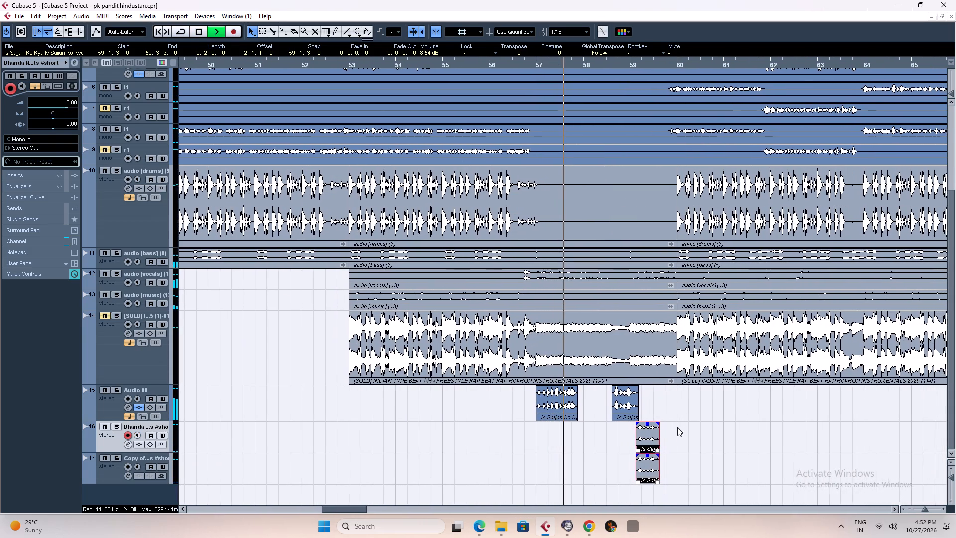
key("h")
key("h")
key("h")
key("h")
key("h")
key("h")
key("h")
key("h")
key("h")
key("h")
key("h")
key("h")
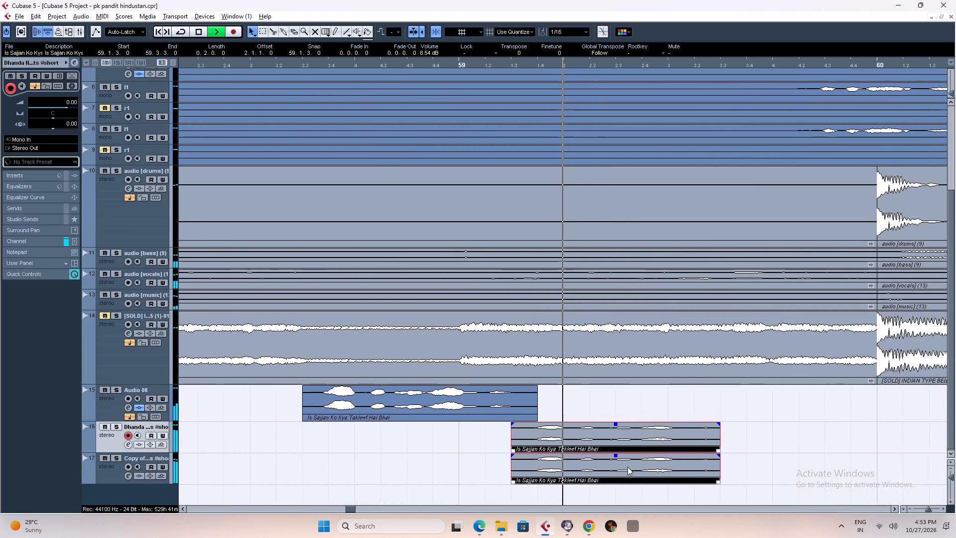
key("space")
Lower the volume of the selected clips on tracks 16 and 17 to 5.23 dB and play the break.
key("g")
key("g")
key("g")
key("g")
key("g")
key("g")
key("g")
key("g")
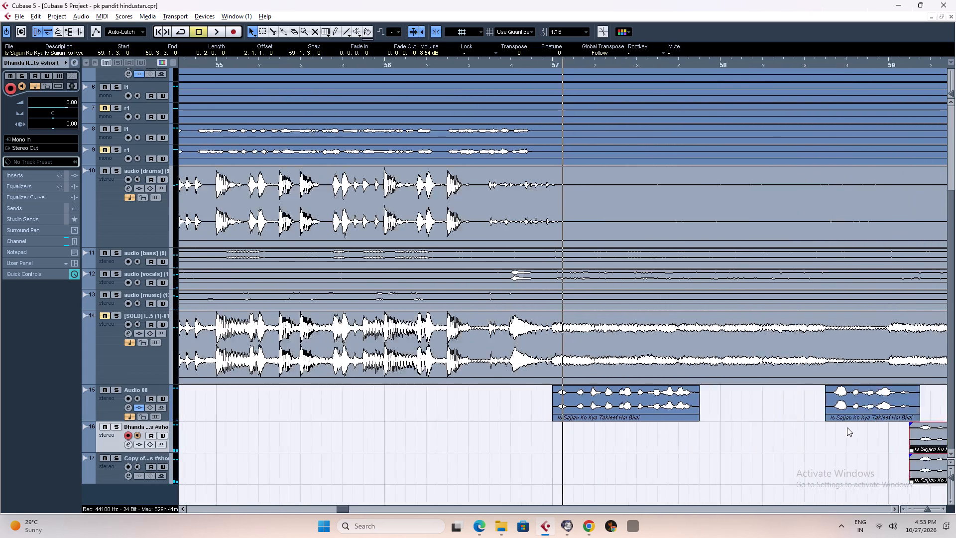
left_click_drag(786, 423, 788, 434)
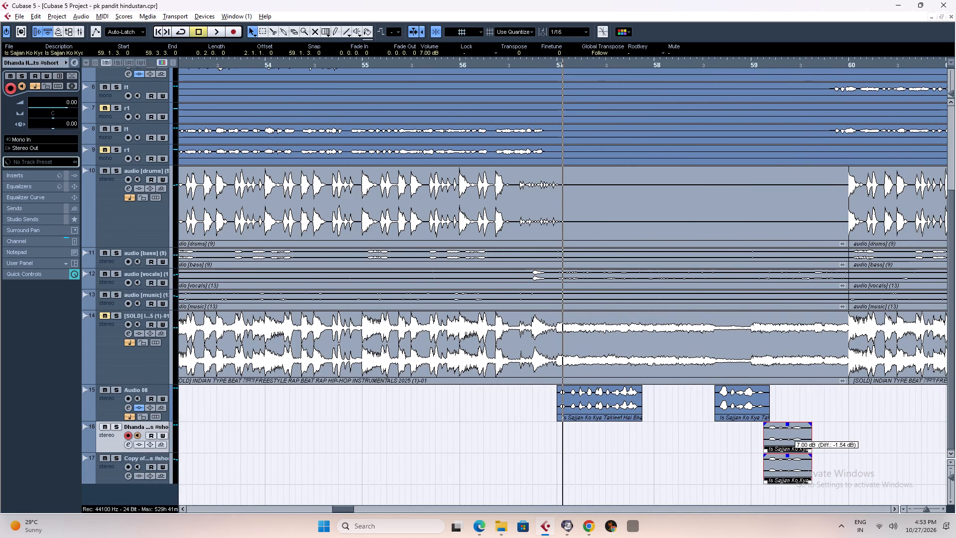
left_click_drag(788, 434, 789, 443)
key("space")
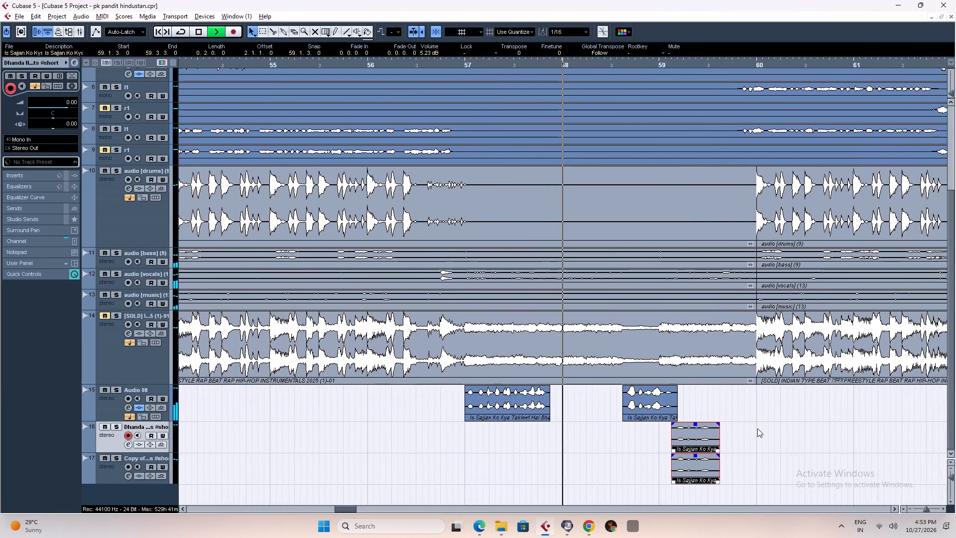
key("space")
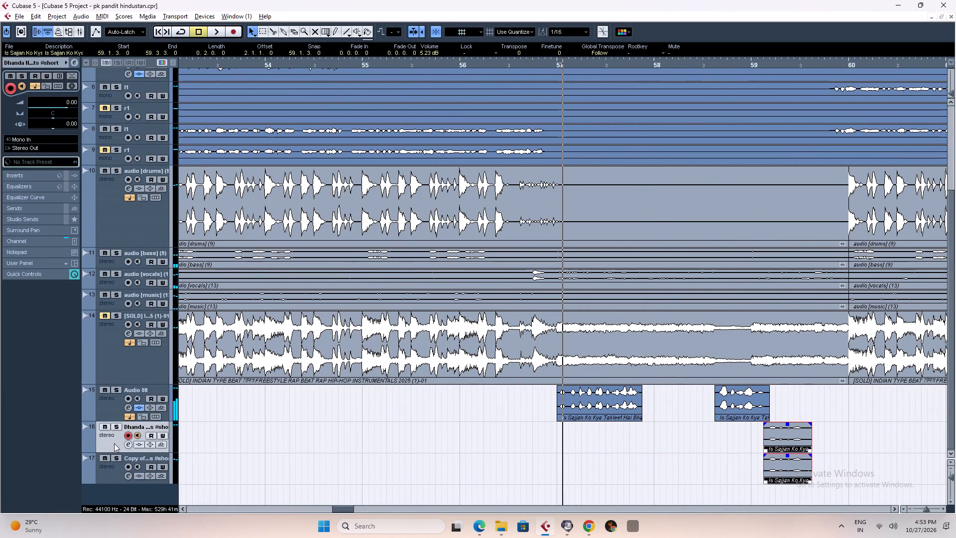
Pan track 16 to L60.
double_click(50, 115)
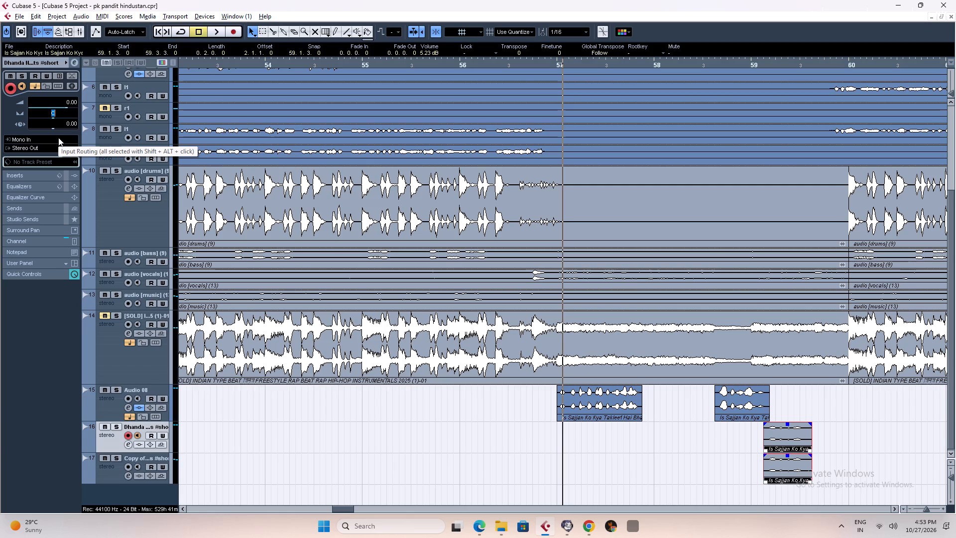
type("-60")
key("Return")
Pan the duplicated track 17 to R60.
left_click(108, 472)
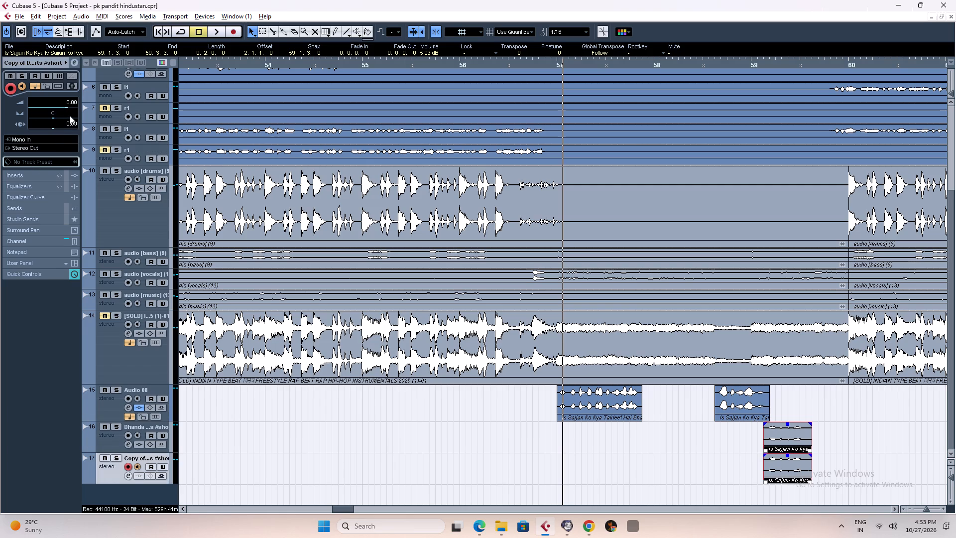
double_click(51, 114)
key("plus")
type("60")
key("Return")
Play the break from bar 57 into the following section and examine the panned clips within the whole arrangement.
key("space")
key("g")
key("g")
key("g")
key("g")
key("g")
key("g")
key("g")
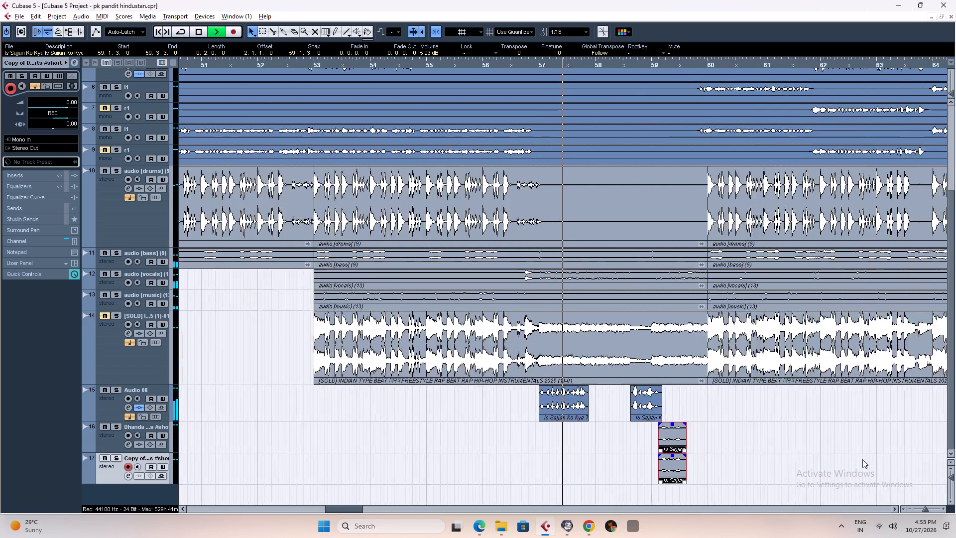
right_click(712, 446)
left_click(712, 446)
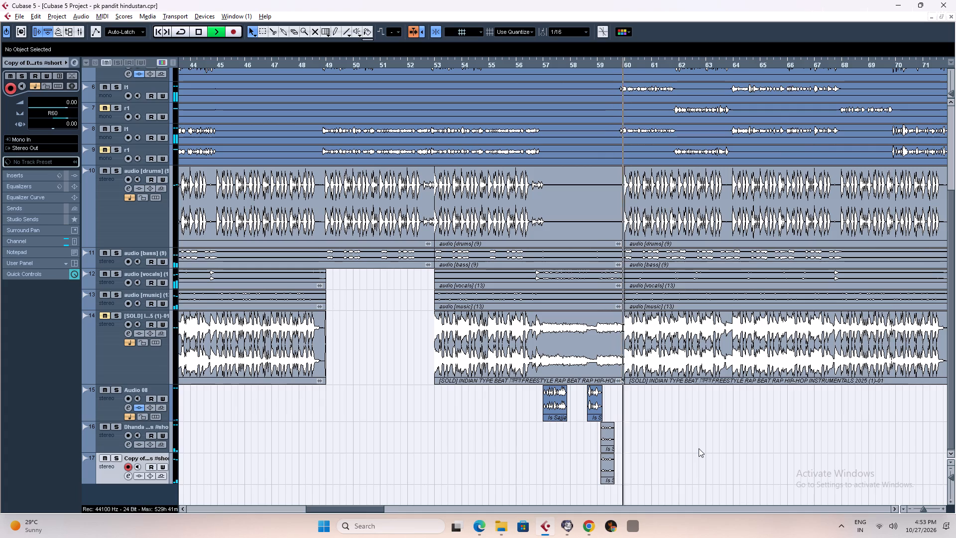
key("g")
key("g")
key("g")
key("g")
key("g")
key("g")
key("g")
key("g")
key("g")
key("g")
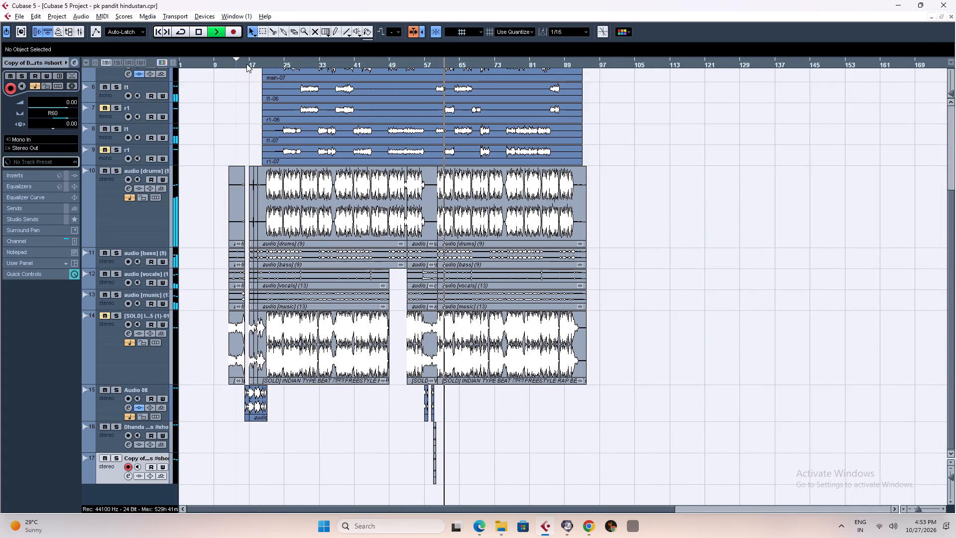
left_click_drag(952, 269, 955, 186)
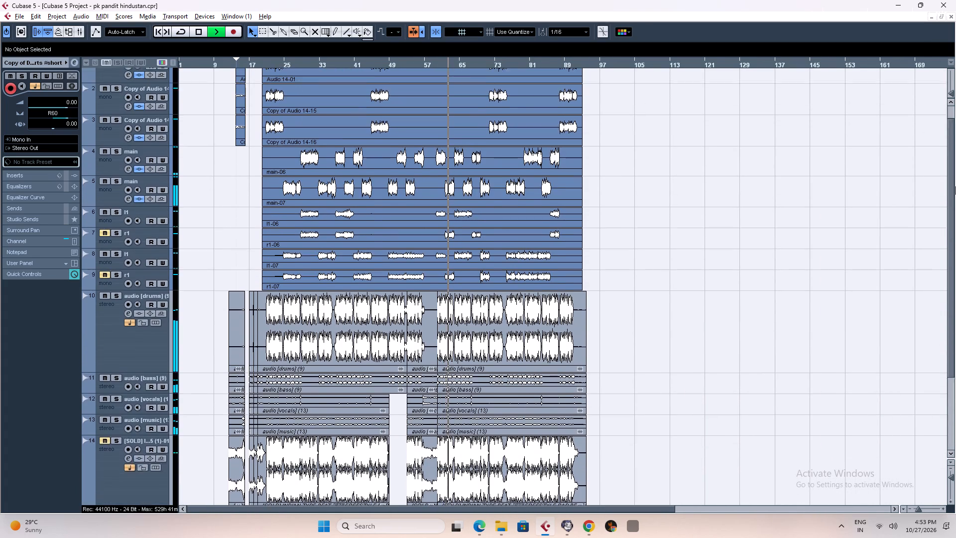
left_click_drag(955, 186, 955, 340)
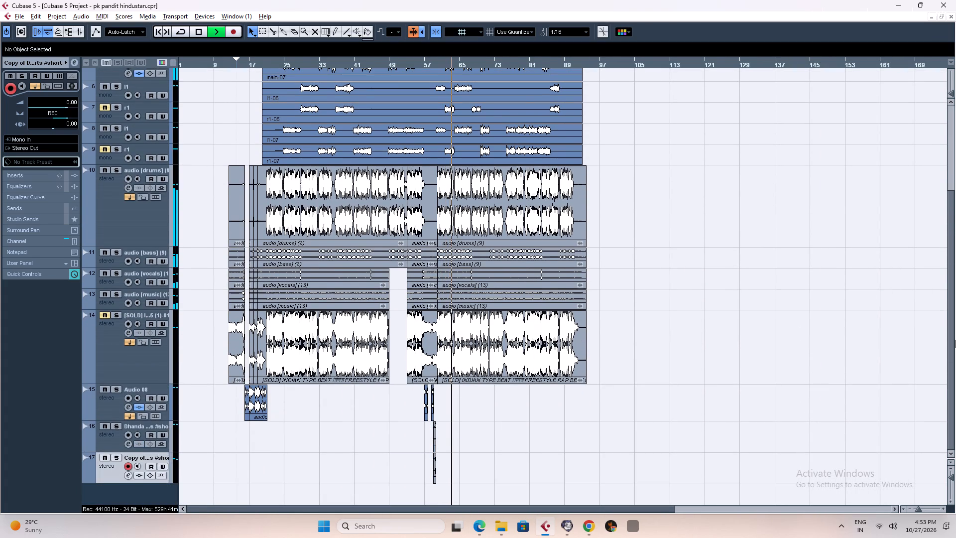
left_click_drag(955, 340, 955, 199)
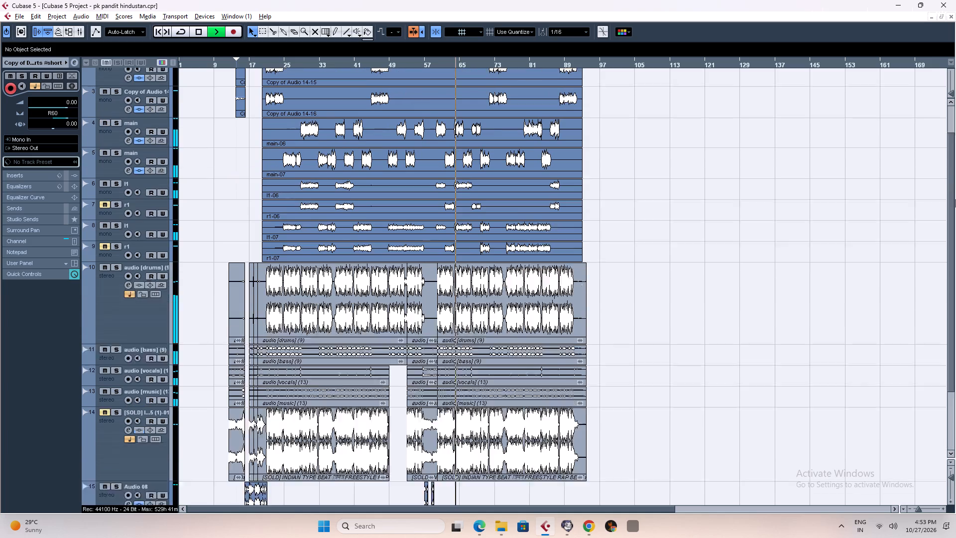
left_click_drag(955, 199, 955, 168)
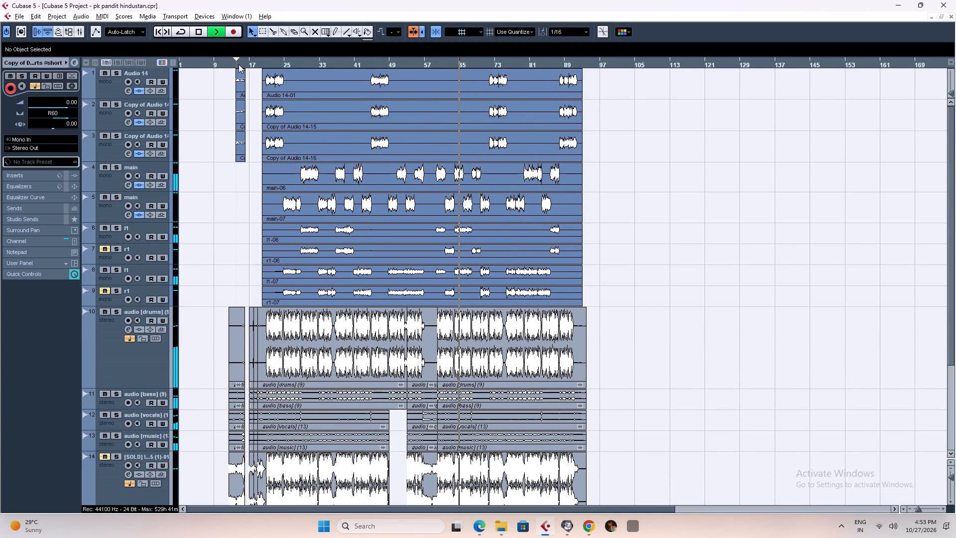
Play the arrangement from about bar 14 and examine the intro and opening vocal clips against the beat.
left_click(239, 64)
key("h")
key("h")
key("h")
key("h")
key("h")
key("h")
key("h")
key("h")
key("h")
key("h")
key("h")
key("h")
key("h")
key("h")
key("h")
key("h")
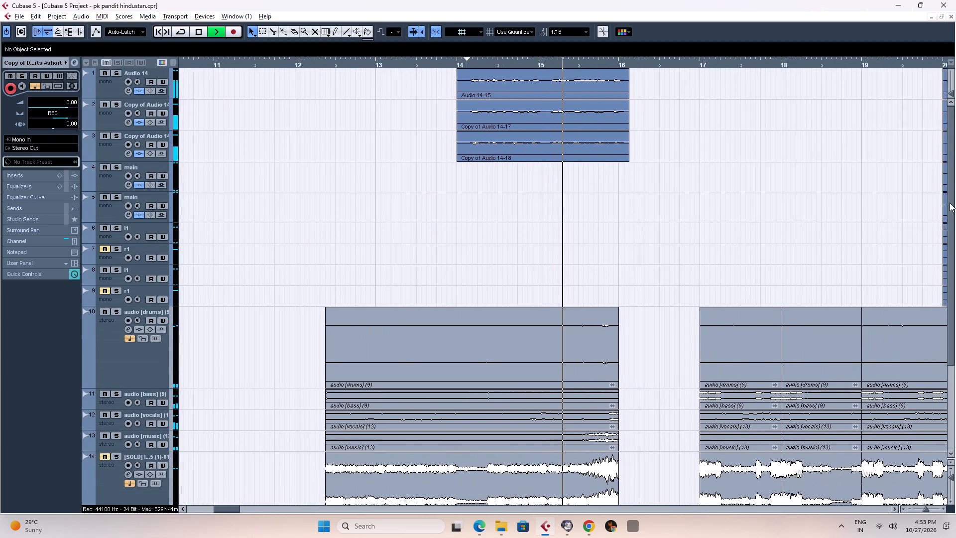
left_click_drag(950, 203, 955, 132)
key("g")
key("g")
key("g")
key("g")
key("g")
key("g")
key("g")
key("g")
key("g")
key("g")
key("g")
key("g")
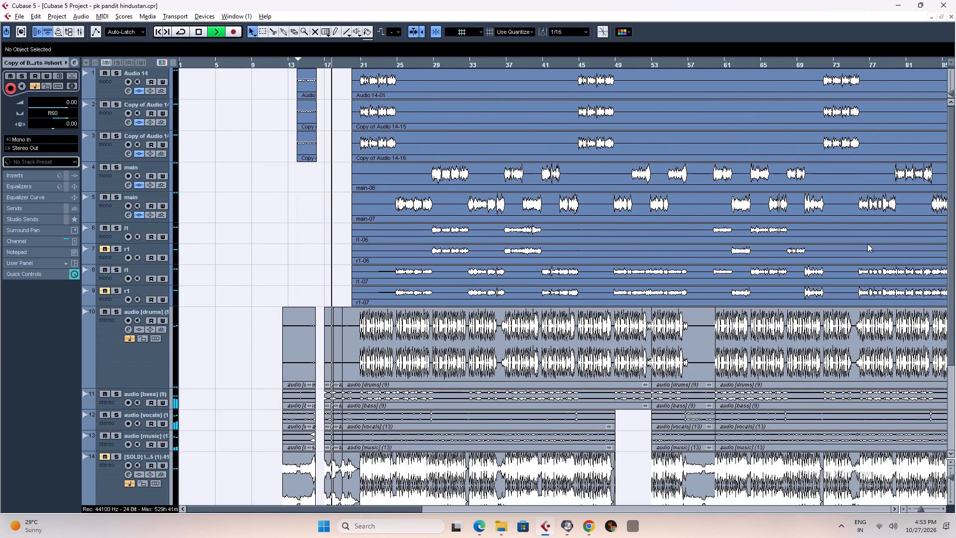
left_click_drag(952, 191, 952, 117)
key("g")
key("g")
key("g")
key("g")
key("g")
key("g")
key("g")
key("g")
key("g")
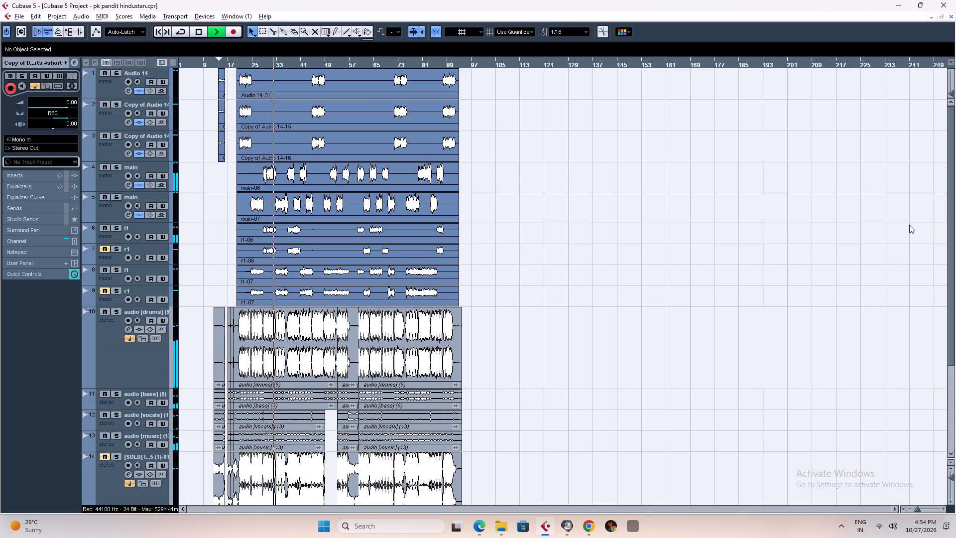
Continue playback through bars 33 to 41 and examine the main and doubled vocal clips against the drums.
key("h")
key("h")
key("h")
key("h")
key("h")
key("h")
key("h")
key("h")
key("h")
key("h")
key("h")
key("h")
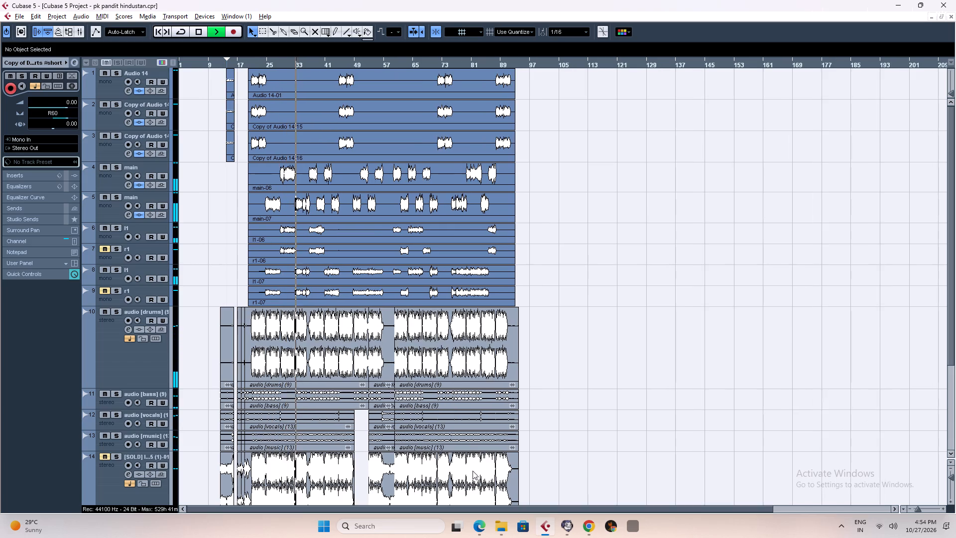
key("g")
key("g")
key("g")
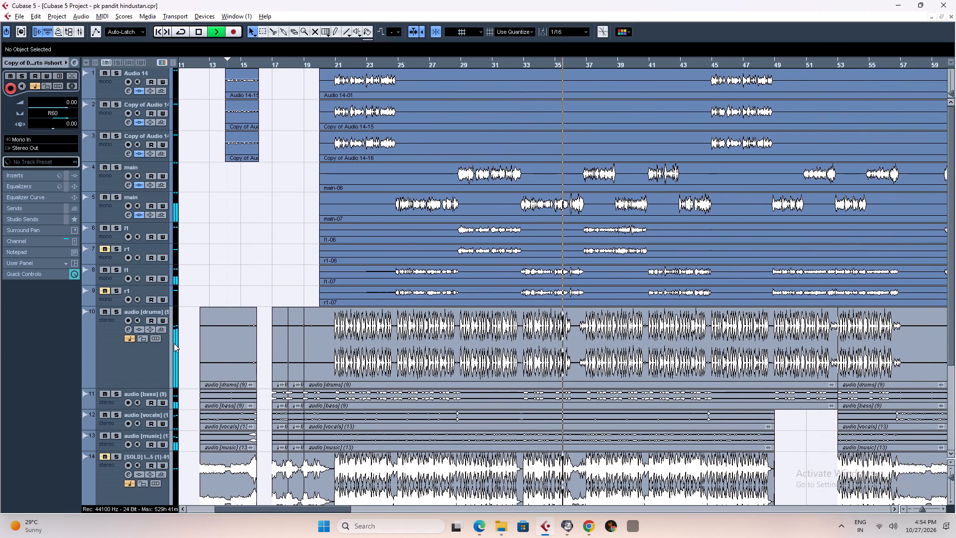
key("g")
key("g")
key("g")
key("h")
key("h")
key("h")
key("h")
key("h")
key("h")
key("h")
key("h")
key("h")
key("h")
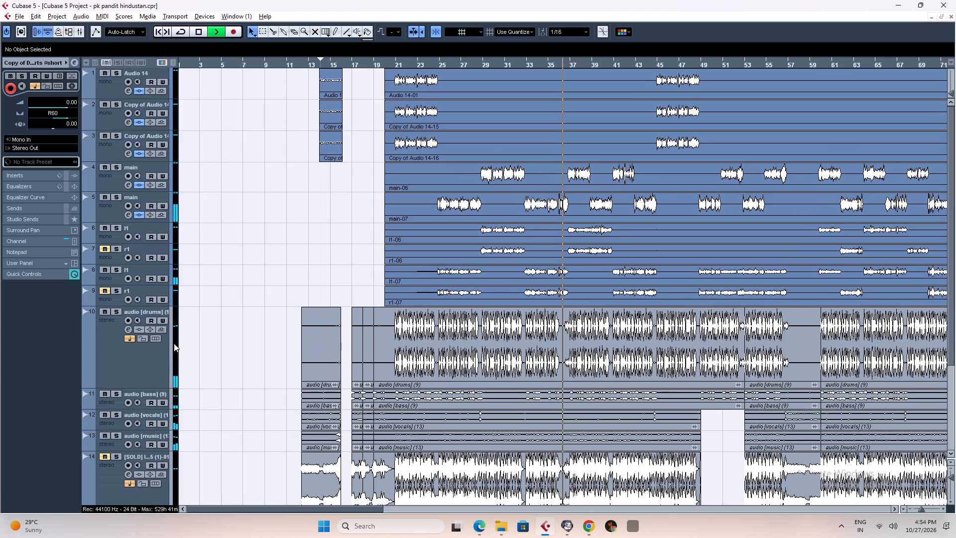
key("g")
key("g")
key("g")
key("g")
key("g")
key("g")
key("g")
key("g")
key("g")
key("g")
key("g")
key("g")
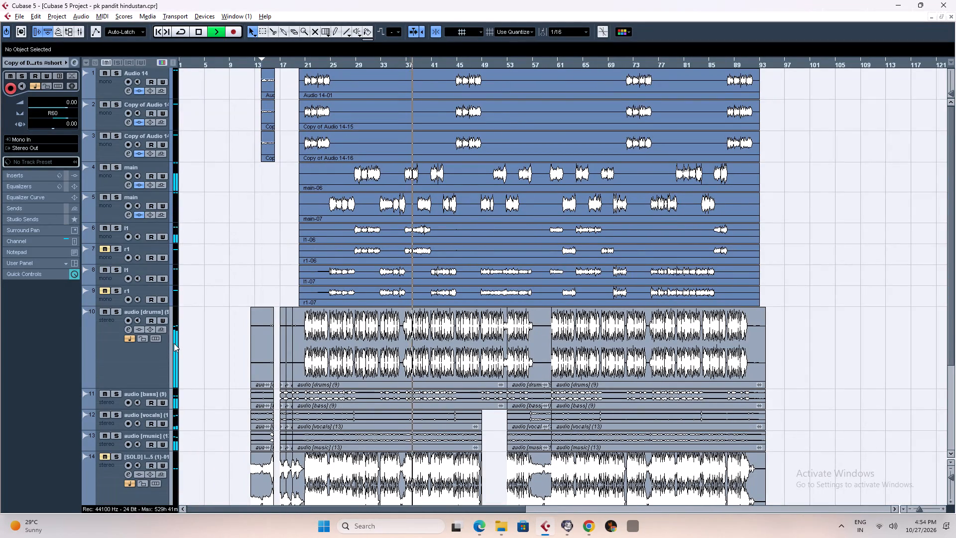
key("h")
key("h")
key("h")
key("h")
key("h")
key("h")
key("h")
key("h")
key("h")
key("h")
key("h")
key("h")
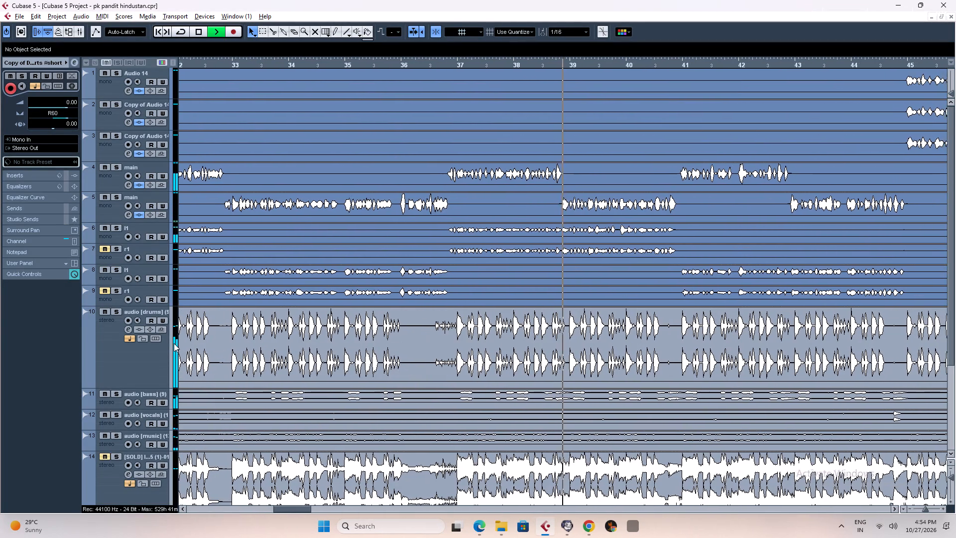
key("g")
key("g")
key("g")
key("g")
key("g")
key("g")
key("g")
key("g")
key("g")
key("g")
key("g")
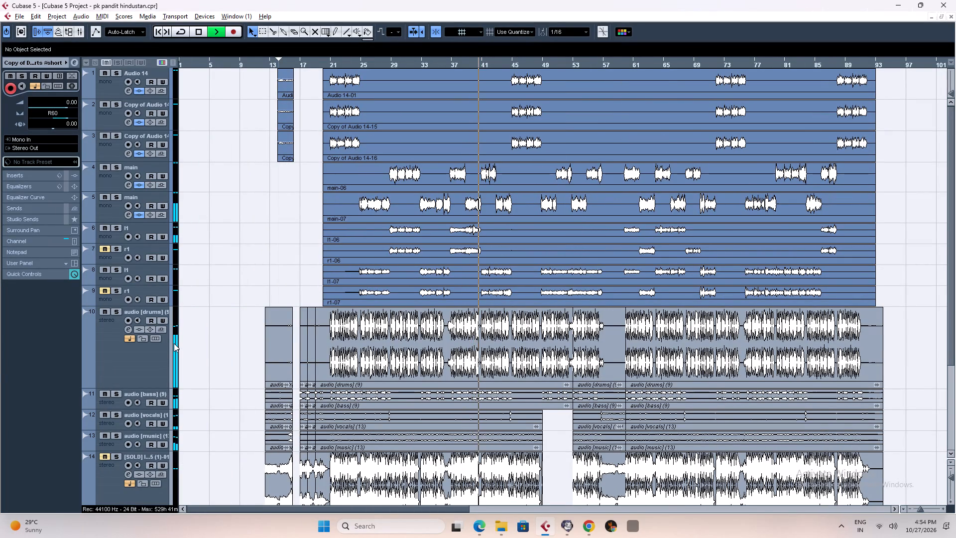
Inspect the CLA Vocals and CLA-3A insert settings on the main vocal channel of track 4.
left_click(111, 188)
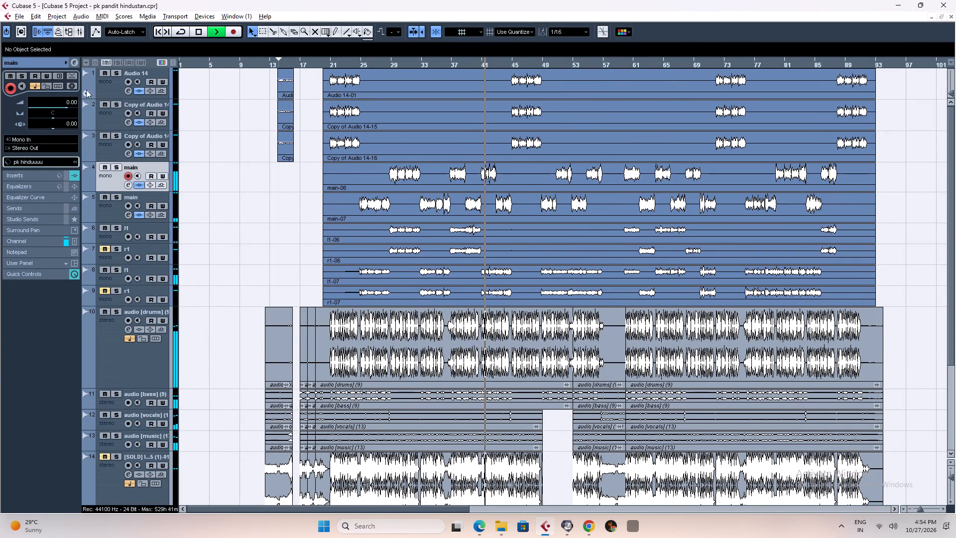
left_click(78, 65)
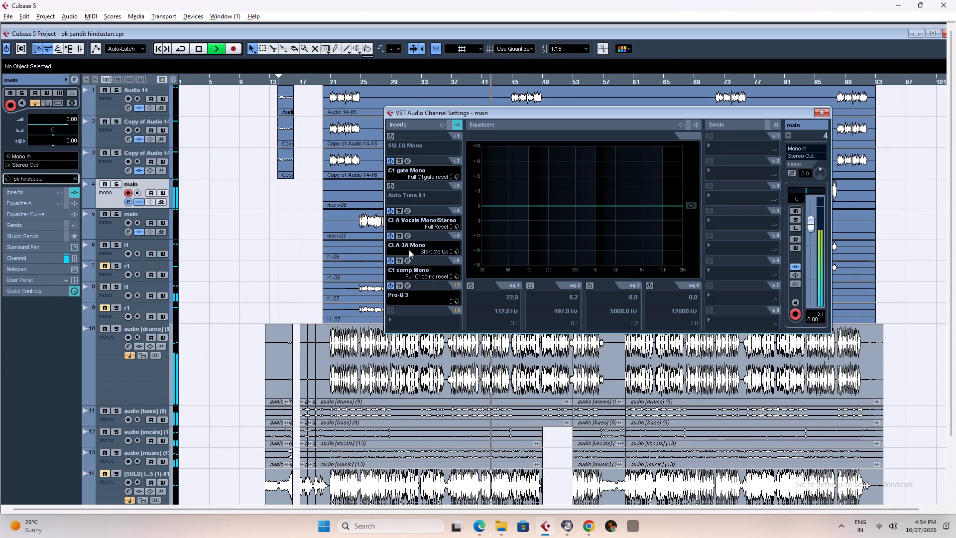
left_click(409, 216)
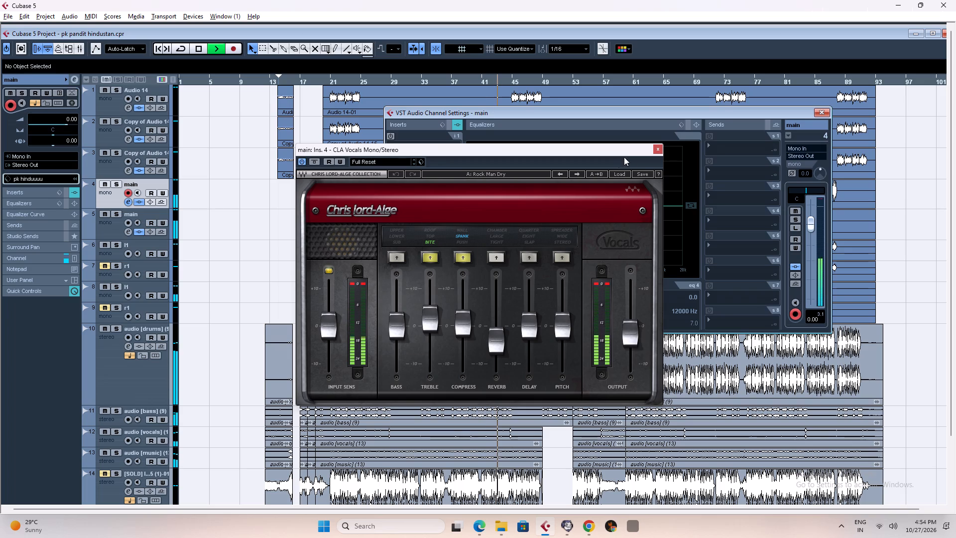
left_click(661, 152)
left_click(409, 238)
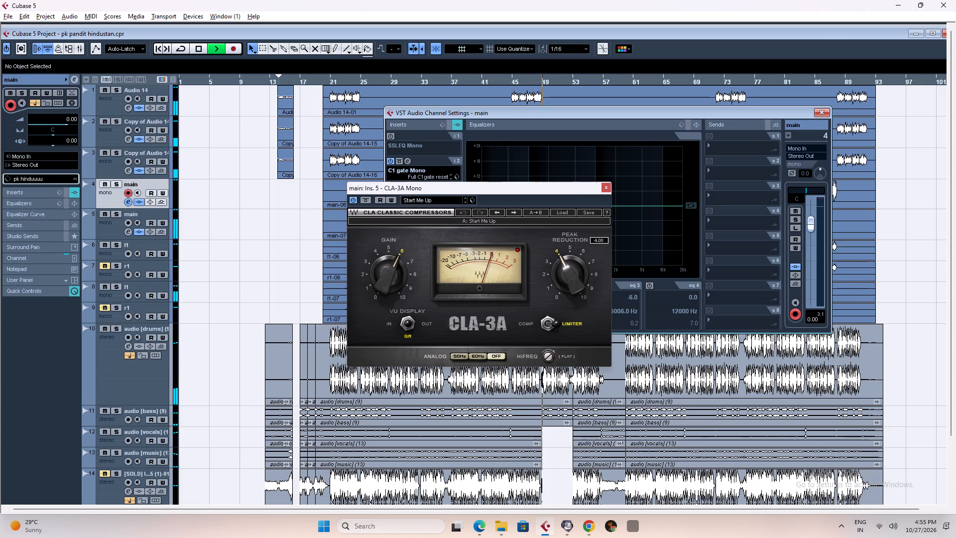
left_click(604, 190)
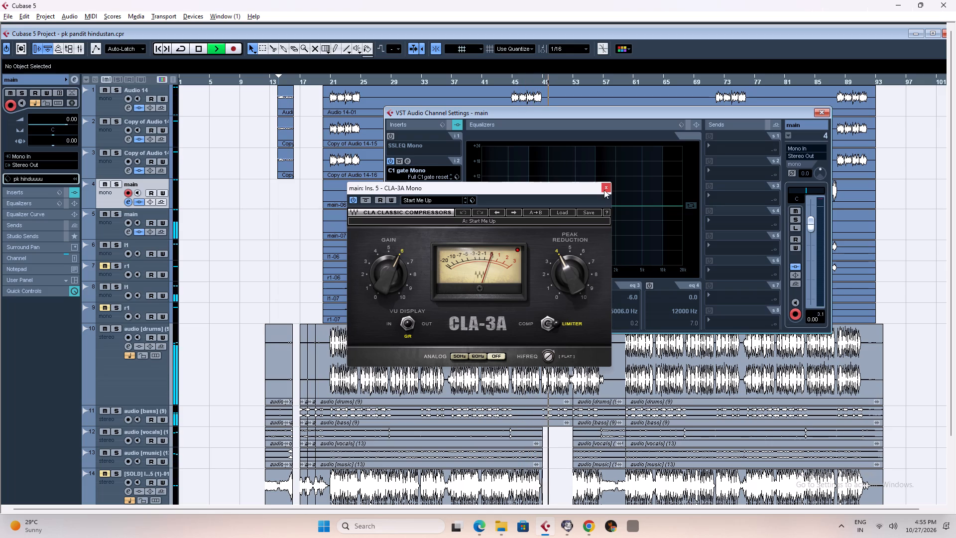
left_click(824, 114)
Replay the song from about bar 14 and examine the intro clips across the vocal, instrumental and lower audio tracks.
key("space")
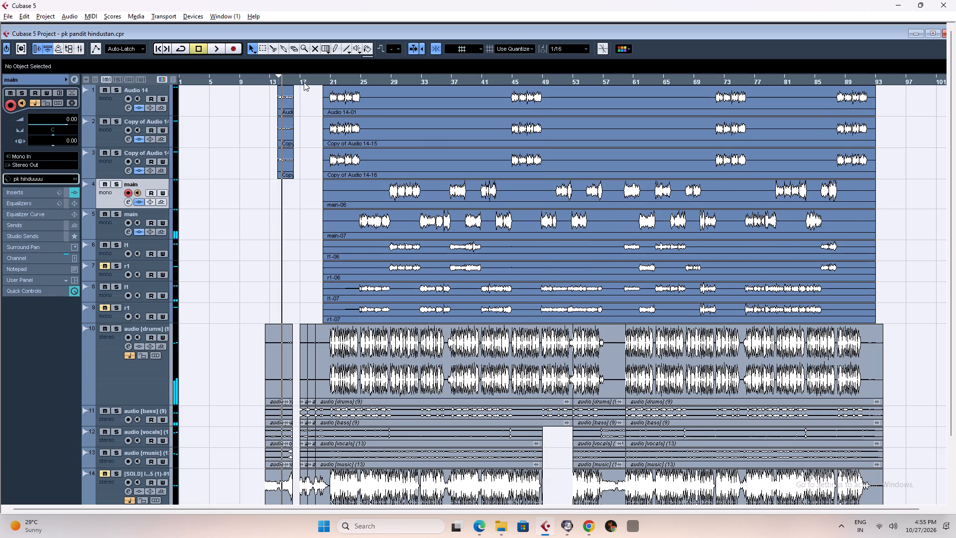
left_click(295, 79)
left_click(276, 81)
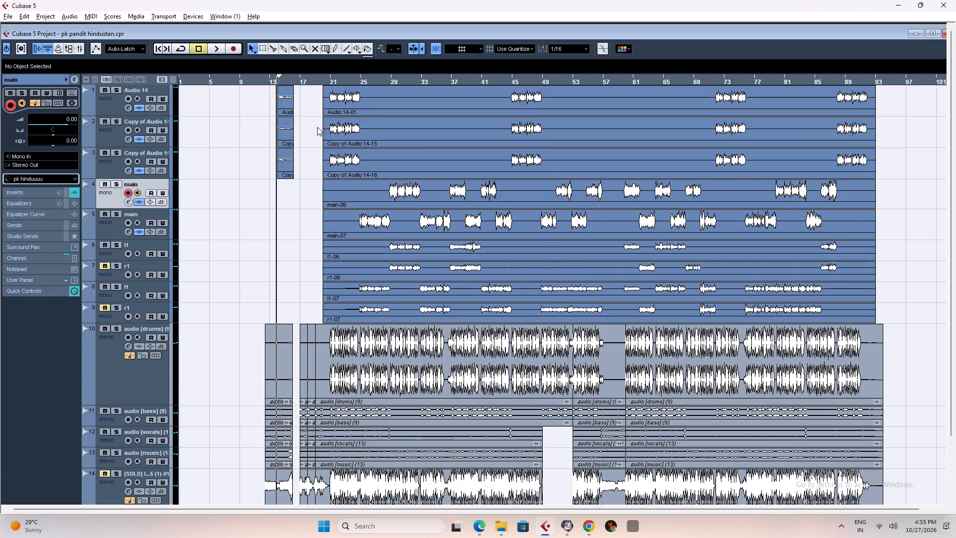
key("space")
key("h")
key("h")
key("h")
key("h")
key("h")
key("h")
key("h")
key("h")
key("h")
key("h")
key("h")
key("h")
key("h")
key("h")
key("h")
key("h")
key("h")
key("h")
key("h")
key("h")
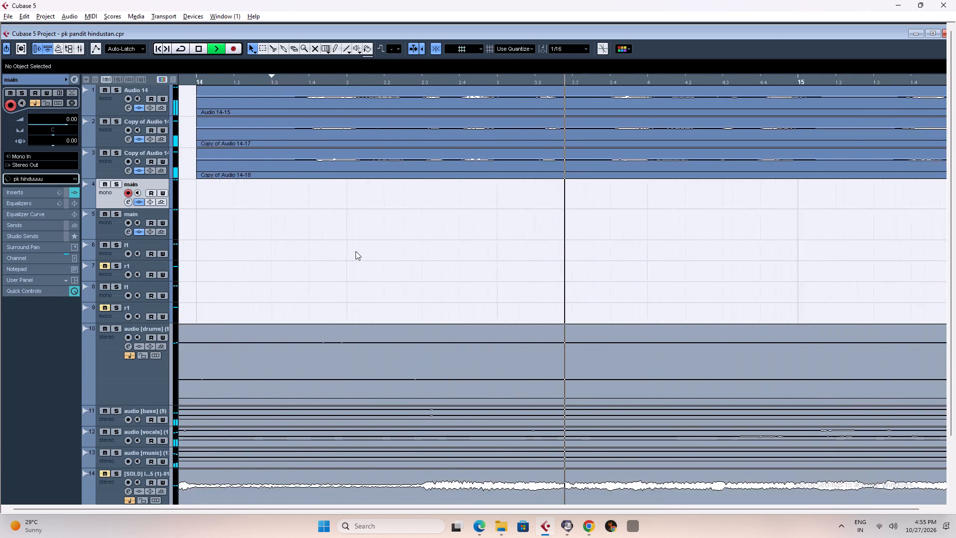
key("g")
key("g")
key("g")
key("g")
key("g")
key("g")
key("g")
key("g")
key("g")
key("g")
key("g")
key("g")
key("g")
key("g")
key("g")
key("g")
key("g")
key("g")
key("g")
key("g")
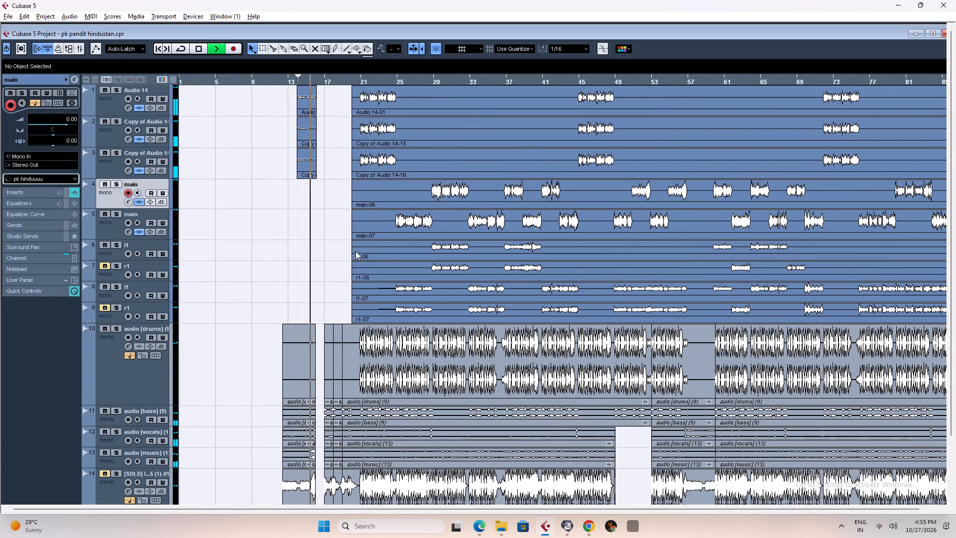
left_click(931, 35)
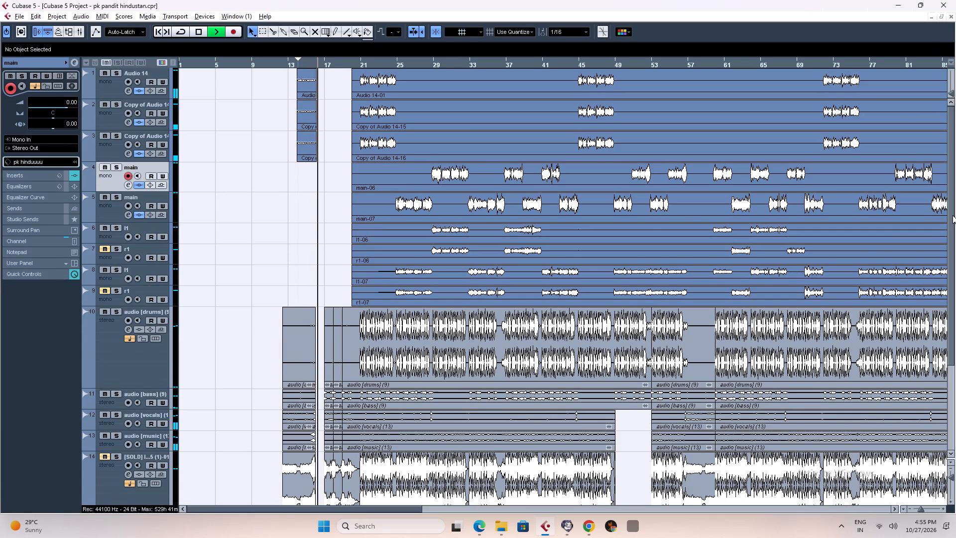
left_click_drag(953, 215, 955, 341)
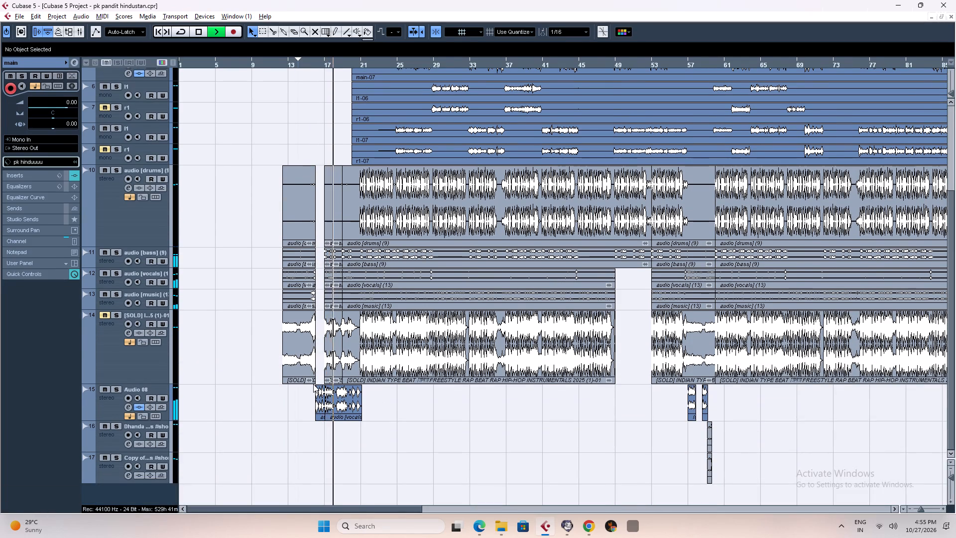
Continue playback through bars 18 and 19 and examine the intro beat stems and the Audio 08 vocal clips closely.
key("h")
key("h")
key("h")
key("h")
key("h")
key("h")
key("h")
key("h")
key("h")
key("h")
key("h")
key("h")
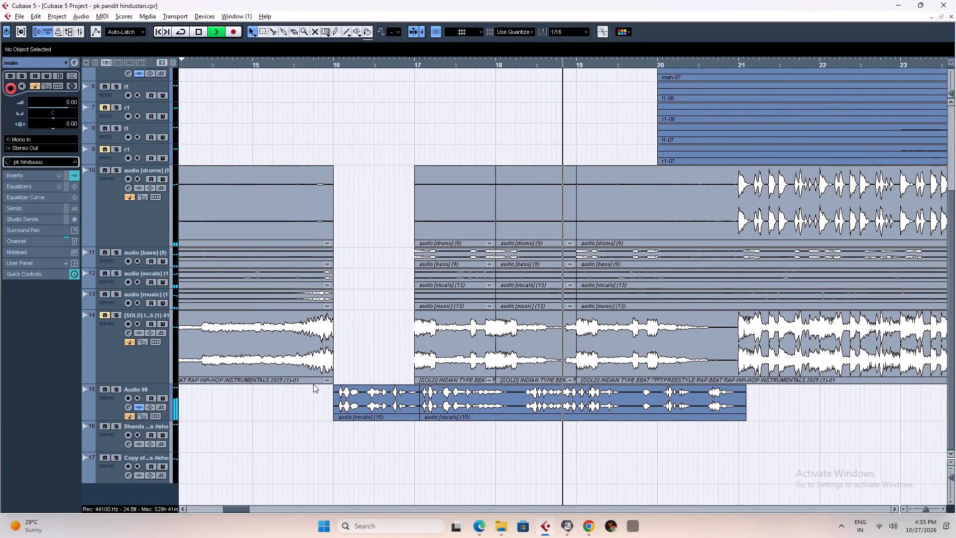
key("g")
key("g")
key("g")
key("g")
key("g")
key("g")
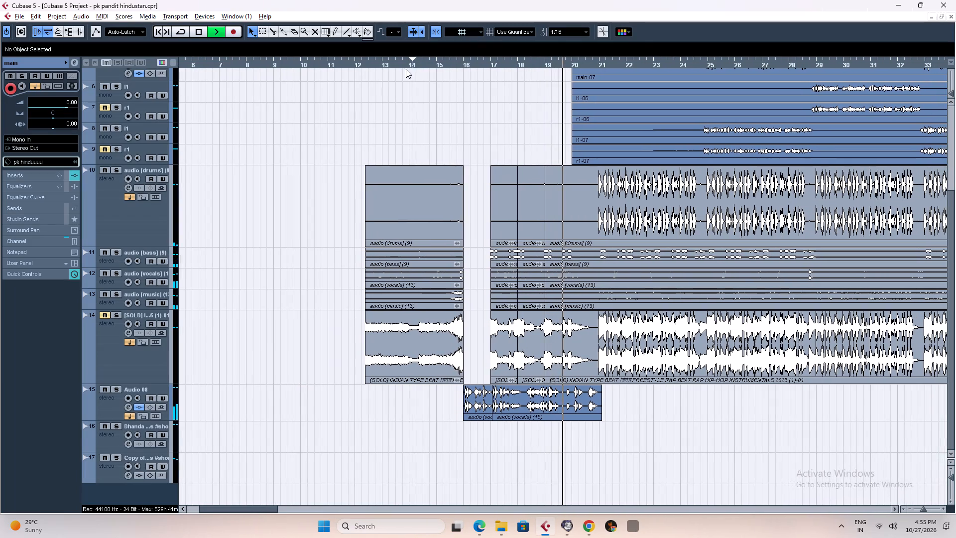
Replay from about bar 14 and examine how the intro stems end at the bar 16 gap.
left_click(419, 66)
key("h")
key("h")
key("h")
key("h")
key("h")
key("h")
key("h")
key("h")
key("h")
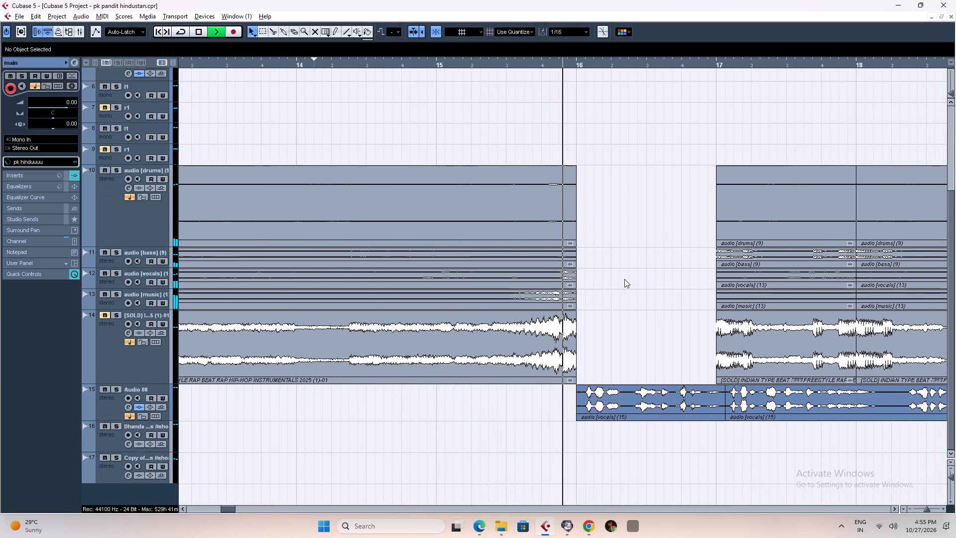
key("space")
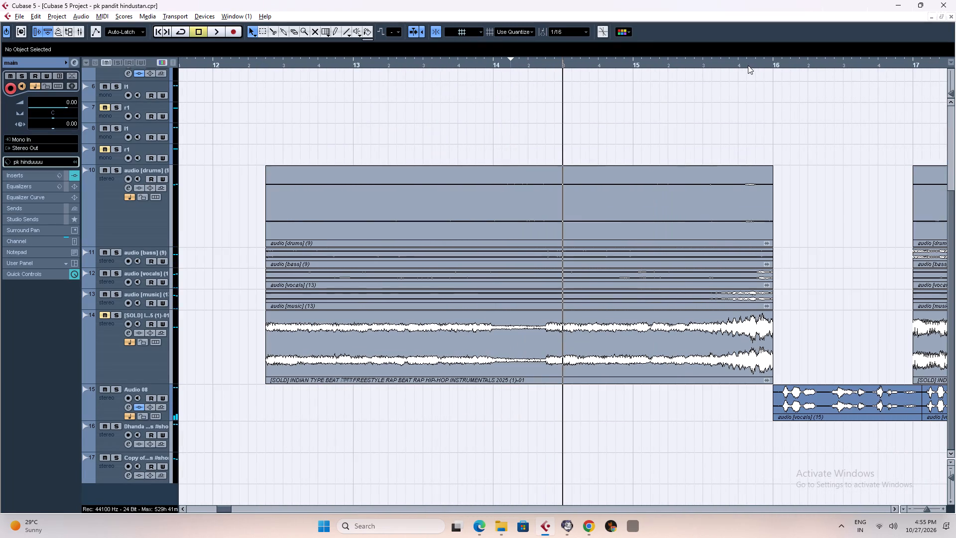
Trim the end of the intro clip on the audio [vocals] stem track to 15.4.3.0.
left_click(748, 65)
key("h")
key("h")
key("h")
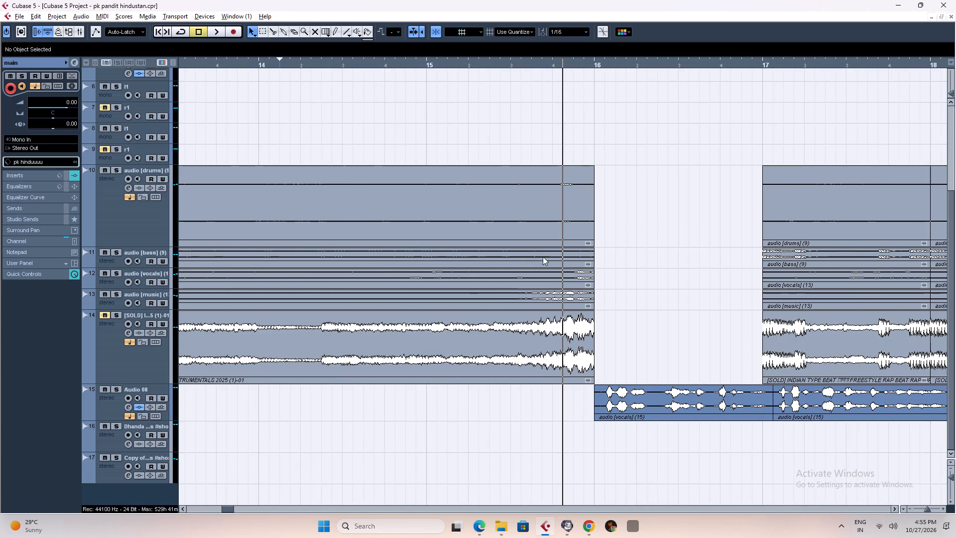
left_click(104, 284)
left_click(575, 279)
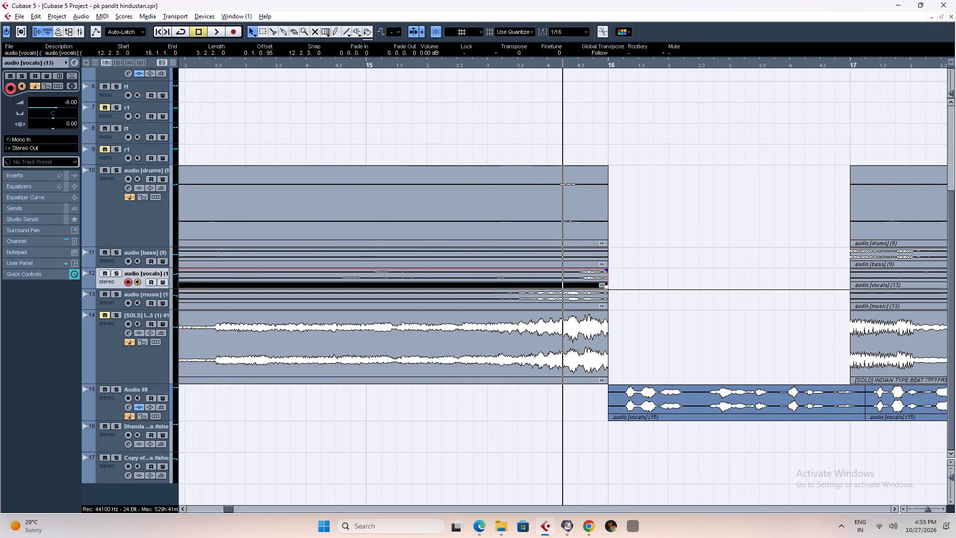
left_click_drag(605, 287, 560, 291)
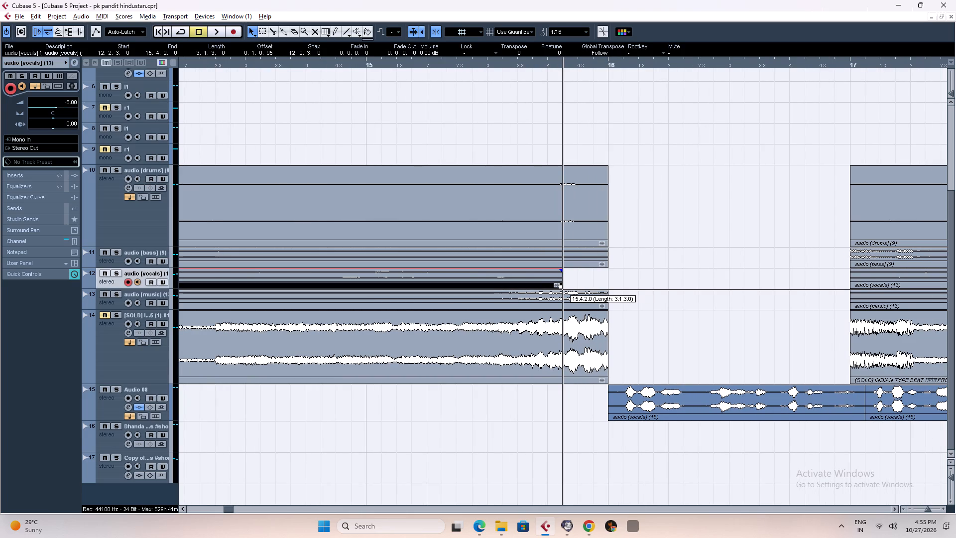
left_click_drag(560, 291, 574, 291)
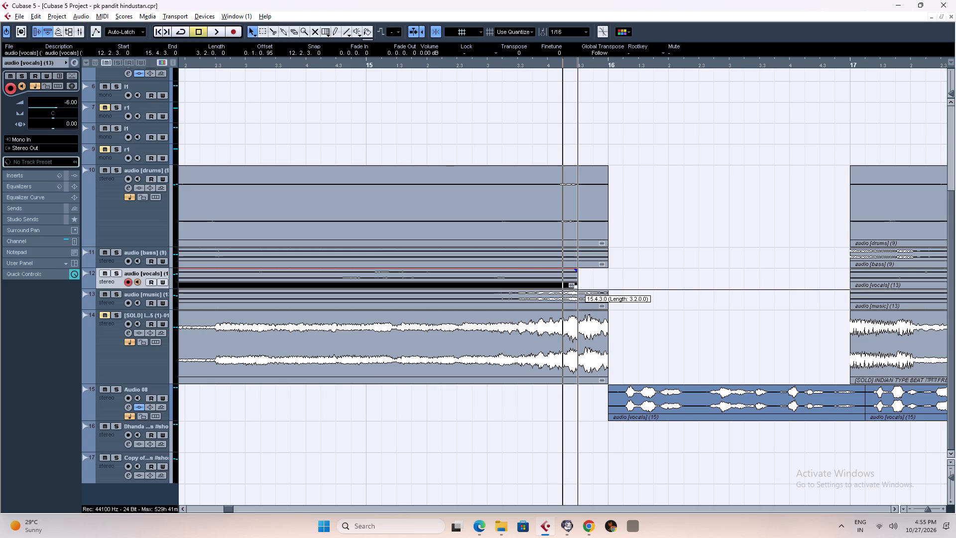
left_click_drag(574, 291, 575, 291)
right_click(644, 278)
left_click(644, 278)
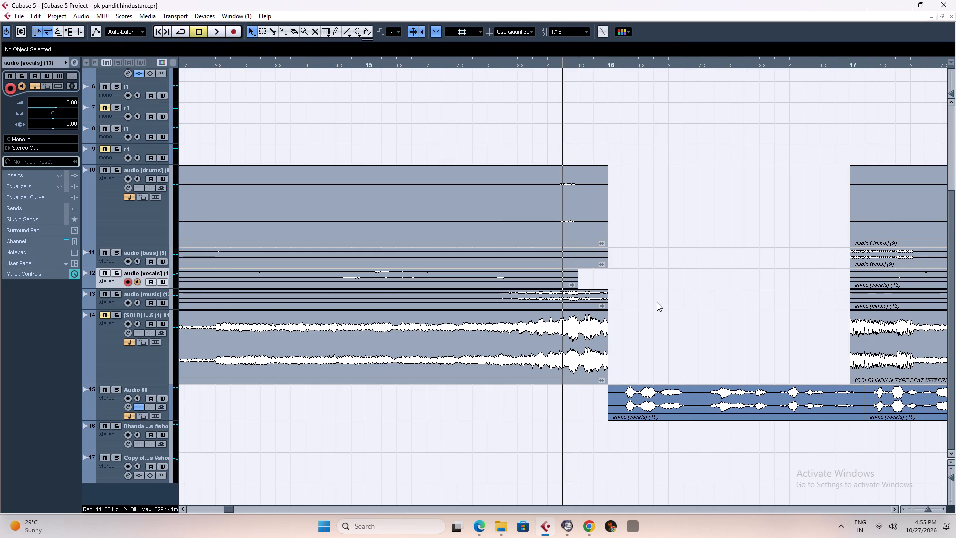
Play the intro from about bar 14 and check the trimmed vocals stem's transition into bar 16.
key("space")
key("space")
key("space")
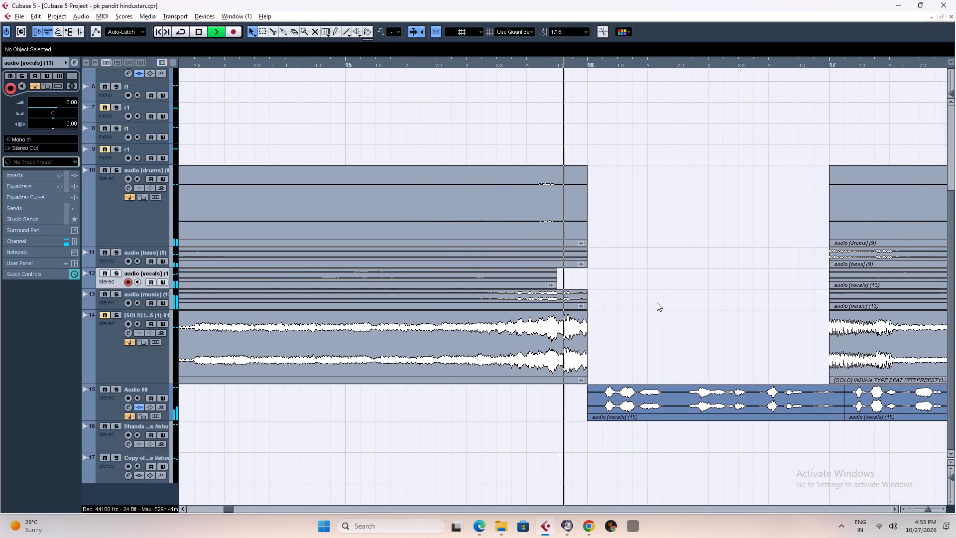
key("g")
key("g")
key("g")
key("g")
key("space")
key("space")
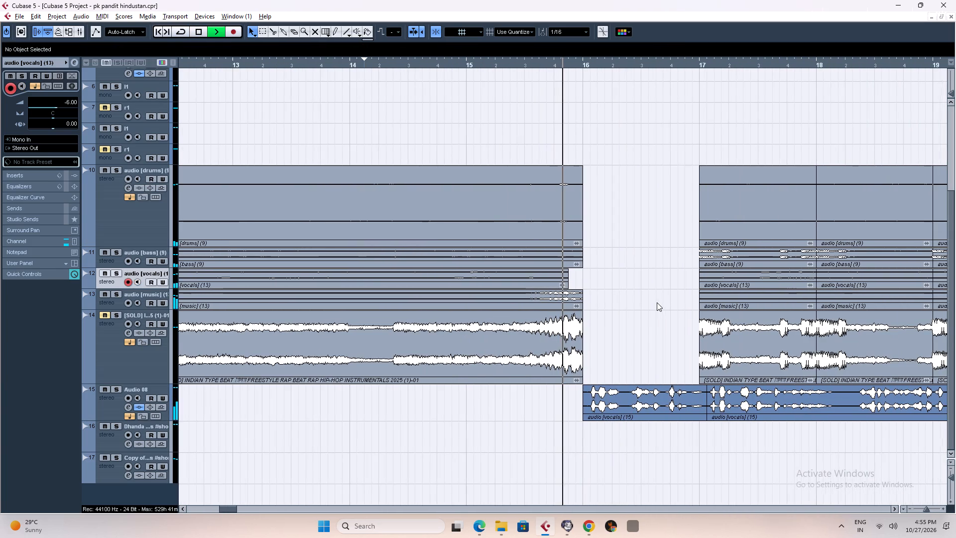
key("h")
key("h")
key("h")
key("h")
key("space")
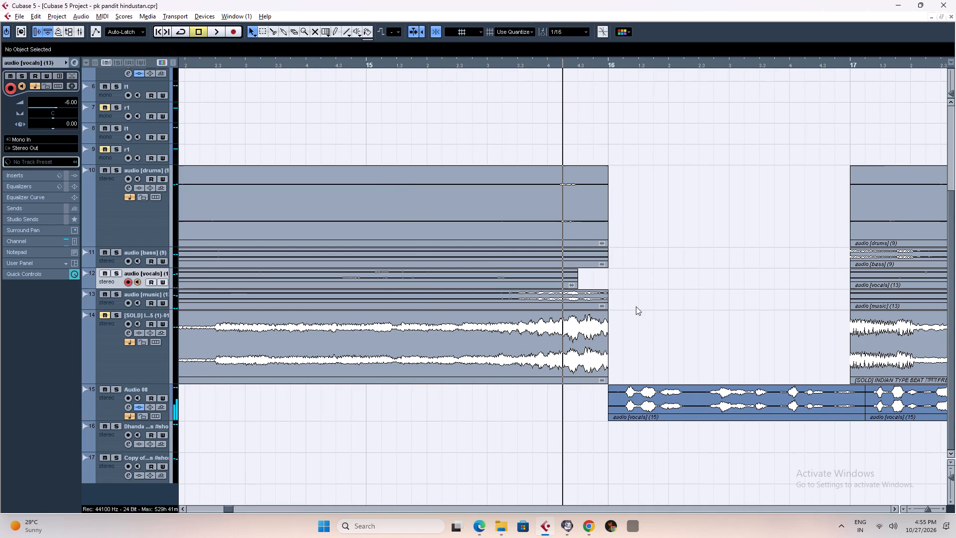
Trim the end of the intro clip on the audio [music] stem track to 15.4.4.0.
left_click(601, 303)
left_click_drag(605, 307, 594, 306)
Replay from about bar 14 into bar 16 and check the shortened music stem's transition.
key("g")
key("g")
key("g")
key("g")
key("g")
key("g")
key("g")
key("g")
key("g")
key("g")
key("g")
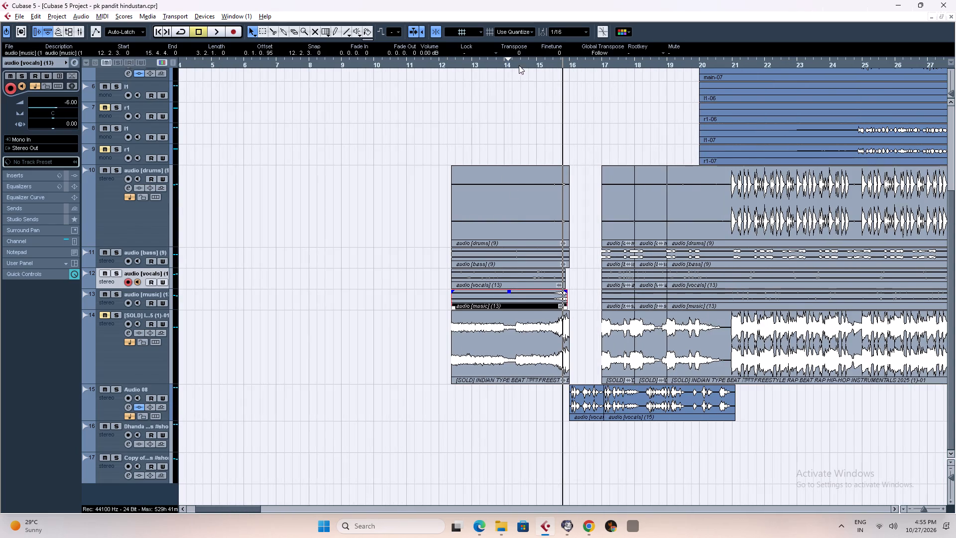
left_click(517, 62)
key("space")
right_click(601, 123)
left_click(601, 123)
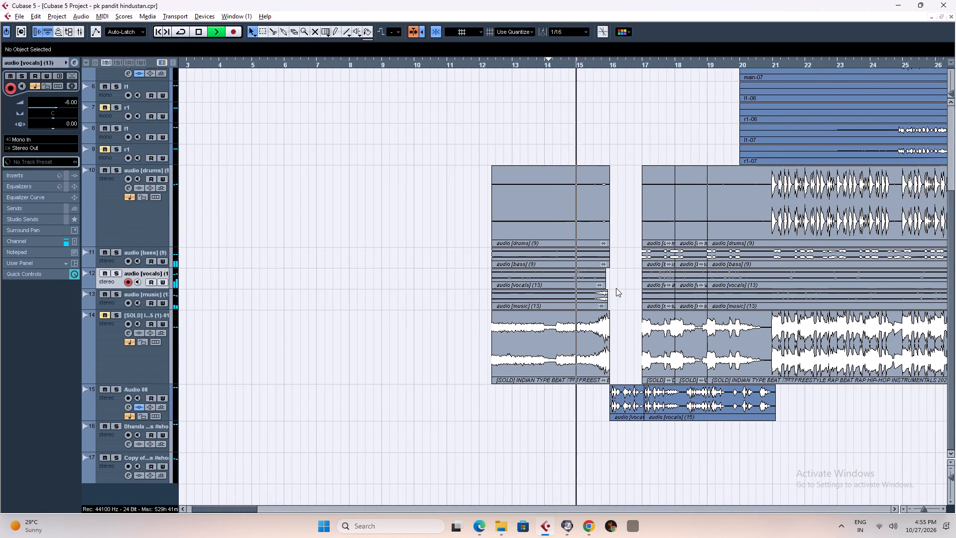
key("h")
key("h")
key("h")
key("h")
key("h")
key("h")
key("h")
key("h")
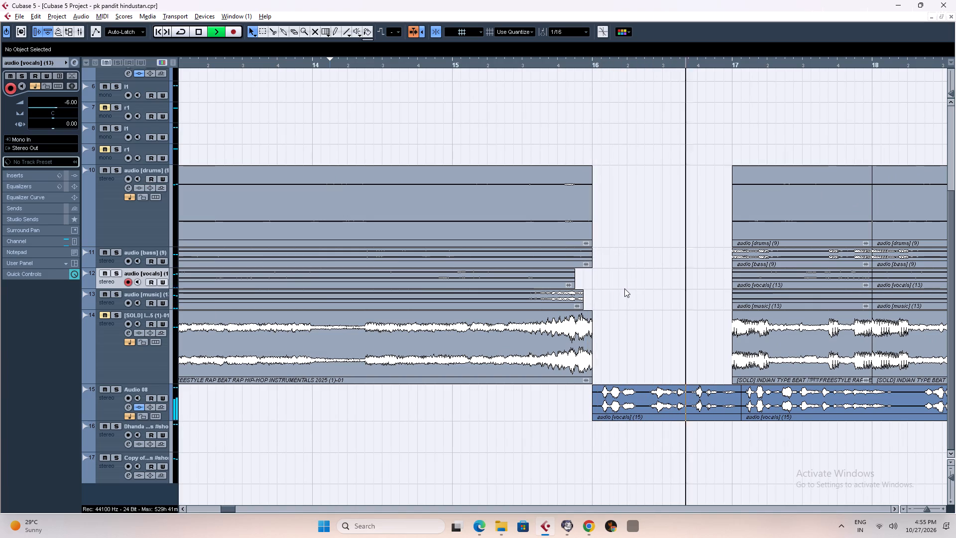
key("space")
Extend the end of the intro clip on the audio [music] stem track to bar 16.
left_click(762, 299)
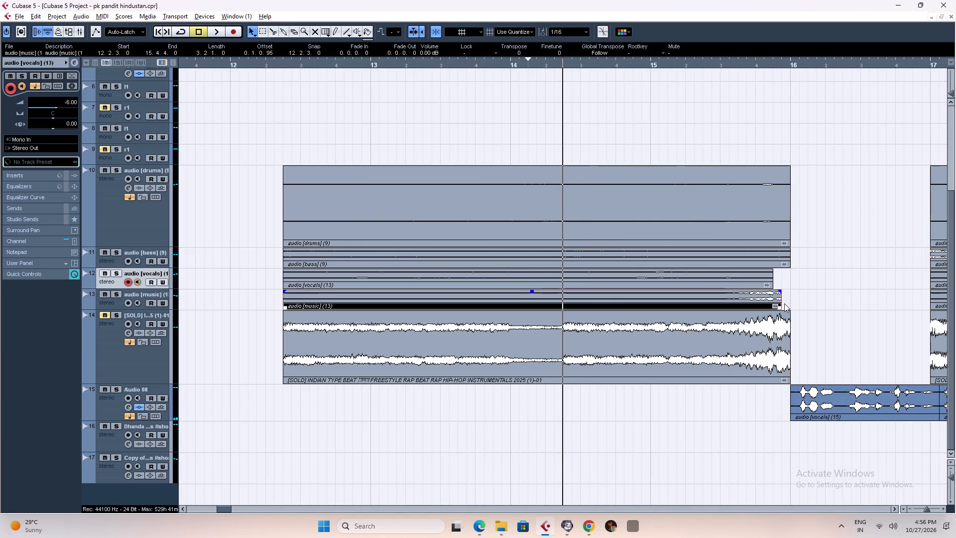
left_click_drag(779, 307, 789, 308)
Replay from about bar 14 to bar 16 and examine the ends of the vocals and music stem clips.
key("space")
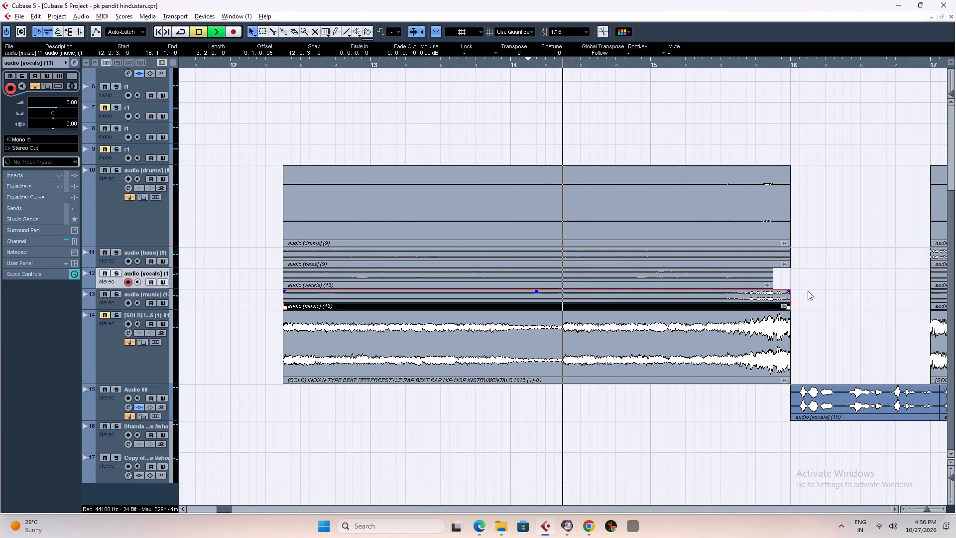
right_click(808, 283)
left_click(808, 283)
key("h")
key("h")
key("h")
key("h")
key("h")
key("h")
key("h")
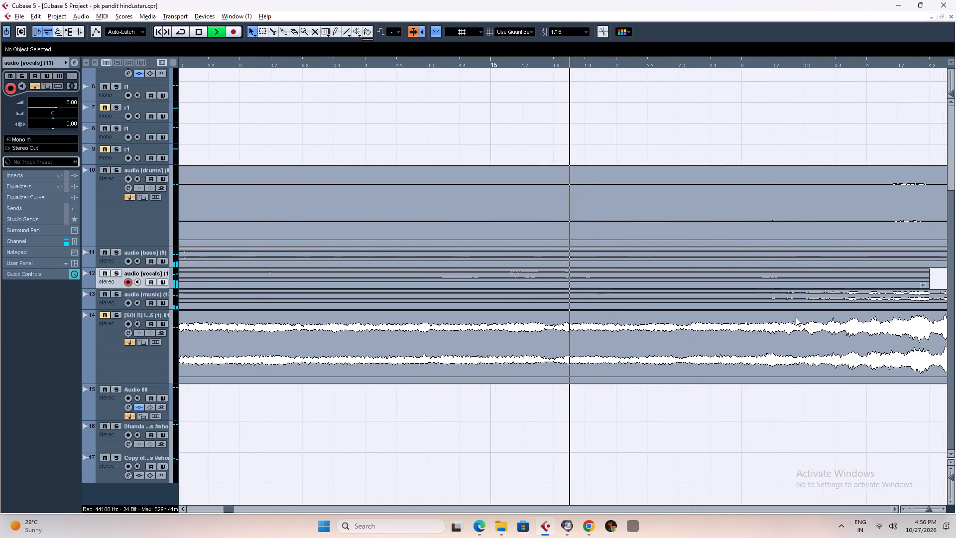
key("g")
key("g")
key("g")
key("g")
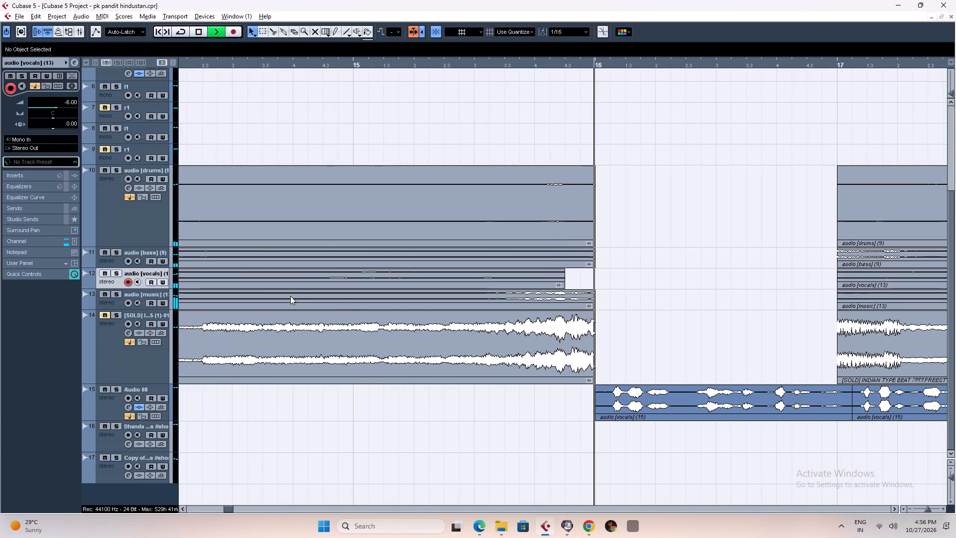
key("space")
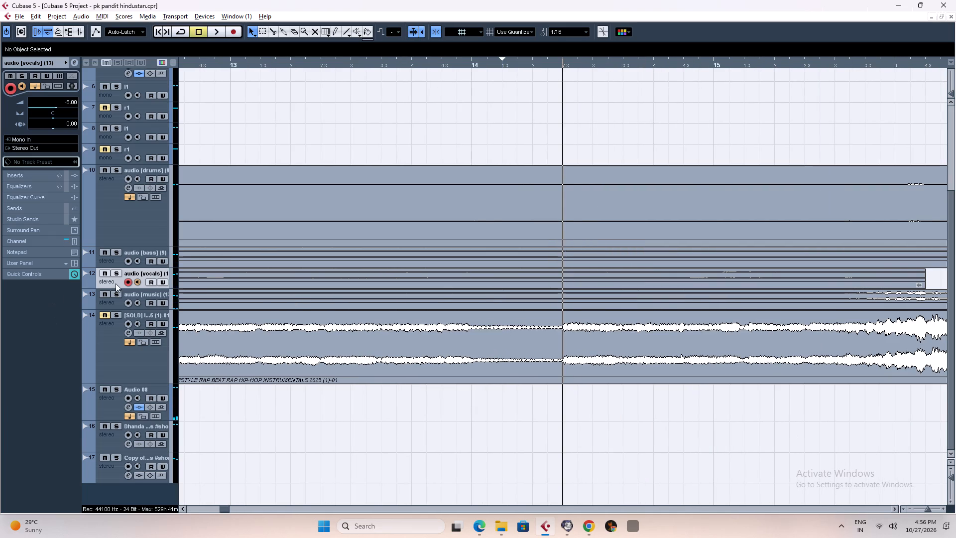
Solo the audio [vocals] stem and listen to its intro from bar 14, then unsolo it.
left_click(117, 276)
key("space")
key("h")
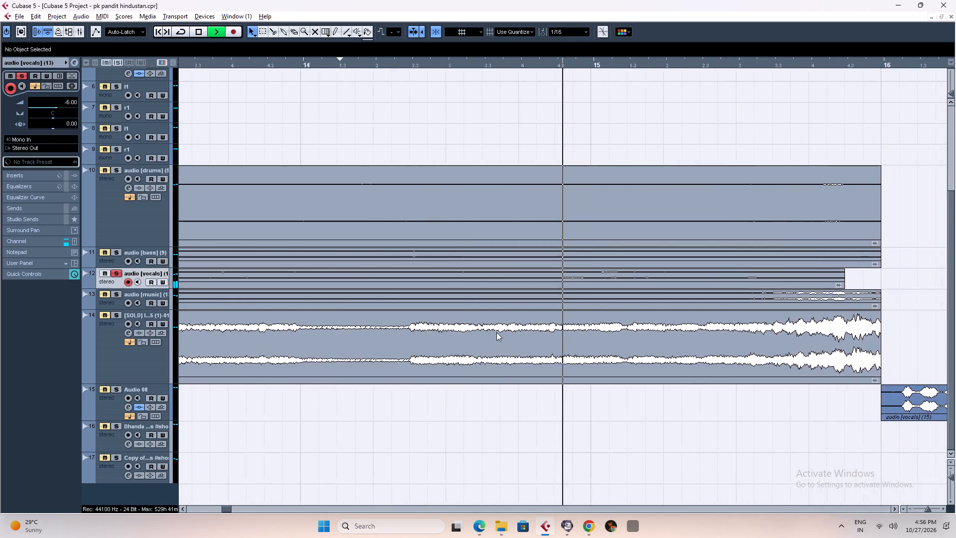
key("h")
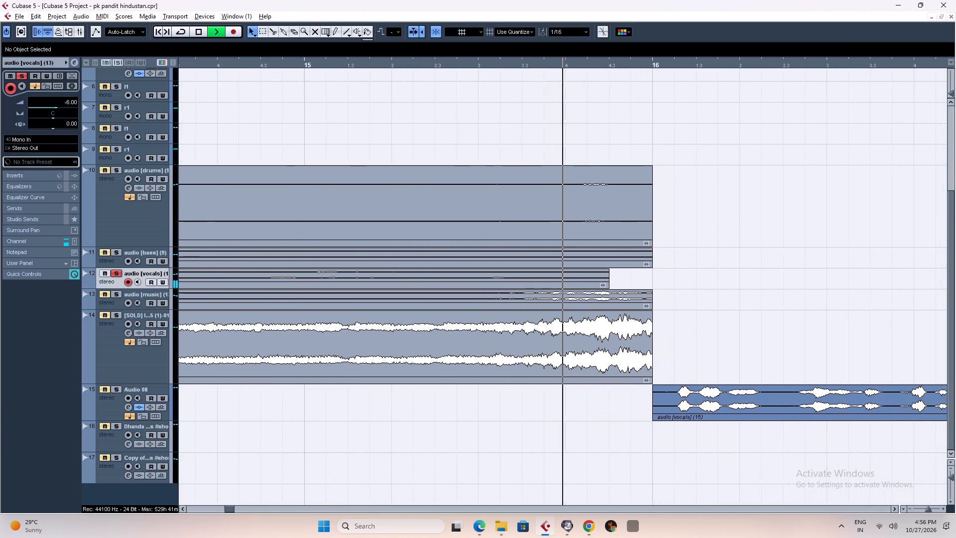
key("space")
key("space")
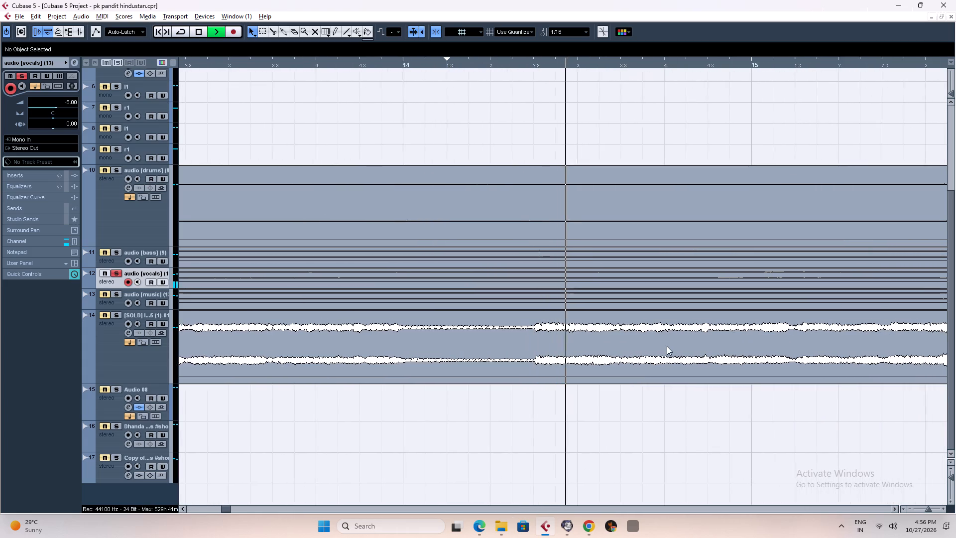
key("space")
left_click(115, 270)
Solo the audio [bass] stem and listen to the intro up to bar 16, then unsolo it.
left_click(115, 257)
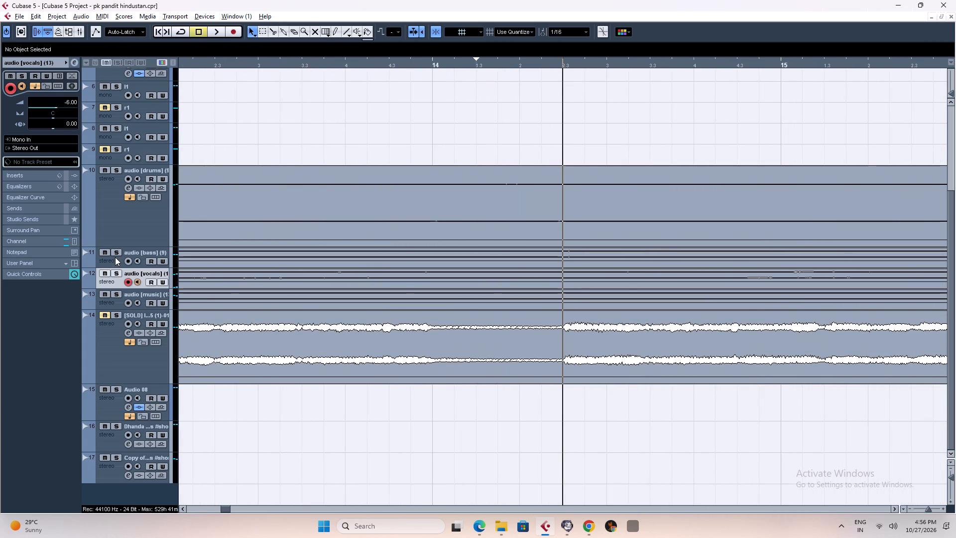
key("space")
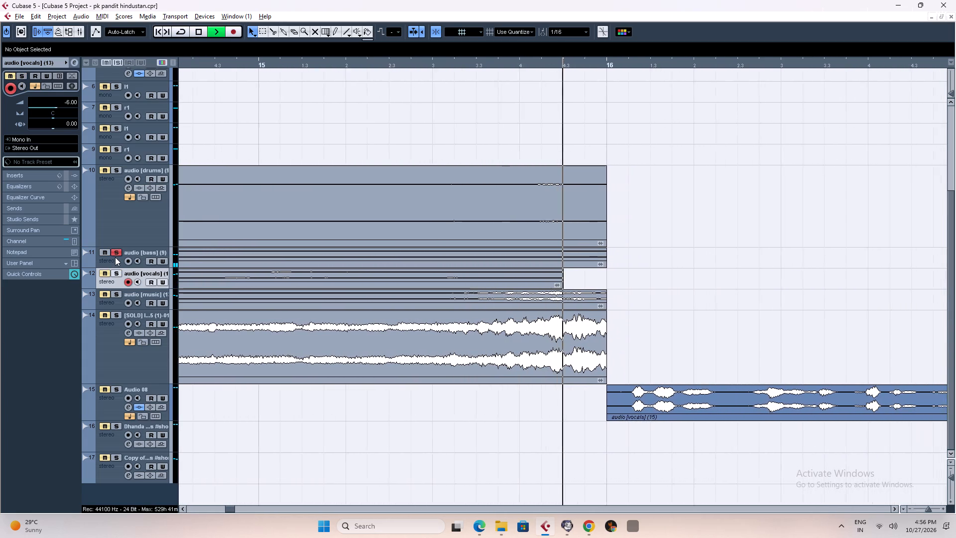
key("space")
left_click(115, 256)
Solo the audio [drums] stem and listen to the intro up to bar 16, then unsolo it.
left_click(118, 170)
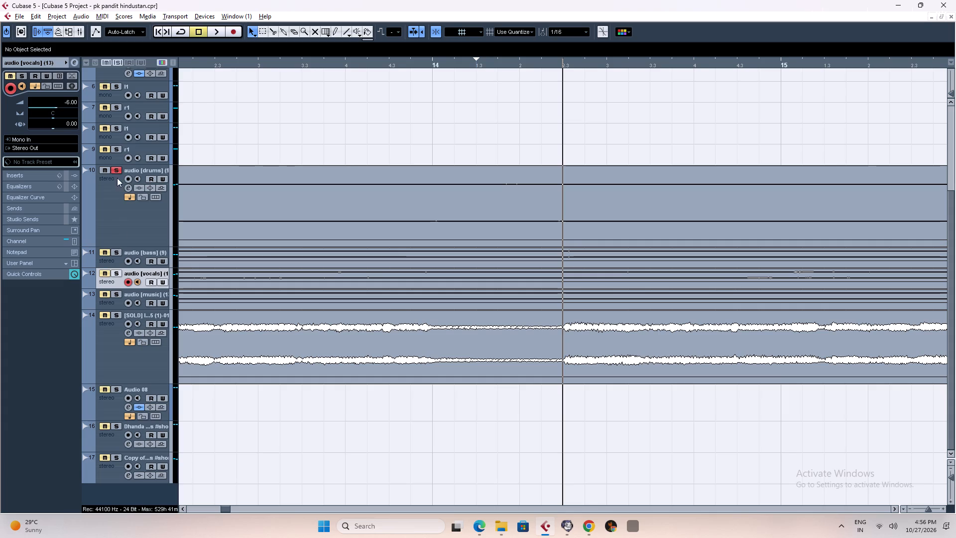
key("space")
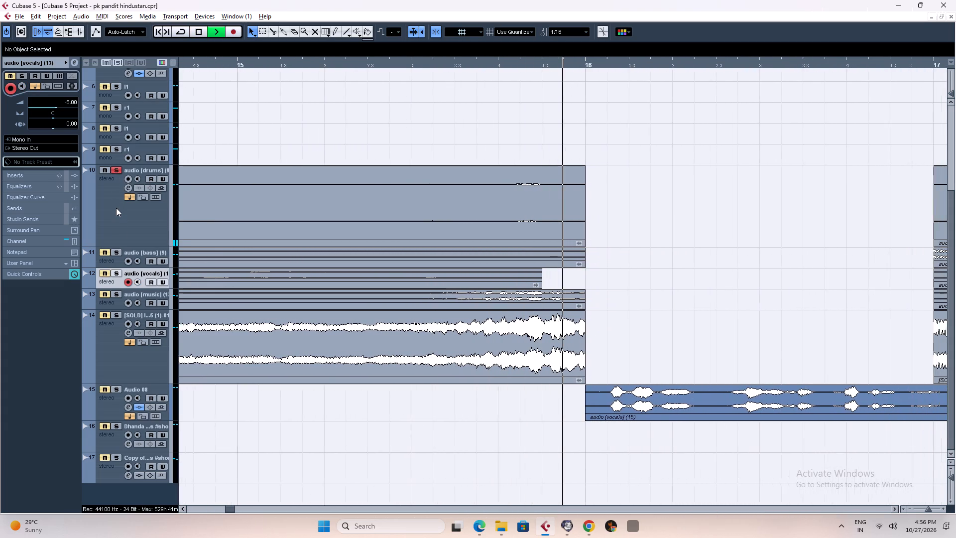
key("space")
key("space")
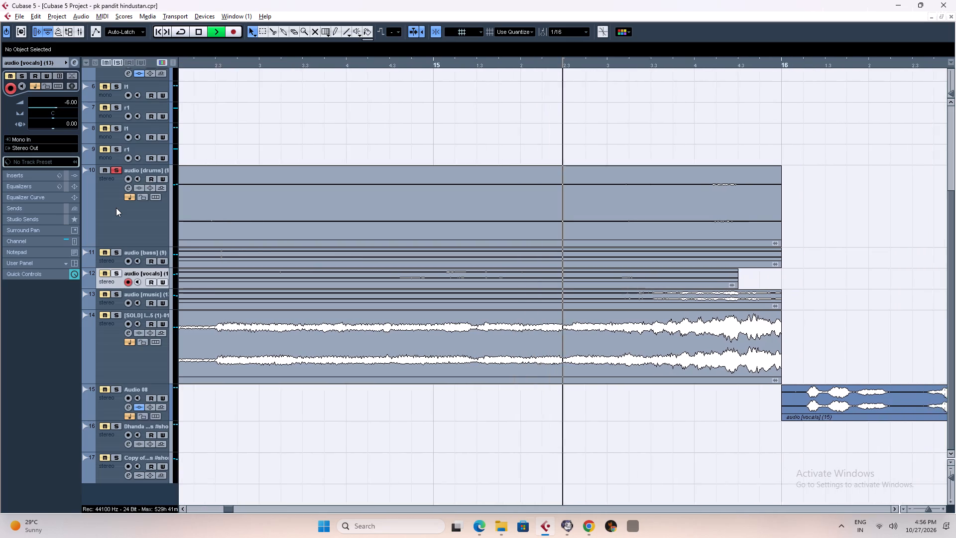
key("space")
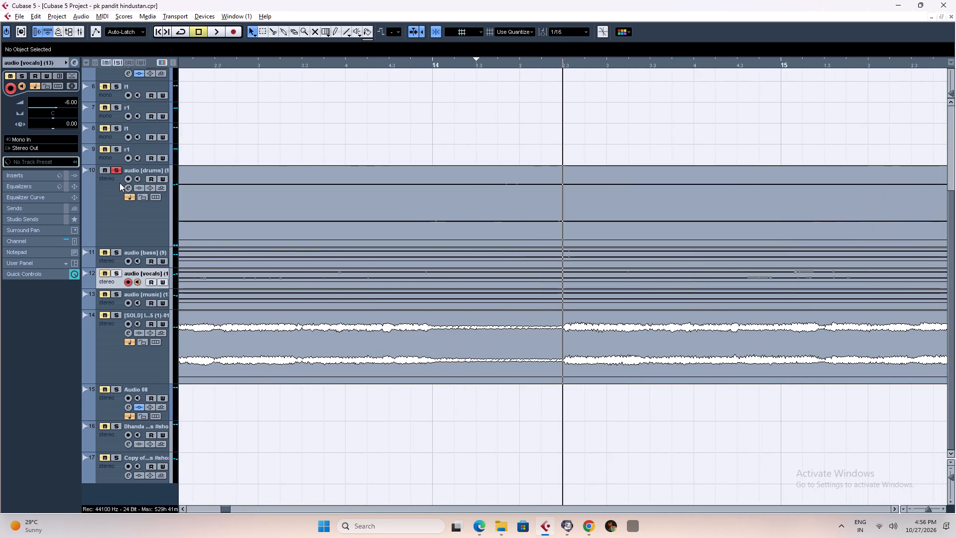
left_click(115, 171)
Solo the audio [music] stem and replay the end of its intro clip around 15.4 to find the cut point.
left_click(116, 295)
key("space")
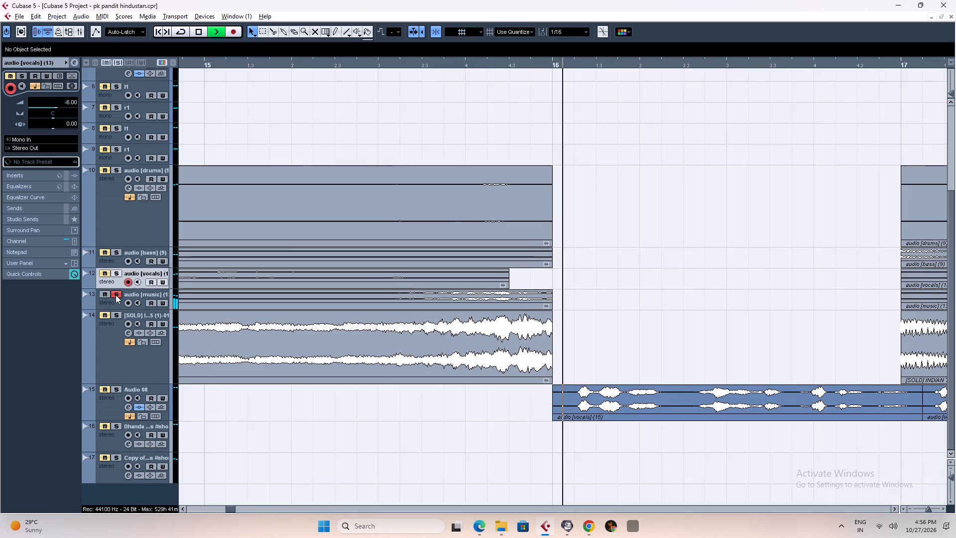
left_click(290, 67)
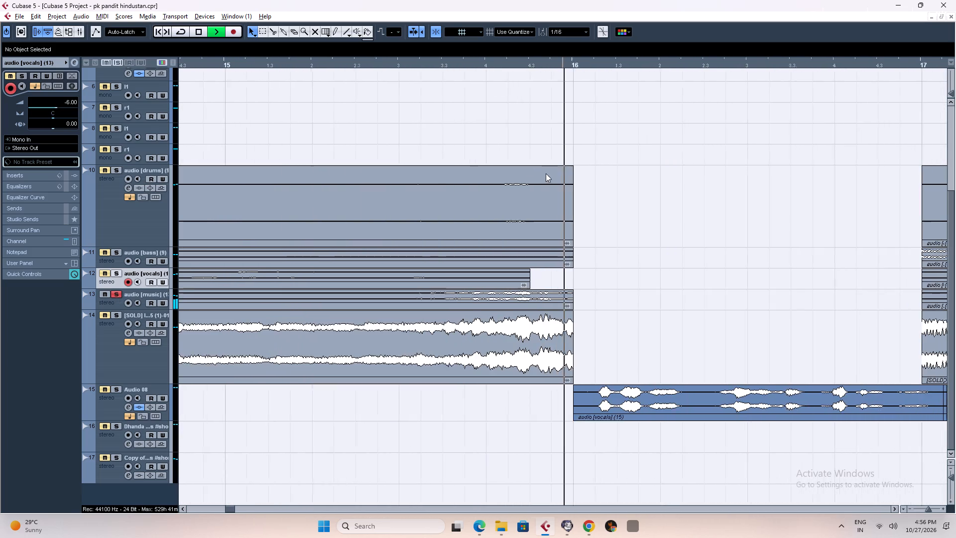
key("space")
key("space")
key("space")
type("h")
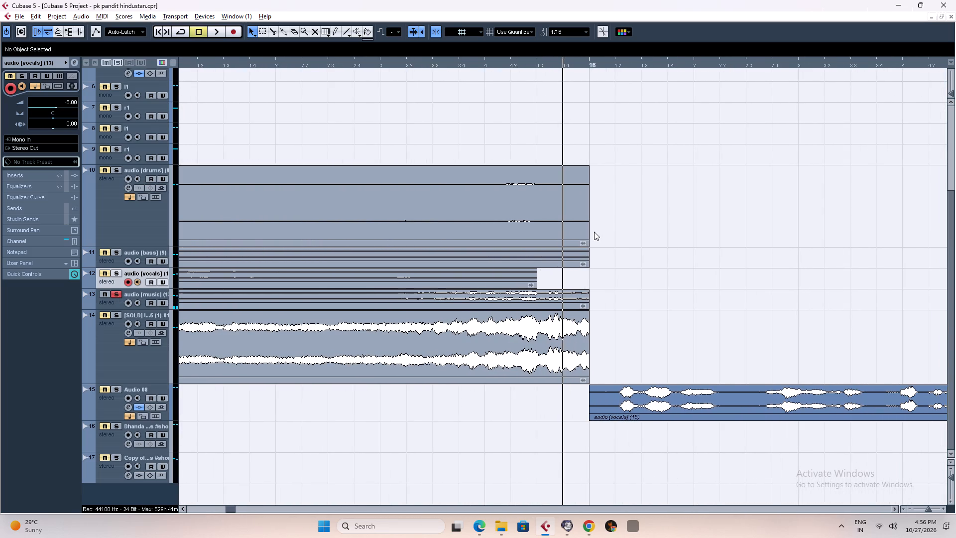
left_click(490, 67)
key("space")
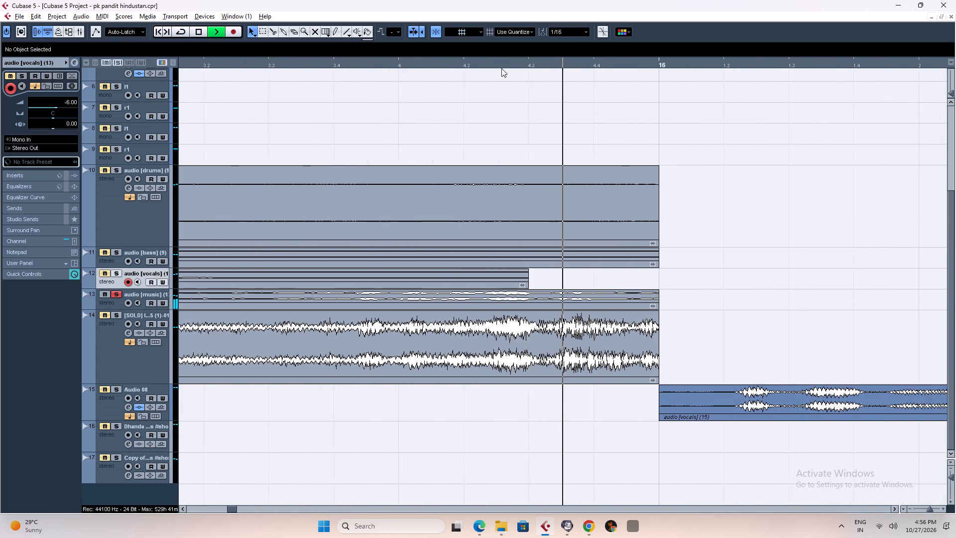
key("space")
key("space")
key("space")
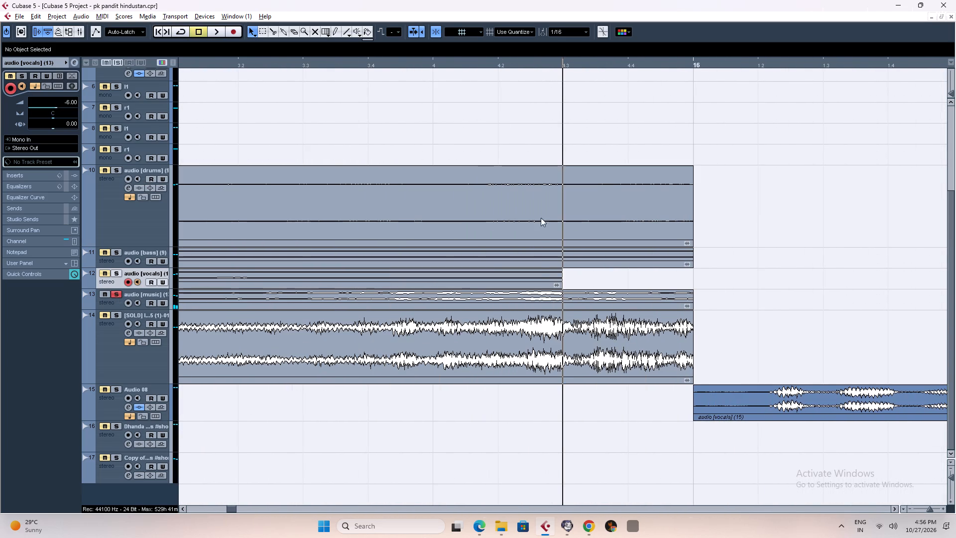
Split the audio [music] intro clip at 15.4.3.0 and delete the leftover piece before bar 16.
right_click_drag(561, 295, 580, 294)
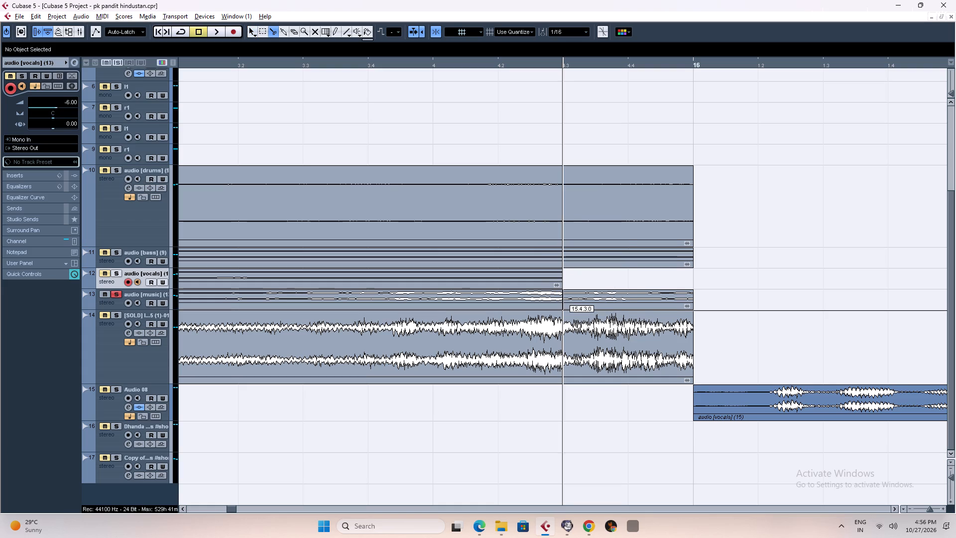
left_click(562, 297)
right_click(639, 299)
left_click(639, 299)
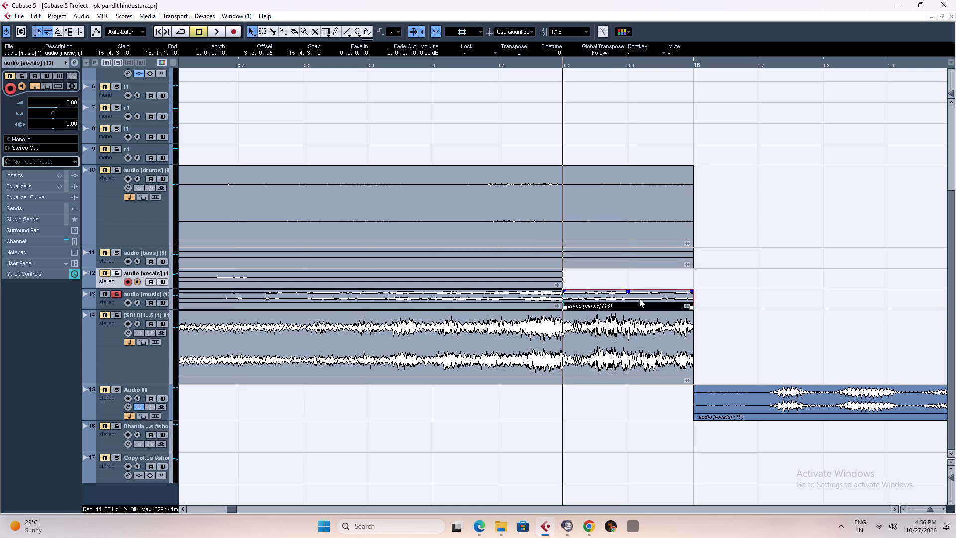
key("Delete")
Replay the soloed audio [music] stem from around bar 15 to check its trimmed intro ending, then unsolo it.
key("g")
key("g")
key("g")
key("g")
key("g")
key("g")
key("g")
key("g")
key("g")
key("g")
key("g")
key("g")
key("g")
key("g")
key("g")
key("g")
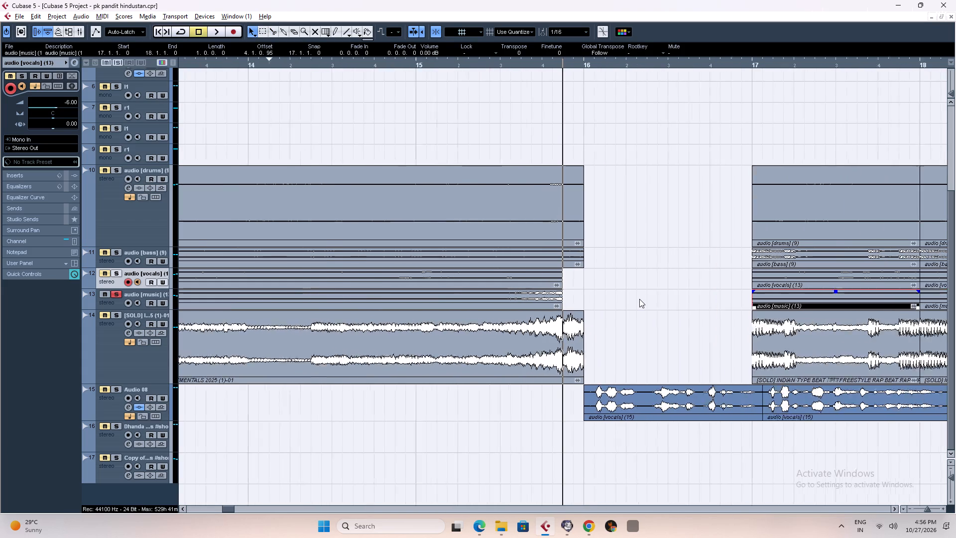
left_click(521, 63)
key("space")
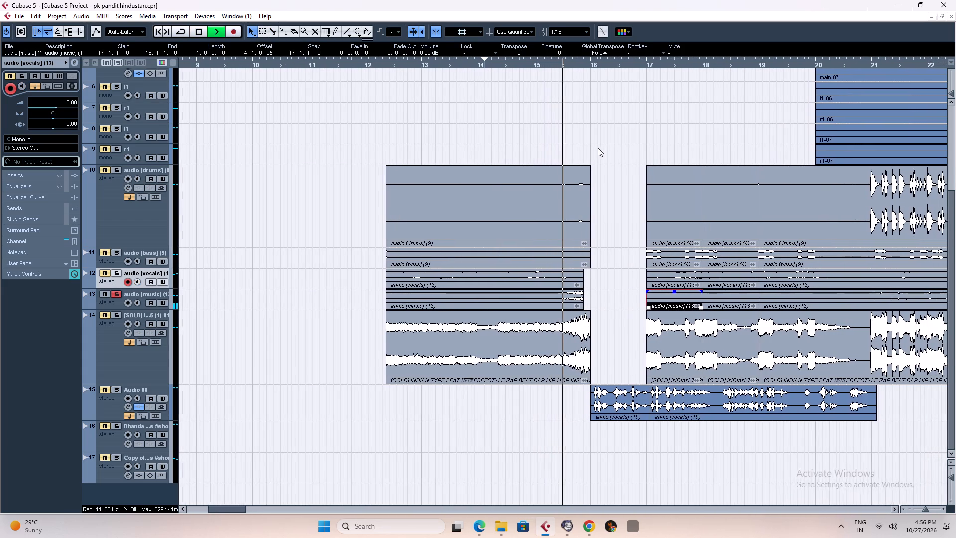
right_click(598, 148)
left_click(598, 148)
key("space")
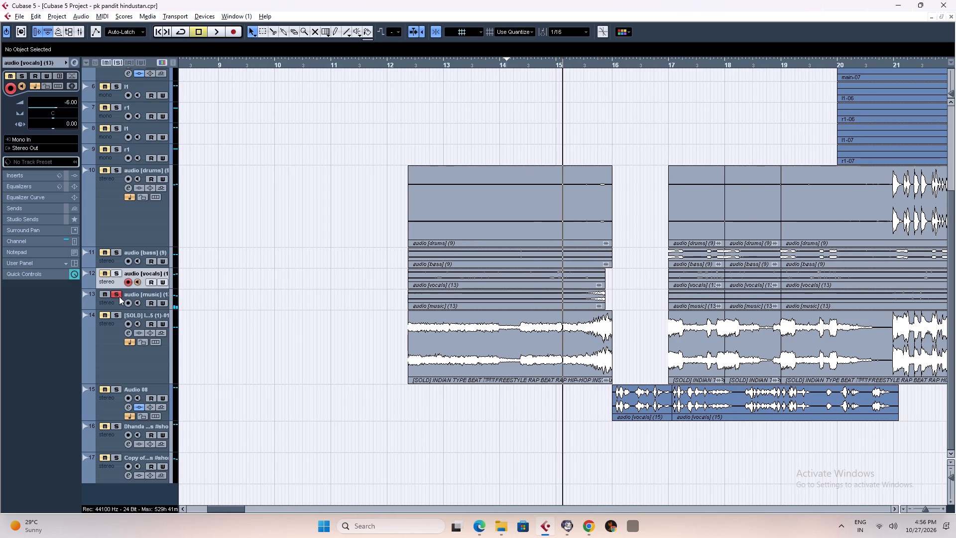
left_click(119, 296)
Play the full mix across the bar 16 gap, replay the intro from about bar 12, and listen on past the drum entry at bar 21.
key("space")
right_click(600, 134)
left_click(600, 134)
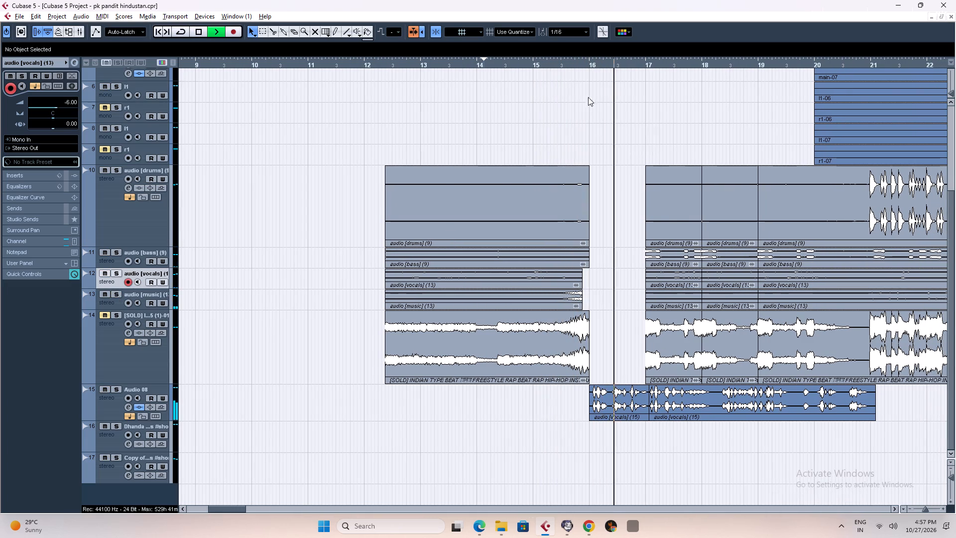
left_click(377, 65)
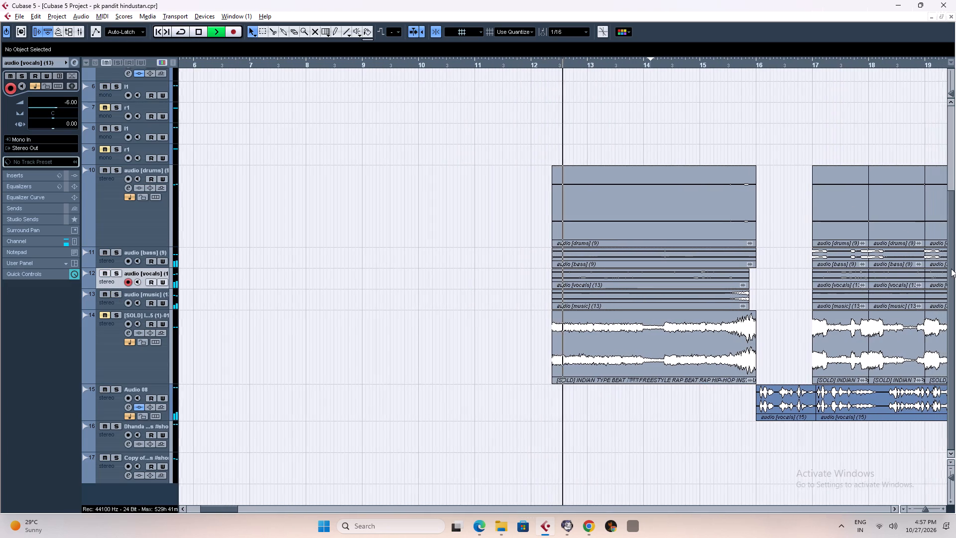
left_click_drag(950, 269, 950, 116)
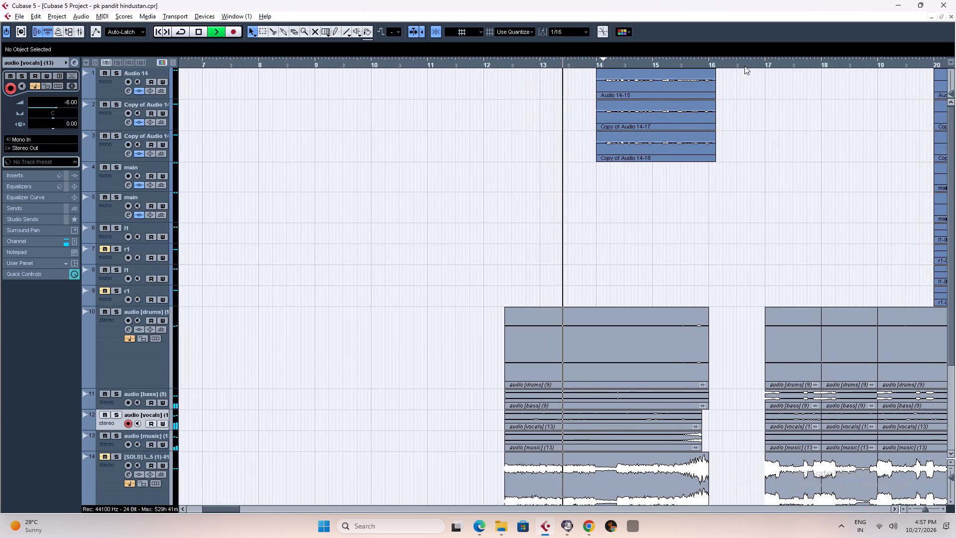
left_click(744, 66)
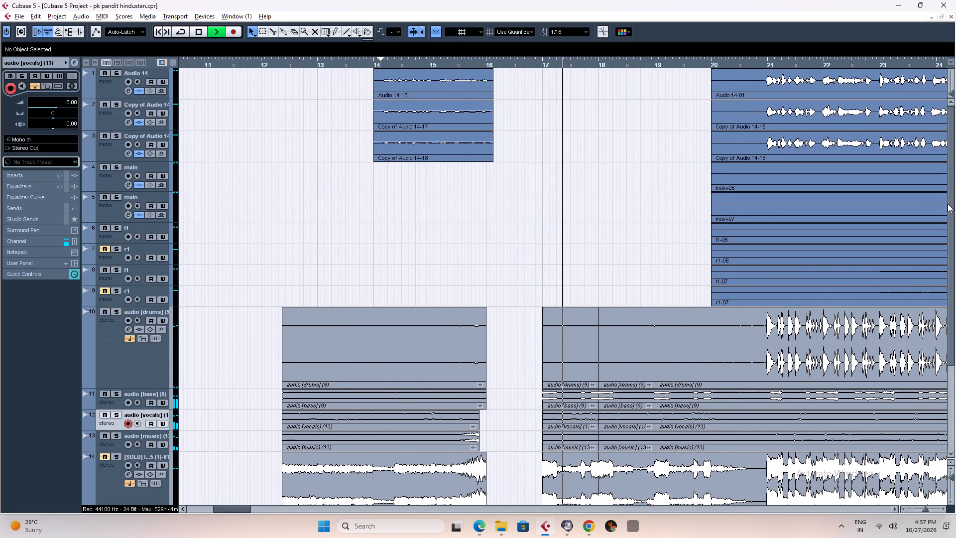
left_click_drag(949, 202, 955, 322)
key("g")
key("g")
key("g")
key("g")
key("g")
key("g")
key("g")
key("g")
key("g")
key("g")
key("g")
key("g")
key("g")
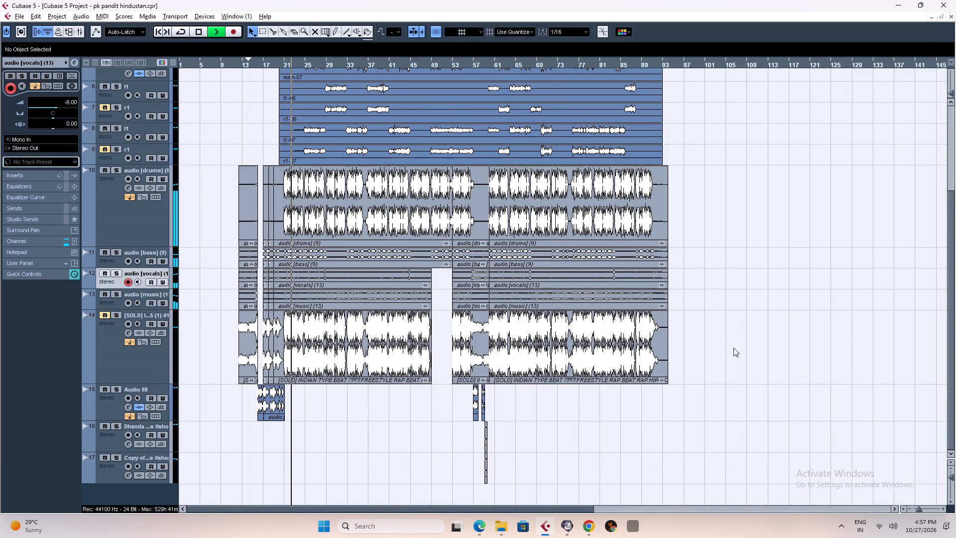
right_click(733, 311)
left_click(733, 311)
key("space")
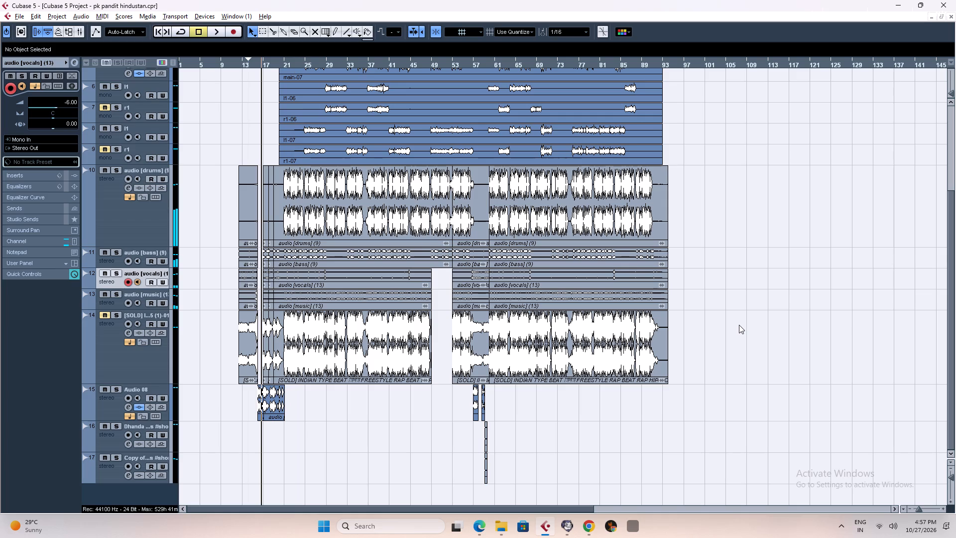
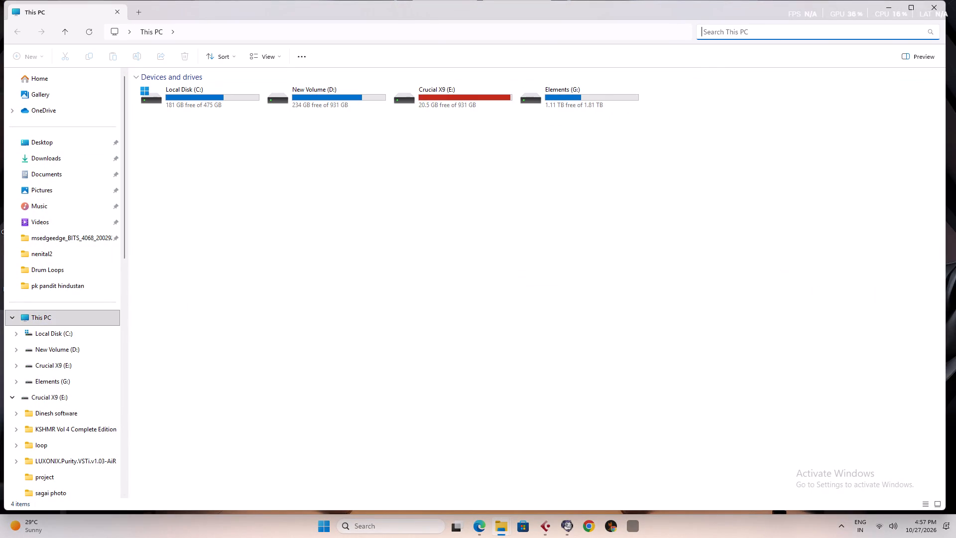
Search This PC for fx and audition the Fx, WAER Kit2 sweep and WAER Kit1 crash samples.
type("fx")
key("Return")
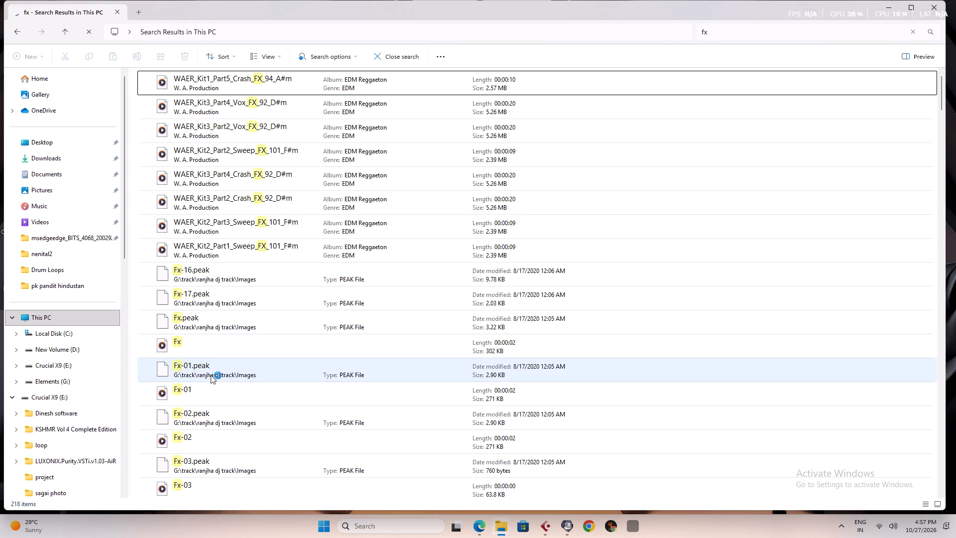
double_click(190, 349)
double_click(196, 343)
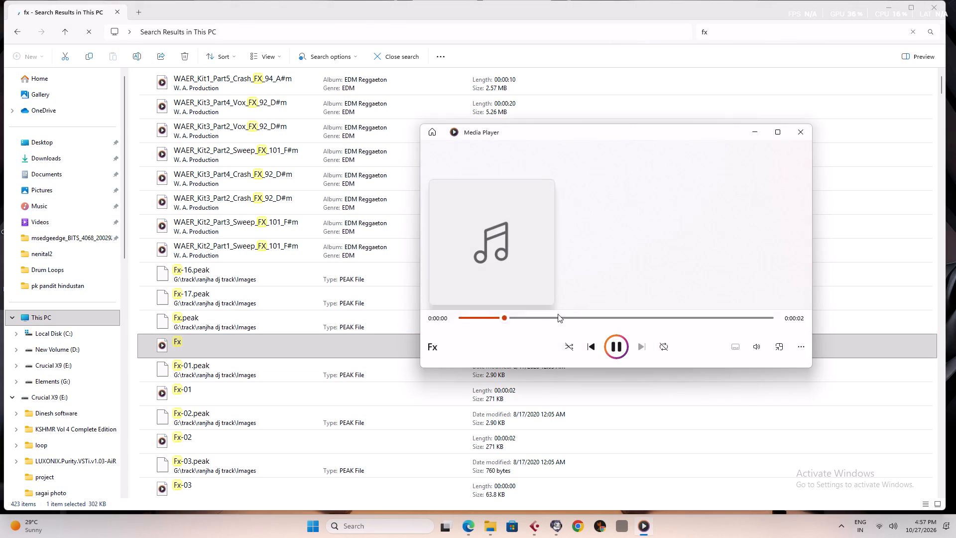
left_click(798, 142)
left_click(800, 133)
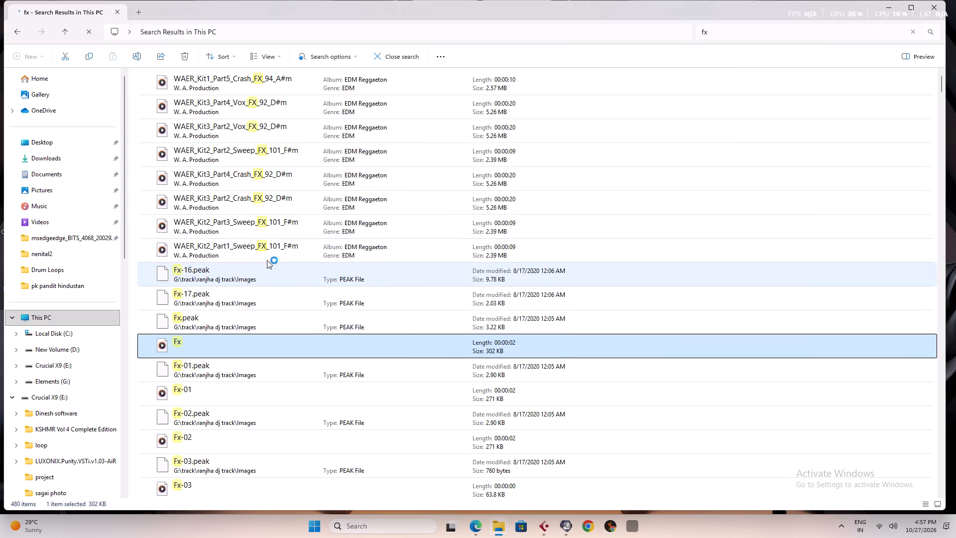
double_click(234, 156)
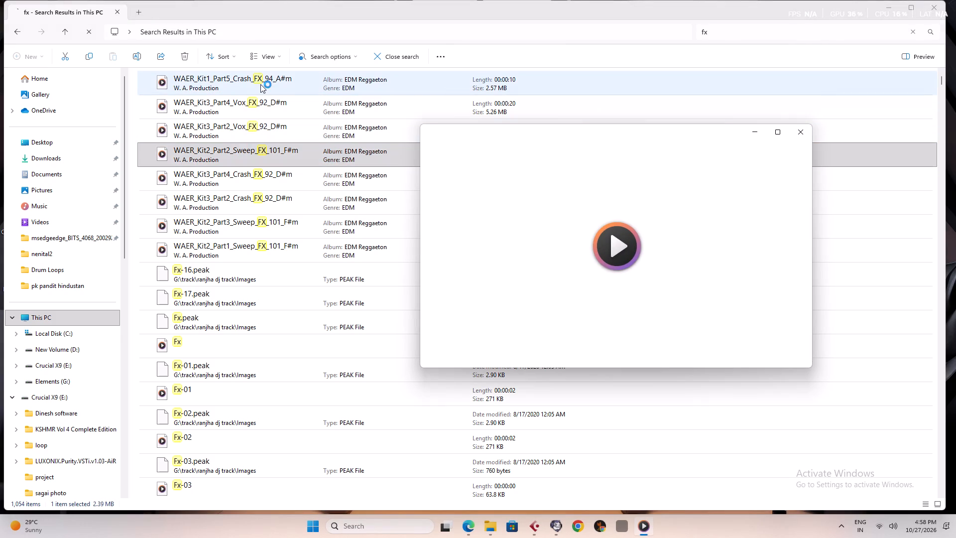
double_click(262, 80)
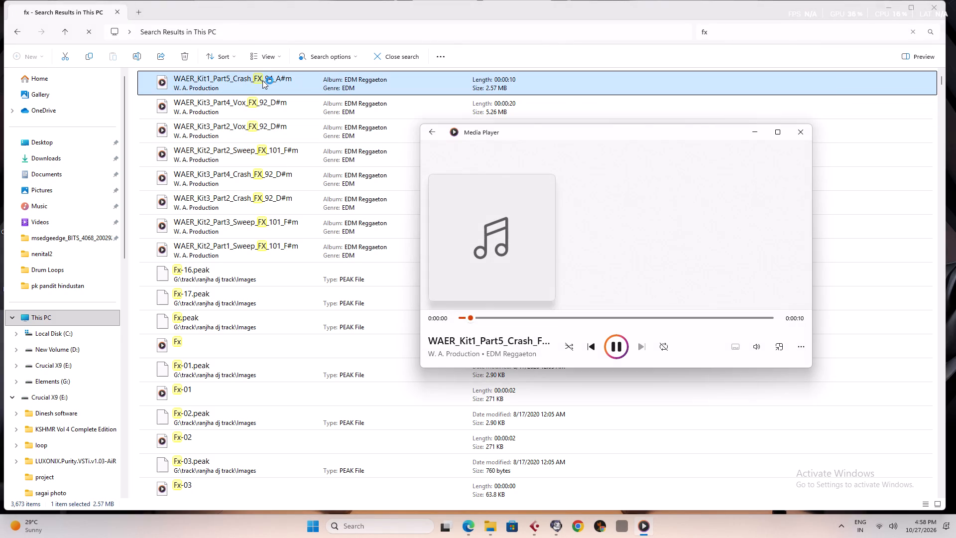
left_click(803, 131)
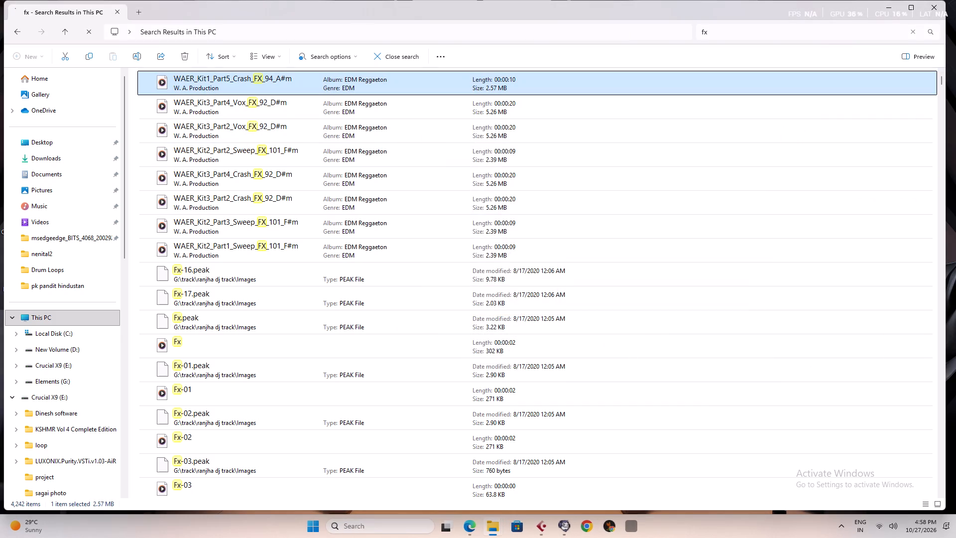
left_click(941, 494)
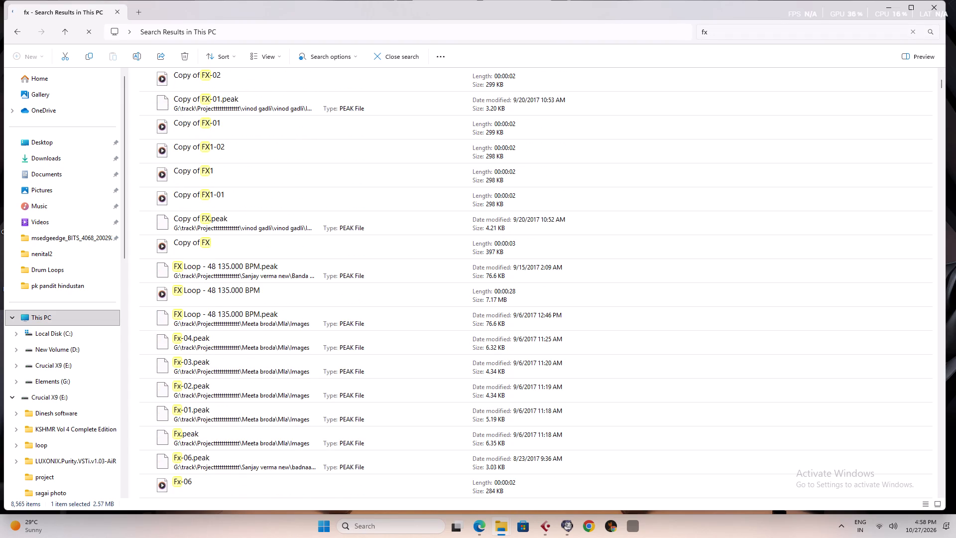
left_click(889, 6)
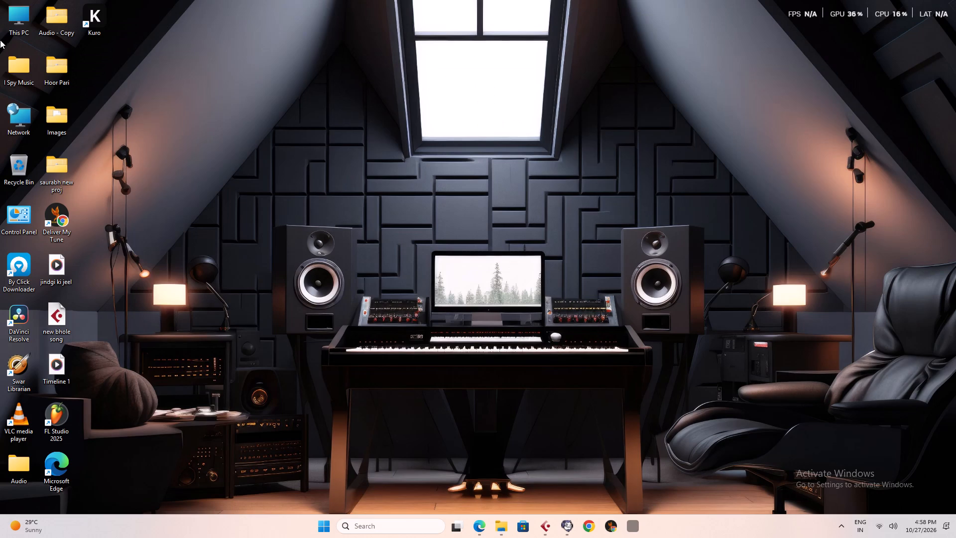
Search This PC for riser and audition the Riser, Cymatics riser and backlash riser samples.
double_click(14, 22)
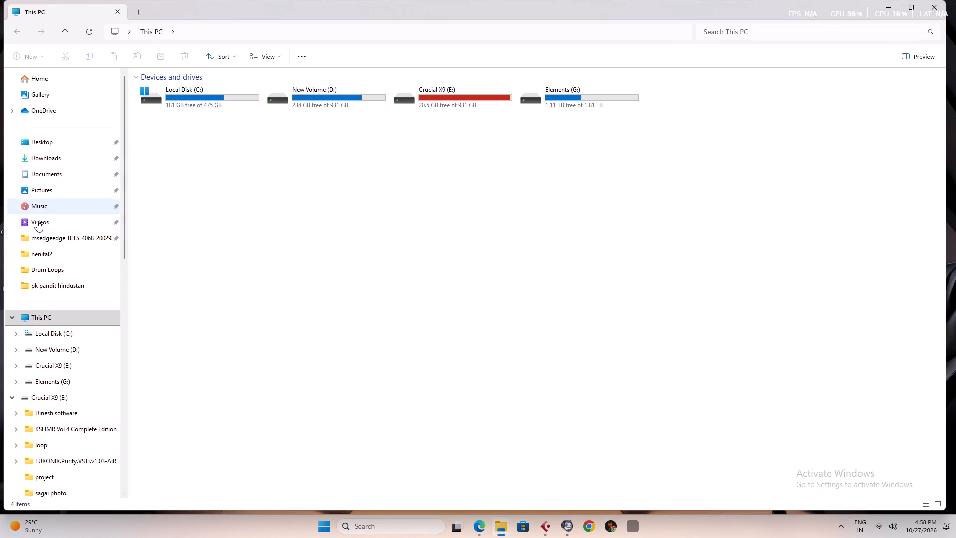
left_click(49, 318)
left_click(756, 29)
type("riser")
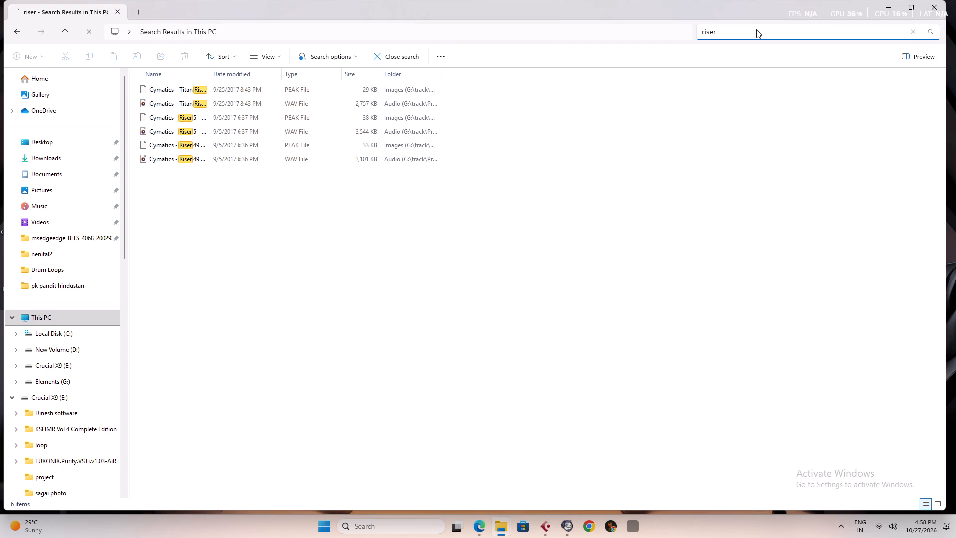
double_click(164, 106)
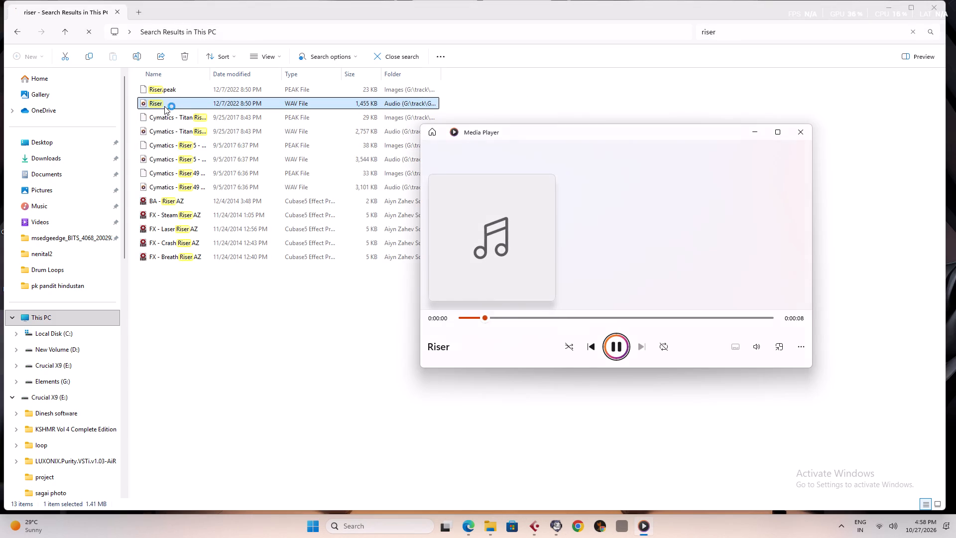
double_click(175, 186)
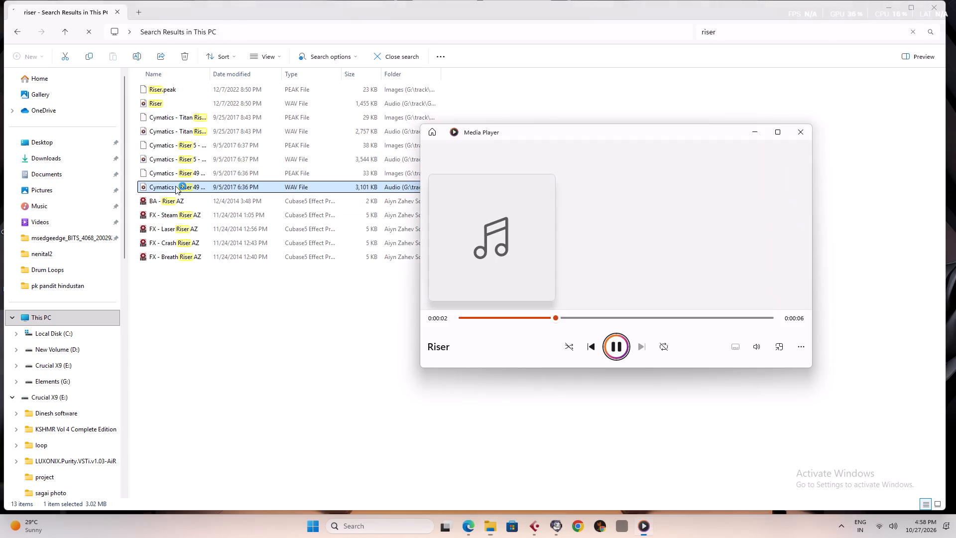
double_click(175, 157)
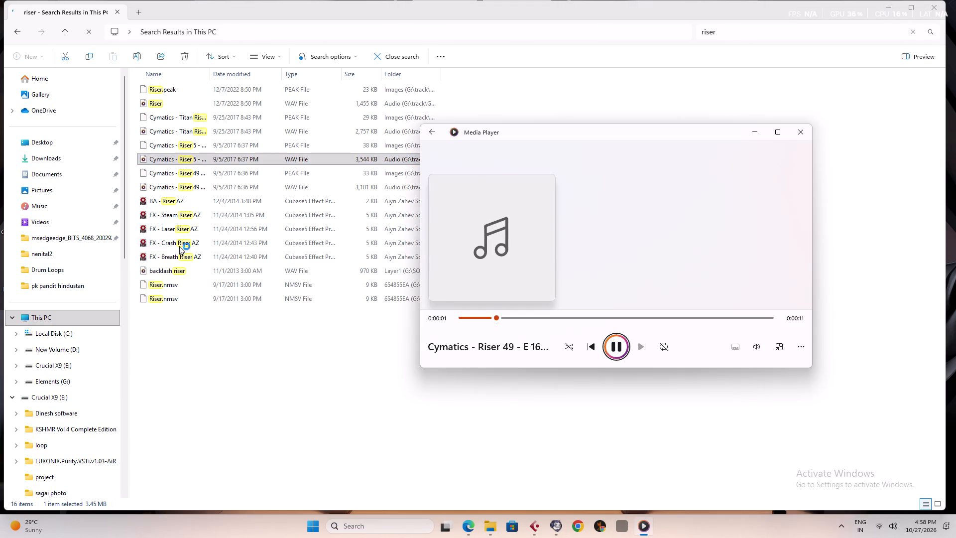
double_click(179, 269)
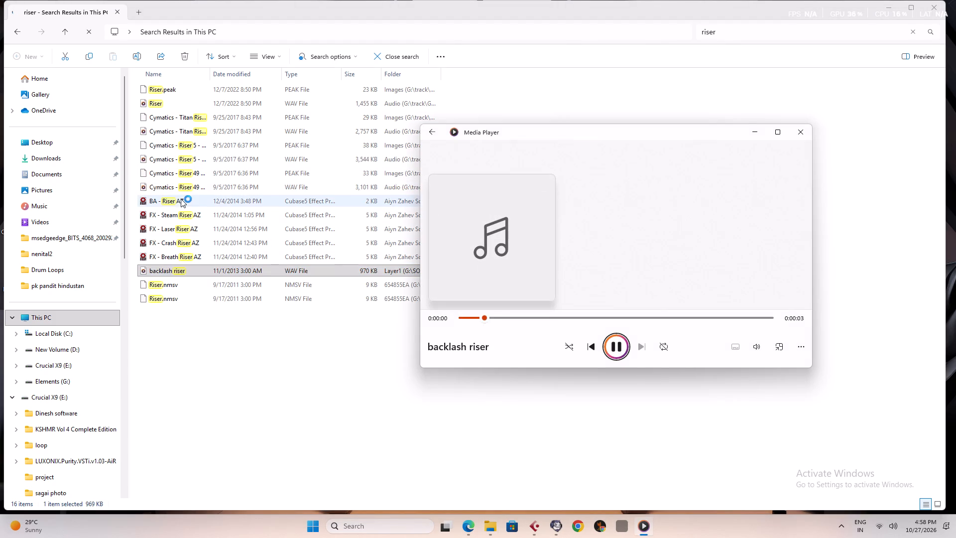
double_click(177, 129)
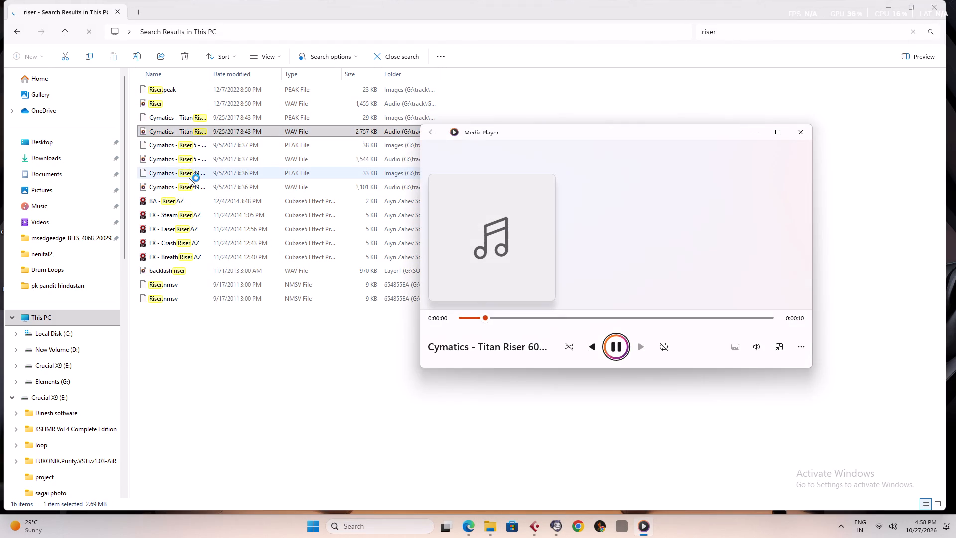
double_click(181, 157)
left_click(194, 189)
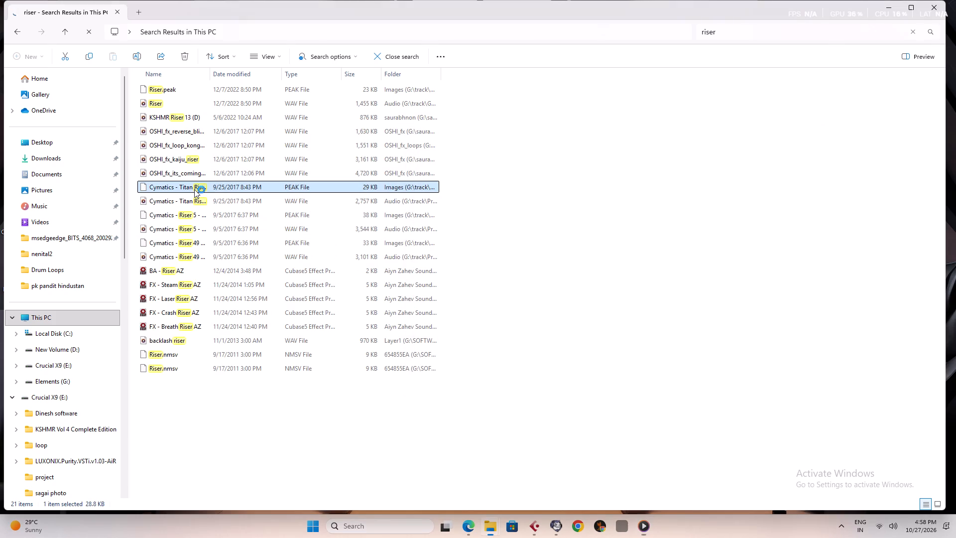
left_click(195, 166)
double_click(194, 158)
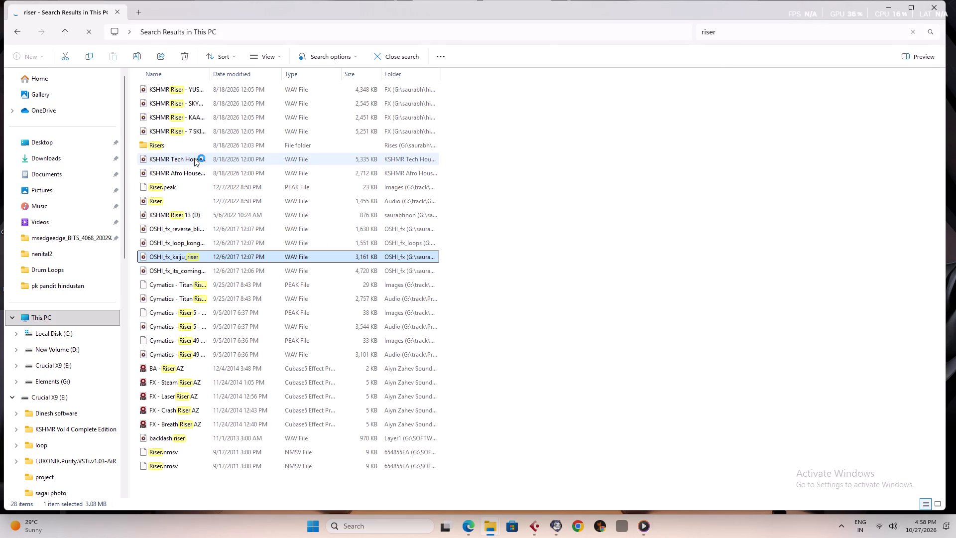
double_click(174, 202)
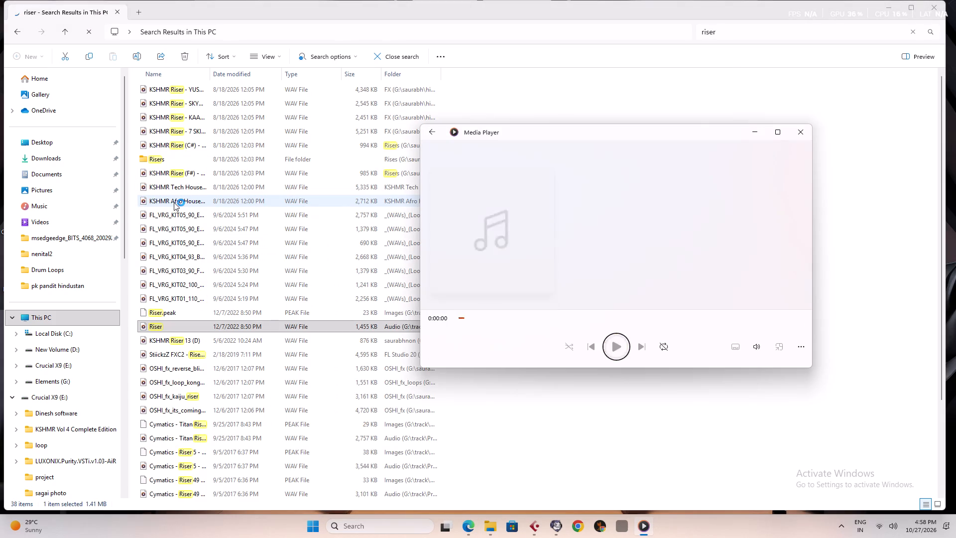
Audition the KSHMR riser samples, including YUSSI, F# Quick, Tech House and C# Classic Hiphop.
double_click(180, 88)
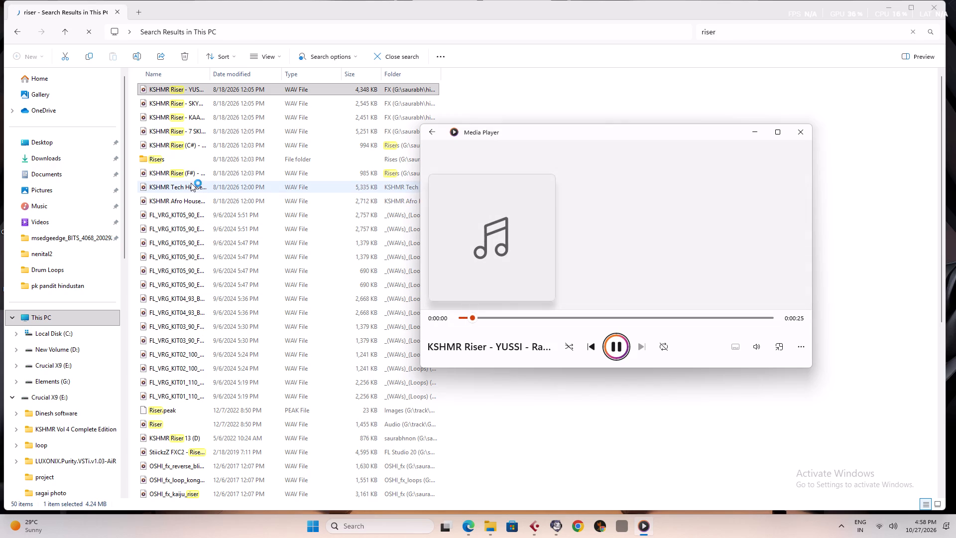
double_click(187, 174)
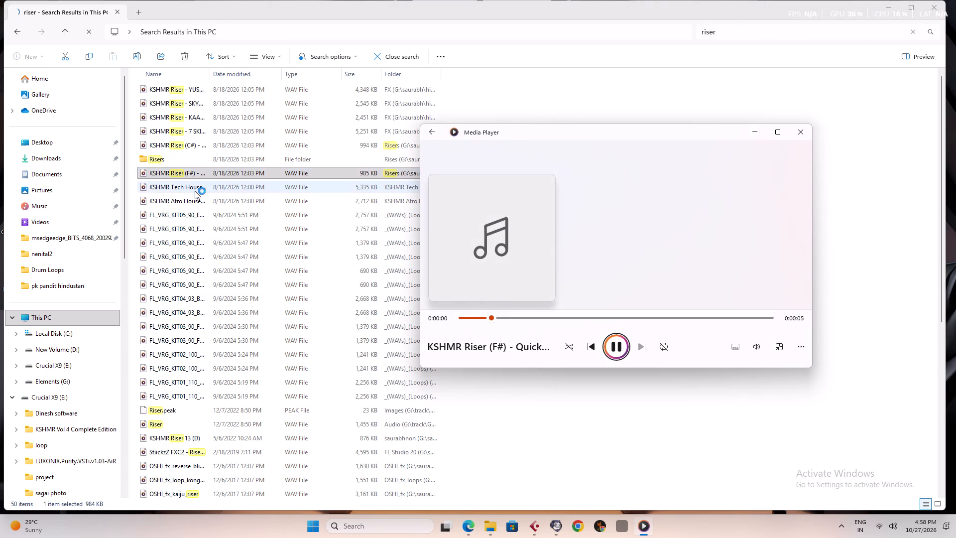
double_click(195, 187)
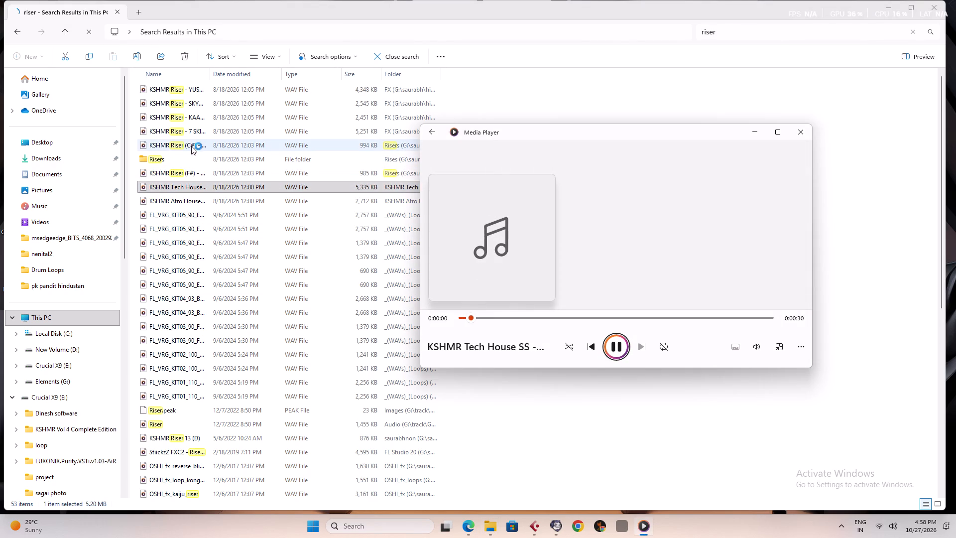
double_click(191, 137)
double_click(194, 144)
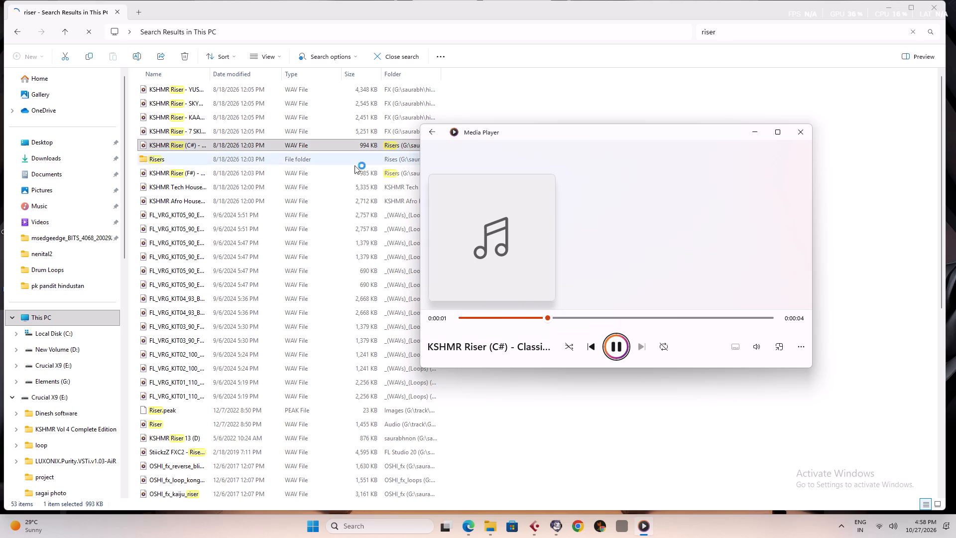
left_click(797, 132)
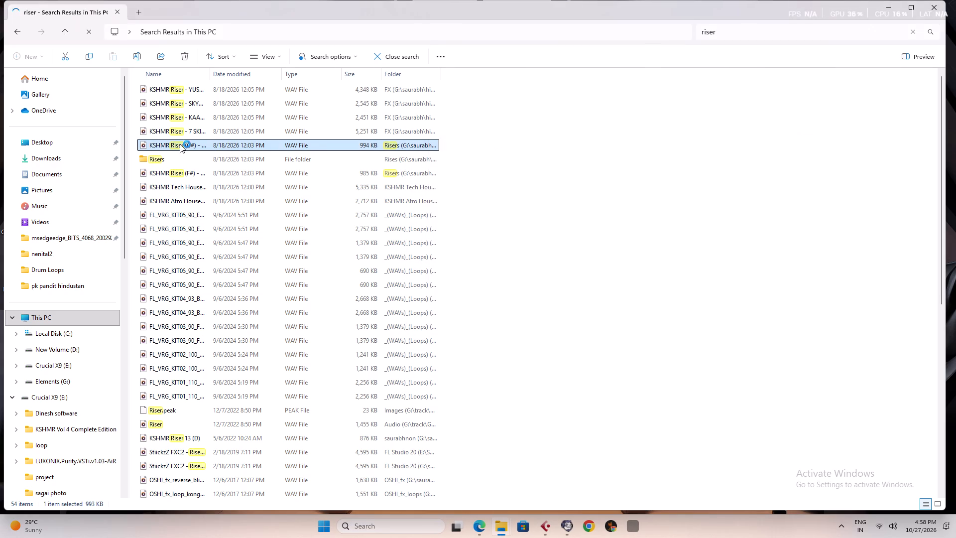
Import the KSHMR Riser (C#) - Classic Hiphop sample into the Cubase project on track 16, just after bar 16.
left_click_drag(180, 144, 337, 459)
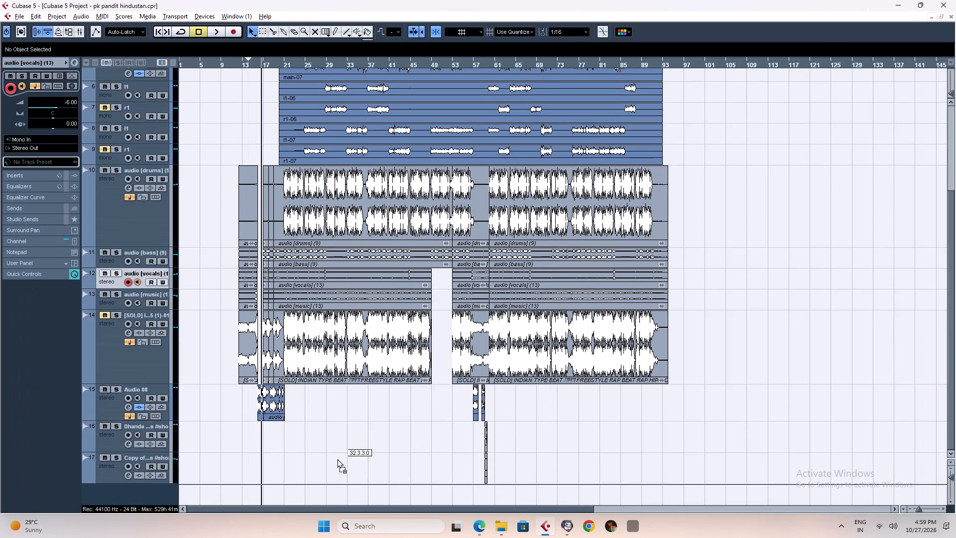
left_click_drag(337, 459, 258, 444)
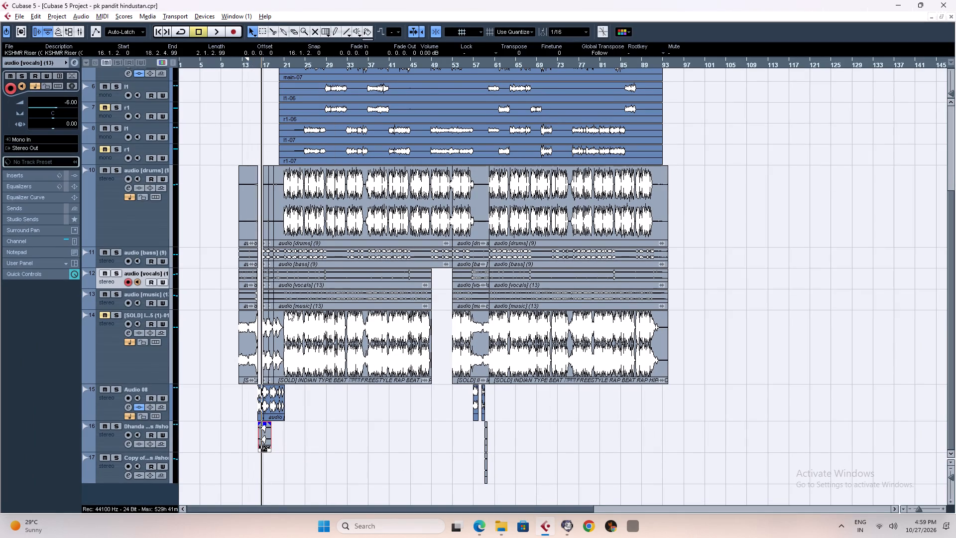
Move the riser clip on track 16 earlier to start at 14.3.3.0, so its peak ends at bar 16.
key("h")
key("h")
key("h")
key("h")
key("h")
key("h")
key("h")
key("h")
key("h")
key("h")
key("h")
key("h")
key("h")
key("h")
key("h")
key("h")
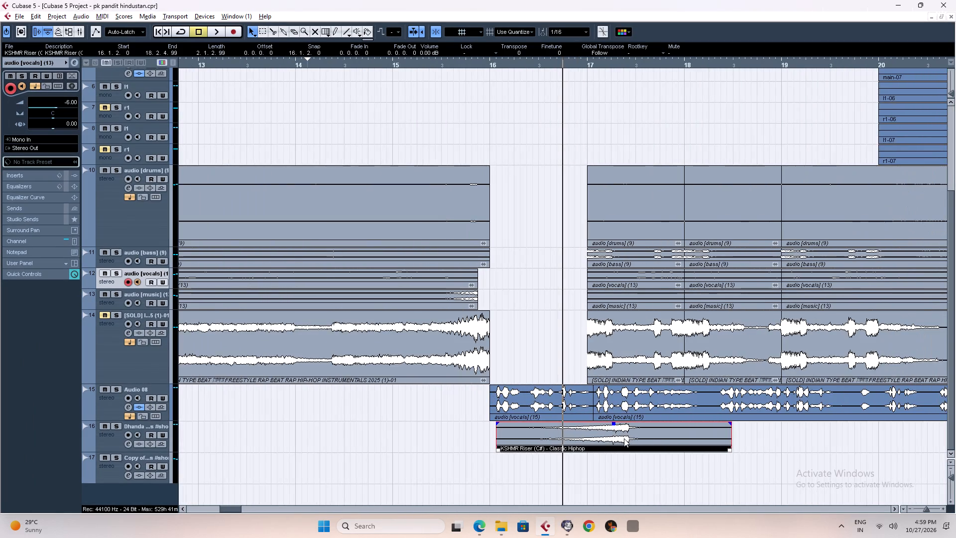
type("hh")
left_click_drag(631, 437, 427, 439)
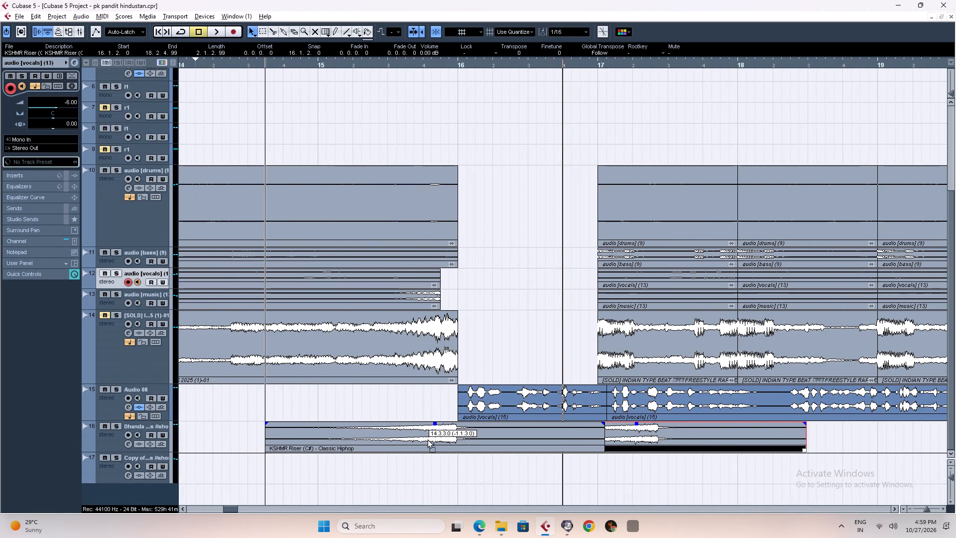
left_click_drag(427, 439, 427, 438)
Move the riser clip from track 16 onto a new audio track below track 17.
key("g")
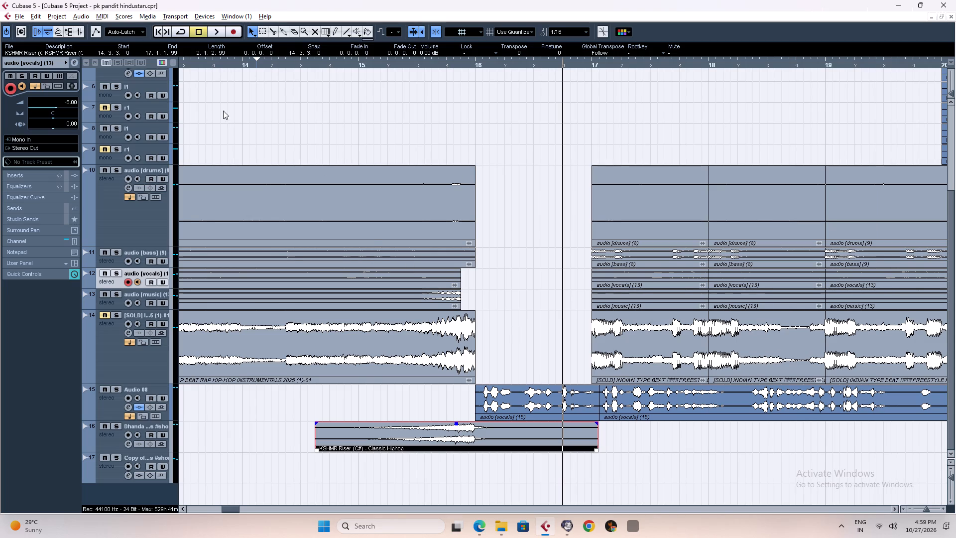
key("g")
key("g")
key("g")
key("g")
key("g")
key("g")
key("g")
key("g")
key("g")
key("g")
key("g")
key("g")
key("g")
key("g")
key("g")
key("g")
key("g")
key("g")
key("g")
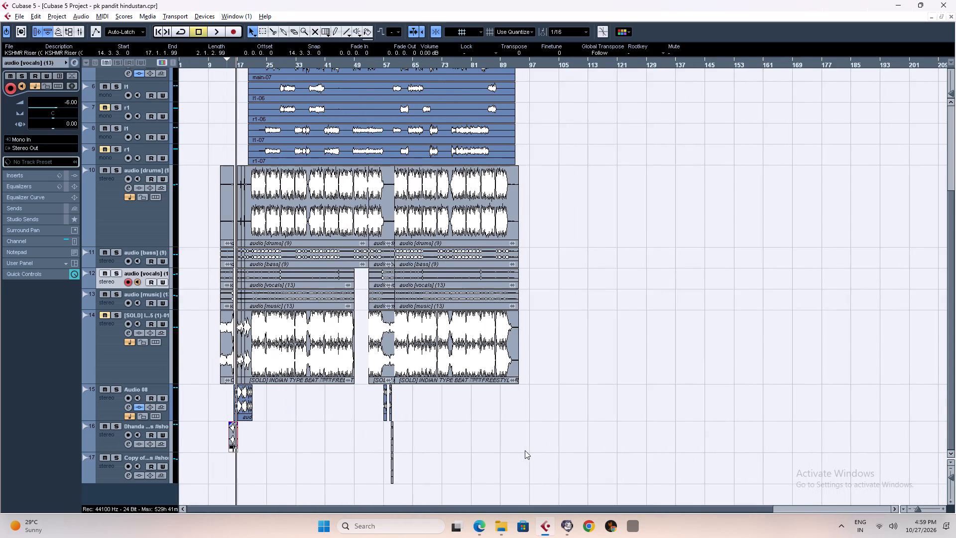
key("h")
key("h")
key("h")
key("h")
key("h")
key("h")
key("h")
key("h")
key("h")
left_click_drag(449, 437, 447, 493)
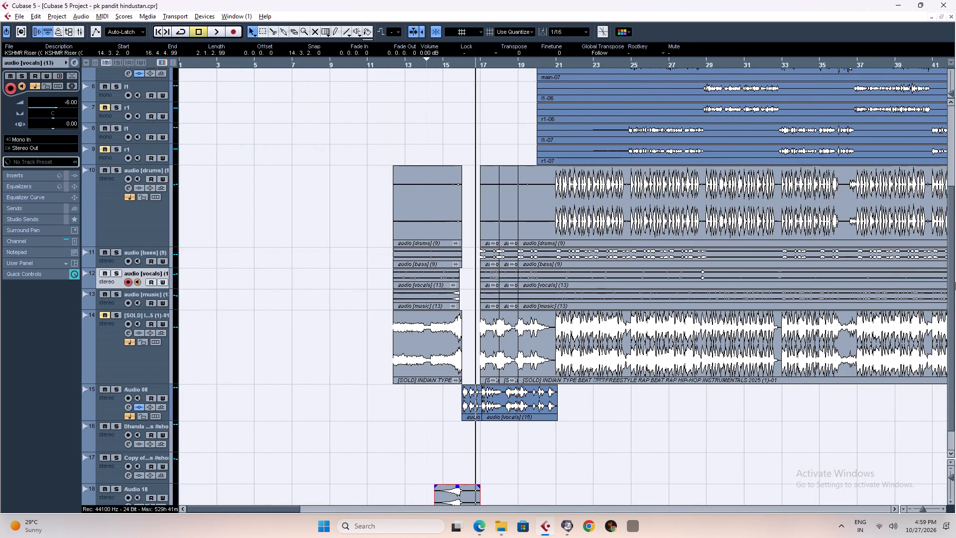
Reposition the riser clip on track 18 to start at 14.3.3.0, aligning its peak with the bar 16 gap.
left_click_drag(952, 296, 949, 391)
key("h")
key("h")
key("h")
key("h")
key("h")
key("h")
key("h")
key("h")
key("h")
key("h")
key("h")
key("h")
key("h")
key("h")
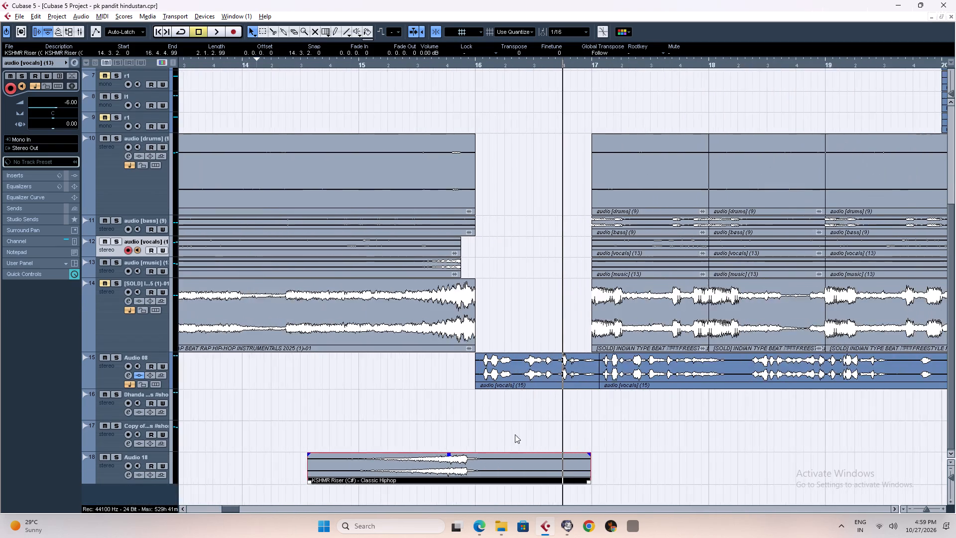
left_click_drag(311, 463, 560, 482)
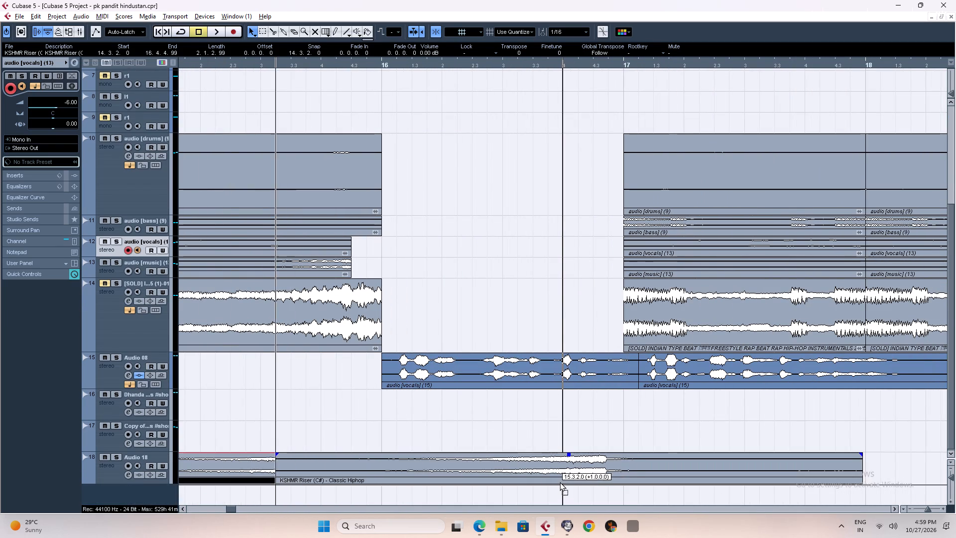
left_click_drag(560, 482, 568, 479)
left_click_drag(559, 471, 393, 470)
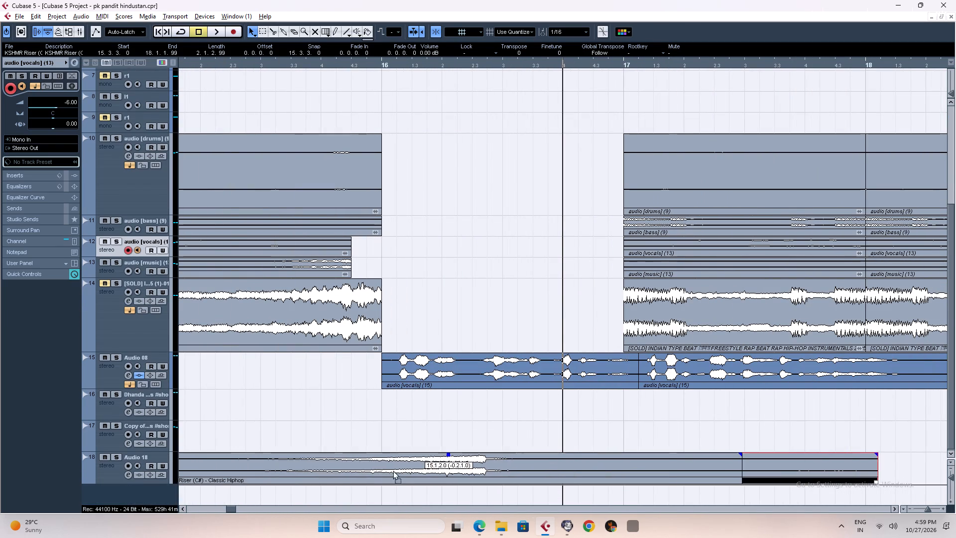
left_click_drag(393, 470, 322, 470)
key("g")
key("g")
key("g")
key("g")
key("g")
key("g")
key("g")
key("g")
key("g")
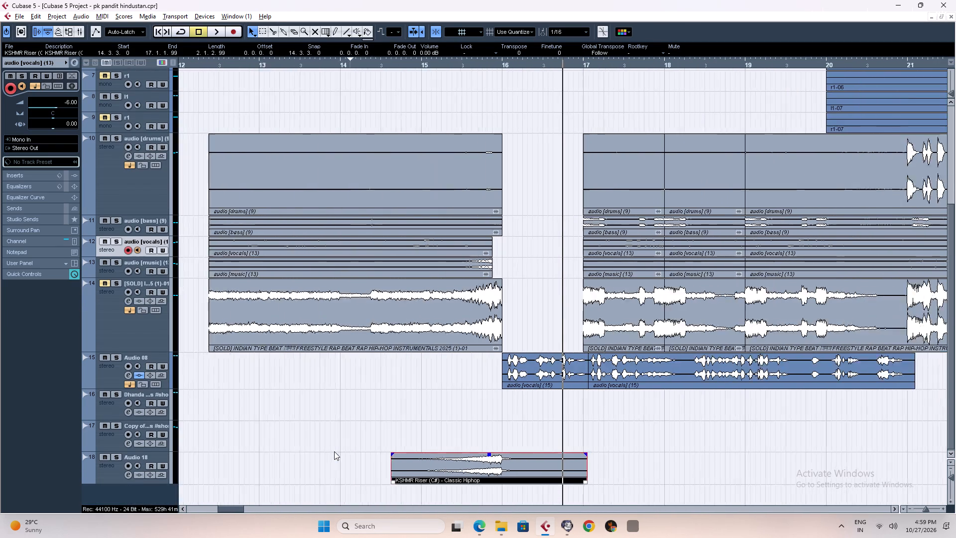
Set the volume of riser track 18 to -12.00 dB.
left_click(116, 473)
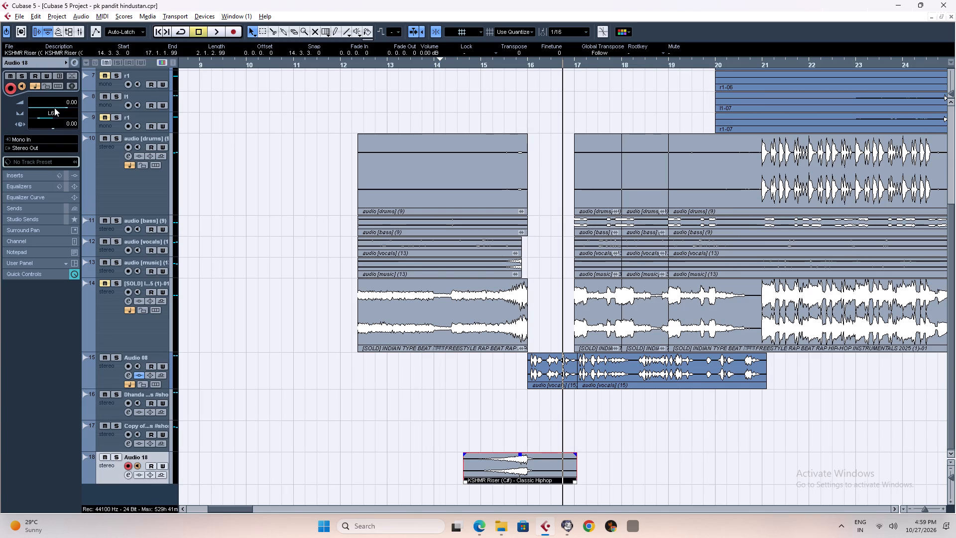
left_click(50, 107)
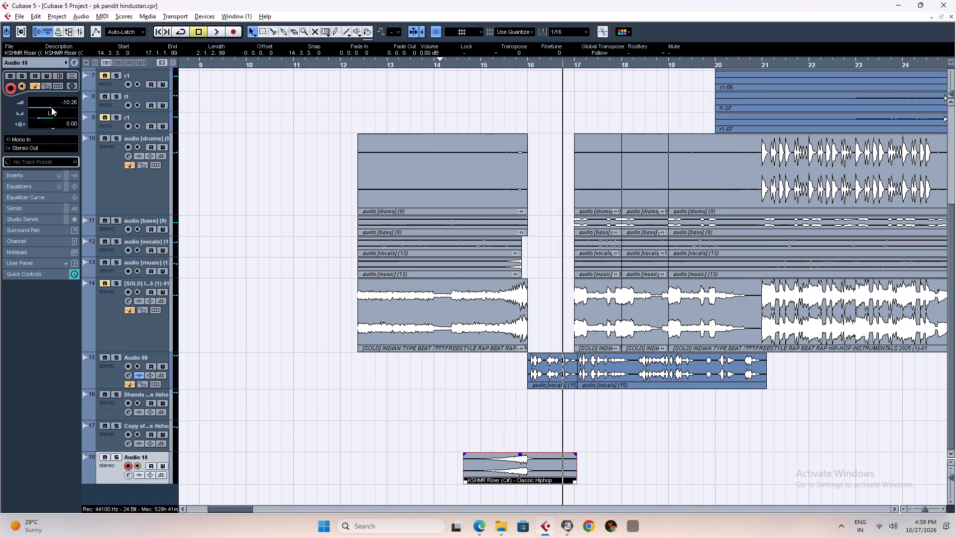
left_click(50, 108)
left_click(48, 108)
double_click(66, 103)
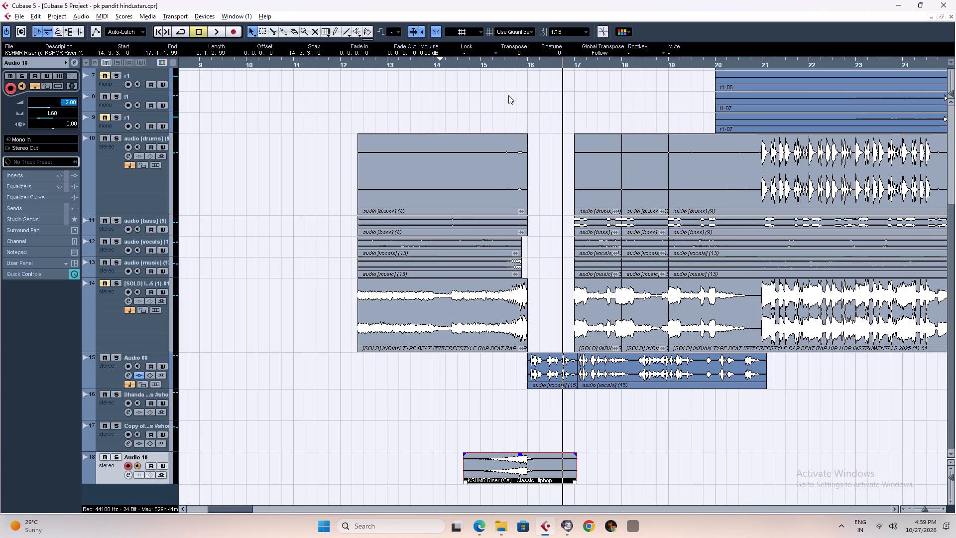
Solo riser track 18, audition the riser from about bar 15 into bar 16, and unsolo the track.
left_click(491, 65)
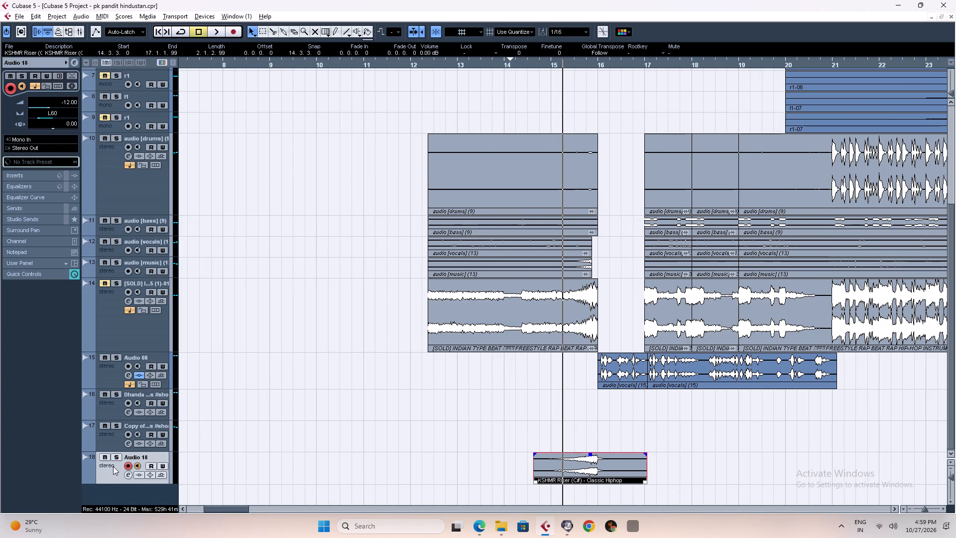
left_click(115, 464)
left_click(117, 458)
left_click(523, 65)
key("space")
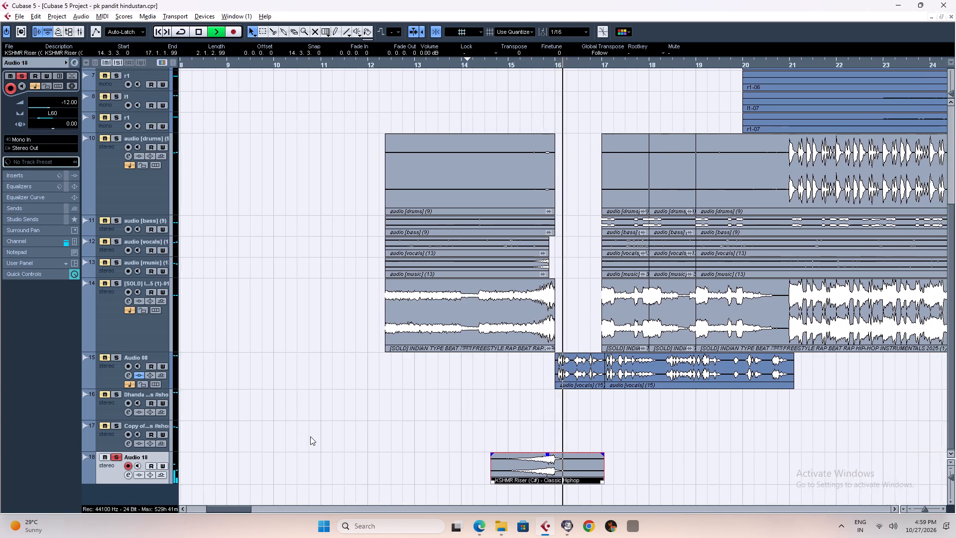
key("space")
key("space")
key("space")
left_click(117, 462)
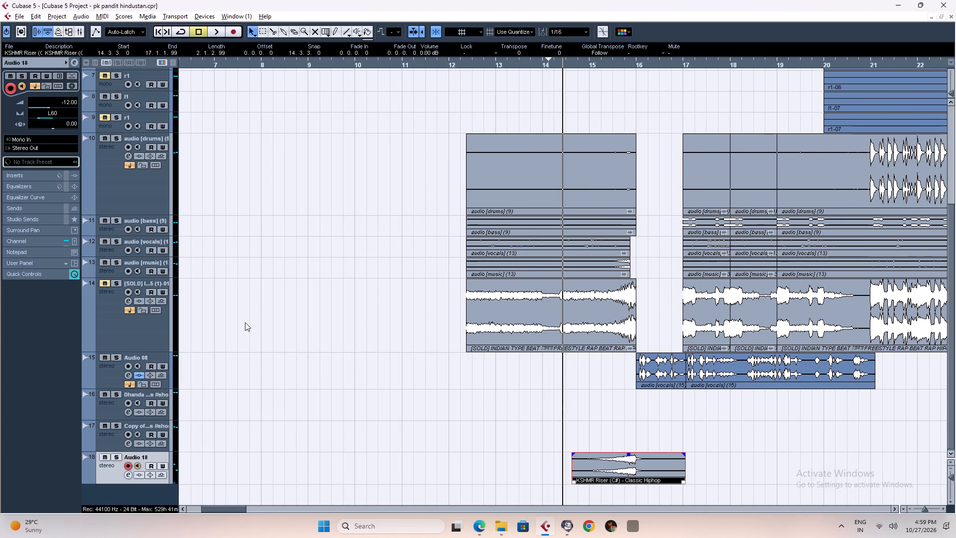
Play the full mix from about bar 14 through bar 18 to check how the riser leads into the vocals.
key("space")
key("h")
key("h")
key("h")
key("h")
key("h")
key("h")
key("h")
key("h")
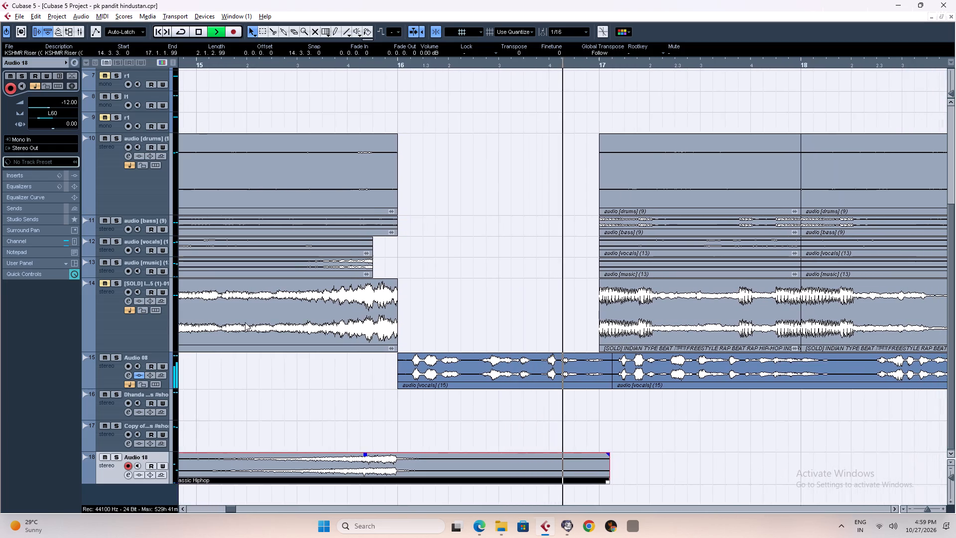
key("g")
key("g")
key("g")
key("g")
key("g")
key("g")
key("g")
key("g")
key("g")
key("g")
key("g")
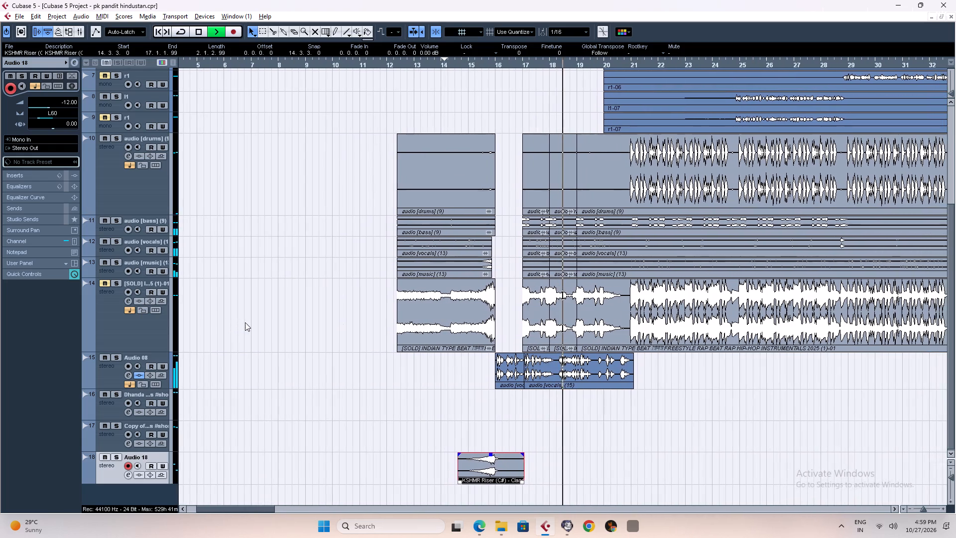
key("h")
key("h")
key("h")
key("h")
key("h")
key("space")
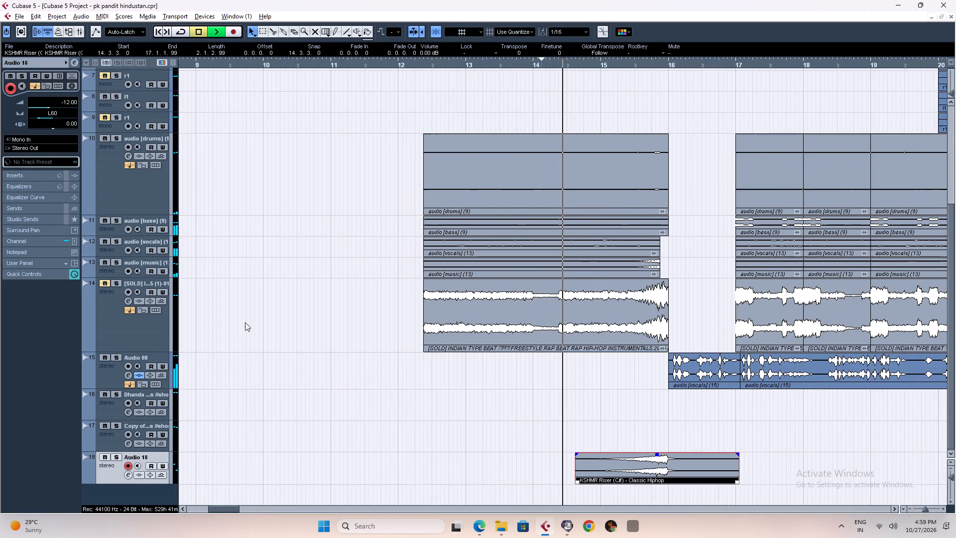
key("space")
key("space")
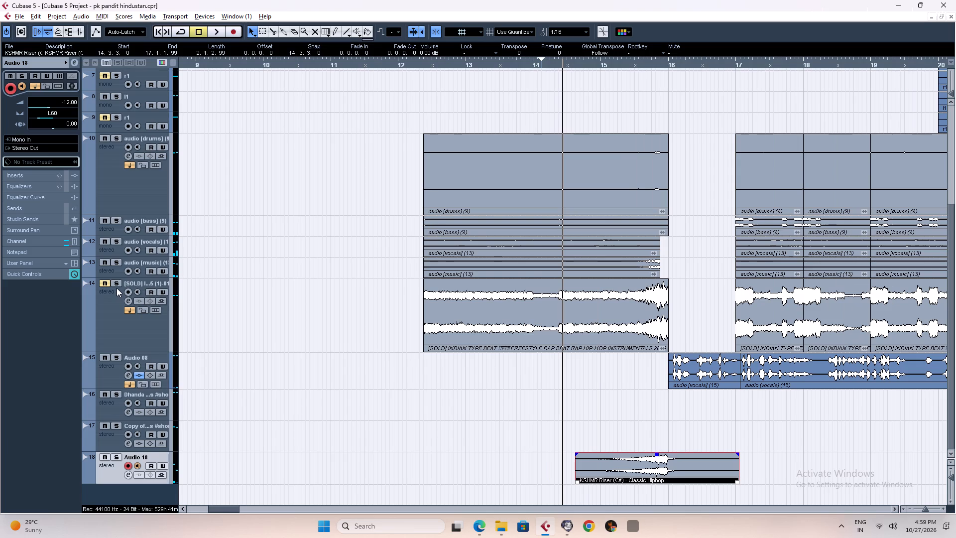
Solo the audio [music] track 13 and trim the end of its intro clip back to 15.2.4.0.
left_click(117, 288)
left_click(116, 288)
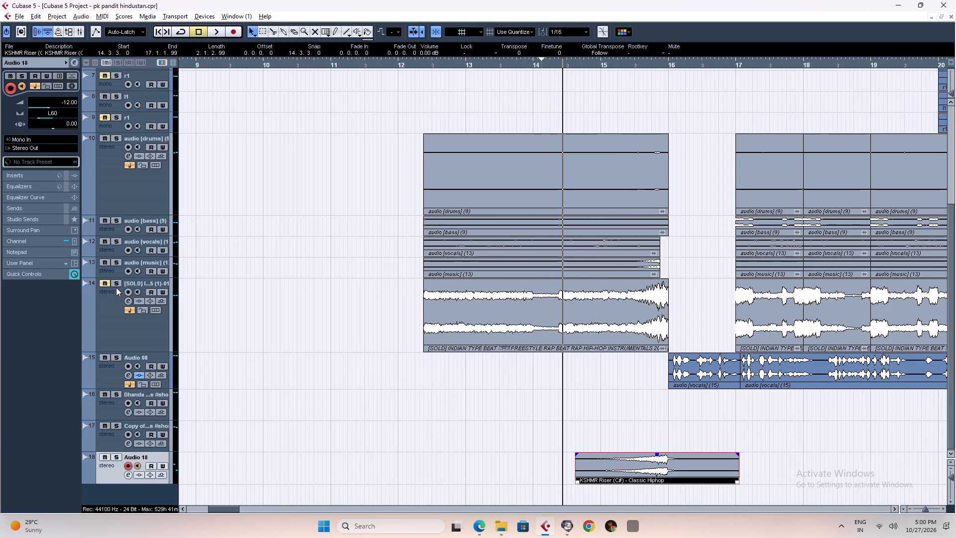
left_click(639, 66)
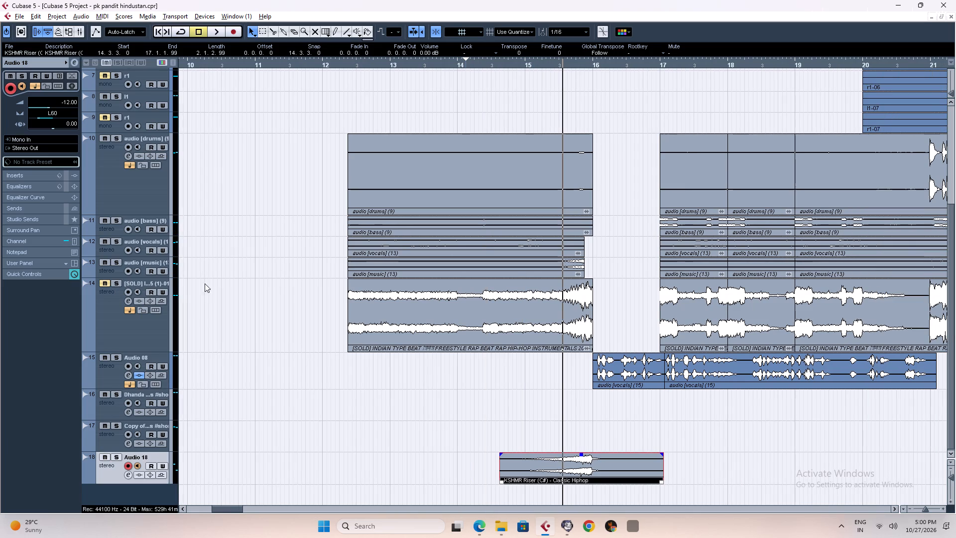
left_click(113, 264)
key("space")
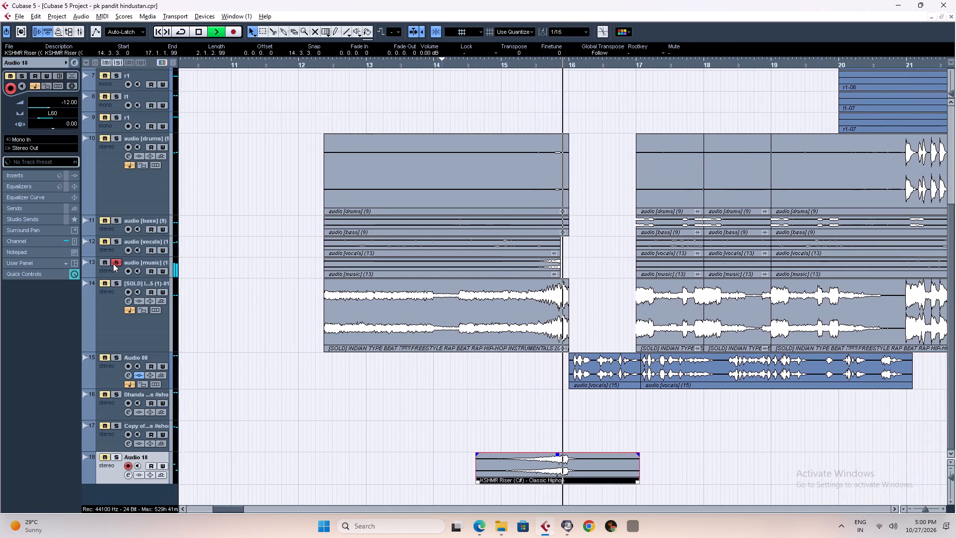
key("space")
key("space")
type("h")
key("space")
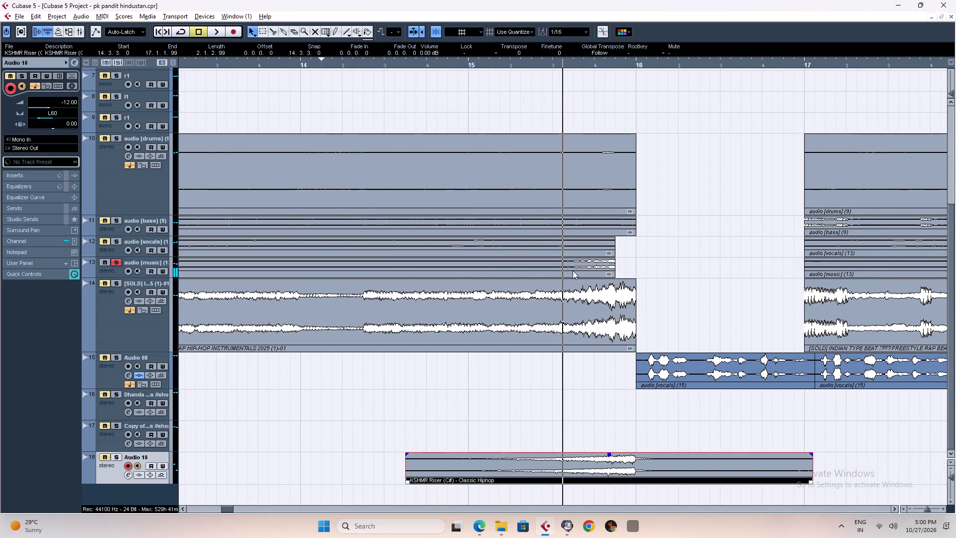
left_click(565, 267)
left_click_drag(611, 275, 546, 281)
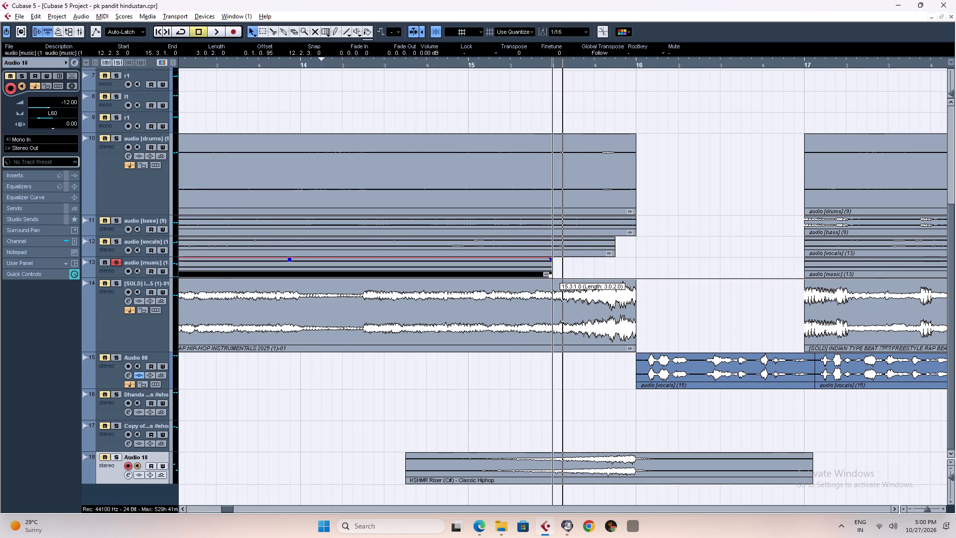
left_click_drag(546, 281, 541, 281)
Audition the trimmed intro ending of the music track in solo from around bar 15, and unsolo the track.
key("space")
key("space")
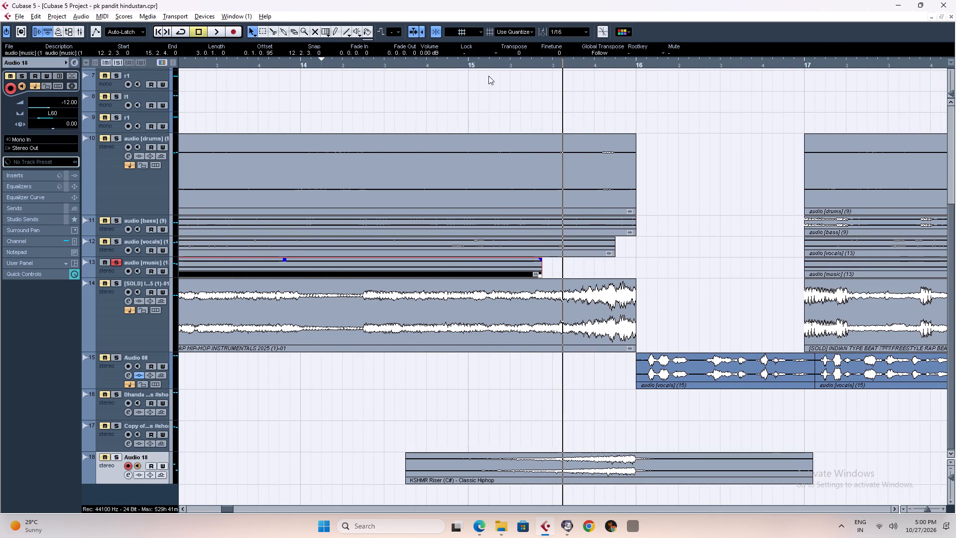
left_click(466, 68)
key("space")
key("space")
left_click(447, 64)
key("space")
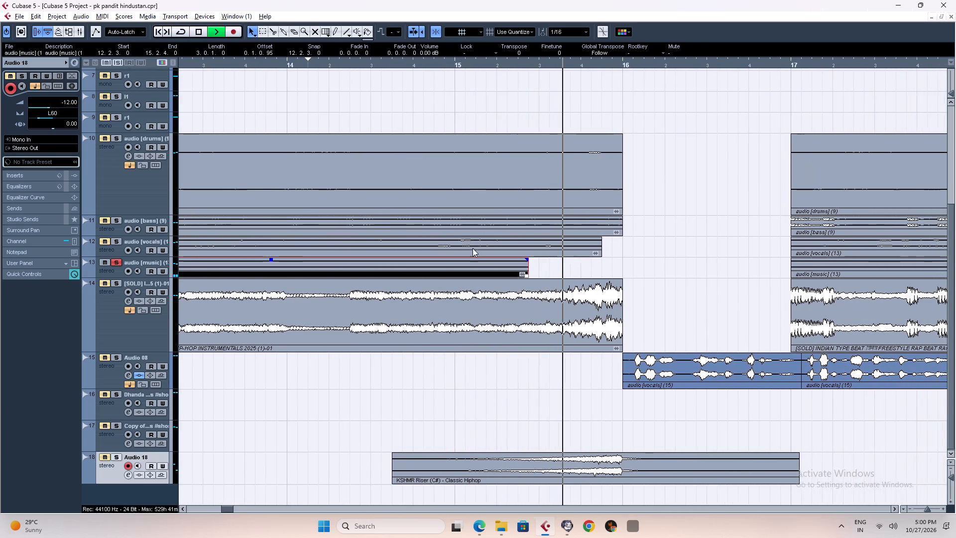
key("space")
left_click(117, 262)
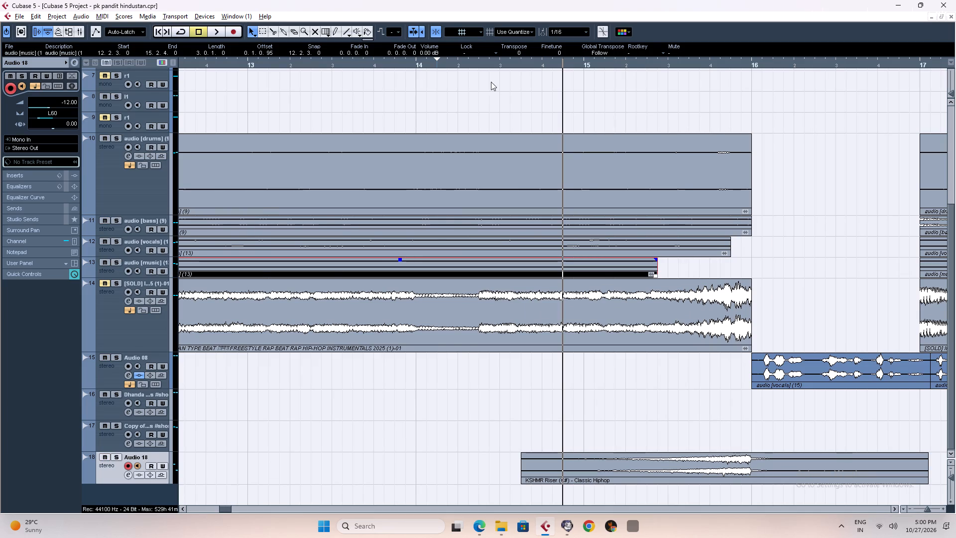
Play the full mix from before bar 15 through bar 18 to check the trimmed music ending in context.
left_click(487, 65)
key("space")
key("g")
key("g")
key("g")
key("g")
key("g")
key("g")
key("g")
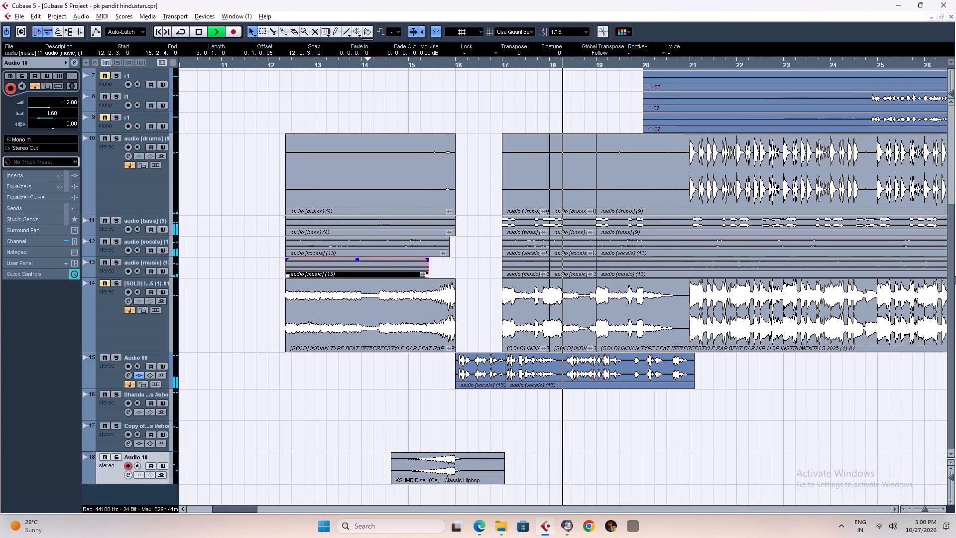
left_click_drag(951, 277, 951, 350)
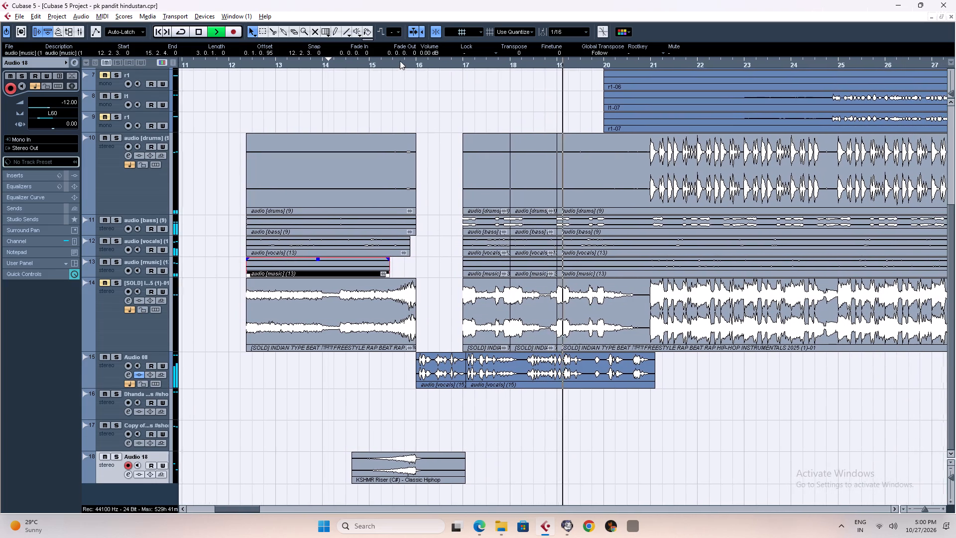
Replay the bars leading into bar 16 to examine how the riser and the intro stem endings work together.
left_click(373, 65)
key("h")
key("h")
key("h")
key("h")
key("h")
key("h")
key("h")
key("h")
key("h")
key("h")
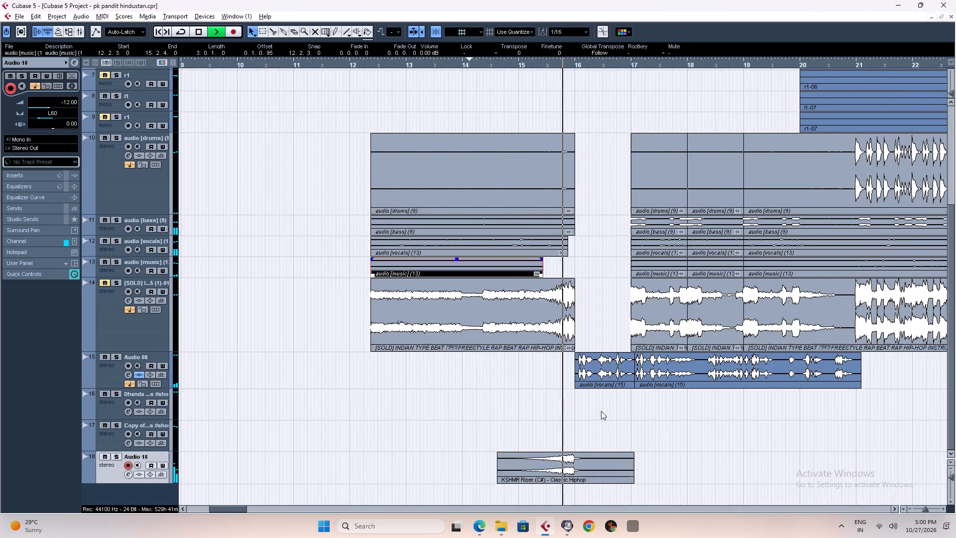
key("space")
key("space")
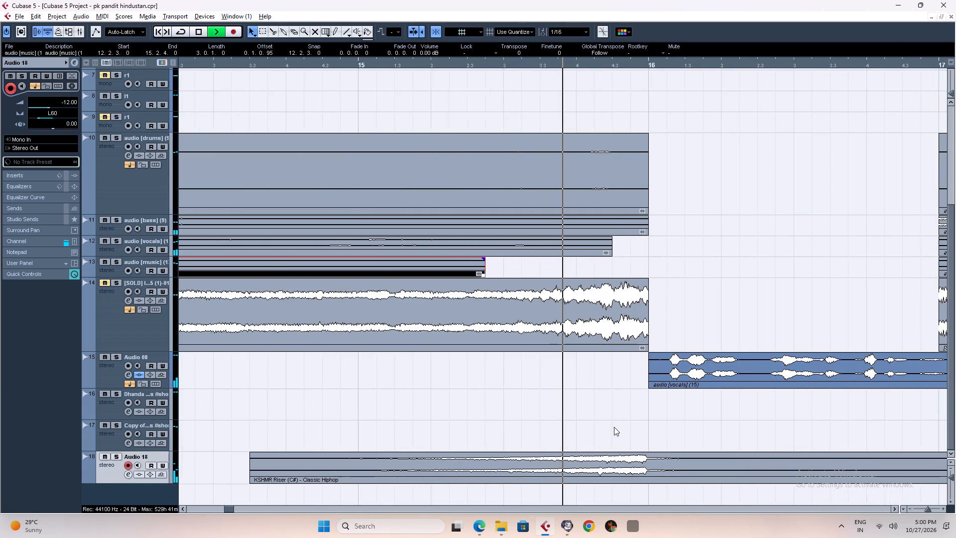
type("g")
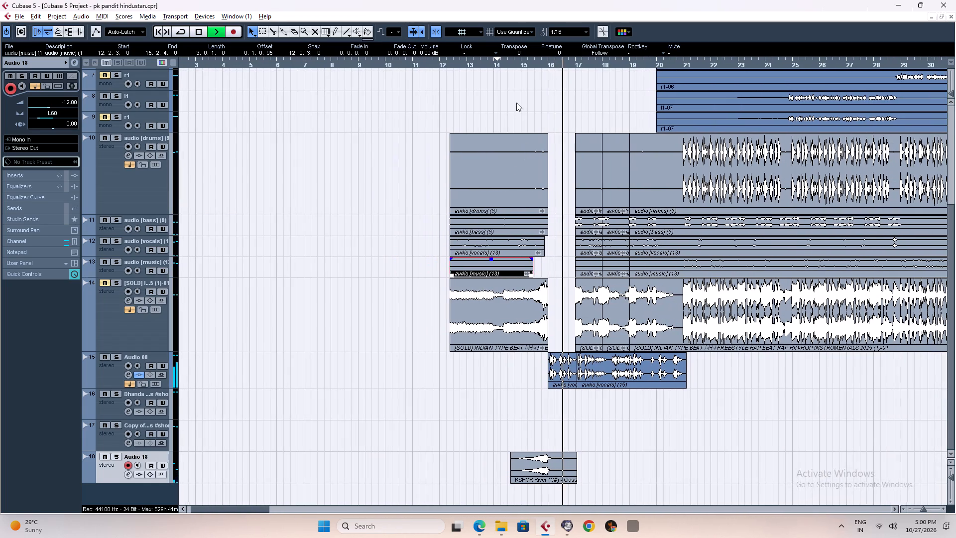
left_click(503, 63)
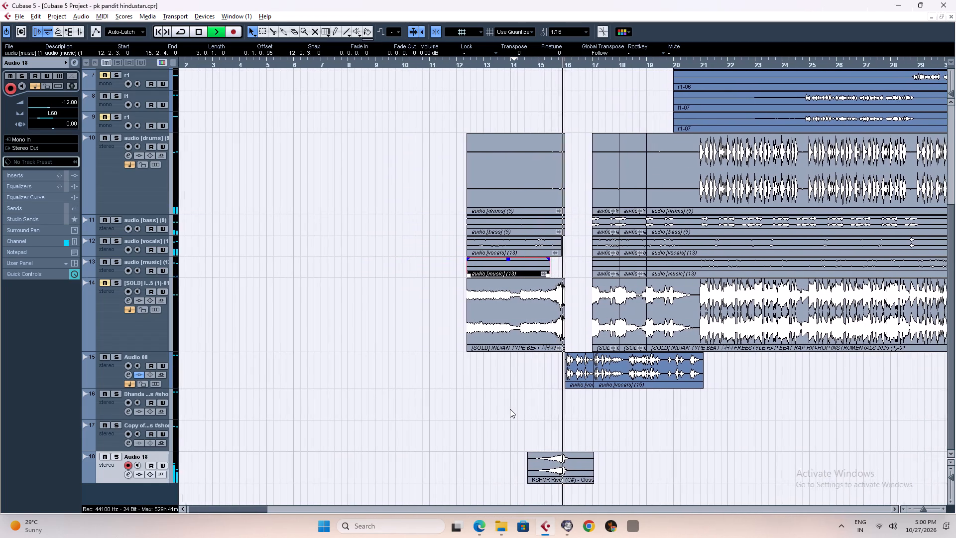
key("space")
Switch to the riser search results in File Explorer and audition the KSHMR risers and the first TSOR2 LFO risers.
key("alt+Tab")
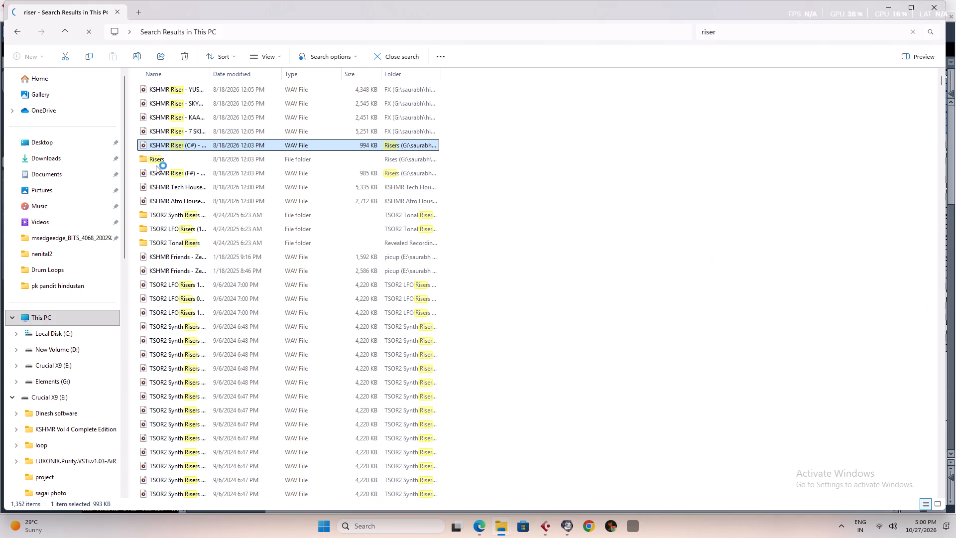
double_click(195, 131)
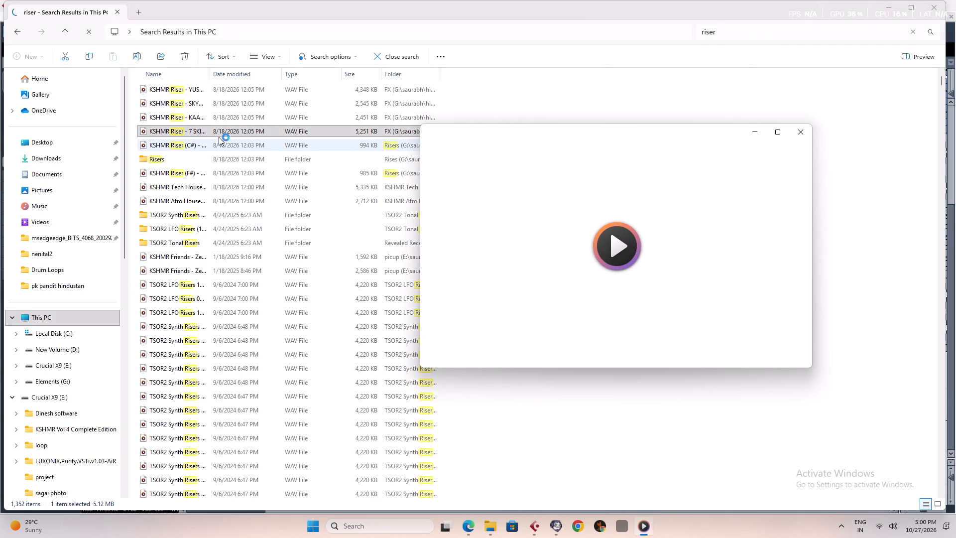
double_click(200, 119)
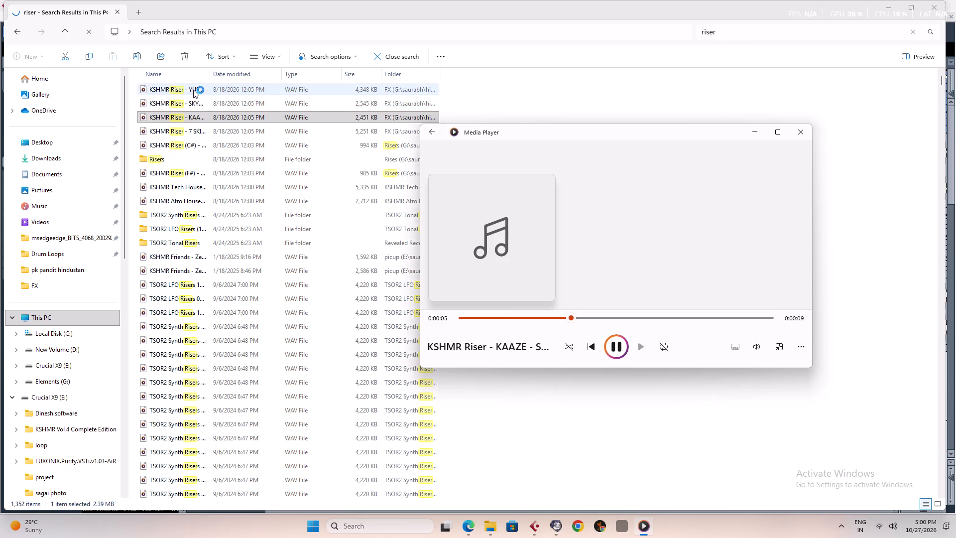
double_click(193, 90)
double_click(211, 175)
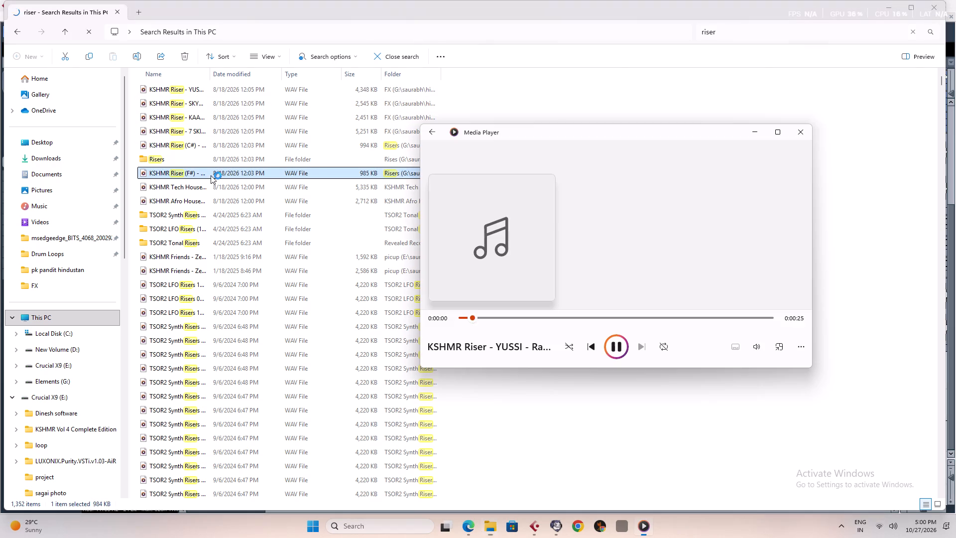
double_click(214, 190)
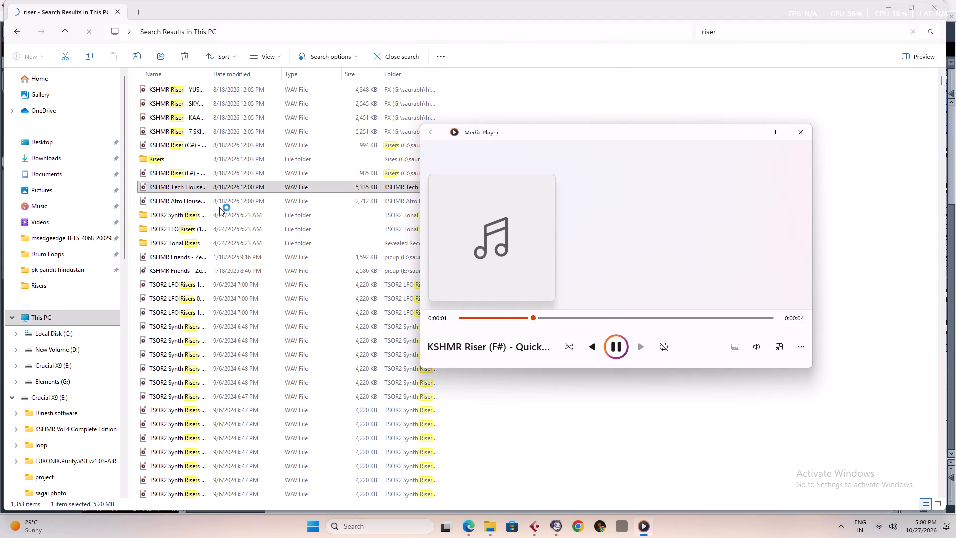
double_click(215, 202)
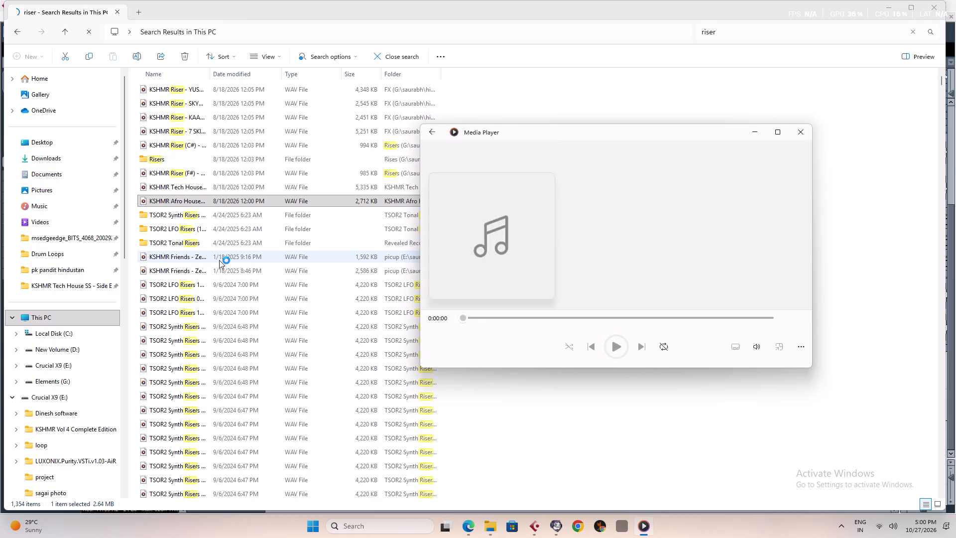
double_click(214, 258)
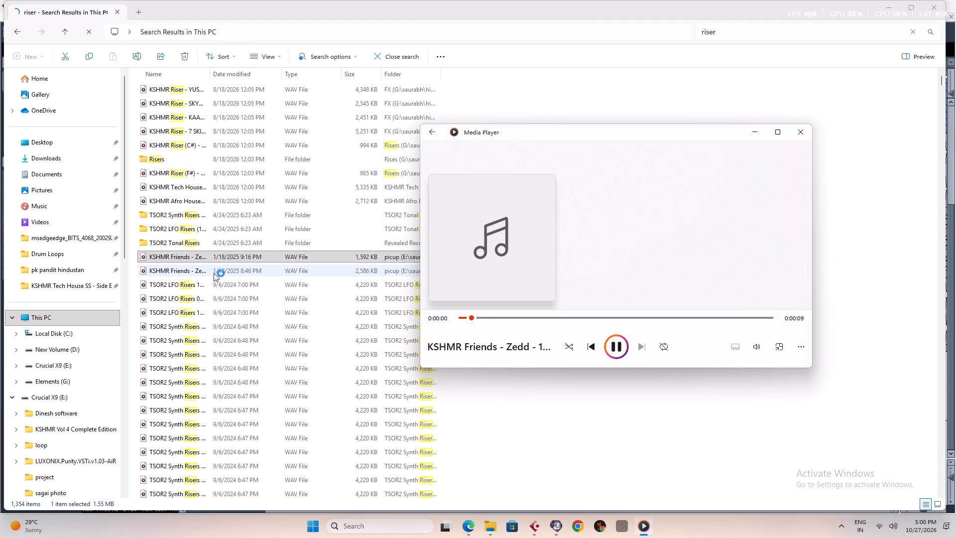
double_click(200, 285)
double_click(212, 269)
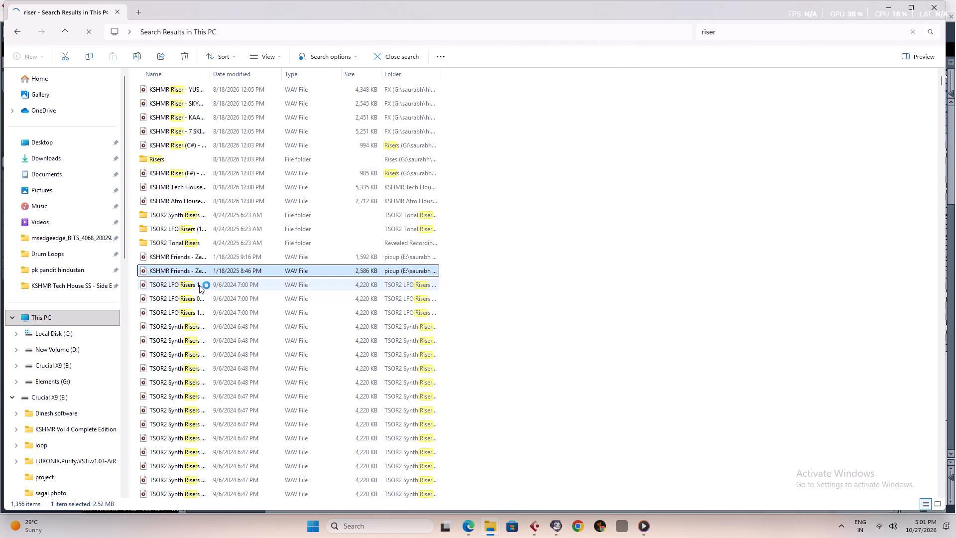
double_click(199, 285)
double_click(194, 312)
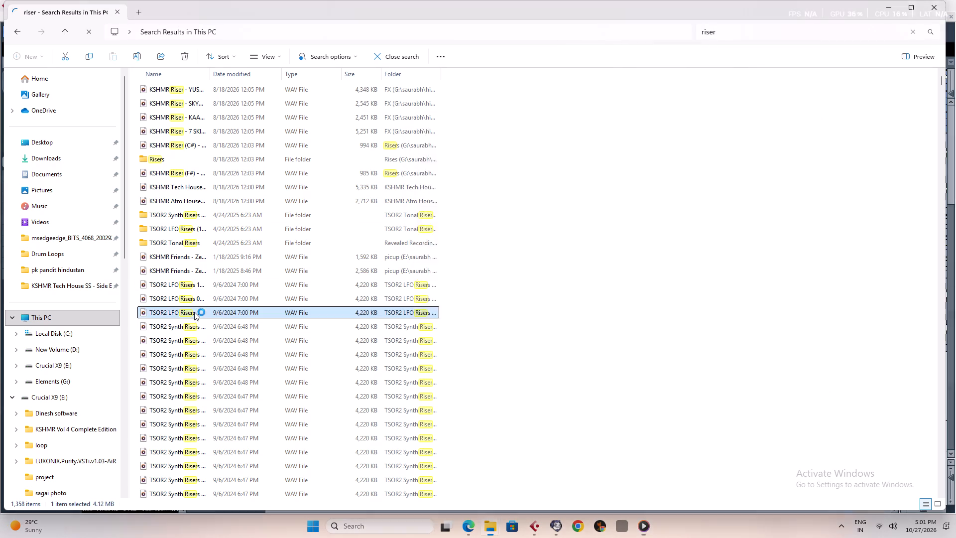
Look further through the riser search results and audition the Cymatics, OSHI_fx and backlash riser samples.
left_click_drag(943, 83, 943, 89)
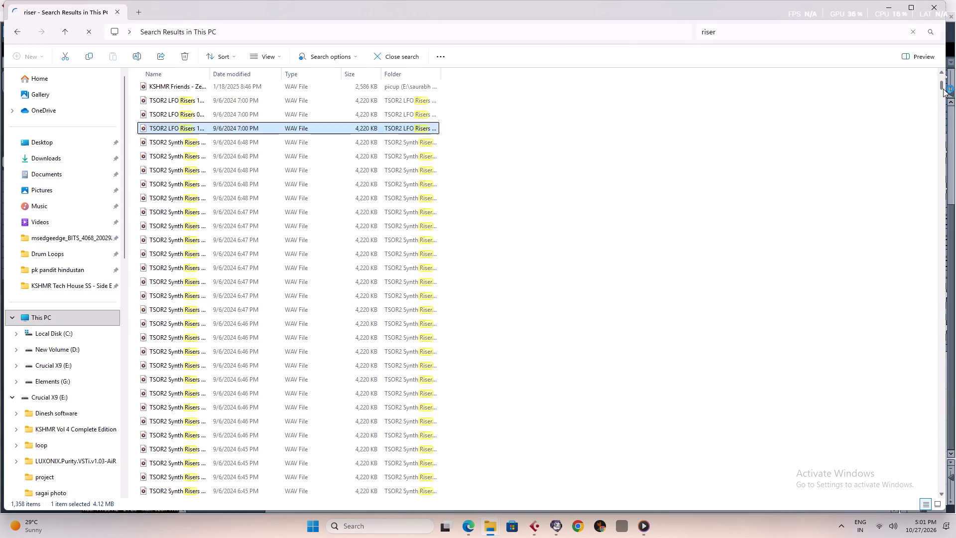
left_click_drag(943, 89, 944, 176)
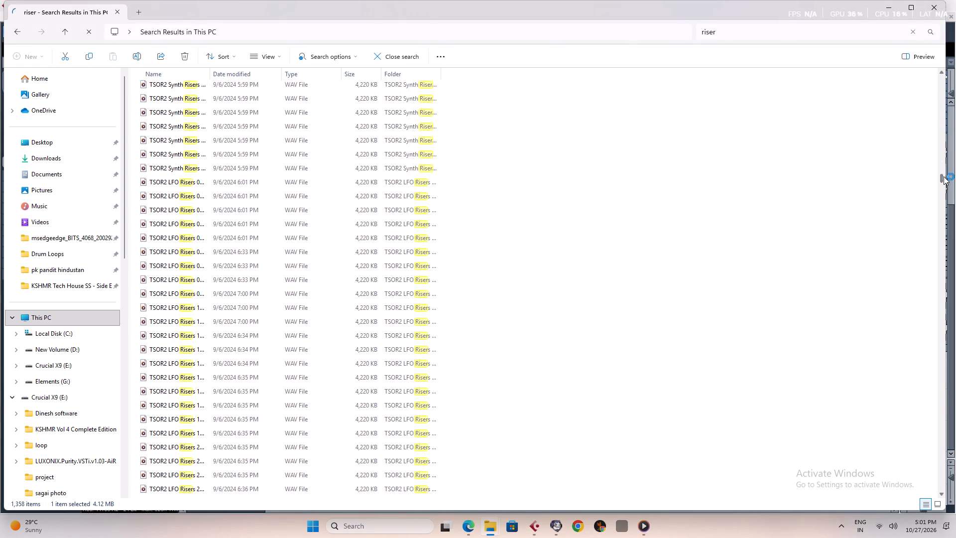
left_click_drag(944, 176, 944, 140)
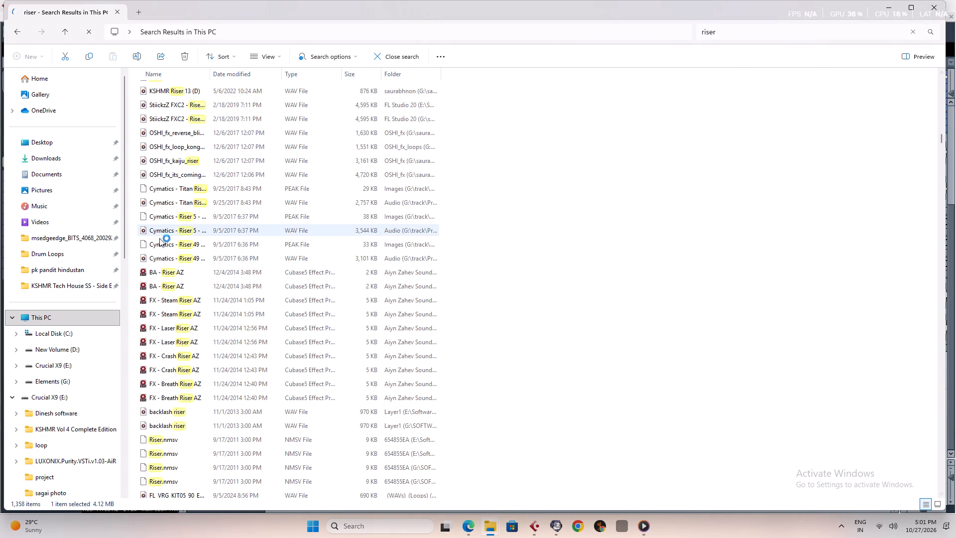
double_click(193, 259)
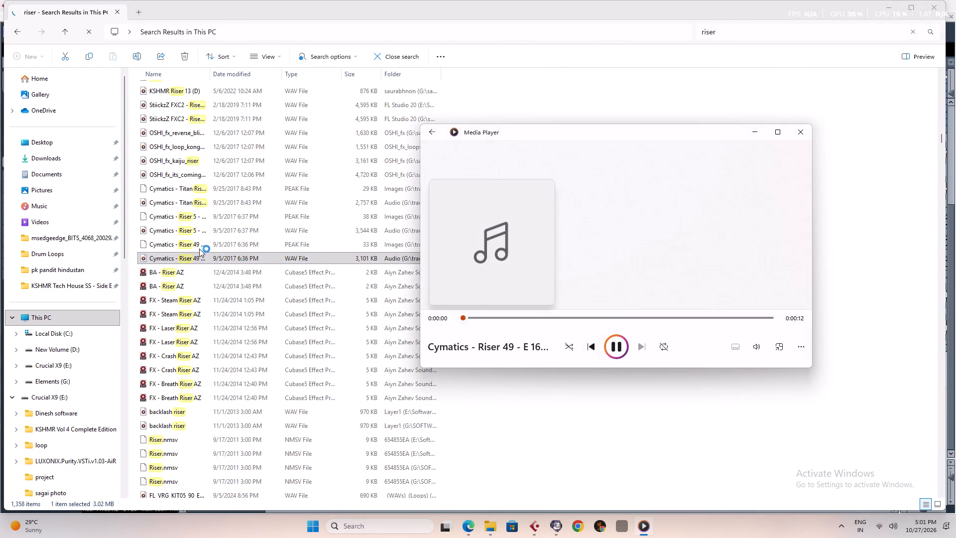
double_click(201, 245)
double_click(200, 234)
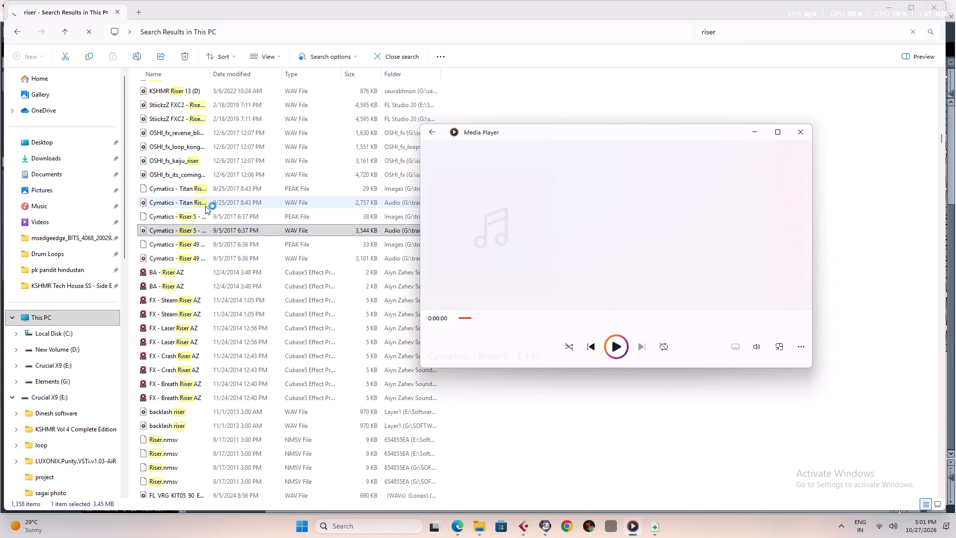
double_click(208, 204)
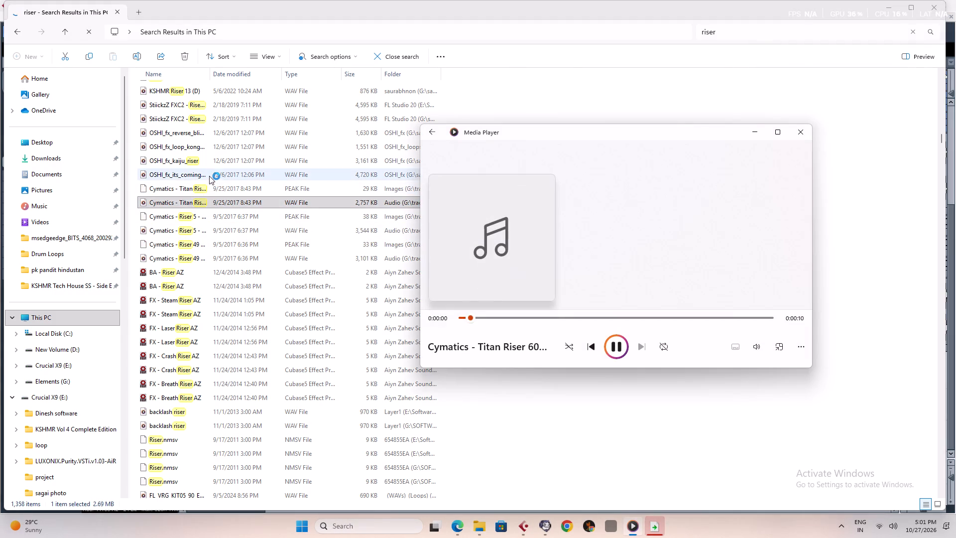
double_click(209, 176)
double_click(198, 427)
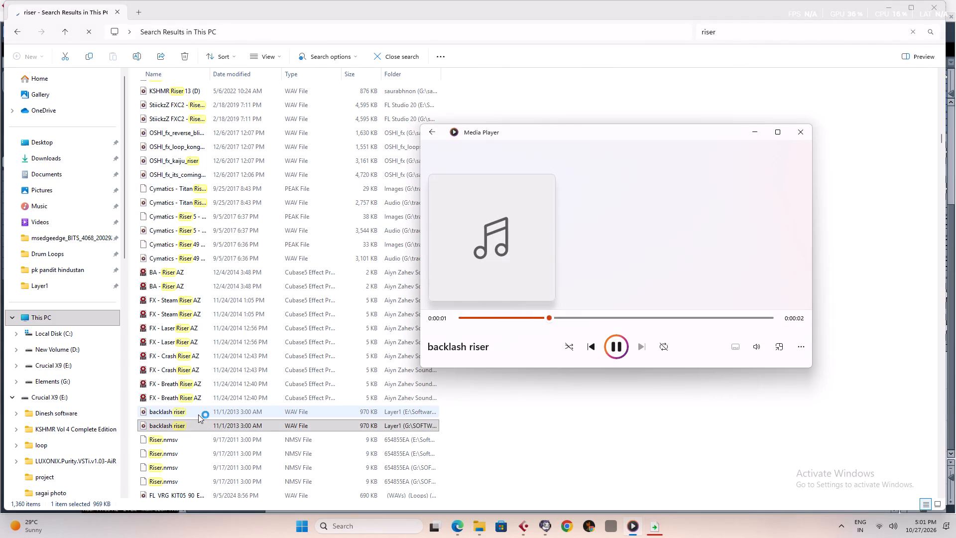
double_click(198, 414)
Audition the FL_VRG KIT05, KIT02 and KIT01 SFX riser loops, and close the player.
double_click(204, 493)
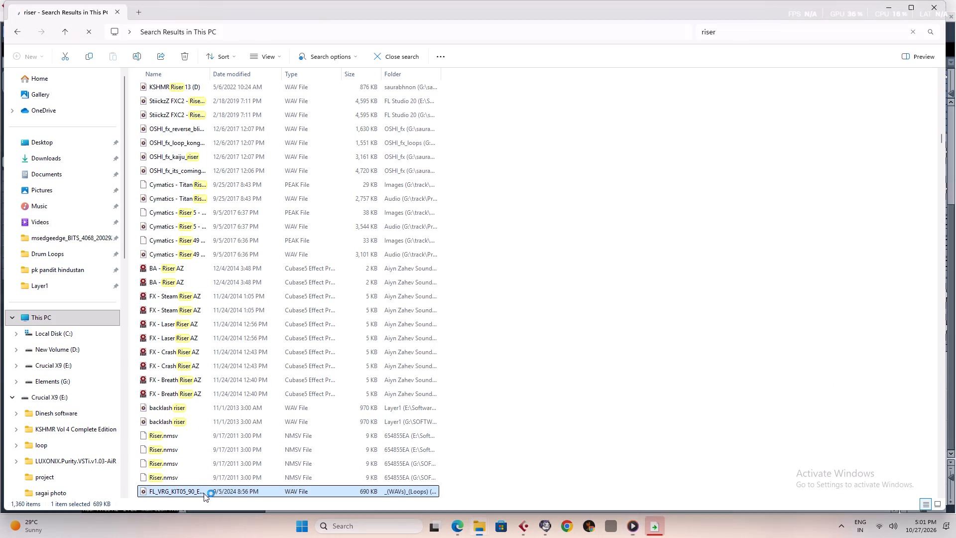
double_click(943, 495)
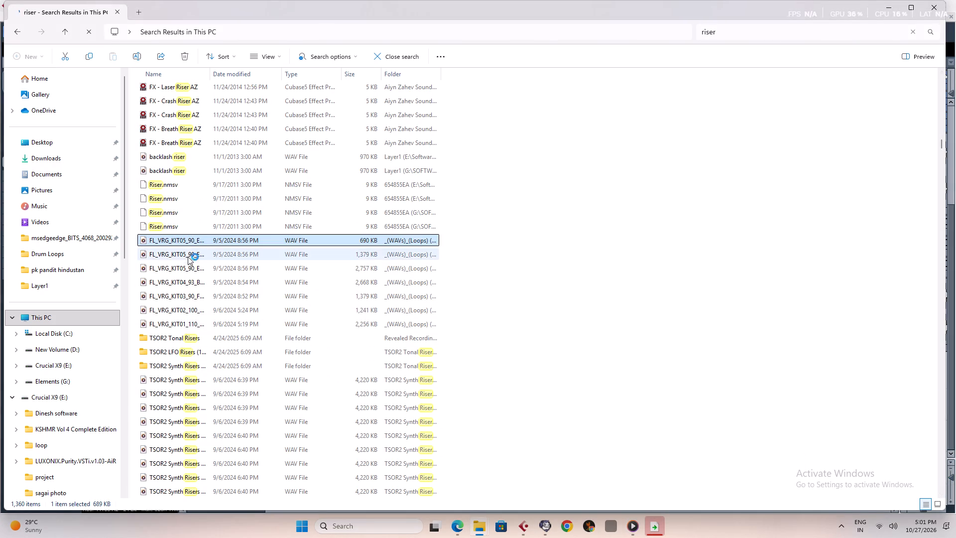
double_click(187, 253)
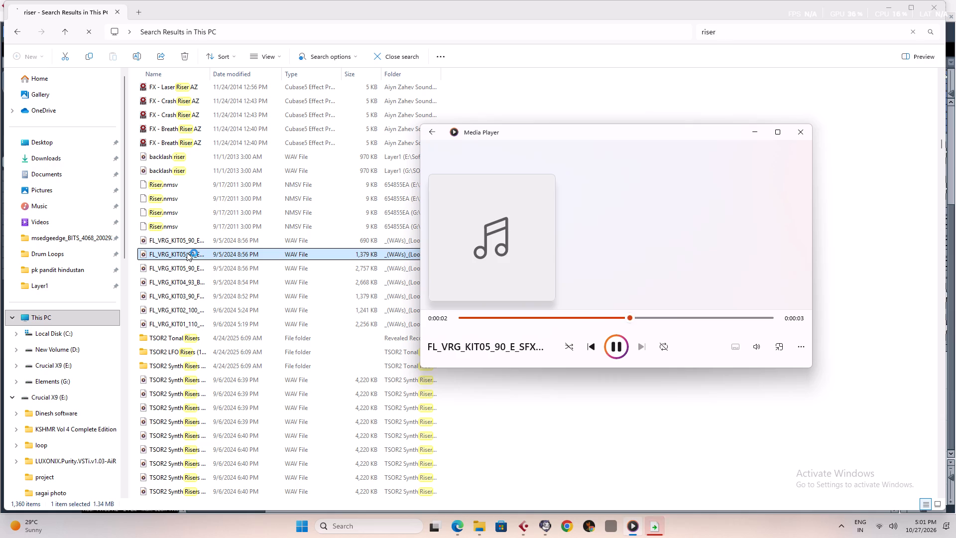
double_click(197, 266)
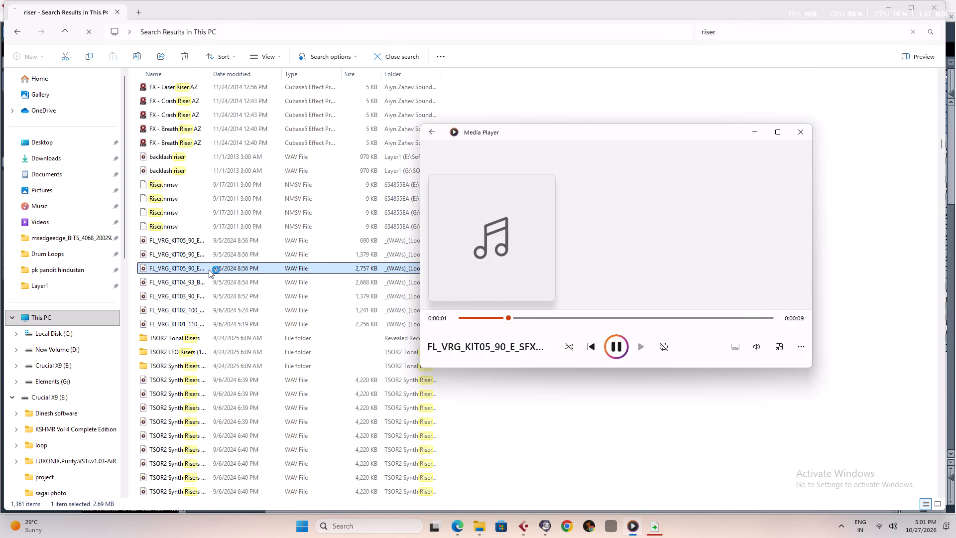
double_click(211, 309)
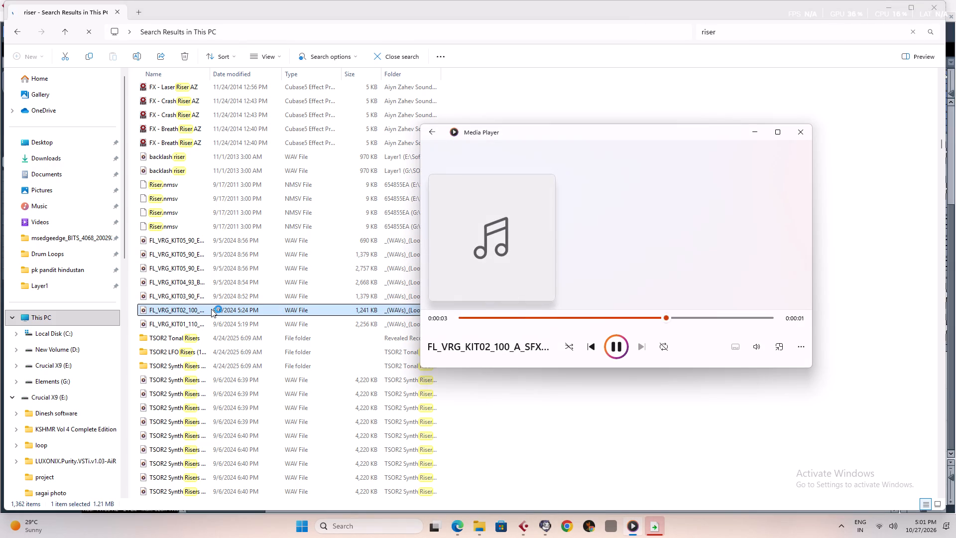
left_click(804, 130)
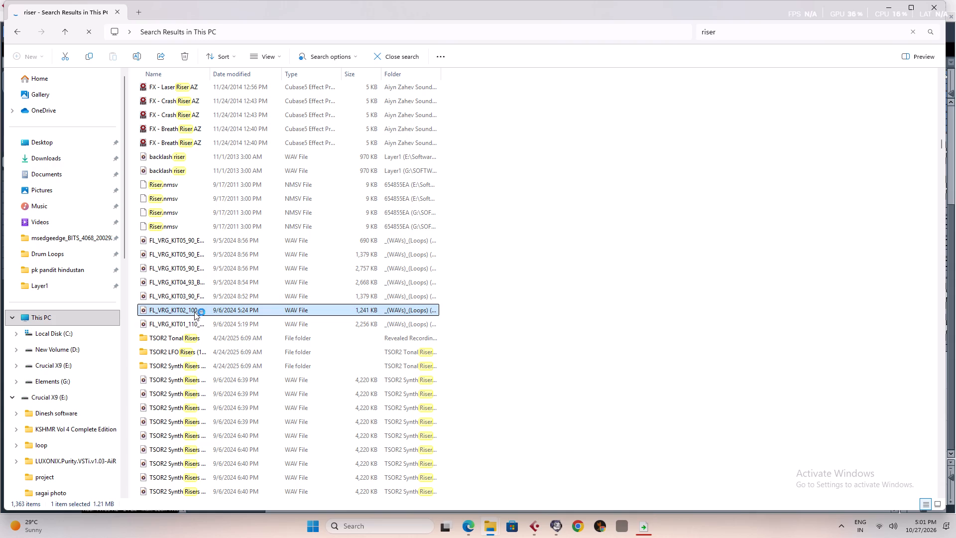
double_click(197, 322)
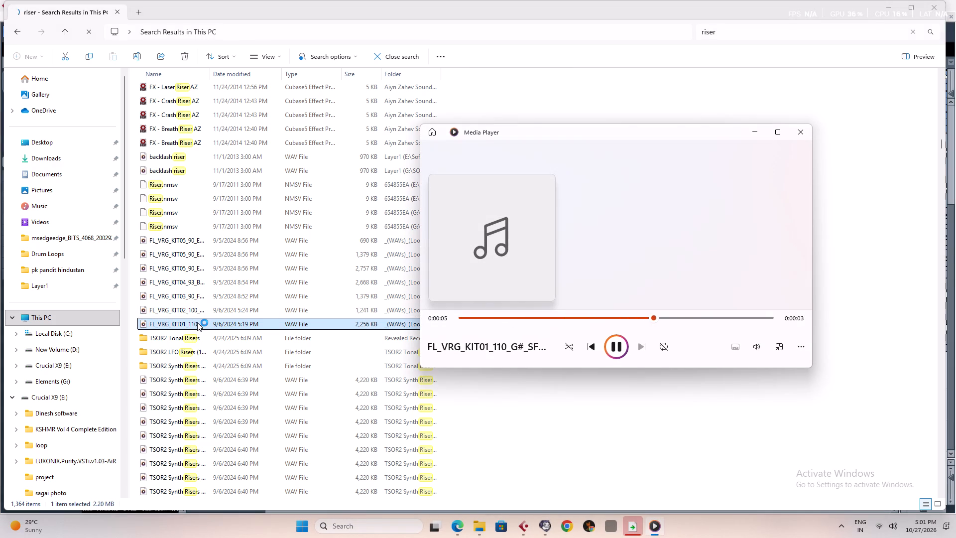
left_click(798, 132)
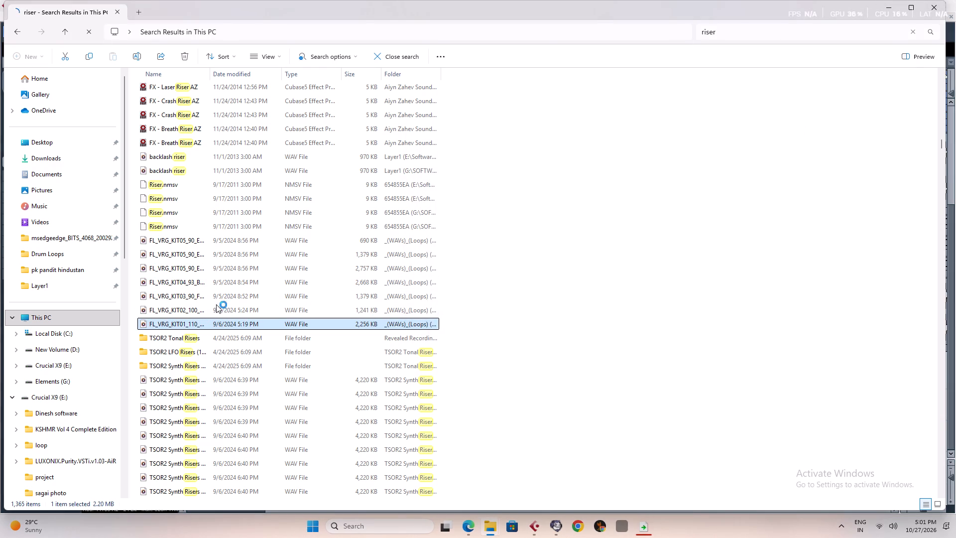
Import the FL_VRG_KIT02_100_A_SFX Riser into the Cubase project on a new track below Audio 18, starting at 14.3.3.0.
left_click_drag(204, 310, 536, 531)
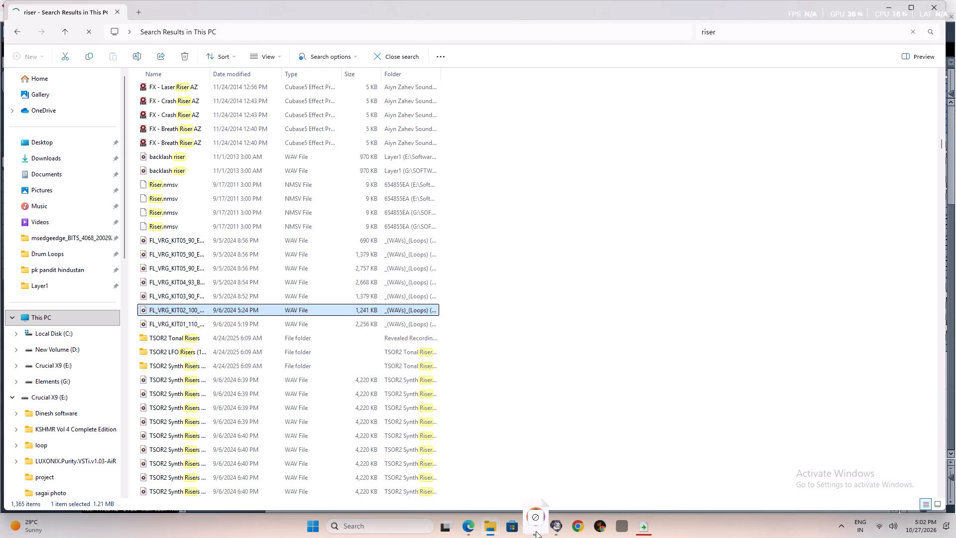
left_click_drag(536, 531, 554, 505)
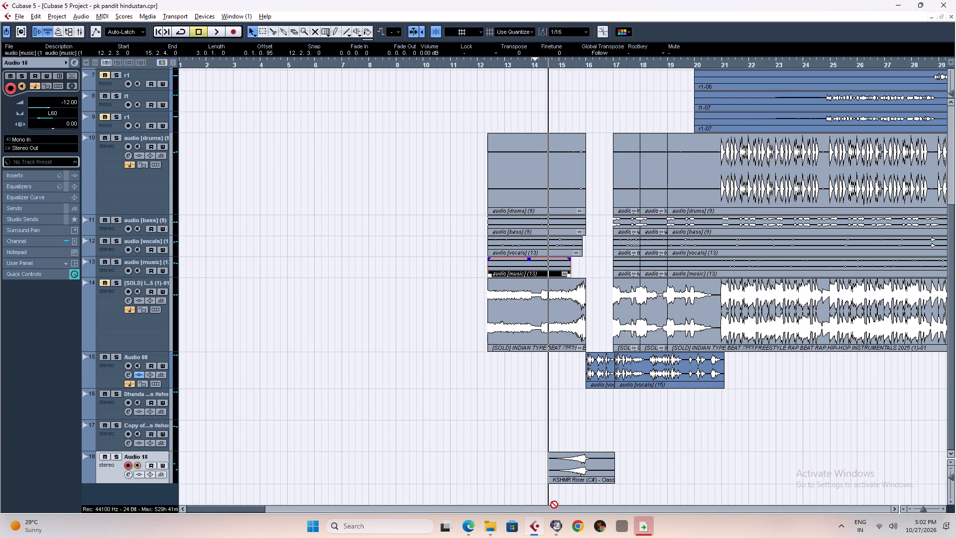
left_click_drag(554, 505, 549, 495)
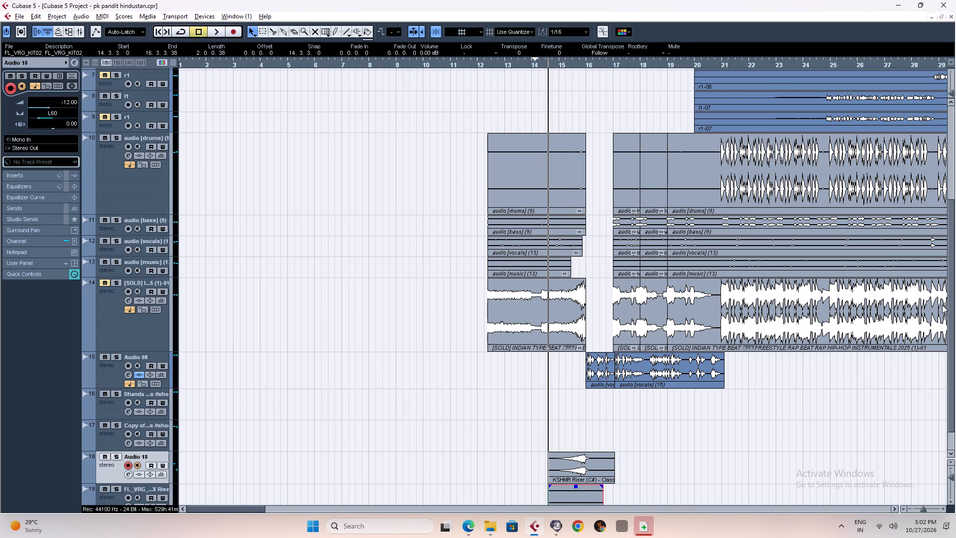
left_click_drag(951, 292, 950, 393)
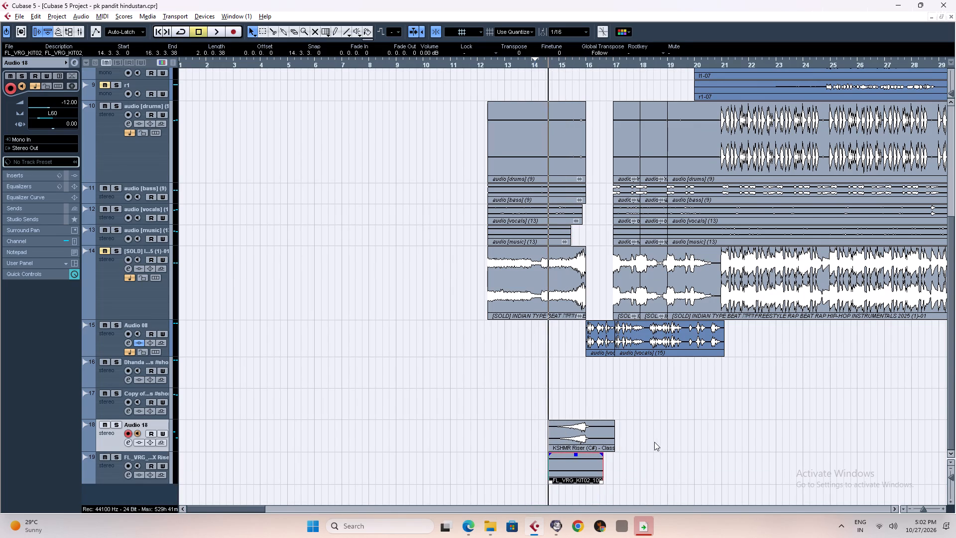
Make the new FL_VRG riser track taller, solo it, and audition the riser from its start past bar 16.
left_click_drag(109, 483, 116, 524)
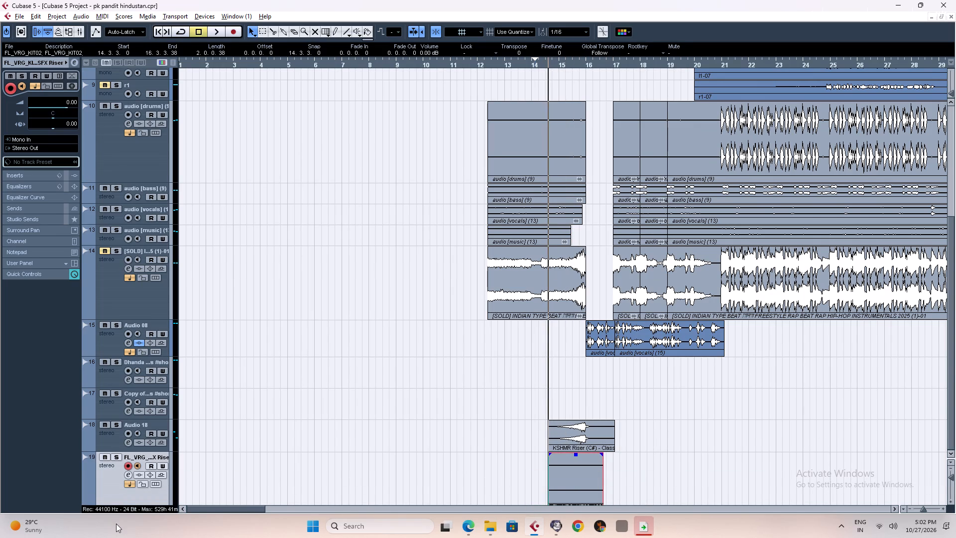
left_click_drag(116, 524, 117, 492)
left_click(119, 459)
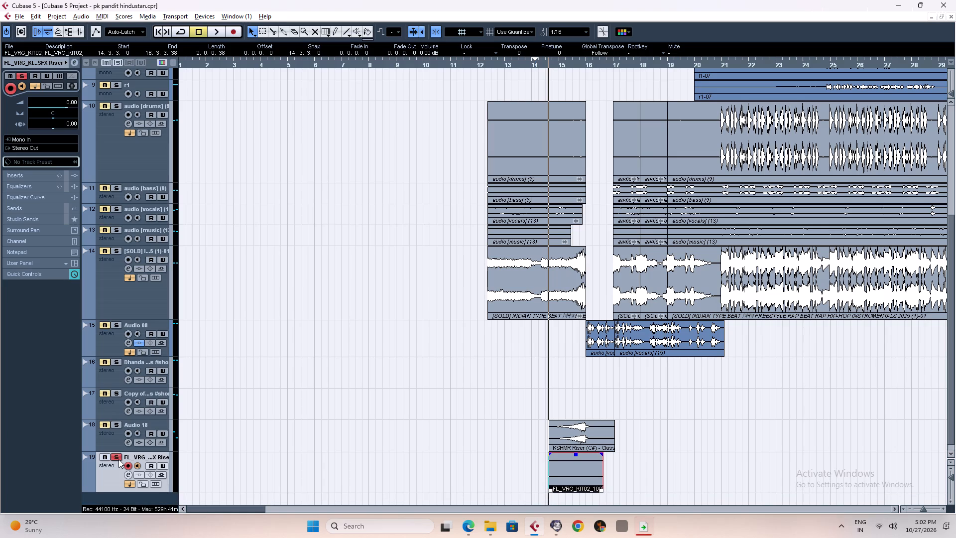
key("space")
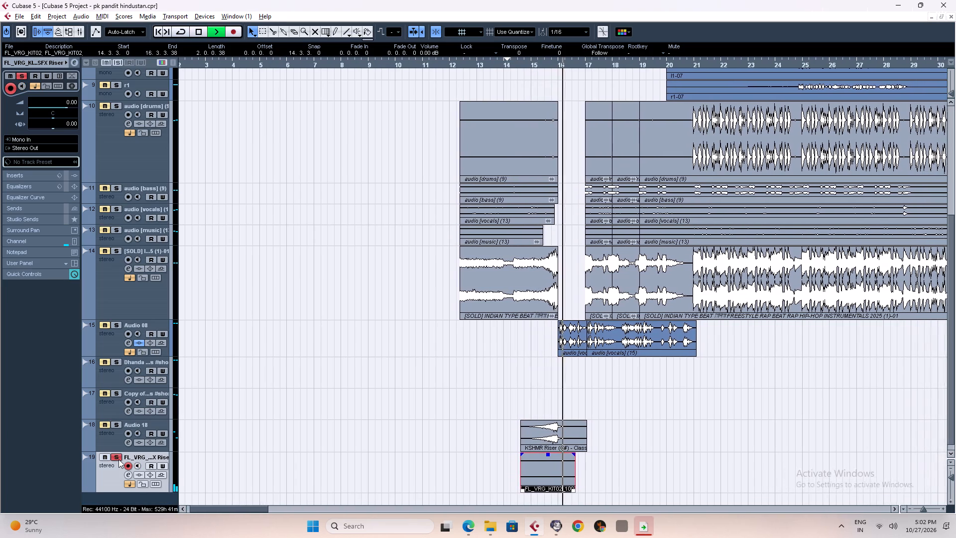
key("space")
key("space")
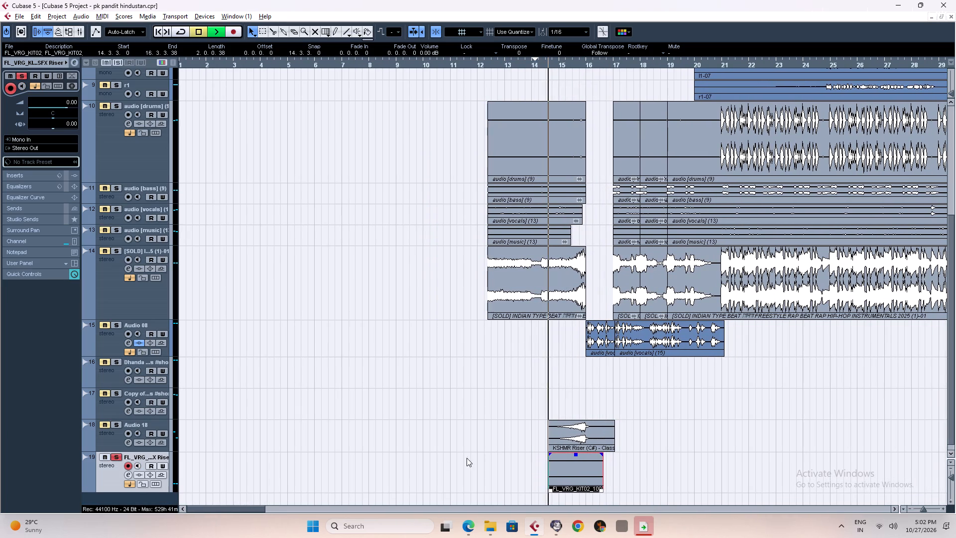
key("space")
Move the FL_VRG_KIT02 riser clip earlier so that it starts at 14.1.1.0.
type("h")
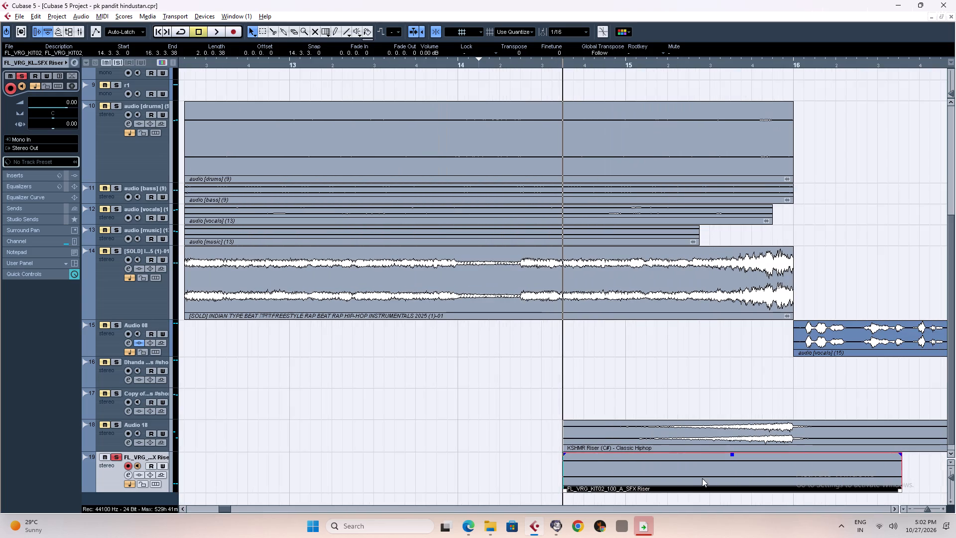
left_click_drag(740, 472, 625, 475)
left_click_drag(629, 474, 641, 473)
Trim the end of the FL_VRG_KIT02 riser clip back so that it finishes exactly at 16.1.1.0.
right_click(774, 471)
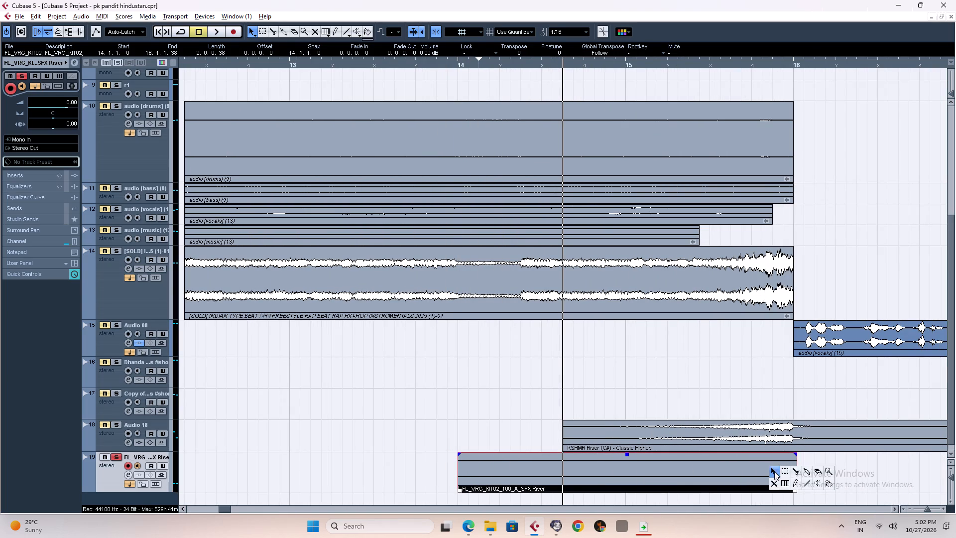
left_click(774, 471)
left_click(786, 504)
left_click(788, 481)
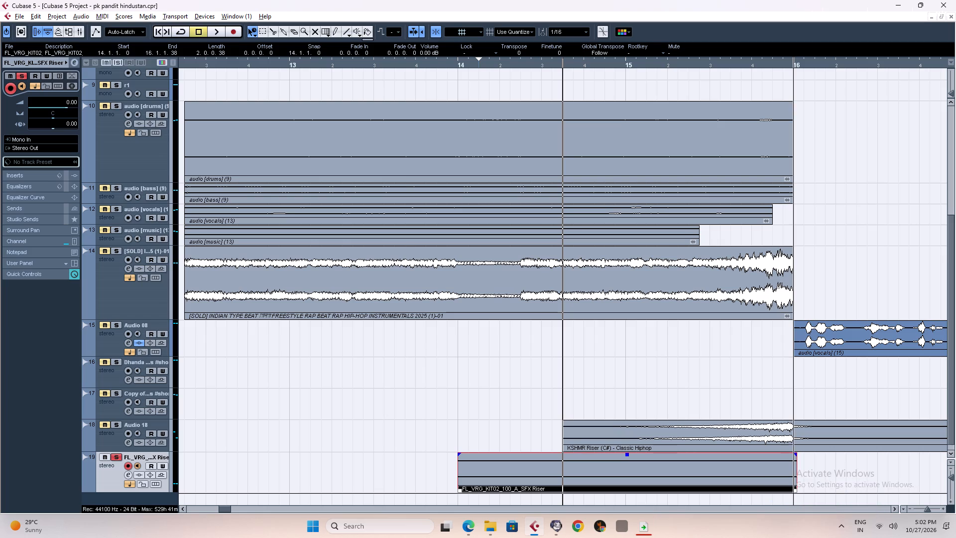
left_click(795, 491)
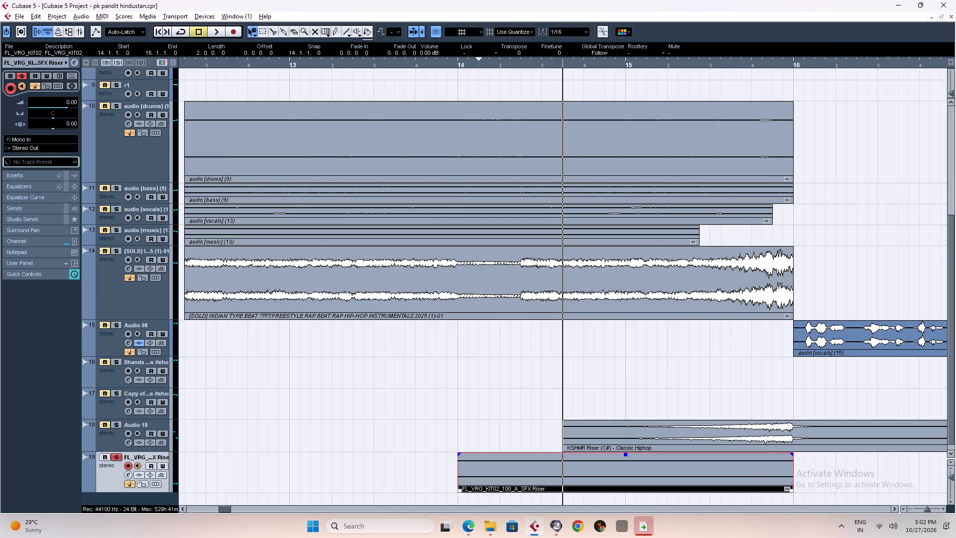
Unsolo the FL_VRG riser track and audition the riser in the full mix from just before bar 14 past bar 16.
left_click(446, 65)
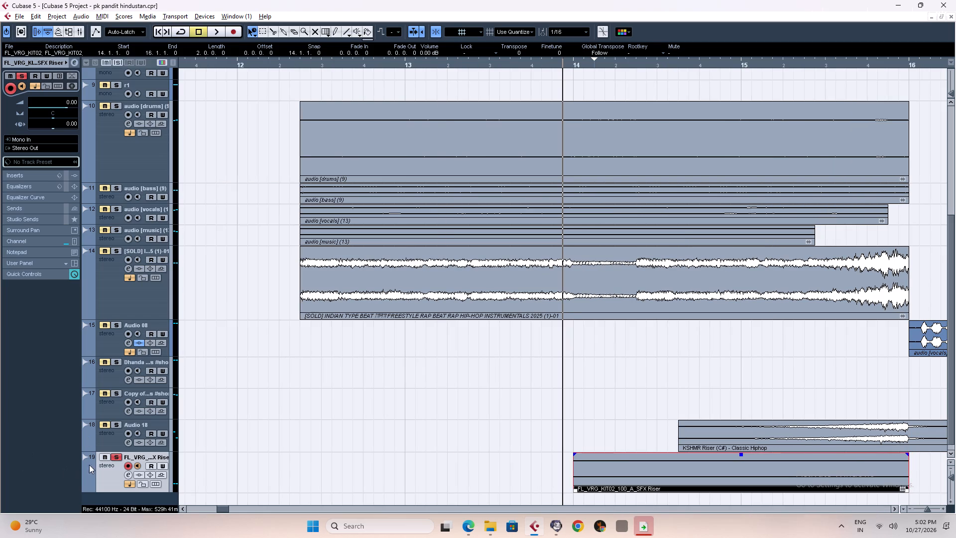
left_click(118, 457)
key("space")
key("g")
key("g")
key("g")
key("g")
key("g")
key("g")
key("g")
key("g")
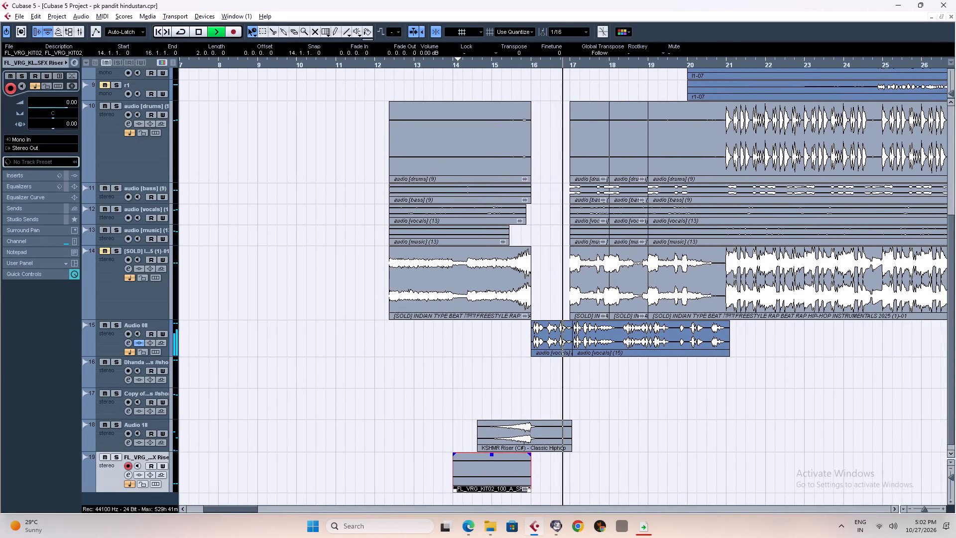
key("space")
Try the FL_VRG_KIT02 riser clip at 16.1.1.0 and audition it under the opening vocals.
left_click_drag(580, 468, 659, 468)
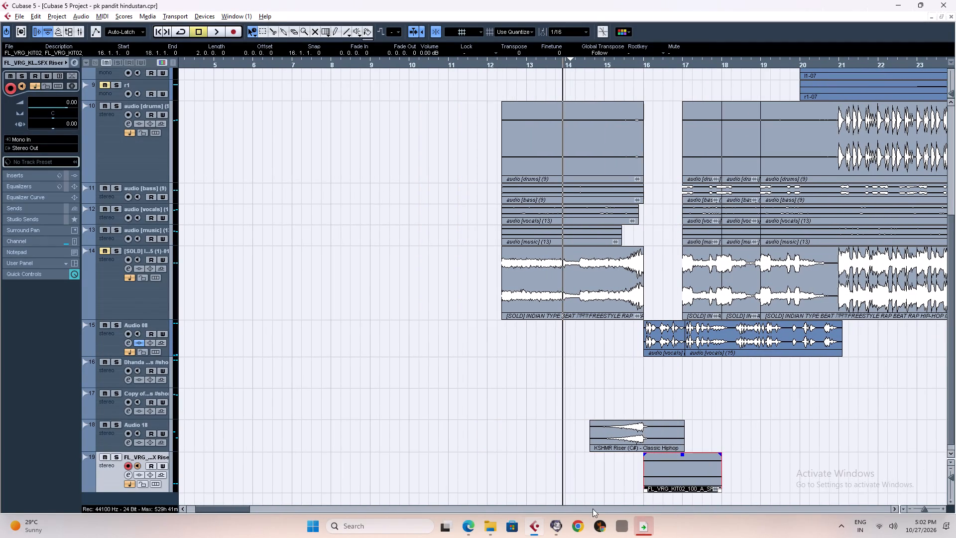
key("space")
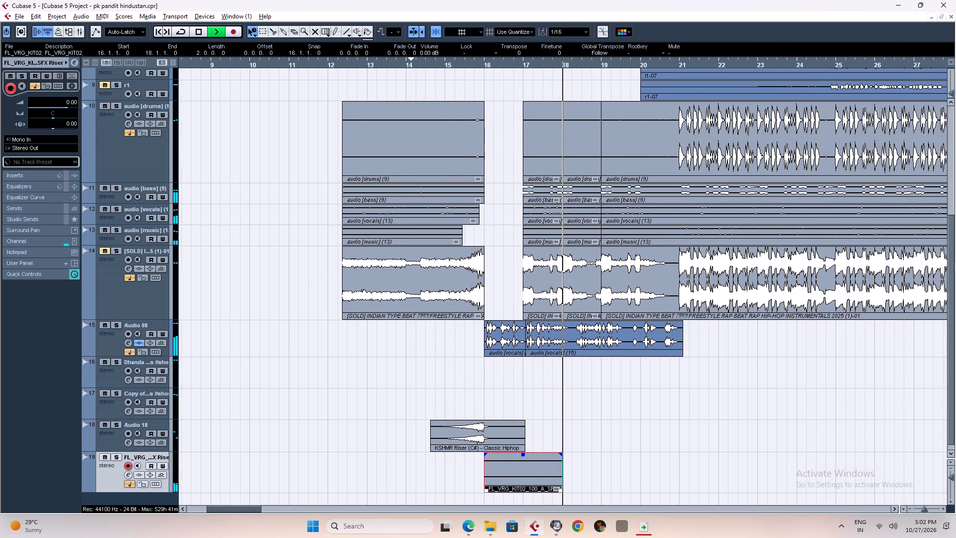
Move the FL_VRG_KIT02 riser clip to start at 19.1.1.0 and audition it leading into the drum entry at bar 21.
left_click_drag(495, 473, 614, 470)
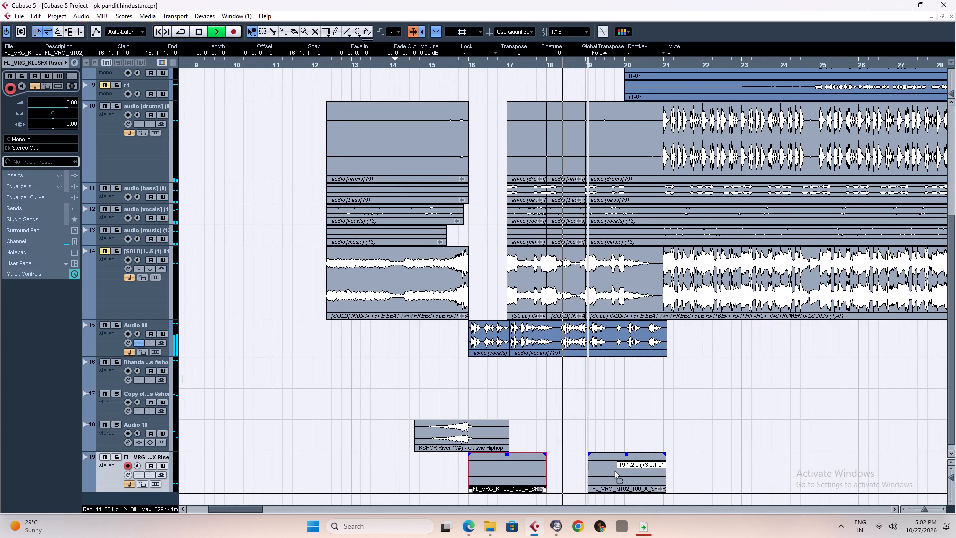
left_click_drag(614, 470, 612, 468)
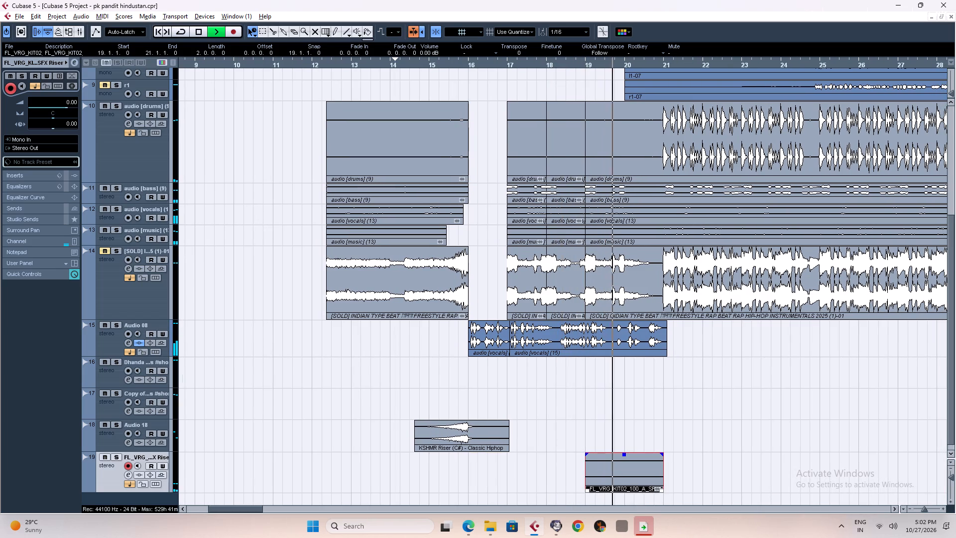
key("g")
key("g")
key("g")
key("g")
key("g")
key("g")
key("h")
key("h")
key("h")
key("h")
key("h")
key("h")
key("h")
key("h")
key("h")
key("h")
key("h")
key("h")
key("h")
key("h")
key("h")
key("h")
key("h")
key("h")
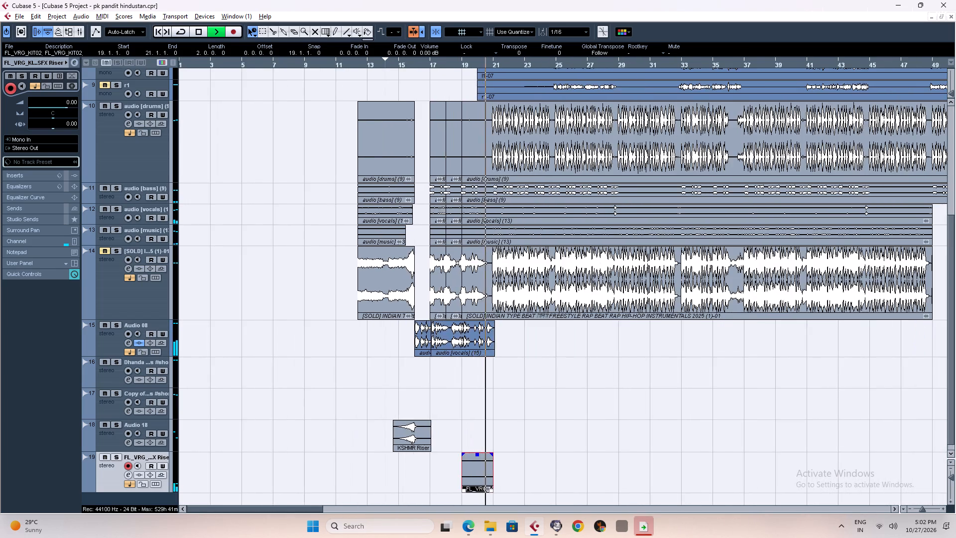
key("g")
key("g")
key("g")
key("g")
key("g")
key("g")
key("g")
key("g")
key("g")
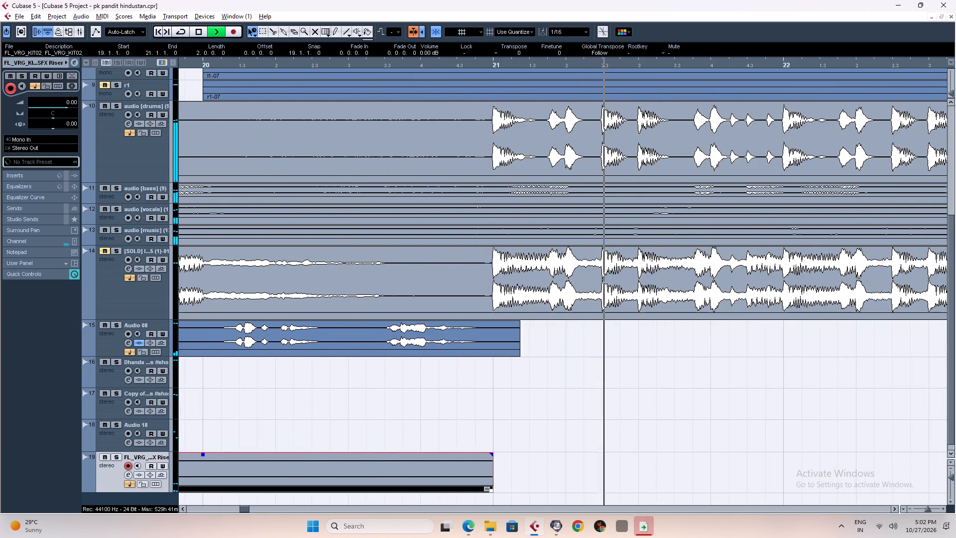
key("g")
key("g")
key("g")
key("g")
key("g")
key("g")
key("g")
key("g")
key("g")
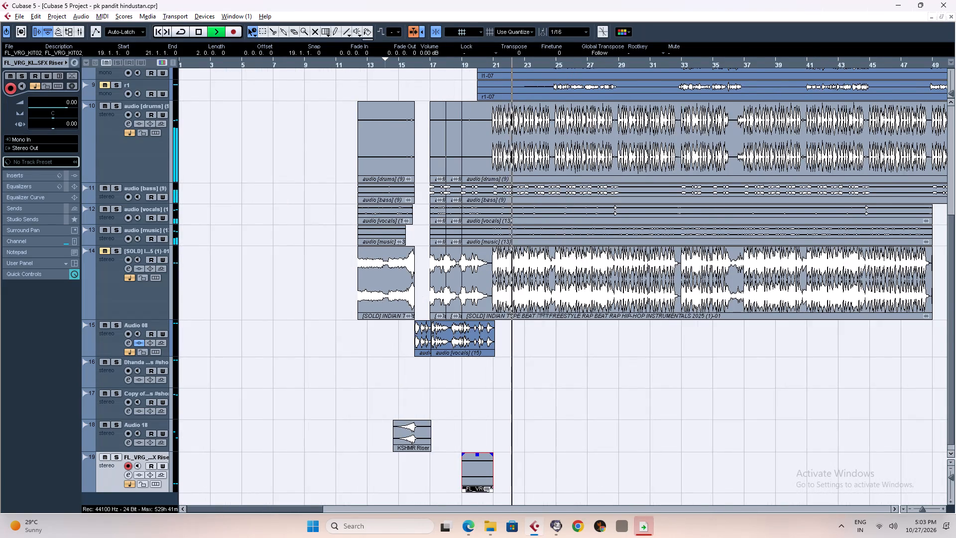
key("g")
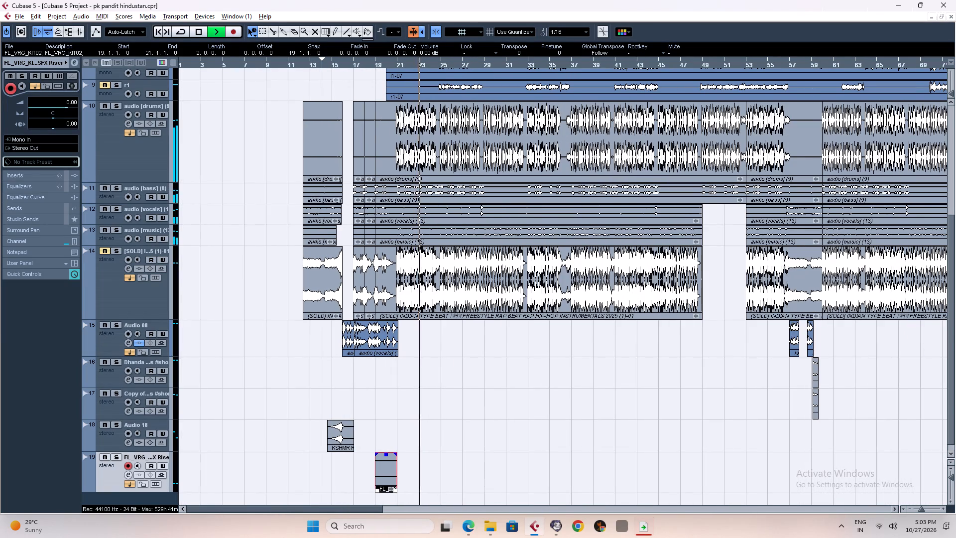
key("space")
Delete the FL_VRG_KIT02 riser clip from its track and save the project.
key("Delete")
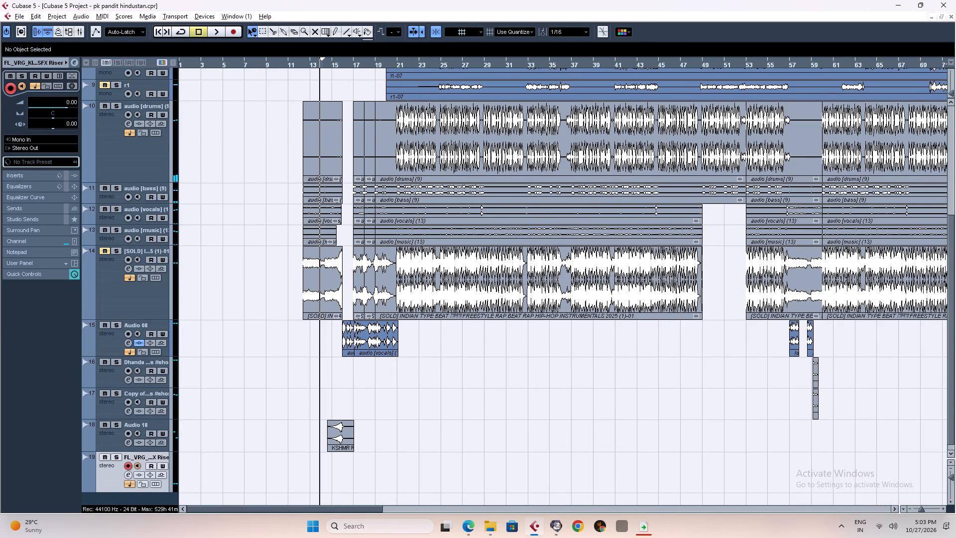
key("ctrl+s")
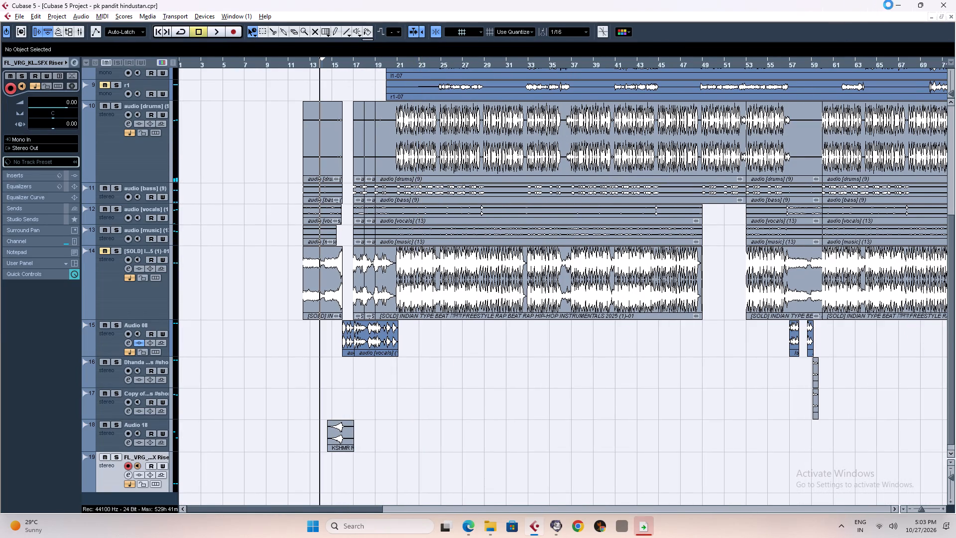
left_click(953, 16)
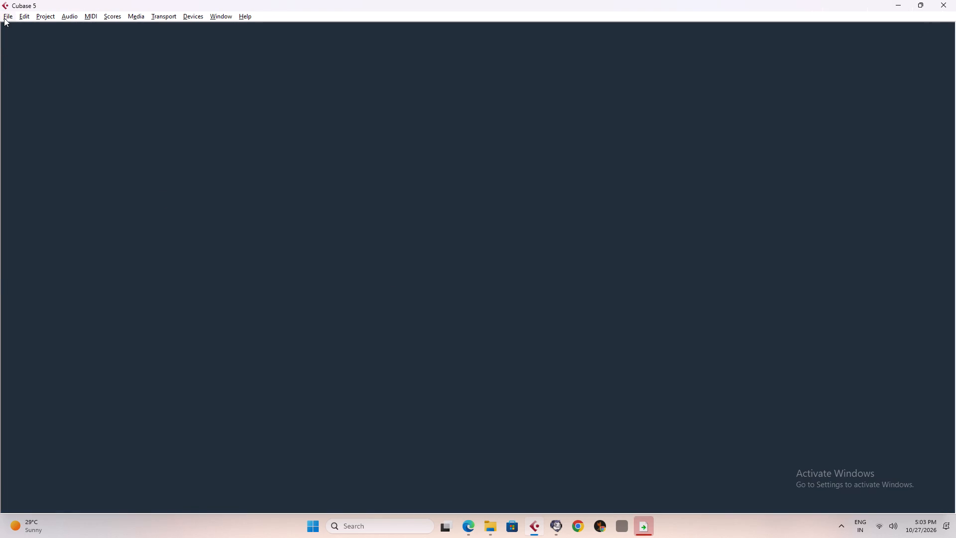
left_click(4, 18)
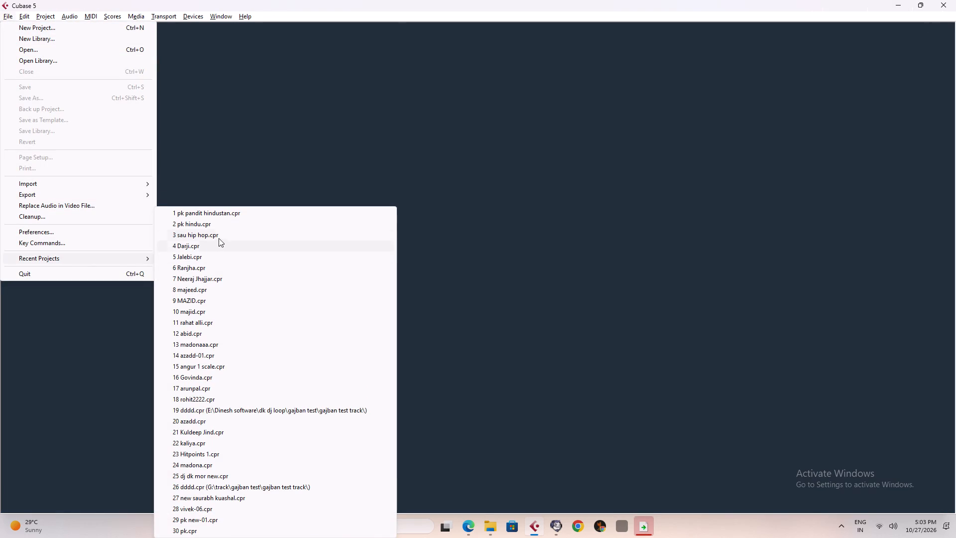
left_click(220, 288)
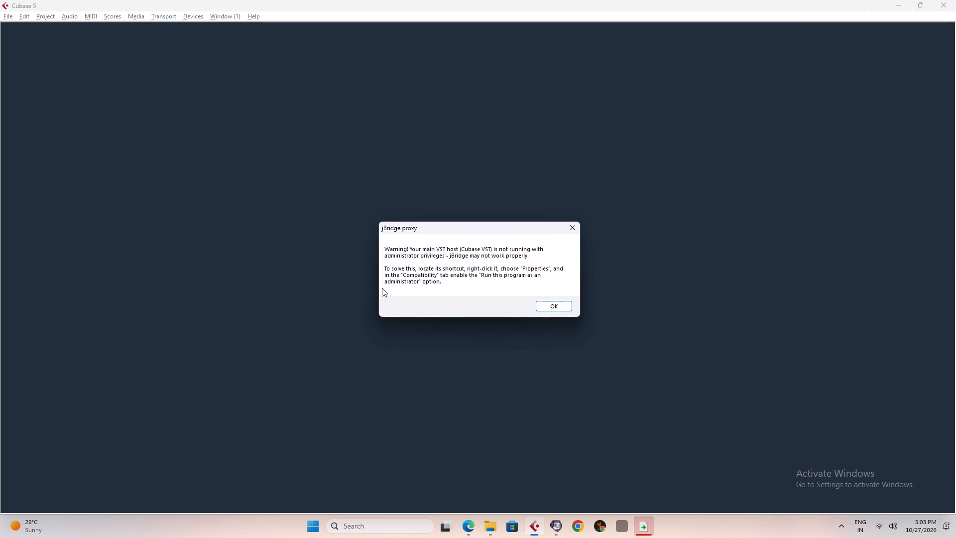
left_click(557, 307)
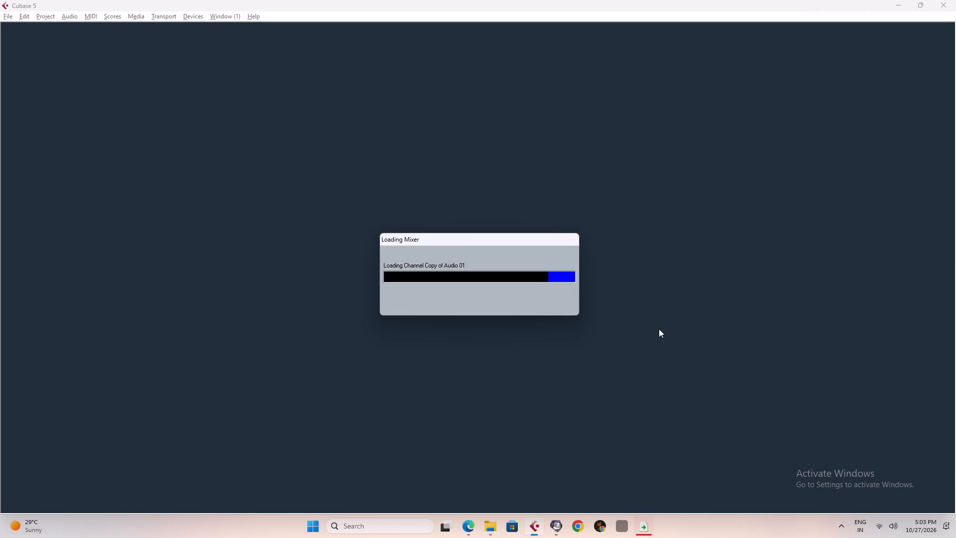
left_click(578, 307)
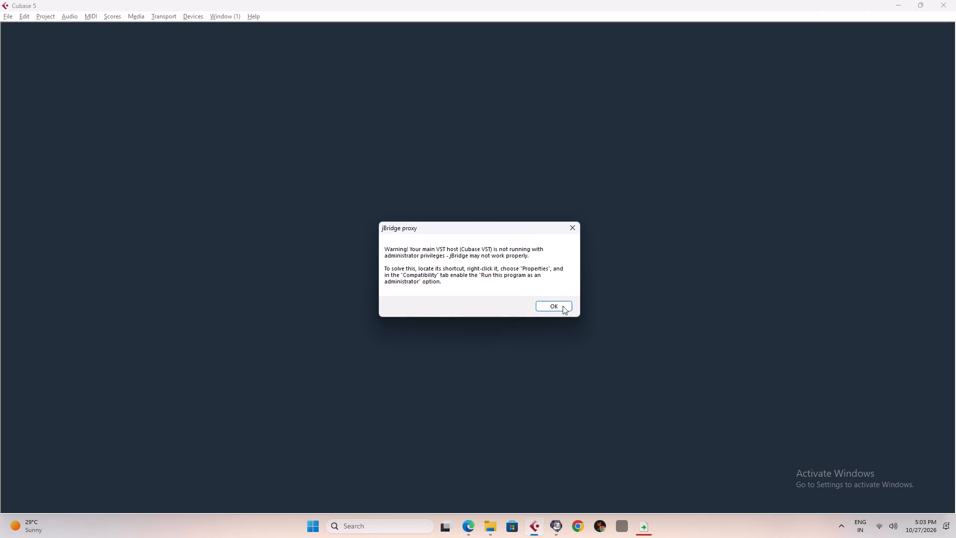
left_click(555, 306)
double_click(555, 306)
left_click(555, 306)
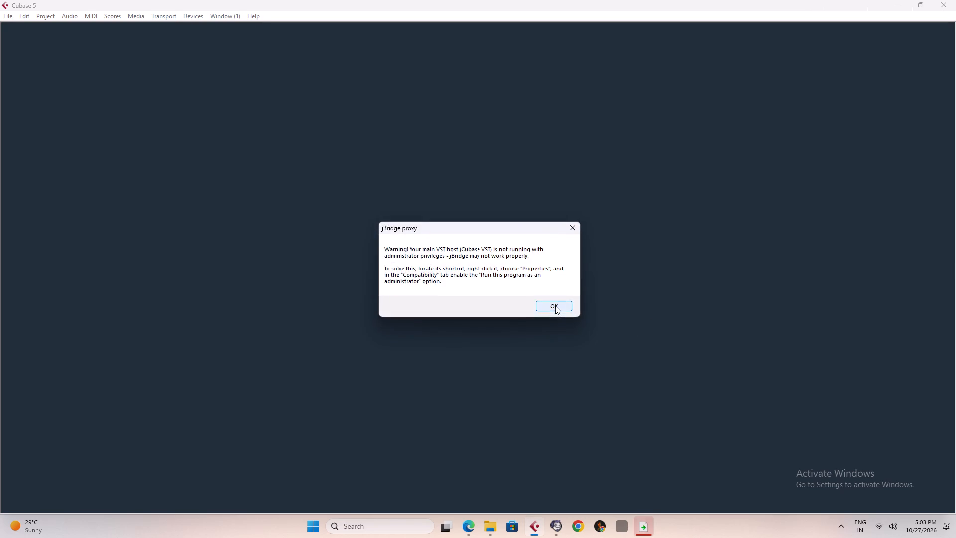
left_click(555, 306)
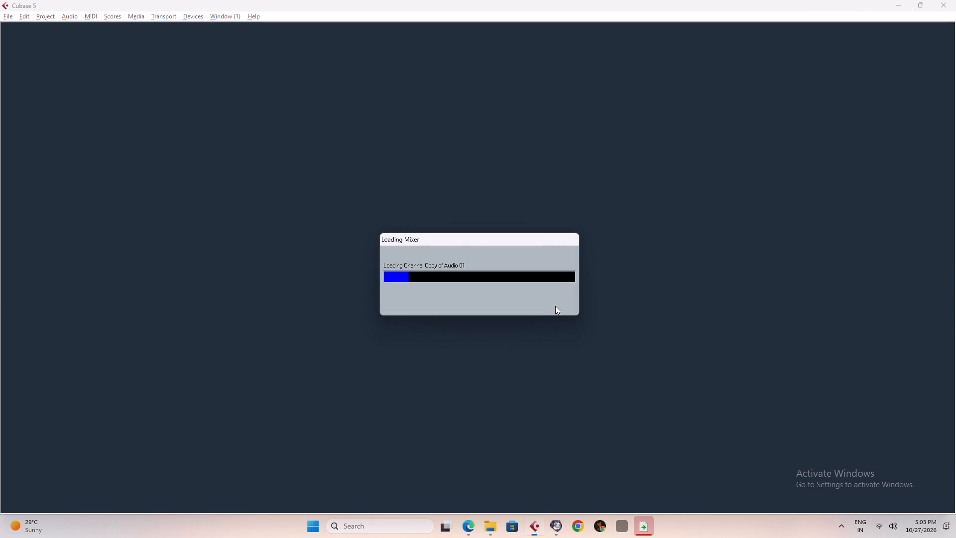
left_click(555, 306)
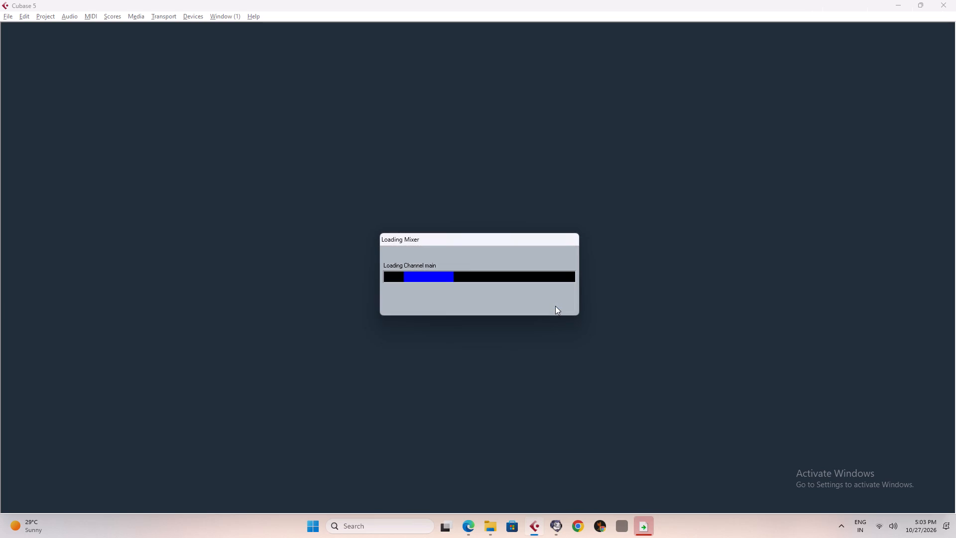
left_click(555, 306)
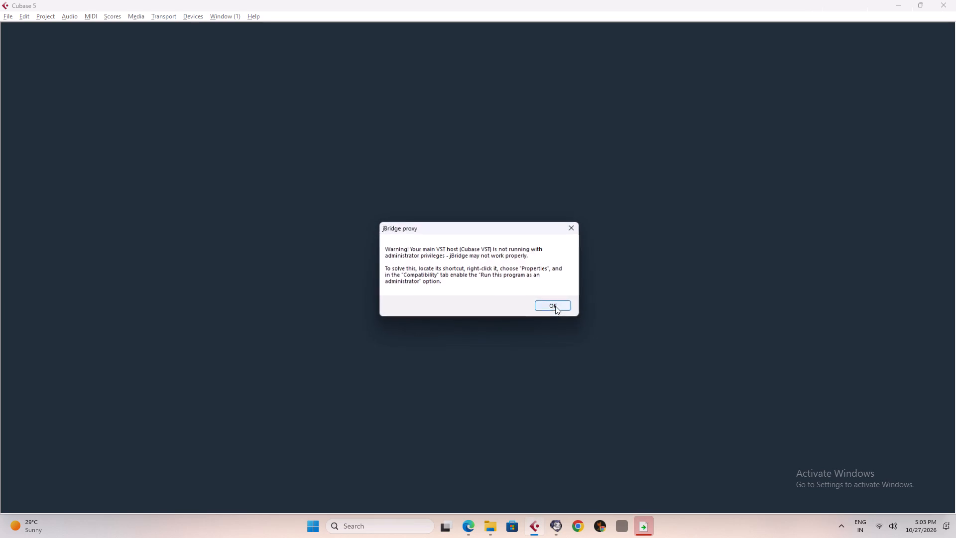
left_click(555, 306)
left_click(555, 306)
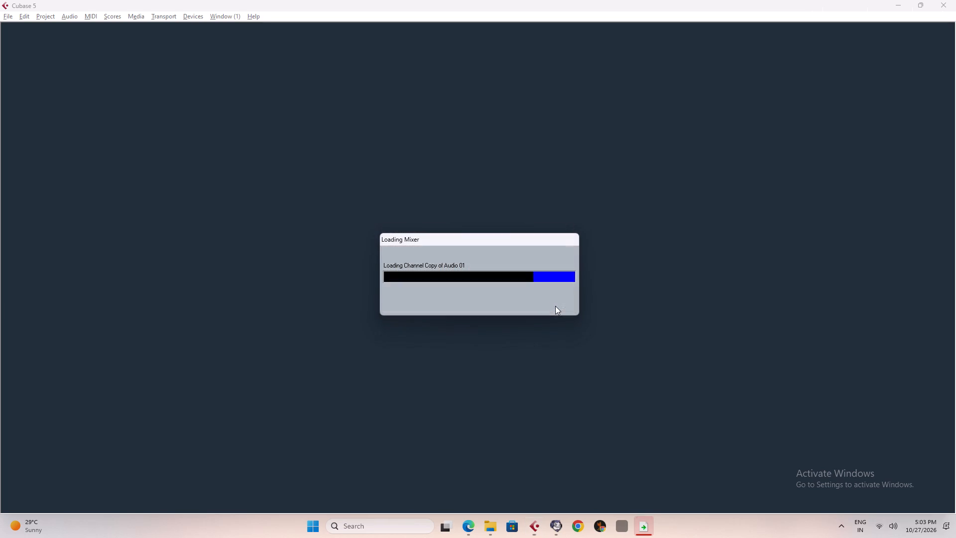
left_click(555, 306)
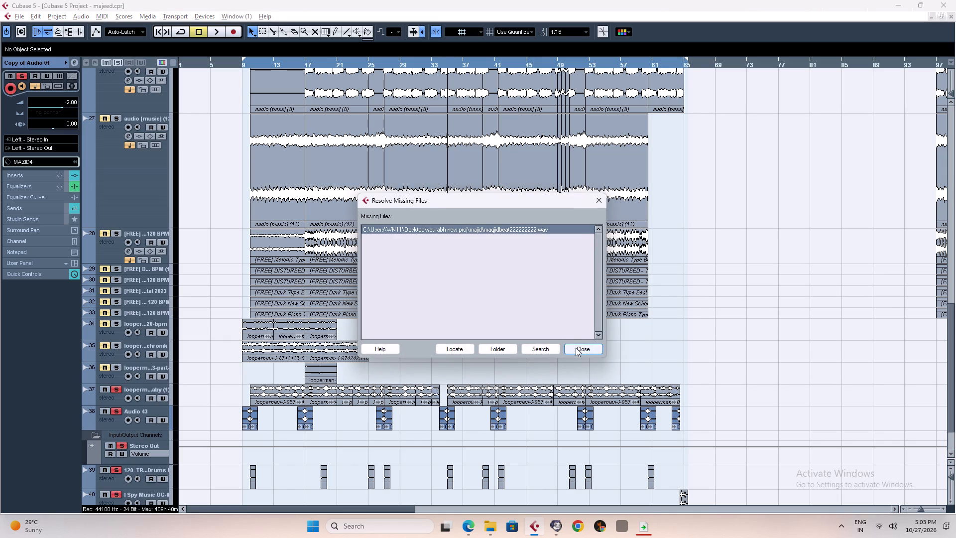
left_click(576, 348)
Look through the majeed project's tracks and audition its intro from about bar 9, including the CYM-01 and Crash 003 effects.
left_click_drag(950, 195, 953, 336)
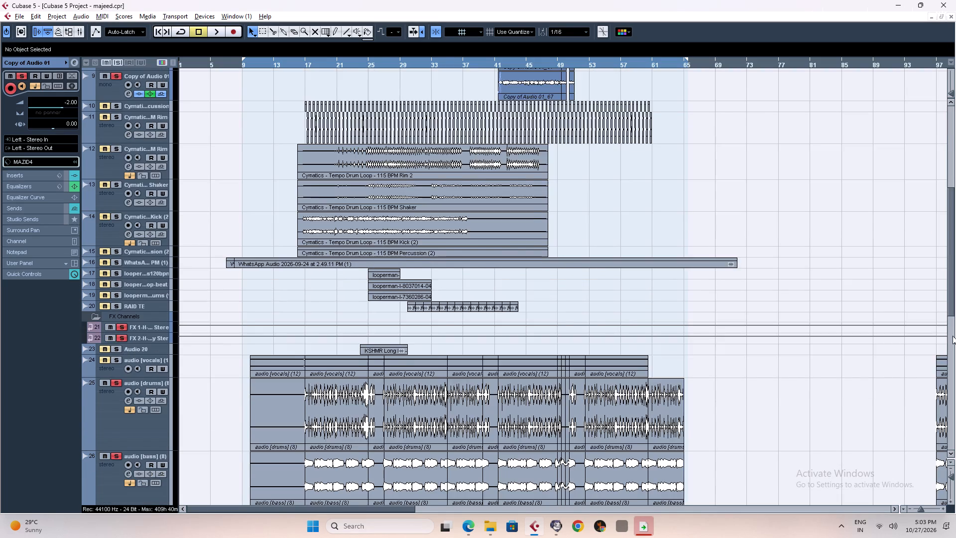
left_click_drag(953, 336, 946, 428)
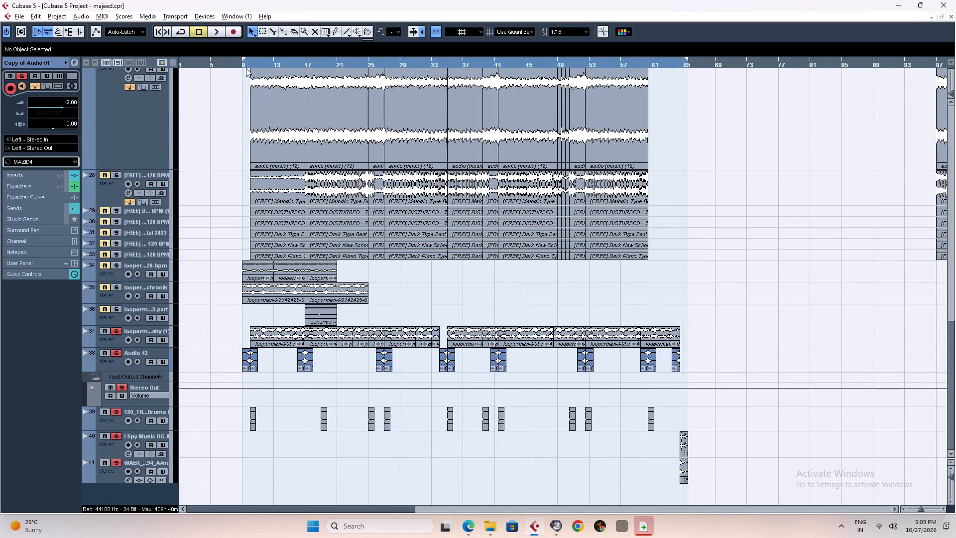
left_click(246, 68)
left_click(244, 65)
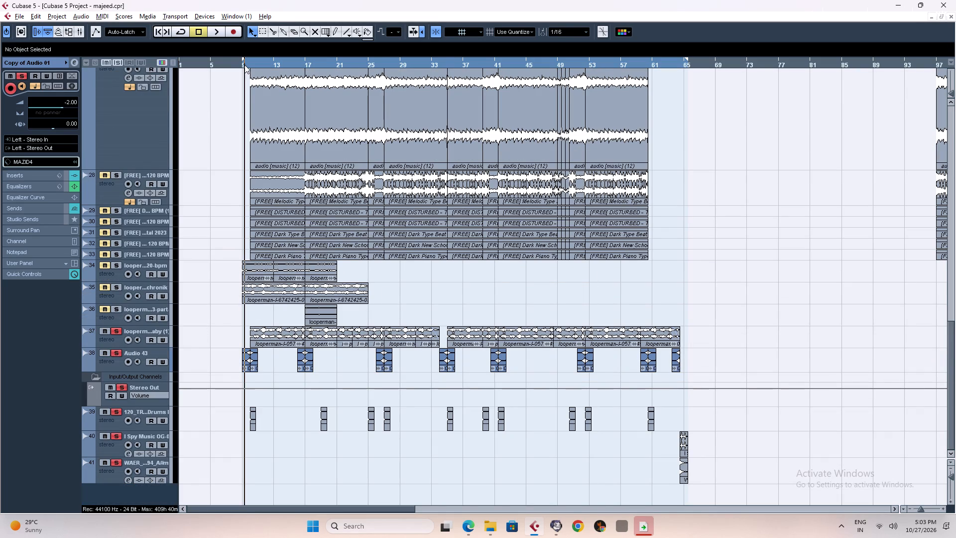
key("h")
key("h")
key("h")
key("h")
key("h")
key("h")
key("h")
key("h")
key("h")
key("h")
key("h")
key("h")
key("h")
key("h")
key("h")
key("h")
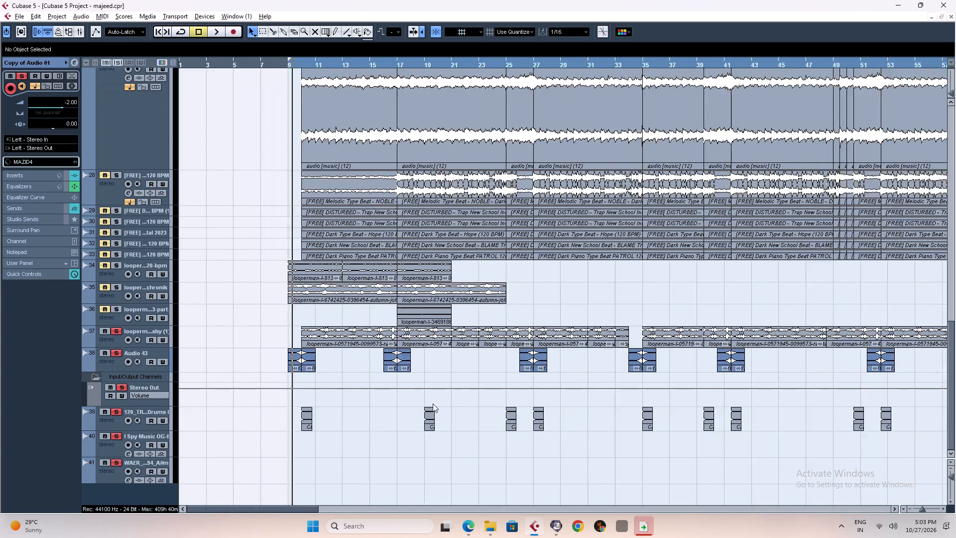
key("g")
key("g")
key("g")
key("g")
key("g")
key("g")
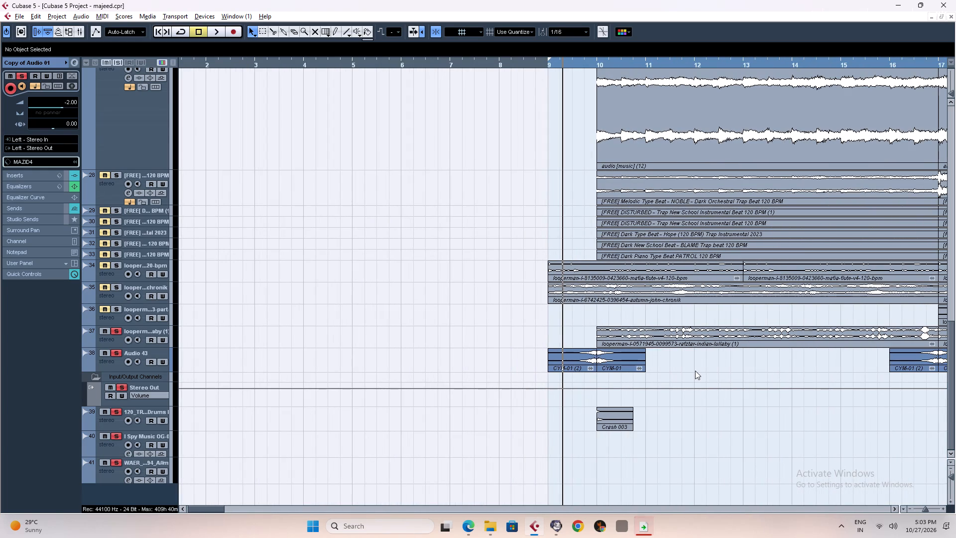
key("space")
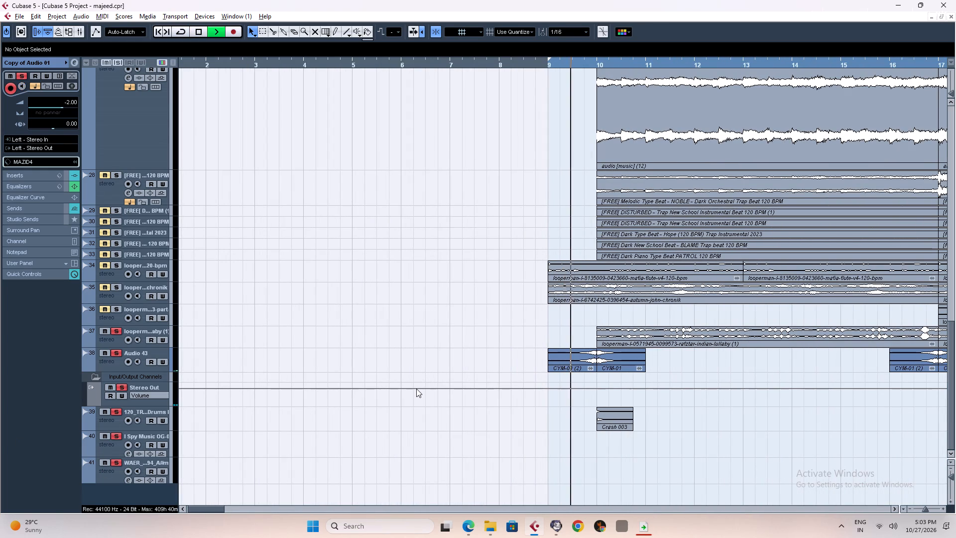
key("g")
key("g")
key("g")
key("g")
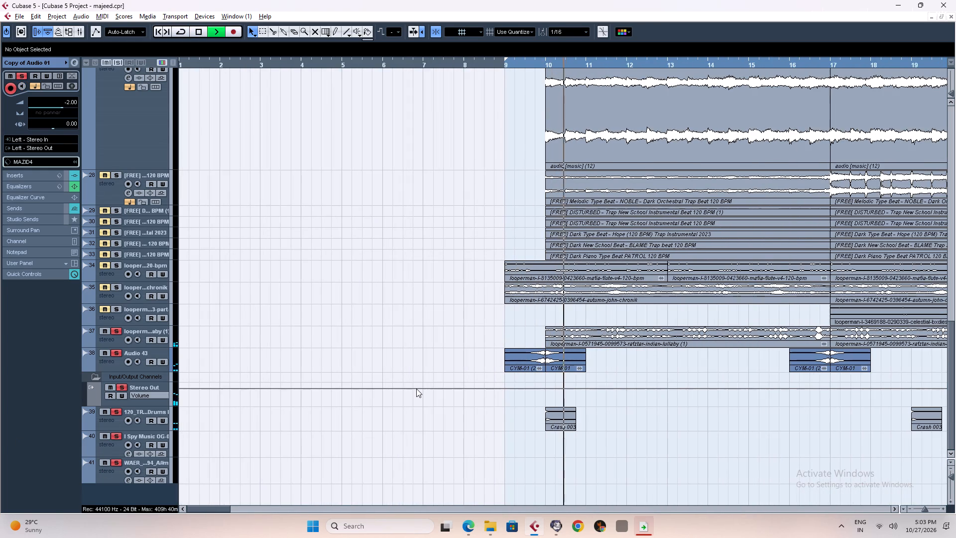
Audition the majeed arrangement from about bar 16 and again from about bar 61, reviewing its CYM-01 and crash placements.
left_click(544, 65)
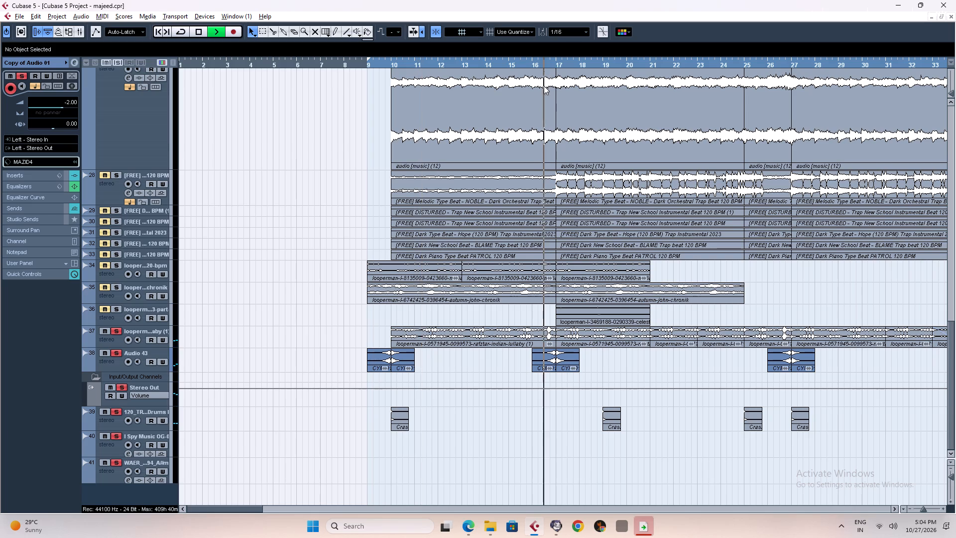
key("g")
key("g")
key("g")
key("g")
key("g")
key("g")
key("g")
key("g")
key("g")
key("g")
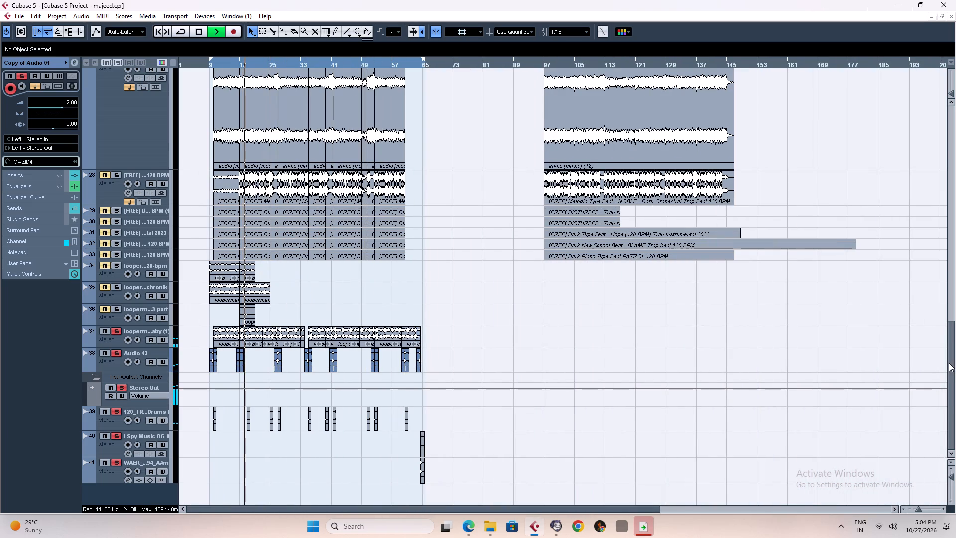
left_click_drag(949, 363, 949, 399)
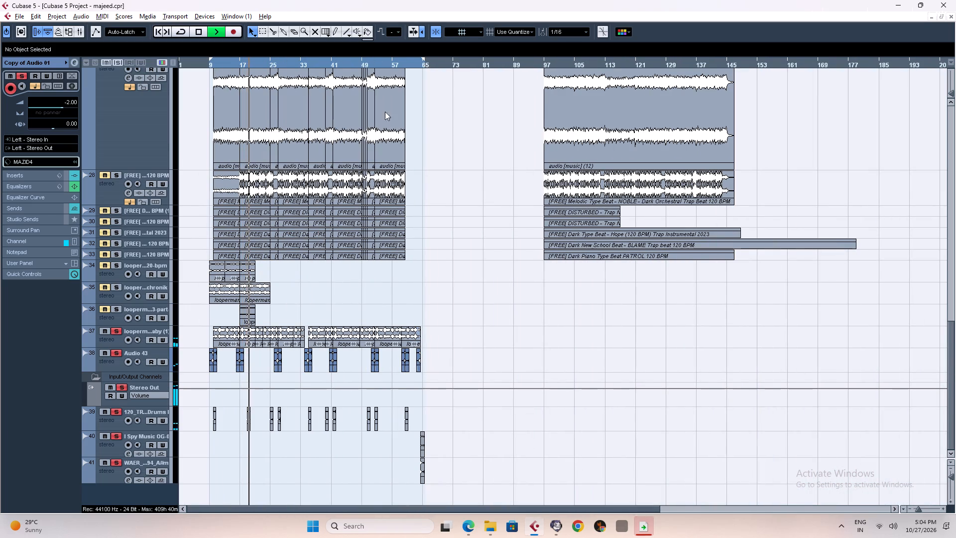
left_click(407, 65)
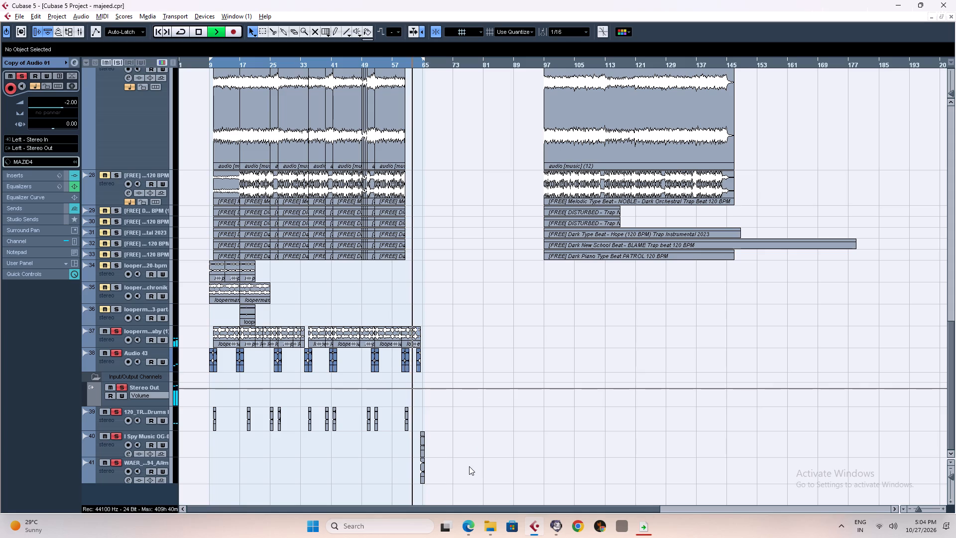
Copy the closing effect clips around bars 59 to 65, covering CYM-01, Crash 003, I Spy Music and WAER, and stop playback.
left_click_drag(460, 474, 419, 407)
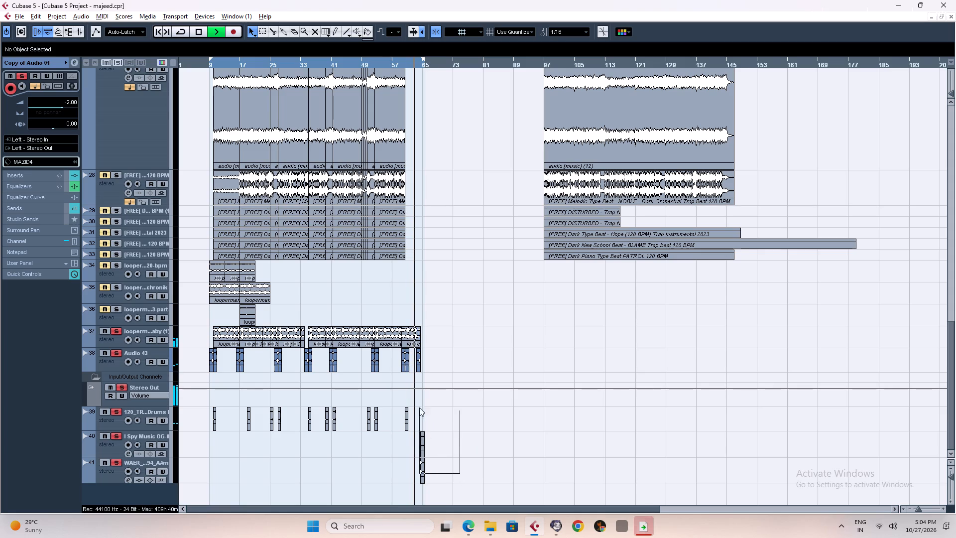
left_click_drag(419, 407, 401, 360)
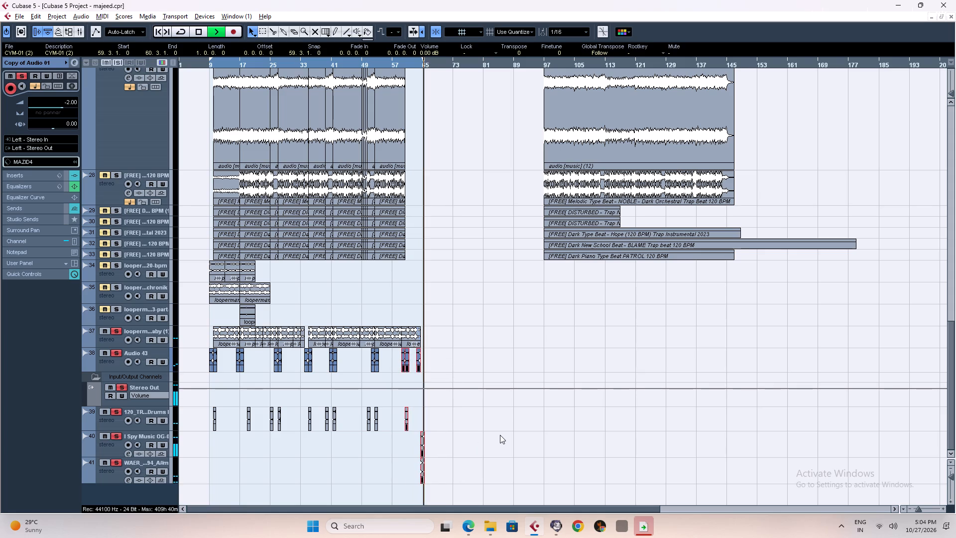
key("ctrl+c")
key("space")
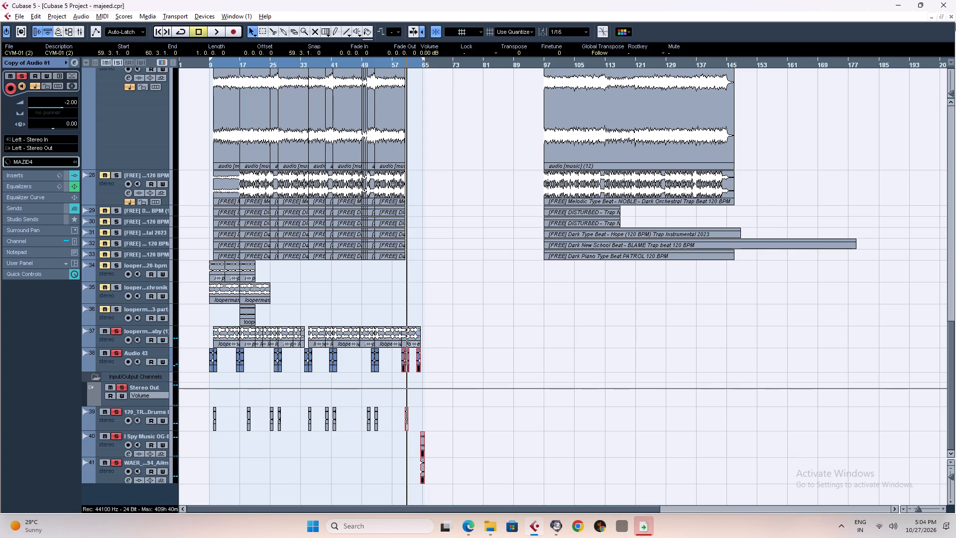
left_click(949, 17)
left_click(7, 17)
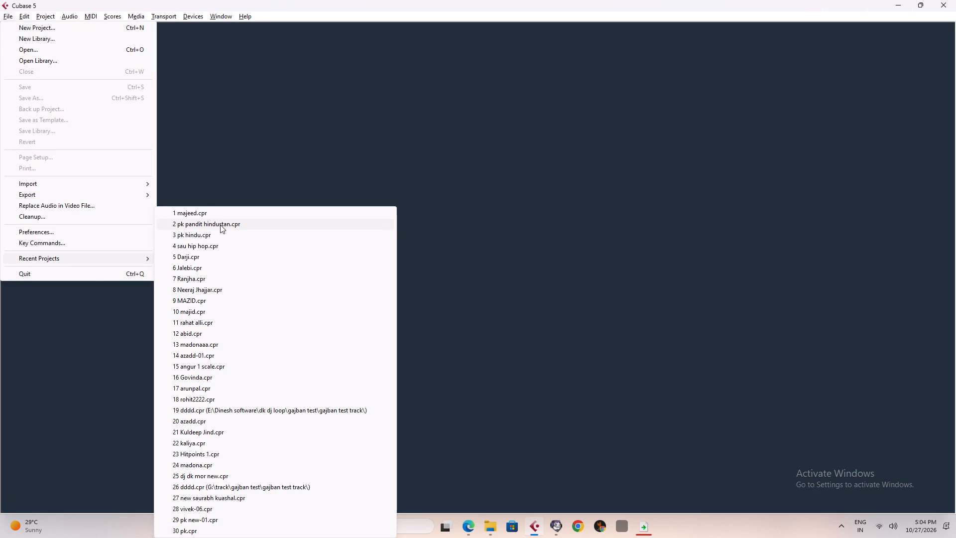
left_click(222, 224)
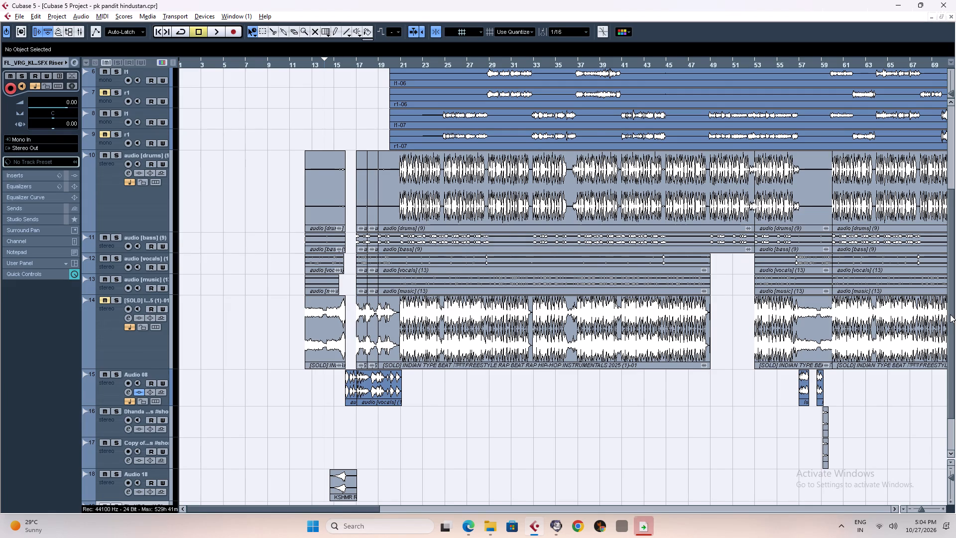
Paste the copied effect clips near bar 2 below Audio 18 and shift the whole group to begin around bar 14.
left_click_drag(950, 316, 955, 429)
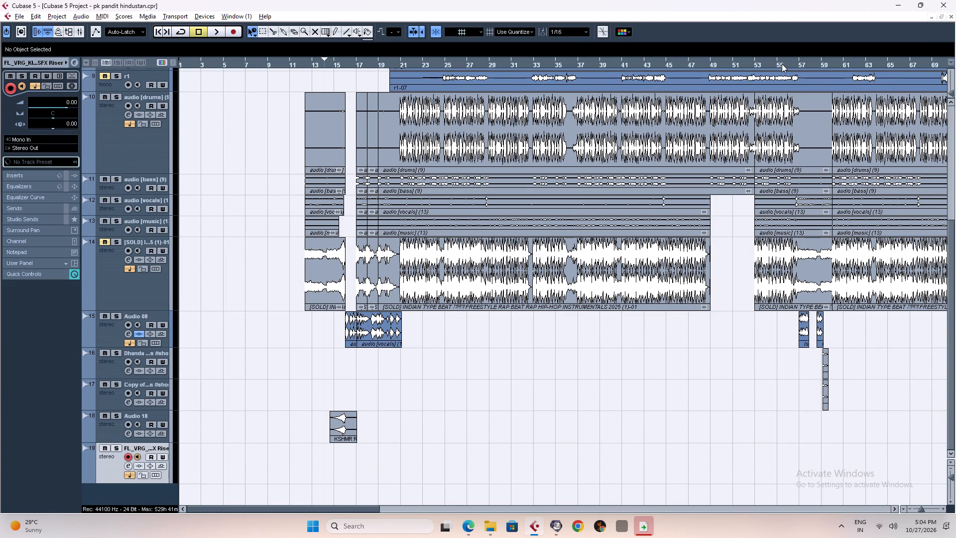
left_click(216, 65)
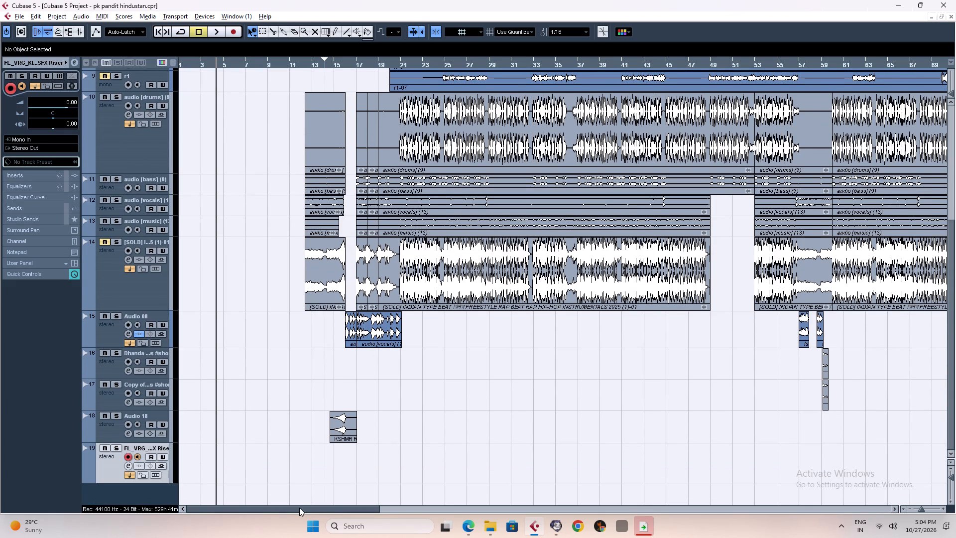
left_click_drag(299, 508, 235, 482)
left_click(191, 62)
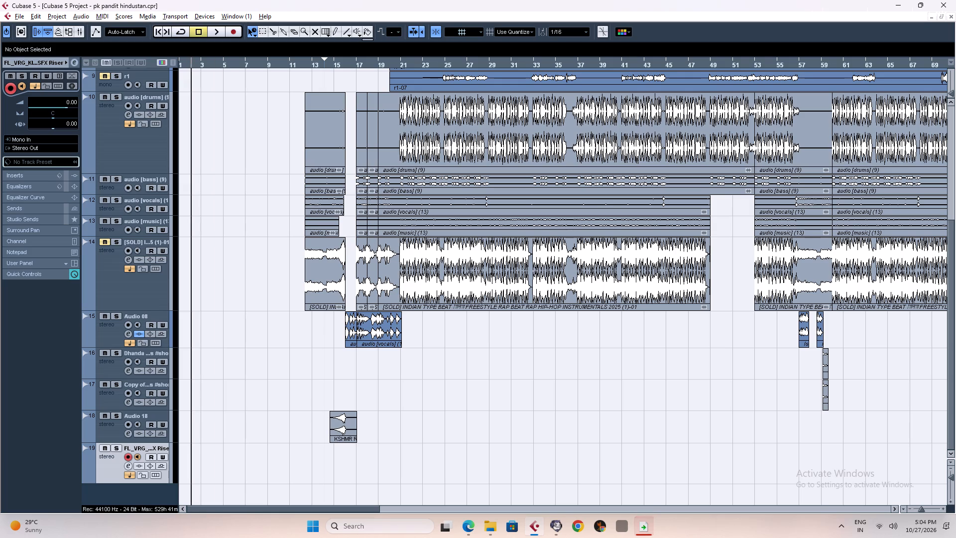
key("ctrl+v")
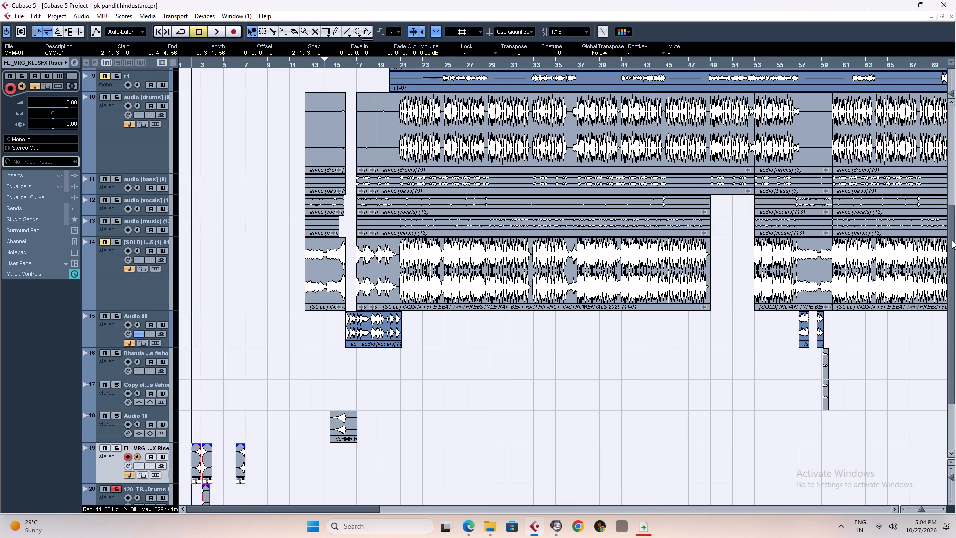
left_click_drag(951, 241, 955, 390)
left_click_drag(275, 358, 268, 360)
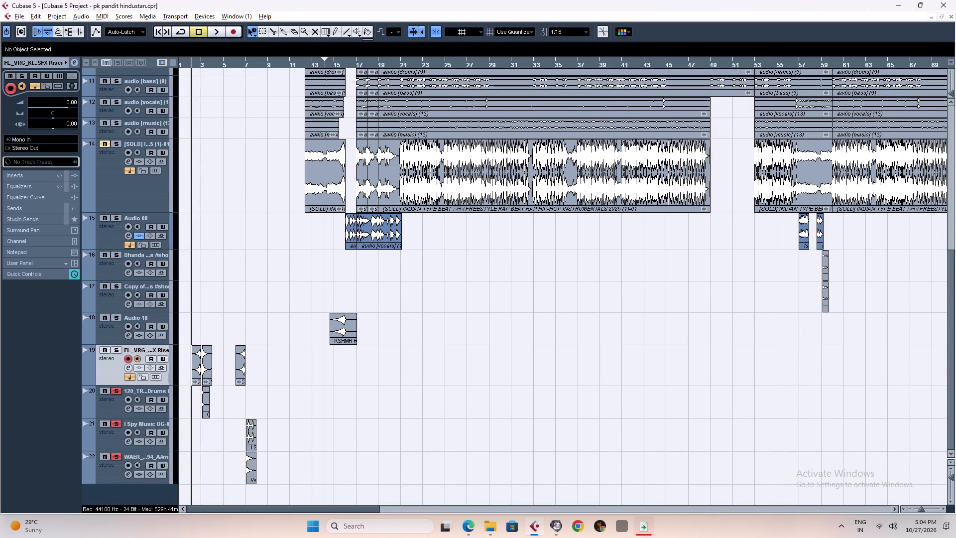
left_click_drag(268, 360, 193, 482)
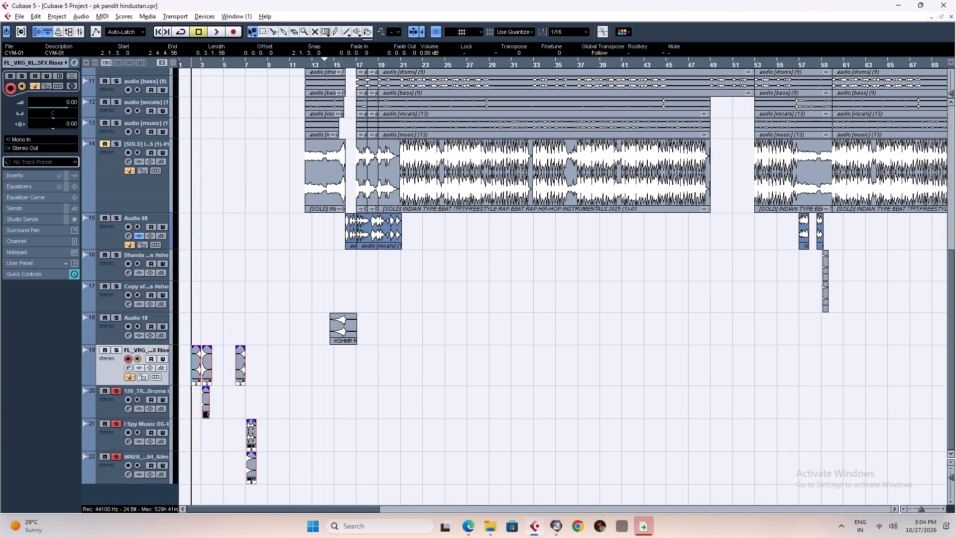
left_click_drag(197, 365, 333, 373)
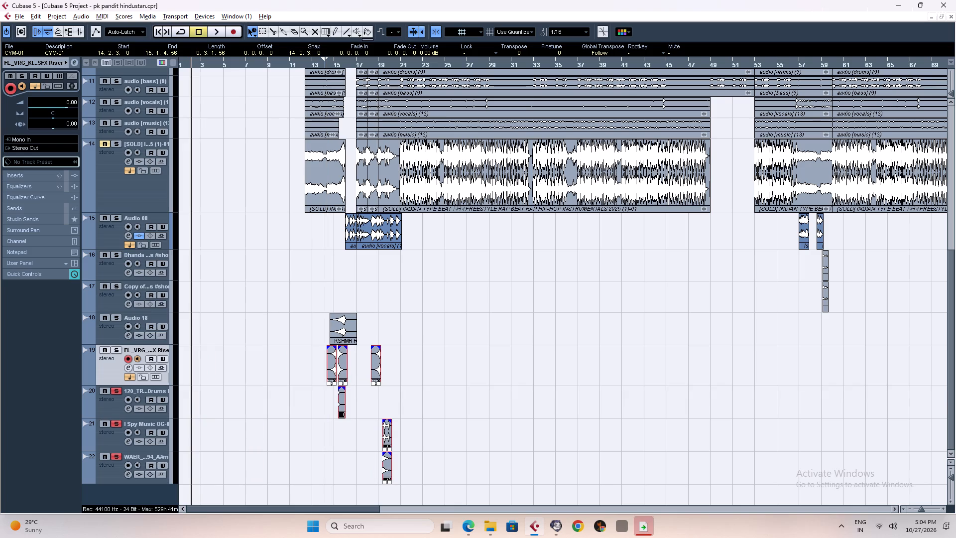
right_click(514, 371)
left_click(506, 368)
Move CYM-01 (2) and Crash 003 to start at 16.1.1.0, with the first CYM-01 leading in from 15.1.4.0.
key("h")
key("h")
key("h")
key("h")
key("h")
key("h")
key("h")
key("h")
key("h")
key("h")
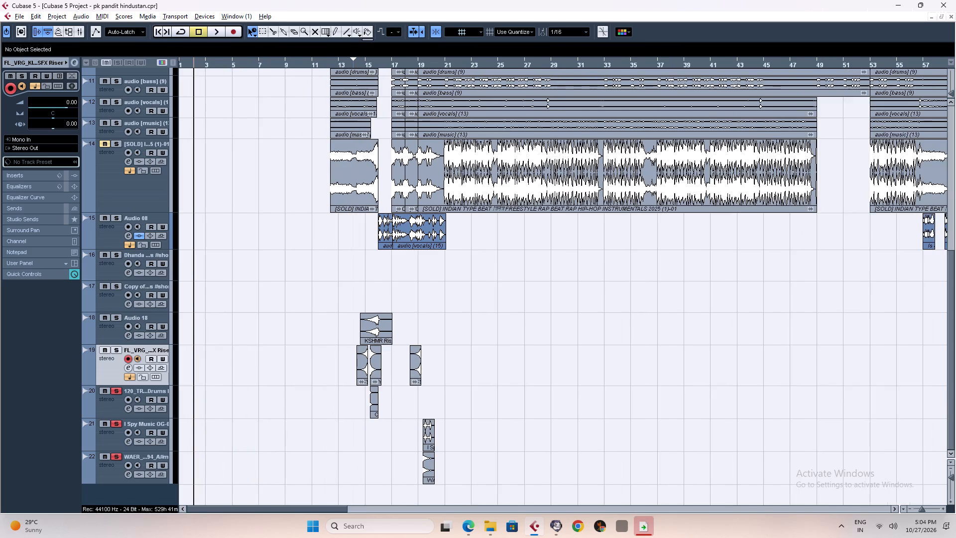
key("g")
key("g")
key("g")
key("g")
key("g")
key("g")
key("g")
key("g")
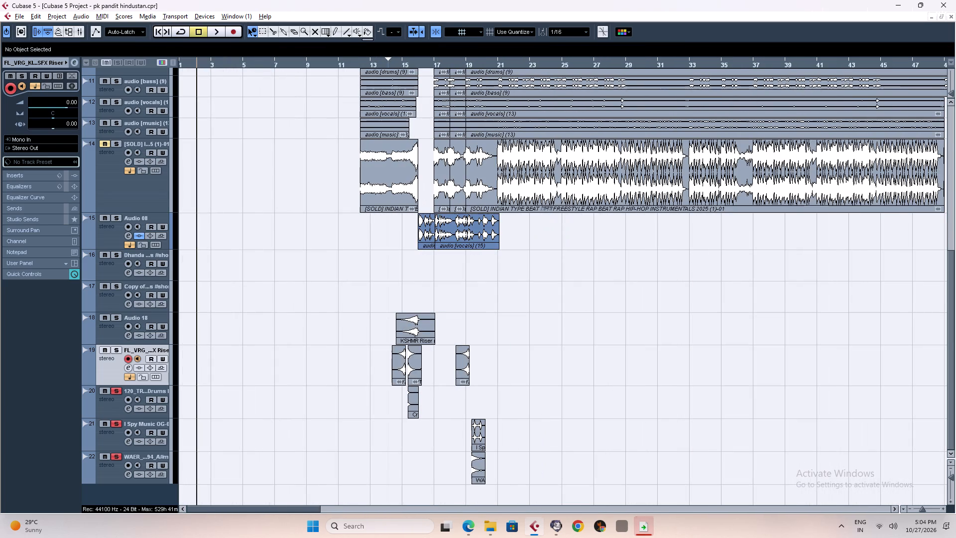
left_click(411, 62)
key("h")
key("h")
key("h")
key("h")
key("h")
key("h")
key("h")
key("h")
key("h")
key("h")
key("h")
key("h")
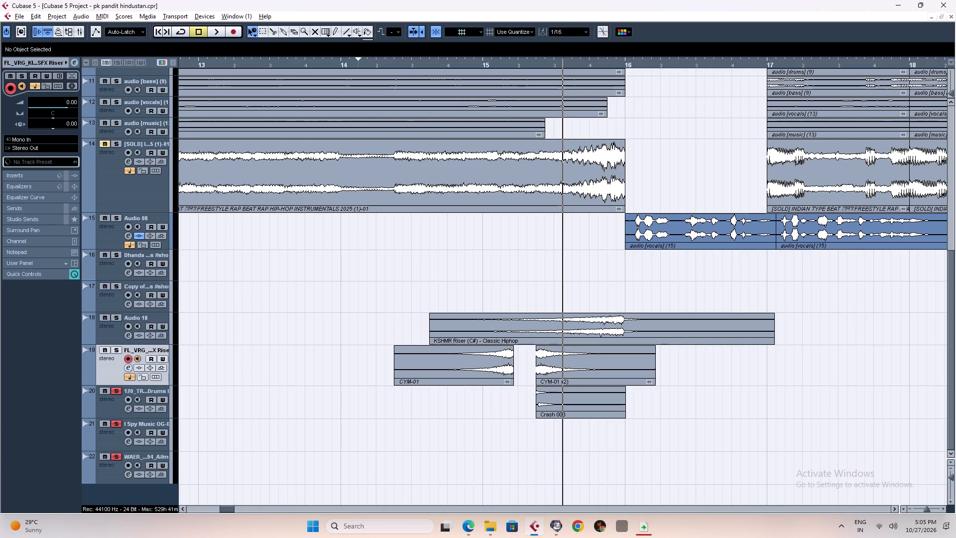
left_click_drag(549, 362, 638, 360)
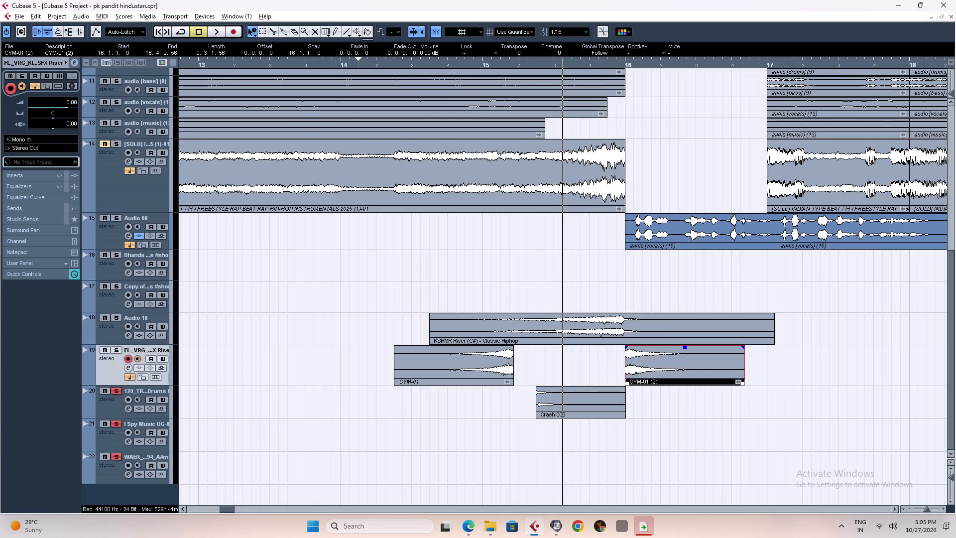
left_click_drag(489, 366, 601, 364)
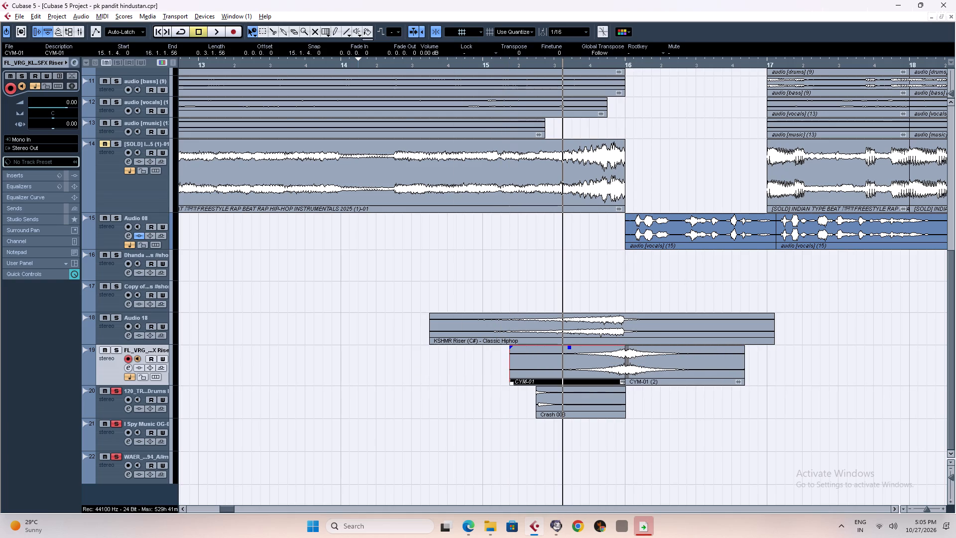
left_click_drag(545, 399, 635, 397)
Lengthen the first CYM-01 clip to 0.3.2.0 and place it at 15.1.3.0 so it ends exactly at bar 16.
left_click_drag(599, 367, 556, 374)
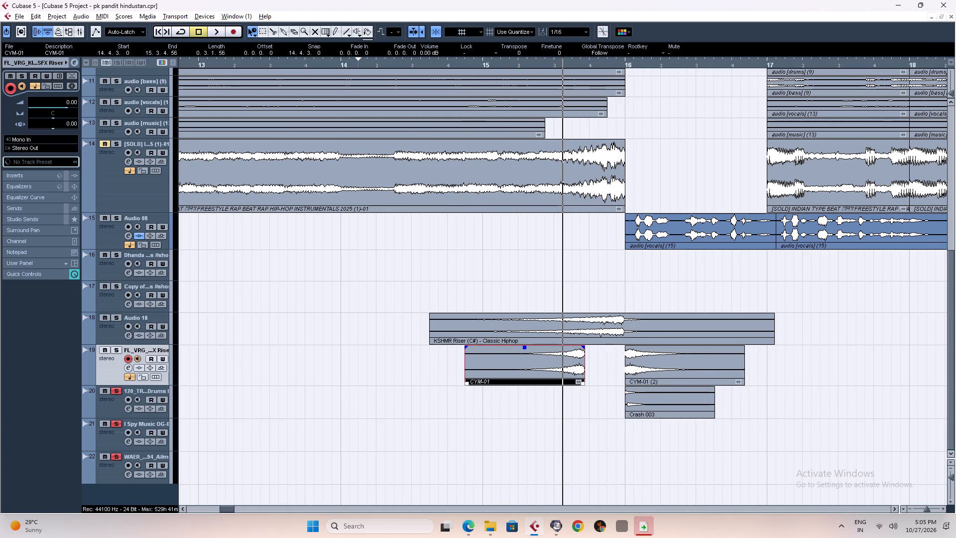
left_click_drag(527, 361, 408, 362)
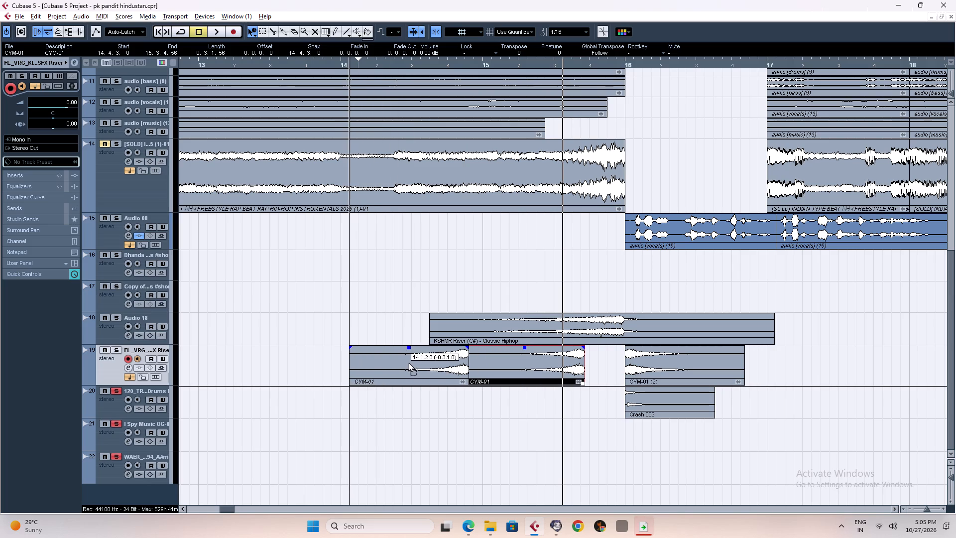
left_click_drag(408, 362, 404, 361)
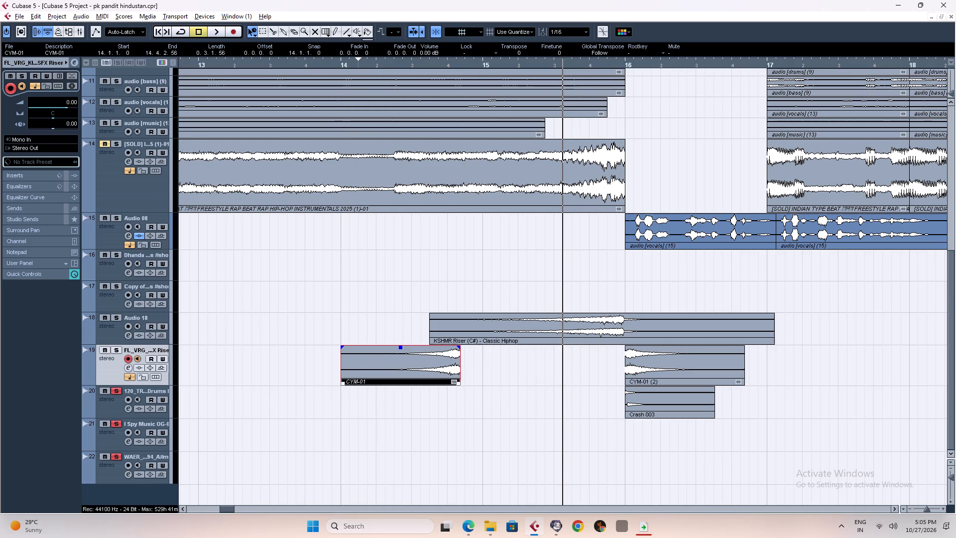
right_click(442, 372)
left_click(442, 372)
left_click(456, 406)
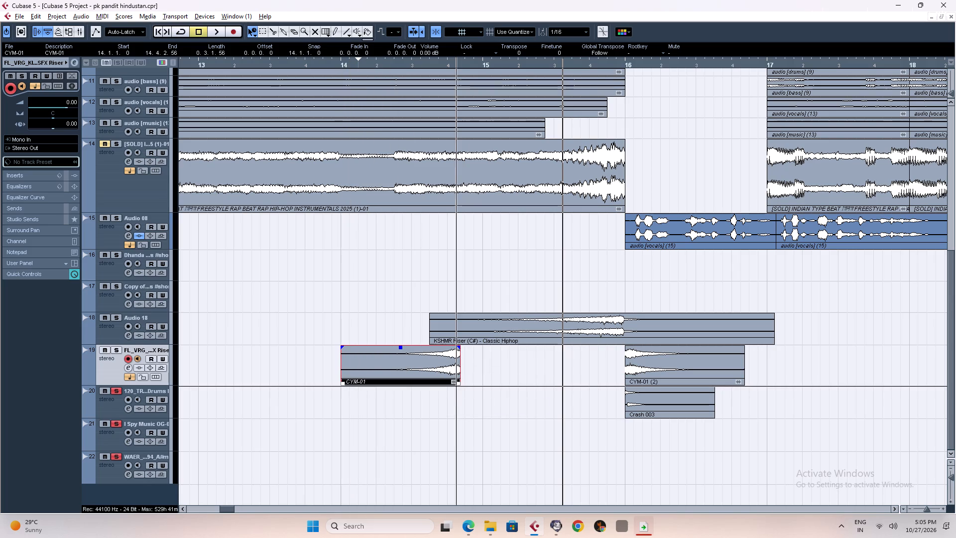
left_click(459, 384)
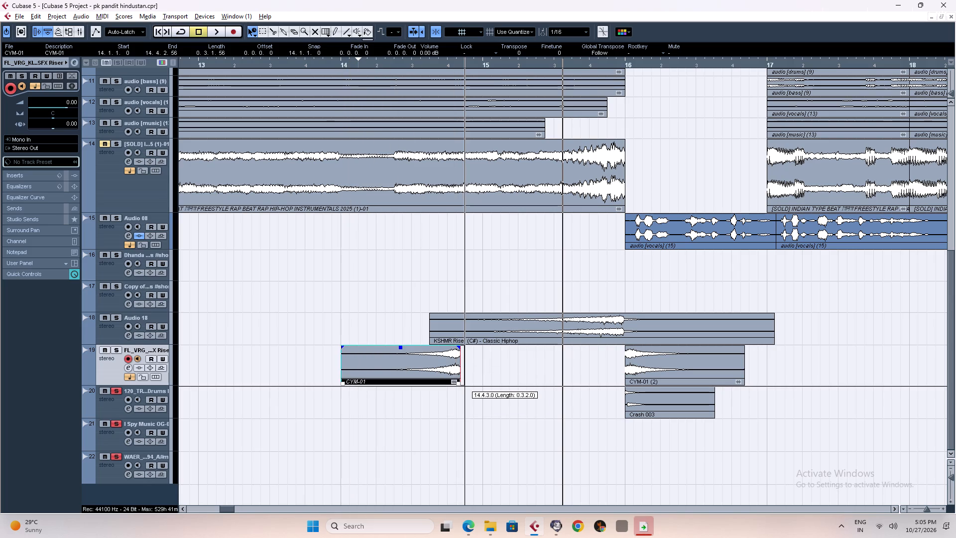
left_click_drag(443, 366, 457, 367)
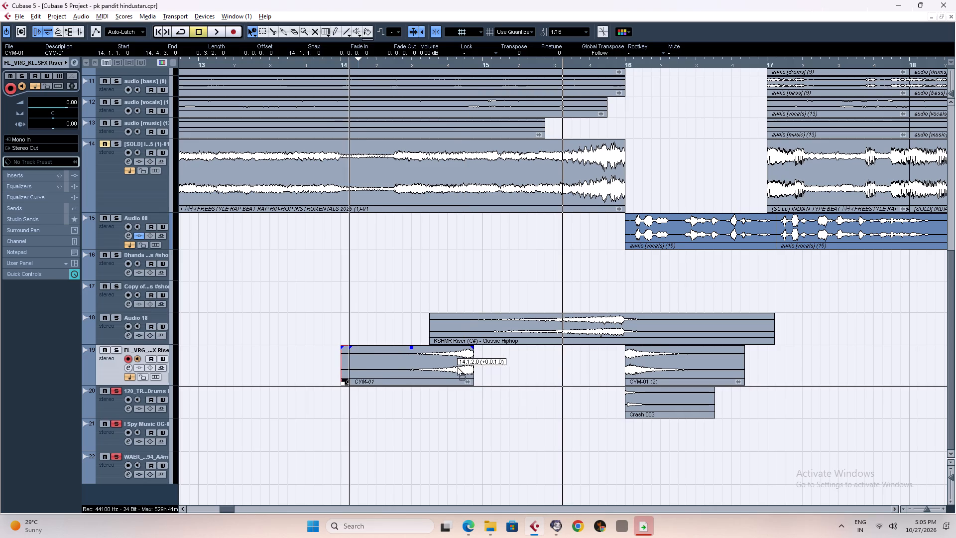
left_click_drag(457, 367, 458, 367)
left_click_drag(452, 364, 585, 368)
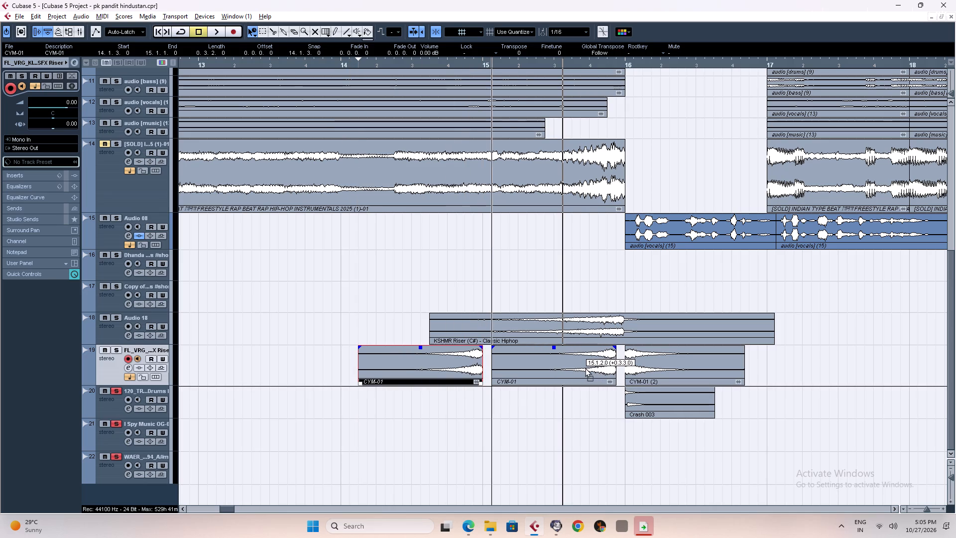
left_click_drag(585, 368, 591, 368)
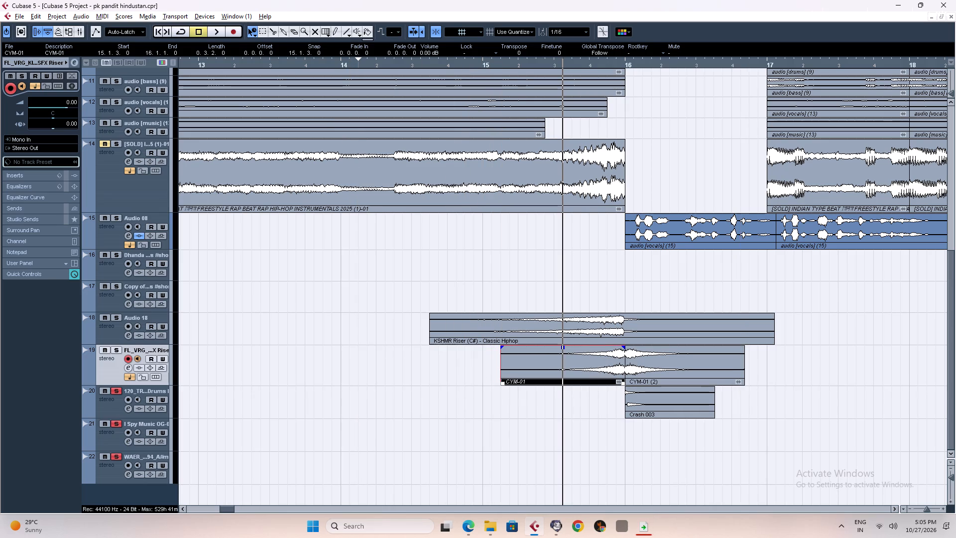
Extend the end of the CYM-01 (2) clip to 16.4.3.0.
right_click(735, 376)
left_click(735, 376)
left_click(745, 408)
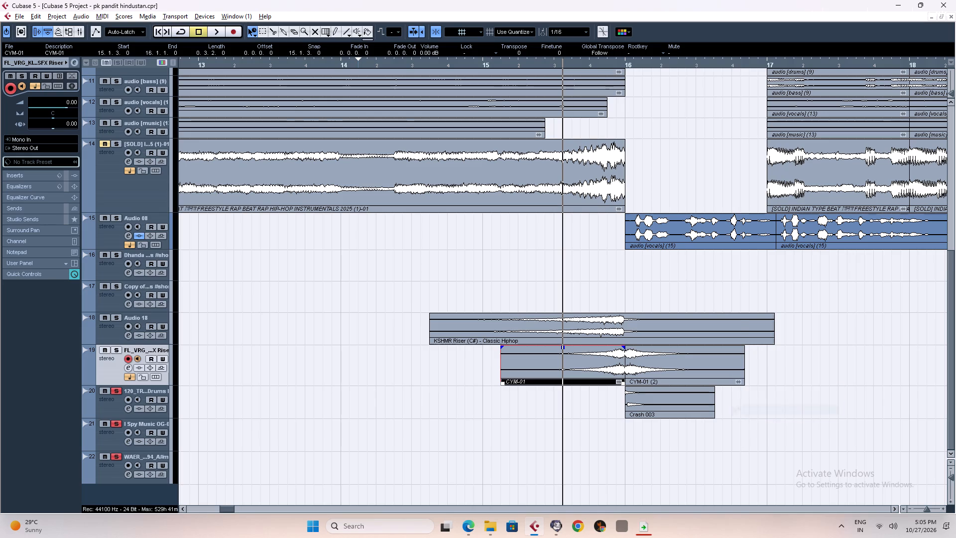
left_click(733, 375)
left_click(743, 384)
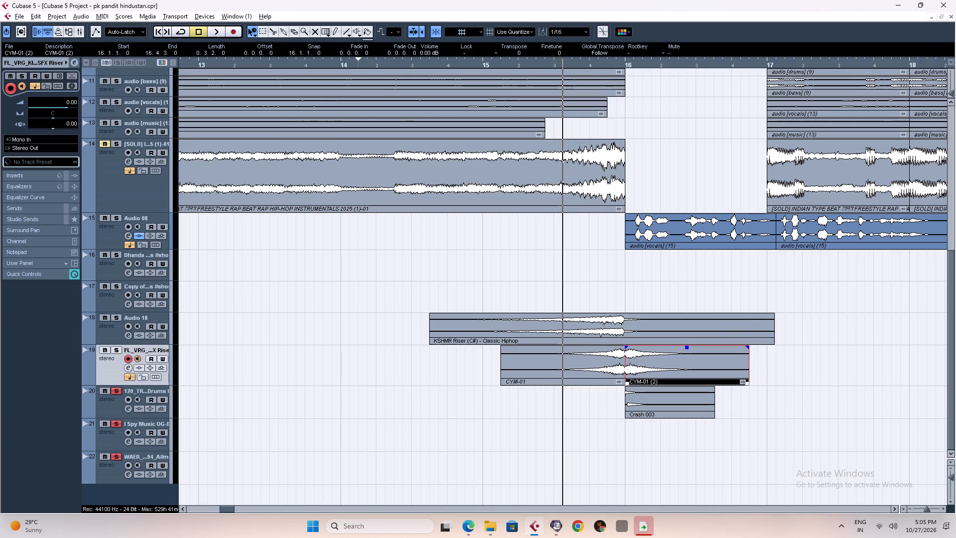
Turn off solo on the drums track holding Crash 003 and play the bar 16 transition from about bar 15.
left_click(676, 407)
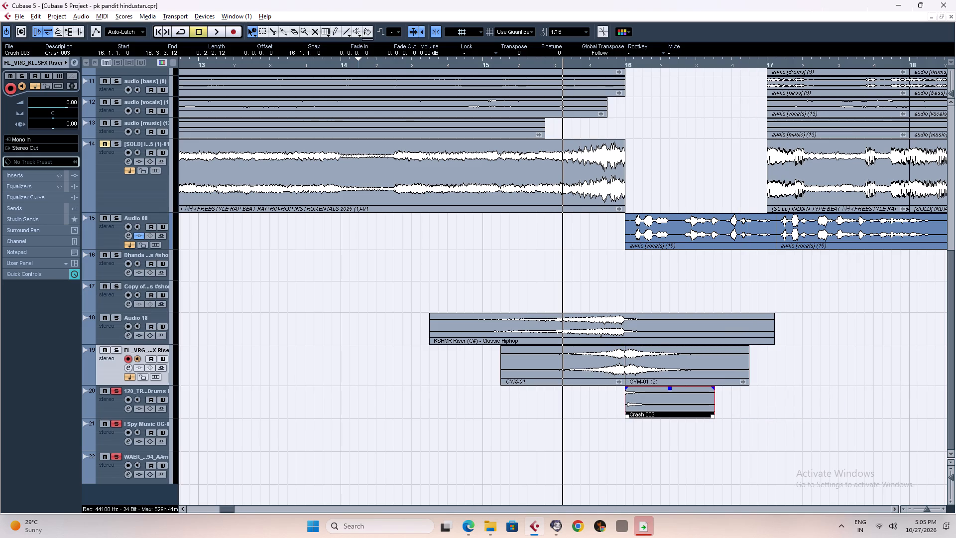
key("g")
key("g")
key("g")
key("g")
key("g")
key("g")
key("g")
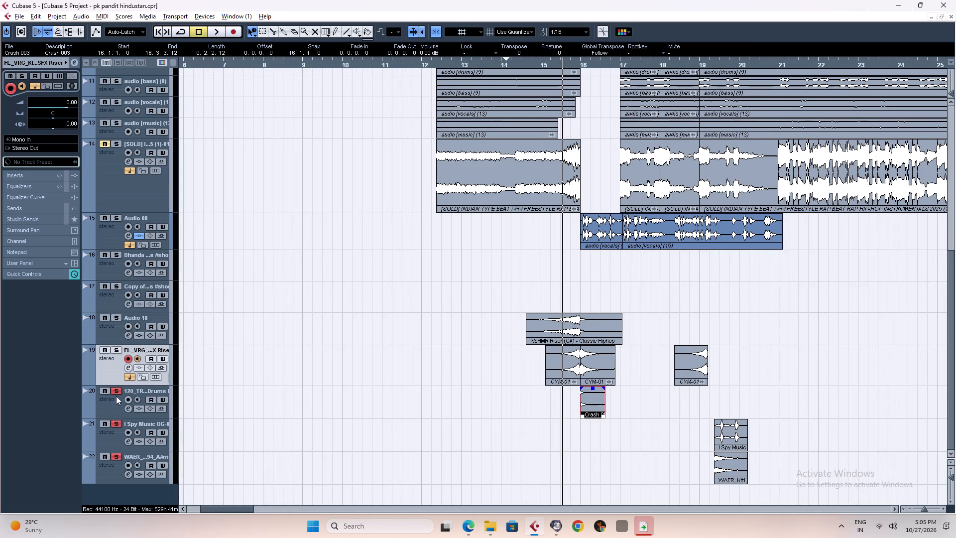
left_click(116, 396)
left_click(551, 61)
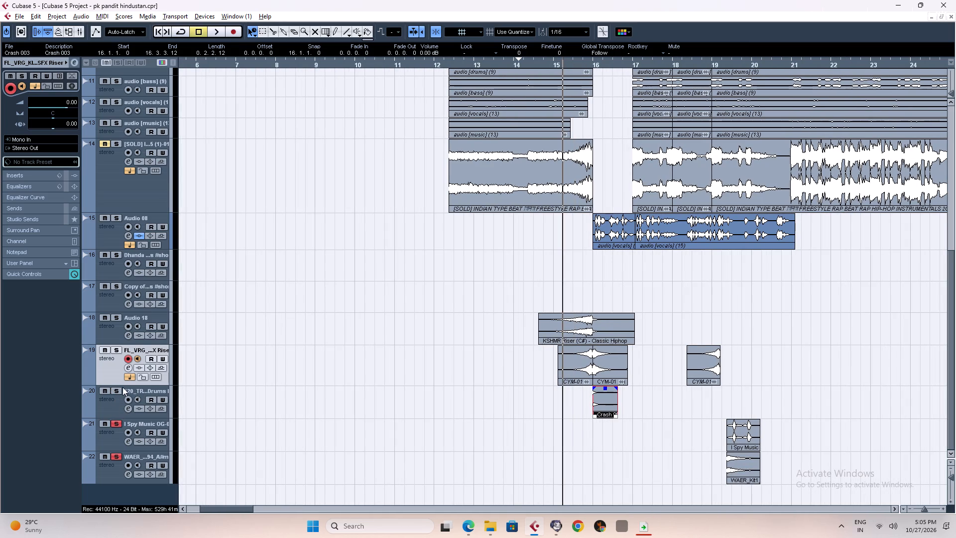
key("space")
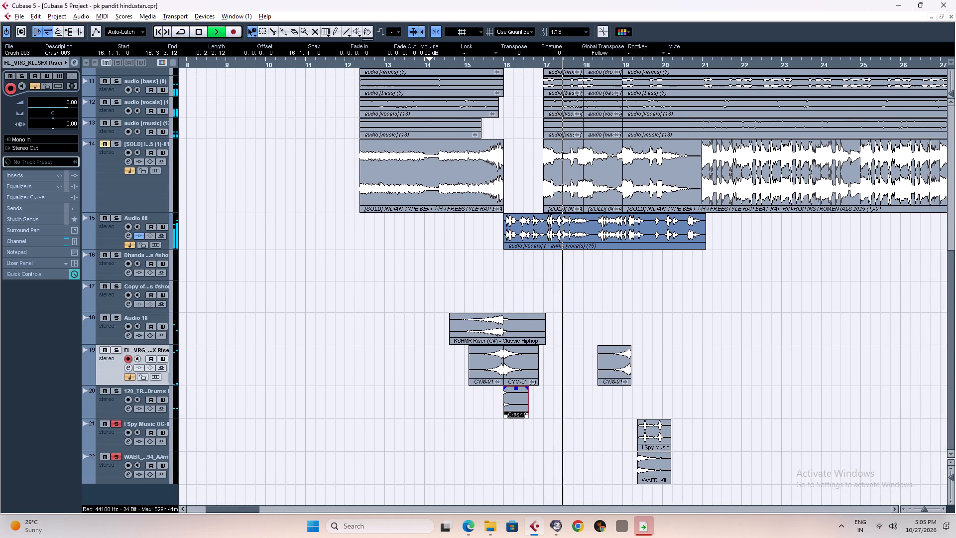
Replay the bar 16 transition to listen to the riser, both CYM-01 clips and Crash 003 against the music.
key("space")
key("space")
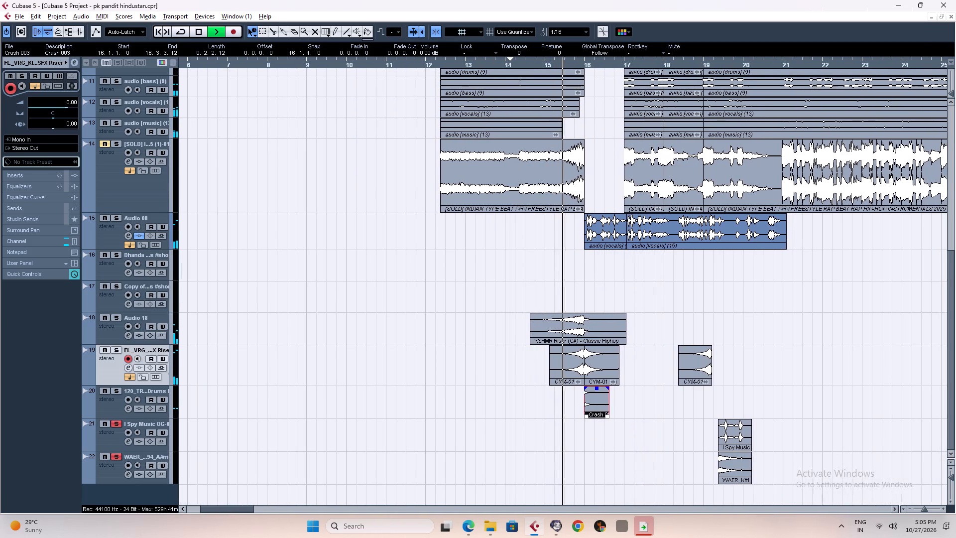
key("g")
key("g")
key("g")
key("g")
key("g")
key("g")
key("g")
key("g")
key("g")
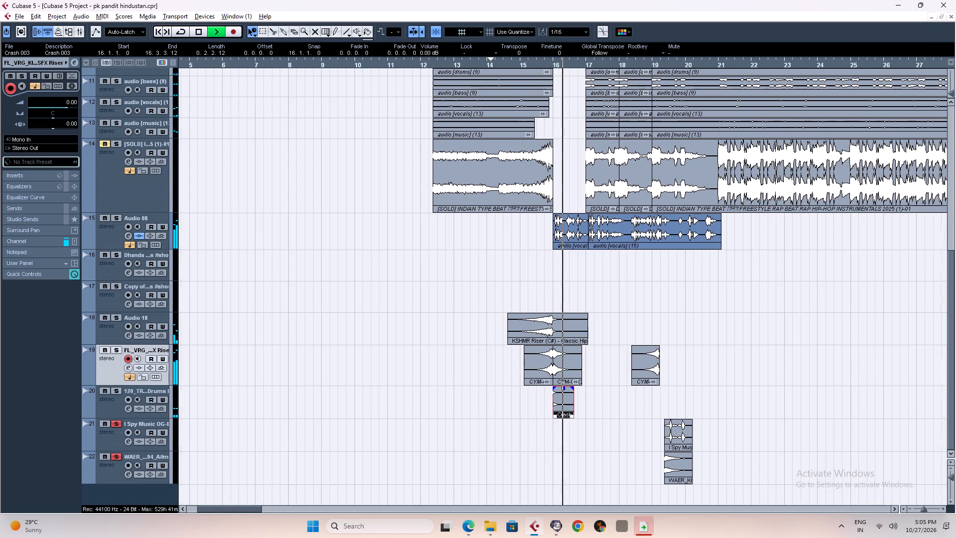
Move the bar 18 CYM-01, I Spy Music and WAER ending effects together to the song's end, with CYM-01 starting at 93.2.1.0.
left_click_drag(948, 359, 937, 408)
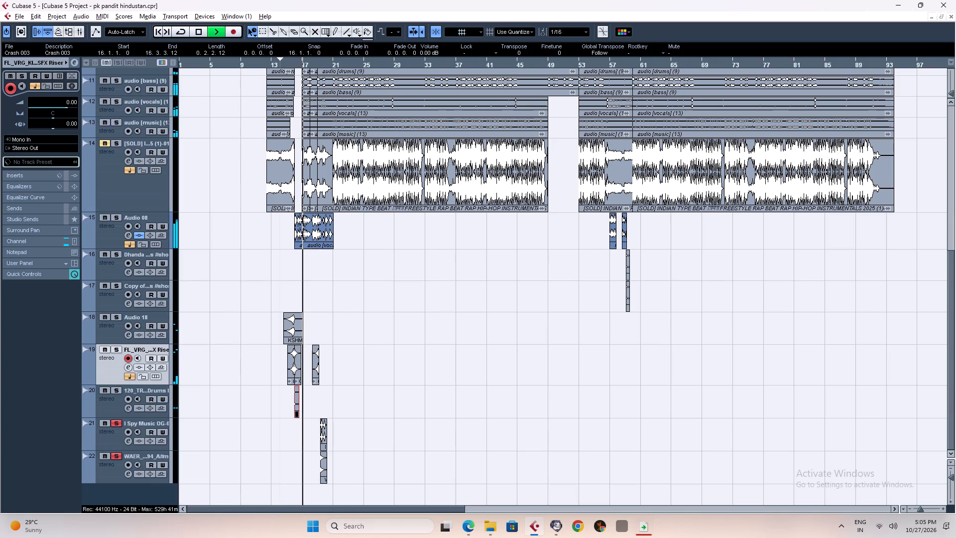
left_click_drag(367, 469, 318, 409)
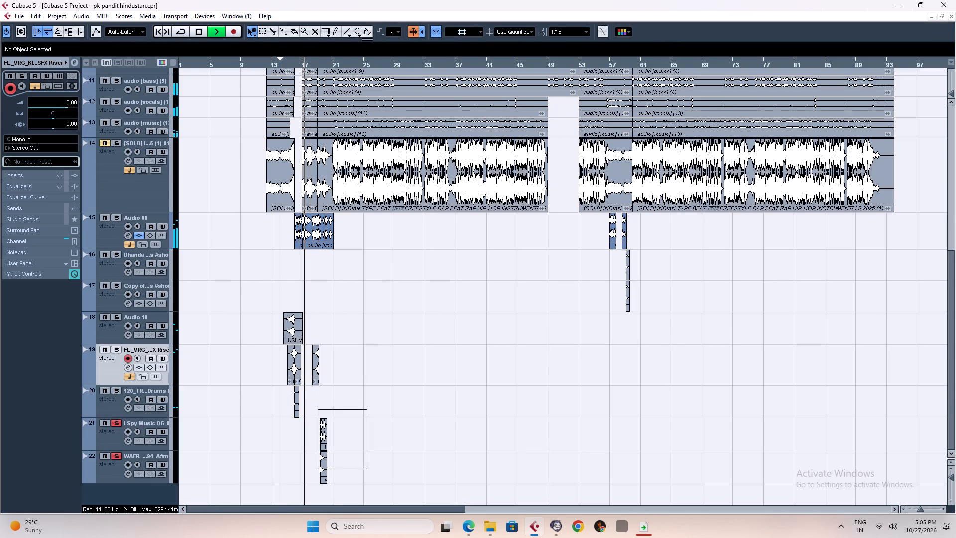
left_click_drag(318, 409, 312, 369)
left_click_drag(315, 364, 851, 359)
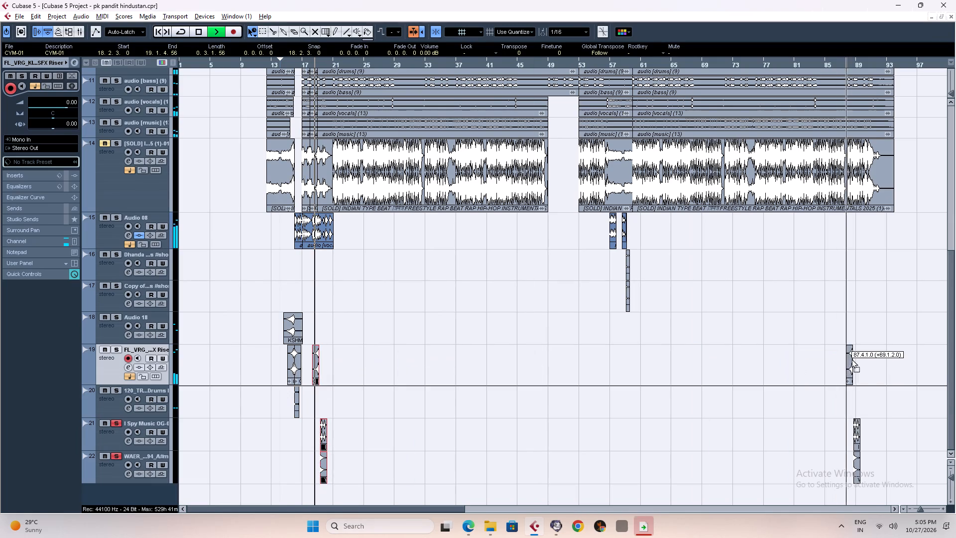
left_click_drag(851, 359, 891, 351)
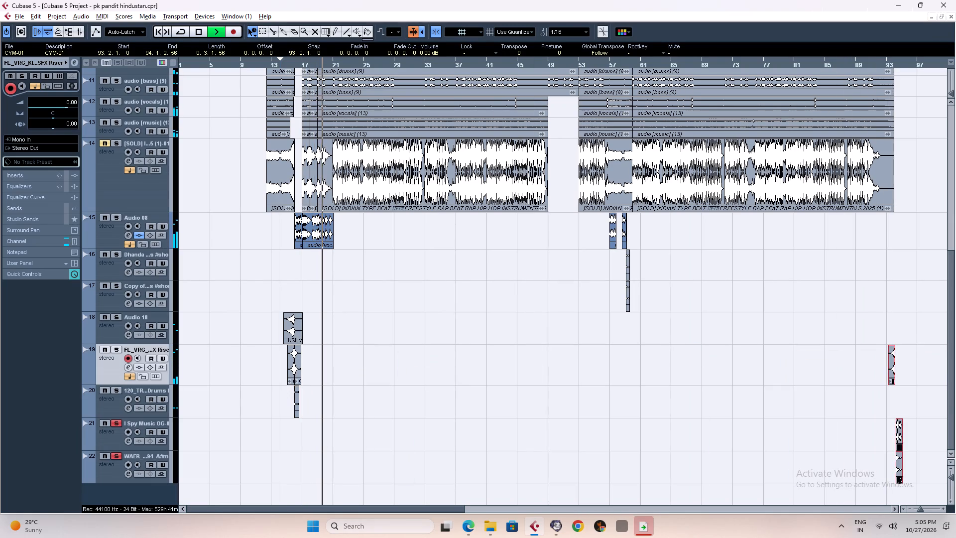
Play from about bar 13 and set the volume of track 19, holding the CYM-01 clips, to -12.
left_click(271, 64)
key("h")
key("h")
key("h")
key("h")
key("h")
key("h")
key("h")
key("h")
key("h")
key("h")
key("h")
key("h")
key("h")
key("h")
key("h")
key("h")
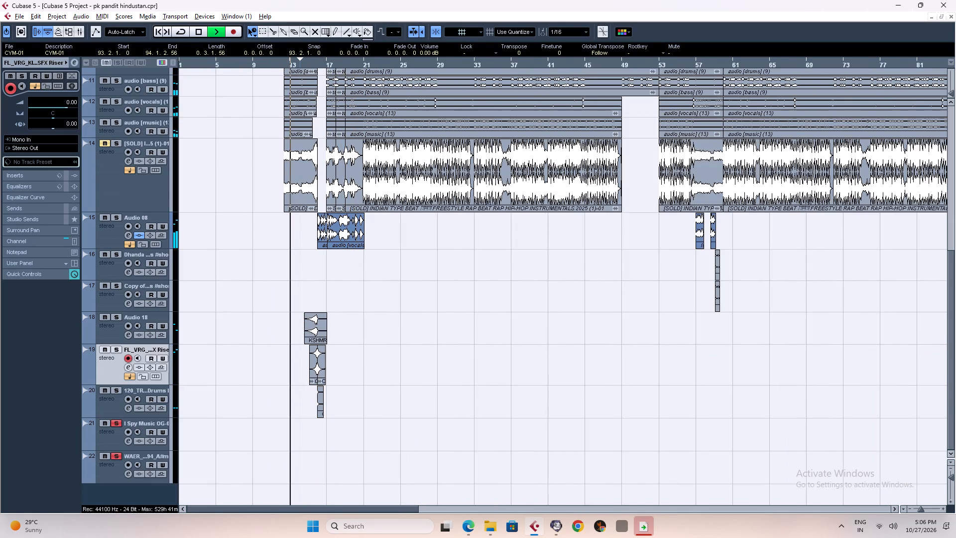
key("g")
key("g")
key("g")
key("g")
key("g")
key("g")
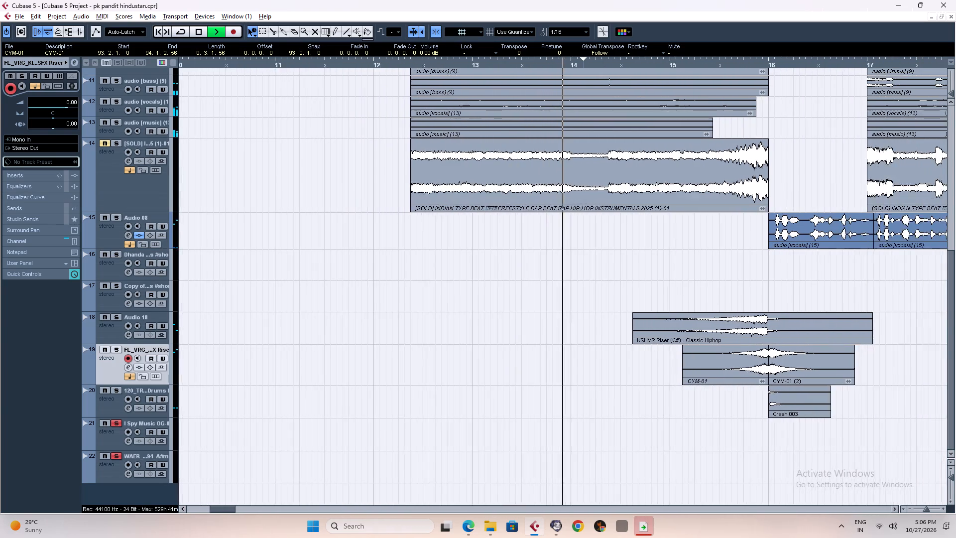
left_click(112, 332)
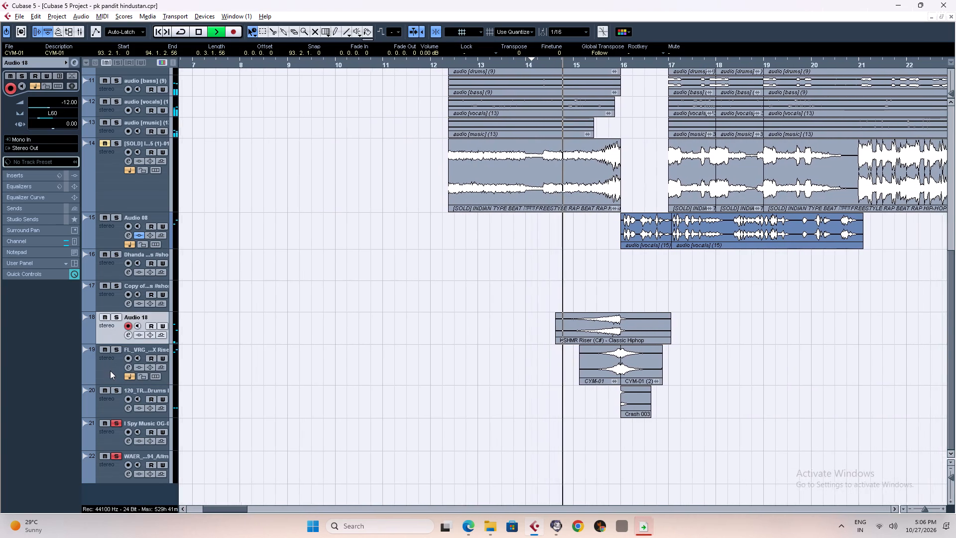
left_click(111, 372)
double_click(64, 101)
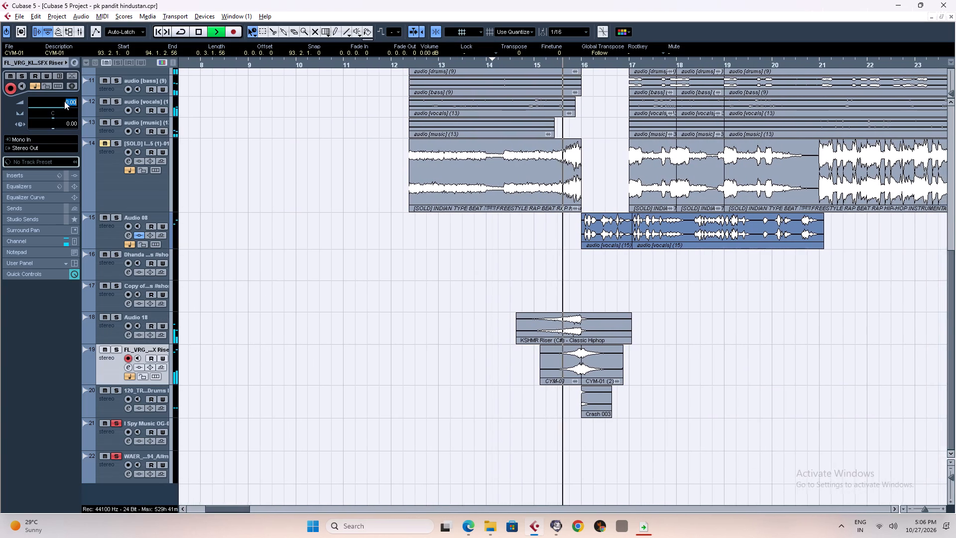
type("-12")
key("Return")
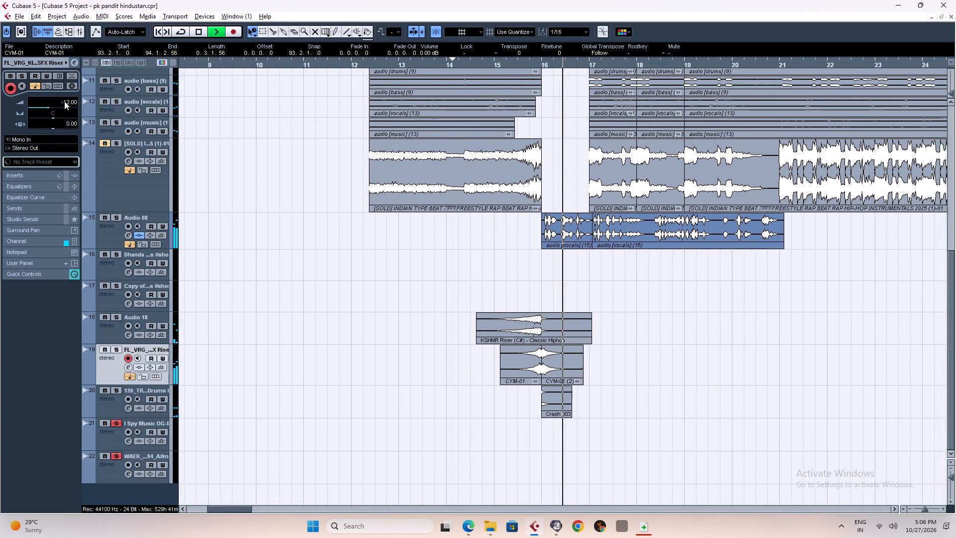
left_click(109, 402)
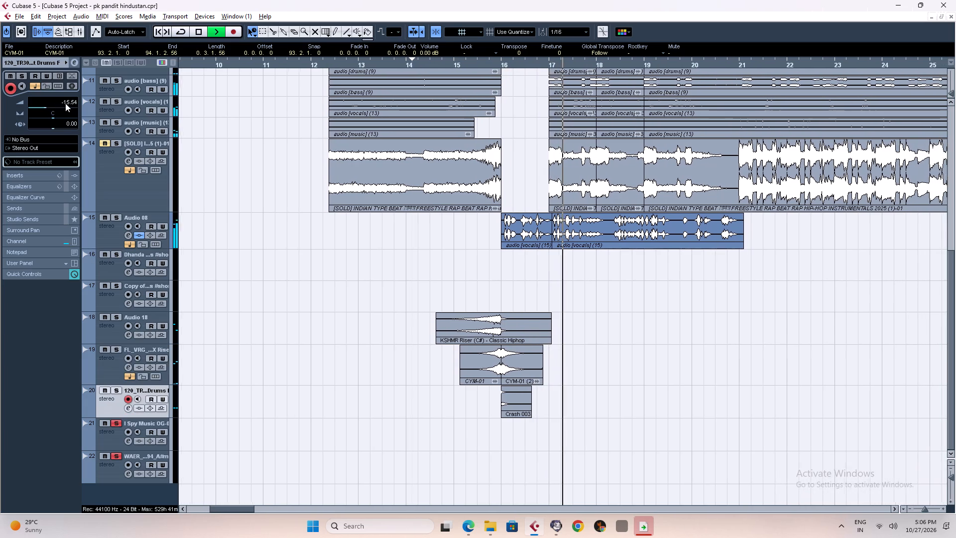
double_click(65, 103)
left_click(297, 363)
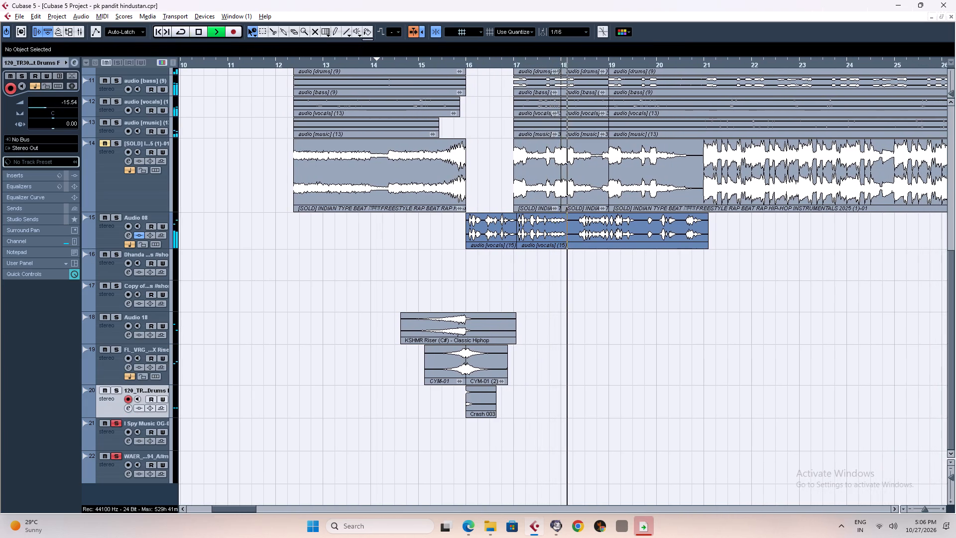
Play the bar 16 transition from about bar 13 to check the lowered CYM-01 level, stopping near bar 17.
key("space")
key("space")
right_click(783, 363)
left_click(783, 363)
key("g")
key("g")
key("g")
key("g")
key("g")
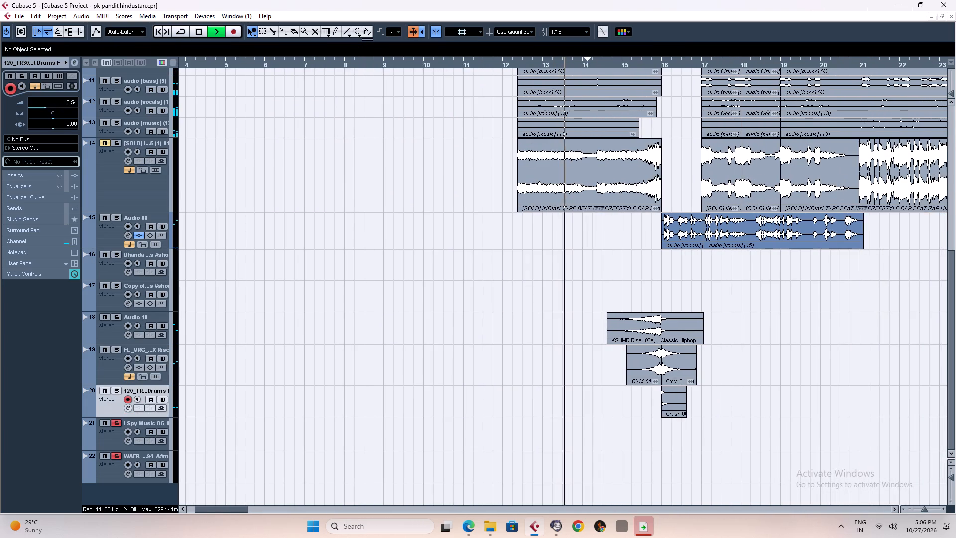
key("h")
key("h")
key("h")
key("h")
key("h")
key("h")
key("h")
key("h")
key("h")
key("h")
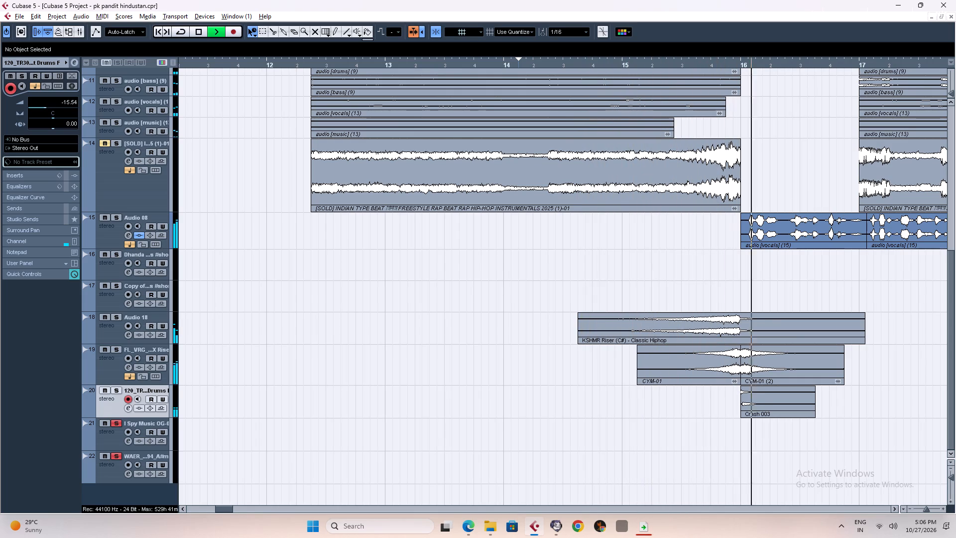
key("g")
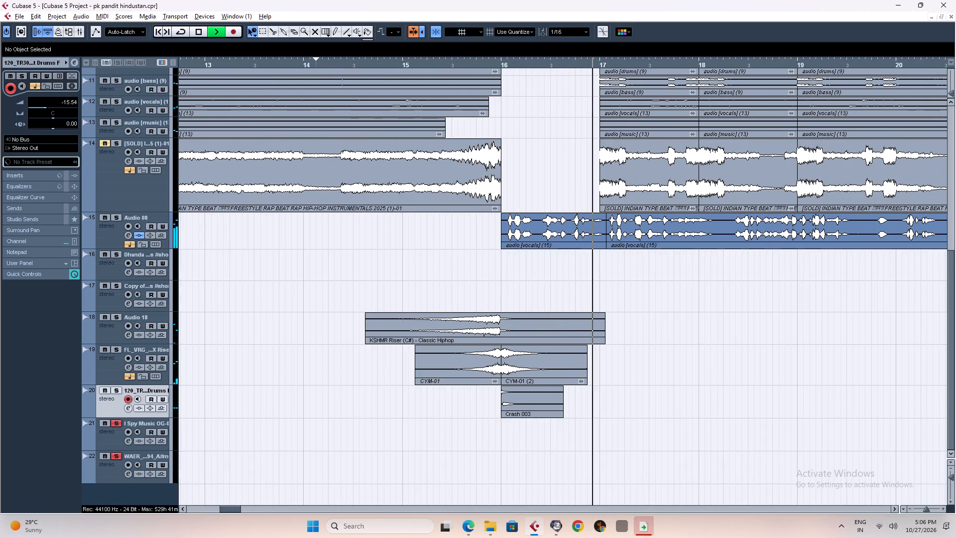
key("space")
Copy the joined CYM-01 and CYM-01 (2) pair on track 19 to start at 11.3.2.0.
key("g")
key("g")
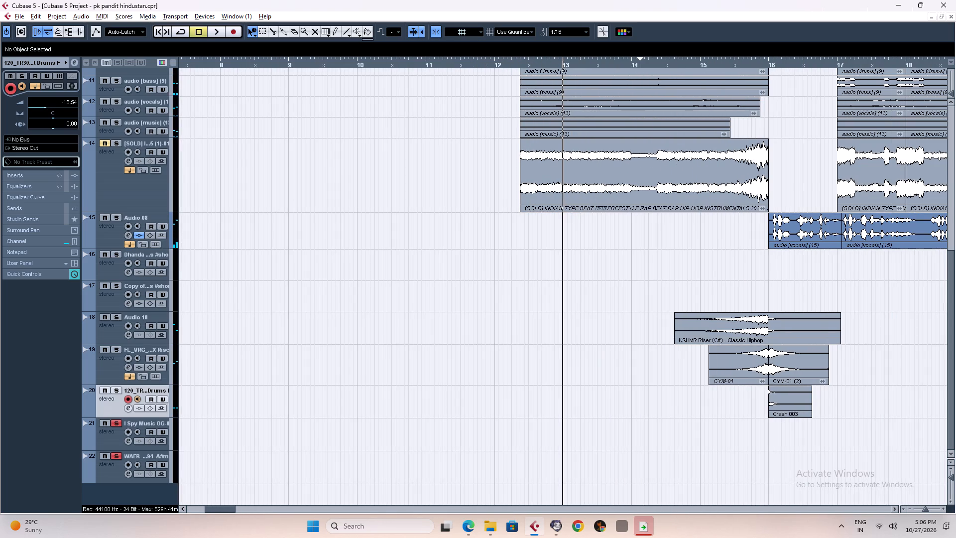
left_click_drag(876, 362, 695, 369)
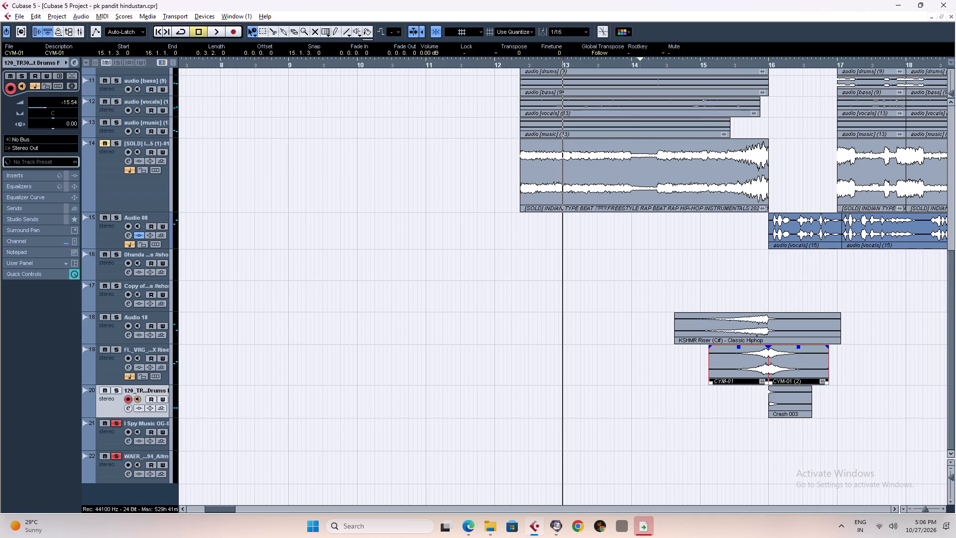
left_click_drag(740, 366, 495, 358, "alt")
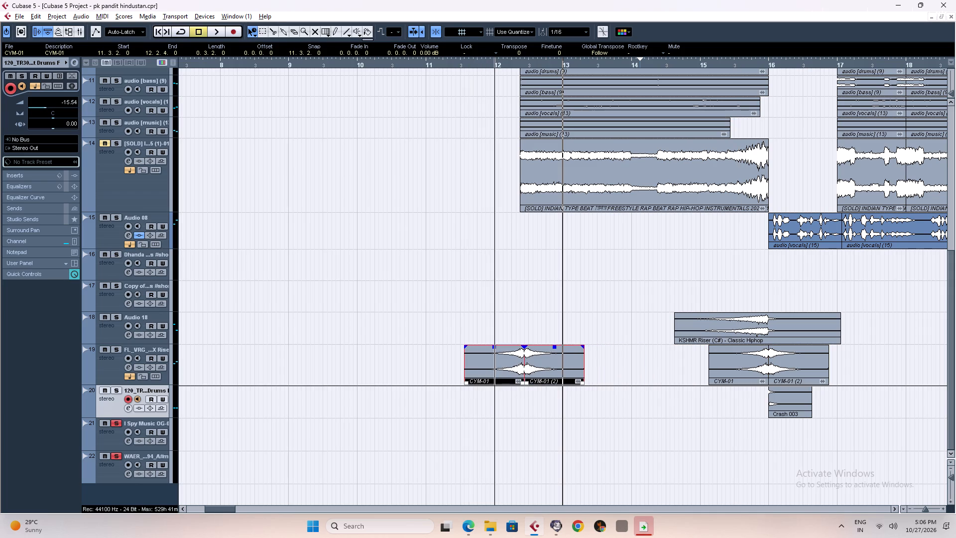
Move the copied CYM-01 pair at the song's start to 12.1.1.0, so the two clips meet at 12.4.3.0.
left_click(519, 67)
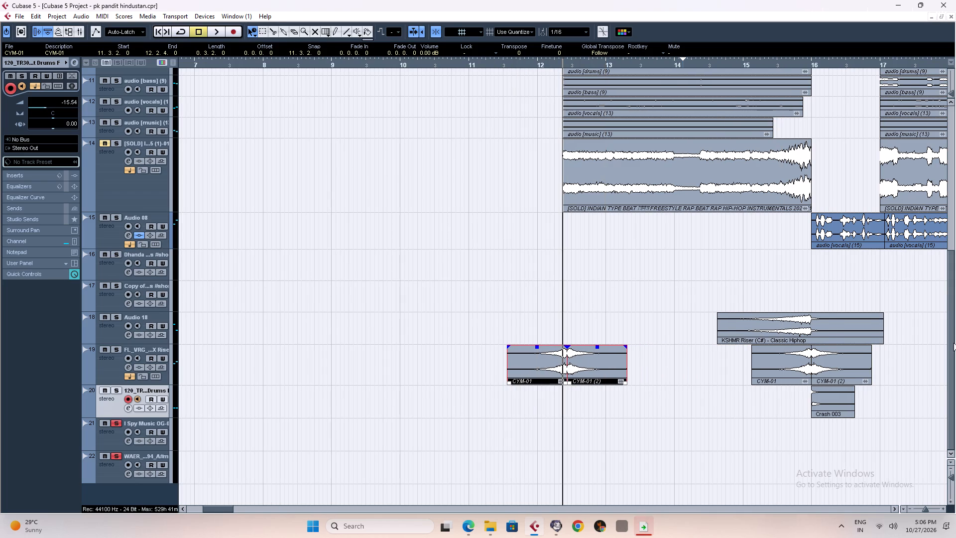
left_click_drag(947, 346, 955, 392)
key("h")
key("h")
key("h")
key("h")
key("h")
key("h")
key("h")
key("h")
key("h")
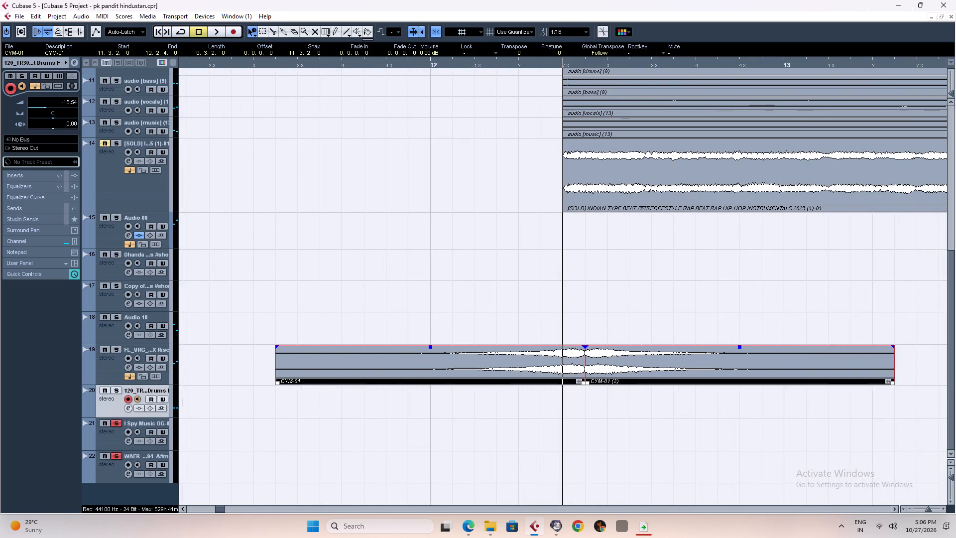
key("g")
key("g")
key("g")
key("g")
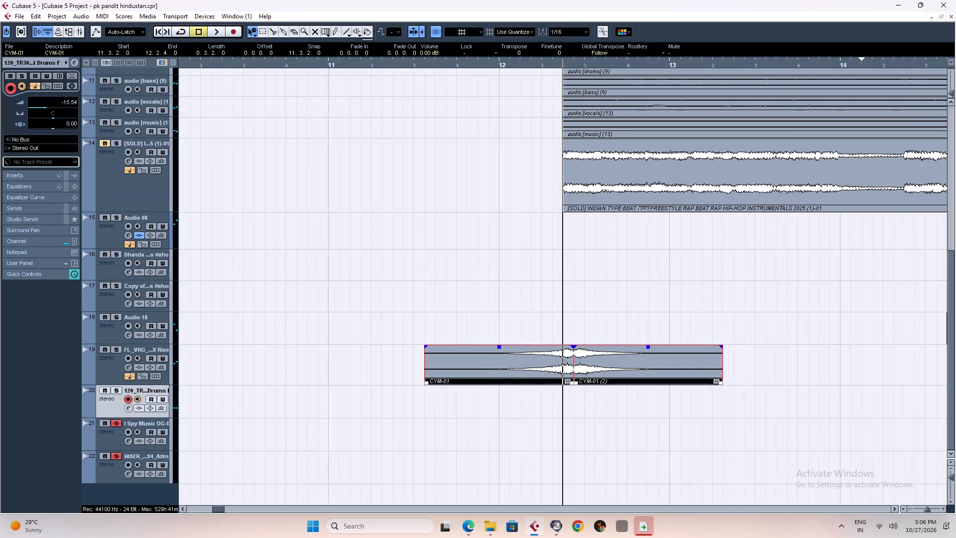
key("g")
left_click_drag(577, 357, 642, 360)
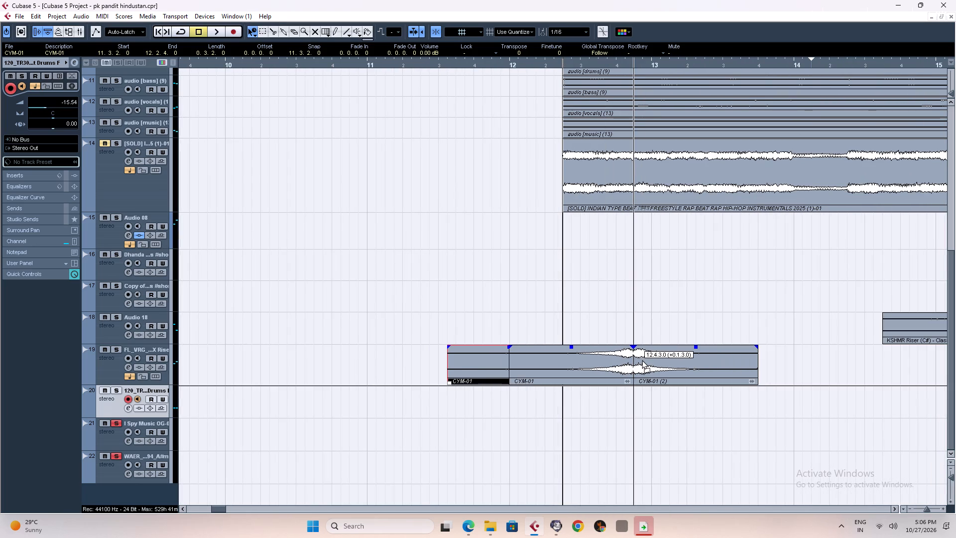
left_click_drag(642, 360, 640, 359)
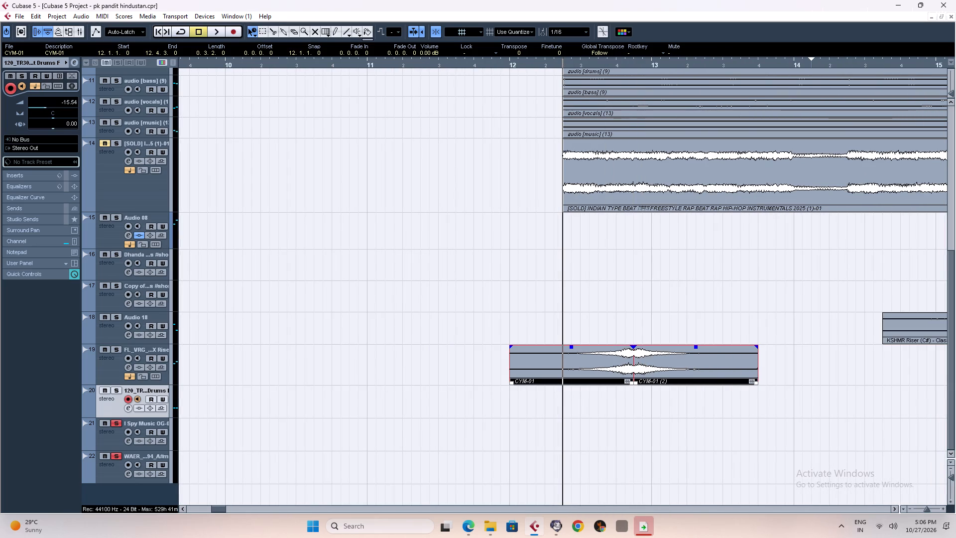
Separate the copied CYM-01 (2) clip from its lead-in by moving it to start at 13.1.2.0.
right_click(717, 373)
left_click(717, 373)
left_click(659, 371)
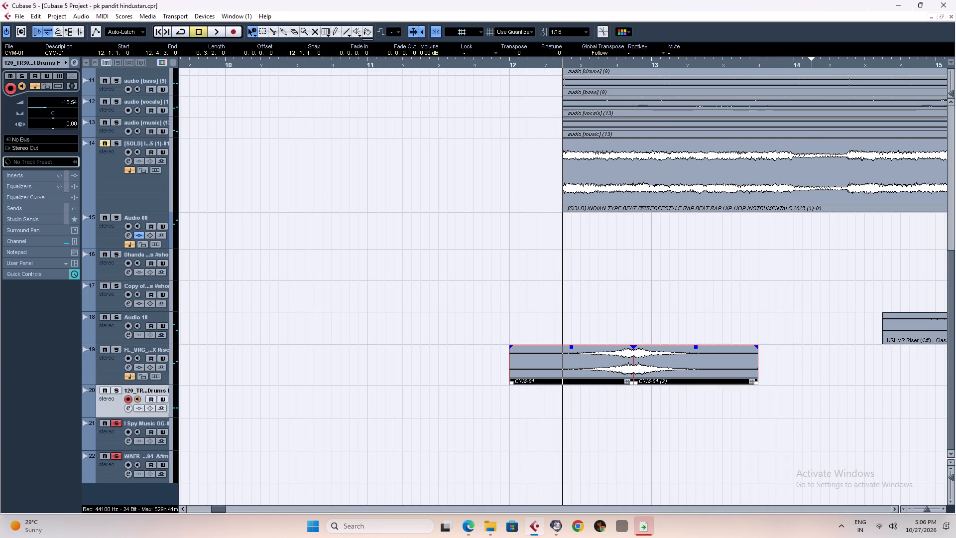
left_click(658, 362)
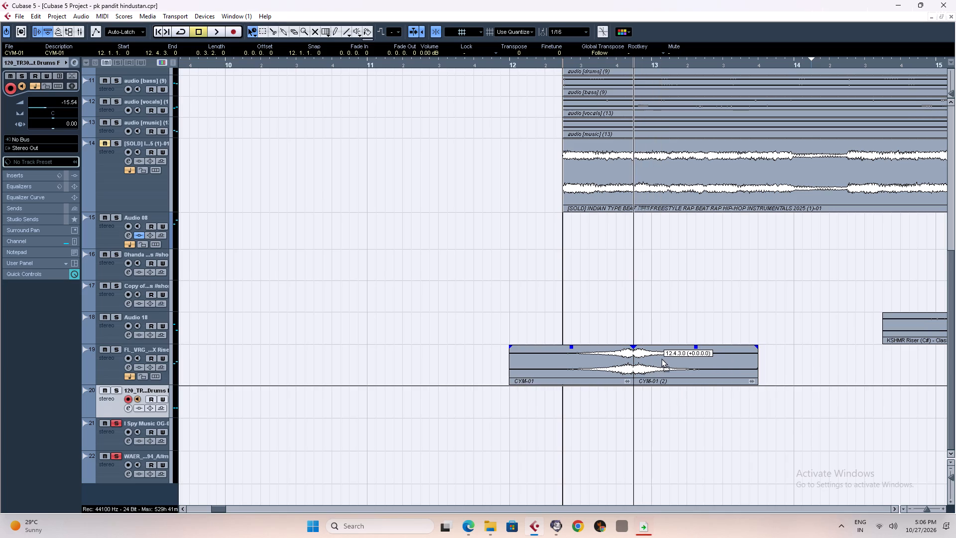
right_click(690, 312)
left_click(689, 320)
left_click_drag(672, 362, 683, 362)
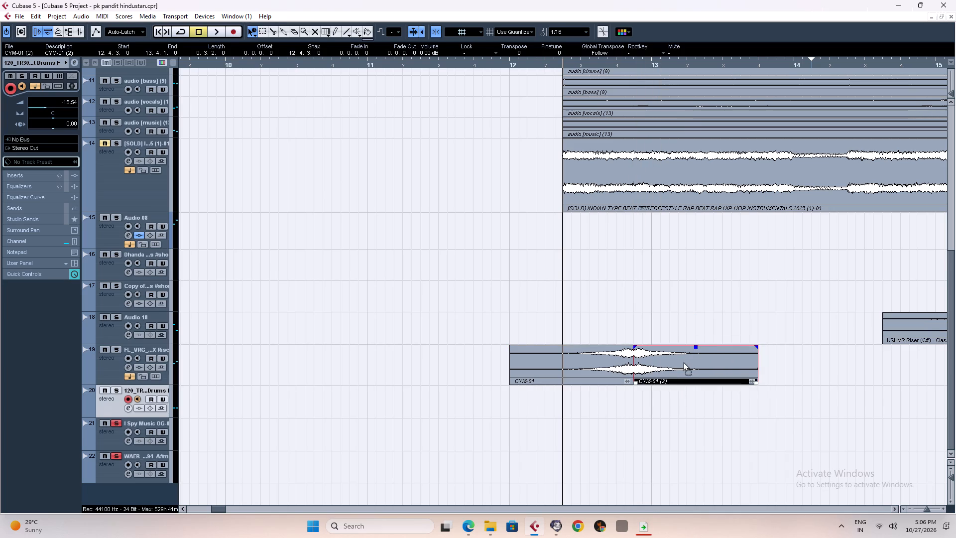
left_click_drag(683, 362, 695, 362)
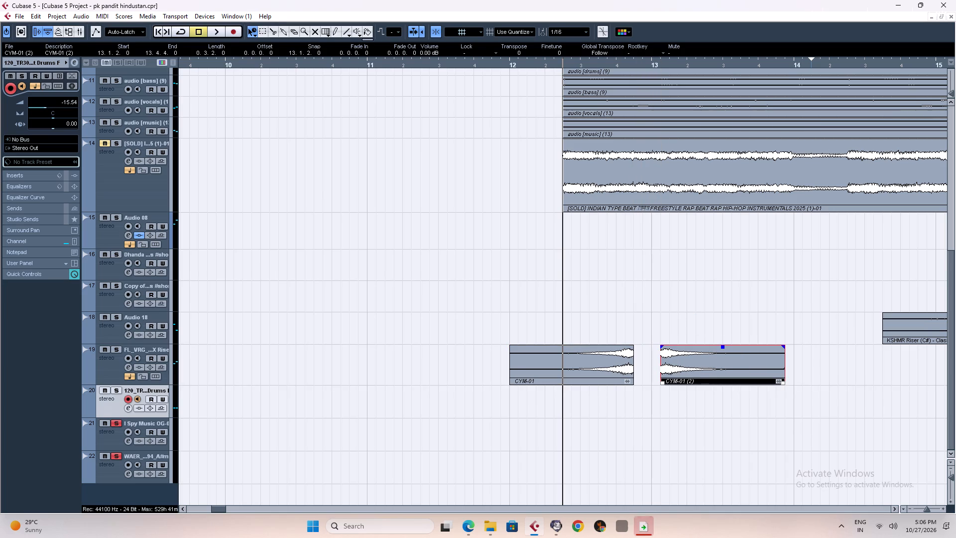
Time-stretch the copied CYM-01 lead-in clip to a length of 1.0.0.0, ending at bar 13.
left_click(624, 376)
right_click(618, 369)
left_click(618, 369)
left_click(631, 402)
left_click(620, 364)
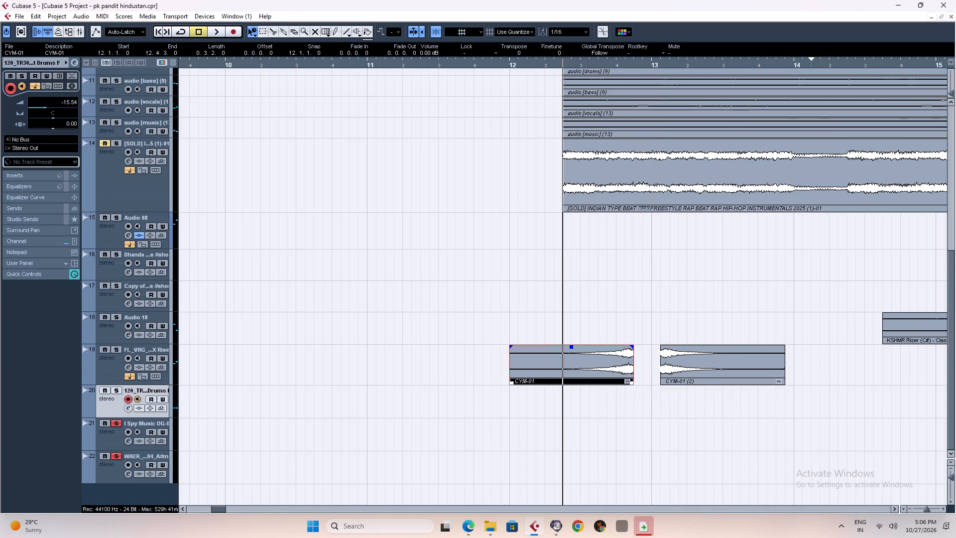
left_click_drag(631, 382, 648, 382)
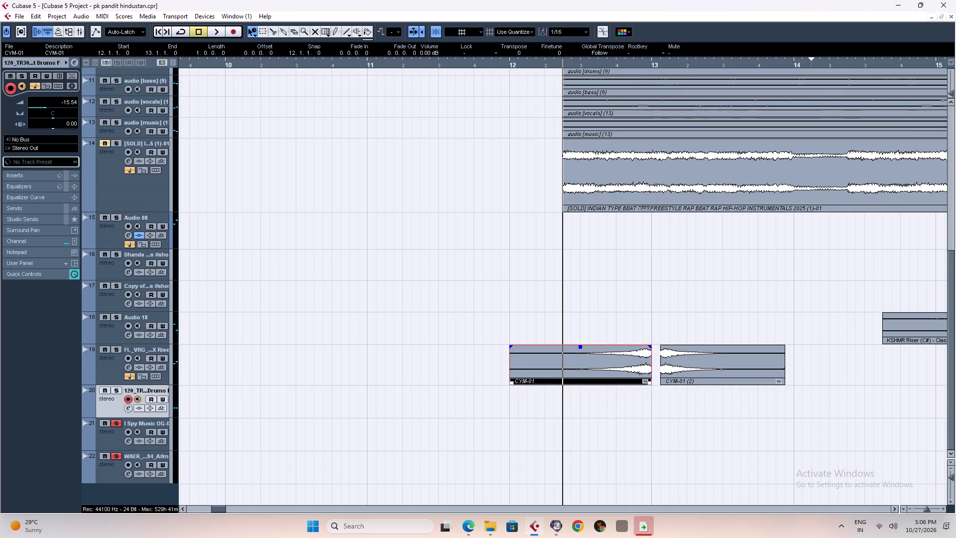
Move the copied CYM-01 (2) clip to start at 13.1.1.0 and time-stretch it to end at 14.1.1.0.
left_click_drag(693, 360, 683, 361)
right_click(725, 363)
left_click(725, 363)
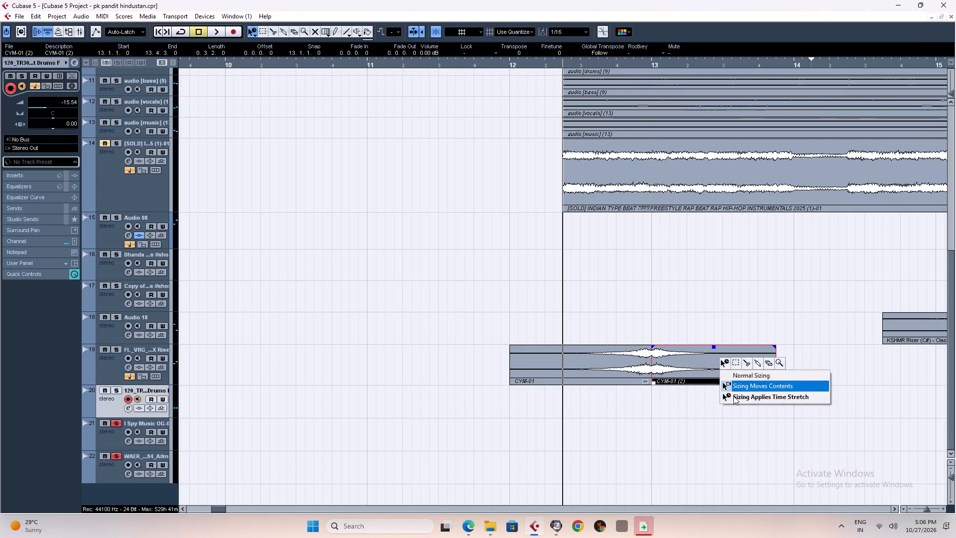
left_click(734, 399)
left_click_drag(775, 383, 789, 383)
right_click(678, 398)
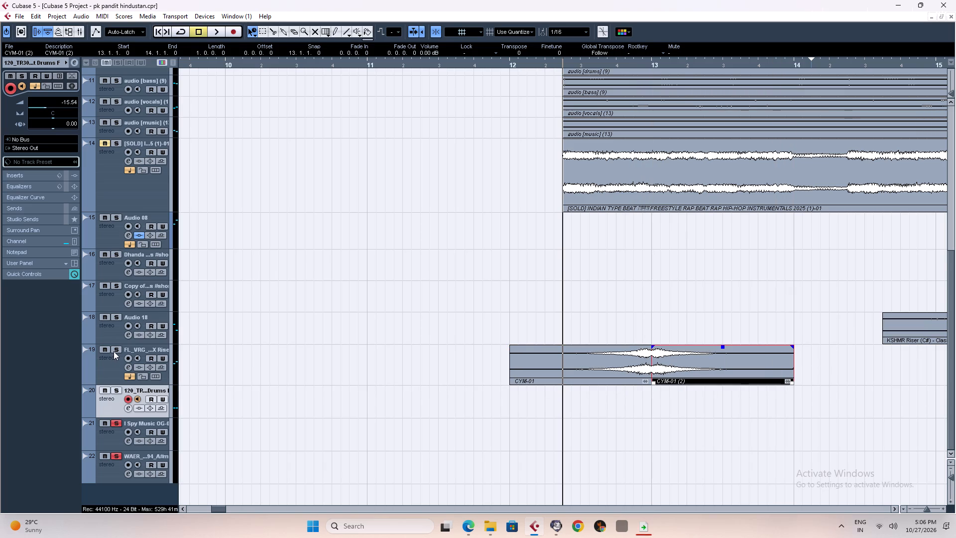
Solo track 19 and play the stretched CYM-01 pair from about bar 12, stopping after bar 13.
left_click(114, 351)
left_click(523, 61)
key("space")
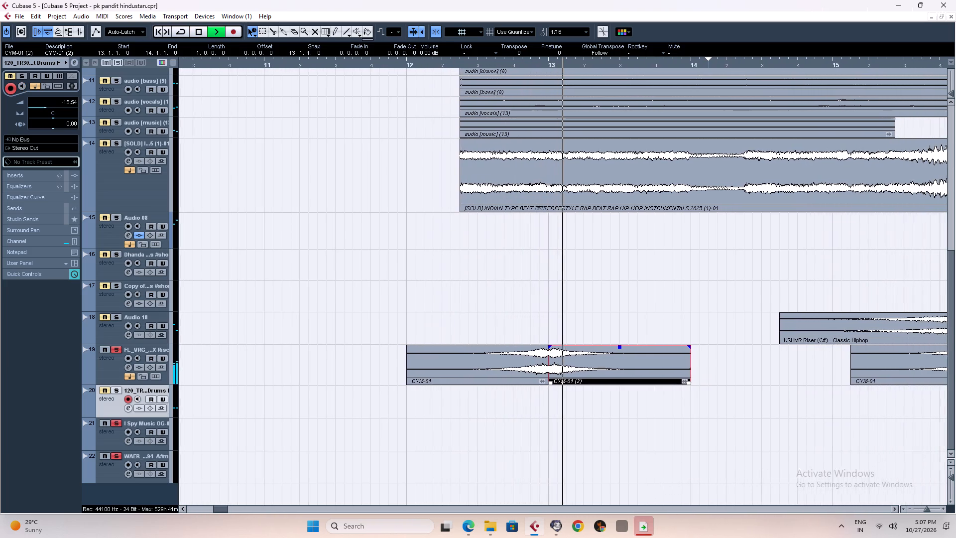
key("space")
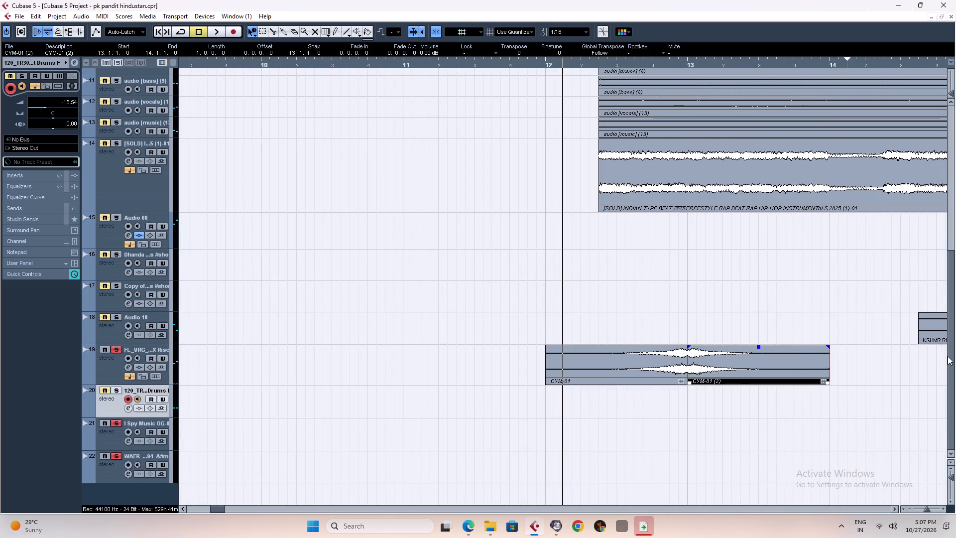
Move the CYM-01 and CYM-01 (2) pair on track 19 to start at 11.2.3.0, meeting at the beat's beginning.
left_click_drag(951, 353, 955, 234)
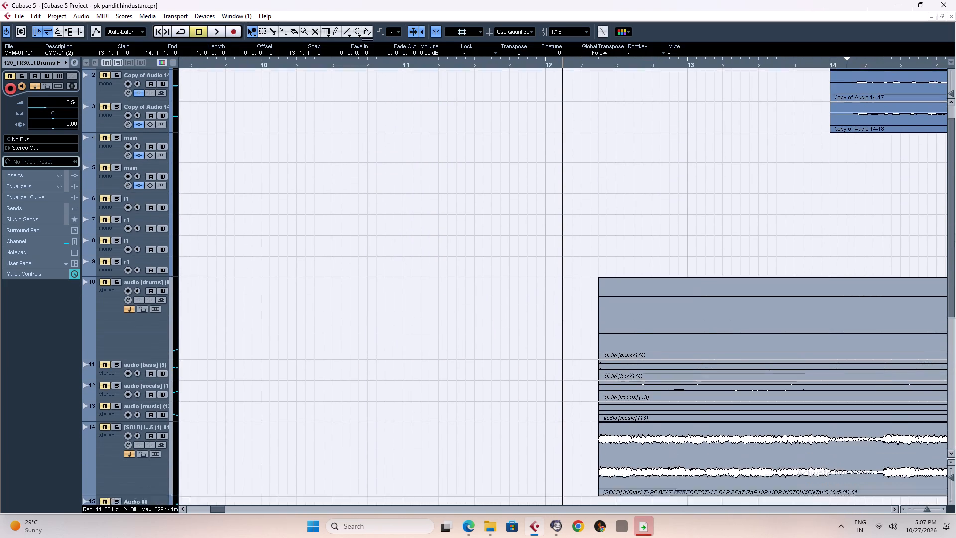
left_click_drag(955, 234, 955, 296)
left_click(597, 64)
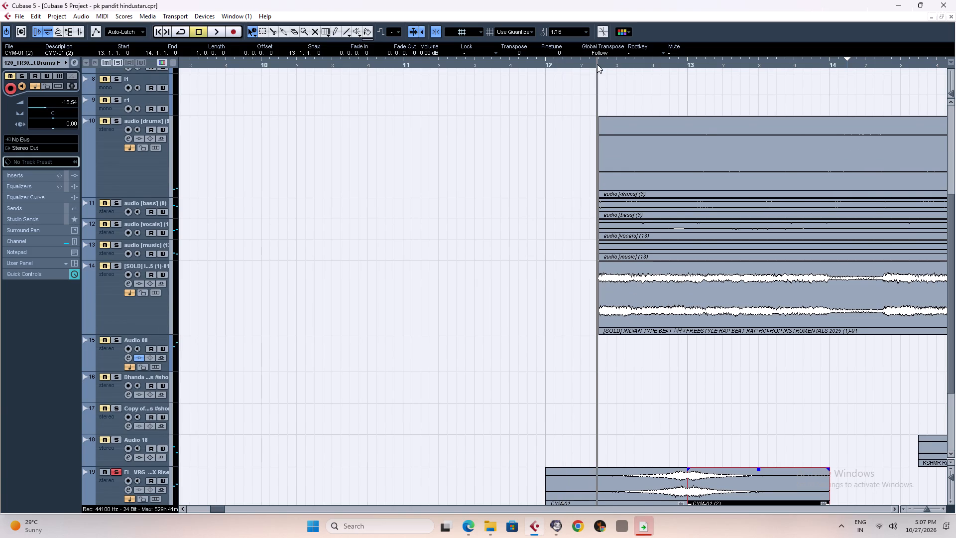
left_click_drag(952, 269, 955, 380)
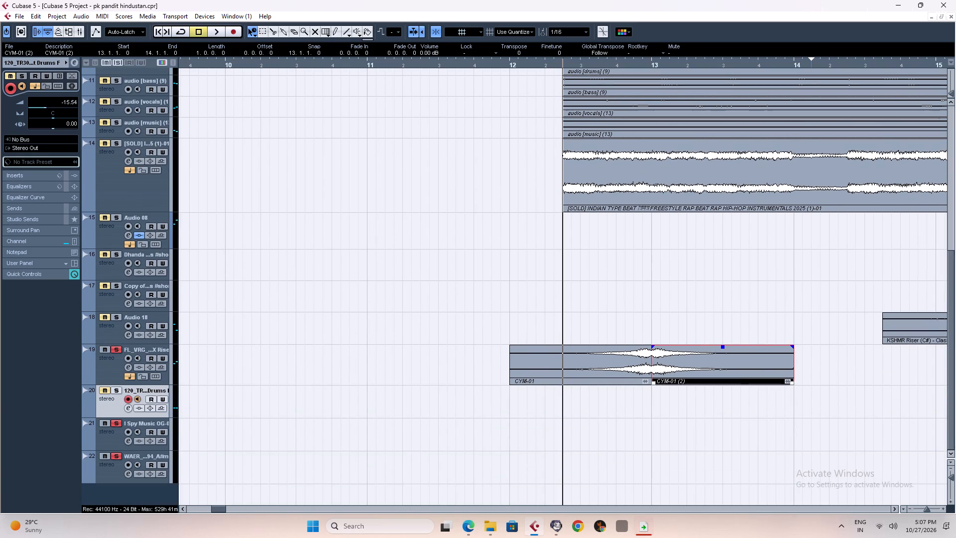
left_click_drag(626, 326, 697, 372)
left_click_drag(690, 373, 601, 372)
Unsolo track 19 and play the moved CYM-01 pair in the full mix from about bar 11 to bar 14.
left_click(432, 67)
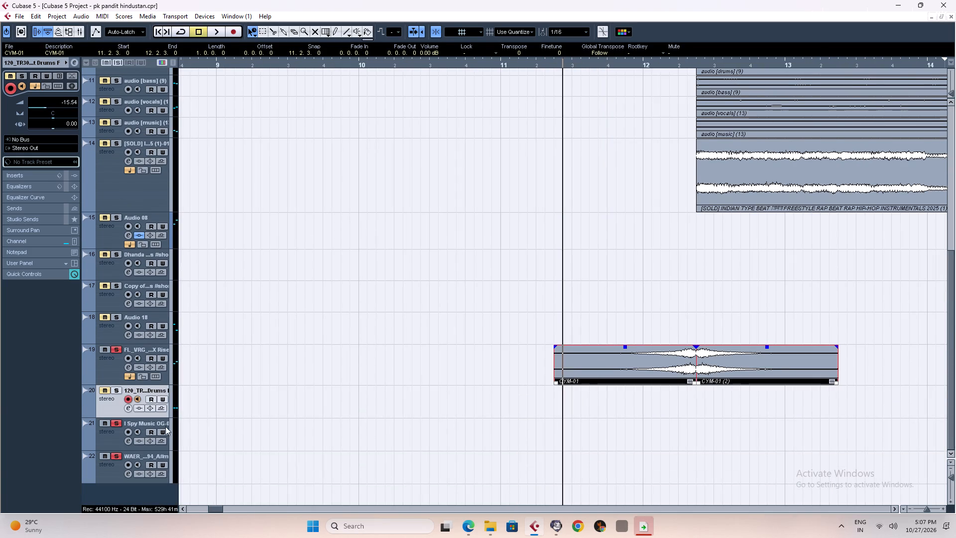
left_click(117, 351)
right_click(459, 420)
key("space")
type("g")
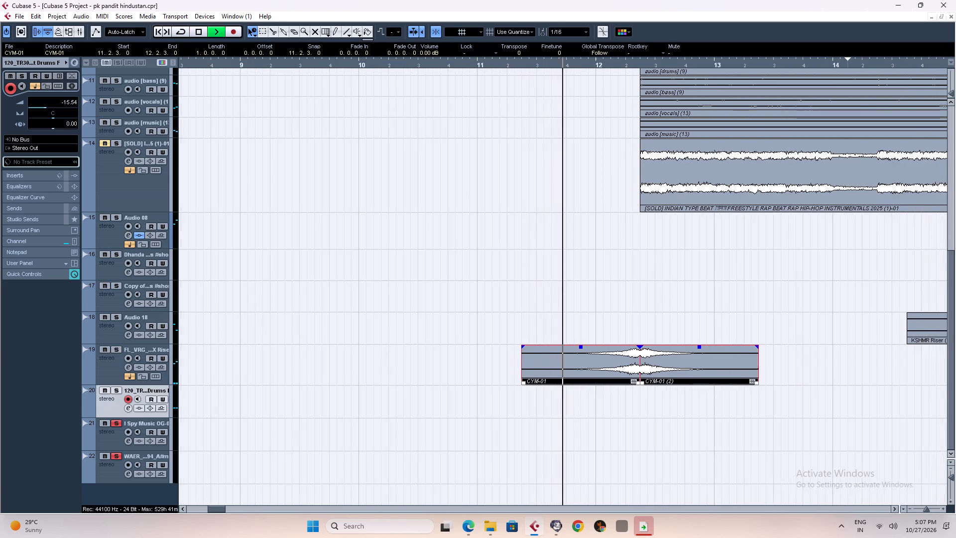
right_click(610, 427)
left_click(610, 427)
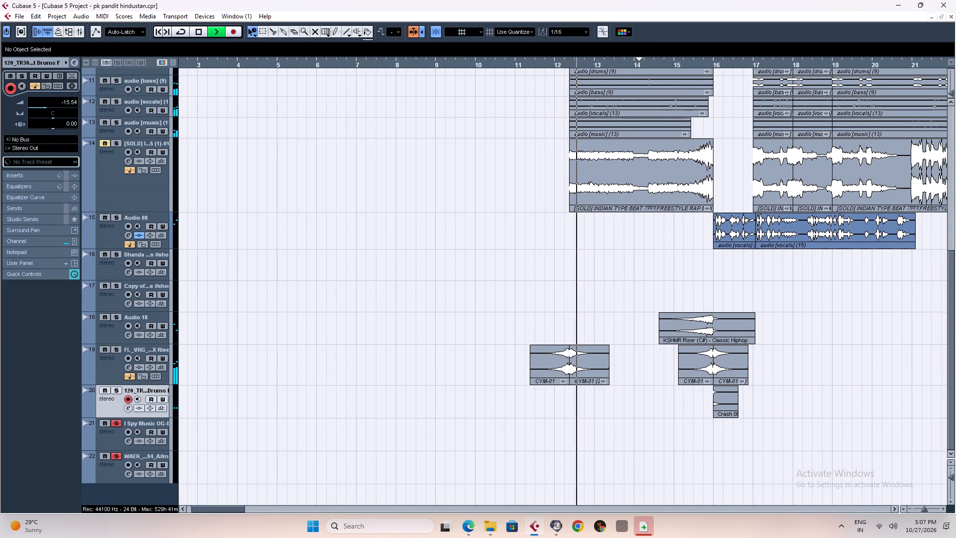
key("g")
key("g")
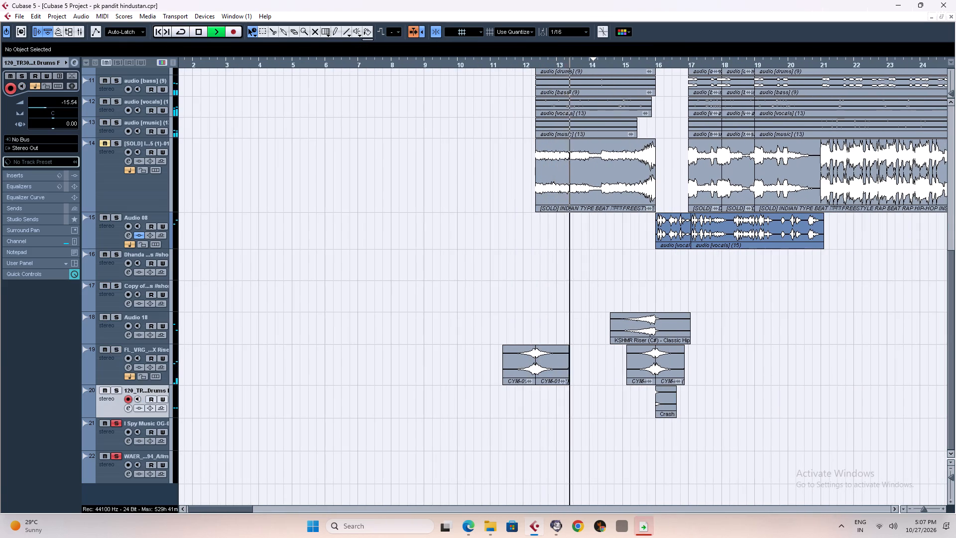
key("h")
key("h")
key("h")
key("h")
key("h")
key("h")
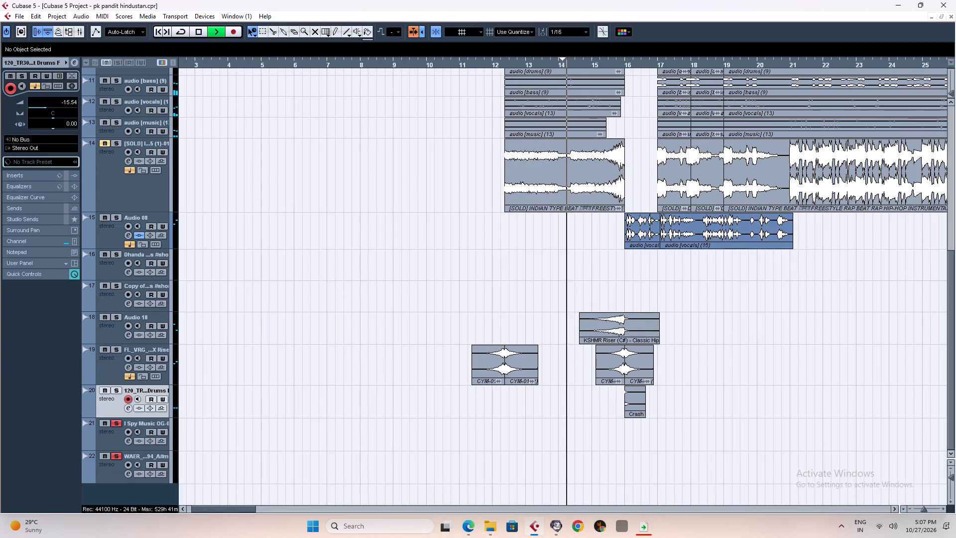
key("space")
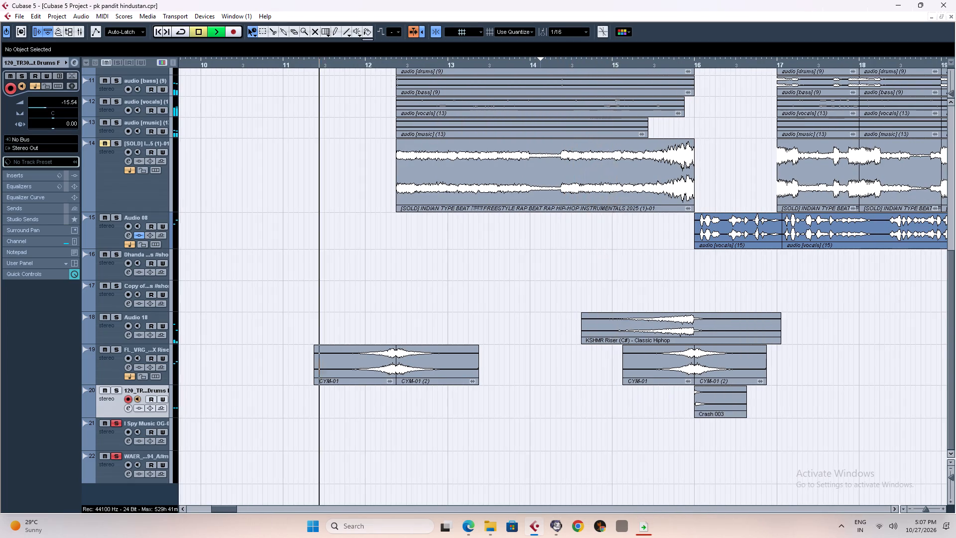
Replay the mix from about bar 11 through bar 18, checking the intro, riser, crash and vocal entry.
key("space")
left_click_drag(950, 309, 950, 307)
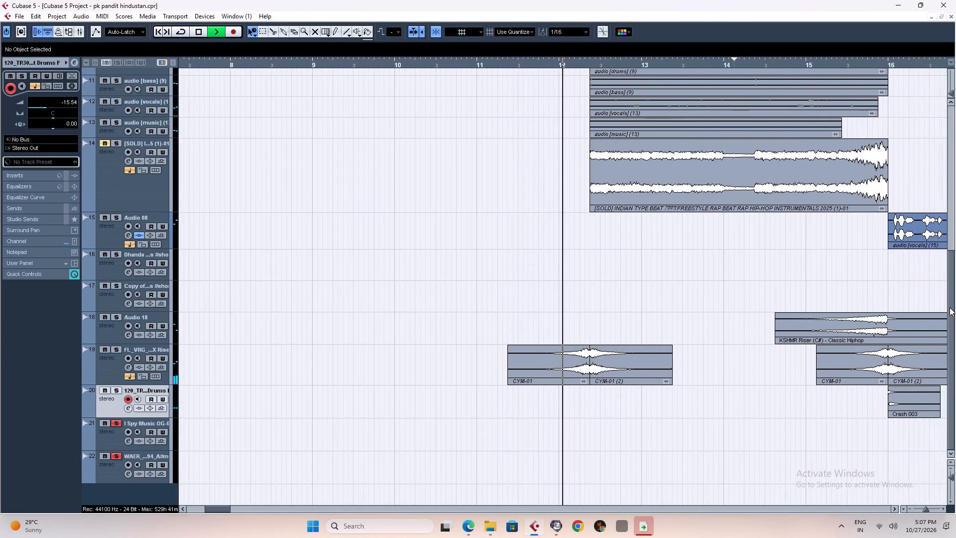
left_click_drag(950, 307, 955, 258)
key("g")
key("g")
key("g")
key("g")
key("g")
key("g")
key("g")
key("g")
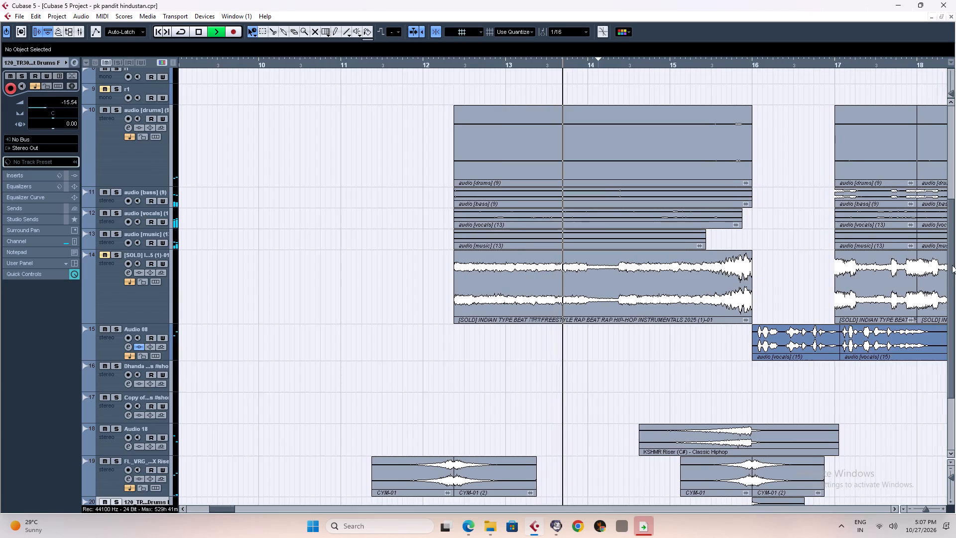
left_click_drag(950, 269, 950, 389)
key("h")
key("h")
key("h")
key("h")
key("h")
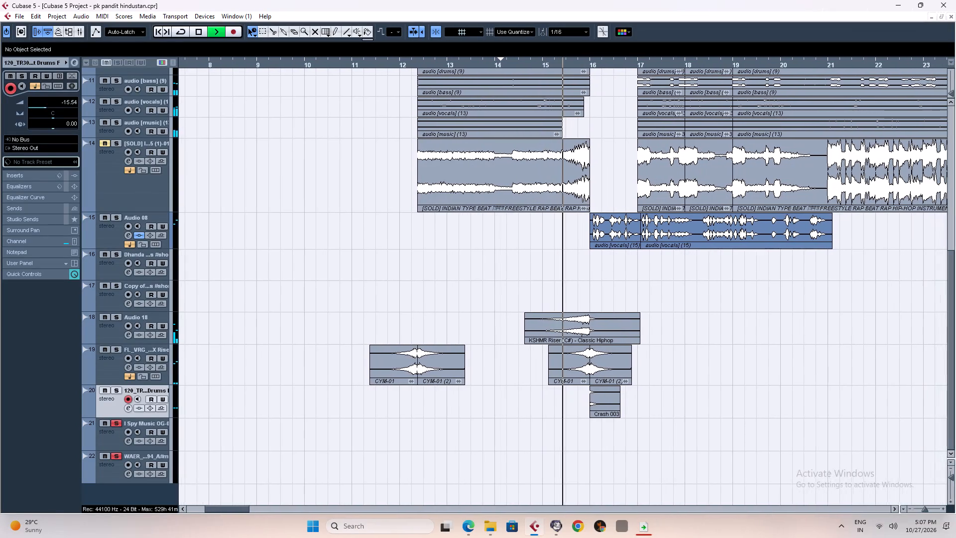
key("h")
key("h")
key("h")
key("h")
key("h")
key("h")
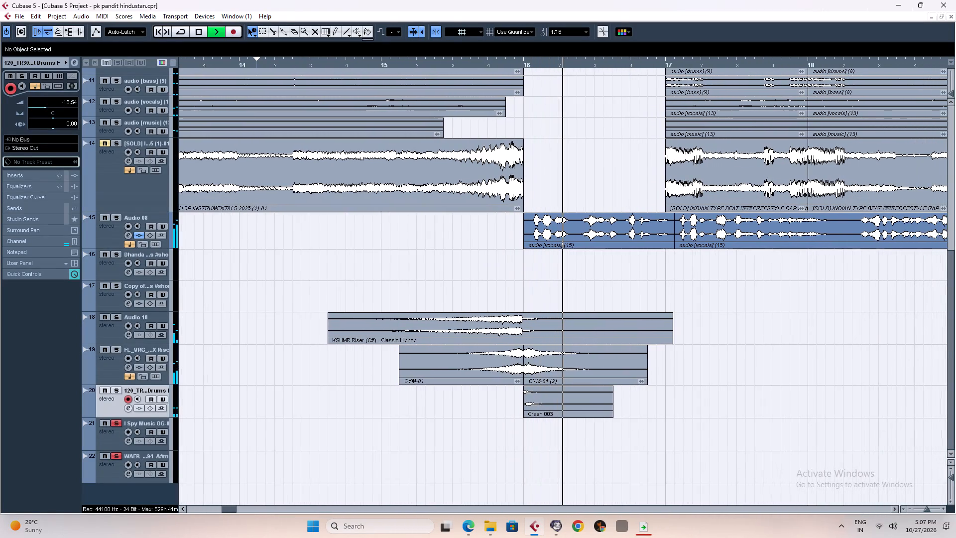
left_click_drag(949, 355, 955, 196)
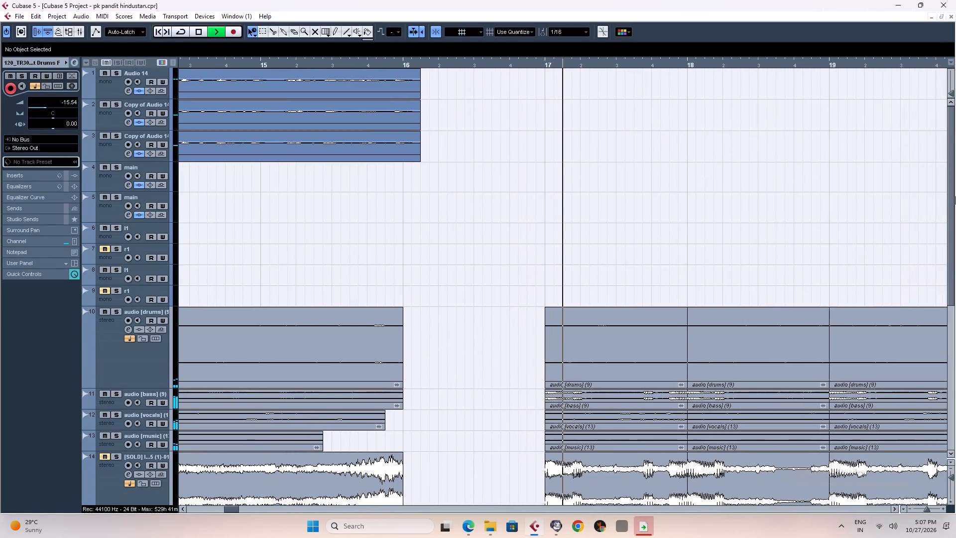
left_click_drag(955, 196, 955, 285)
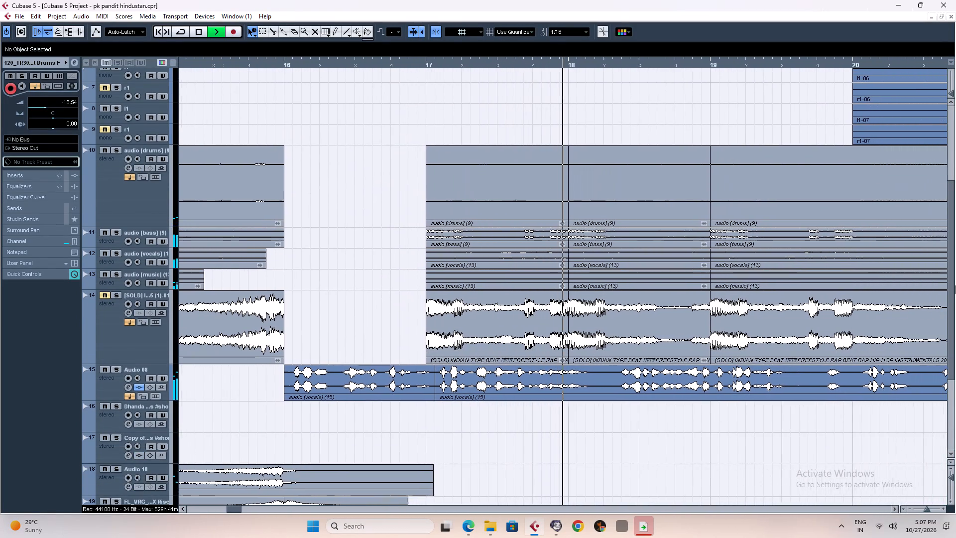
key("g")
key("g")
key("g")
key("g")
key("g")
key("g")
key("g")
key("g")
key("g")
key("g")
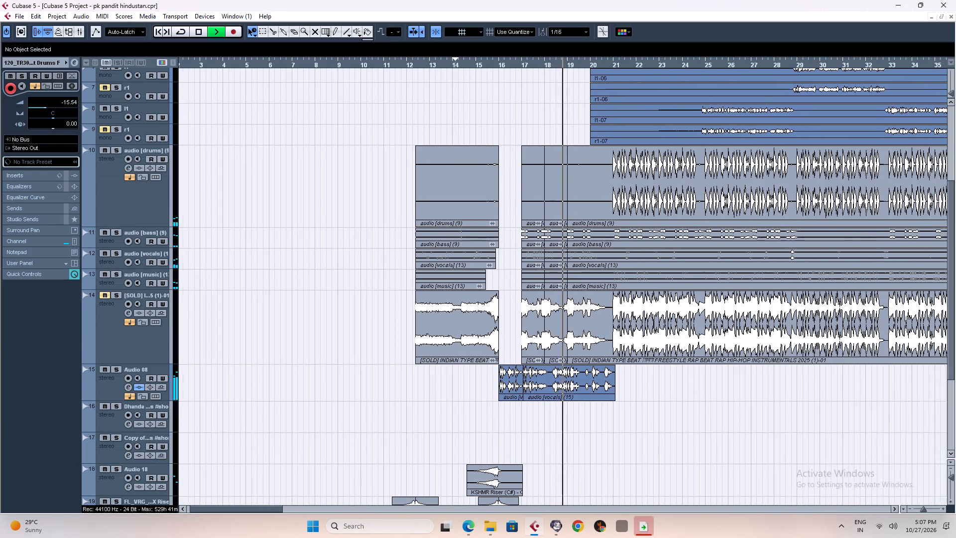
Solo the audio [bass] track, play it from about bar 12, and enlarge its track height to view the waveform.
left_click(407, 66)
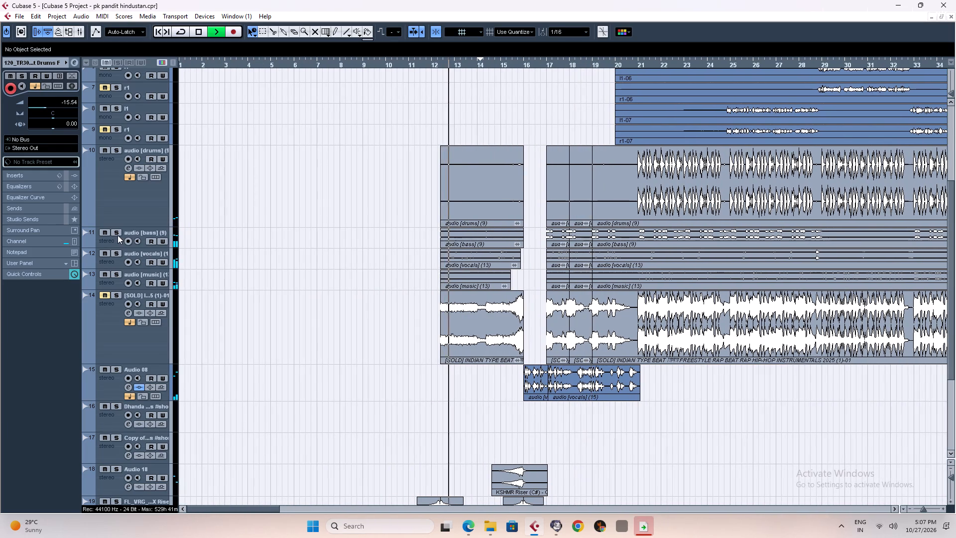
left_click(118, 235)
key("h")
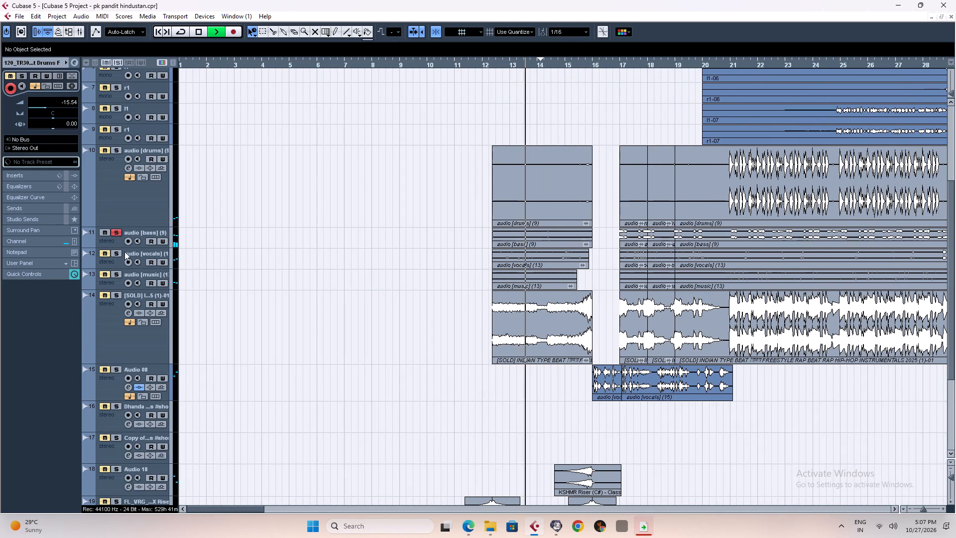
left_click_drag(121, 246, 127, 298)
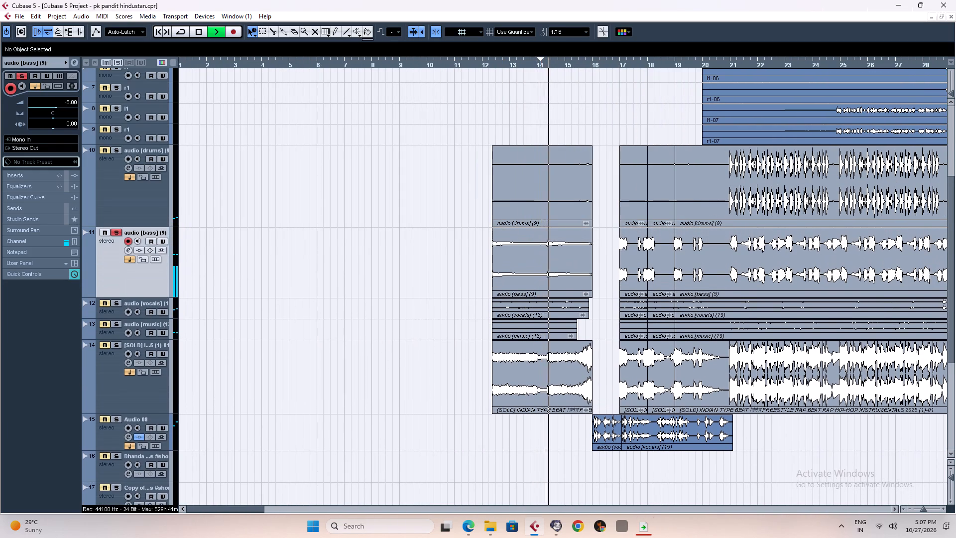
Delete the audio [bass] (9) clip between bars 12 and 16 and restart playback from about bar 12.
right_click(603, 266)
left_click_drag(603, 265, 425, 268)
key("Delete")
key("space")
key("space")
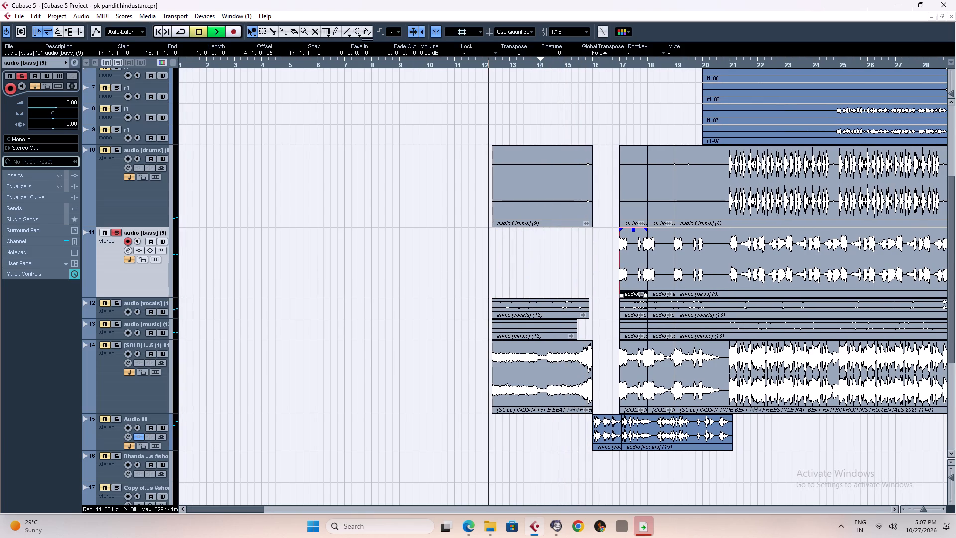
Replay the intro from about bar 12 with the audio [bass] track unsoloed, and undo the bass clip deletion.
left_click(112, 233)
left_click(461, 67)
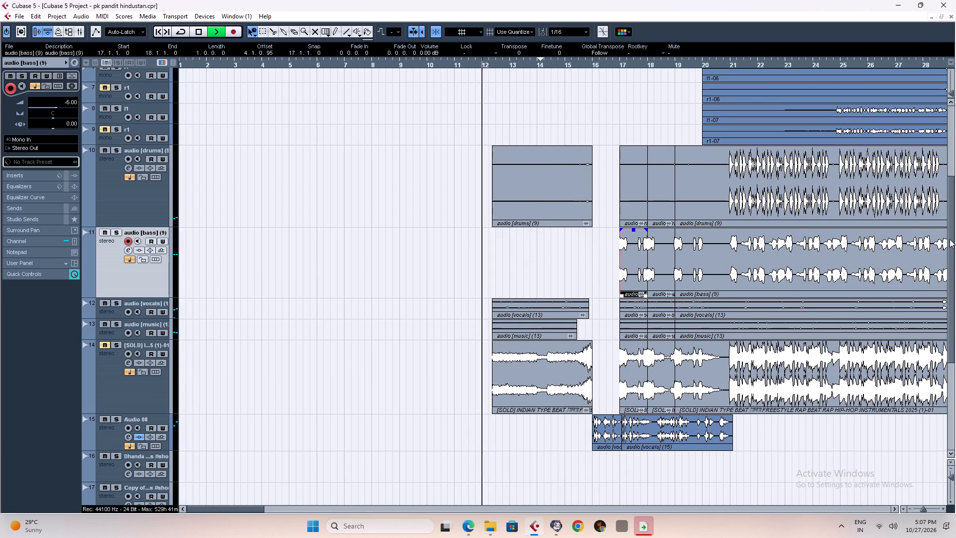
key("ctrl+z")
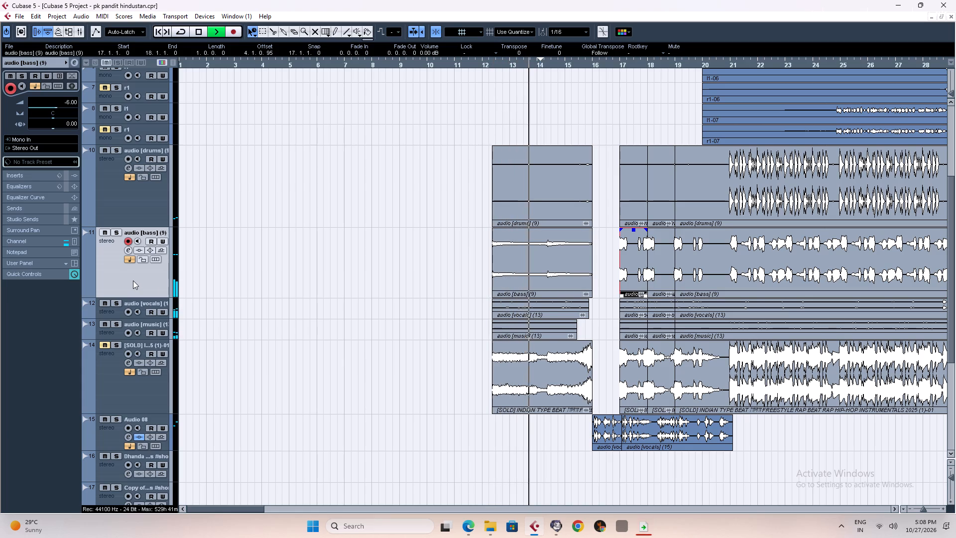
Listen to the full mix through about bar 19 while examining the riser, CYM-01 and Crash 003 clips around bar 16.
key("g")
key("g")
key("g")
key("g")
key("g")
key("g")
key("g")
key("g")
key("g")
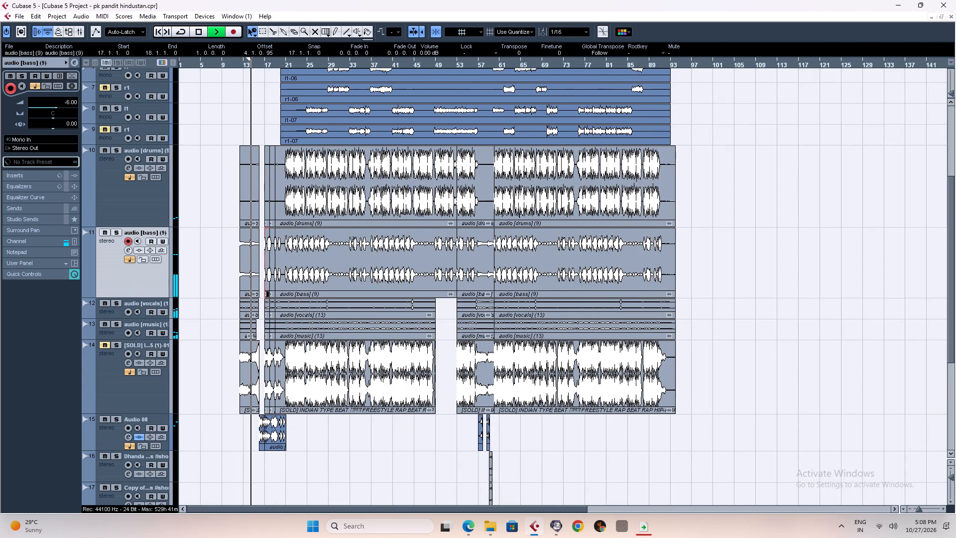
left_click_drag(949, 269, 955, 358)
key("h")
key("h")
key("h")
key("h")
key("h")
key("h")
key("h")
key("h")
key("h")
key("h")
key("h")
key("h")
key("h")
key("h")
key("h")
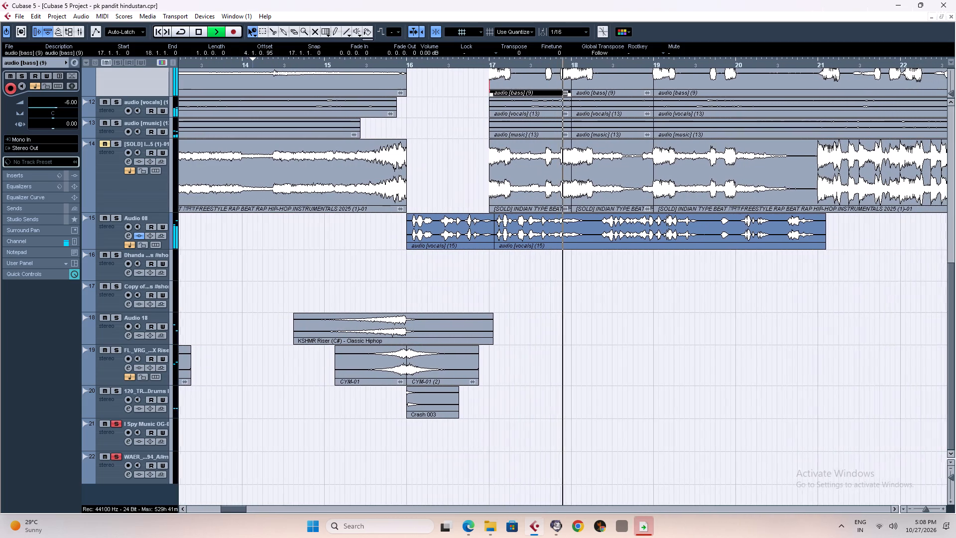
key("g")
key("g")
key("g")
key("g")
key("g")
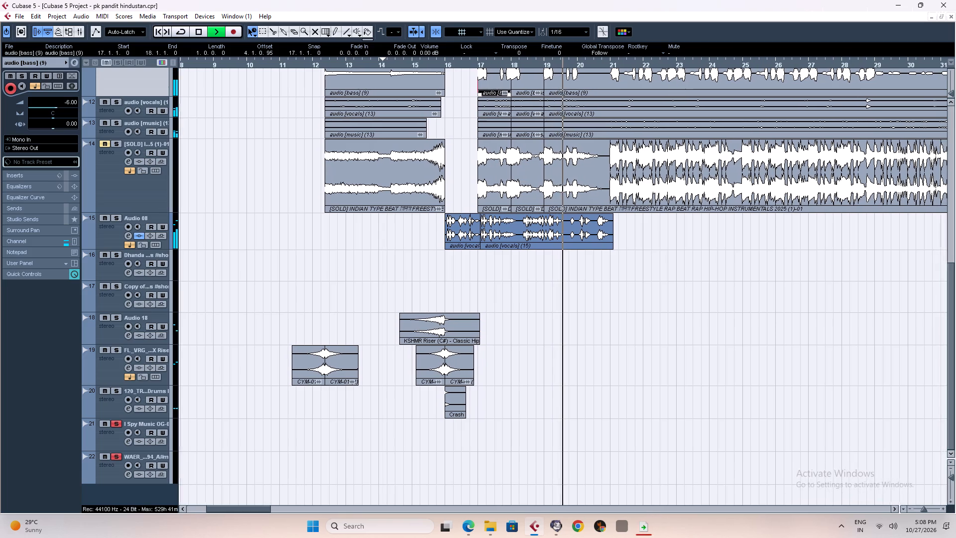
key("space")
Delete the CYM-01 and CYM-01 (2) pair around bar 16 on track 19 while replaying from about bar 11.
key("space")
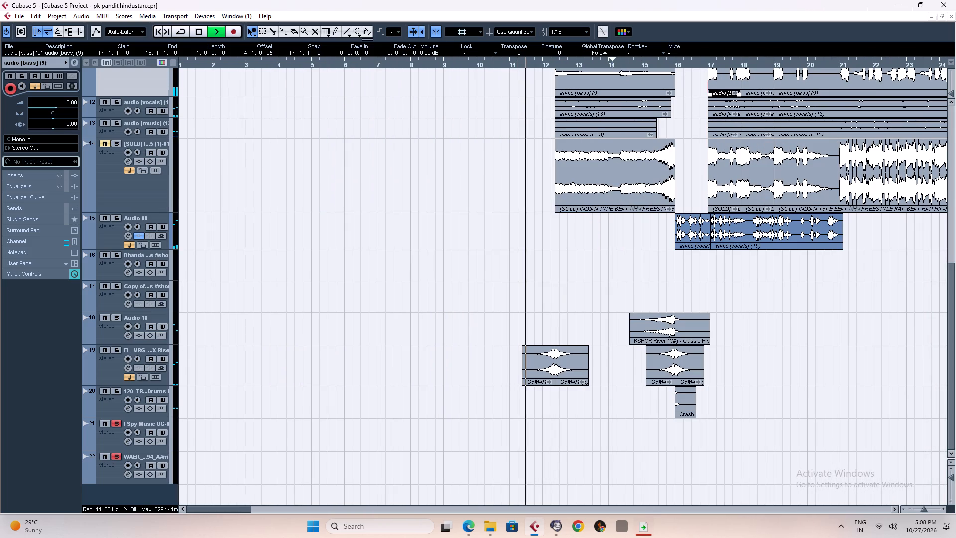
left_click_drag(774, 327, 614, 323)
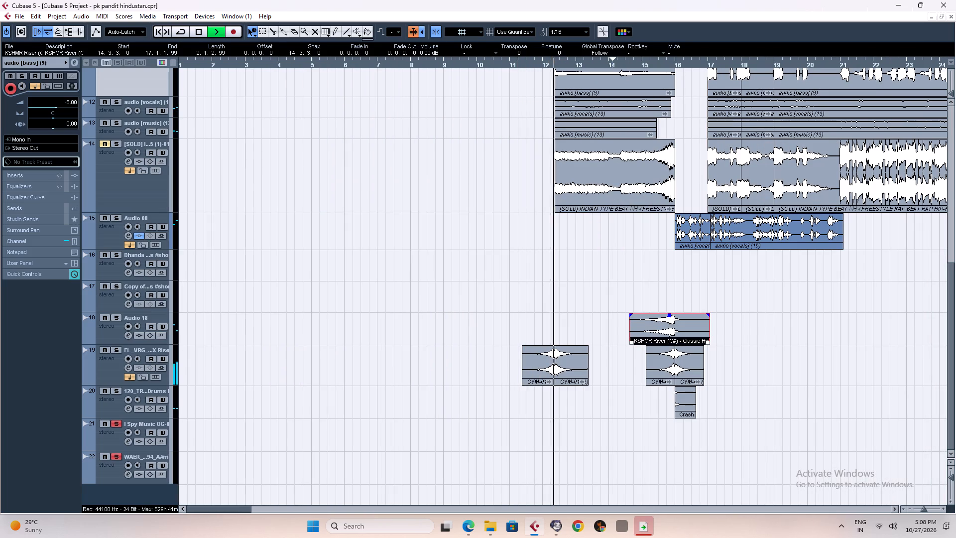
left_click(716, 361)
left_click_drag(748, 360, 611, 373)
key("Delete")
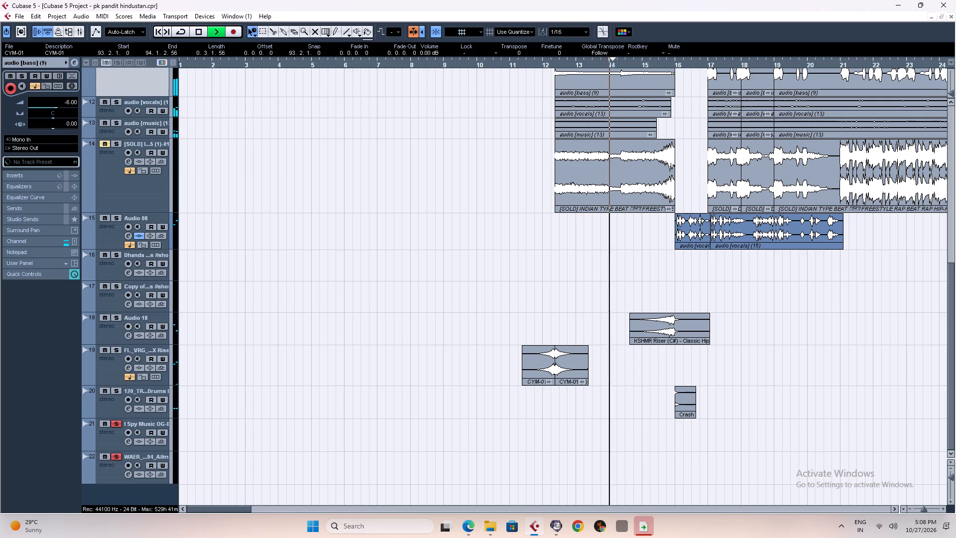
Listen to the transition at bar 16 with only the KSHMR Riser and Crash 003, continuing through about bar 18.
key("h")
key("h")
key("h")
key("h")
key("h")
key("h")
key("h")
key("h")
key("h")
key("h")
key("h")
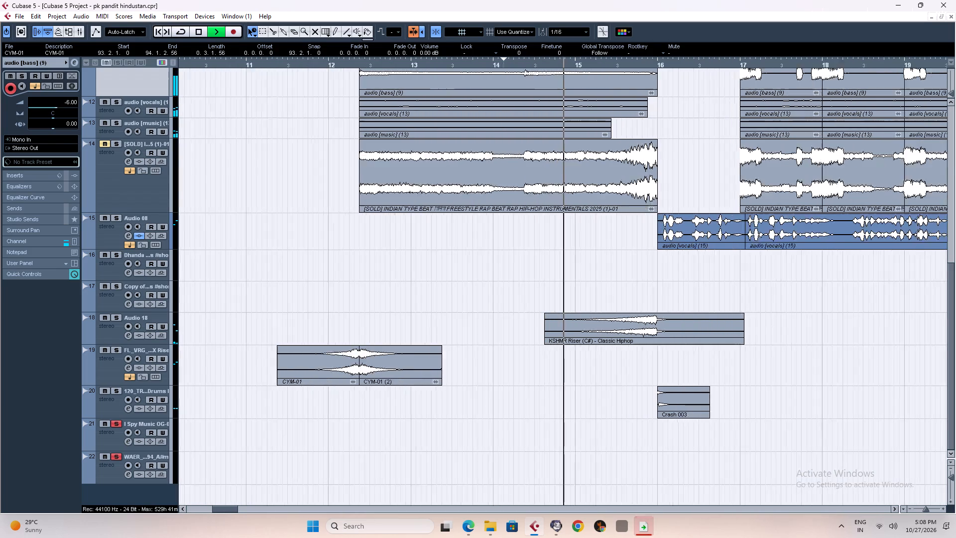
key("g")
key("g")
key("g")
key("g")
key("g")
key("g")
key("g")
key("g")
key("g")
key("h")
key("h")
key("h")
key("h")
key("h")
key("h")
key("h")
key("h")
key("h")
key("h")
key("h")
key("h")
key("h")
key("h")
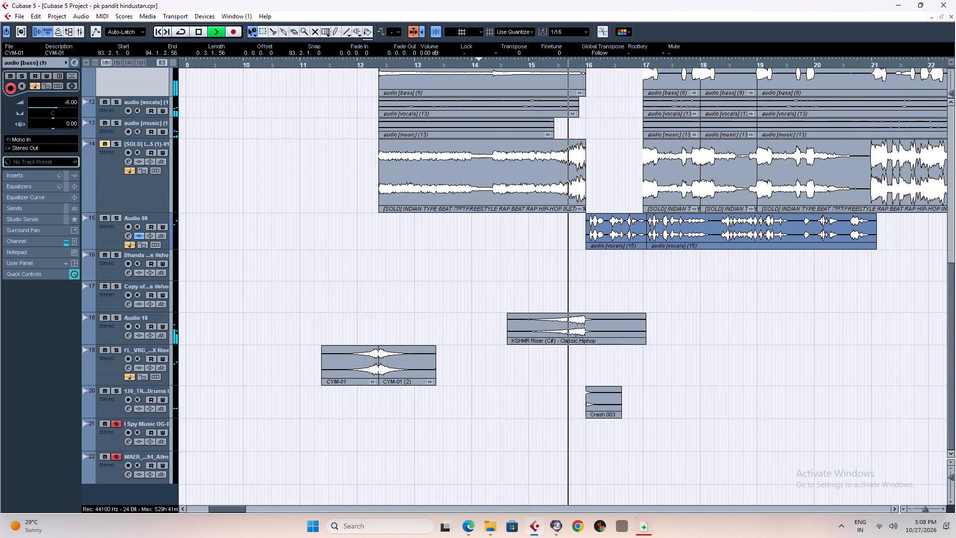
key("g")
key("g")
key("g")
key("g")
key("g")
key("g")
key("g")
key("g")
key("g")
key("g")
key("g")
key("g")
key("g")
key("g")
key("g")
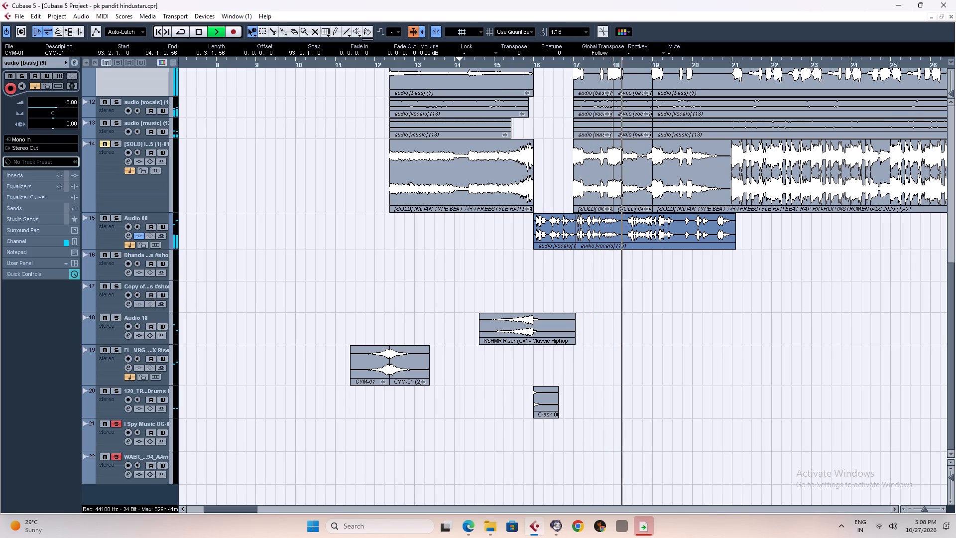
Copy the CYM-01 and CYM-01 (2) pair from bar 11 to start at 20.1.1.0 on track 19.
left_click_drag(463, 364, 312, 362)
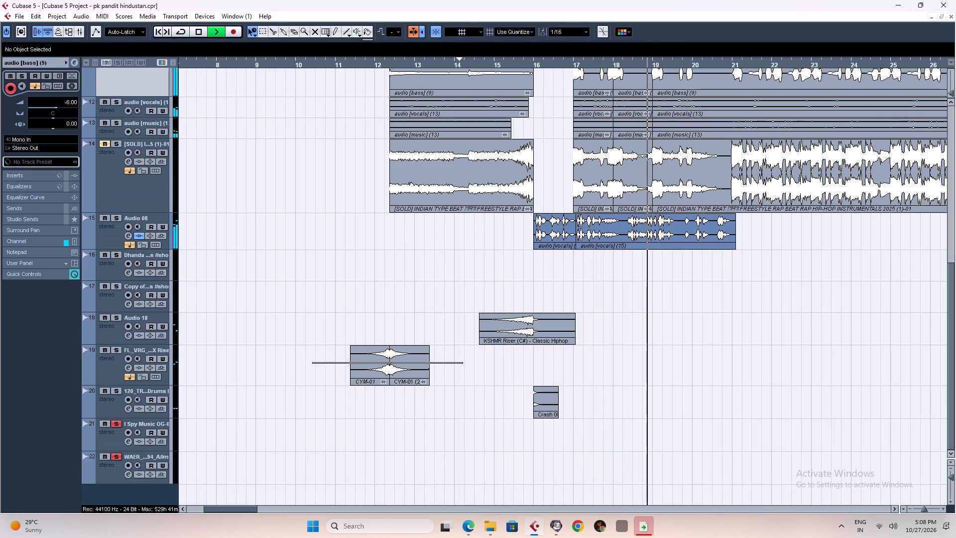
left_click_drag(364, 364, 640, 365, "alt")
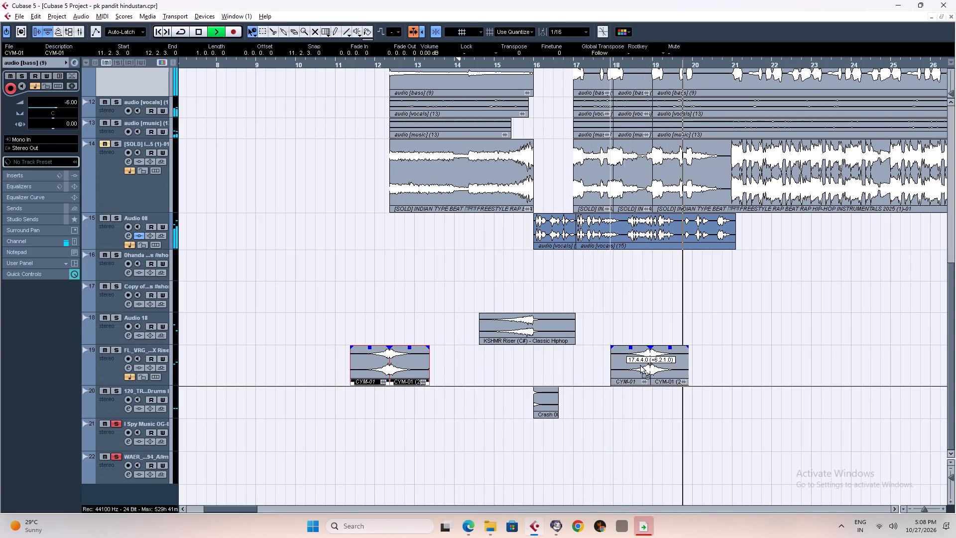
left_click_drag(640, 365, 707, 365, "alt")
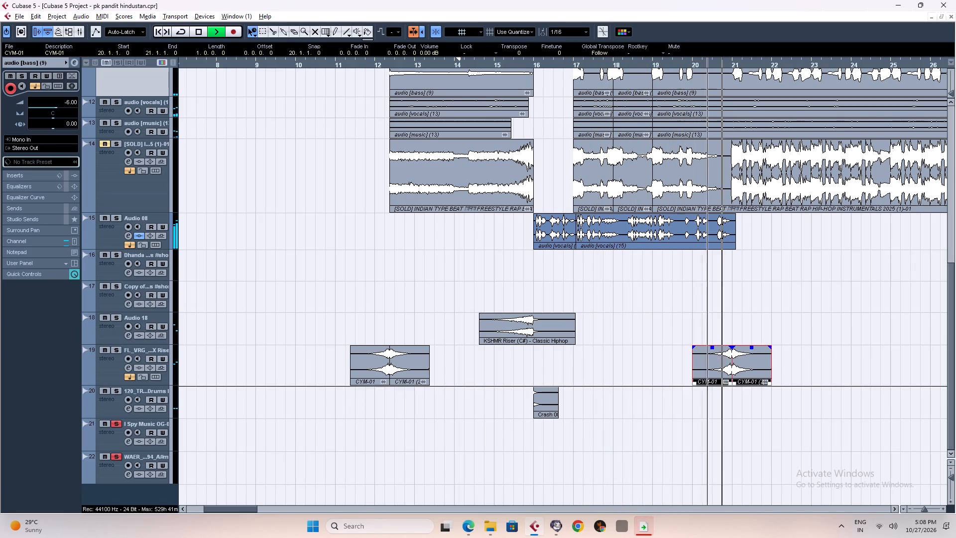
Replay the mix from about bar 19 through bar 21 to check the copied CYM-01 pair, with track 19 selected.
left_click(673, 63)
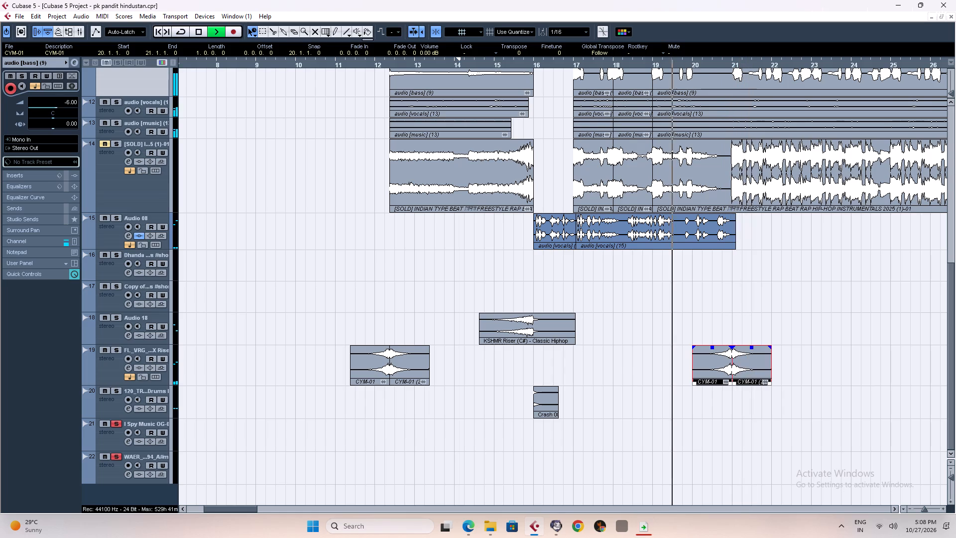
left_click(110, 365)
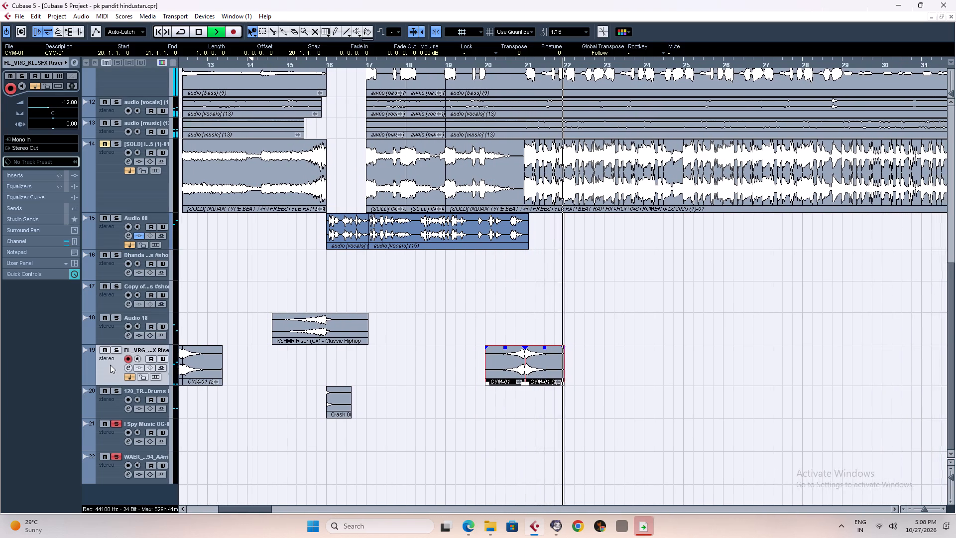
Listen to the song's opening from about bar 11 through bar 17 while examining the effect clips across the arrangement.
key("g")
key("g")
key("g")
key("g")
key("g")
key("g")
key("g")
key("g")
key("g")
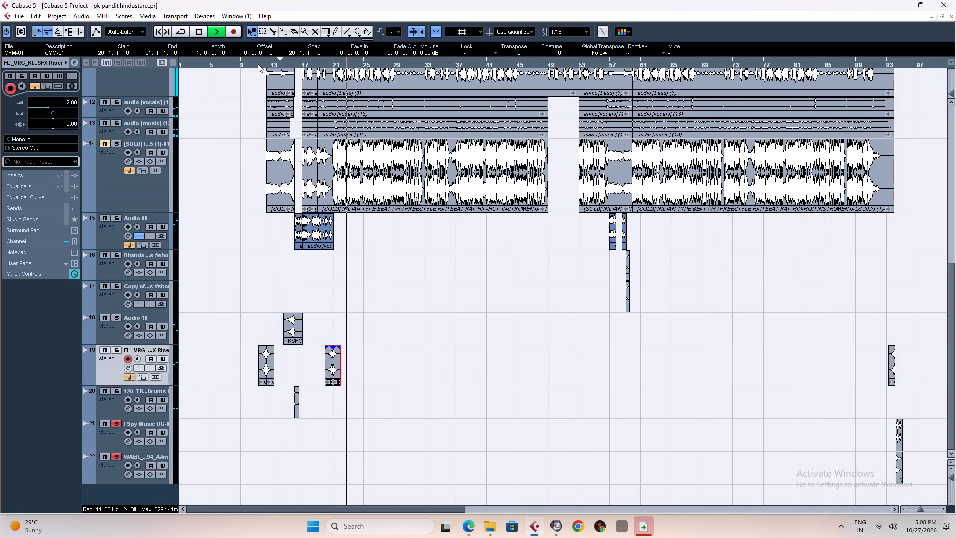
left_click(258, 64)
right_click(512, 311)
left_click(512, 311)
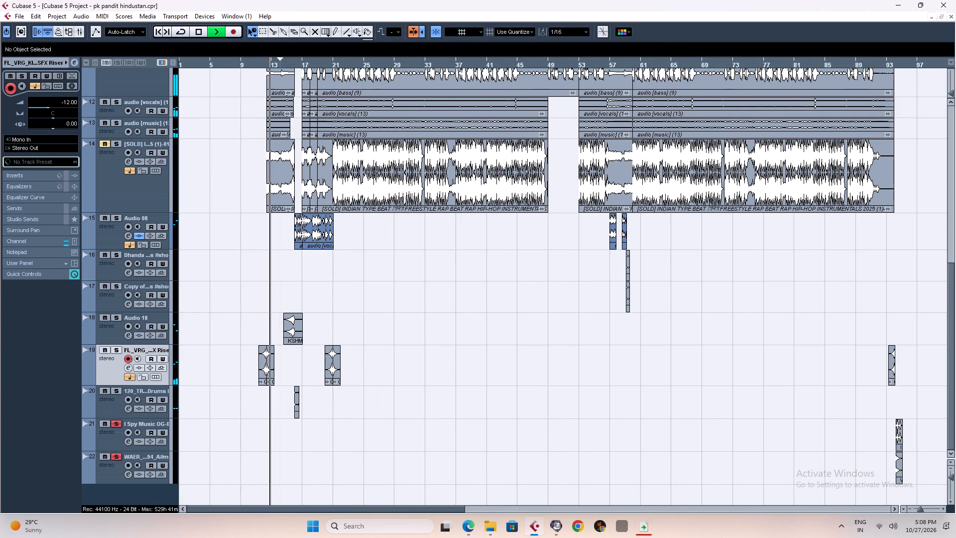
key("h")
key("h")
key("h")
key("h")
key("h")
key("h")
key("h")
key("h")
key("g")
key("g")
key("g")
key("g")
key("g")
key("g")
key("g")
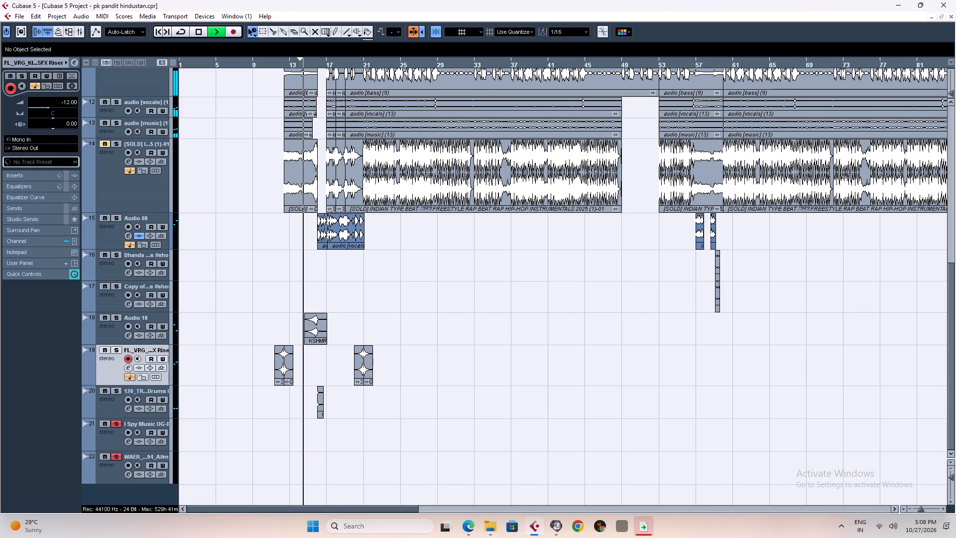
key("g")
key("g")
key("g")
key("g")
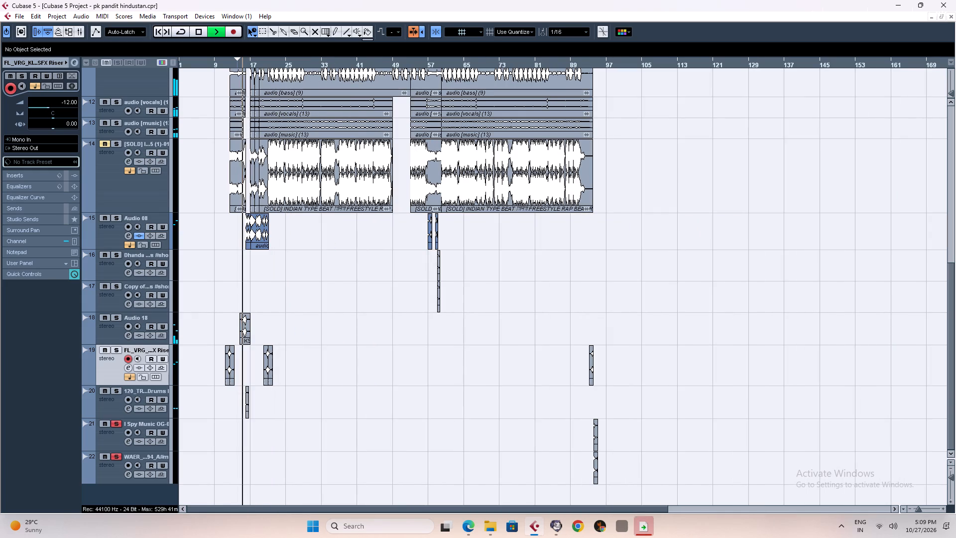
left_click_drag(953, 306, 955, 246)
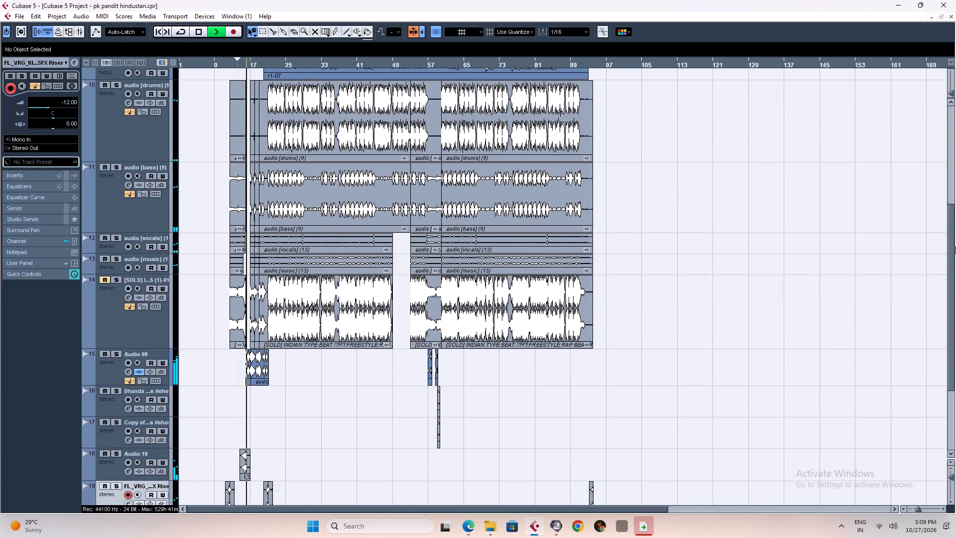
left_click_drag(955, 246, 955, 320)
key("h")
key("h")
key("h")
key("h")
key("h")
key("h")
key("h")
key("h")
key("h")
key("h")
key("h")
key("h")
key("h")
key("h")
key("h")
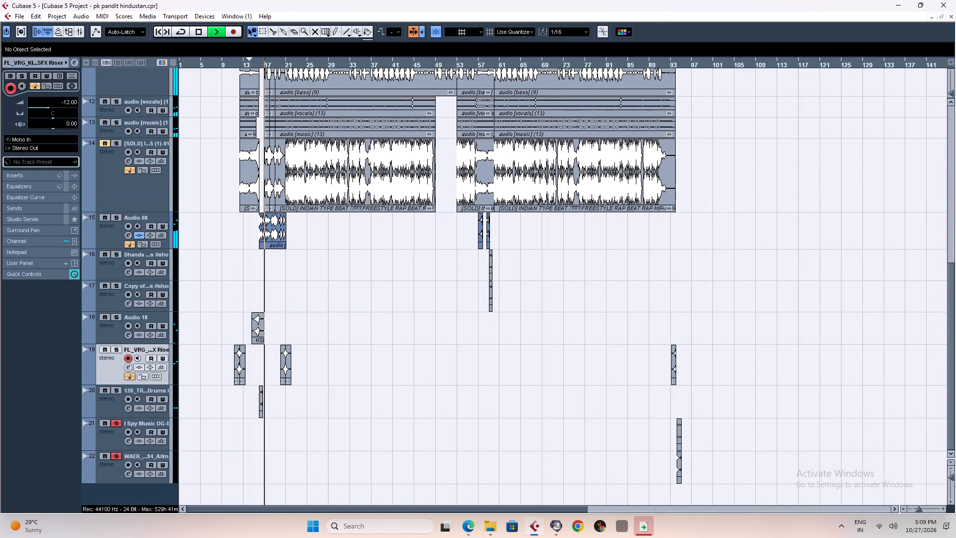
key("g")
key("g")
key("g")
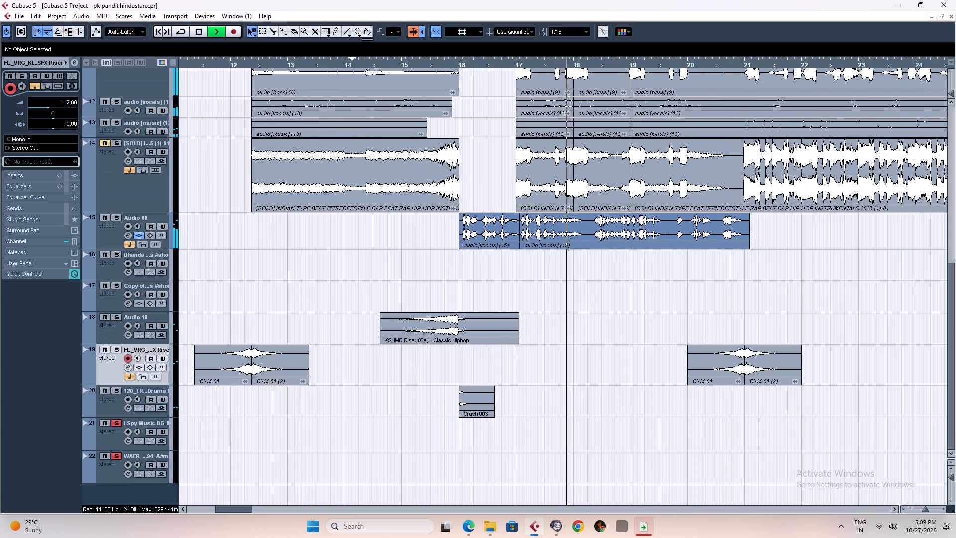
Replay the opening, jump ahead to about bar 16, and listen to the riser and Crash 003 transition up to bar 20.
key("space")
key("space")
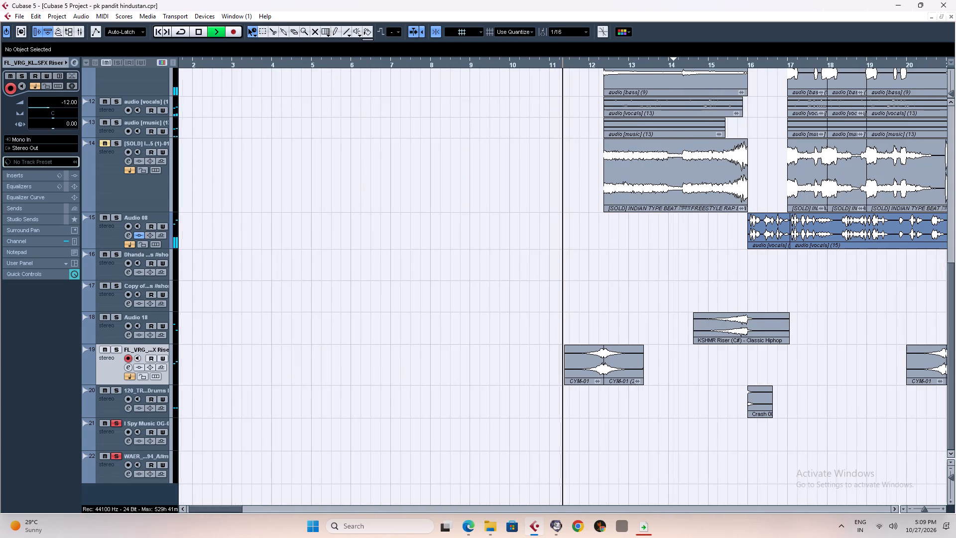
left_click(711, 65)
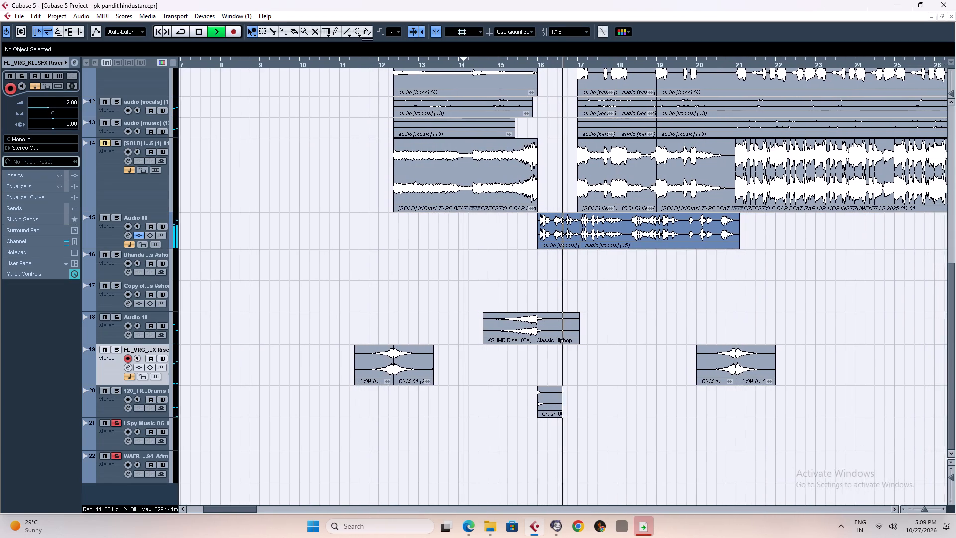
key("g")
key("g")
key("g")
key("g")
key("g")
key("g")
key("g")
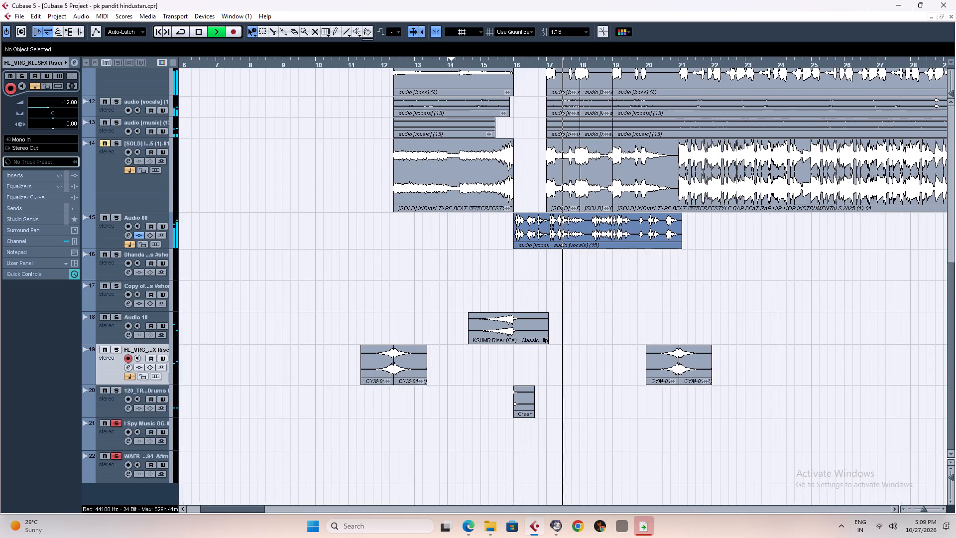
key("h")
key("h")
key("h")
key("h")
key("h")
key("h")
key("h")
key("h")
key("h")
key("h")
key("h")
key("h")
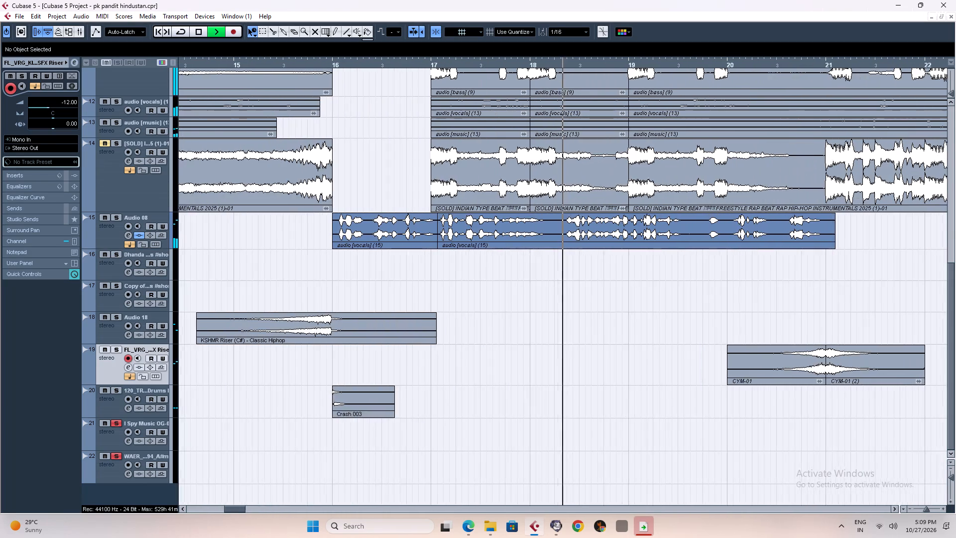
key("g")
key("g")
key("g")
key("g")
key("g")
key("g")
key("g")
key("g")
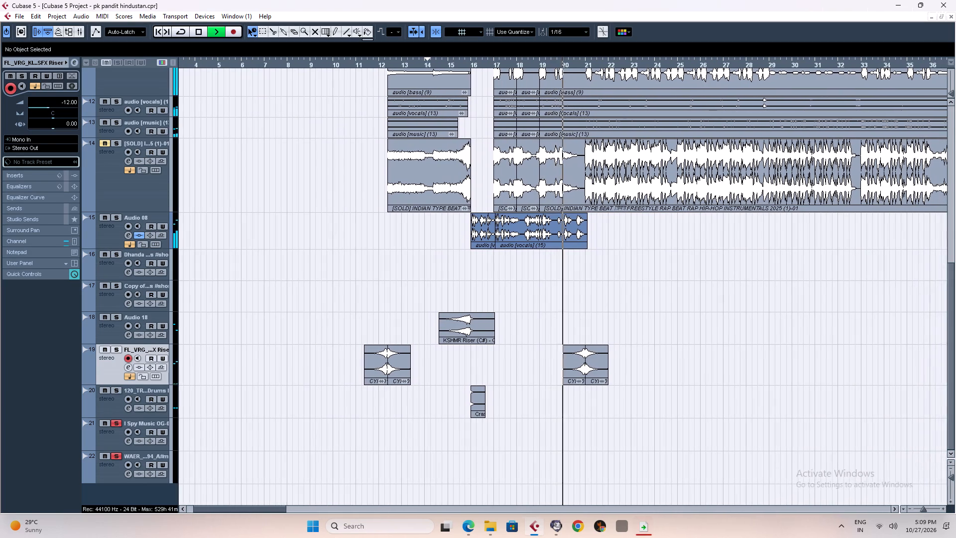
Listen to the song's ending from about bar 92 through the CYM-01, I Spy Music OG-01 and WAER clips, stopping playback after bar 94.
key("g")
key("g")
key("g")
key("g")
key("g")
key("g")
key("g")
key("g")
key("g")
key("g")
key("g")
key("g")
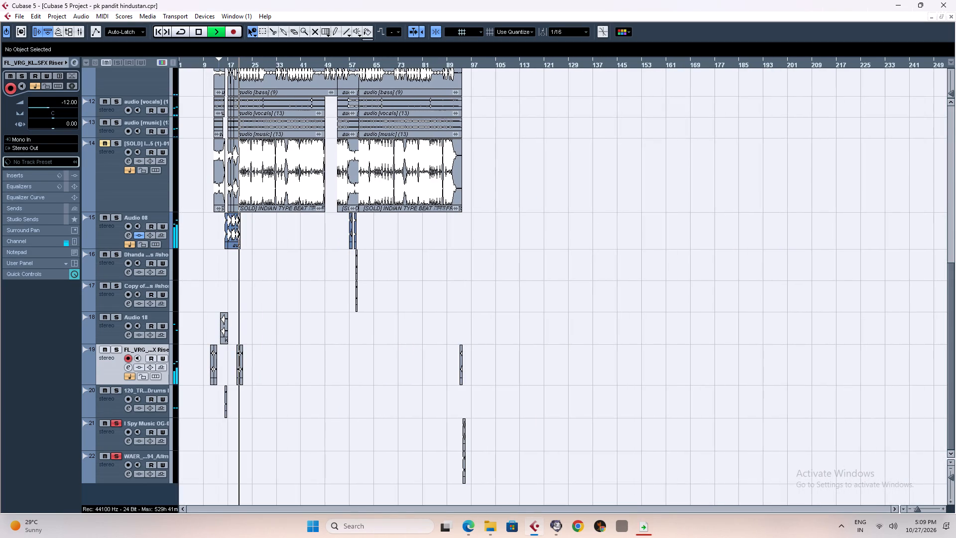
left_click(456, 67)
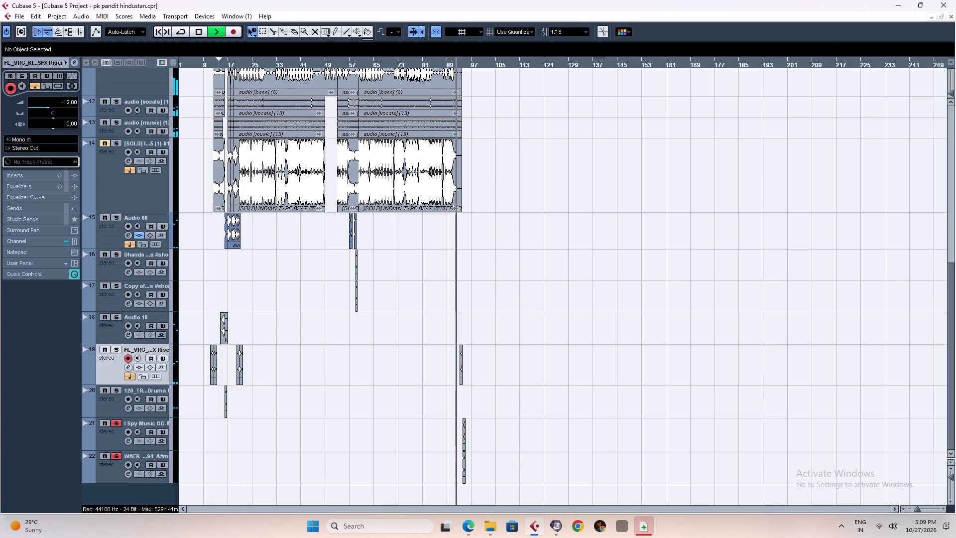
key("h")
key("h")
key("h")
key("h")
key("h")
key("h")
key("h")
key("h")
key("h")
key("h")
key("h")
key("h")
key("h")
key("h")
key("h")
key("h")
key("h")
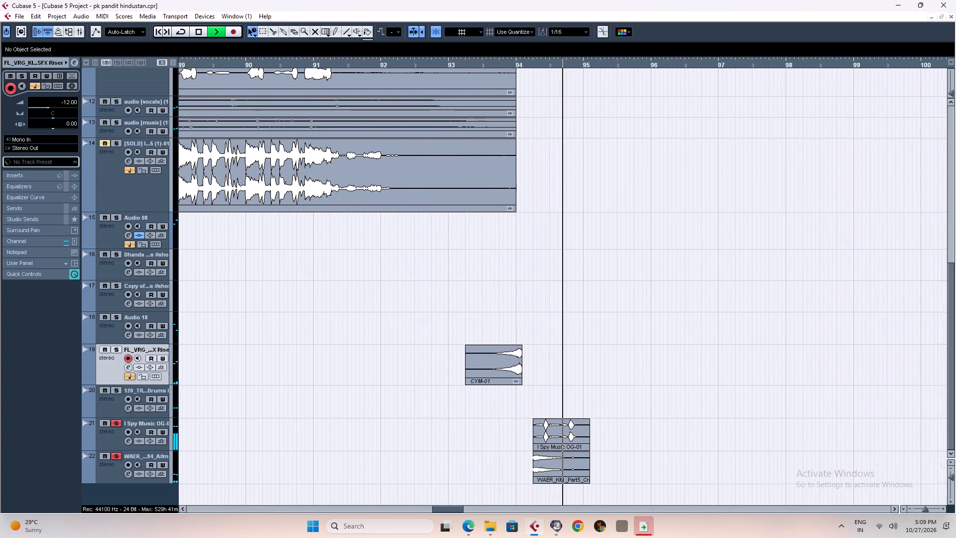
key("g")
key("g")
key("space")
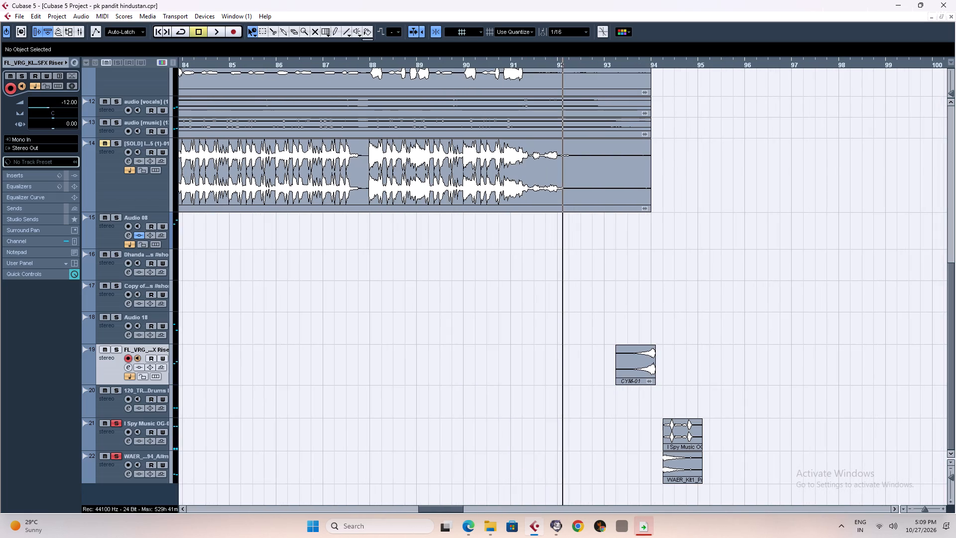
Delete the CYM-01 clip near bar 93 on track 19 at the song's end.
left_click_drag(720, 470, 597, 466)
left_click(621, 359)
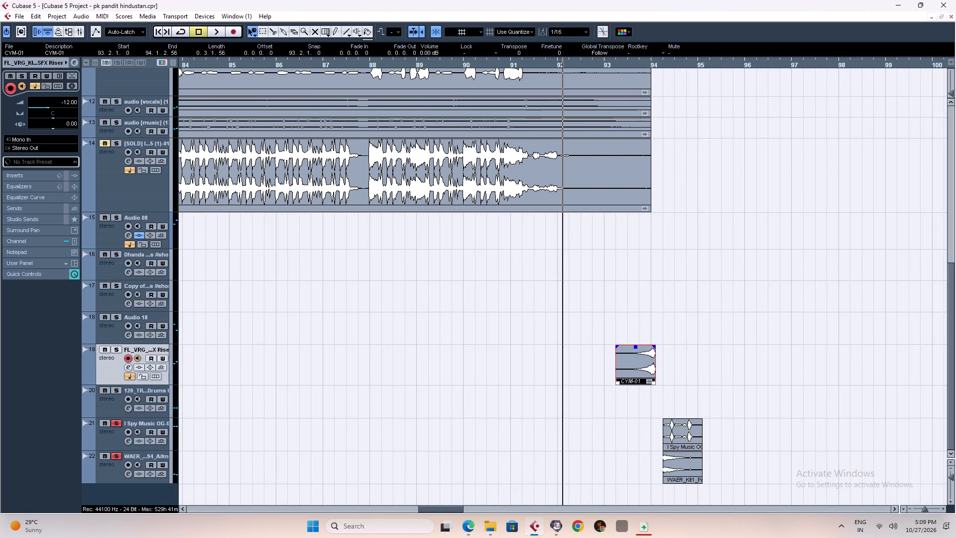
left_click(672, 473, "ctrl")
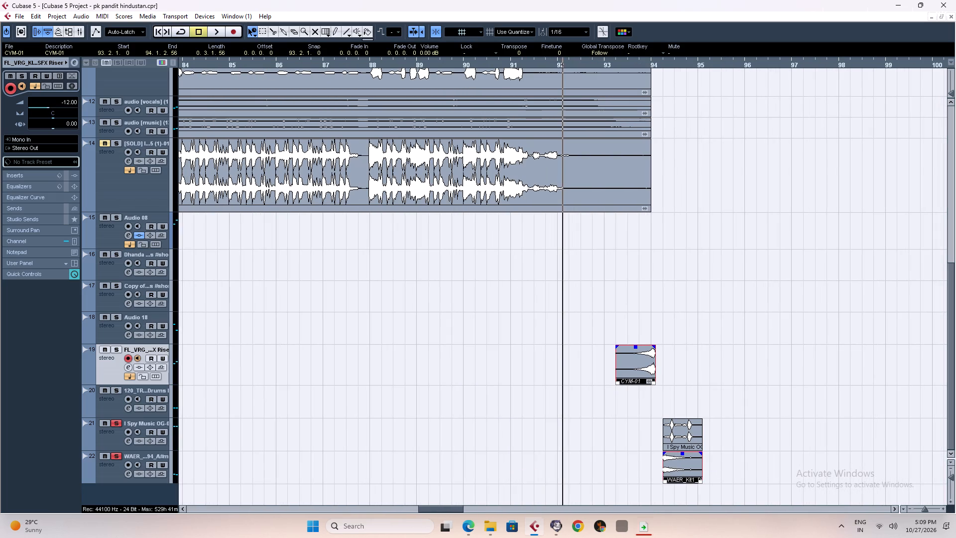
left_click(728, 384)
left_click(629, 372)
key("Delete")
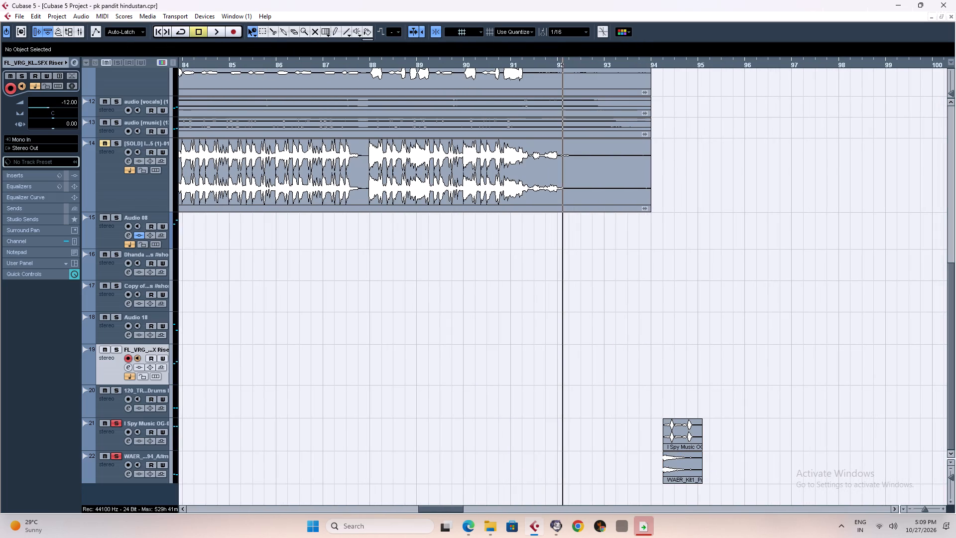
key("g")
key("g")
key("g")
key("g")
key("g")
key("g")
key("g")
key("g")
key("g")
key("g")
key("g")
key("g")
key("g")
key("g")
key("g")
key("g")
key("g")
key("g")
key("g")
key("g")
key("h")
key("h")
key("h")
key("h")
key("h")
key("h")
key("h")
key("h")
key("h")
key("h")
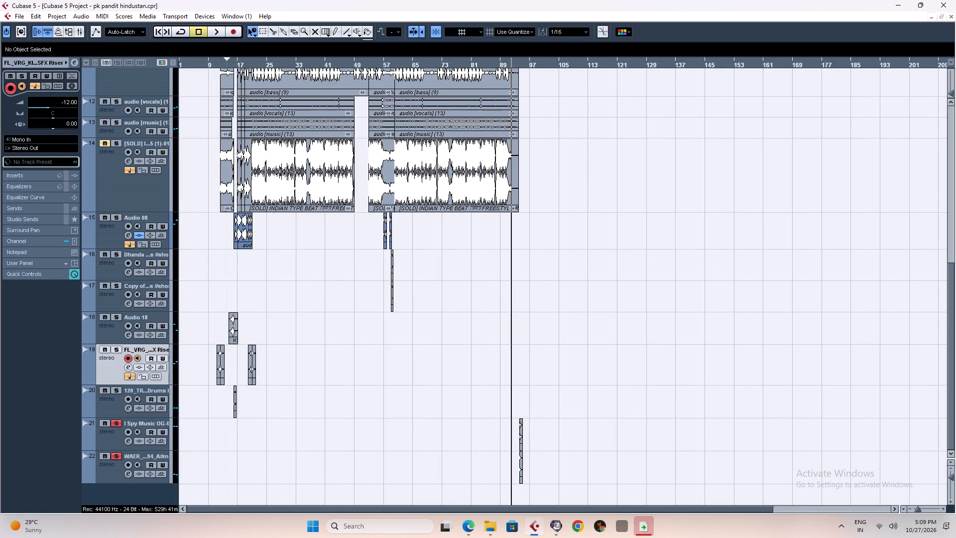
Copy the CYM-01 clip pair from about bar 11 on track 19 to the song's end at about bar 93.
key("g")
key("g")
key("g")
key("g")
key("g")
key("g")
key("g")
key("g")
key("g")
key("g")
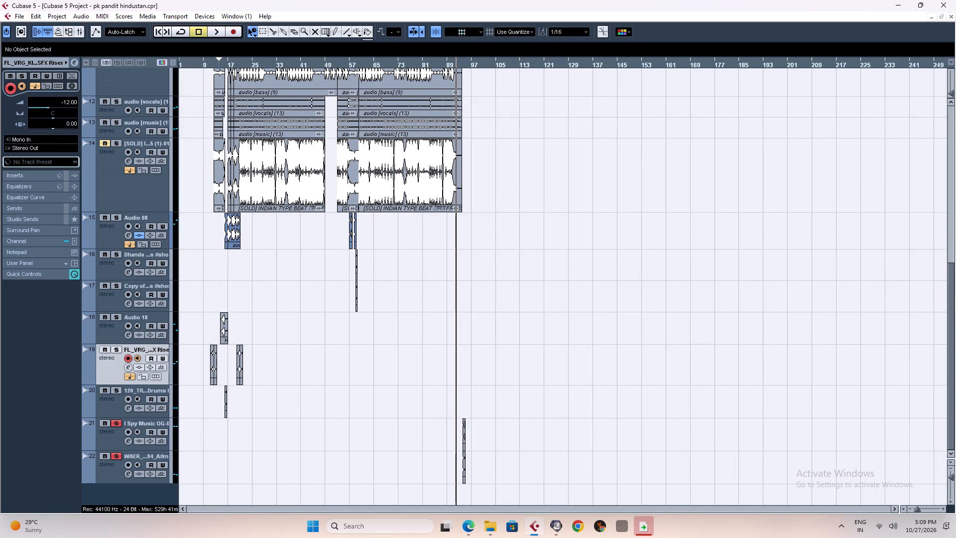
left_click_drag(237, 402, 195, 398)
left_click(252, 402)
left_click_drag(224, 368, 192, 363)
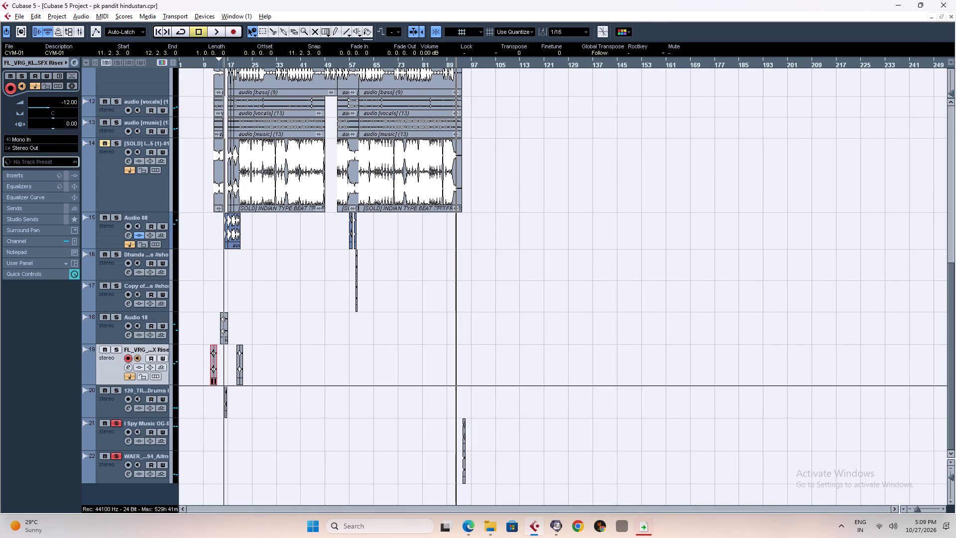
left_click_drag(212, 360, 461, 371, "alt")
Listen to the song's ending and replay it from about bar 91 while examining the copied CYM-01 clips near bar 93.
key("space")
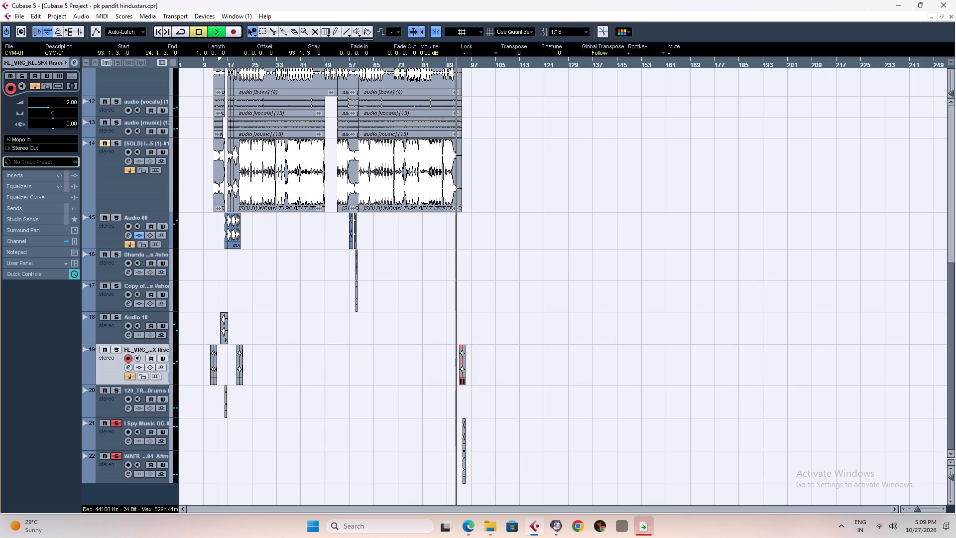
key("h")
key("h")
key("h")
key("h")
key("h")
key("h")
key("h")
key("h")
key("h")
key("h")
key("h")
key("h")
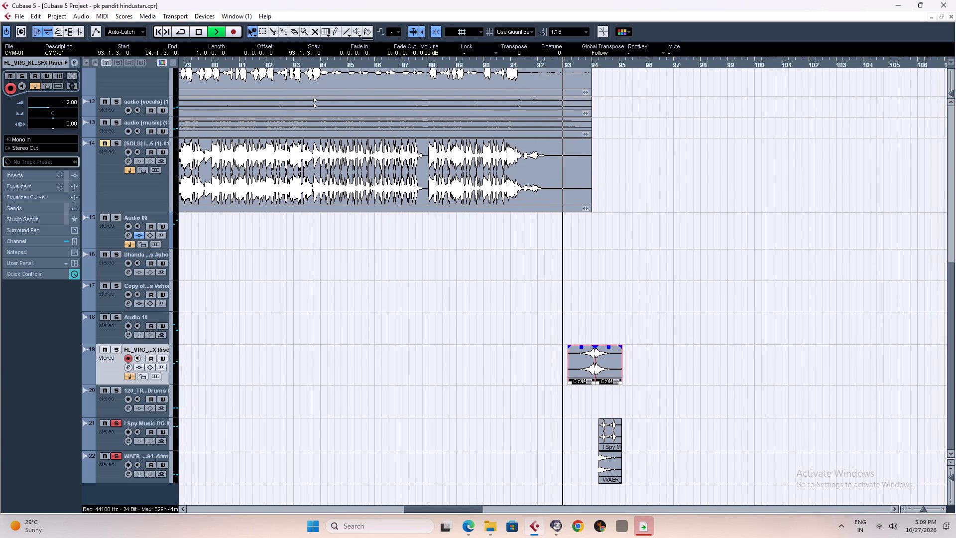
key("h")
key("h")
key("h")
key("h")
key("h")
key("h")
key("h")
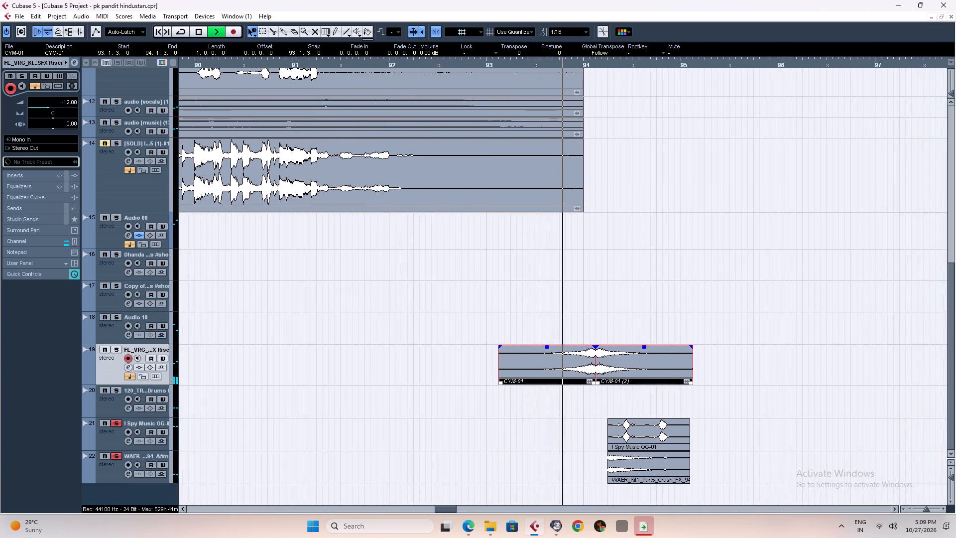
key("space")
left_click(468, 62)
key("space")
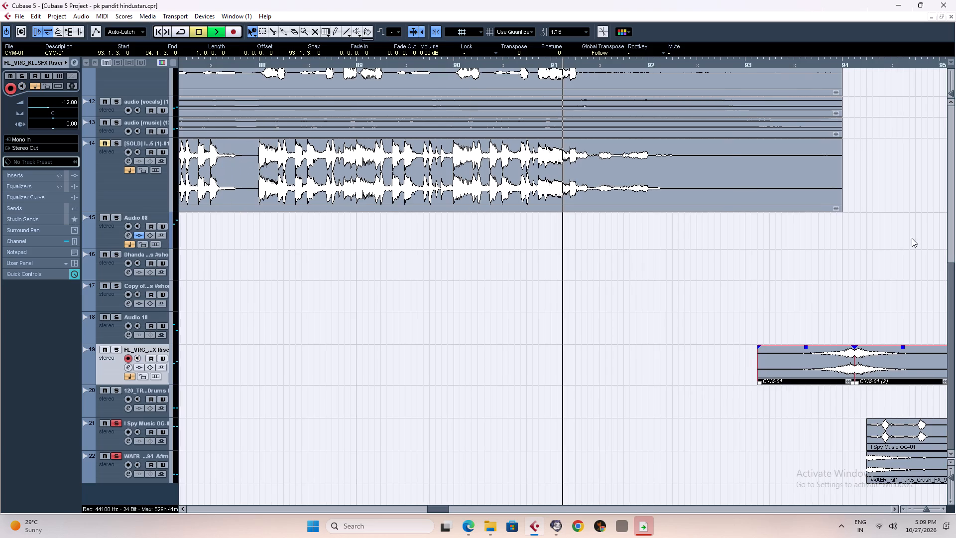
Place the cursor at bar 92 and move the ending CYM-01 pair to start at bar 91, its join on the cursor.
left_click_drag(954, 341, 955, 306)
left_click(508, 63)
key("space")
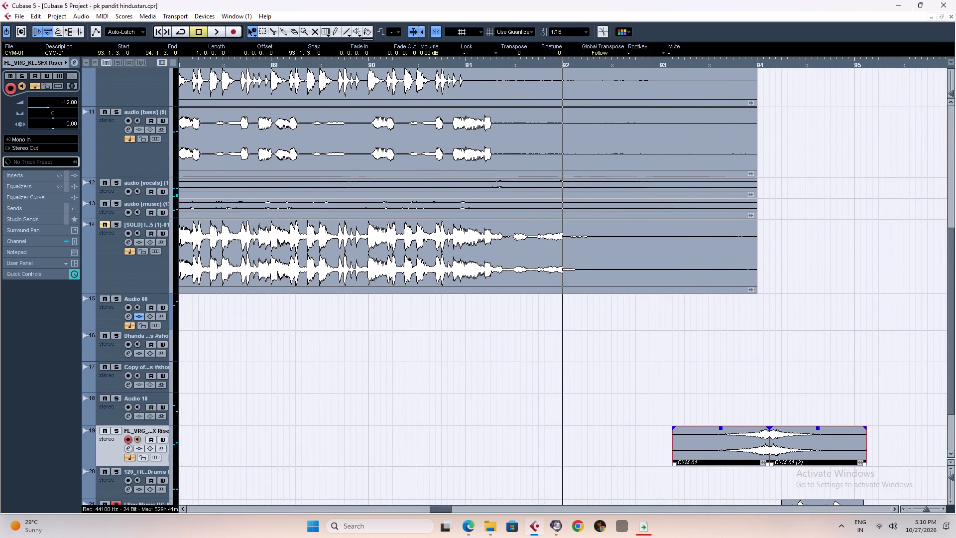
left_click_drag(788, 441, 581, 445)
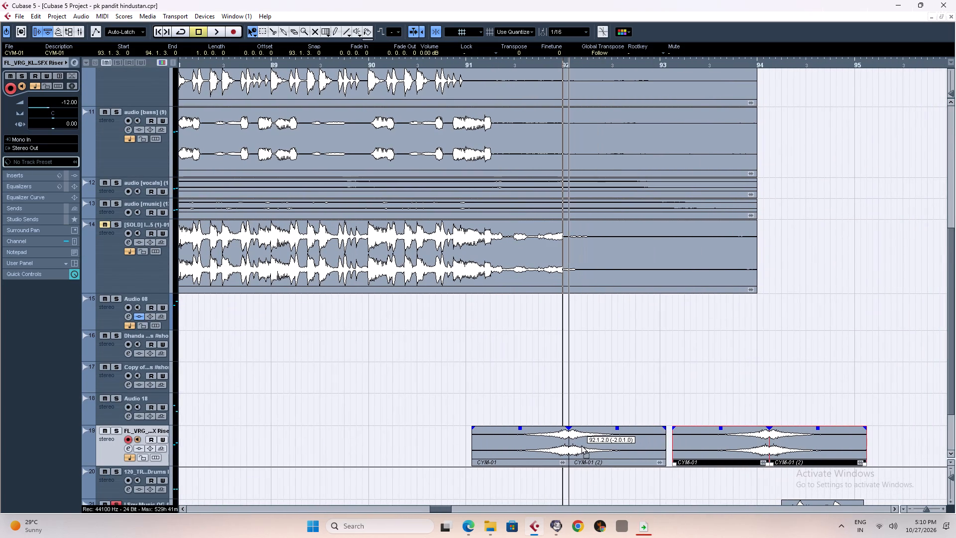
left_click_drag(581, 445, 579, 445)
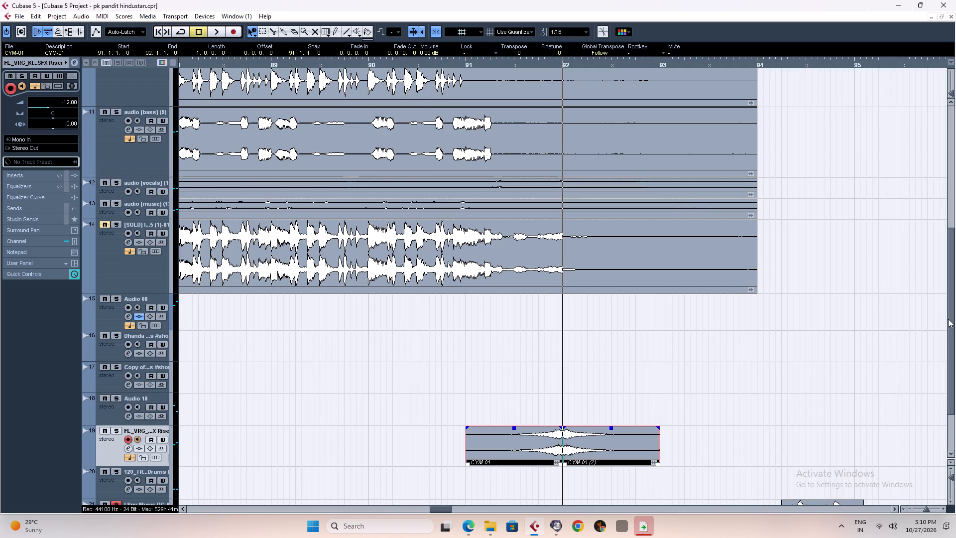
Move the I Spy Music OG-01 and WAER crash clips together from about bar 94 to start at bar 92.
left_click_drag(948, 319, 952, 424)
left_click_drag(883, 473, 795, 413)
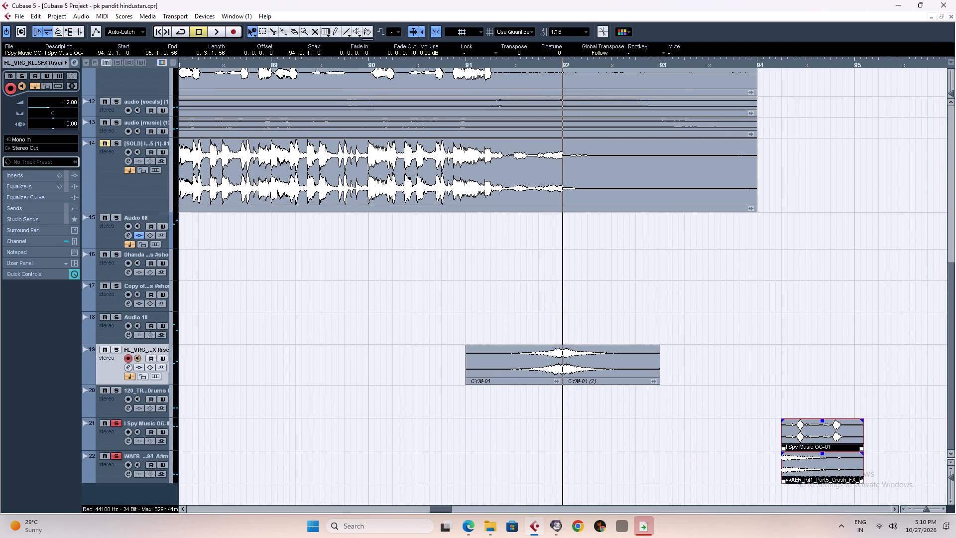
left_click_drag(809, 434, 589, 427)
right_click(795, 366)
left_click(795, 366)
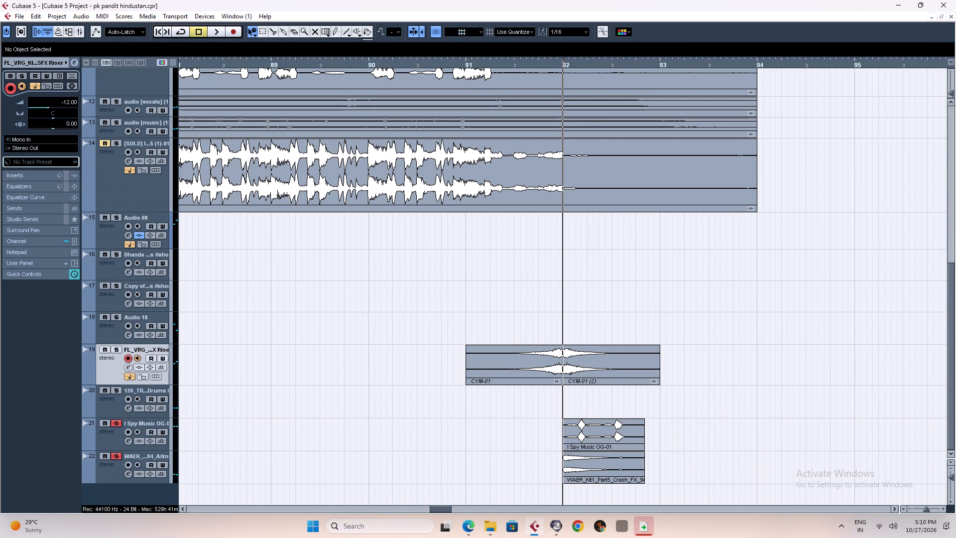
Listen to the ending from about bar 90 through the repositioned CYM-01, I Spy Music OG-01 and WAER clips.
left_click(417, 64)
key("space")
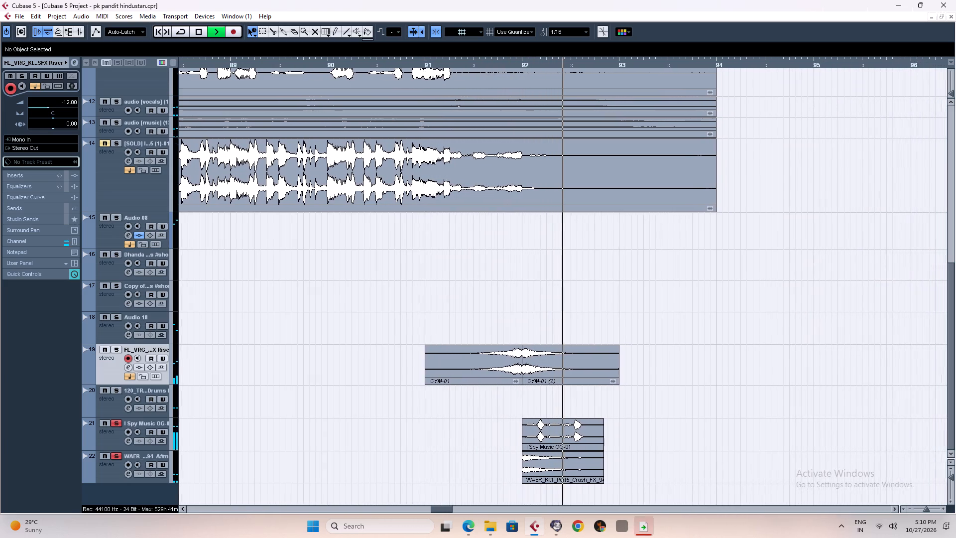
key("space")
key("space")
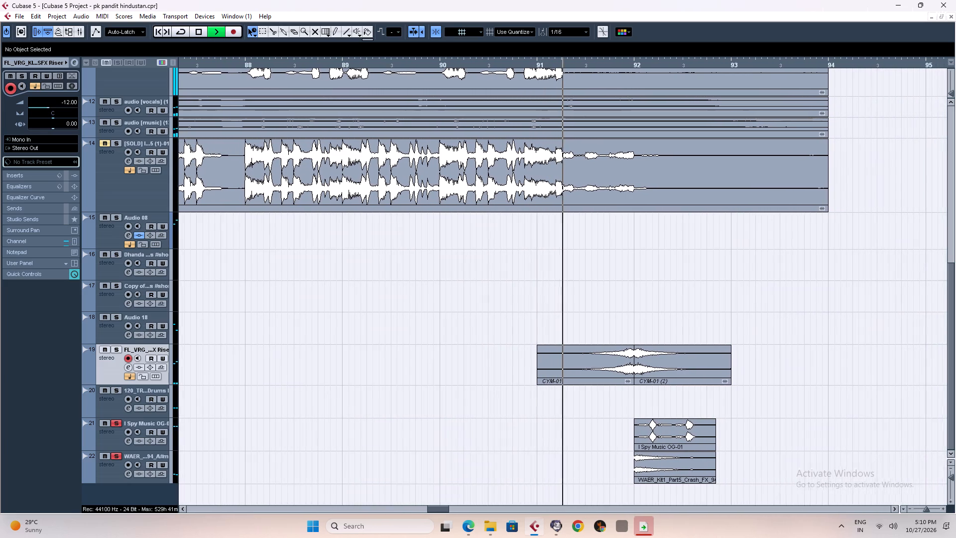
key("g")
key("g")
key("g")
key("g")
key("g")
key("g")
key("g")
key("g")
key("g")
key("g")
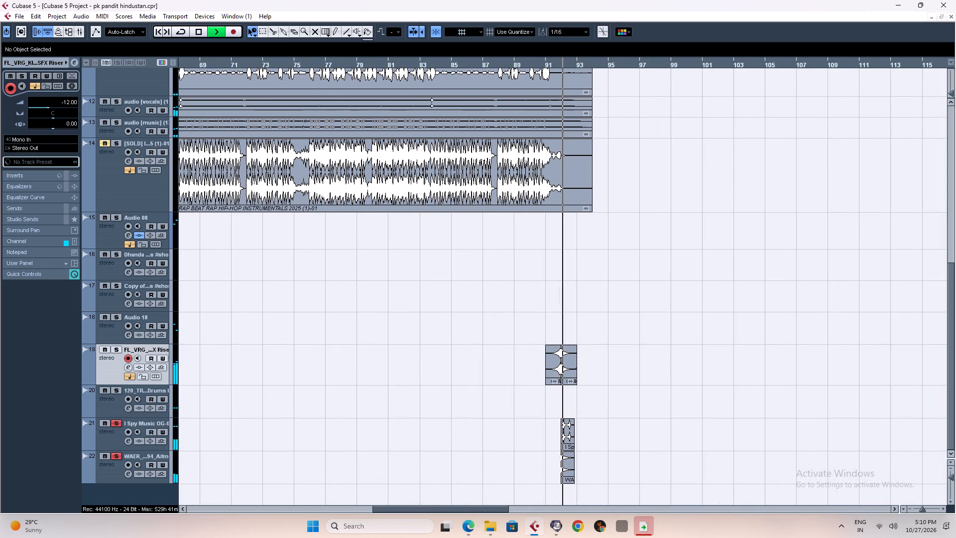
key("space")
Delete the CYM-01 (2) clip at bar 92 on track 19.
left_click(597, 367)
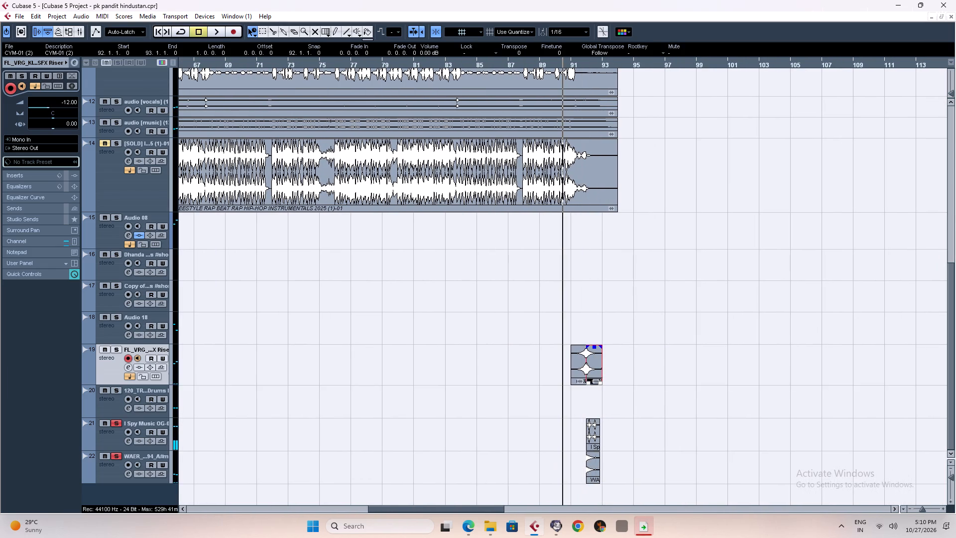
key("Delete")
Listen to the ending again through the remaining CYM-01 clip and the I Spy Music OG-01 and WAER clips.
key("space")
left_click(672, 355)
right_click(672, 355)
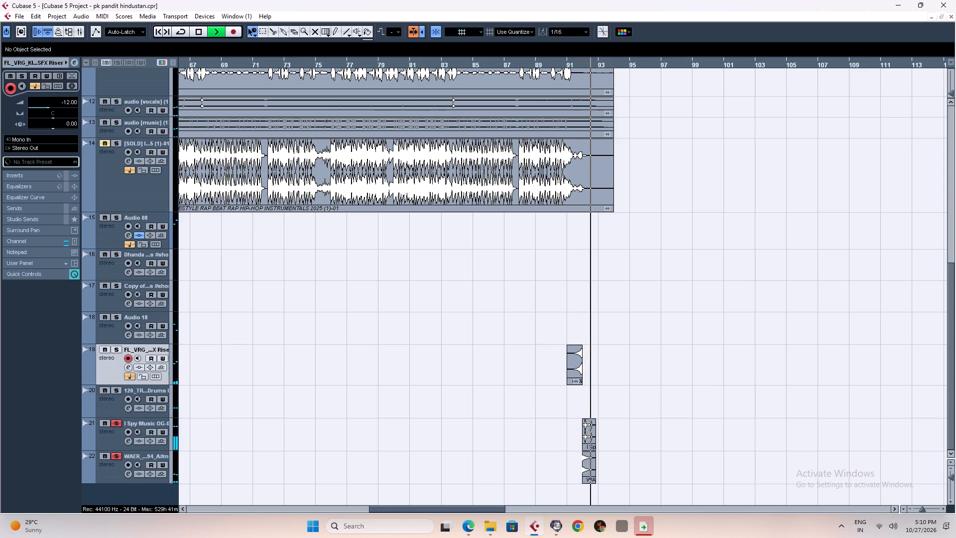
key("space")
key("space")
key("g")
key("g")
key("g")
key("g")
key("g")
key("g")
key("g")
key("g")
key("g")
key("g")
key("g")
key("g")
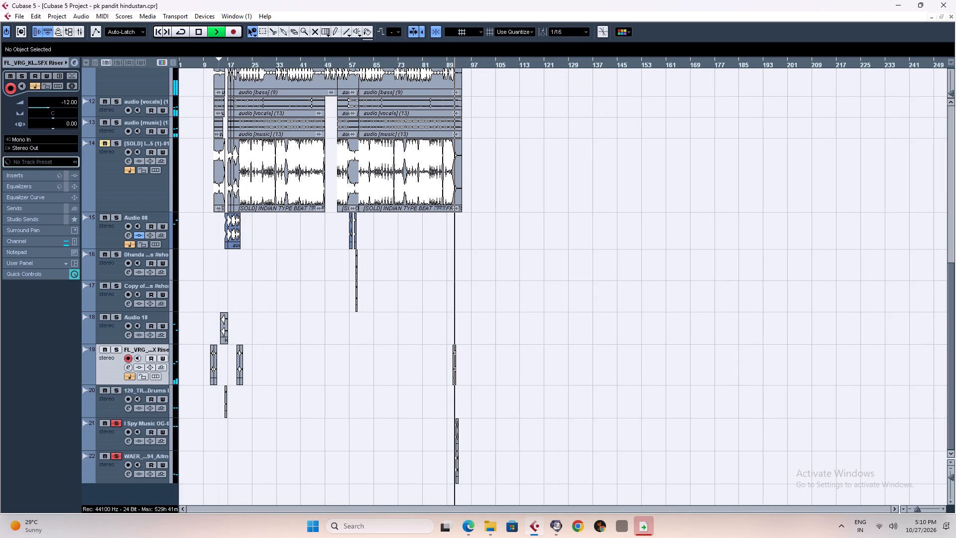
key("h")
key("h")
key("h")
key("h")
key("h")
key("h")
key("h")
key("h")
key("h")
key("h")
key("h")
key("h")
key("h")
key("h")
key("h")
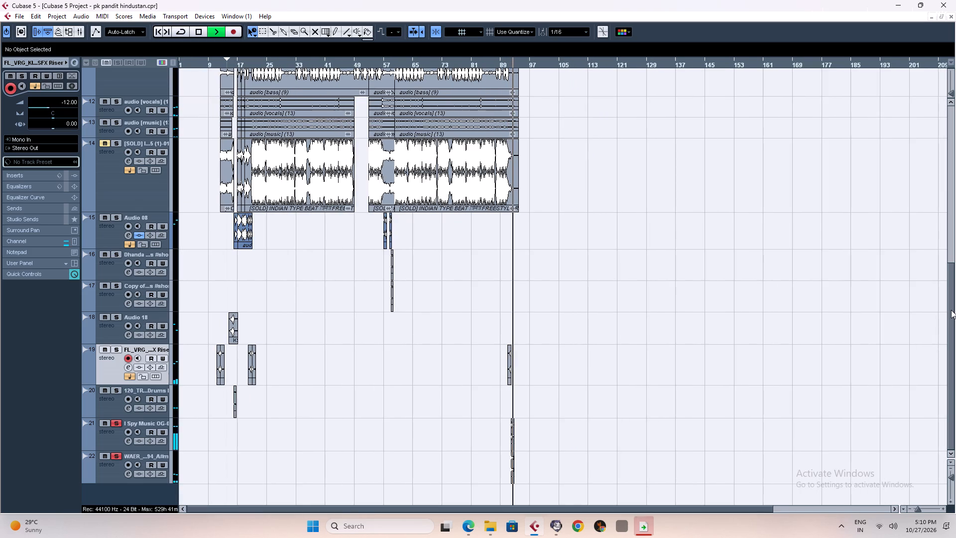
left_click(111, 472)
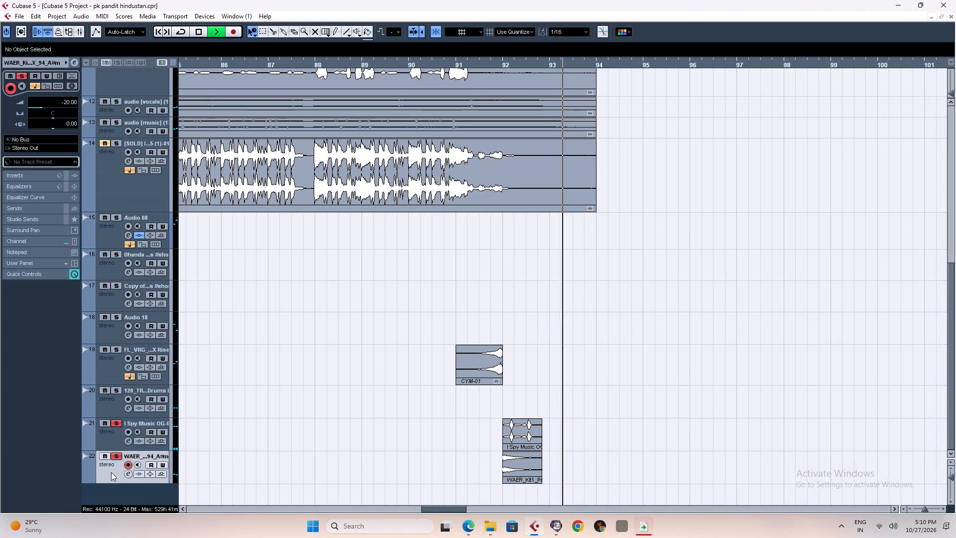
key("space")
Set the I Spy Music OG-01 track volume to 0.
left_click(115, 441)
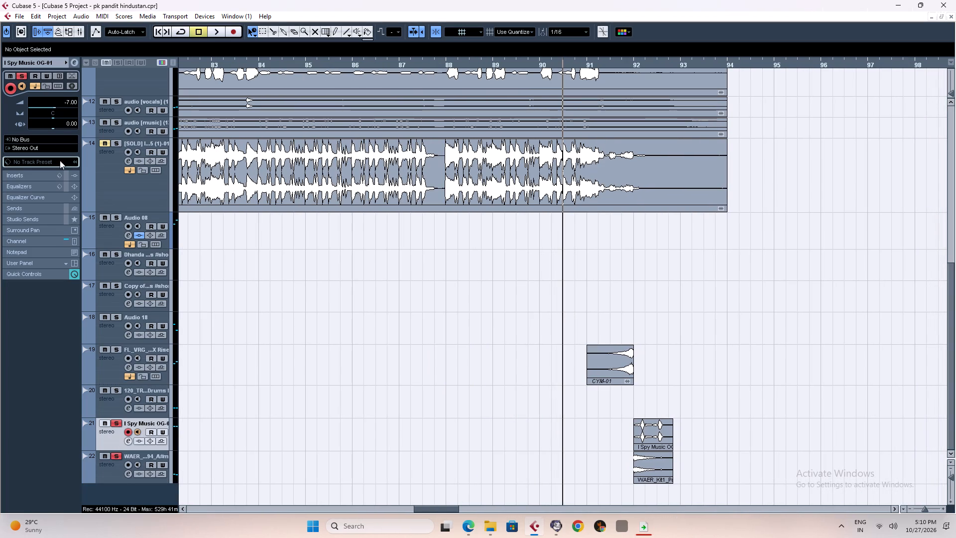
double_click(68, 101)
key("0")
key("Return")
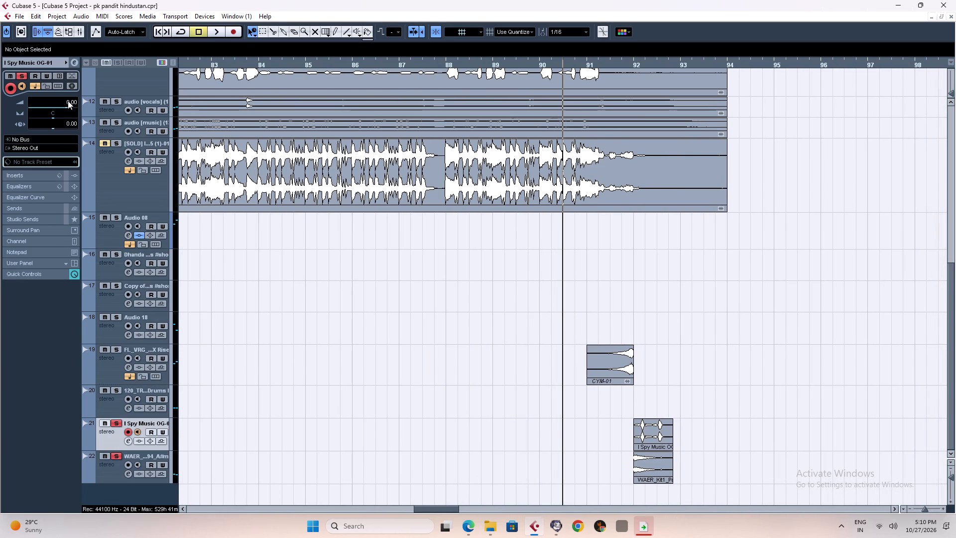
Select the WAER crash track and listen to the ending through bar 92 with the new I Spy Music OG-01 level.
left_click(111, 477)
key("space")
key("space")
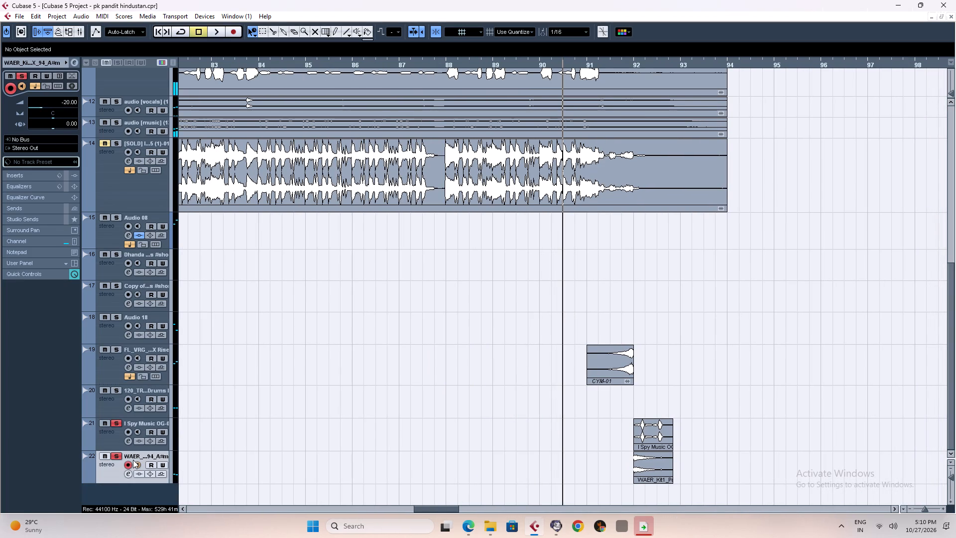
key("space")
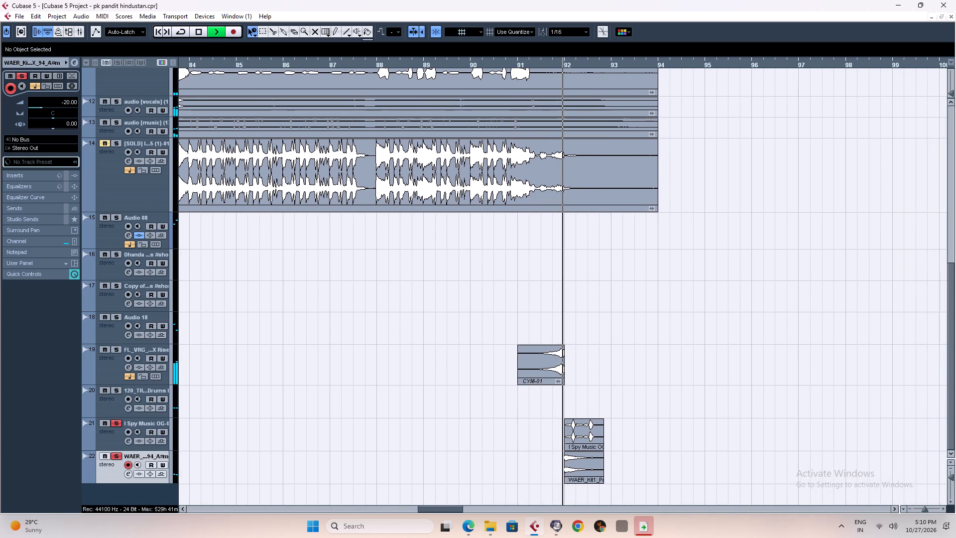
key("g")
key("g")
key("g")
key("g")
key("g")
key("g")
key("g")
key("g")
key("g")
key("g")
key("g")
key("g")
key("g")
key("g")
key("g")
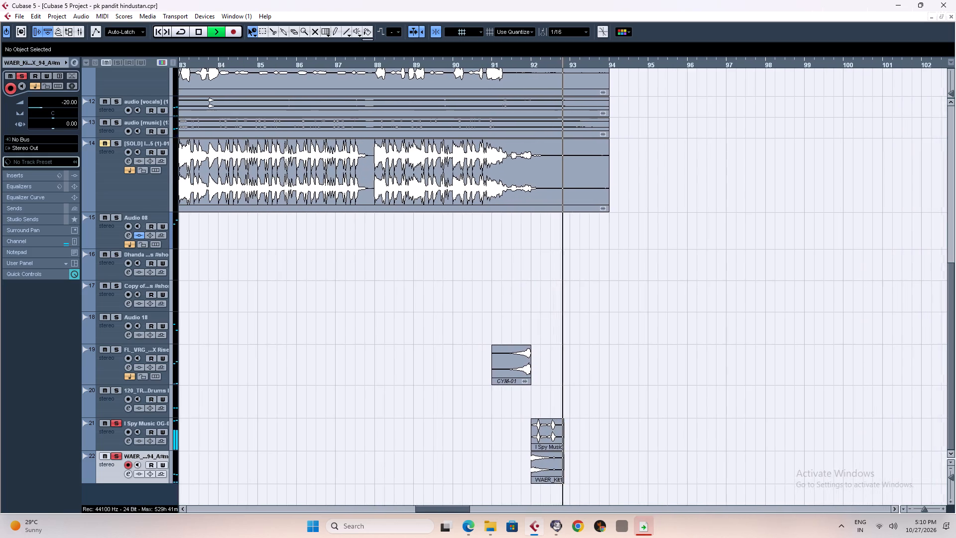
Return to about bar 9, jump ahead to about bar 11, and listen to the song's opening through the CYM-01 clips.
left_click(205, 64)
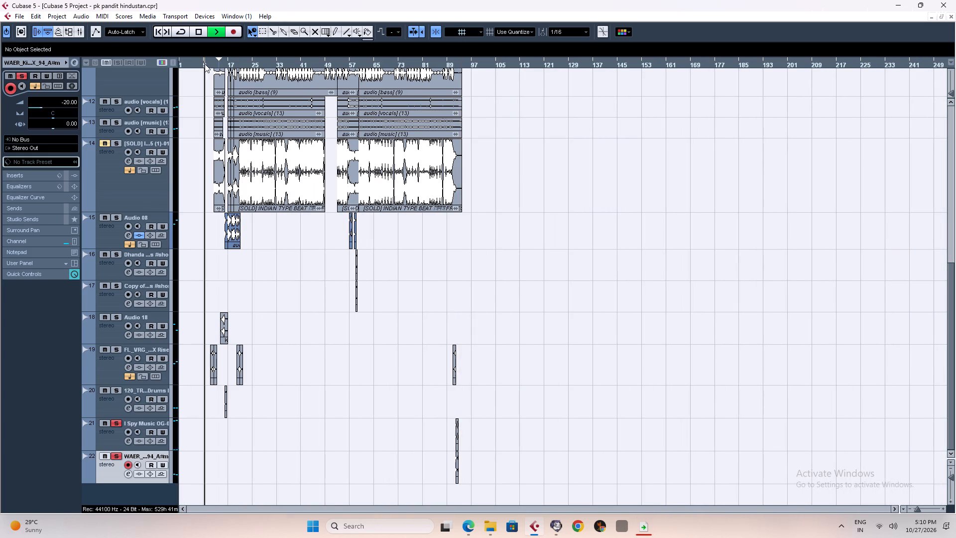
right_click(596, 289)
left_click(596, 289)
key("space")
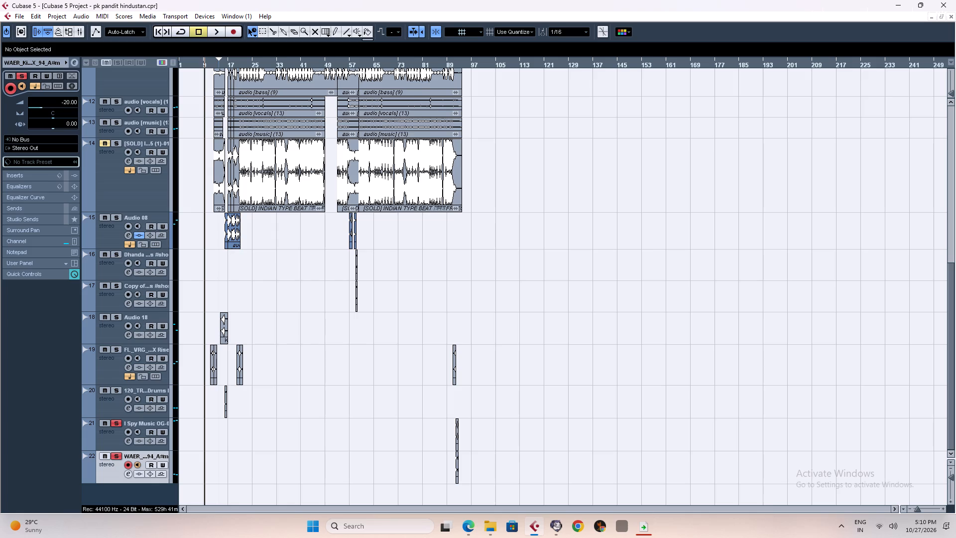
key("space")
type("h")
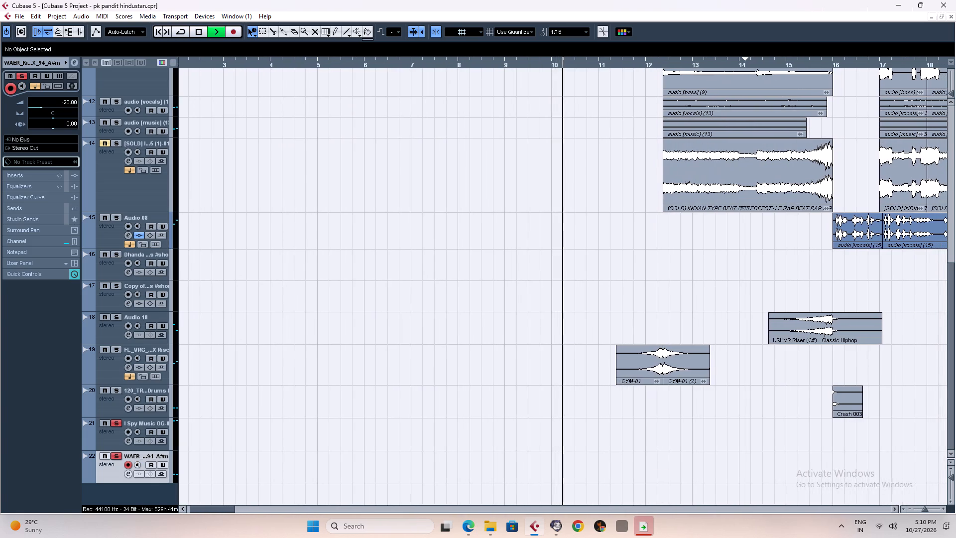
left_click(587, 66)
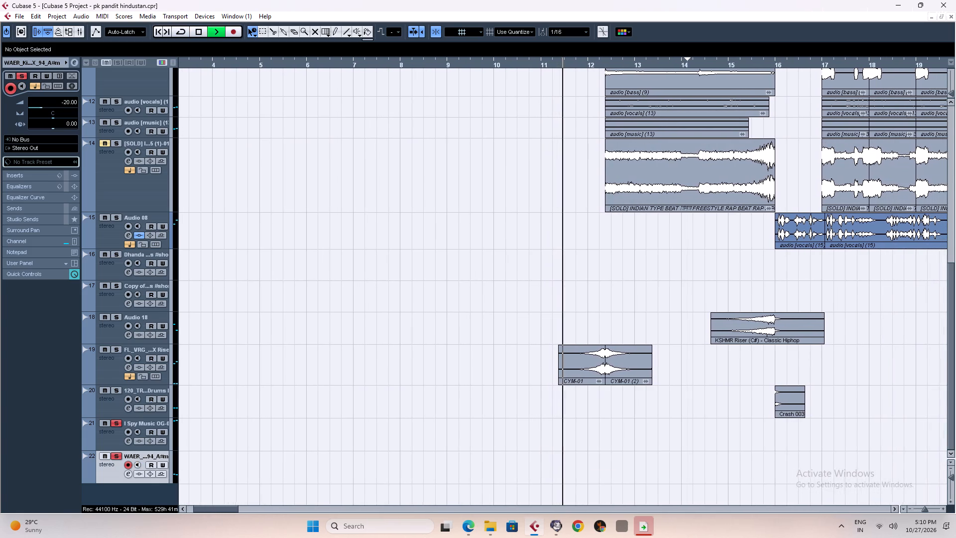
key("g")
key("g")
key("g")
key("g")
key("g")
key("g")
key("g")
key("g")
key("g")
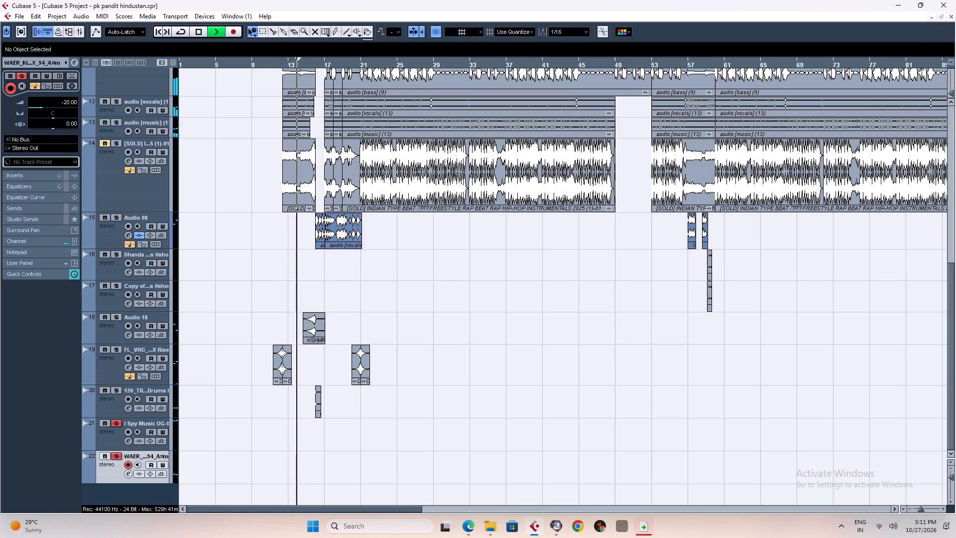
Listen to the opening from about bar 13 through the CYM-01 clips around bar 21, inspecting the vocal, beat and effect tracks.
left_click_drag(950, 358, 955, 194)
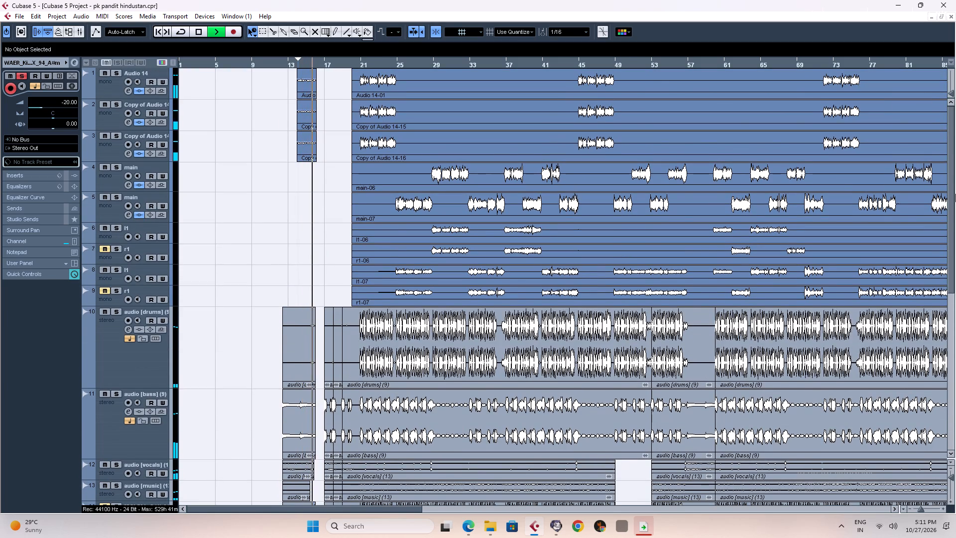
left_click_drag(955, 194, 955, 249)
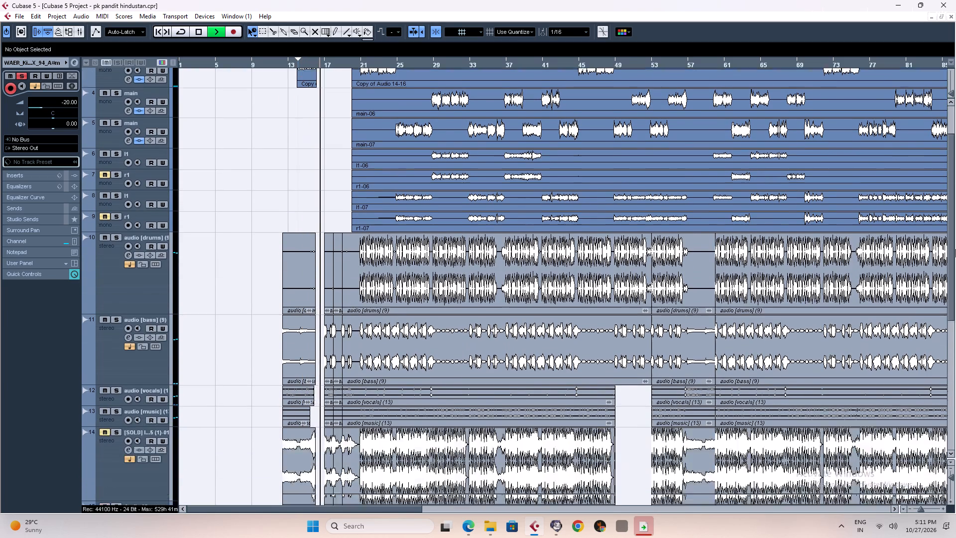
left_click_drag(955, 249, 955, 385)
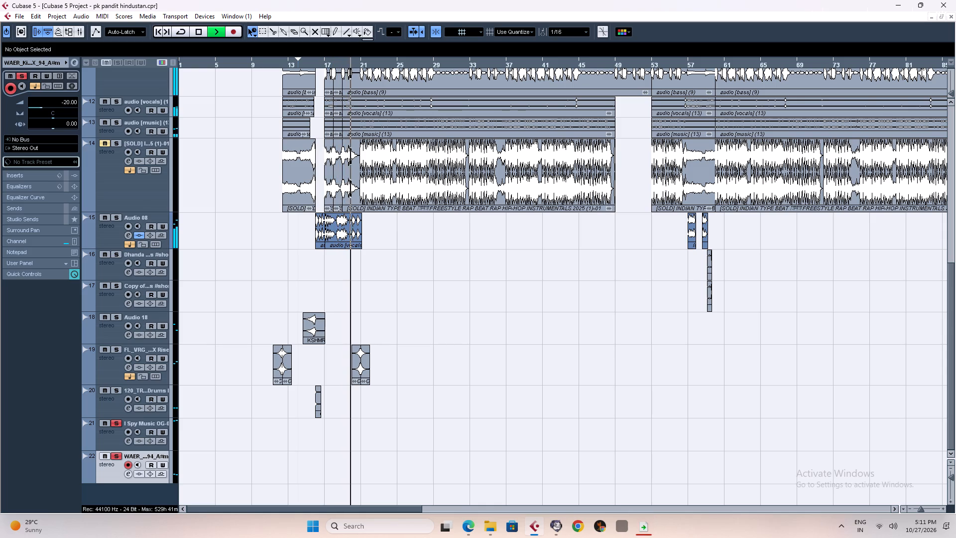
key("h")
key("h")
key("h")
key("h")
key("h")
key("h")
key("h")
key("h")
key("h")
key("h")
key("h")
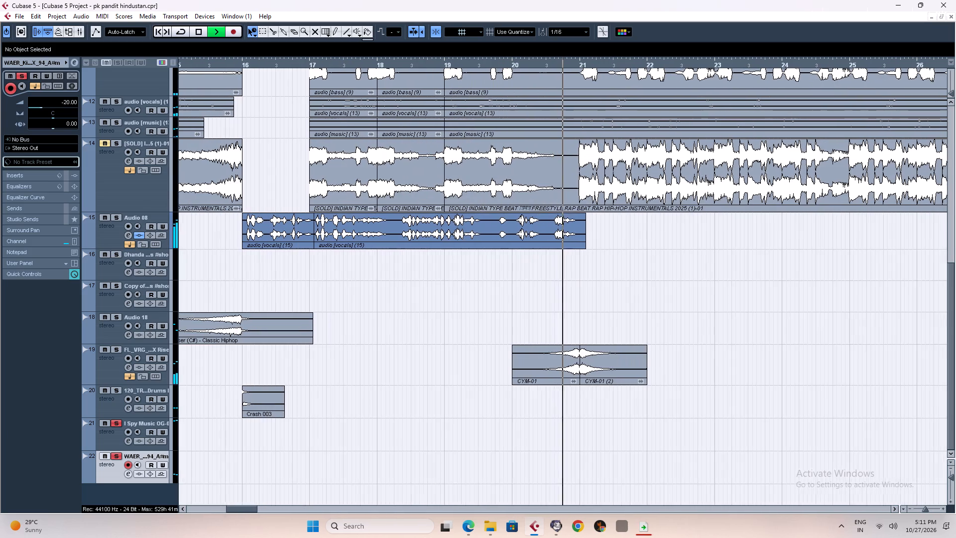
key("g")
key("g")
key("g")
key("g")
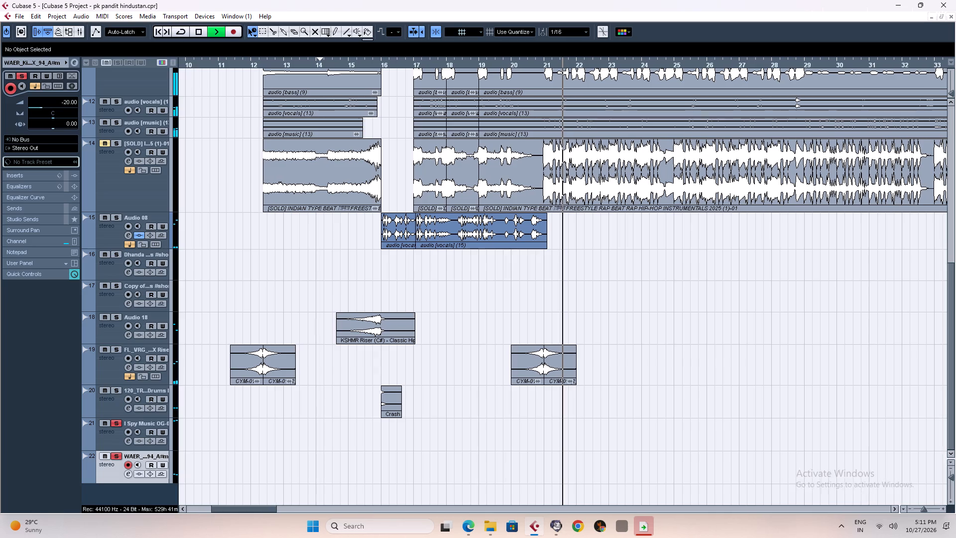
Select the FL_VRG riser track and keep listening past bar 21, surveying the full arrangement.
left_click(116, 373)
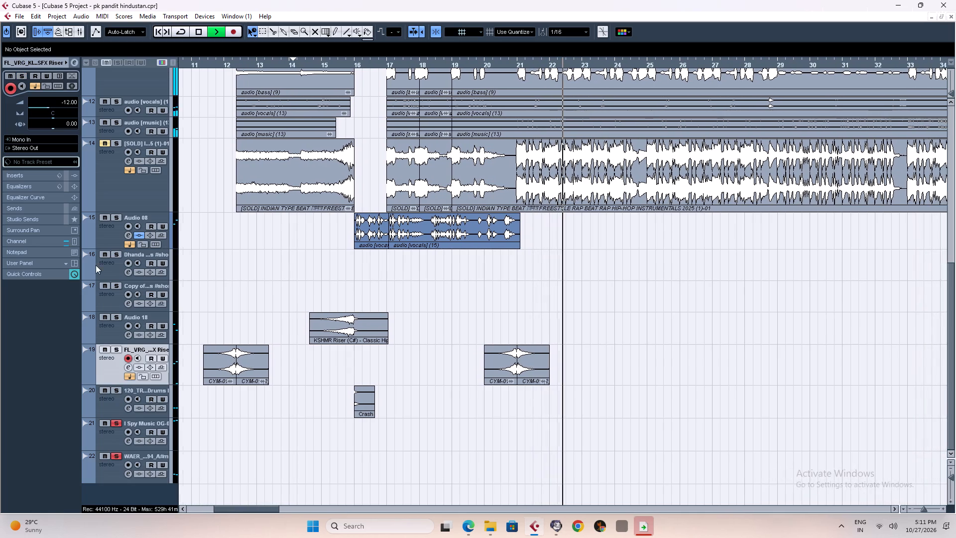
key("g")
key("g")
key("g")
key("g")
key("g")
key("g")
key("g")
key("g")
key("g")
key("g")
key("g")
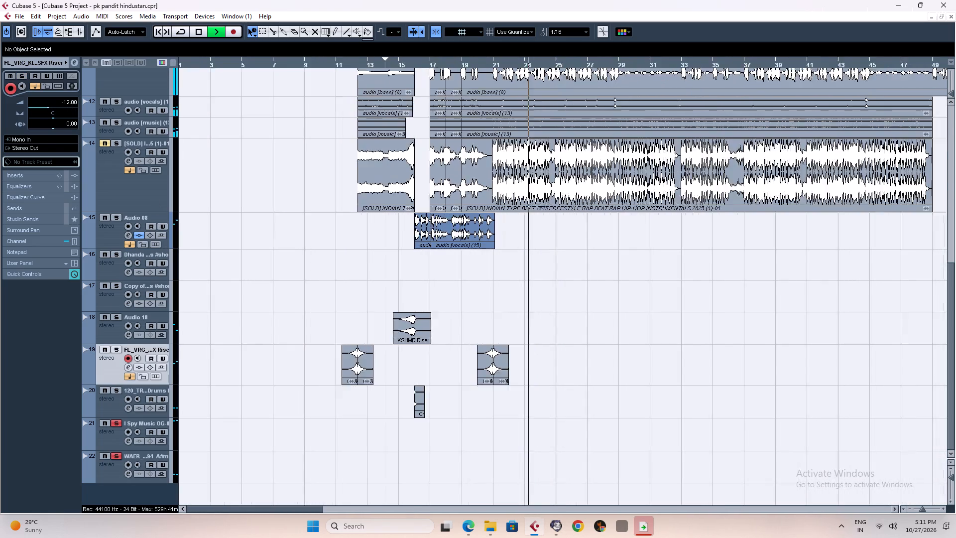
left_click_drag(951, 350, 951, 279)
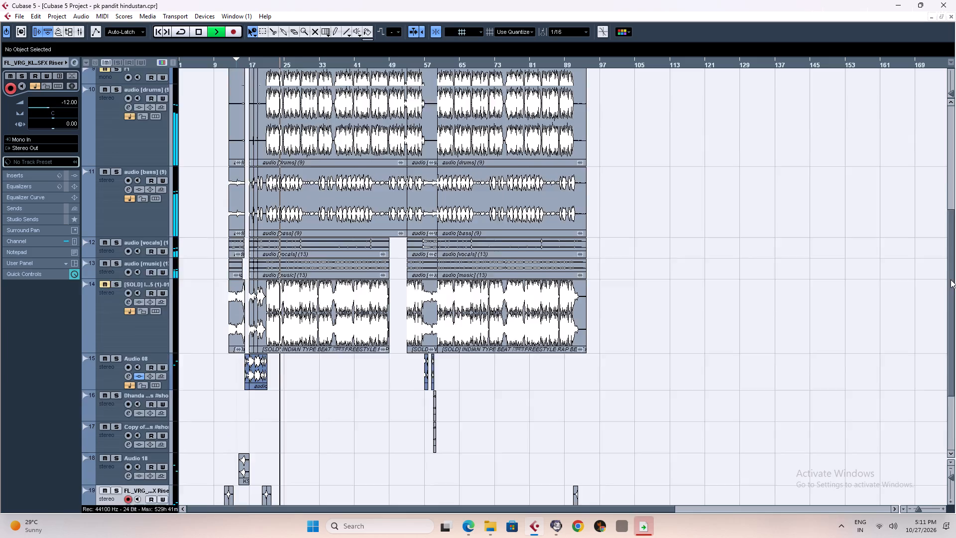
left_click_drag(951, 279, 955, 246)
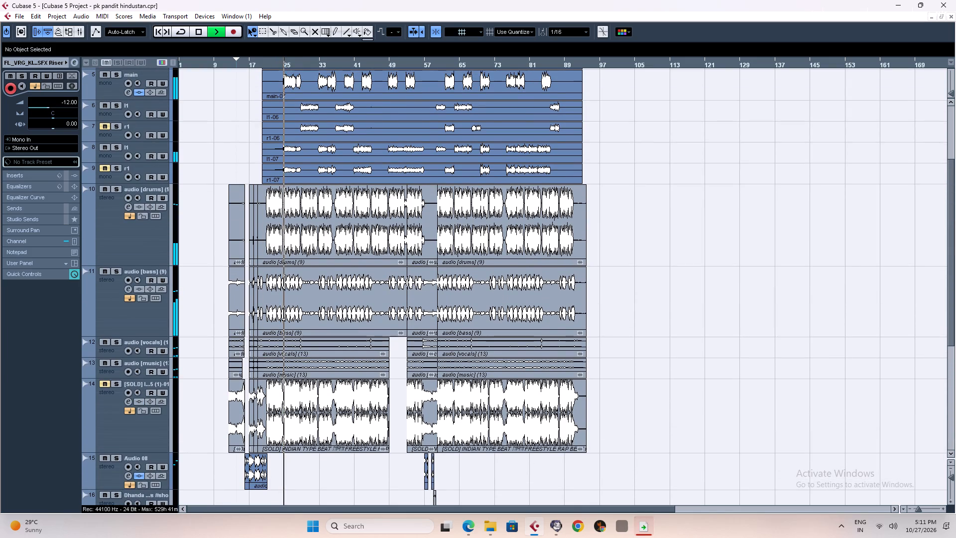
Replay the song from about bar 15 through the beat's entry at bar 21, examine the effect tracks, and stop playback.
left_click(245, 63)
key("h")
key("h")
key("h")
key("h")
key("h")
key("h")
key("h")
key("h")
key("h")
key("h")
key("h")
key("h")
key("h")
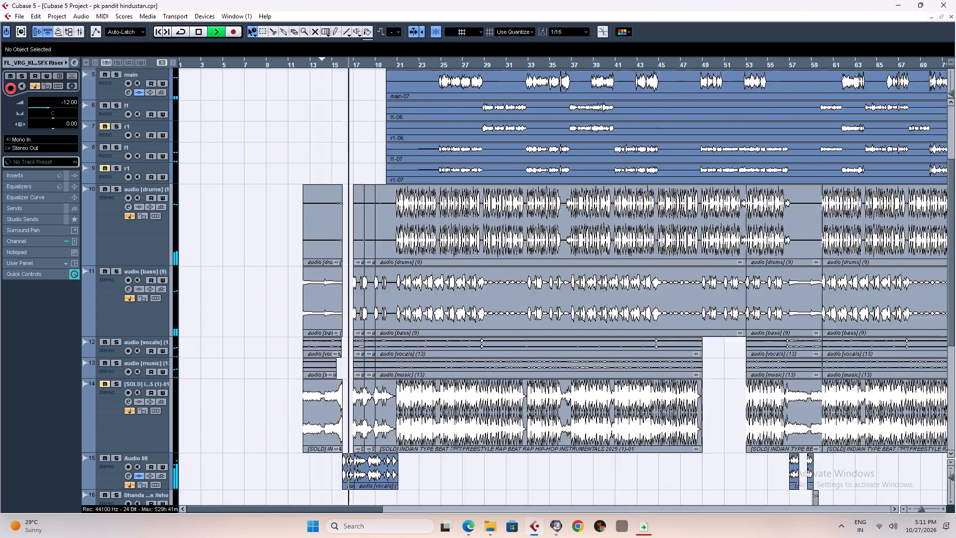
key("g")
key("g")
key("g")
key("g")
key("g")
key("g")
key("g")
key("g")
key("g")
key("g")
key("g")
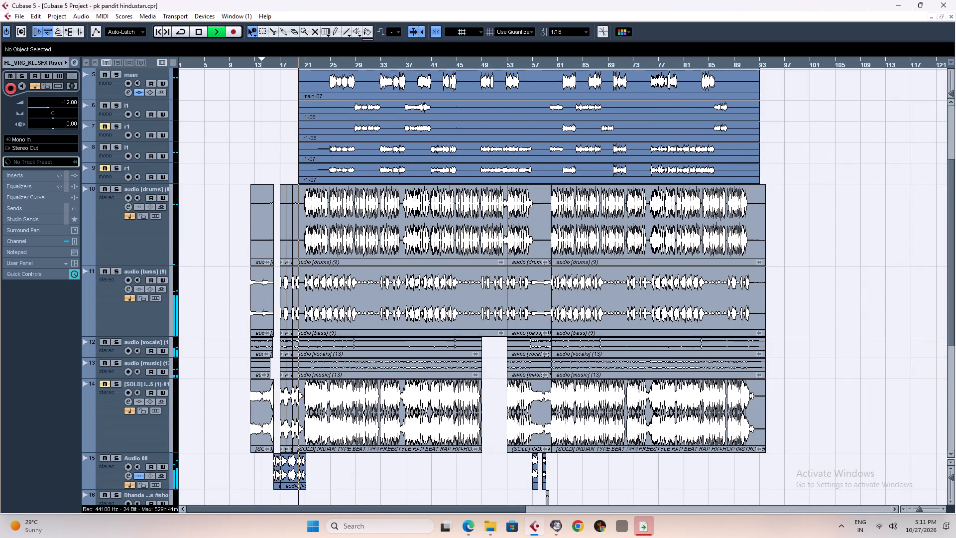
key("h")
key("h")
key("h")
key("h")
key("h")
key("h")
key("h")
key("h")
key("h")
key("h")
key("h")
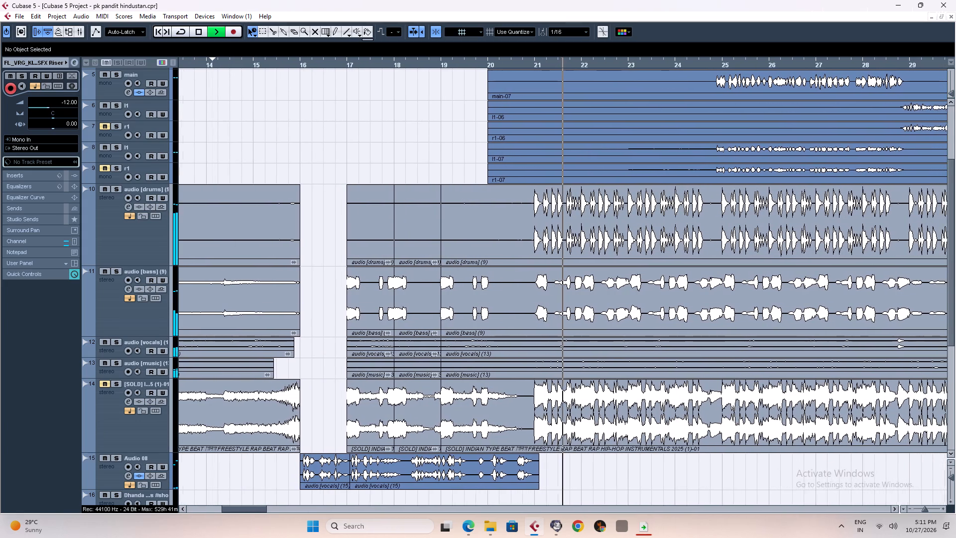
key("g")
key("g")
key("g")
key("g")
key("g")
key("g")
key("g")
key("g")
key("g")
key("g")
key("g")
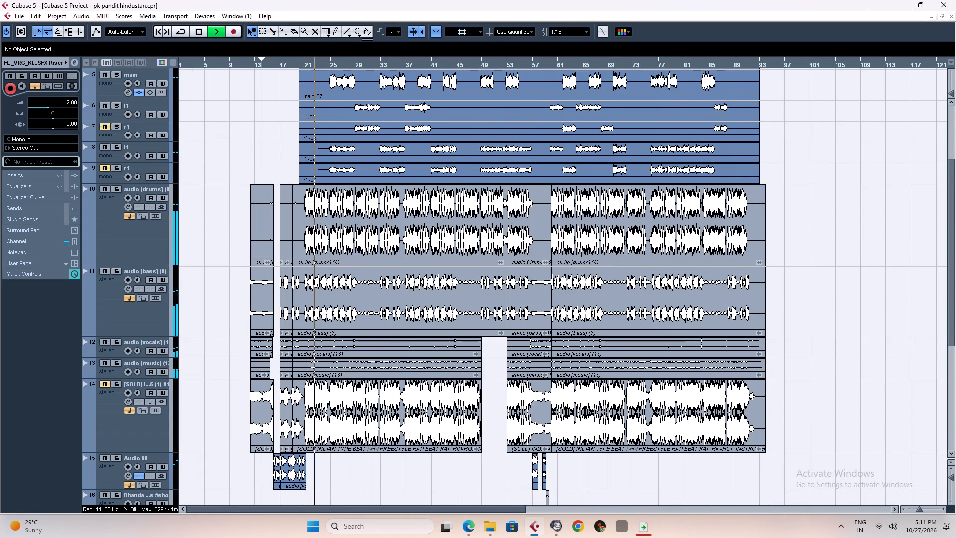
left_click_drag(954, 241, 954, 240)
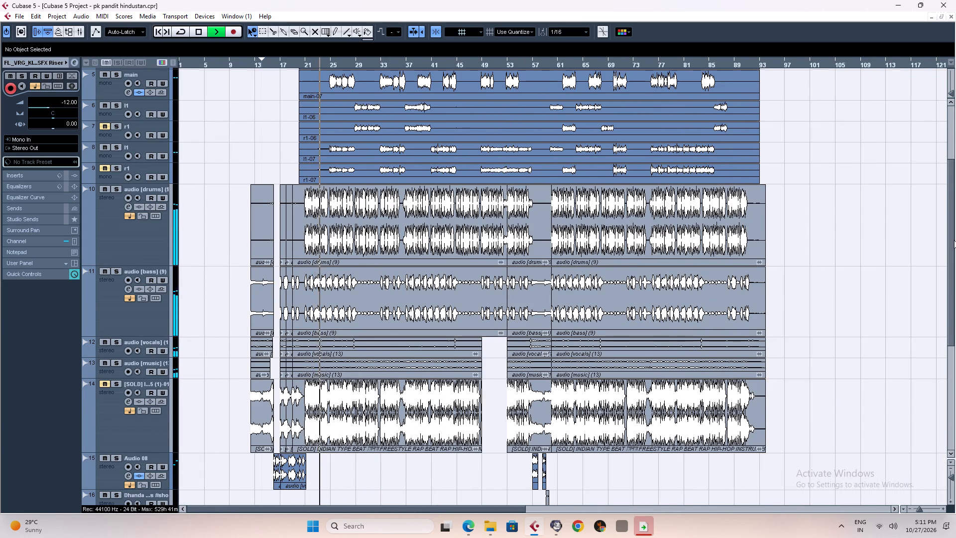
left_click_drag(954, 240, 955, 403)
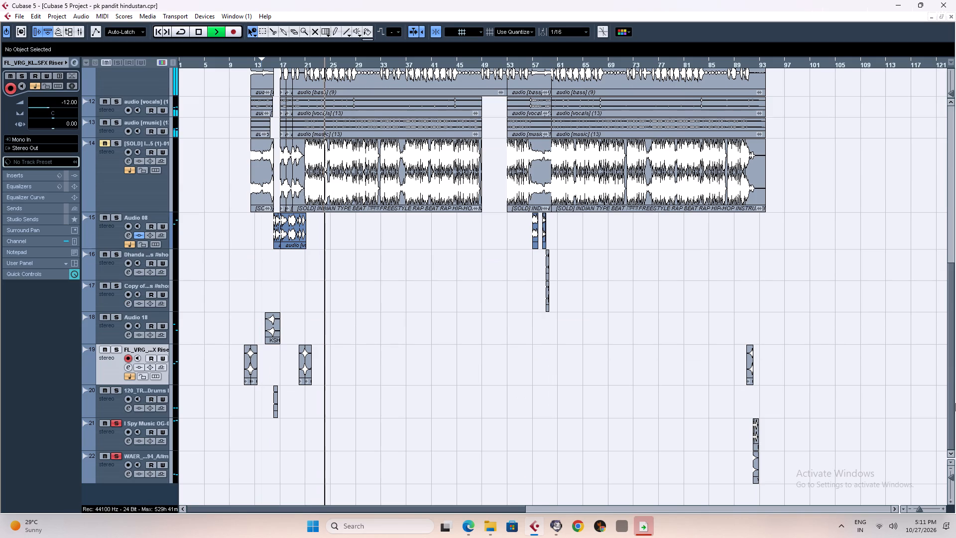
left_click_drag(955, 403, 955, 446)
key("space")
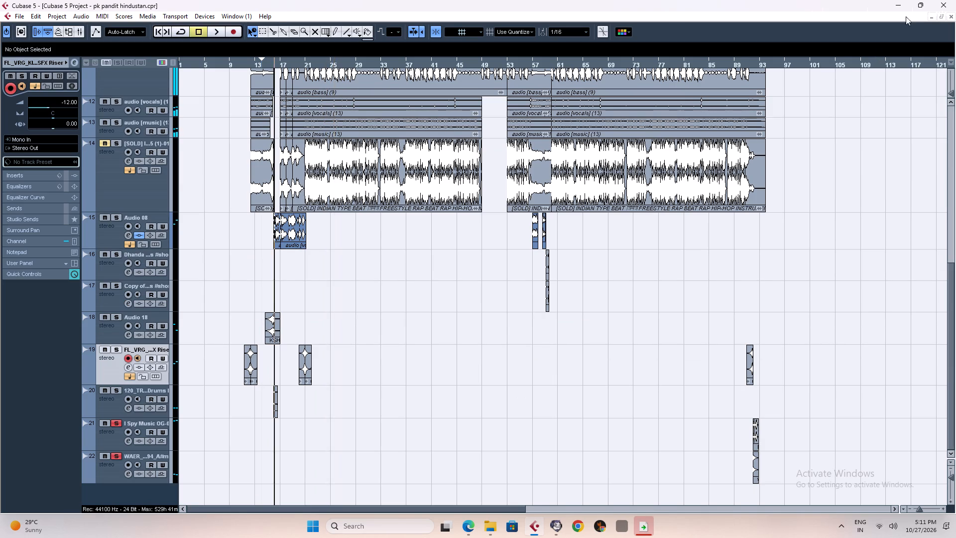
Switch to the riser search results in File Explorer, audition the KSHMR Riser 07 (C) samples, and close the player.
left_click(896, 2)
left_click(645, 533)
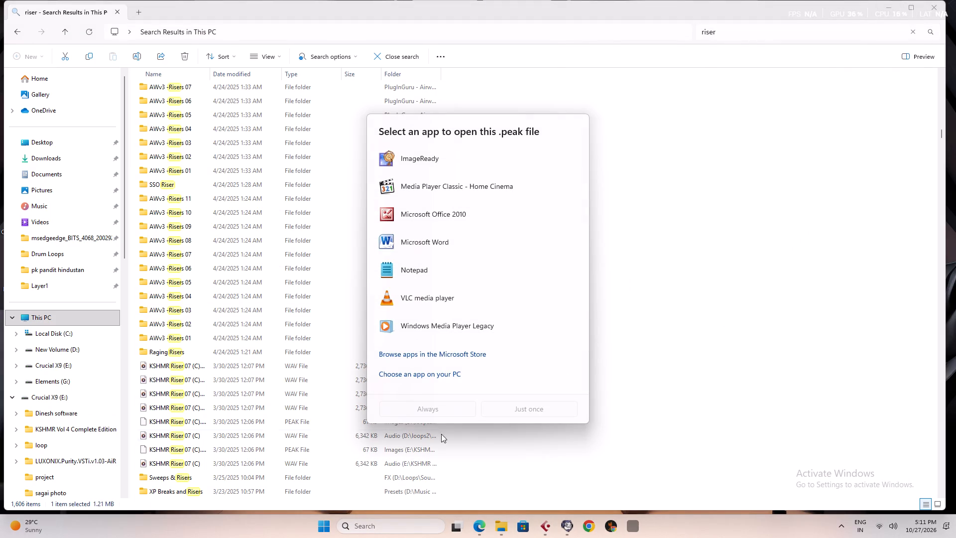
left_click(761, 299)
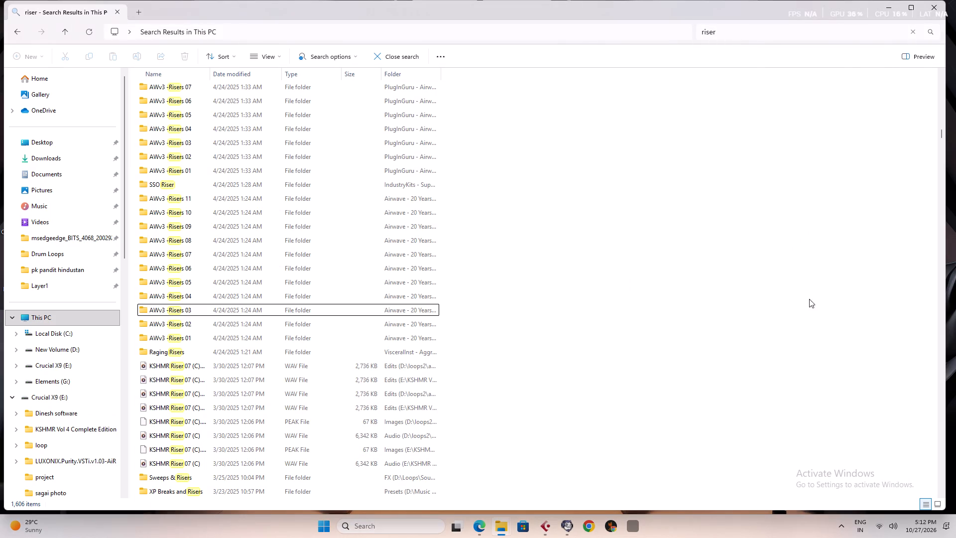
double_click(241, 374)
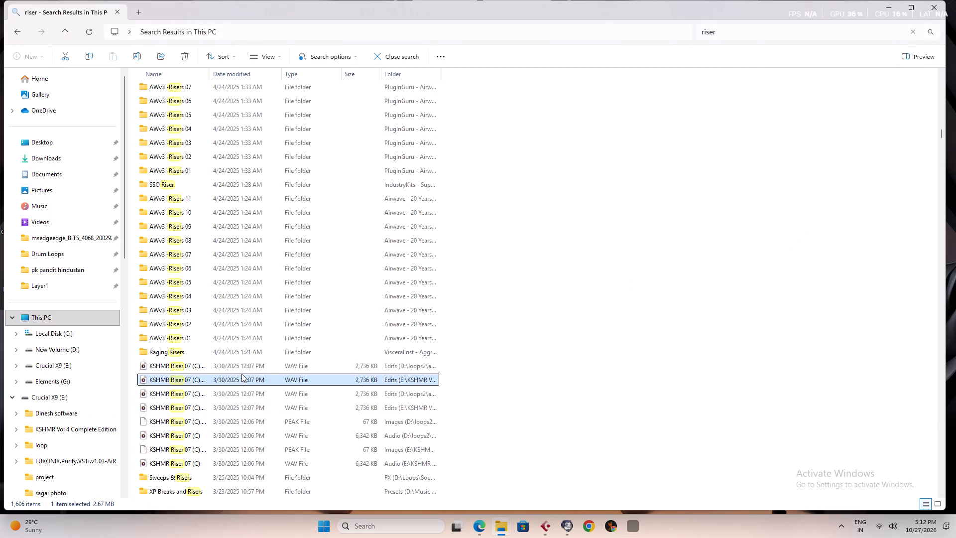
double_click(236, 405)
double_click(233, 424)
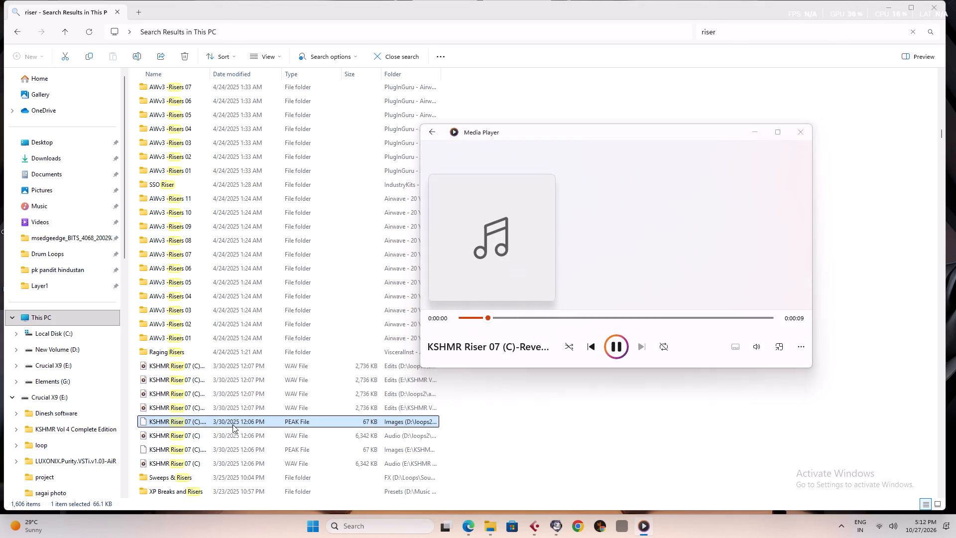
left_click(731, 270)
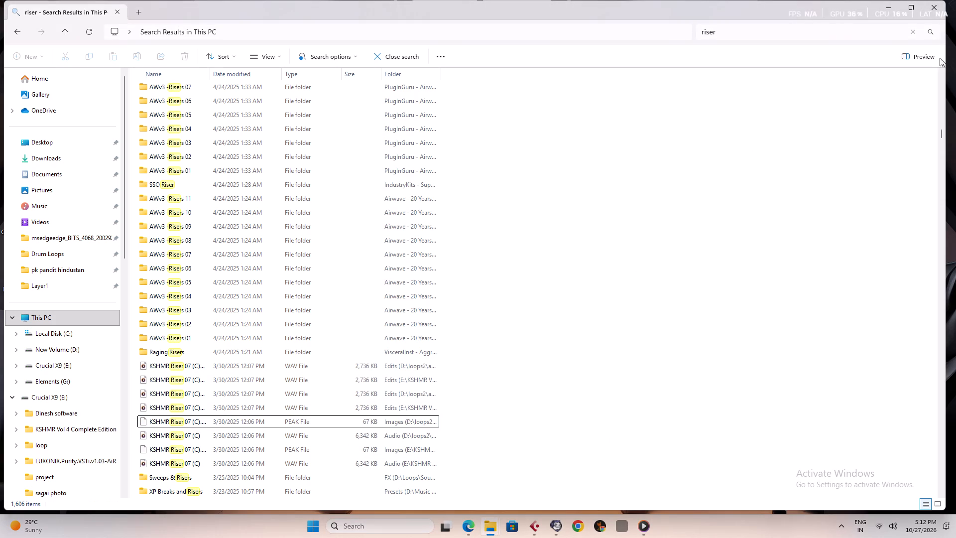
left_click(638, 527)
left_click(617, 352)
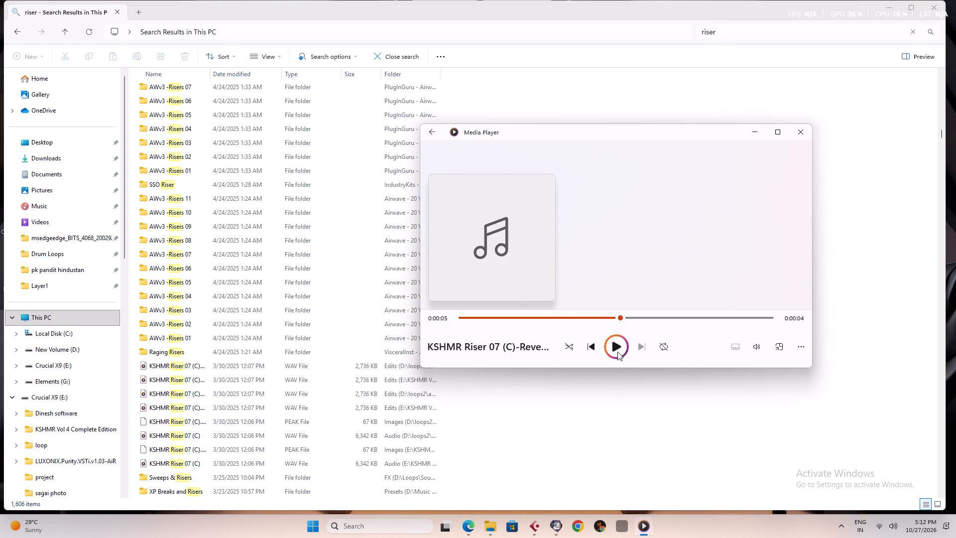
left_click(800, 136)
Return to Cubase and listen from about bar 15 through the CYM-01 clips at bar 21.
key("alt+Tab")
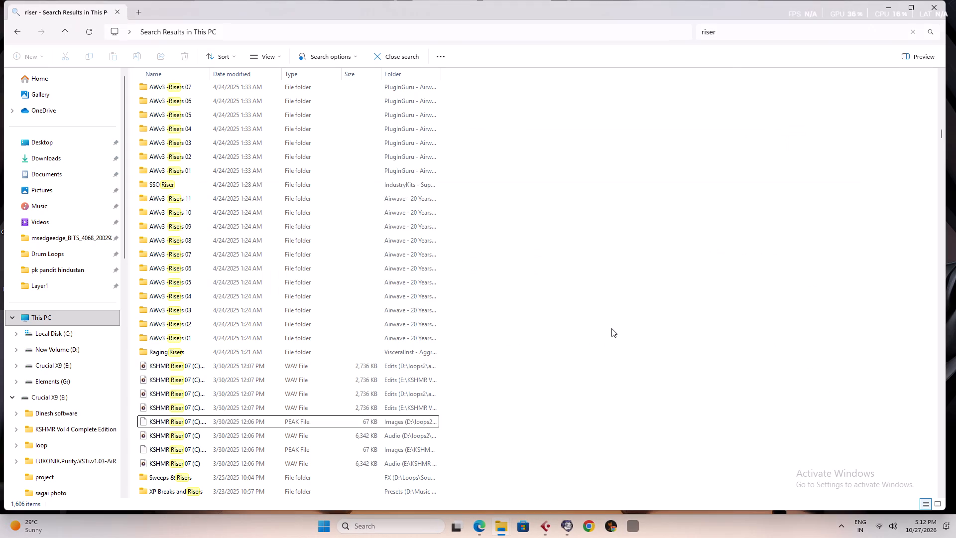
key("alt+Tab")
key("space")
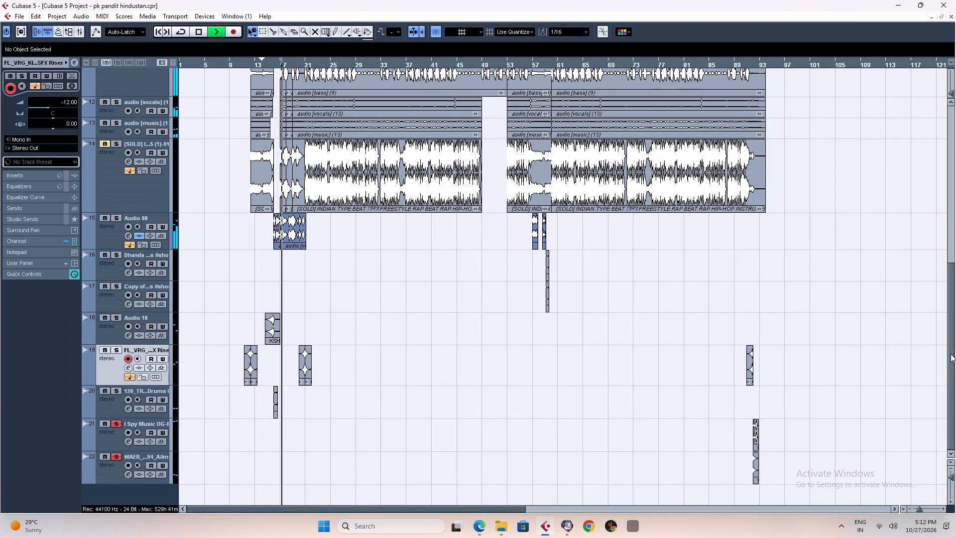
left_click_drag(951, 354, 955, 258)
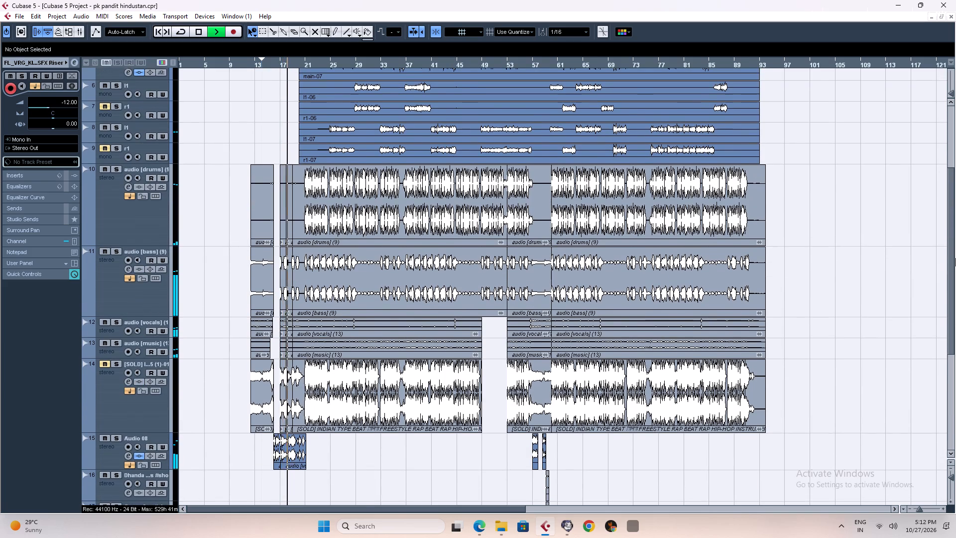
left_click_drag(955, 258, 955, 330)
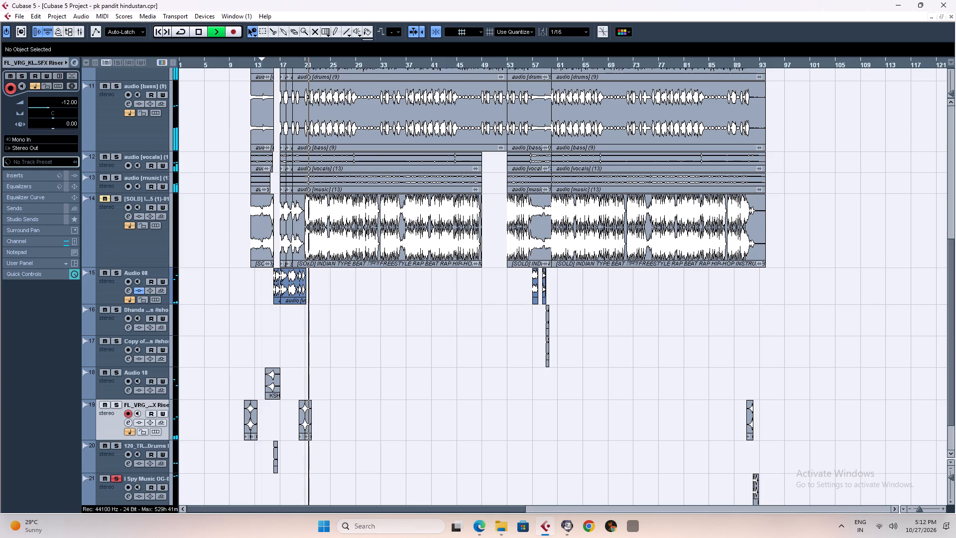
Jump to about bar 53 and listen to the break with the Audio 08 vocal clips through the beat's return at bar 60.
left_click(511, 61)
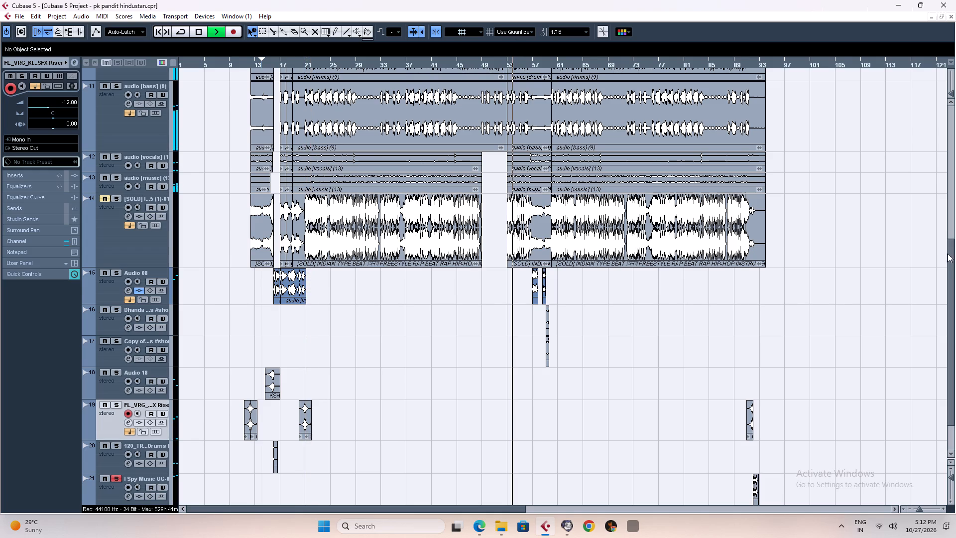
left_click_drag(953, 263, 955, 309)
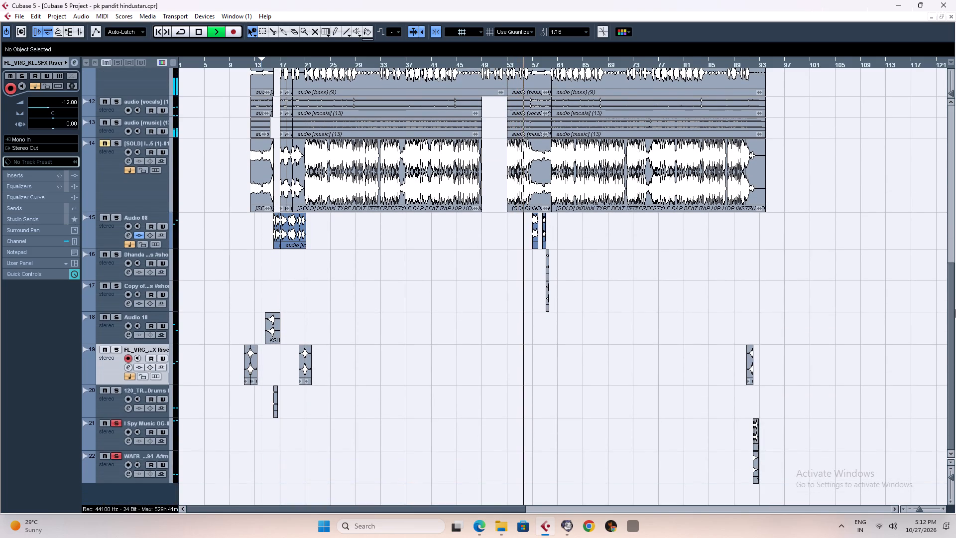
left_click_drag(950, 302, 955, 224)
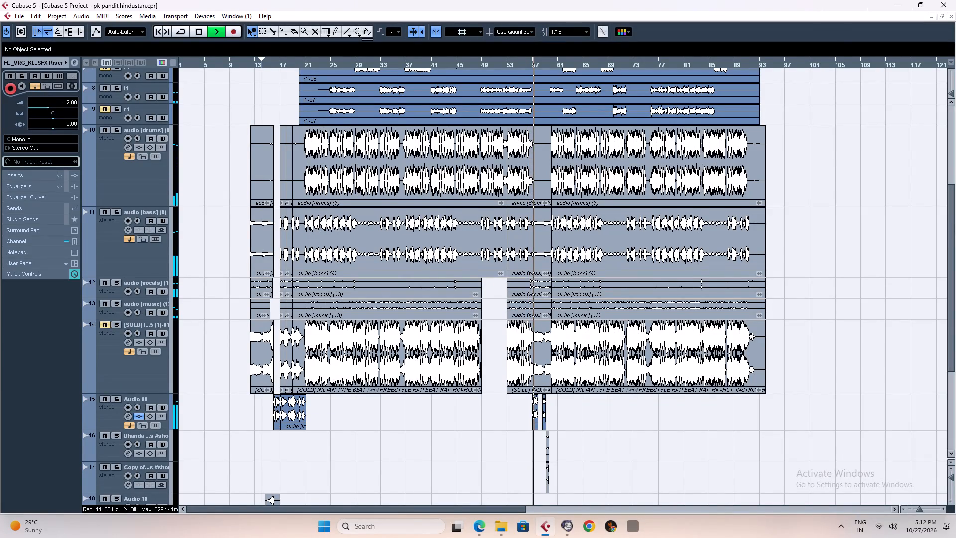
left_click_drag(955, 224, 955, 296)
key("h")
key("h")
key("h")
key("h")
key("h")
key("h")
key("h")
key("h")
key("h")
key("h")
key("h")
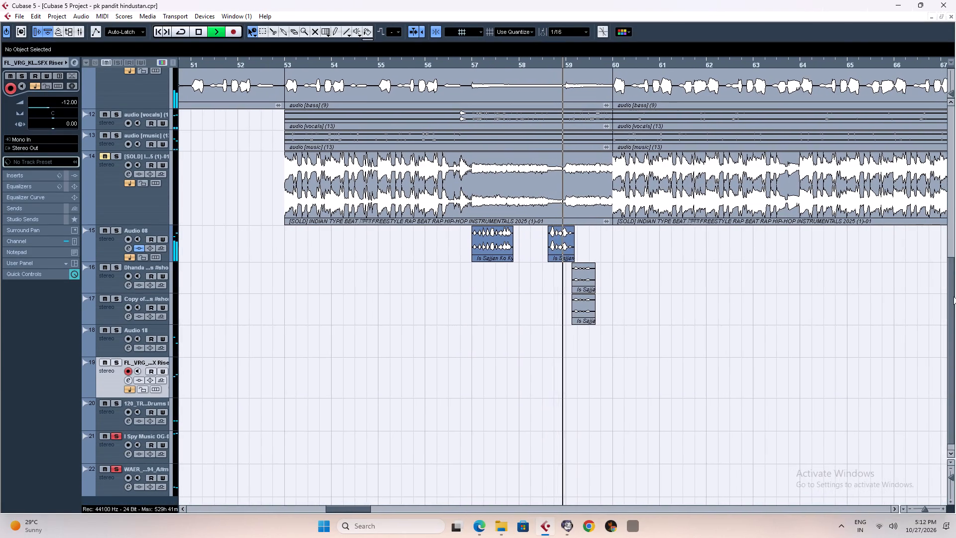
left_click_drag(953, 296, 955, 173)
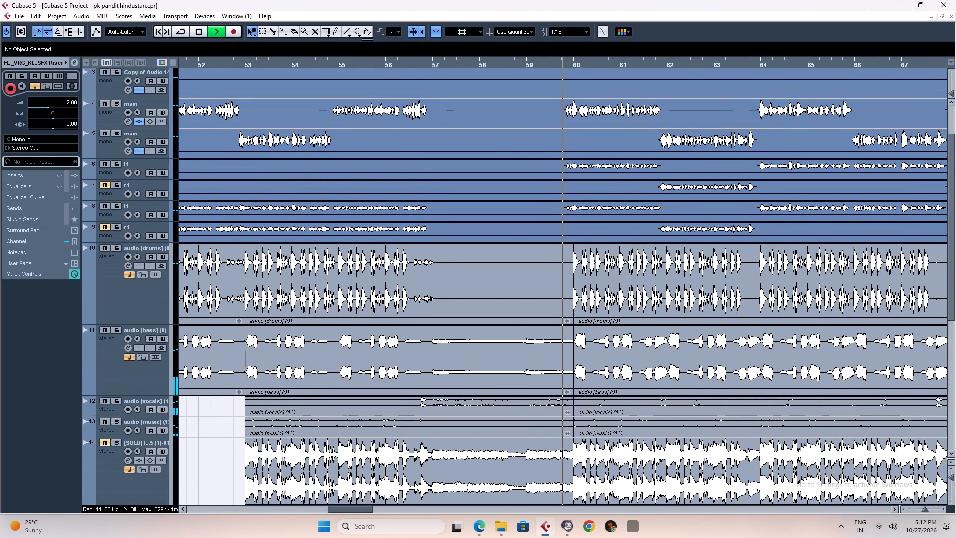
left_click_drag(955, 173, 955, 313)
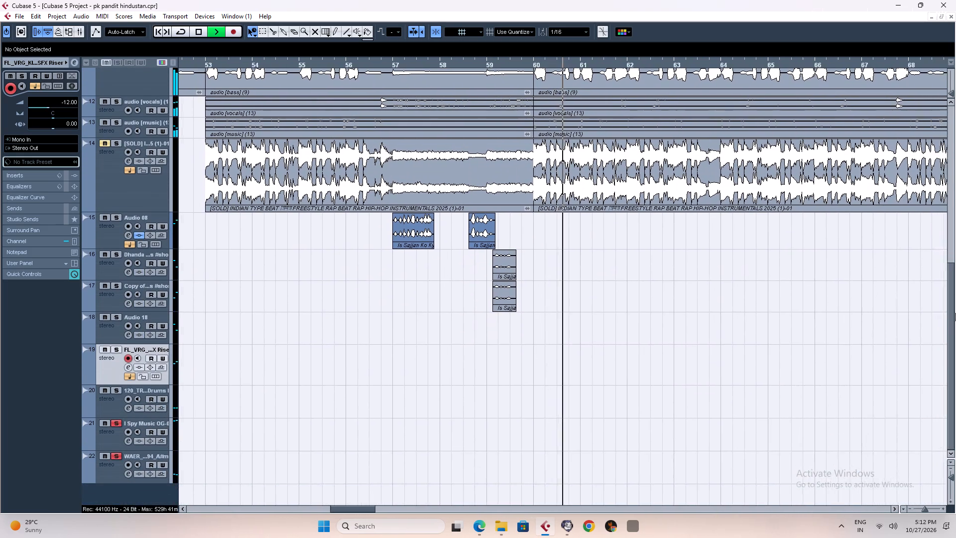
left_click_drag(955, 313, 955, 160)
Check the channel and Stereo Out levels in the mixer during the section after bar 60, and stop playback.
key("g")
key("g")
key("g")
key("g")
key("g")
key("g")
key("g")
key("g")
key("g")
key("g")
key("g")
key("g")
key("g")
key("g")
key("g")
key("g")
key("g")
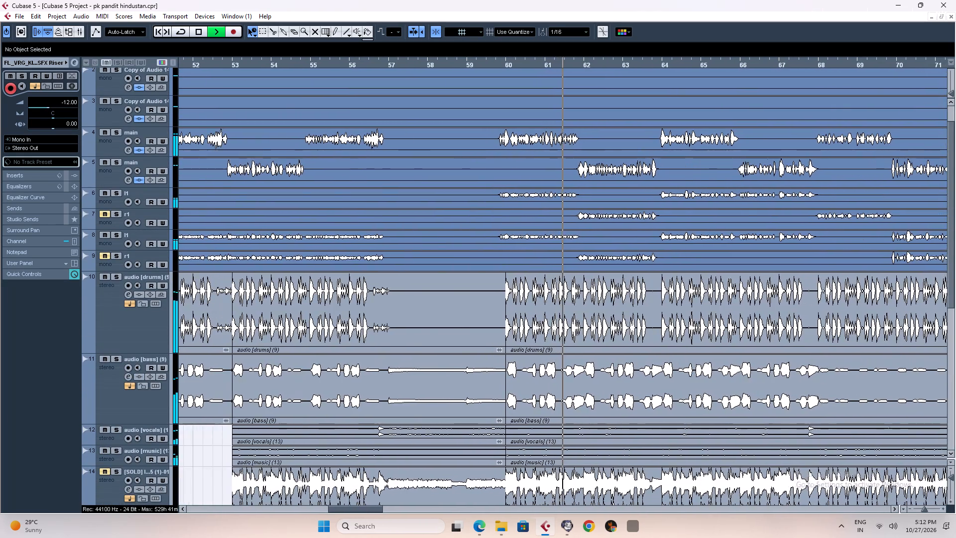
key("F3")
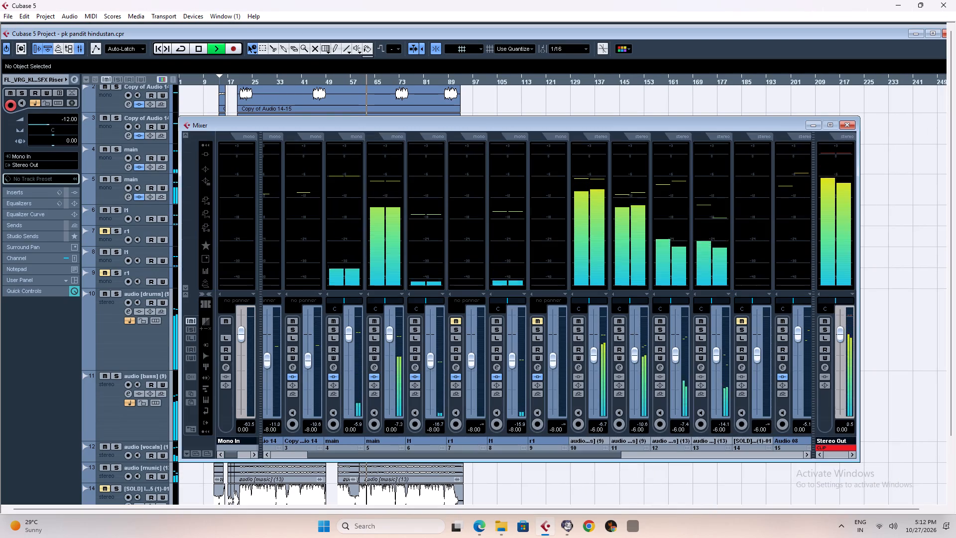
key("F3")
key("space")
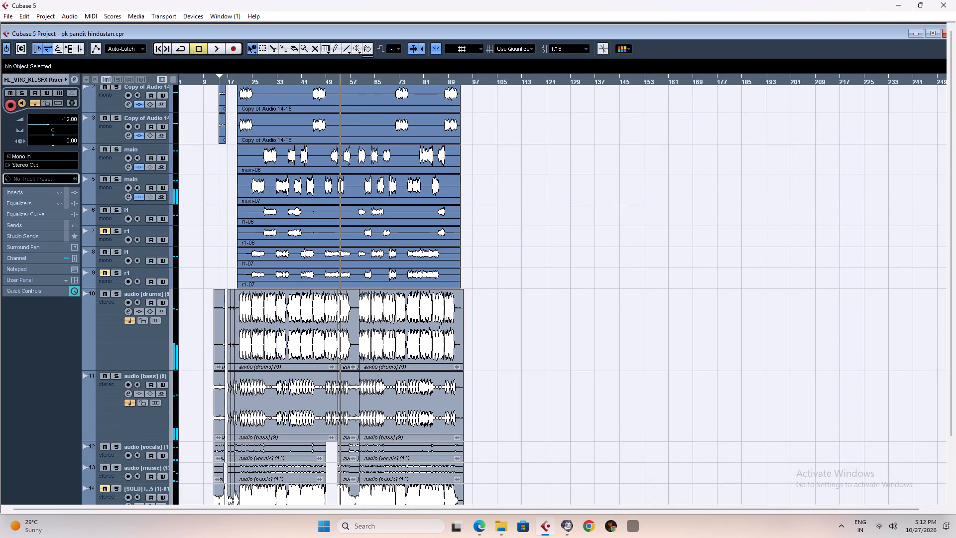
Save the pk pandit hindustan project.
key("ctrl+s")
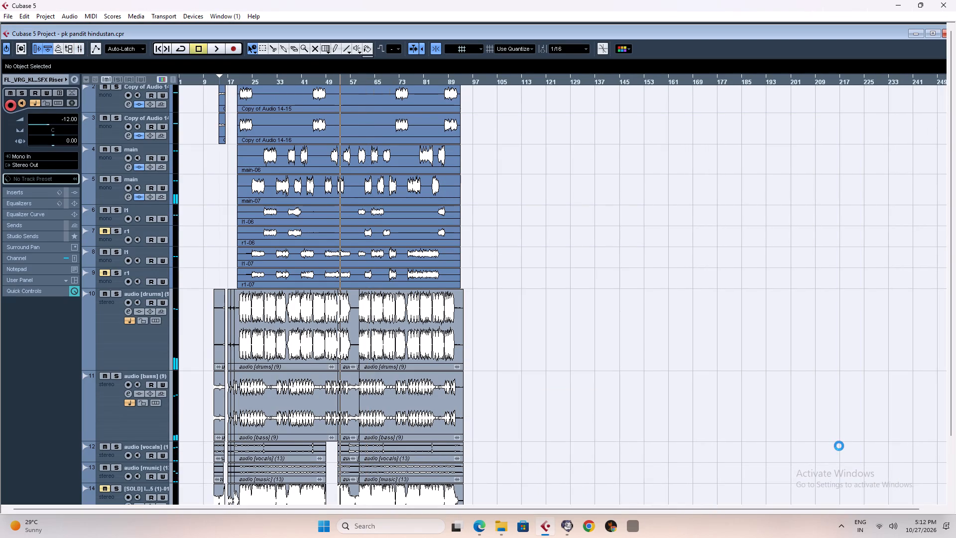